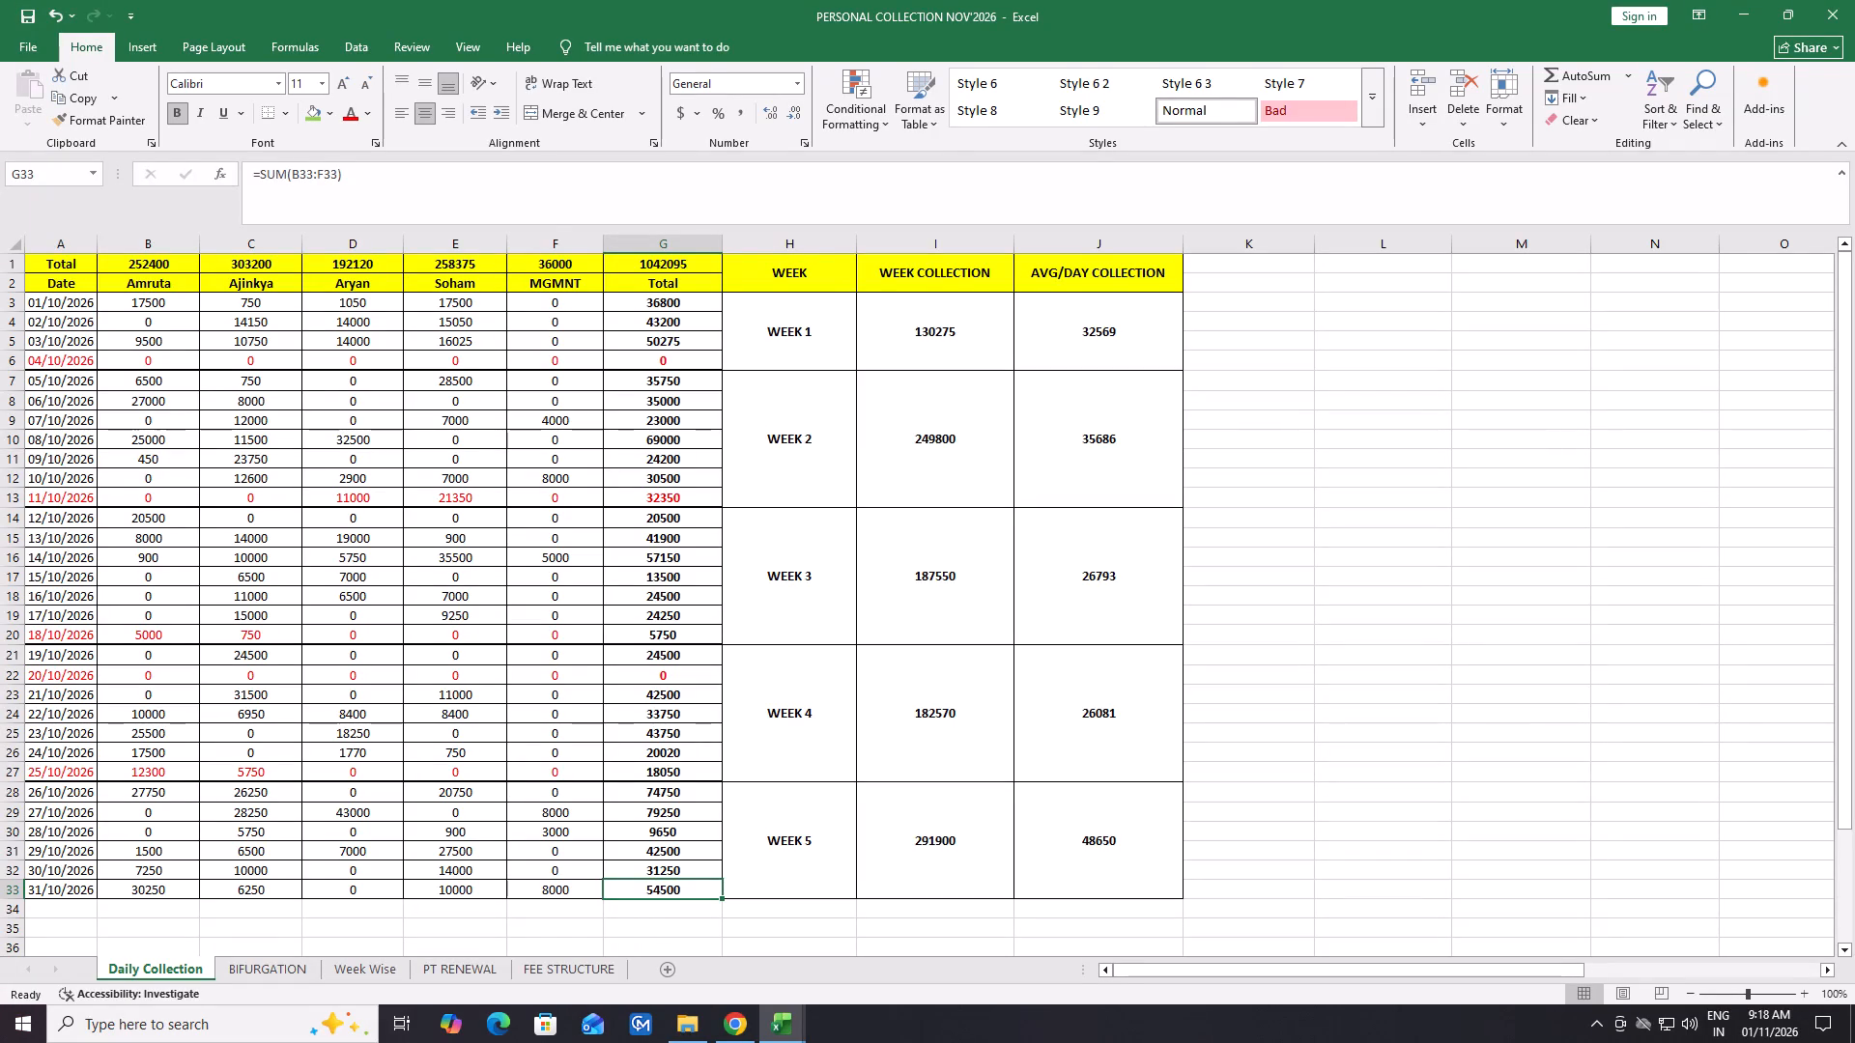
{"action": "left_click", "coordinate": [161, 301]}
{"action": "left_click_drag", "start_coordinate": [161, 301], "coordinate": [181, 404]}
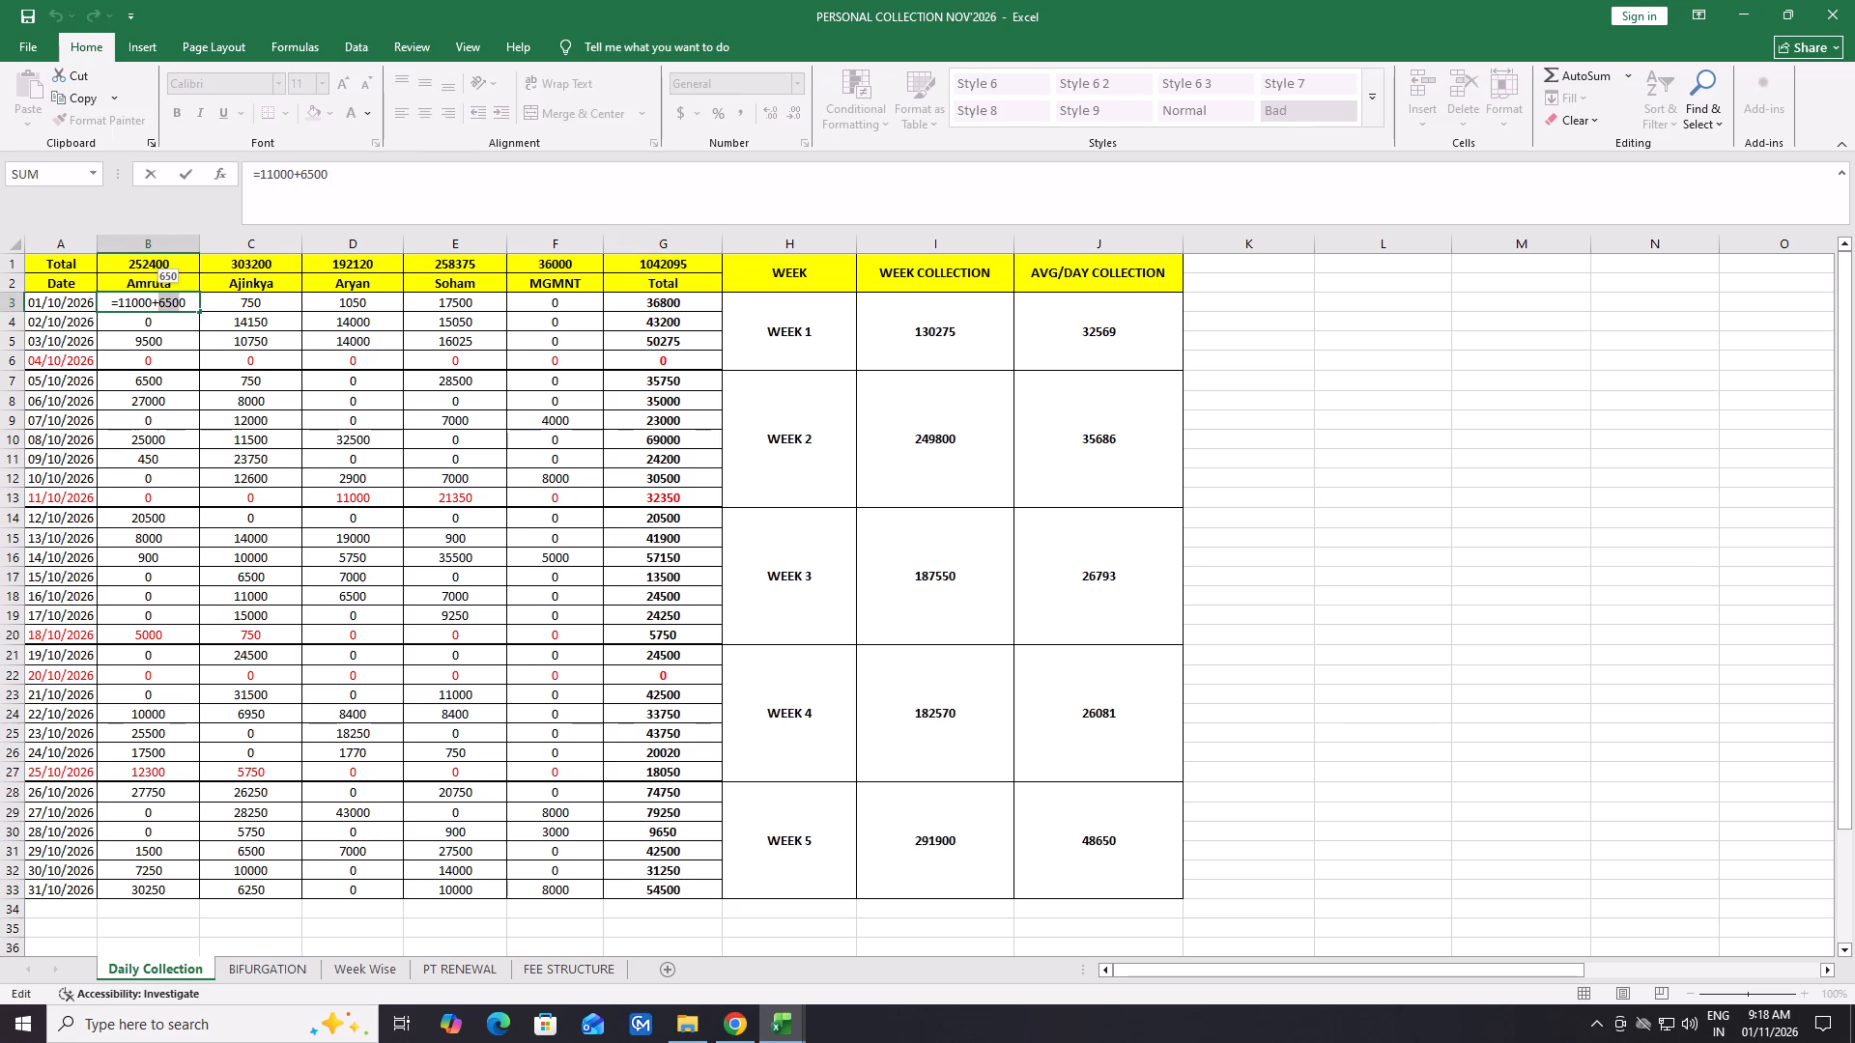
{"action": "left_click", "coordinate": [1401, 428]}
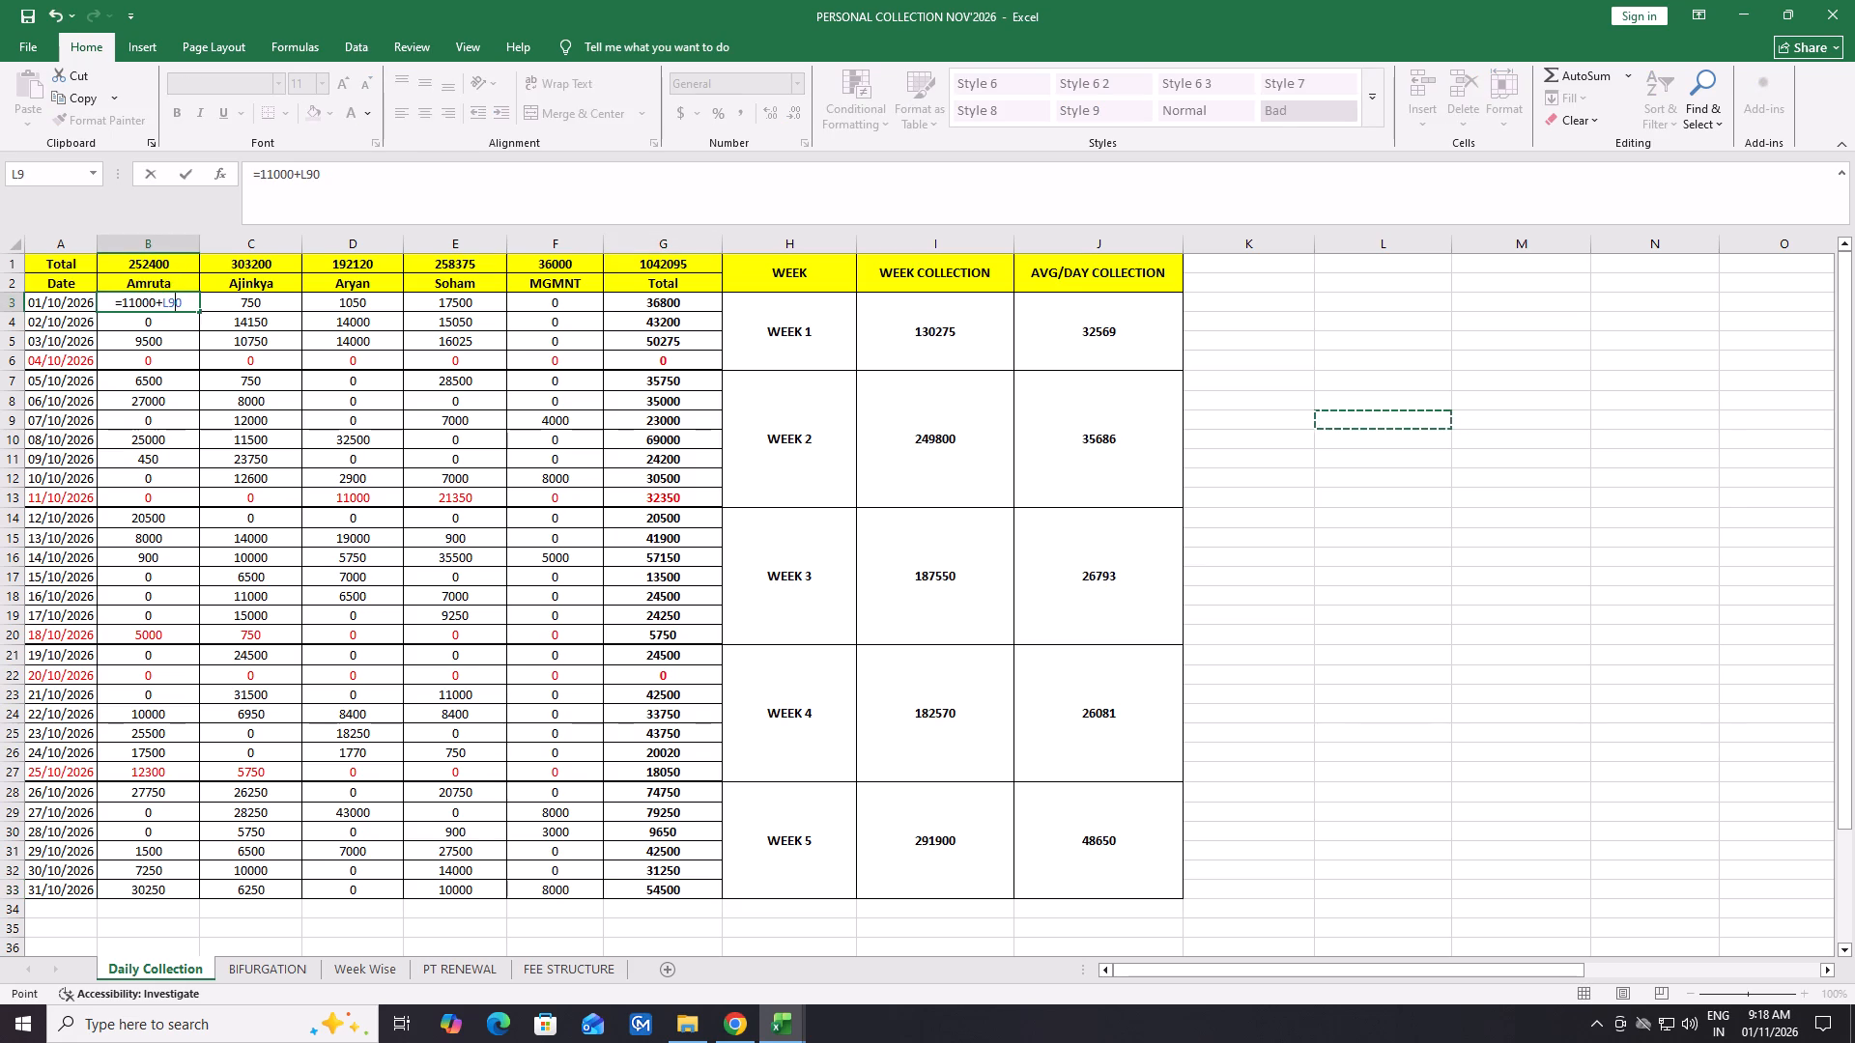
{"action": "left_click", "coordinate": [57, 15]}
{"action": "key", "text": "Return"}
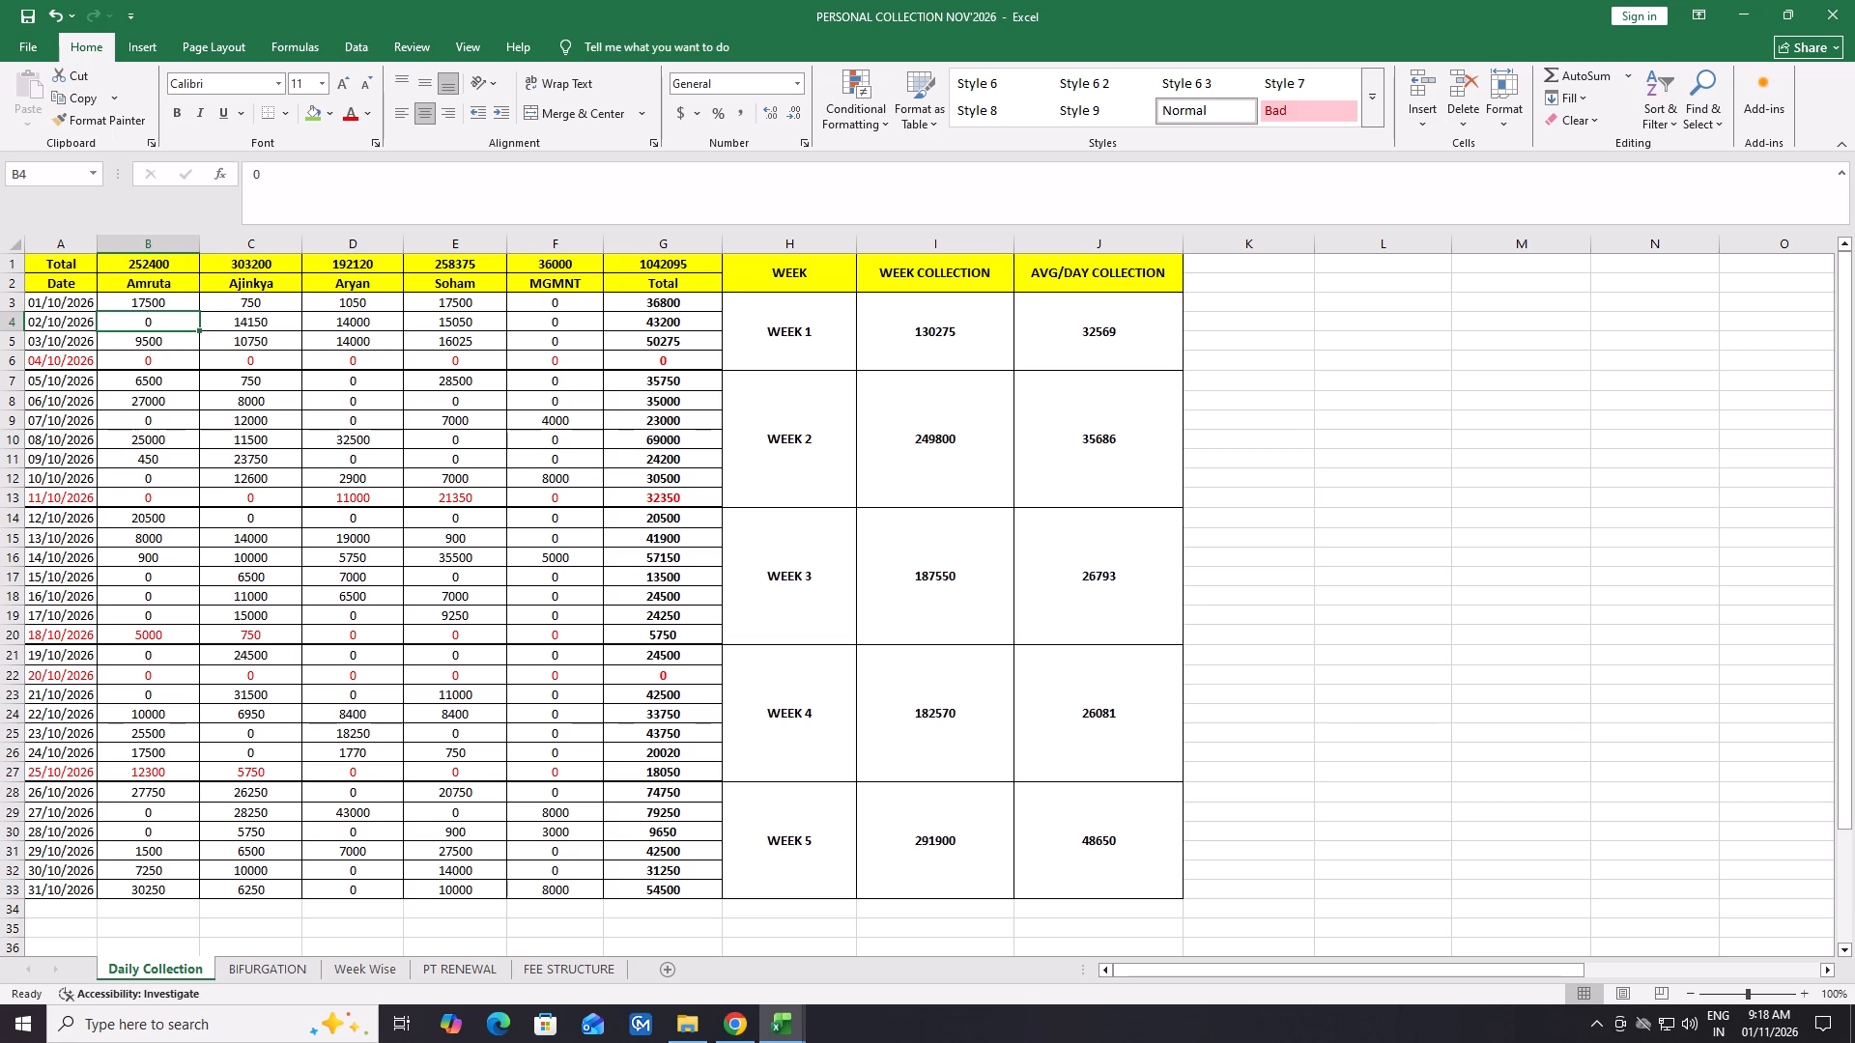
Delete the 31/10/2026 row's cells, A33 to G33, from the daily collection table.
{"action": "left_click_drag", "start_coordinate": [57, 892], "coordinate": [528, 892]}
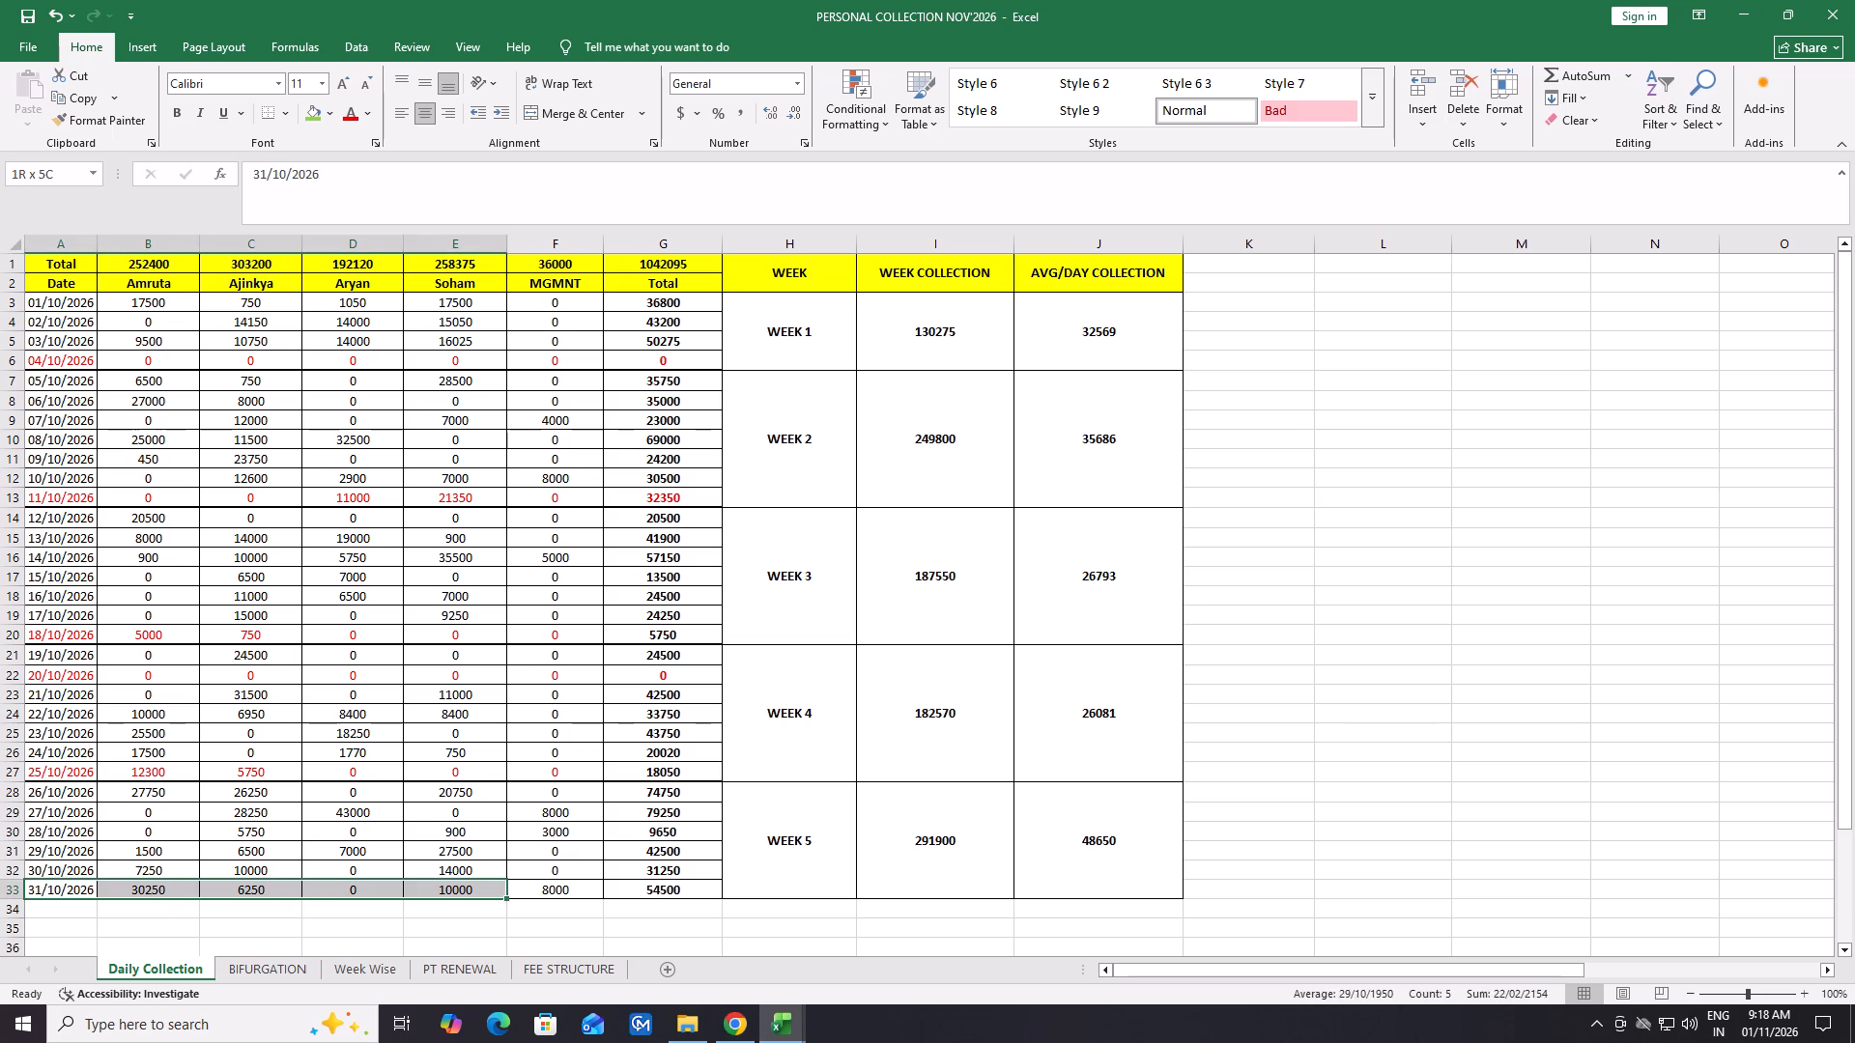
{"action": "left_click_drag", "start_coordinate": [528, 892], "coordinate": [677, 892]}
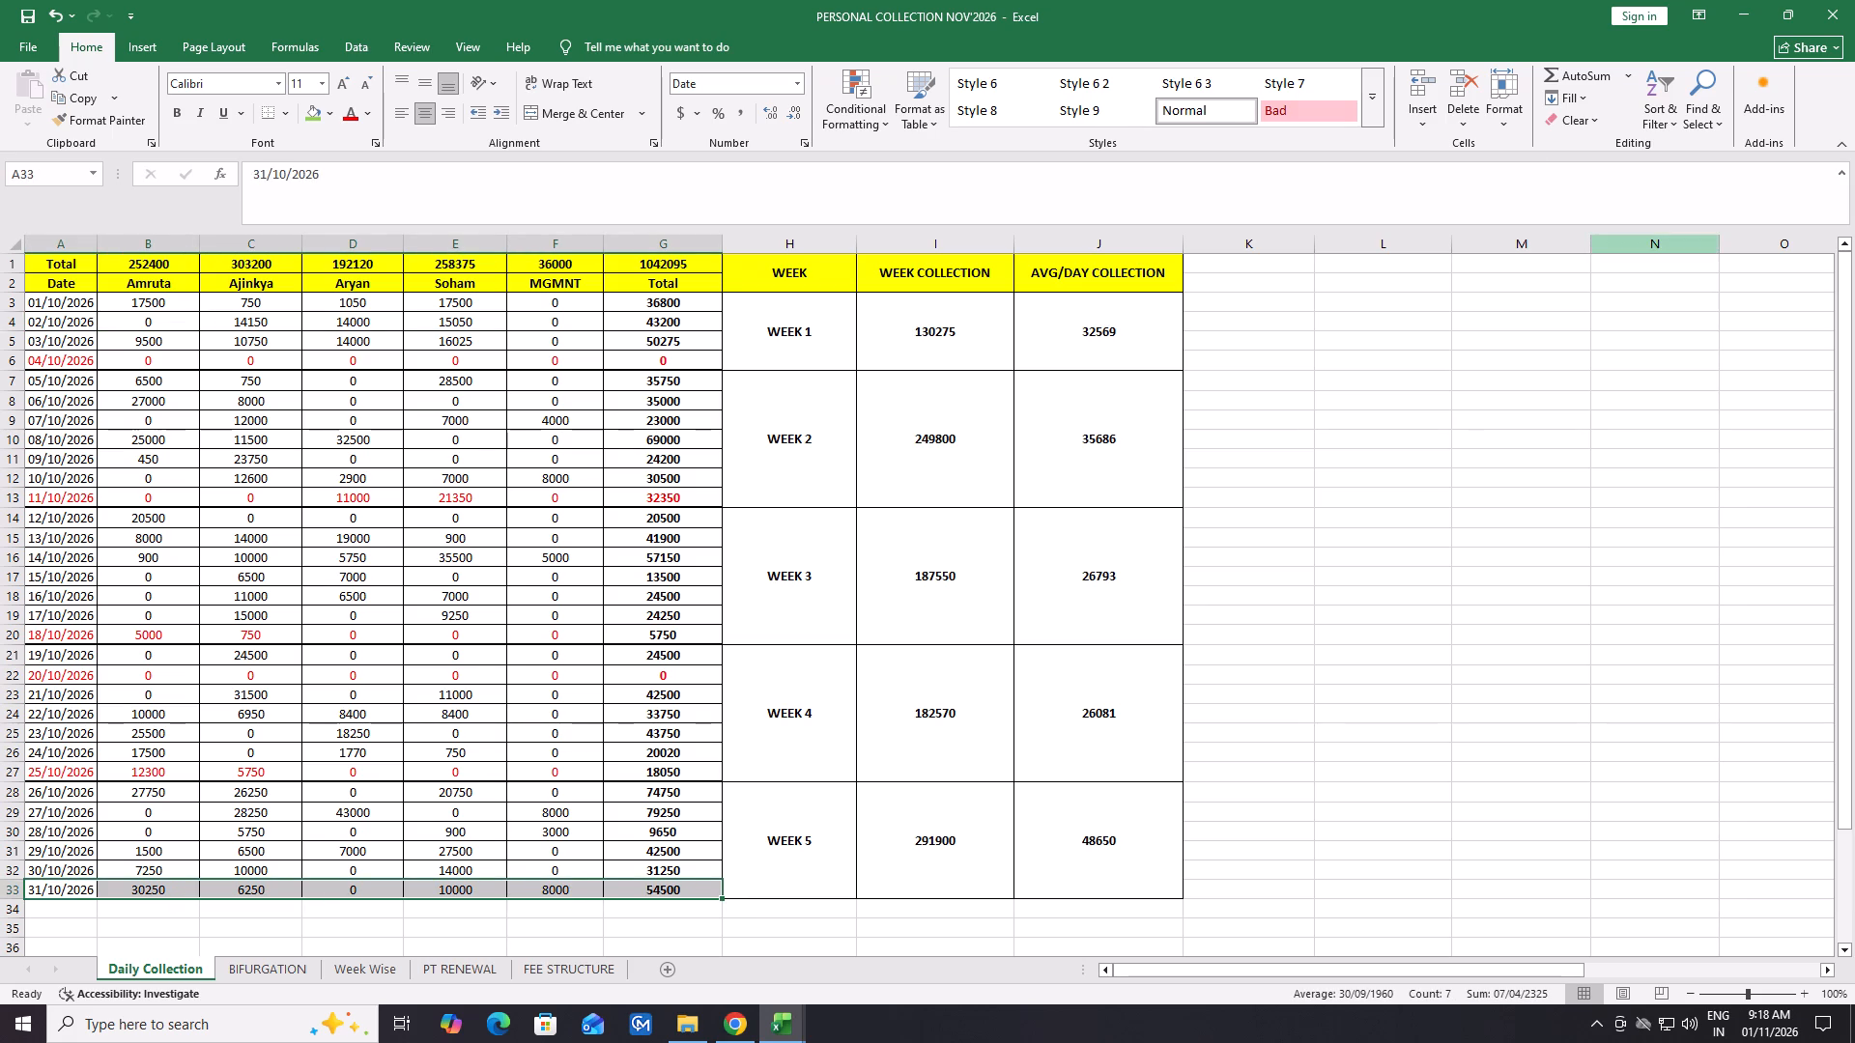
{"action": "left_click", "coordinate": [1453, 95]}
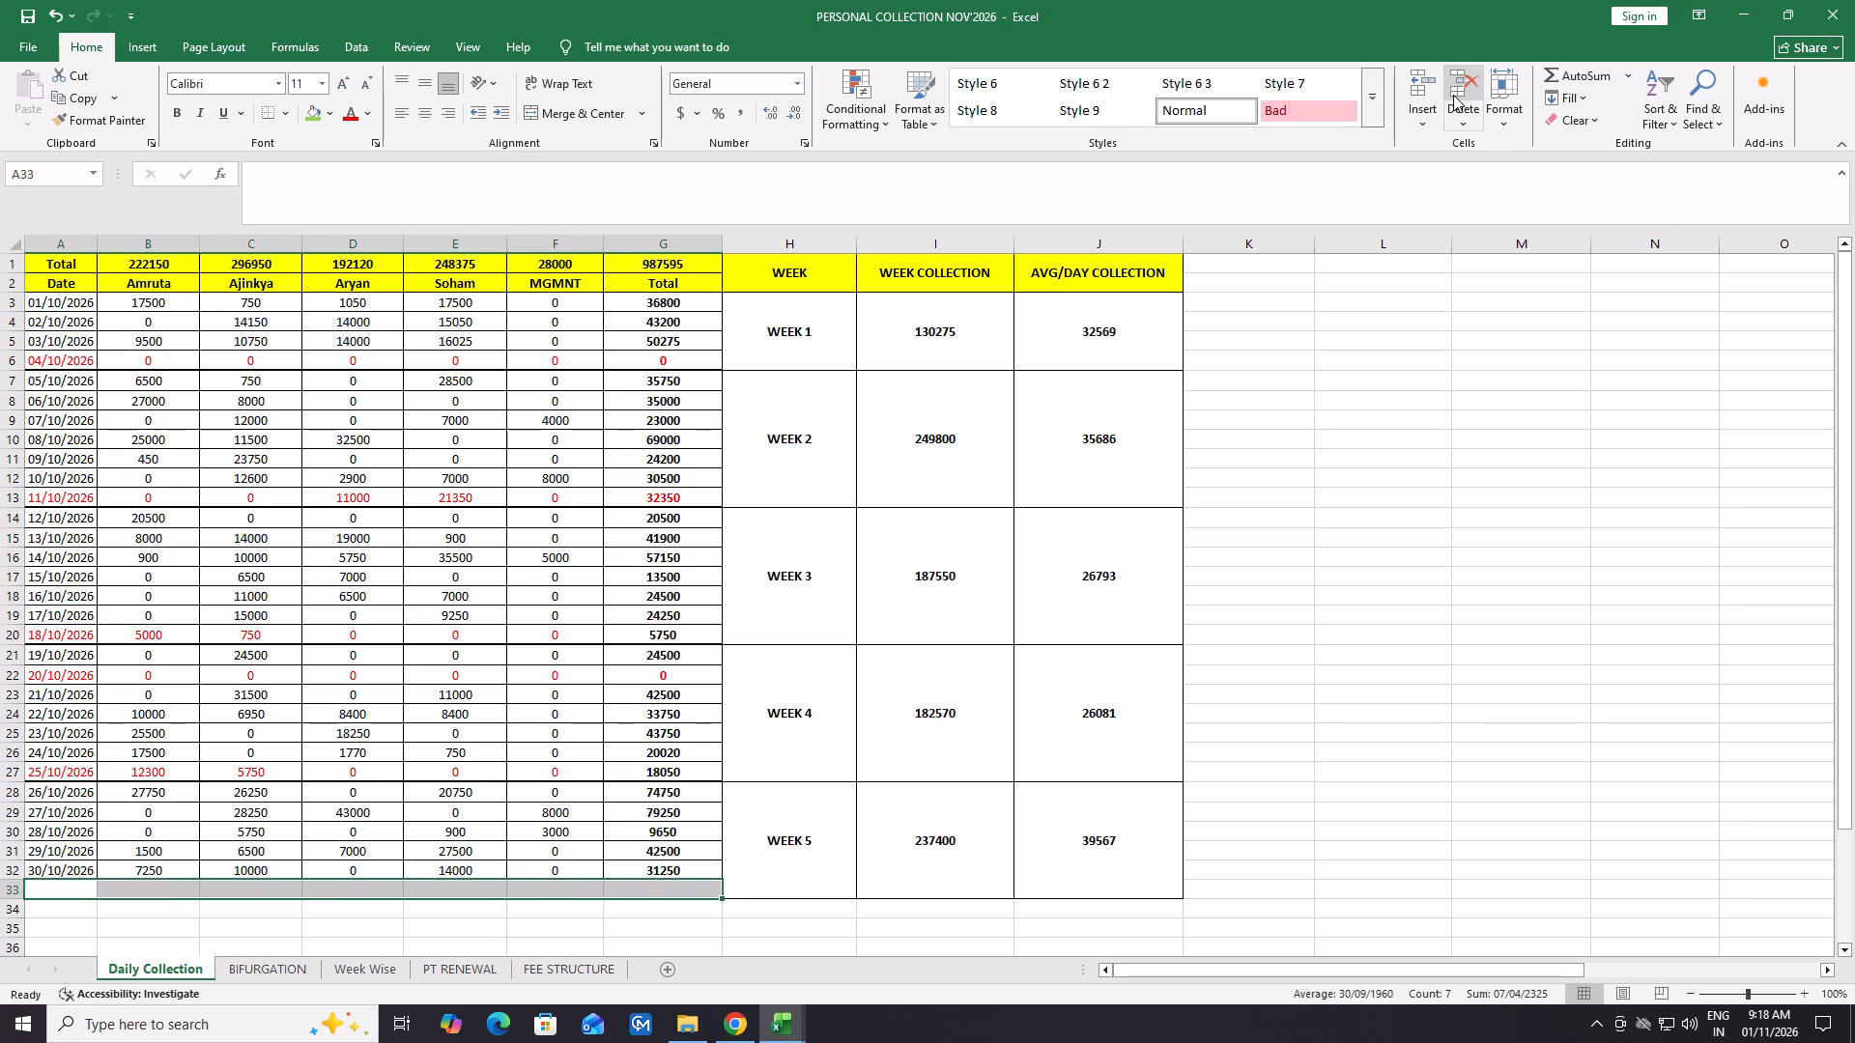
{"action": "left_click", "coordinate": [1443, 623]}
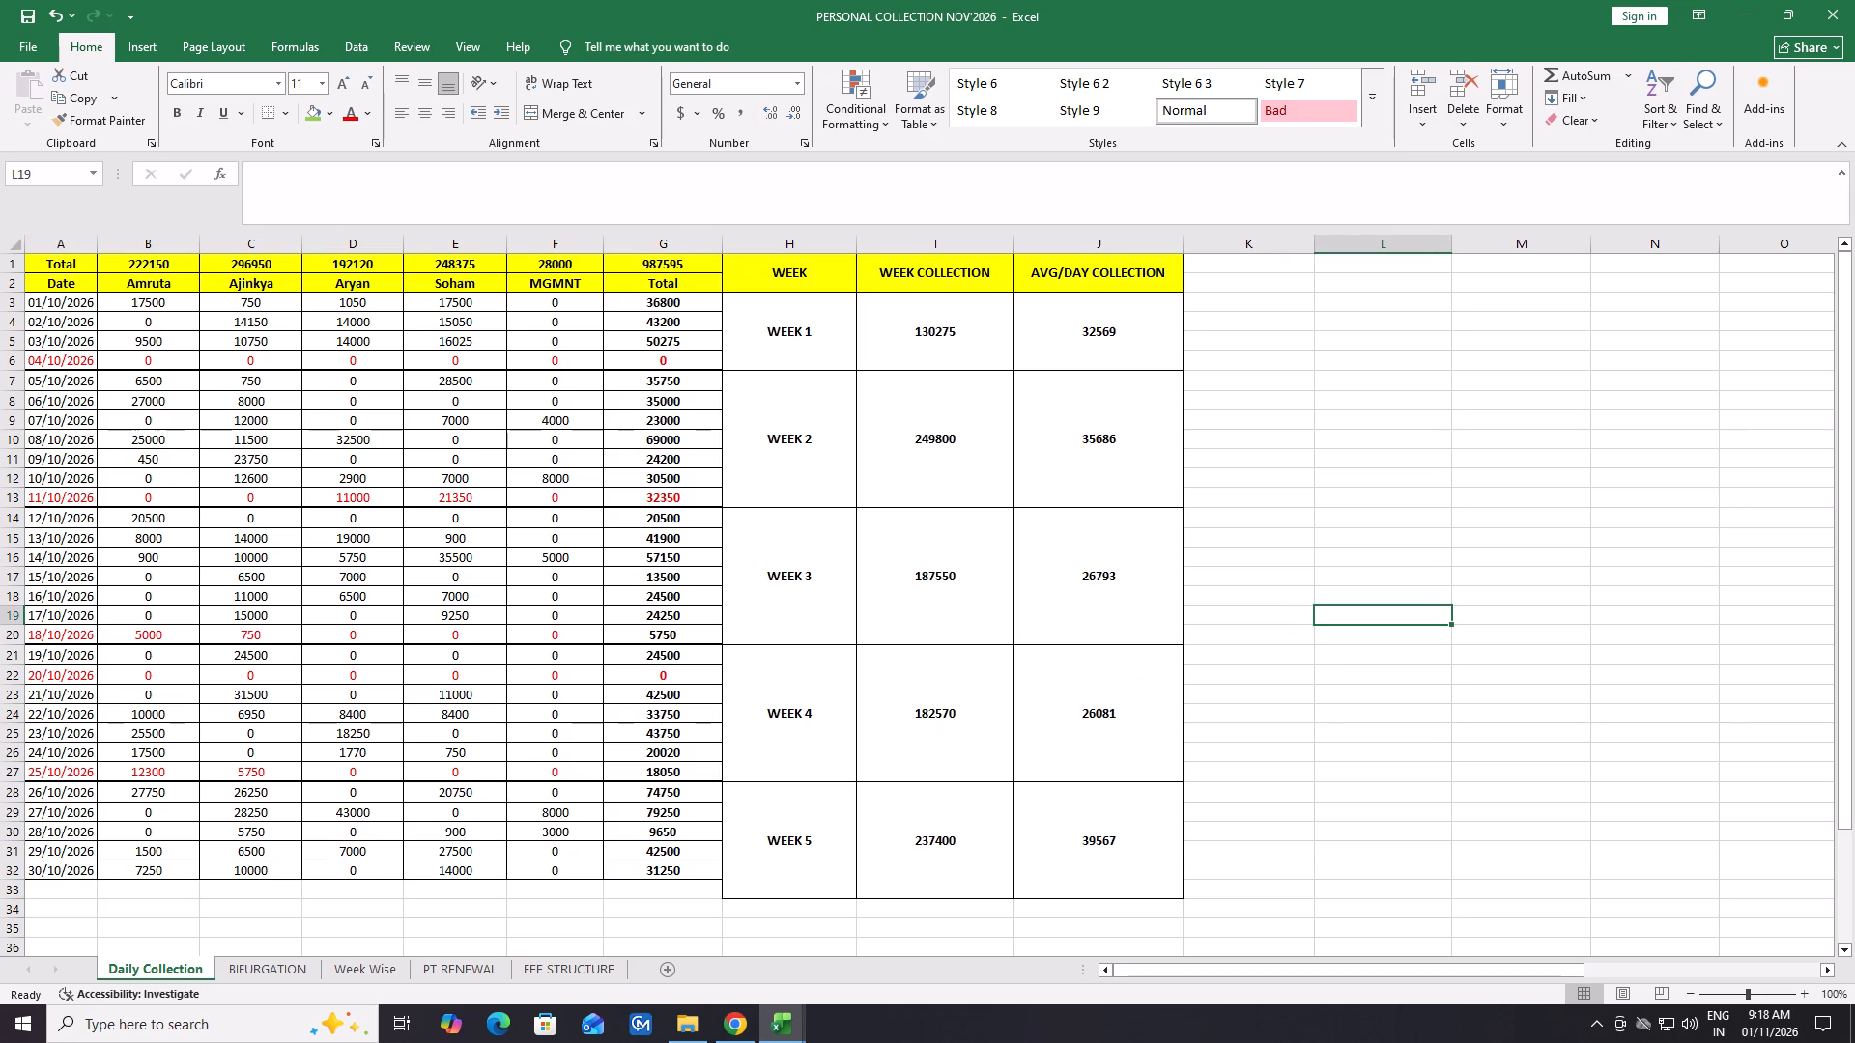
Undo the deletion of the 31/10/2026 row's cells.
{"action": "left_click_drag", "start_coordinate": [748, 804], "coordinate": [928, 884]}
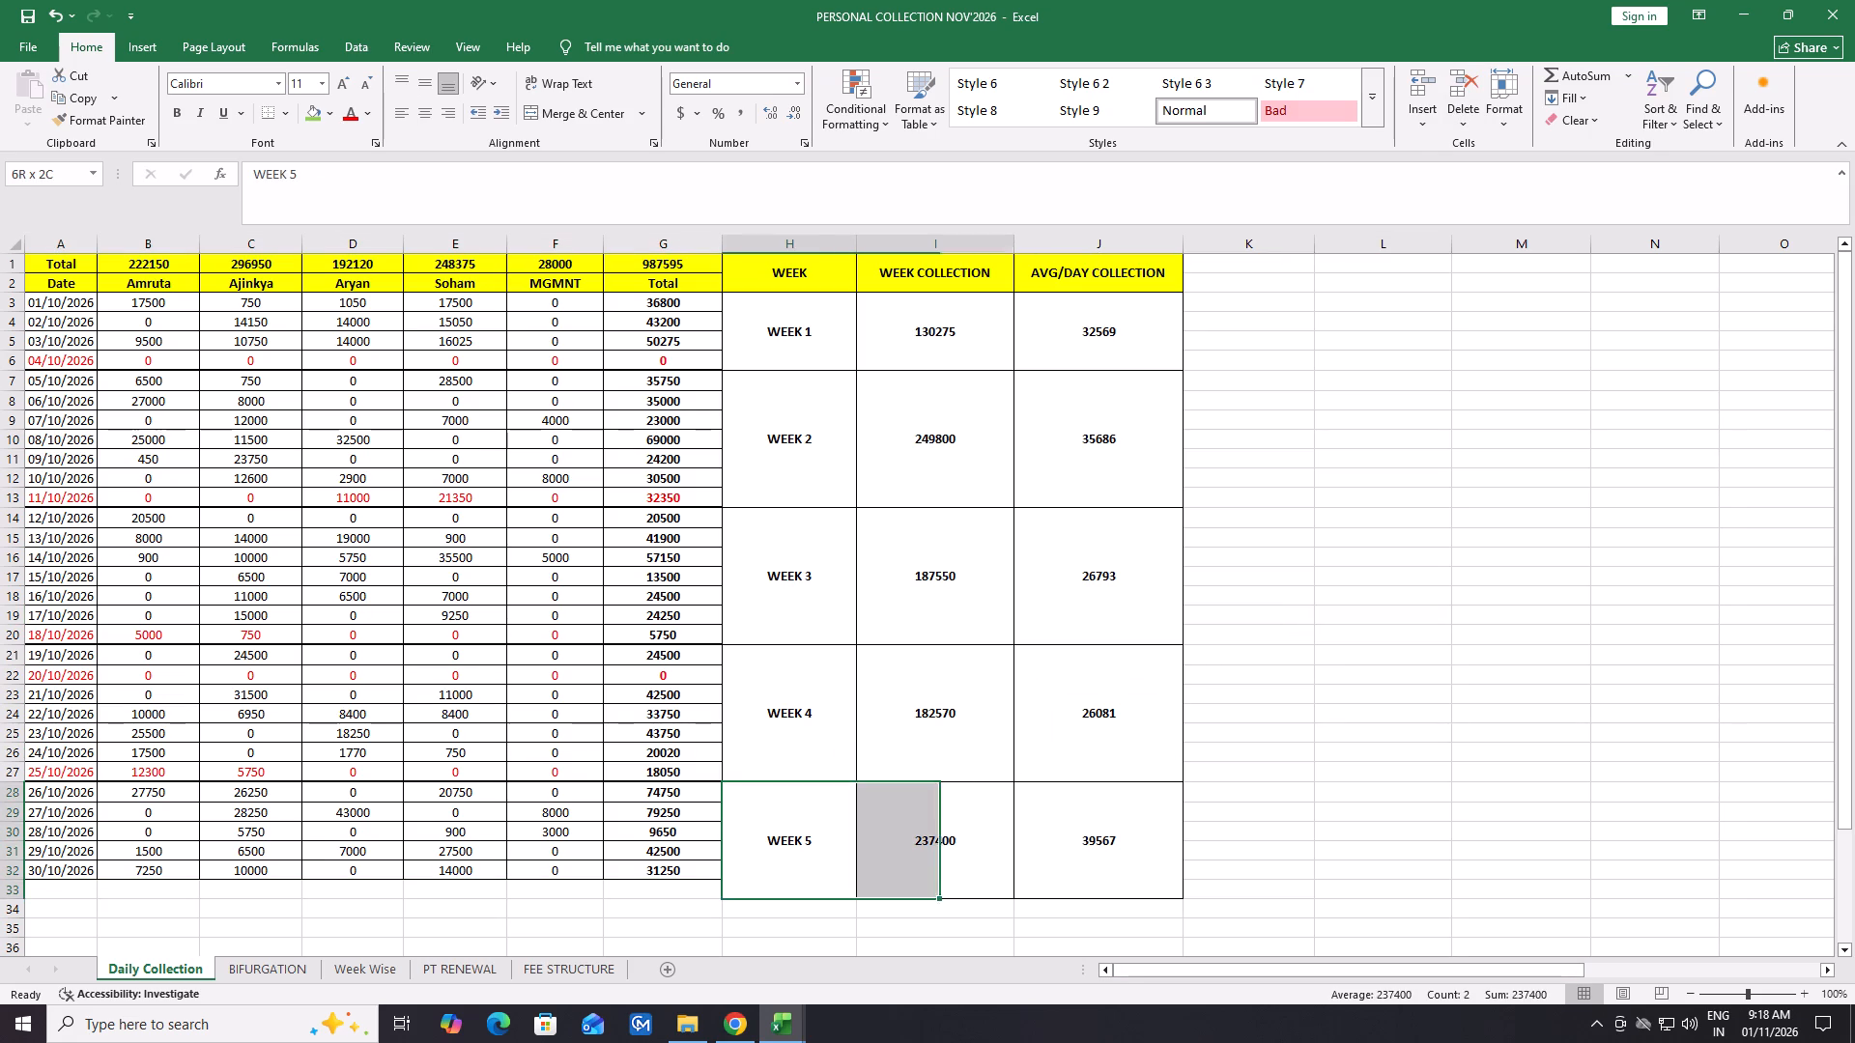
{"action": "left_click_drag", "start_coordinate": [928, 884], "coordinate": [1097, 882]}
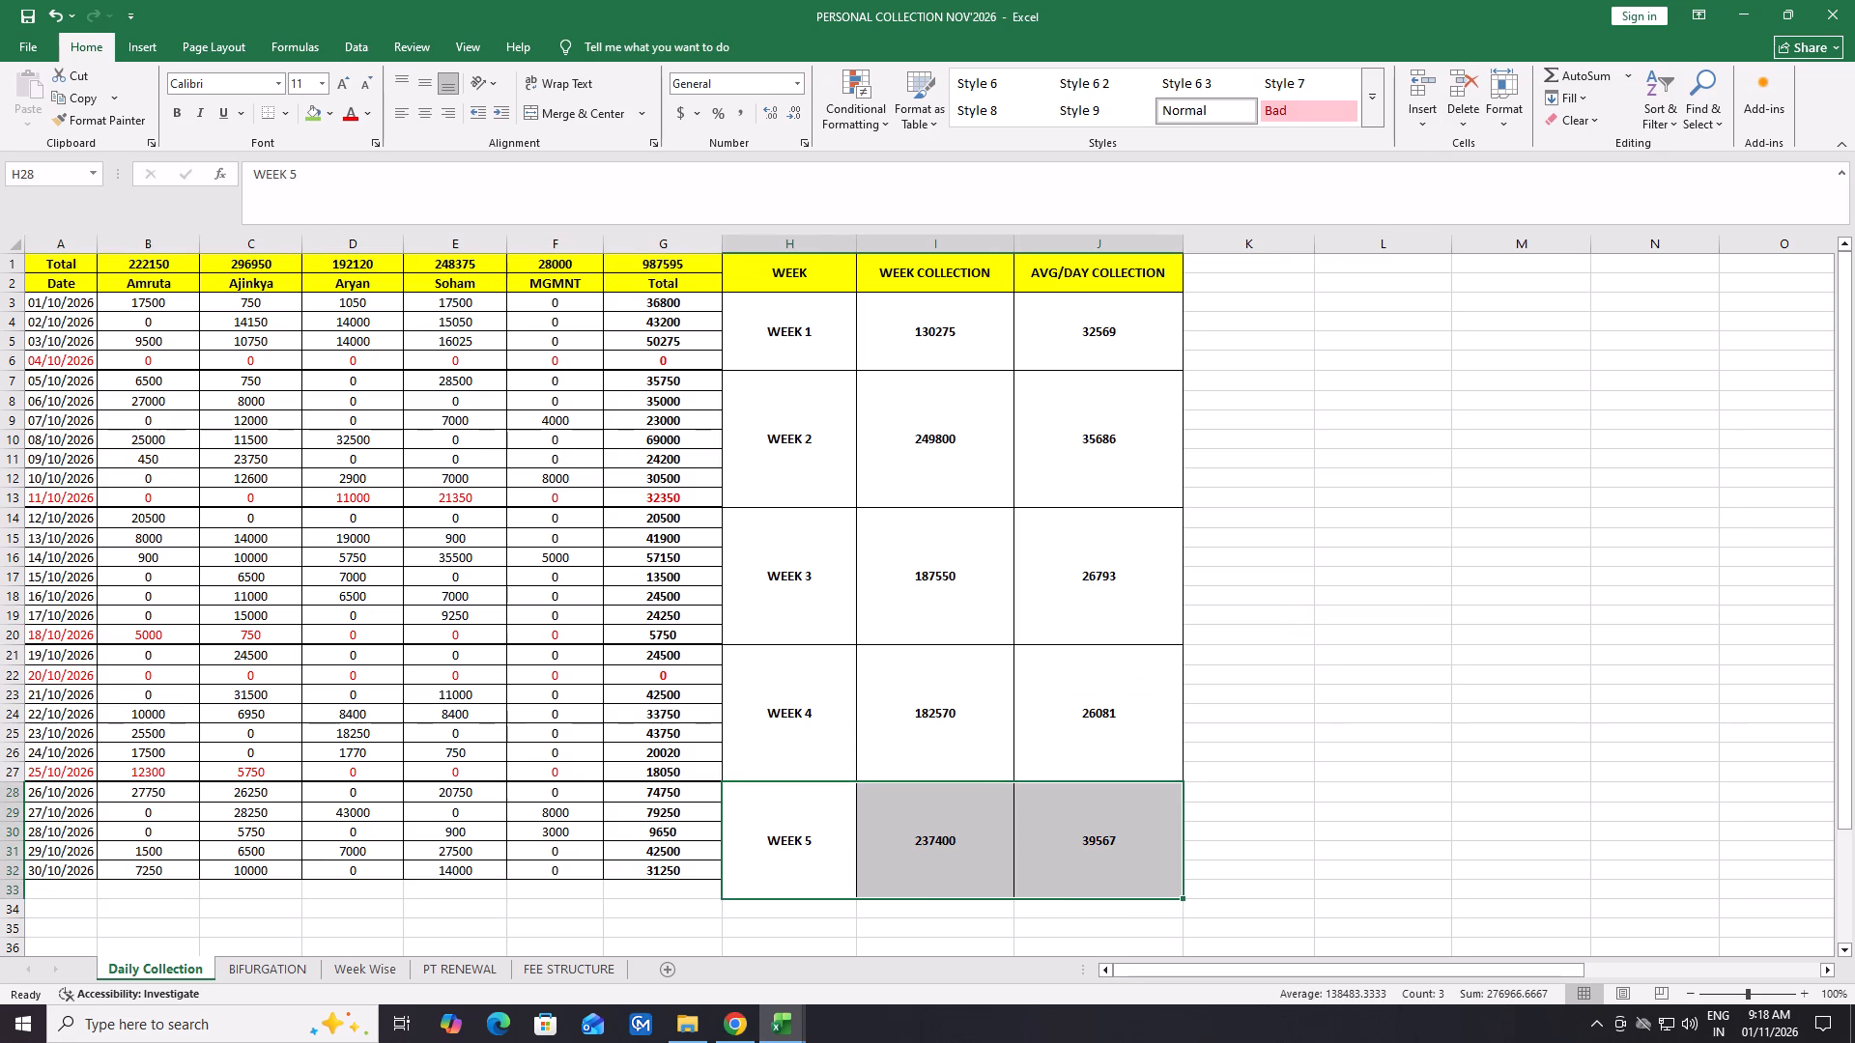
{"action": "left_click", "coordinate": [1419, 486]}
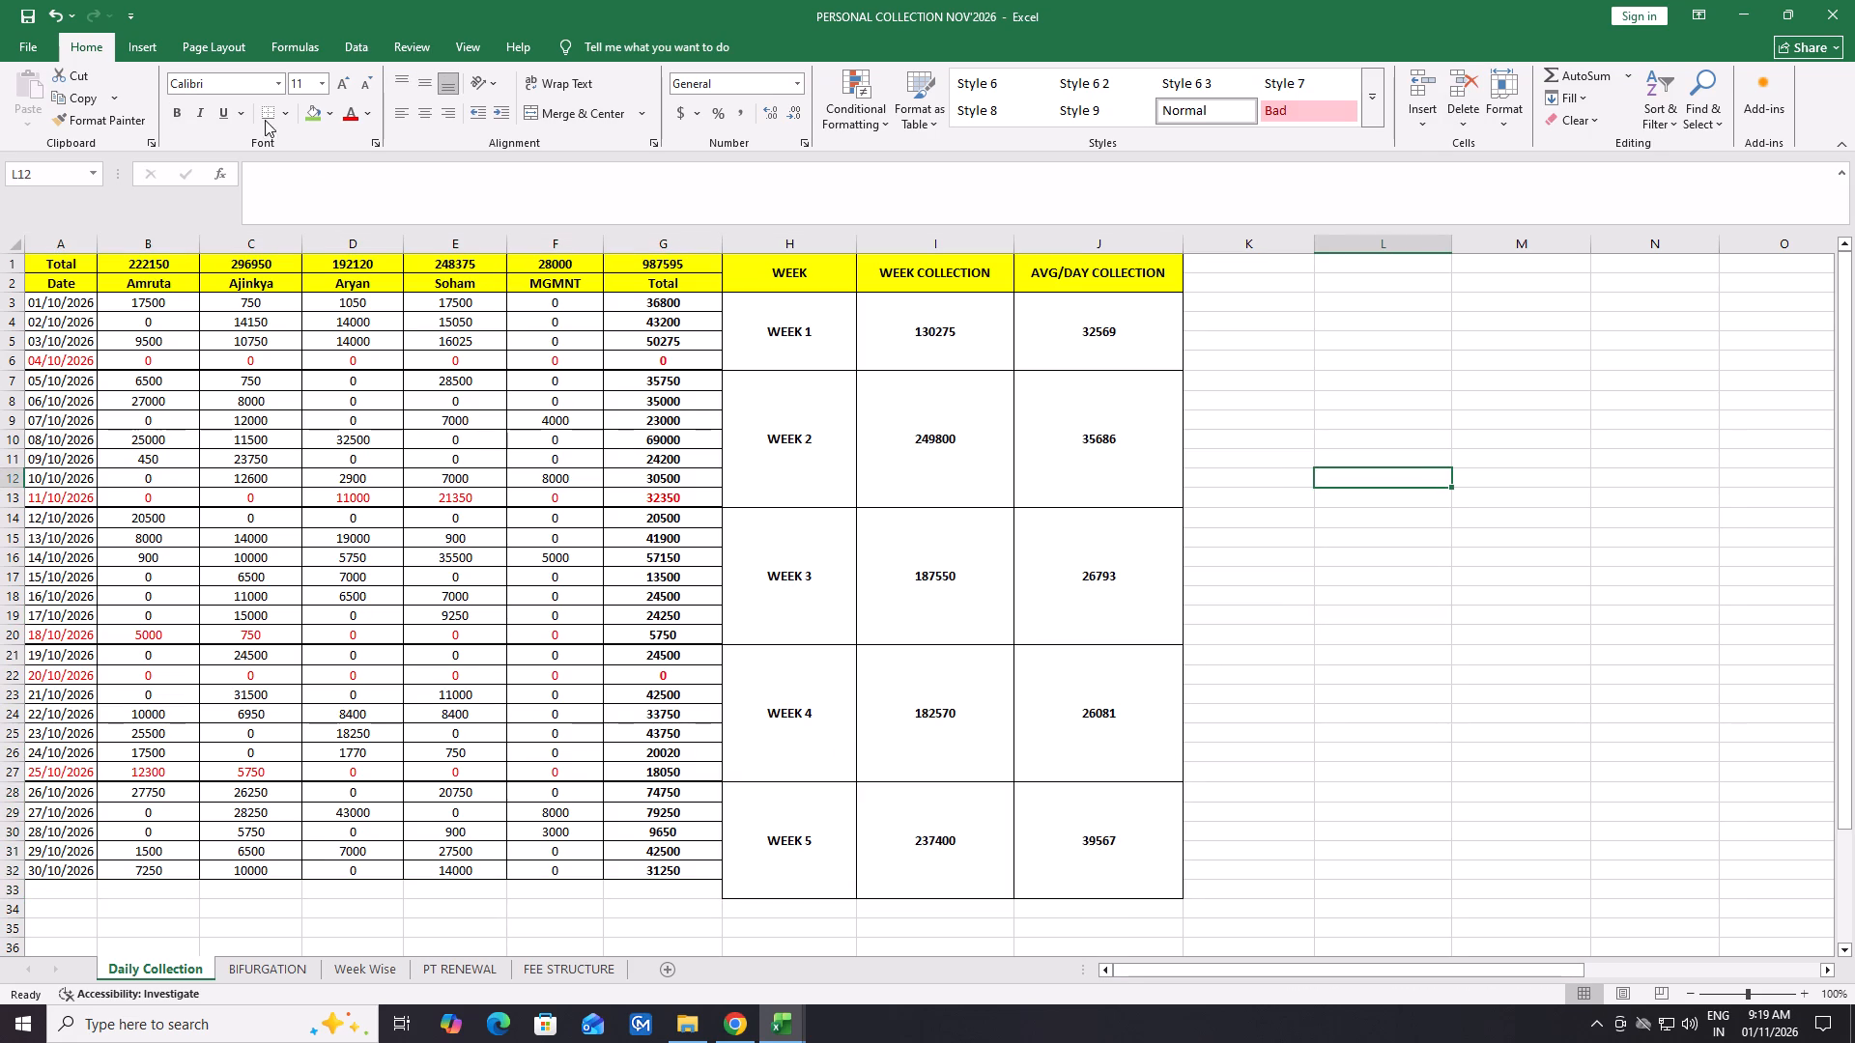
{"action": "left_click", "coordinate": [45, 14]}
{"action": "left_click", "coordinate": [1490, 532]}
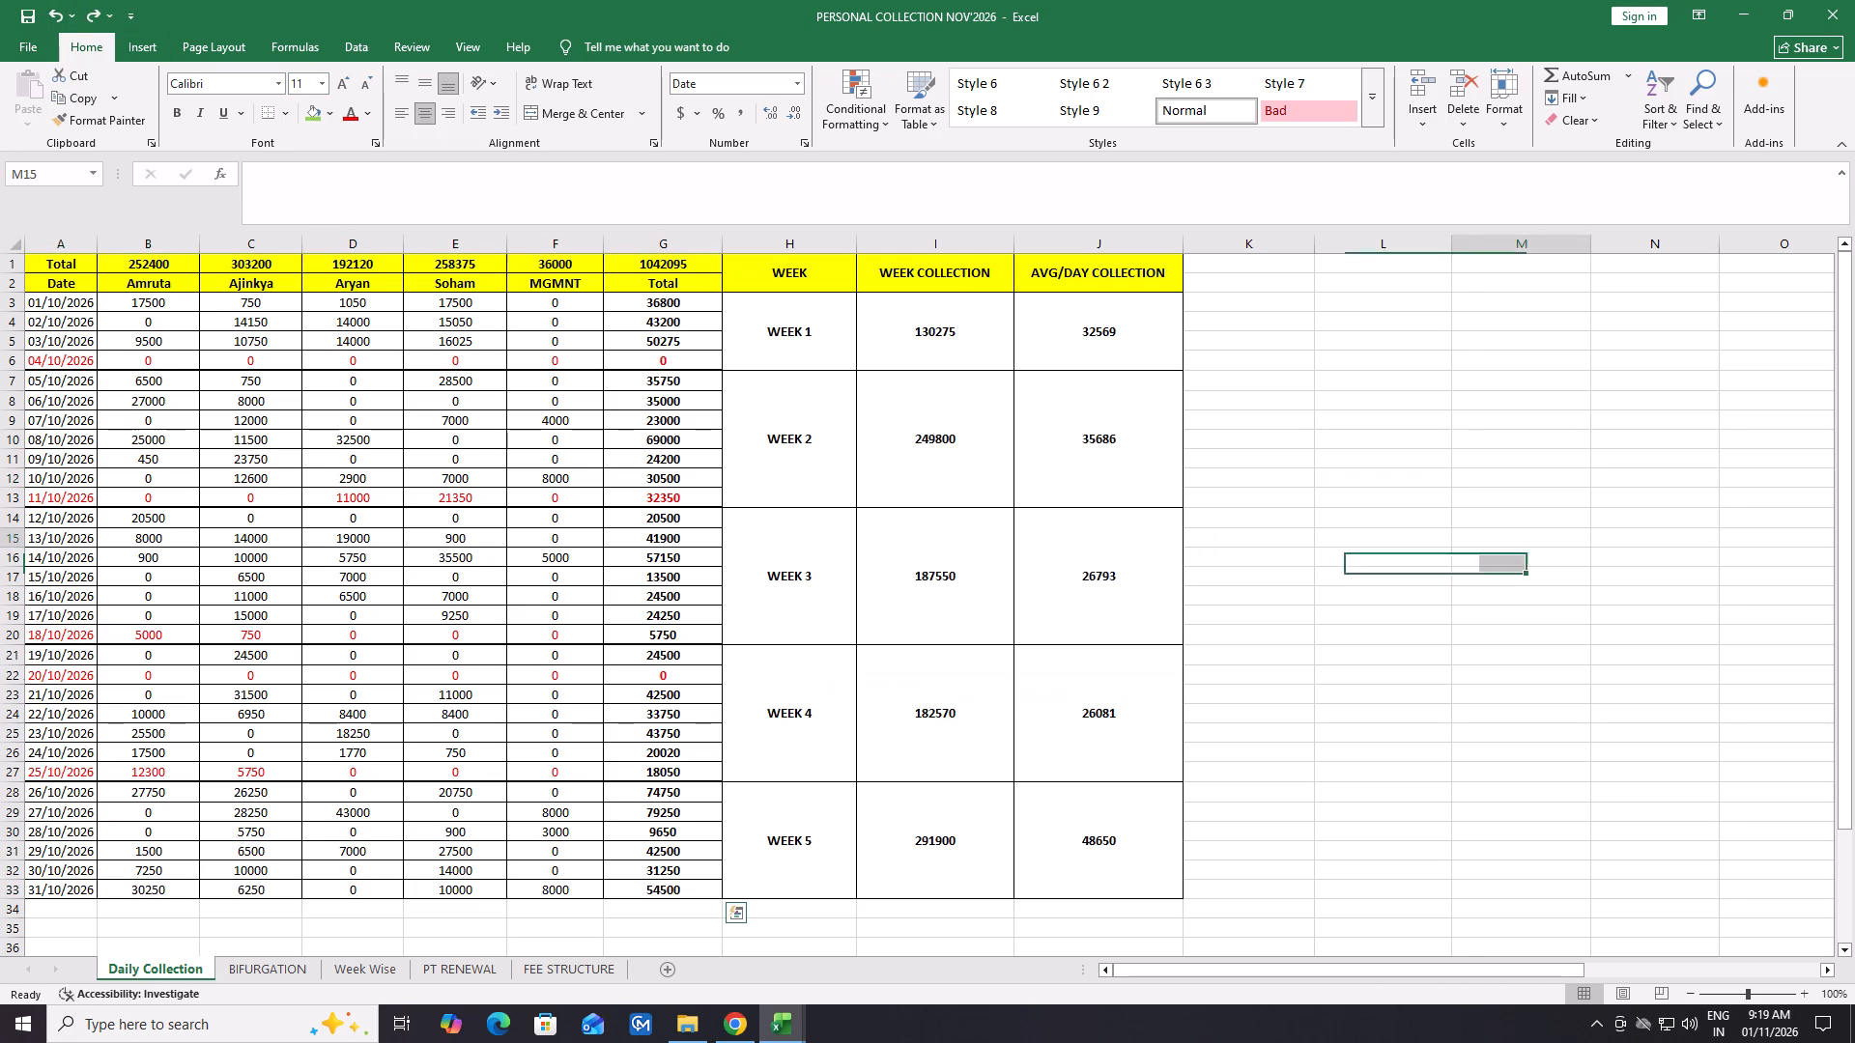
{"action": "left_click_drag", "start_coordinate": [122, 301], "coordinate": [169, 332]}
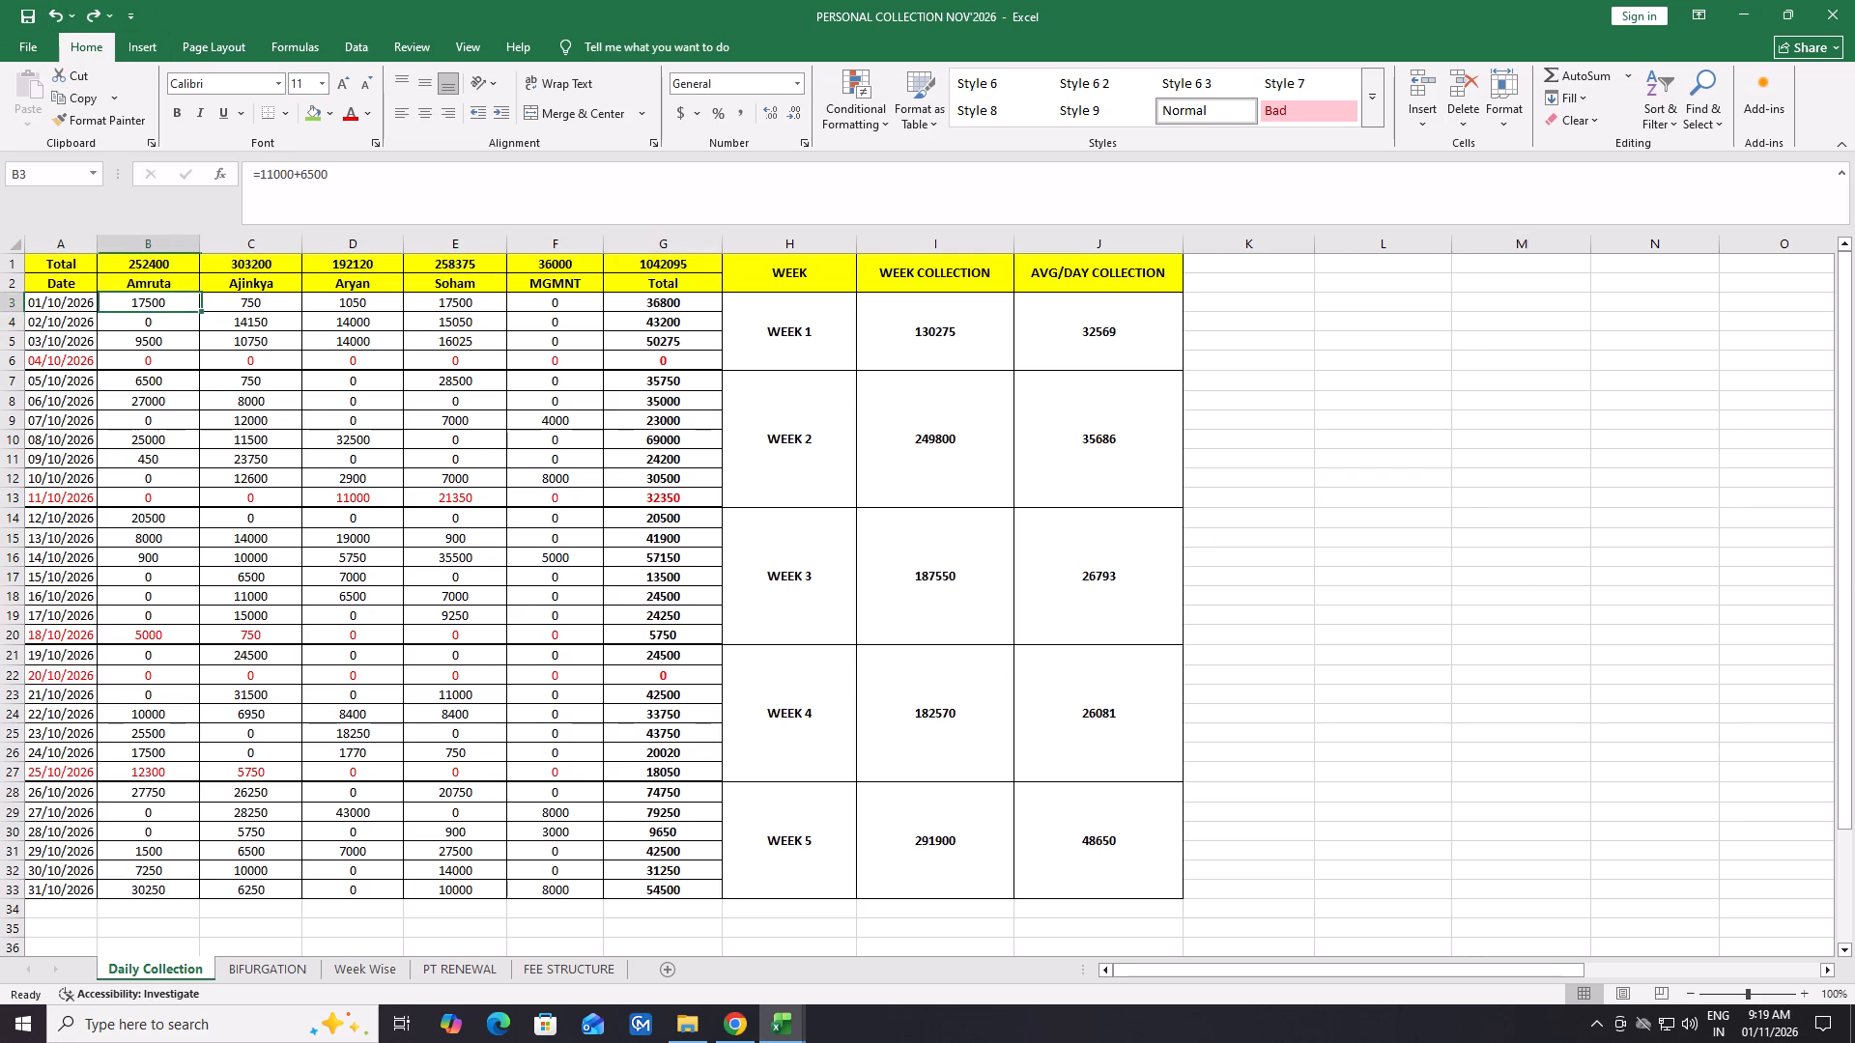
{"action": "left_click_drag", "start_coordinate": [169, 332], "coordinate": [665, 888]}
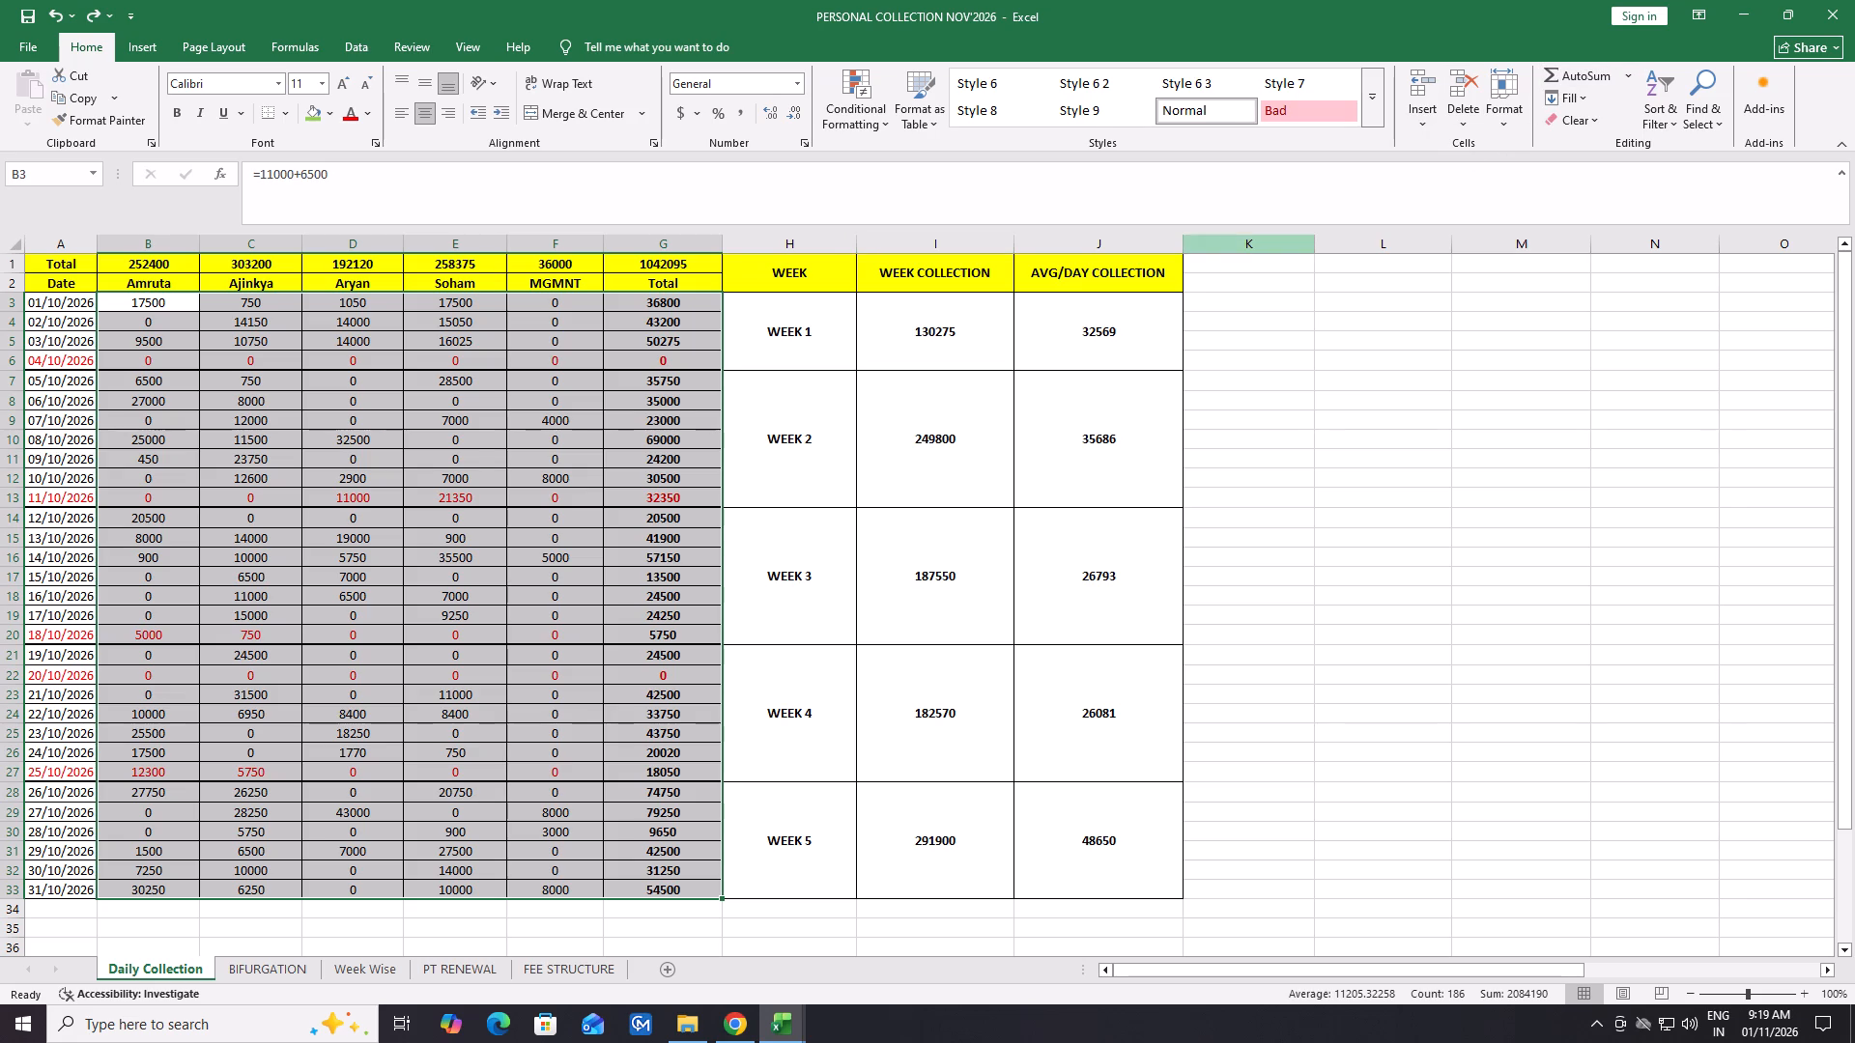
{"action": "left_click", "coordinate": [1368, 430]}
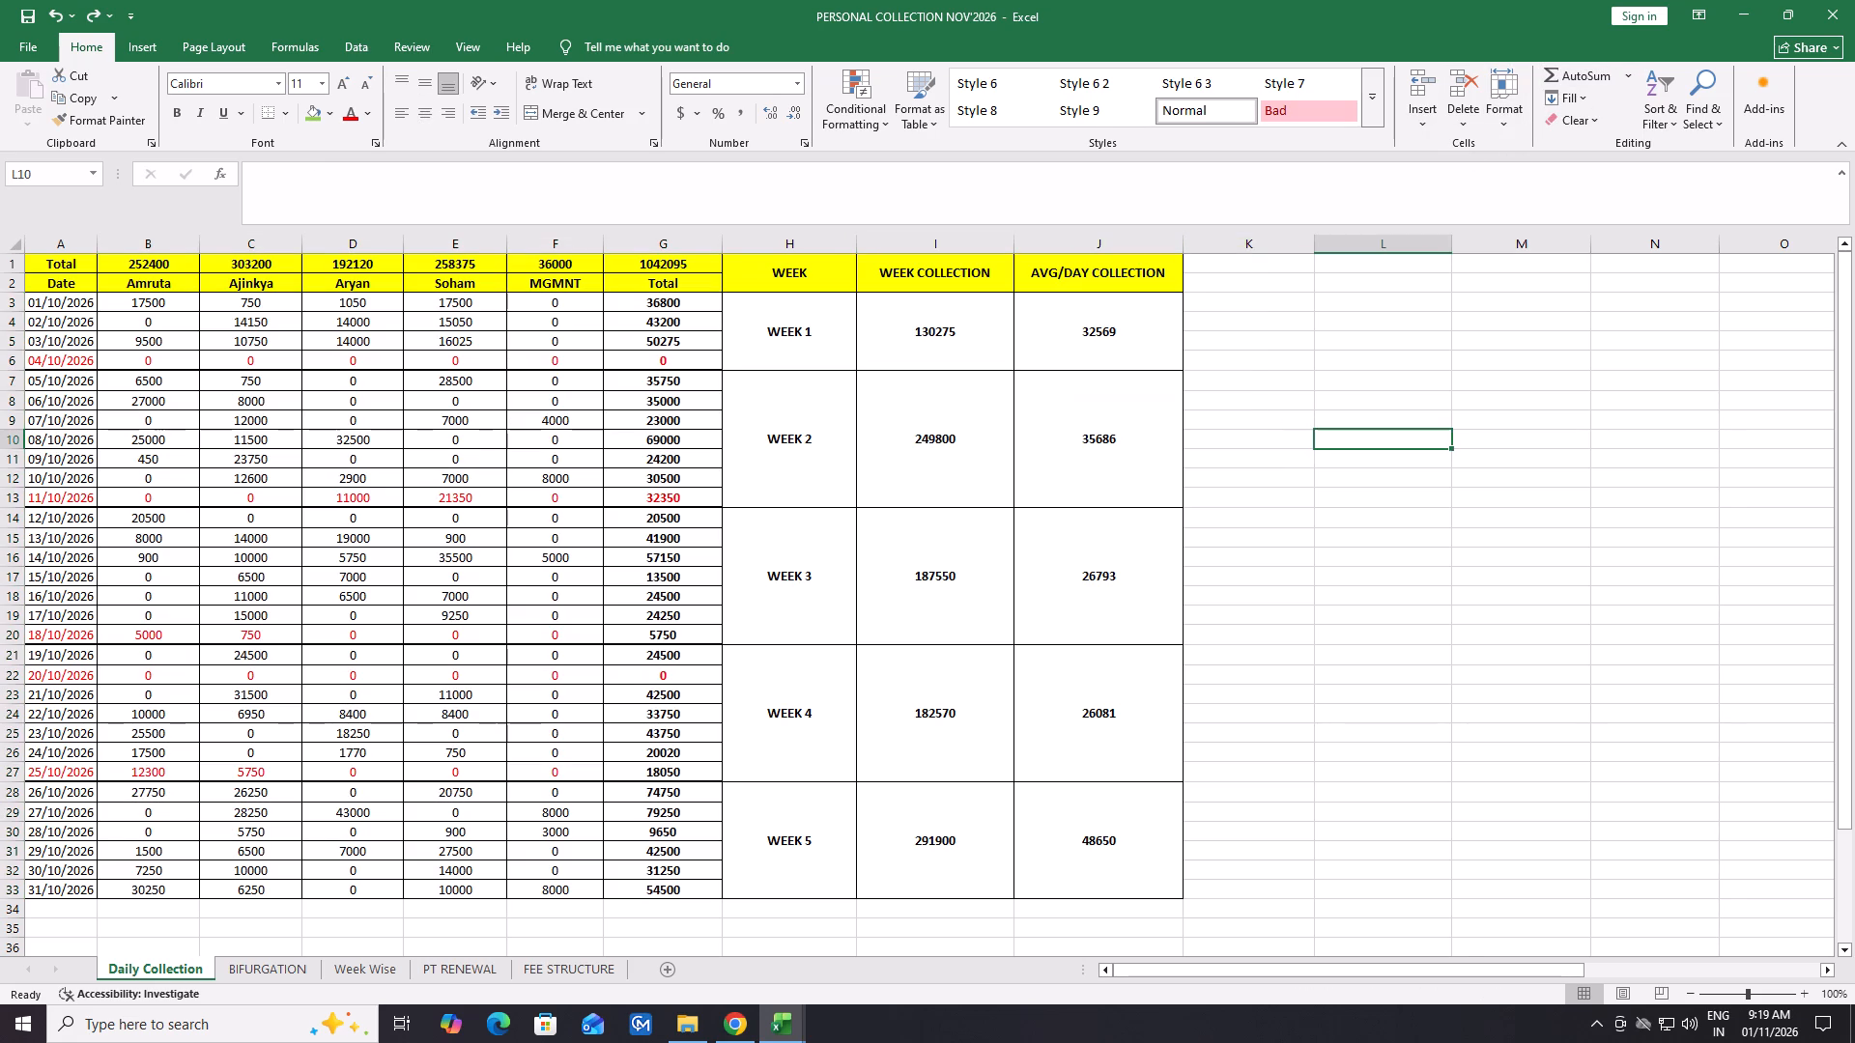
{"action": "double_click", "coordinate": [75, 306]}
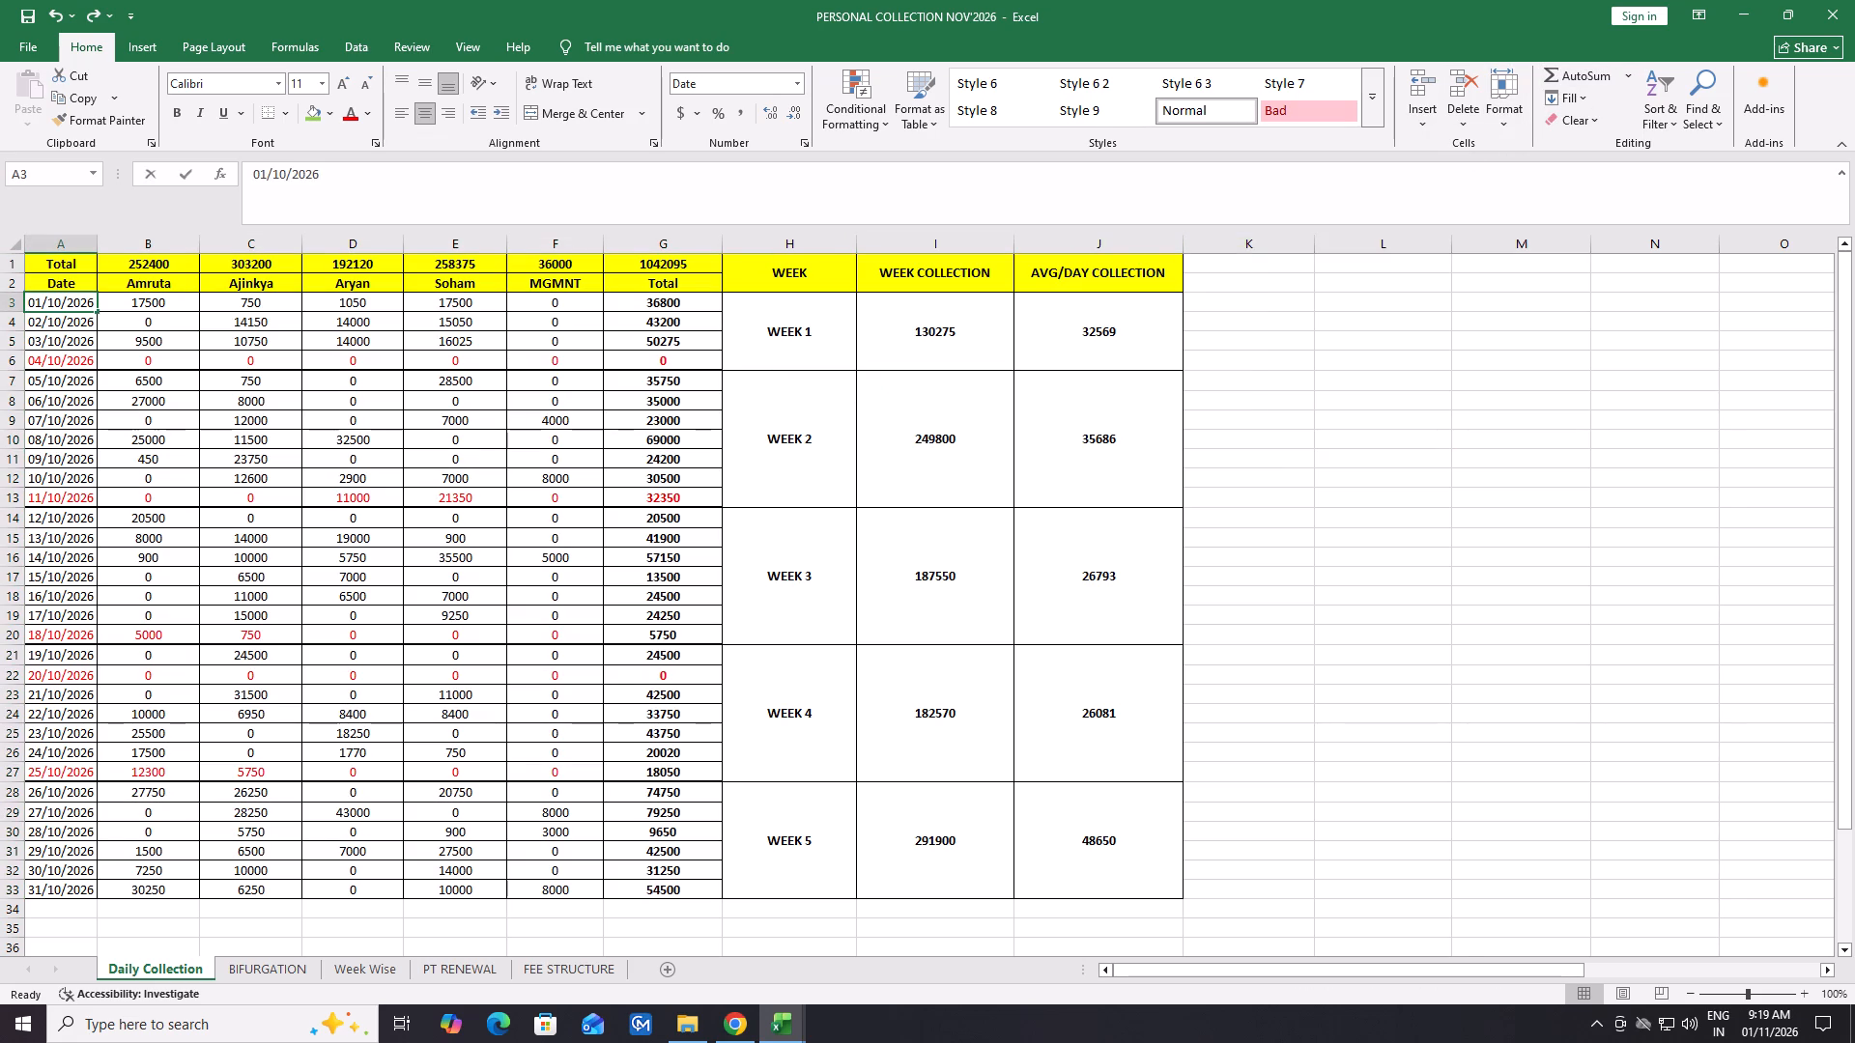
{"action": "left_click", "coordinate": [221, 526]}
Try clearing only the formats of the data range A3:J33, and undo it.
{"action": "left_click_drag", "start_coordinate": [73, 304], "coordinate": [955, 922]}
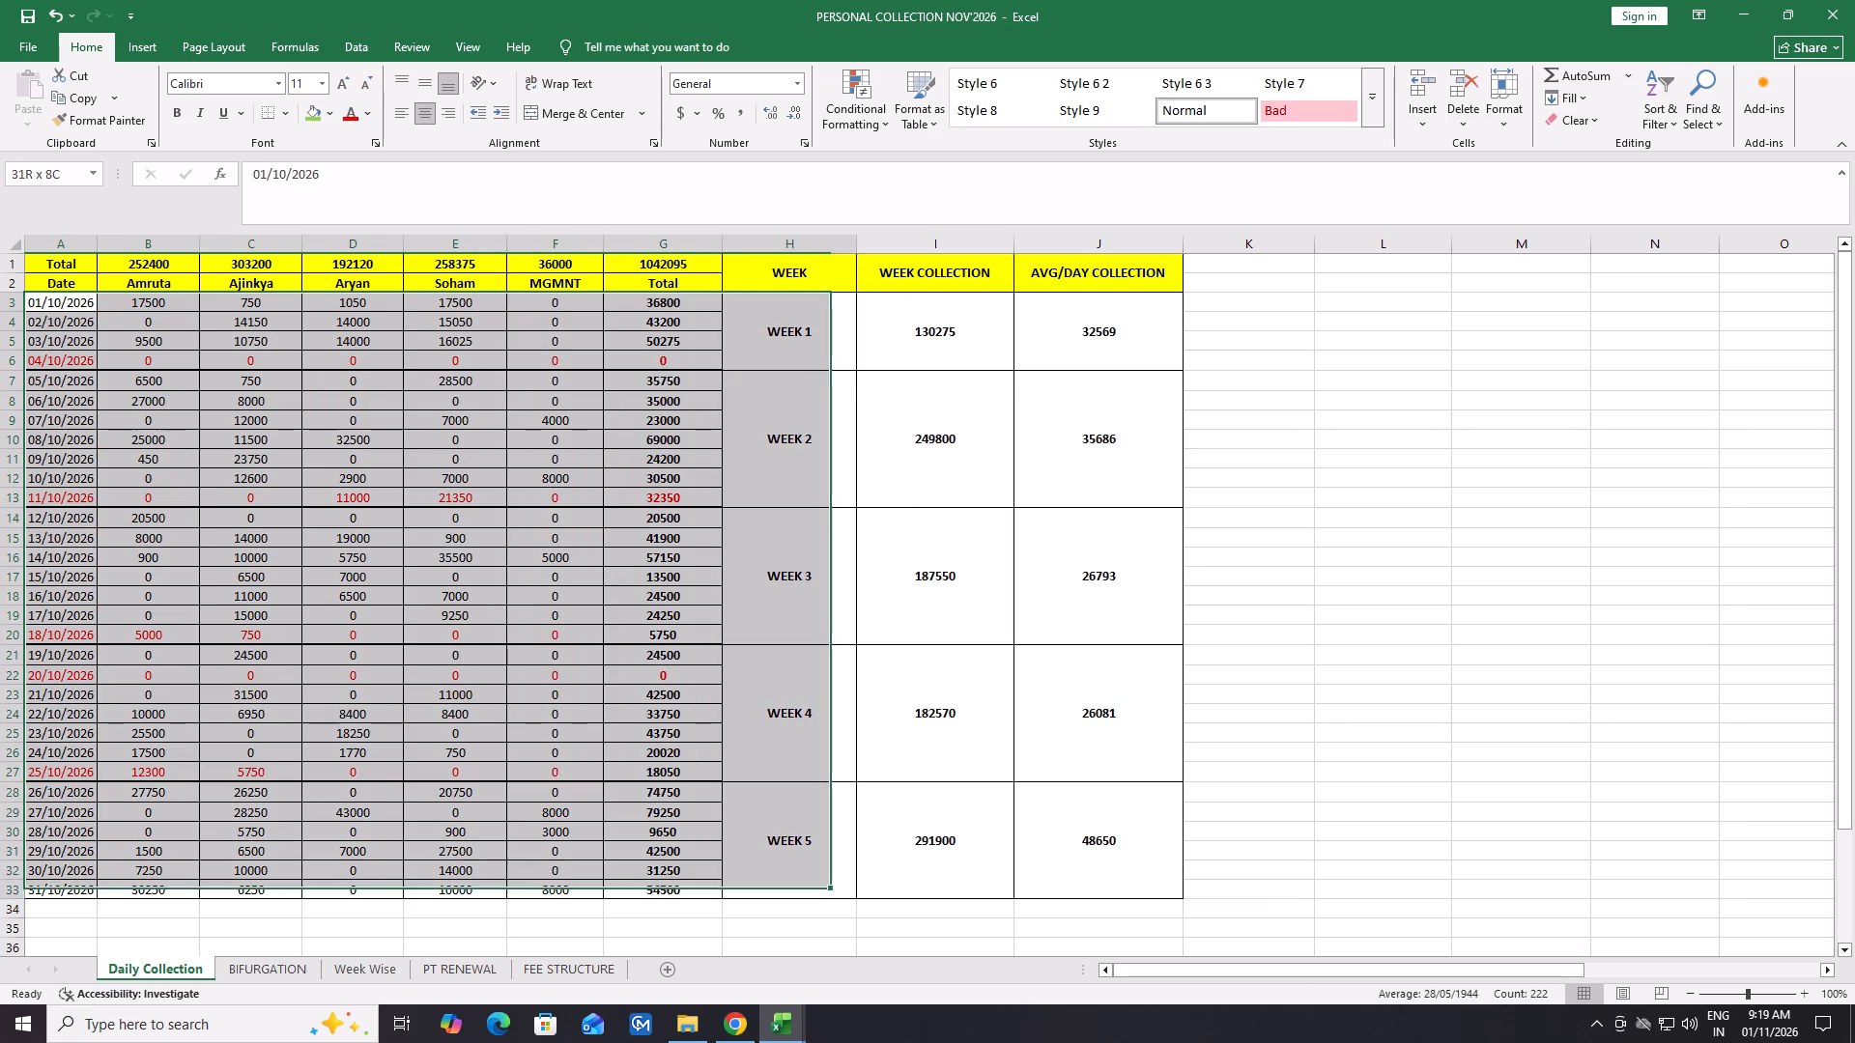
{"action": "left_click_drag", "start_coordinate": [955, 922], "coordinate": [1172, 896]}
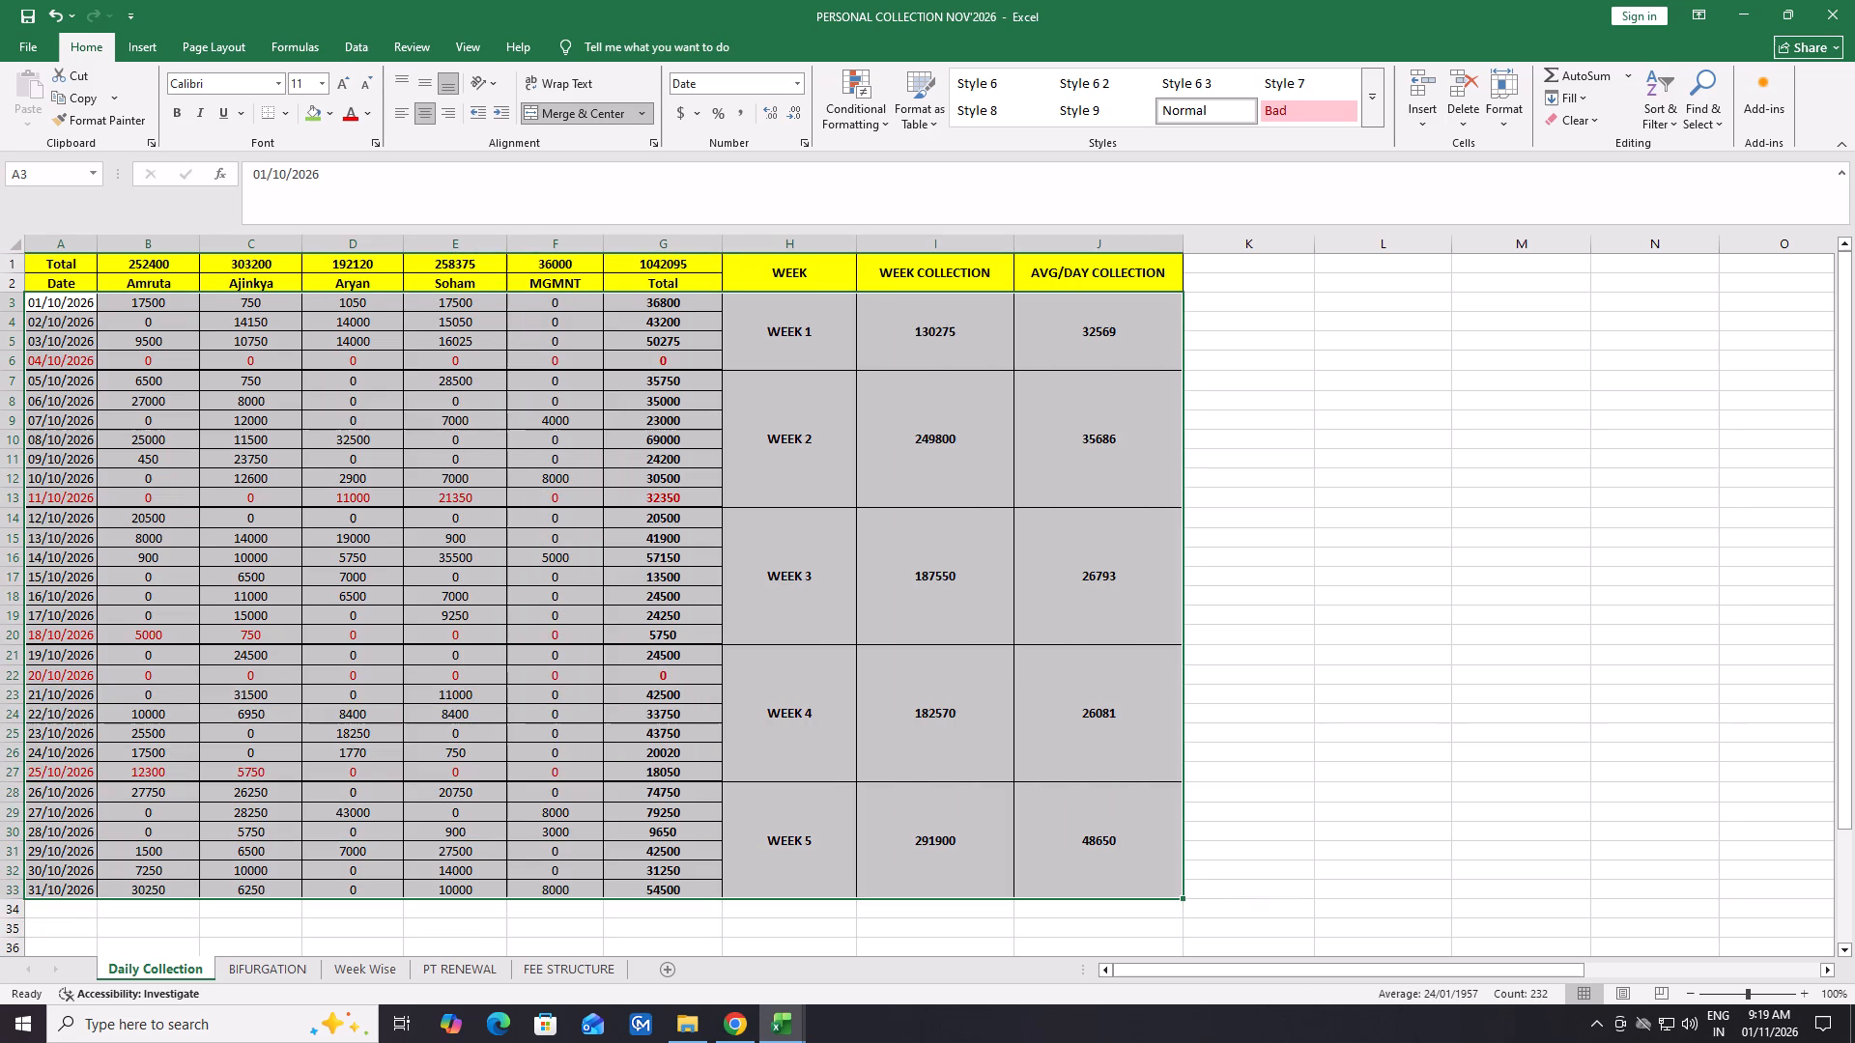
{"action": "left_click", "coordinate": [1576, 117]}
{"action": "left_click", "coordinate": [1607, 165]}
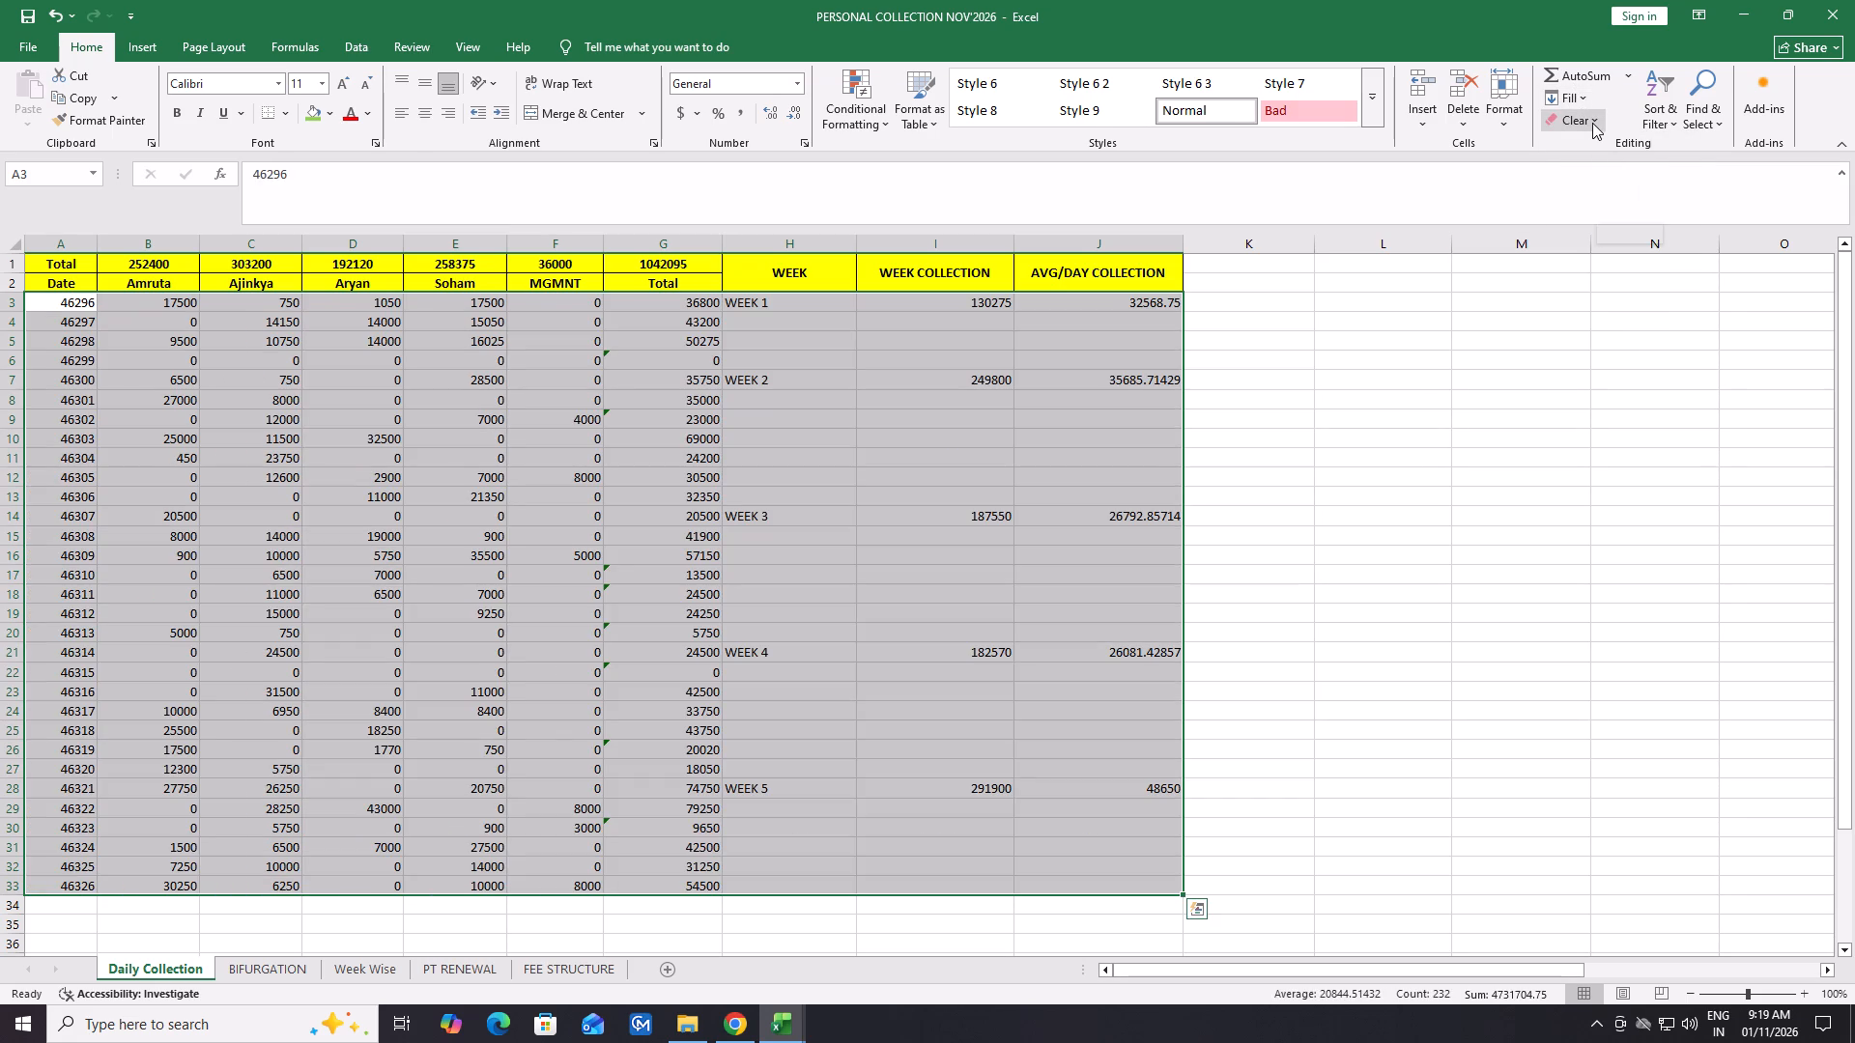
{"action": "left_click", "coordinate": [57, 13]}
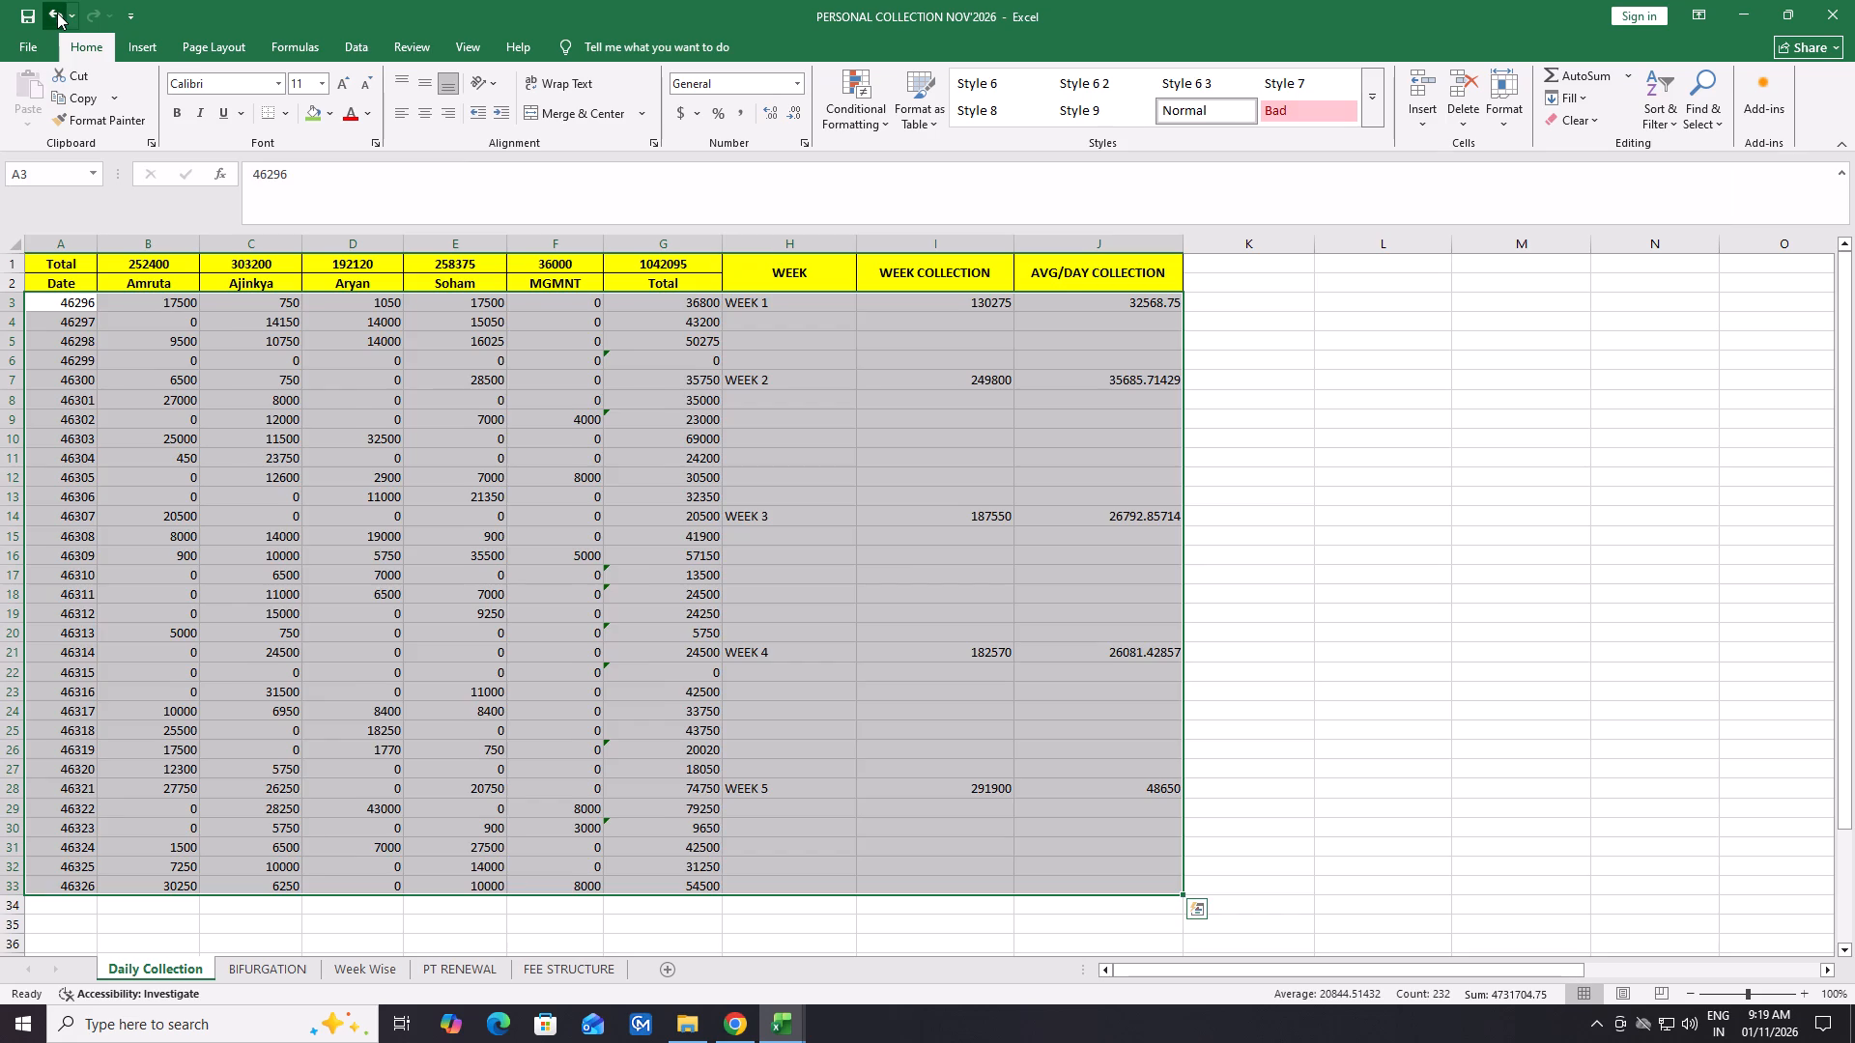
Clear only the contents of the data range A3:J33 on the Daily Collection sheet, keeping its formatting.
{"action": "left_click", "coordinate": [1569, 118]}
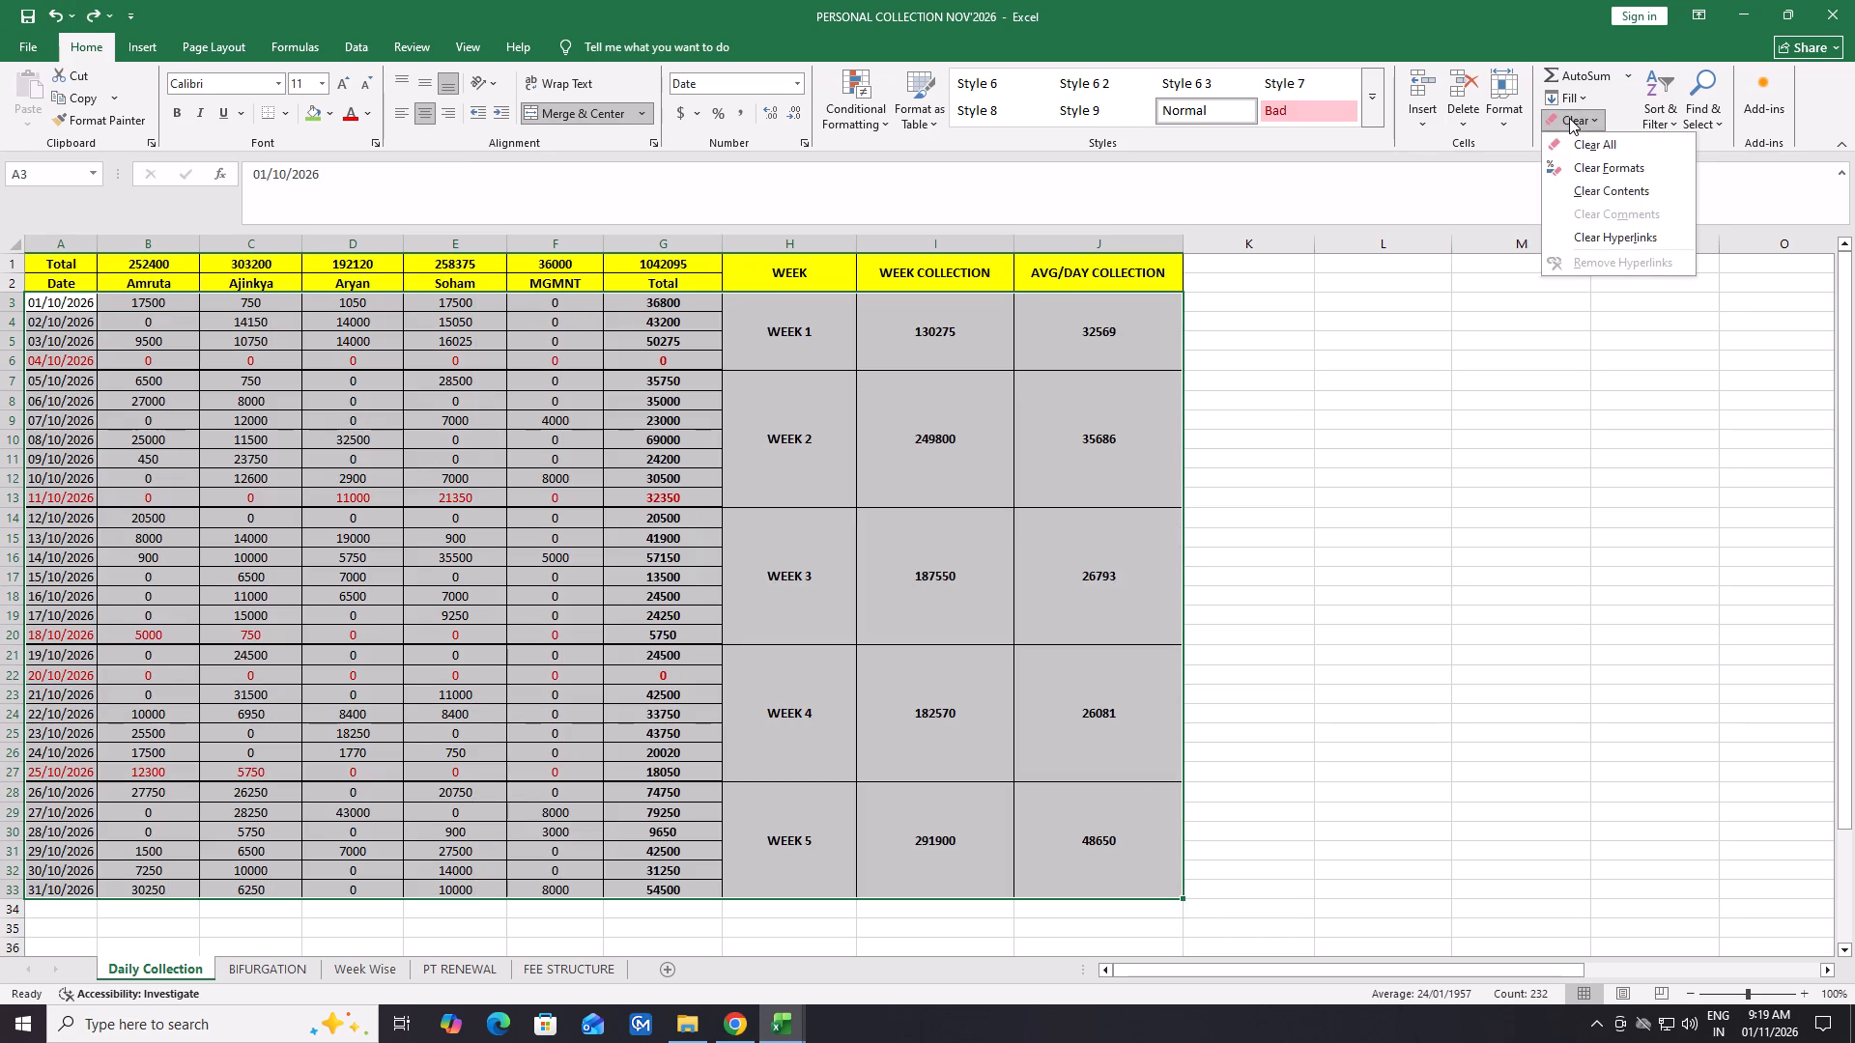
{"action": "left_click", "coordinate": [1632, 193]}
{"action": "left_click", "coordinate": [1542, 537]}
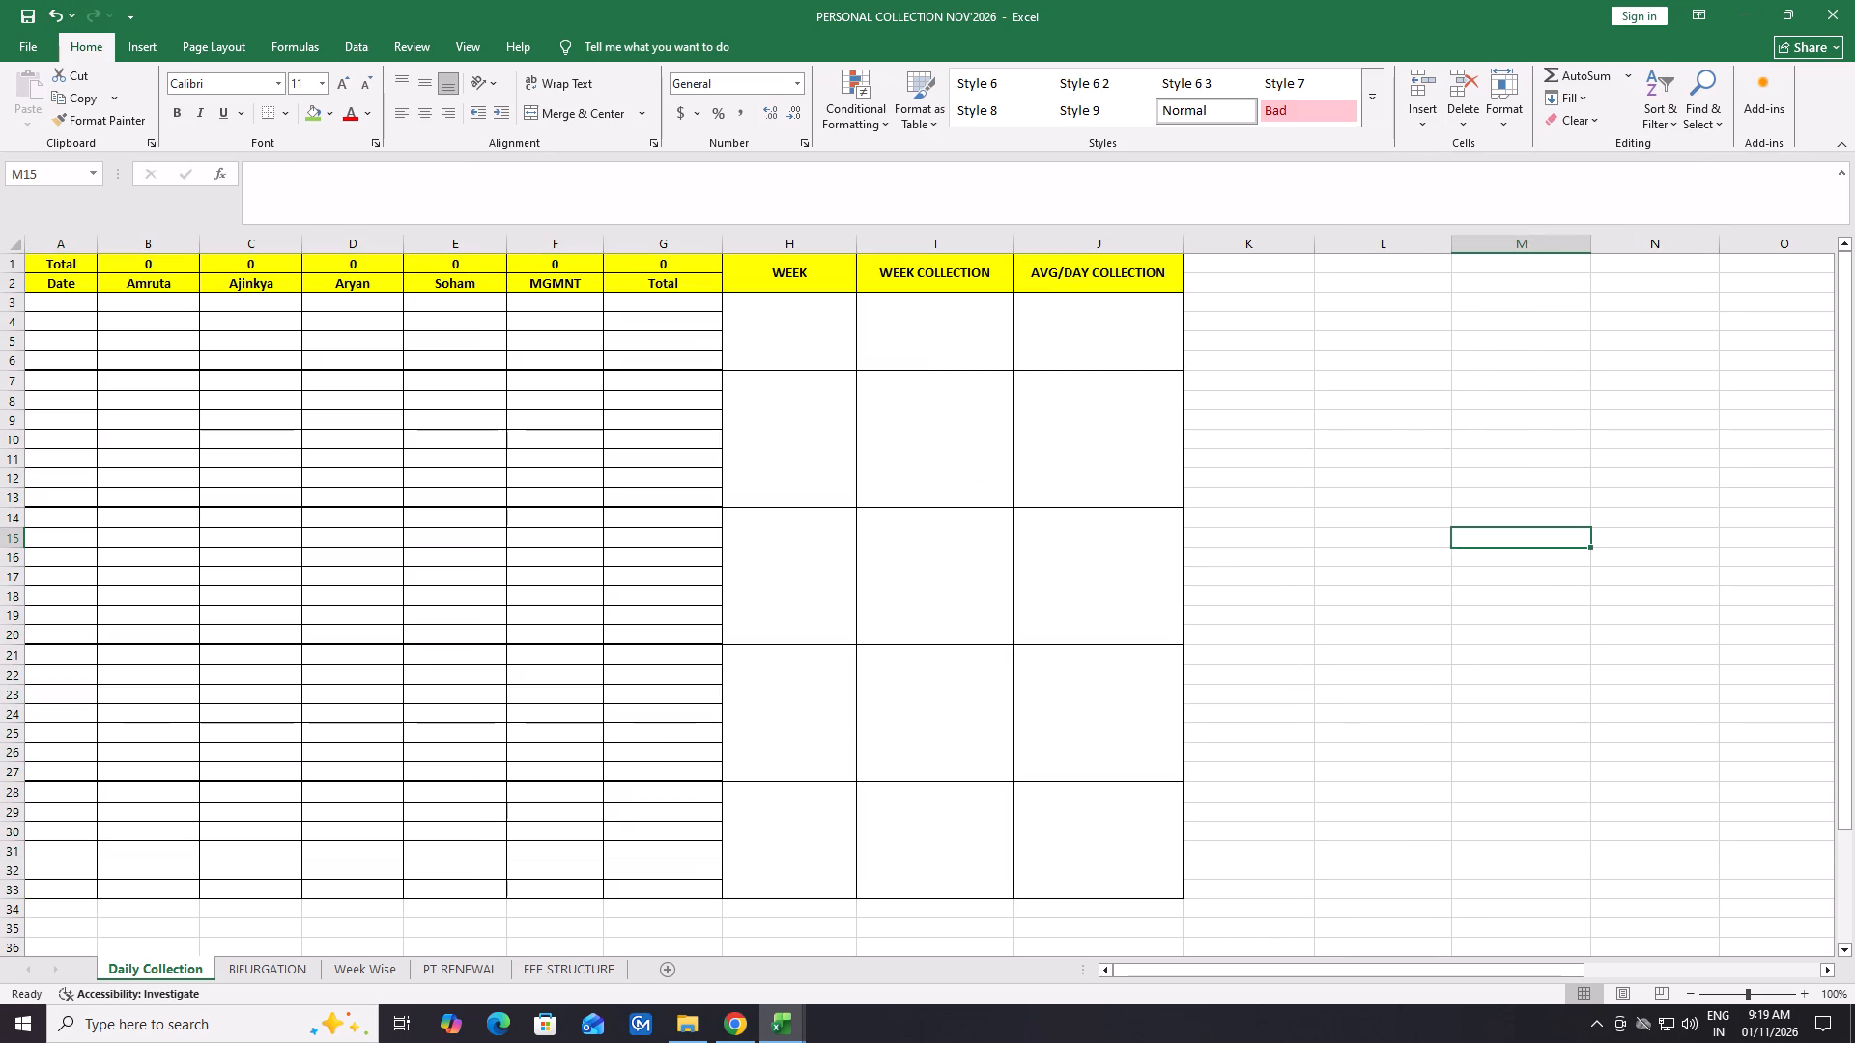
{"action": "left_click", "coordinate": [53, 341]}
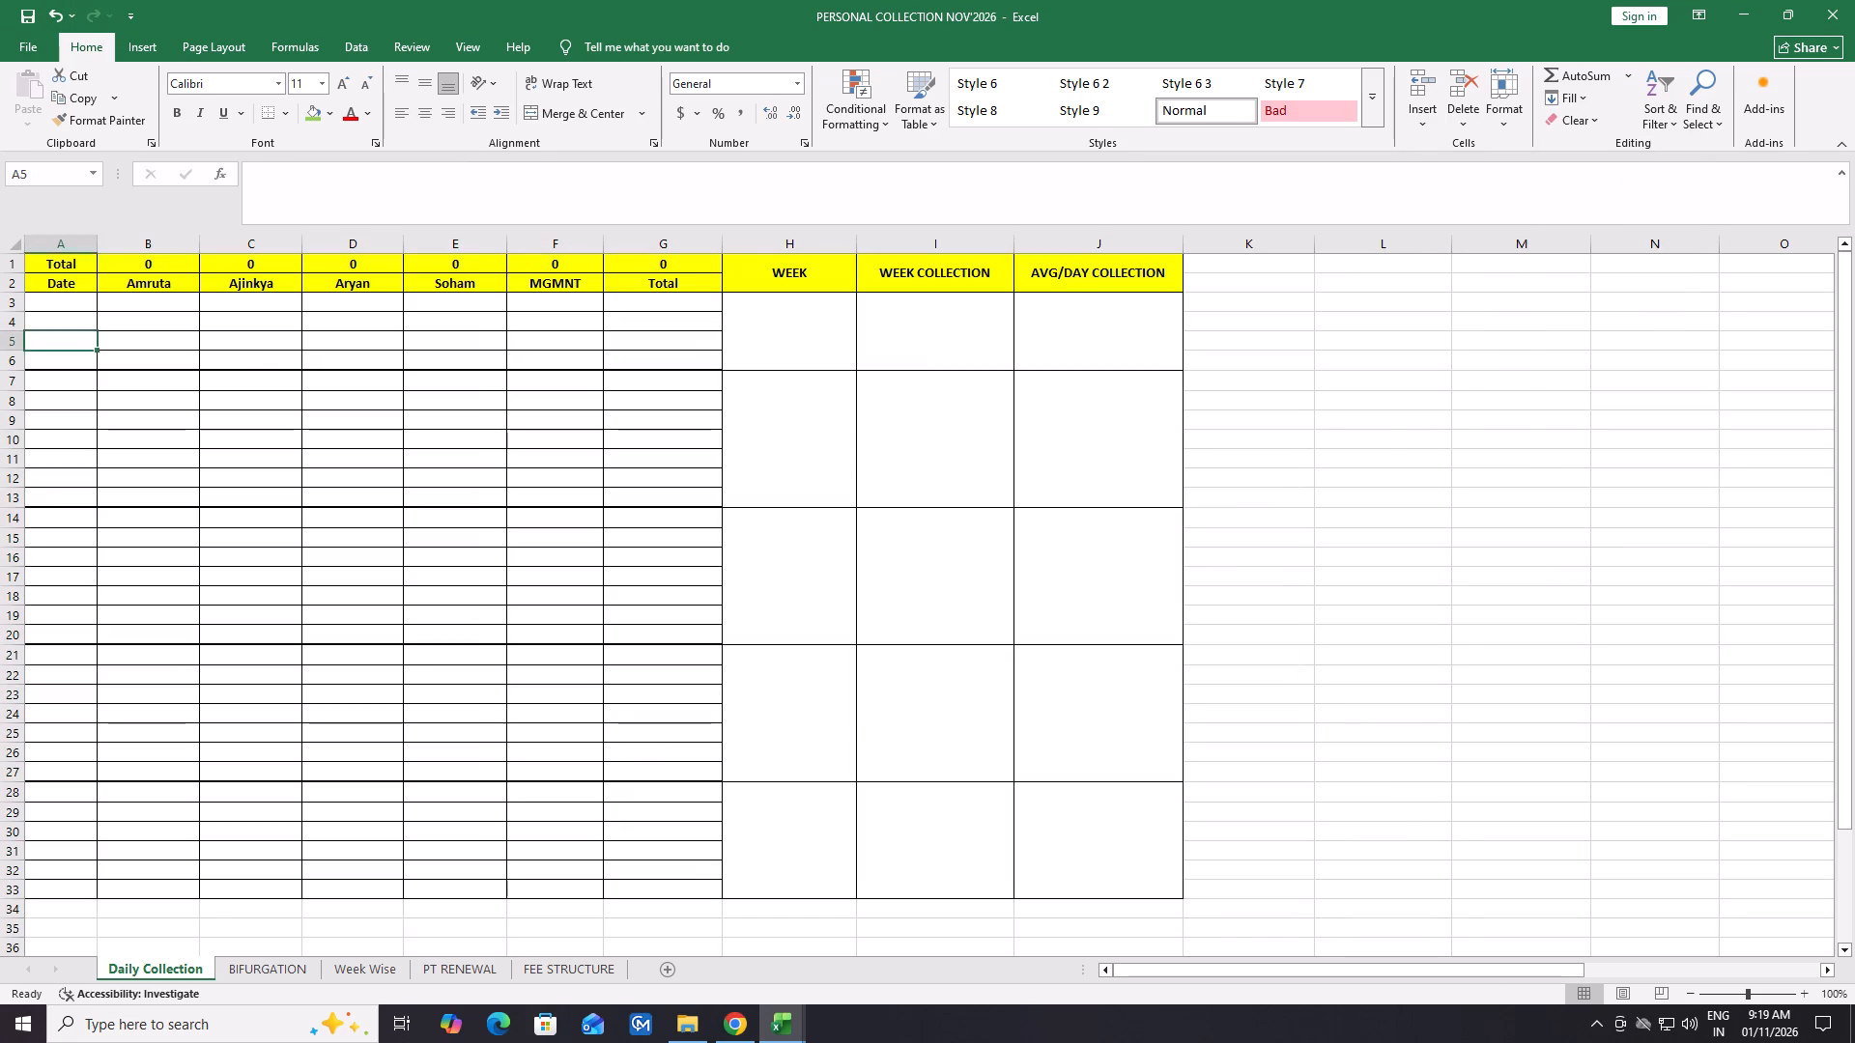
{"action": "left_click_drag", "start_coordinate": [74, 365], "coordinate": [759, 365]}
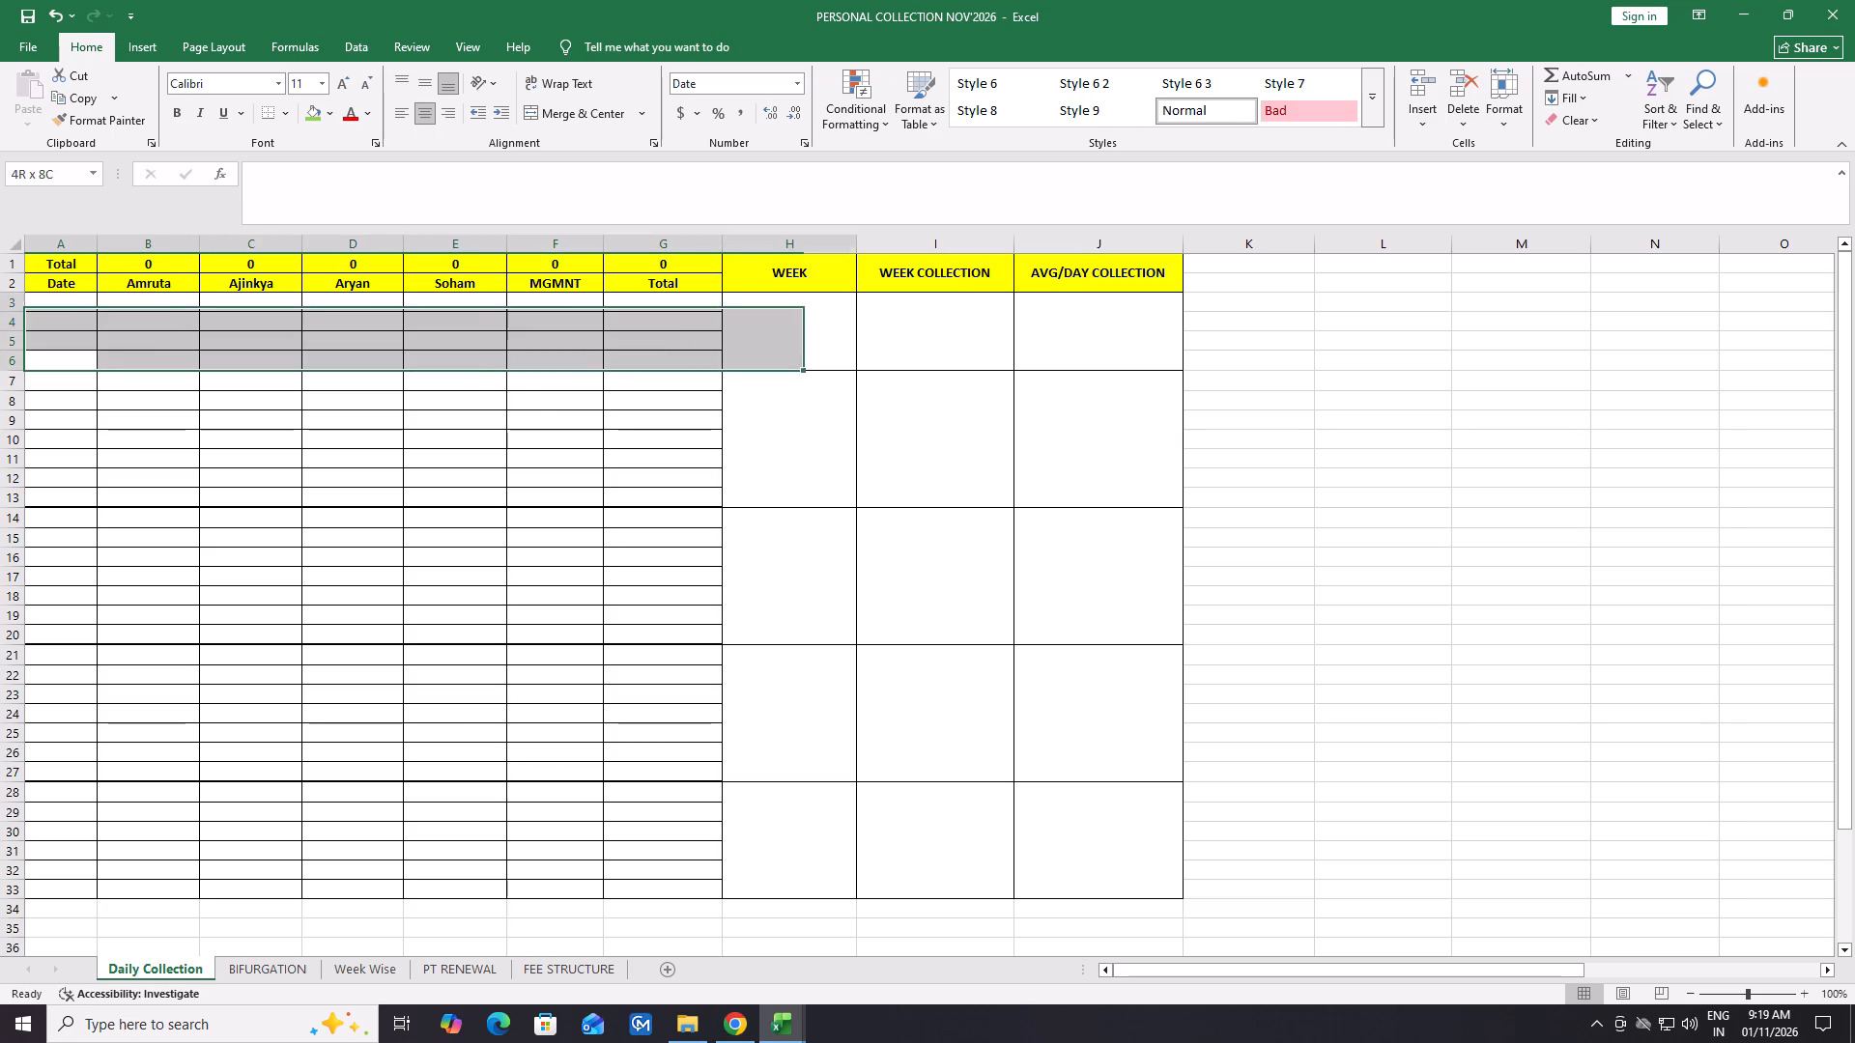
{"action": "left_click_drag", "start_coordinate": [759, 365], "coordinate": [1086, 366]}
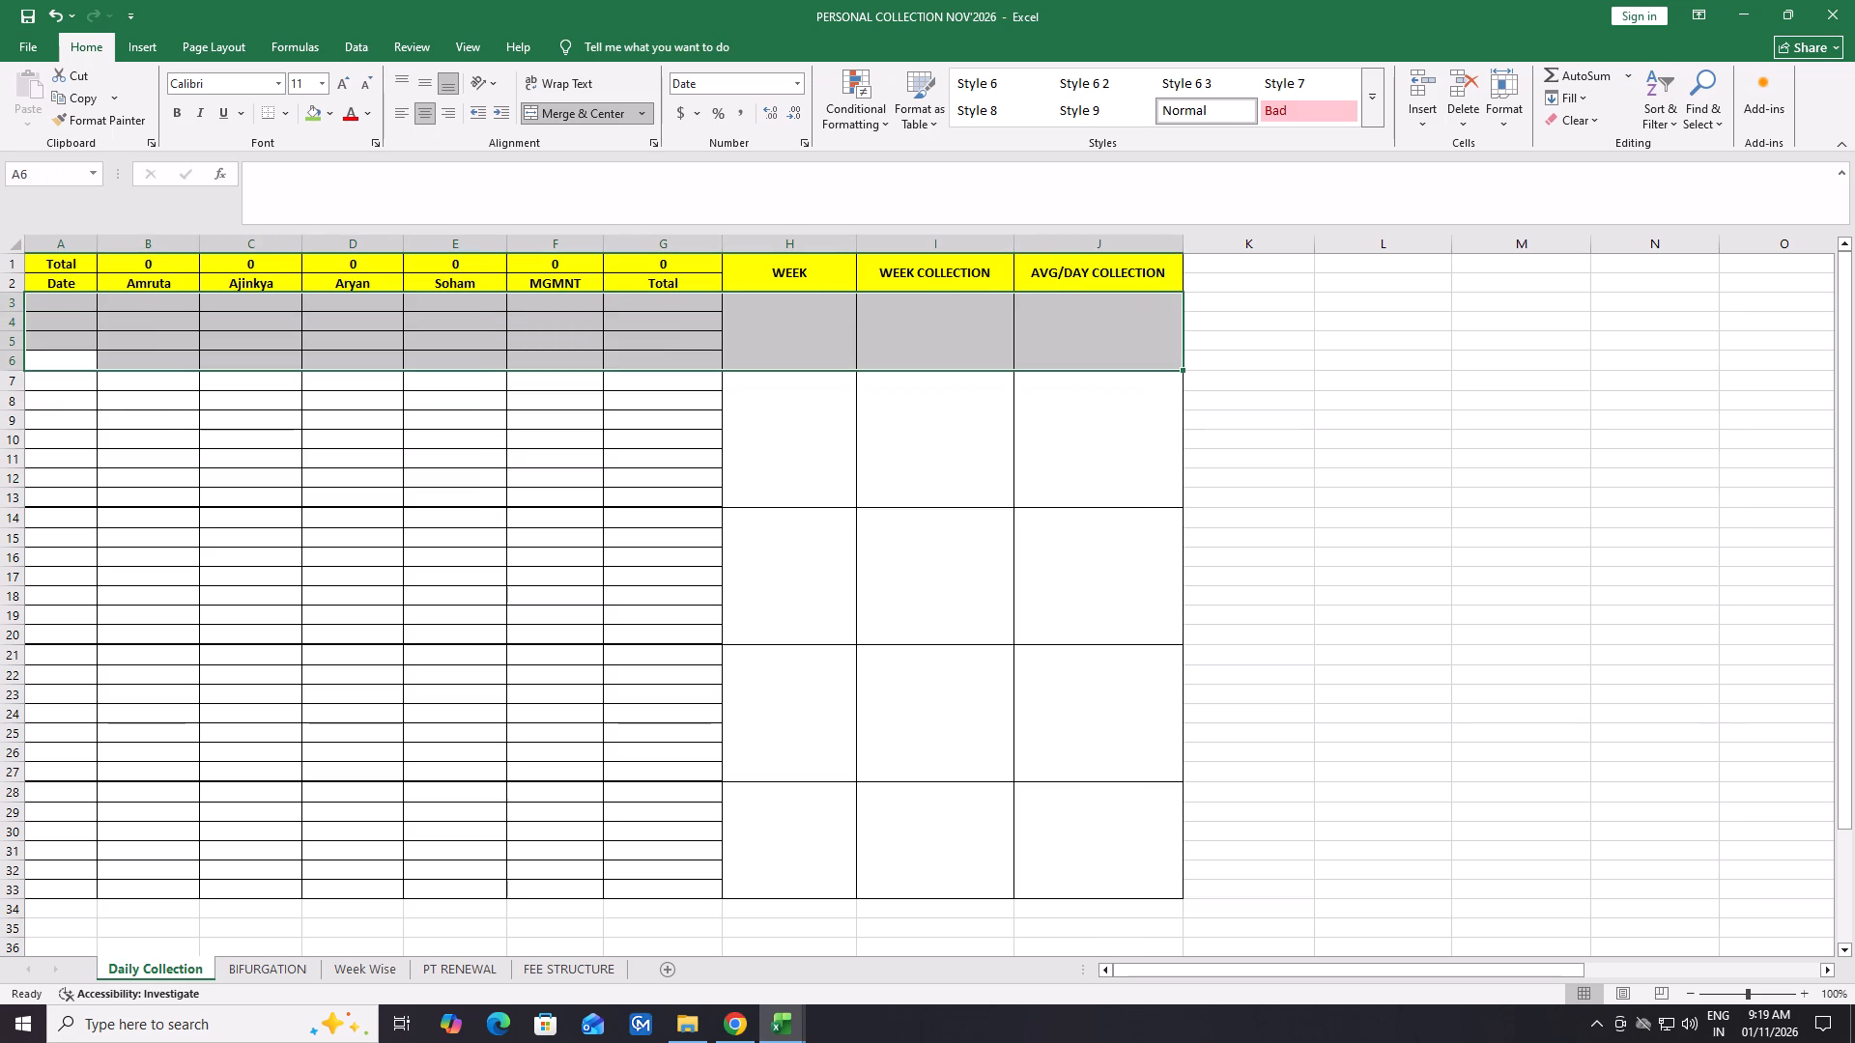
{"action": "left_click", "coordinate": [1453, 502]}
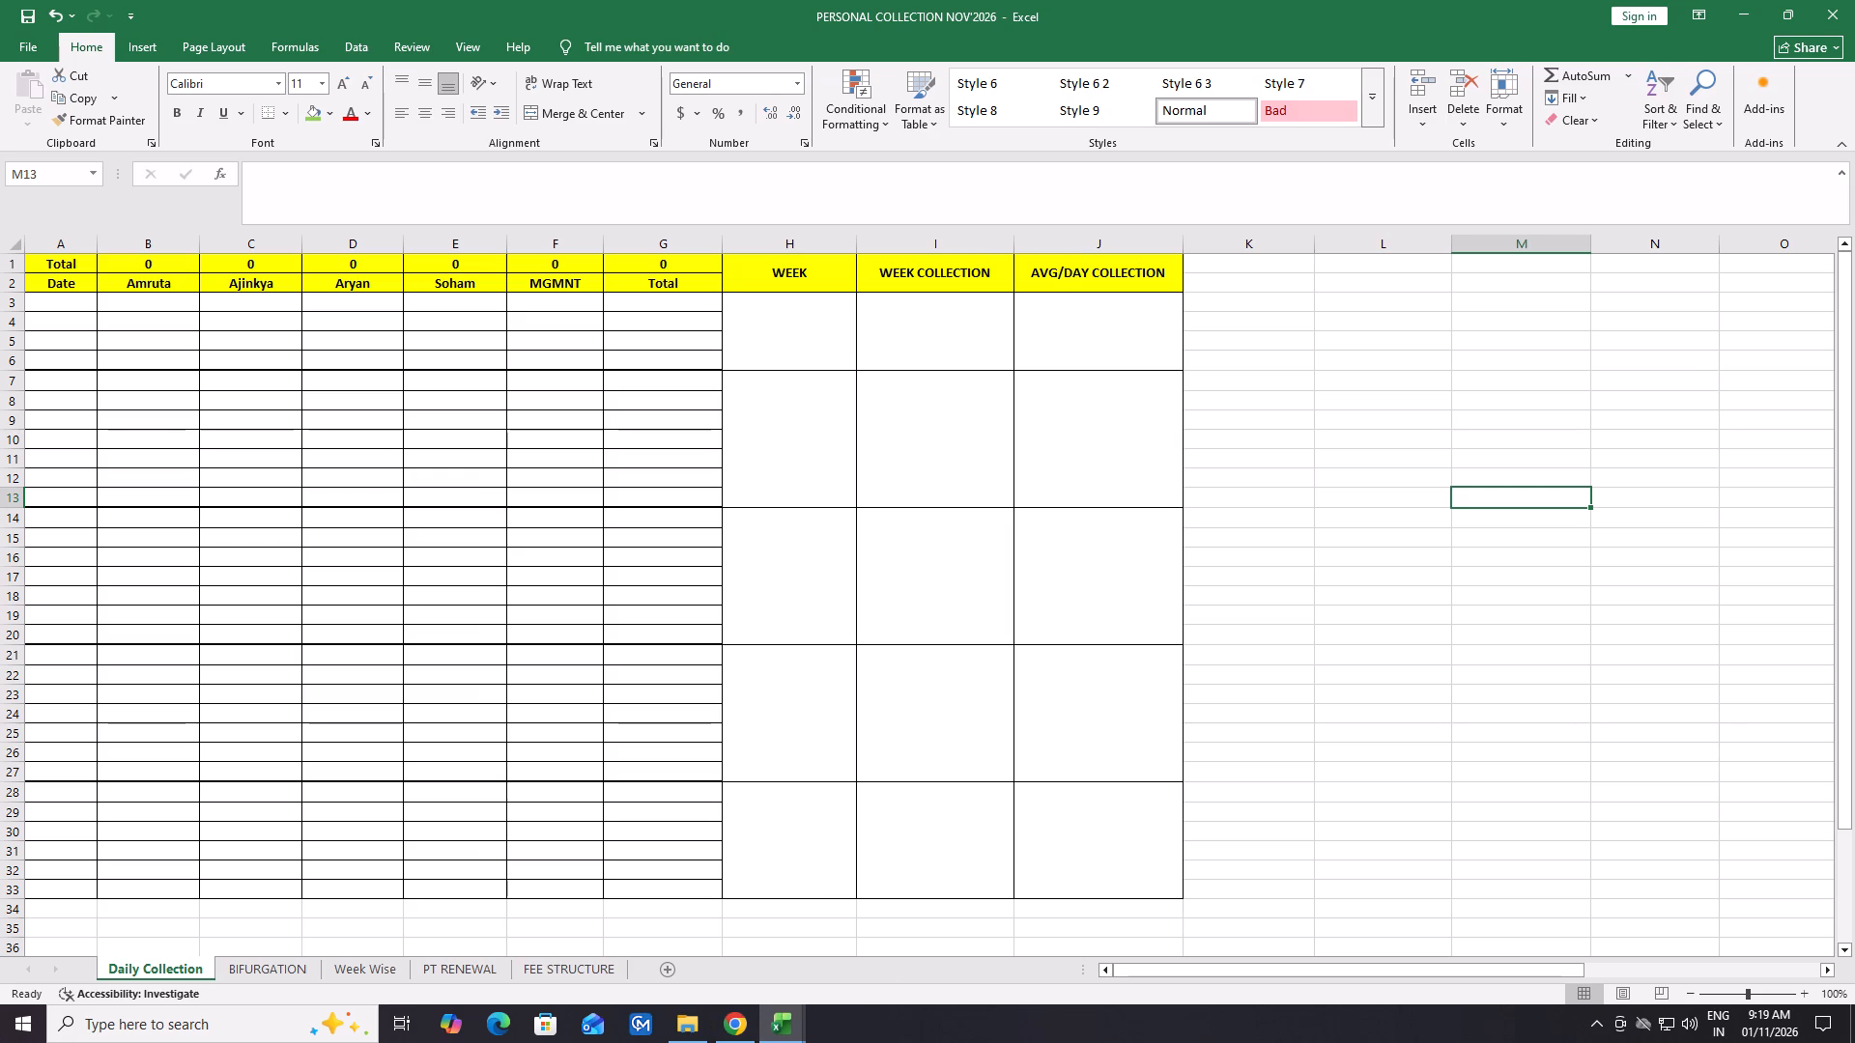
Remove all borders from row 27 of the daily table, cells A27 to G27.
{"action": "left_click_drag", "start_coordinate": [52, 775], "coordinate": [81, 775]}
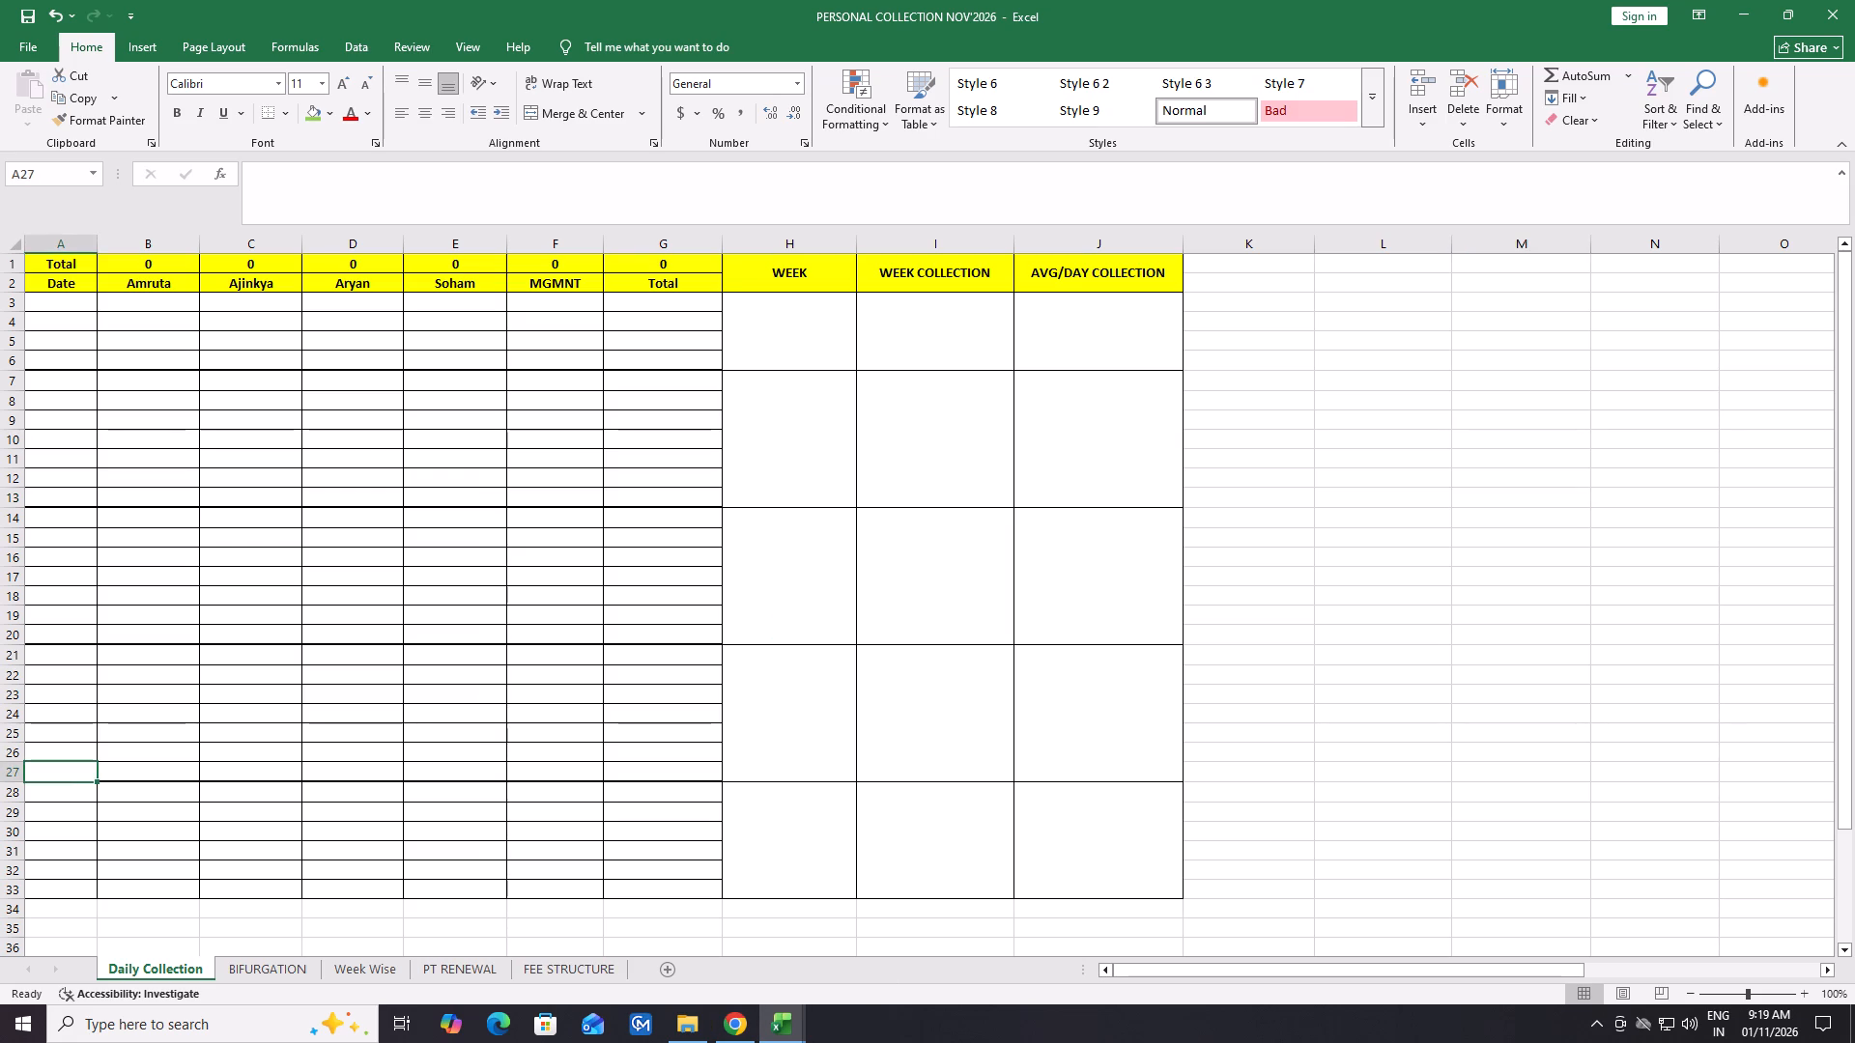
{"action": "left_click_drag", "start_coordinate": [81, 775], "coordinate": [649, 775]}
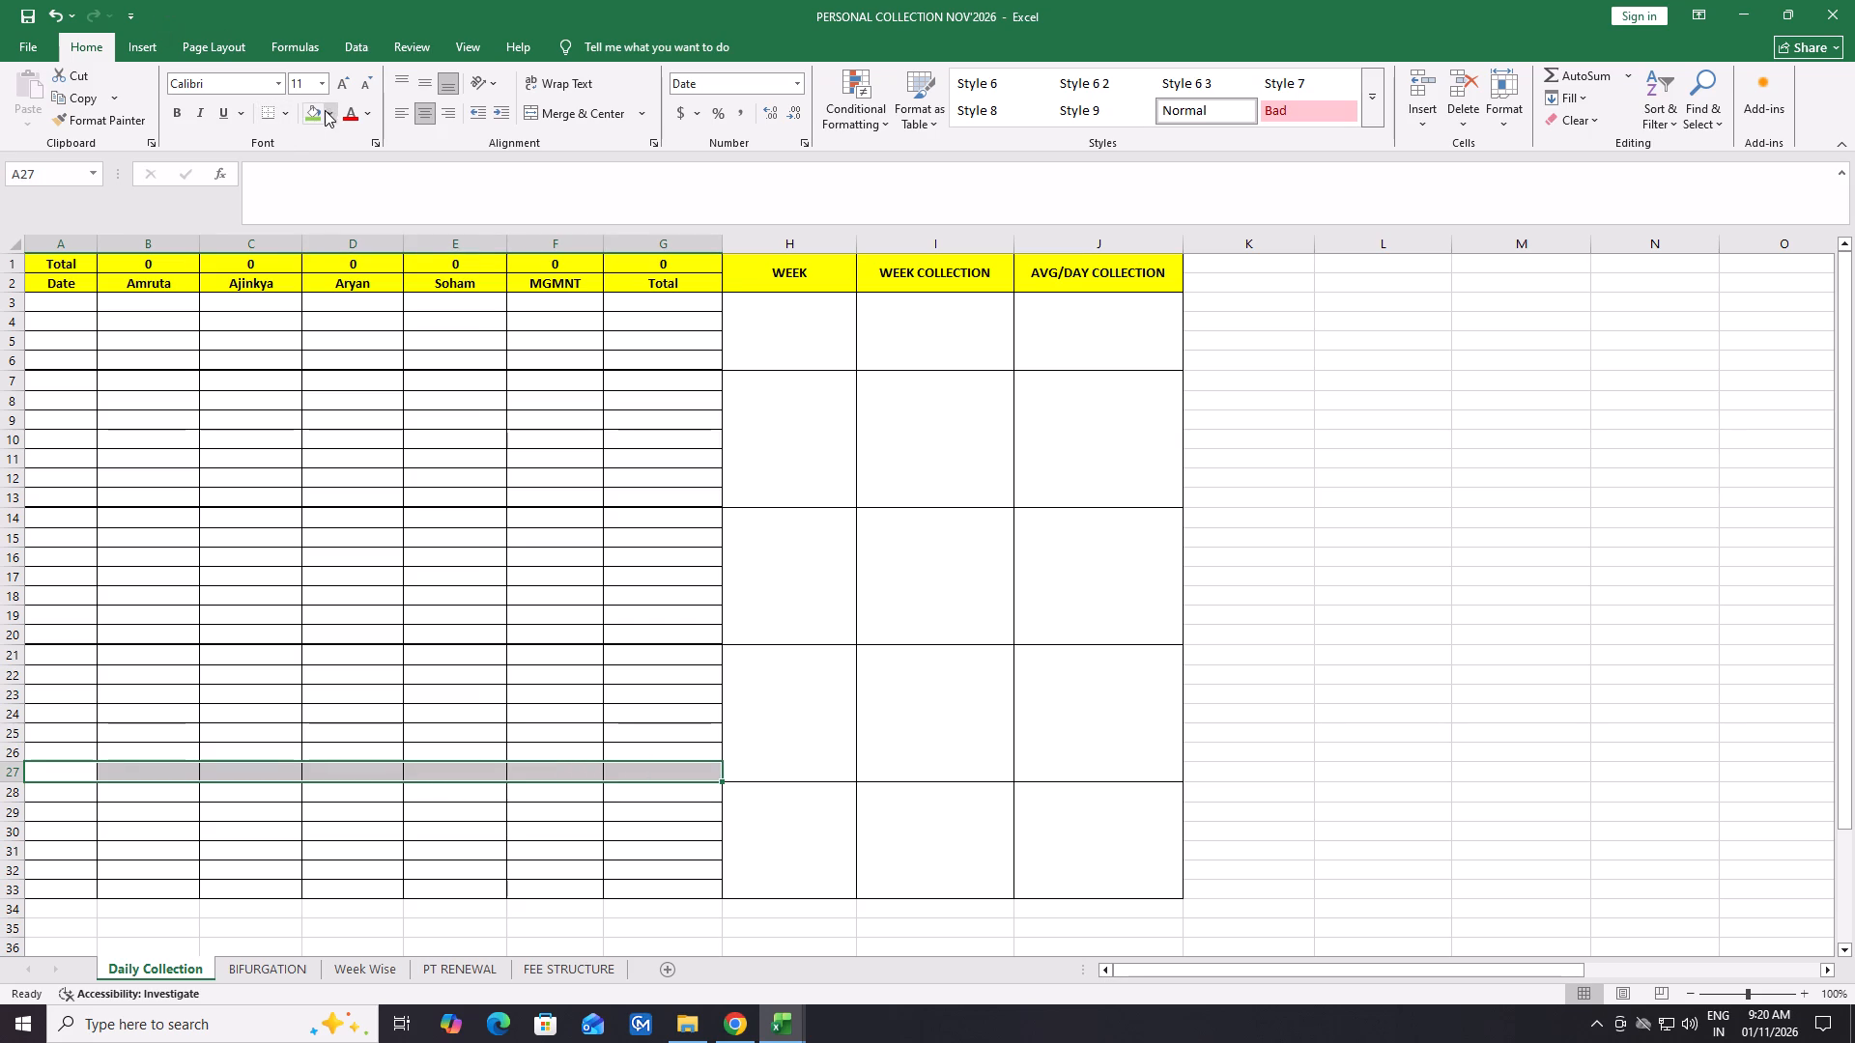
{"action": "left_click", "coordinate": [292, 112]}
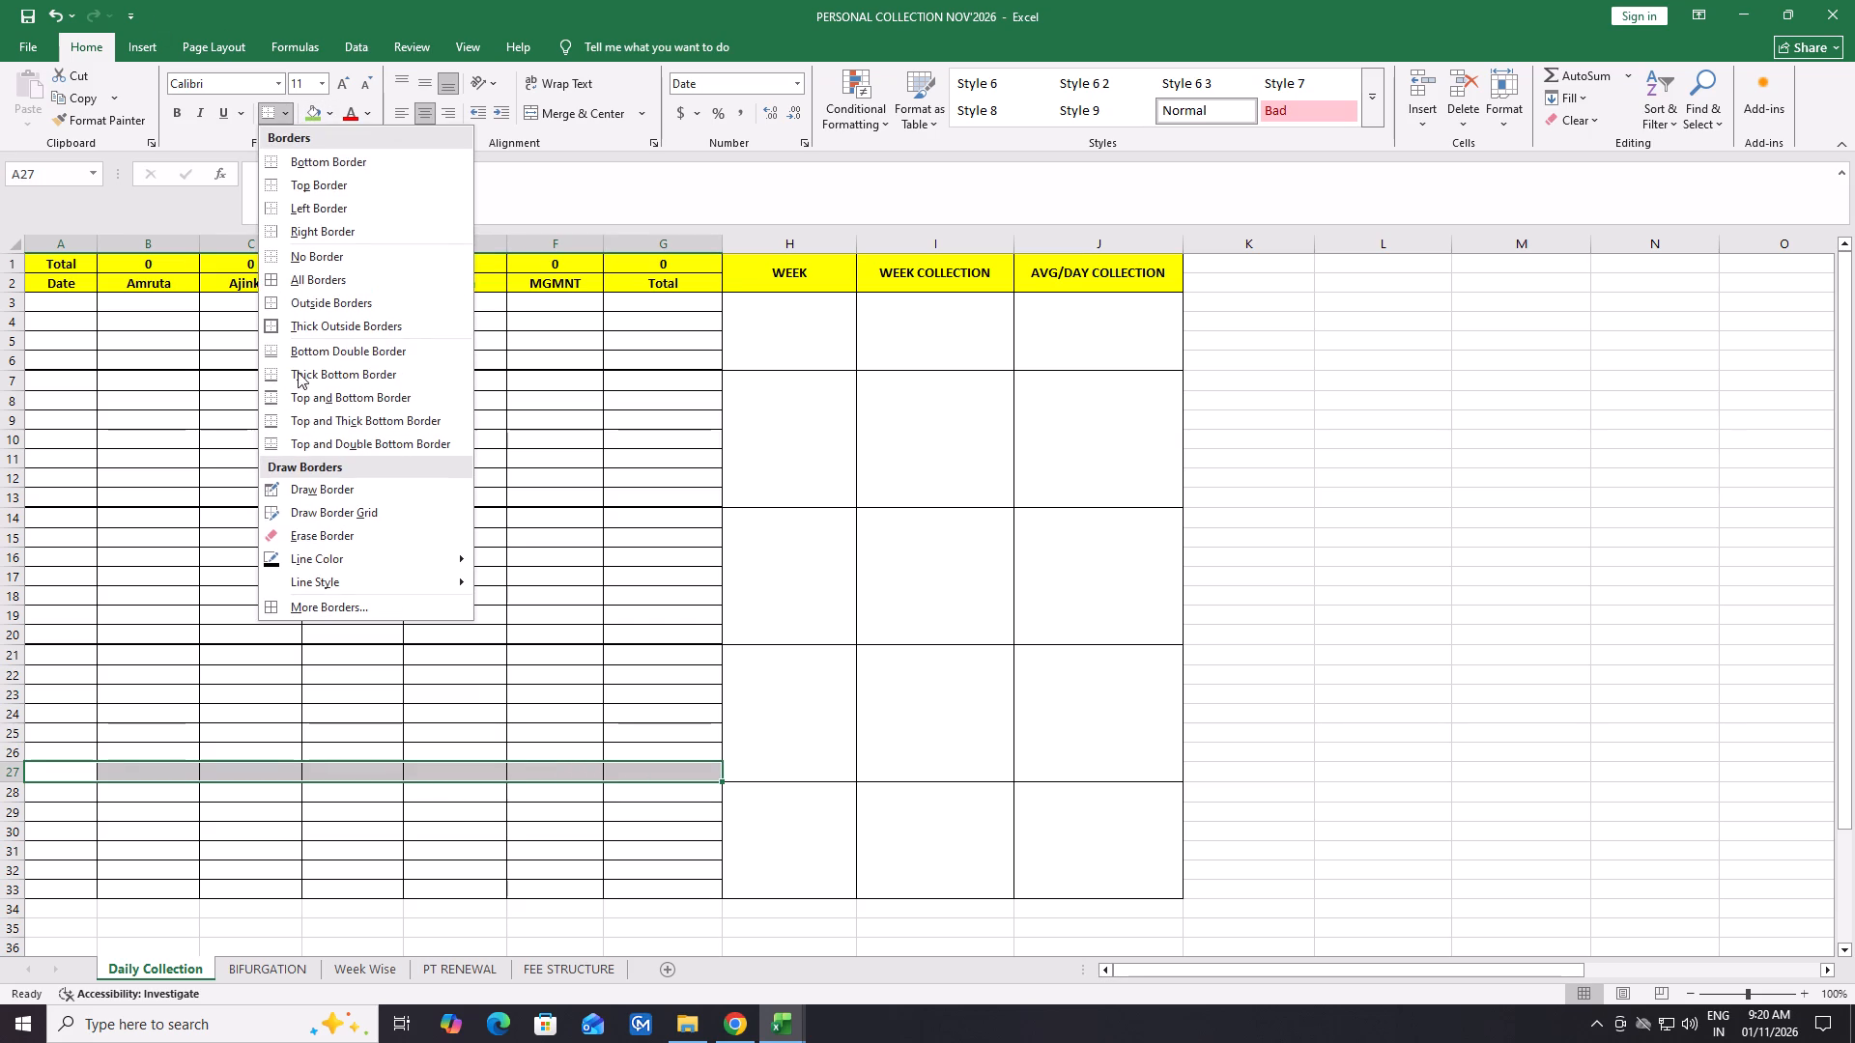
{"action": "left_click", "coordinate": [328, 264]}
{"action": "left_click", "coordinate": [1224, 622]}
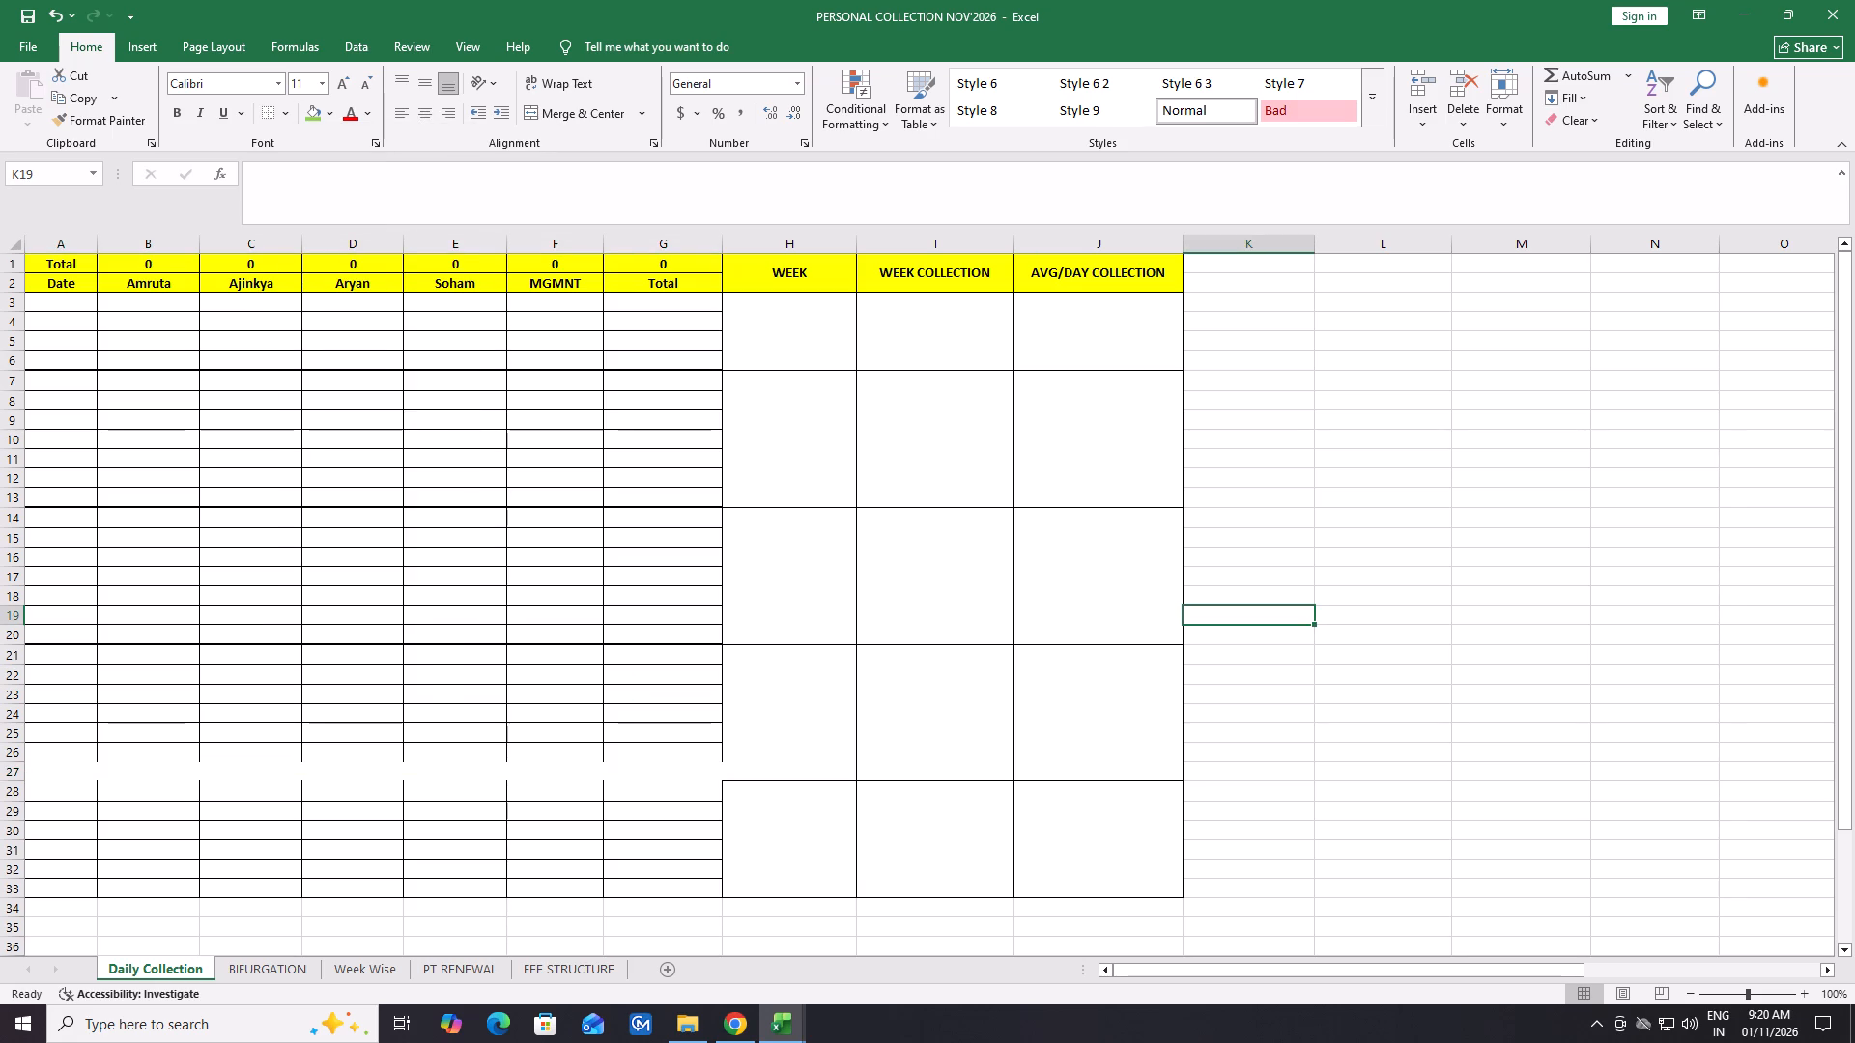
Apply All Borders to A26:G28 so the thick week divider below row 27 is replaced with ordinary grid lines.
{"action": "left_click_drag", "start_coordinate": [71, 759], "coordinate": [540, 784]}
{"action": "left_click_drag", "start_coordinate": [551, 784], "coordinate": [572, 784]}
{"action": "left_click_drag", "start_coordinate": [582, 784], "coordinate": [608, 784]}
{"action": "left_click", "coordinate": [621, 783]}
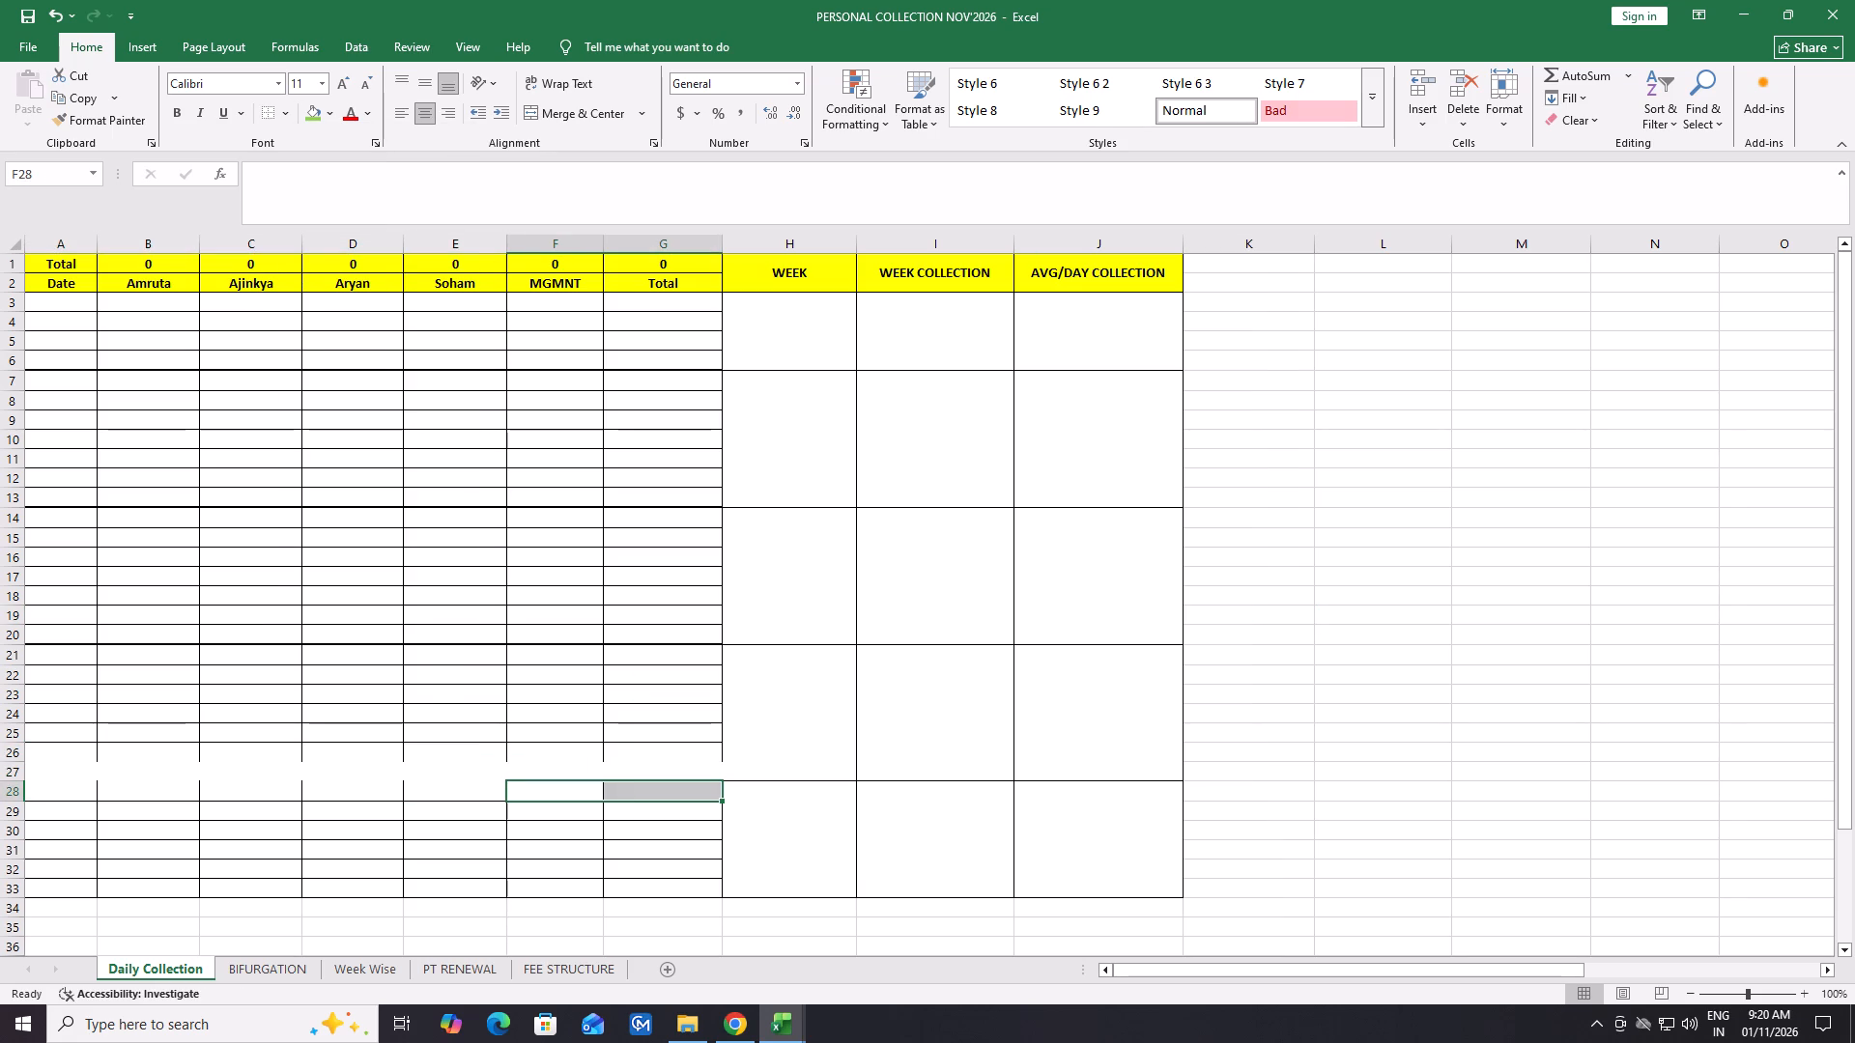
{"action": "left_click_drag", "start_coordinate": [56, 751], "coordinate": [655, 796]}
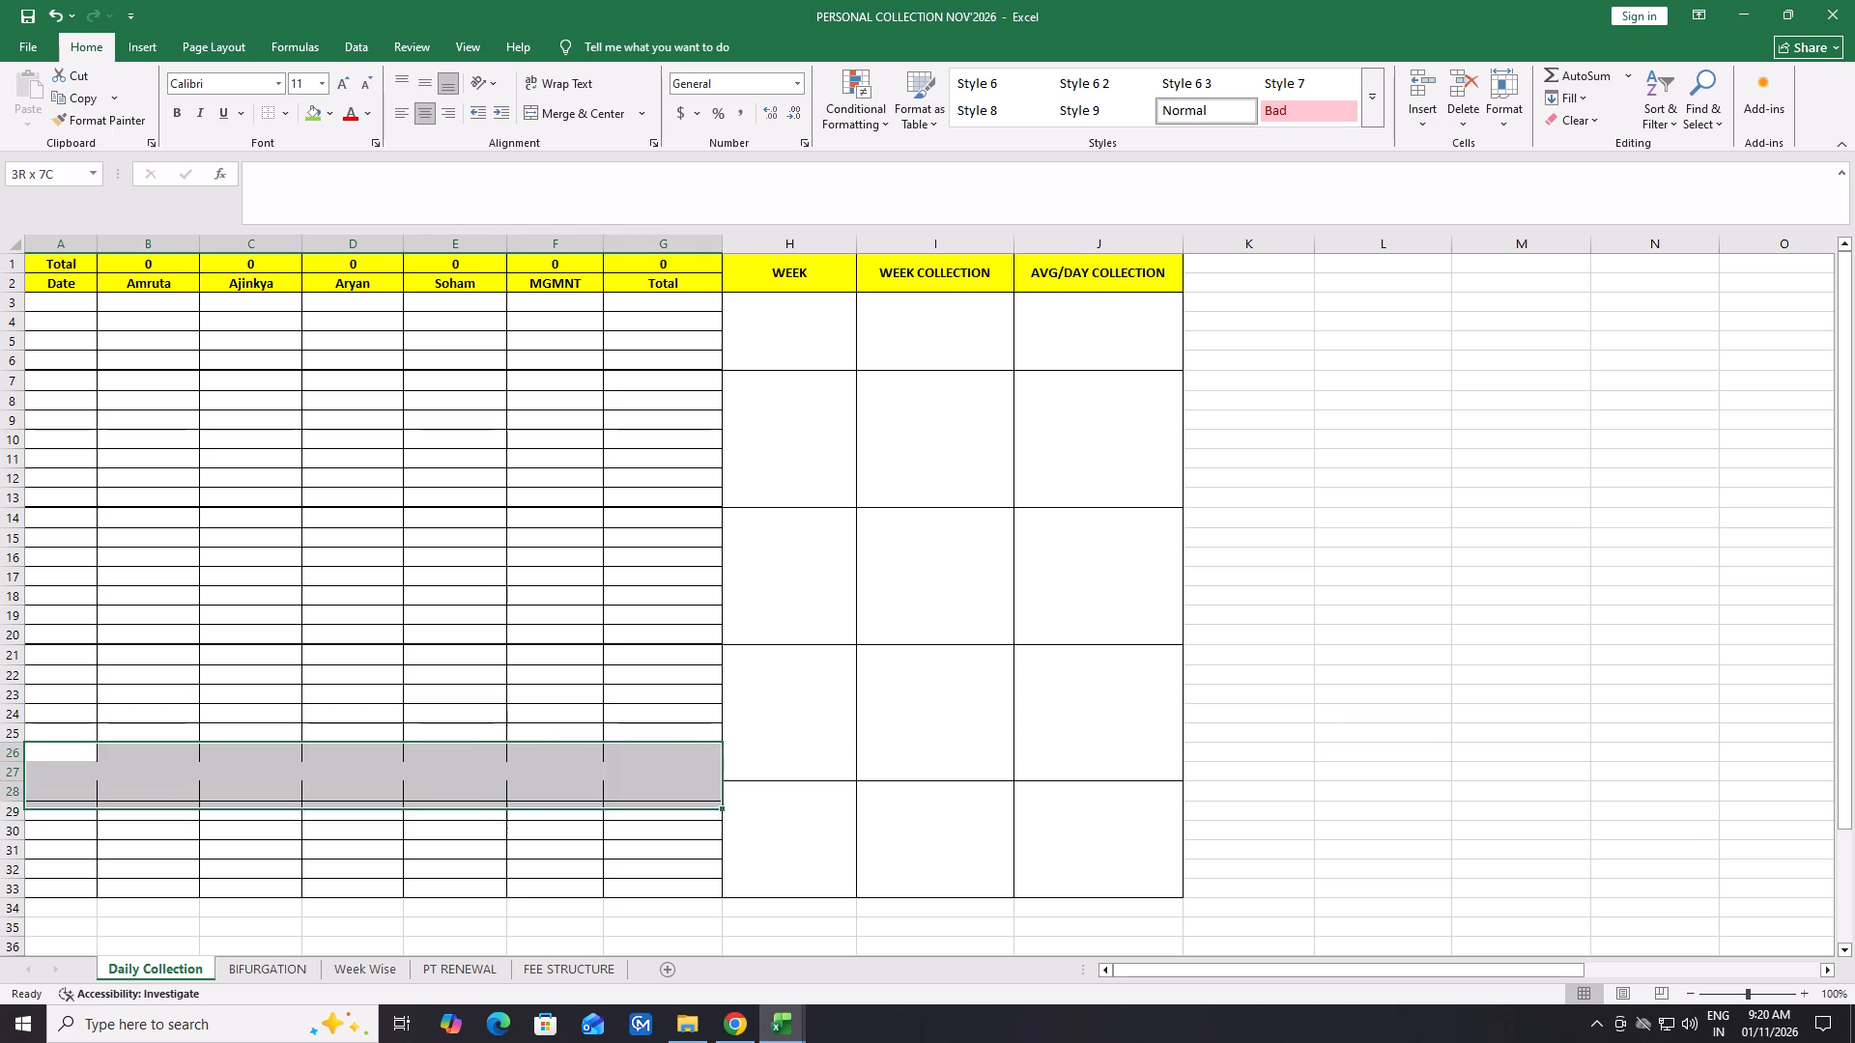
{"action": "left_click_drag", "start_coordinate": [655, 796], "coordinate": [657, 791]}
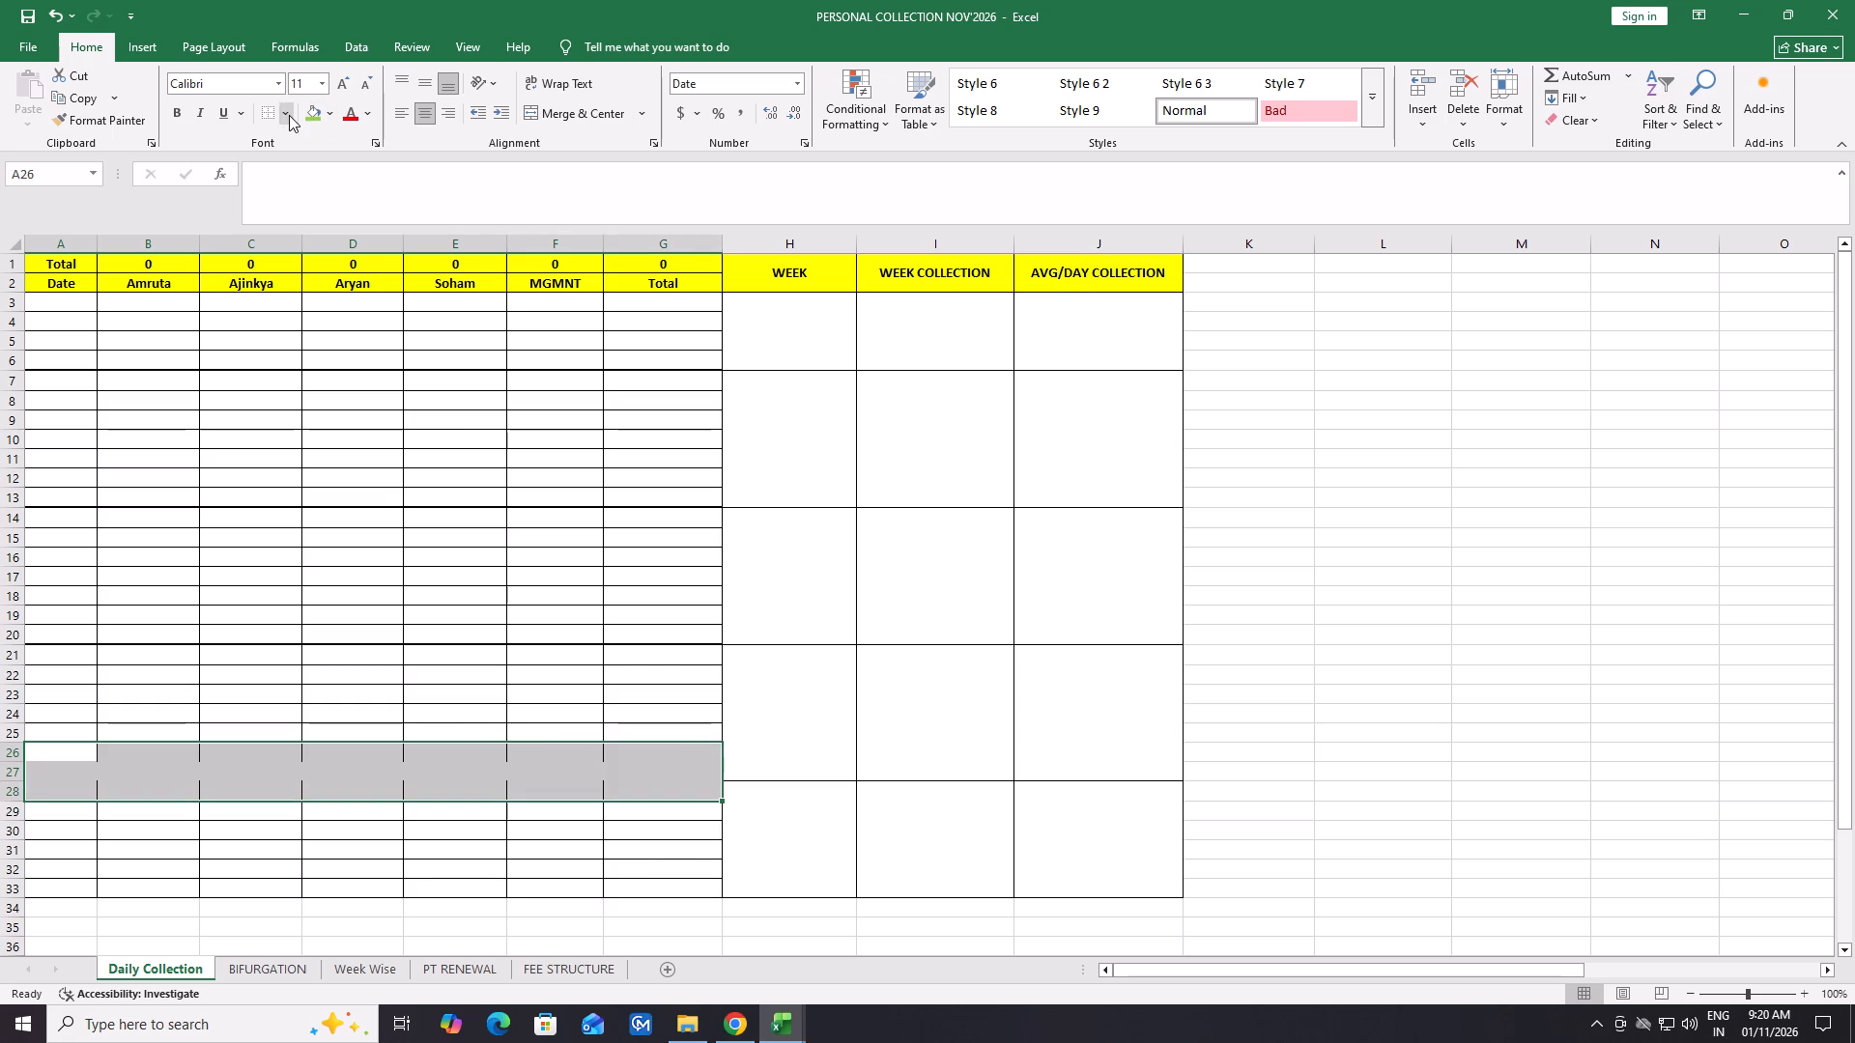
{"action": "left_click", "coordinate": [289, 115]}
{"action": "left_click", "coordinate": [301, 271]}
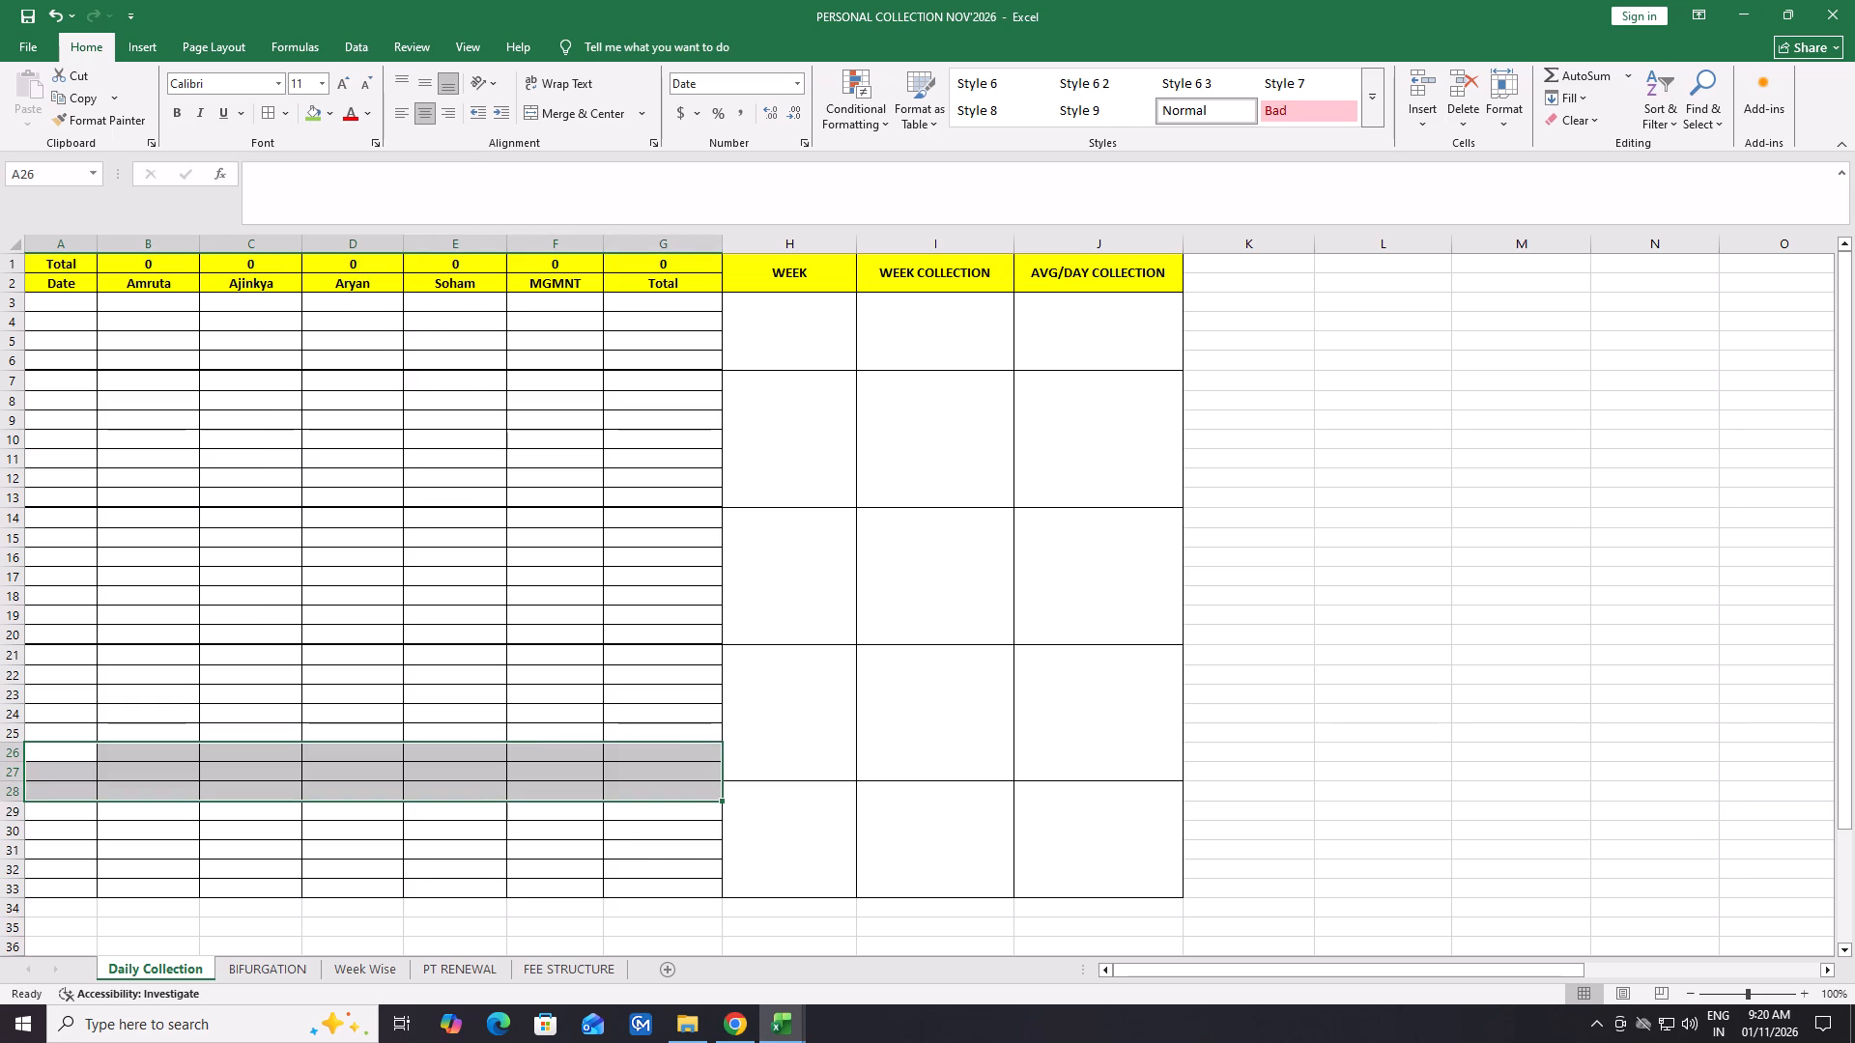
{"action": "left_click", "coordinate": [1626, 618]}
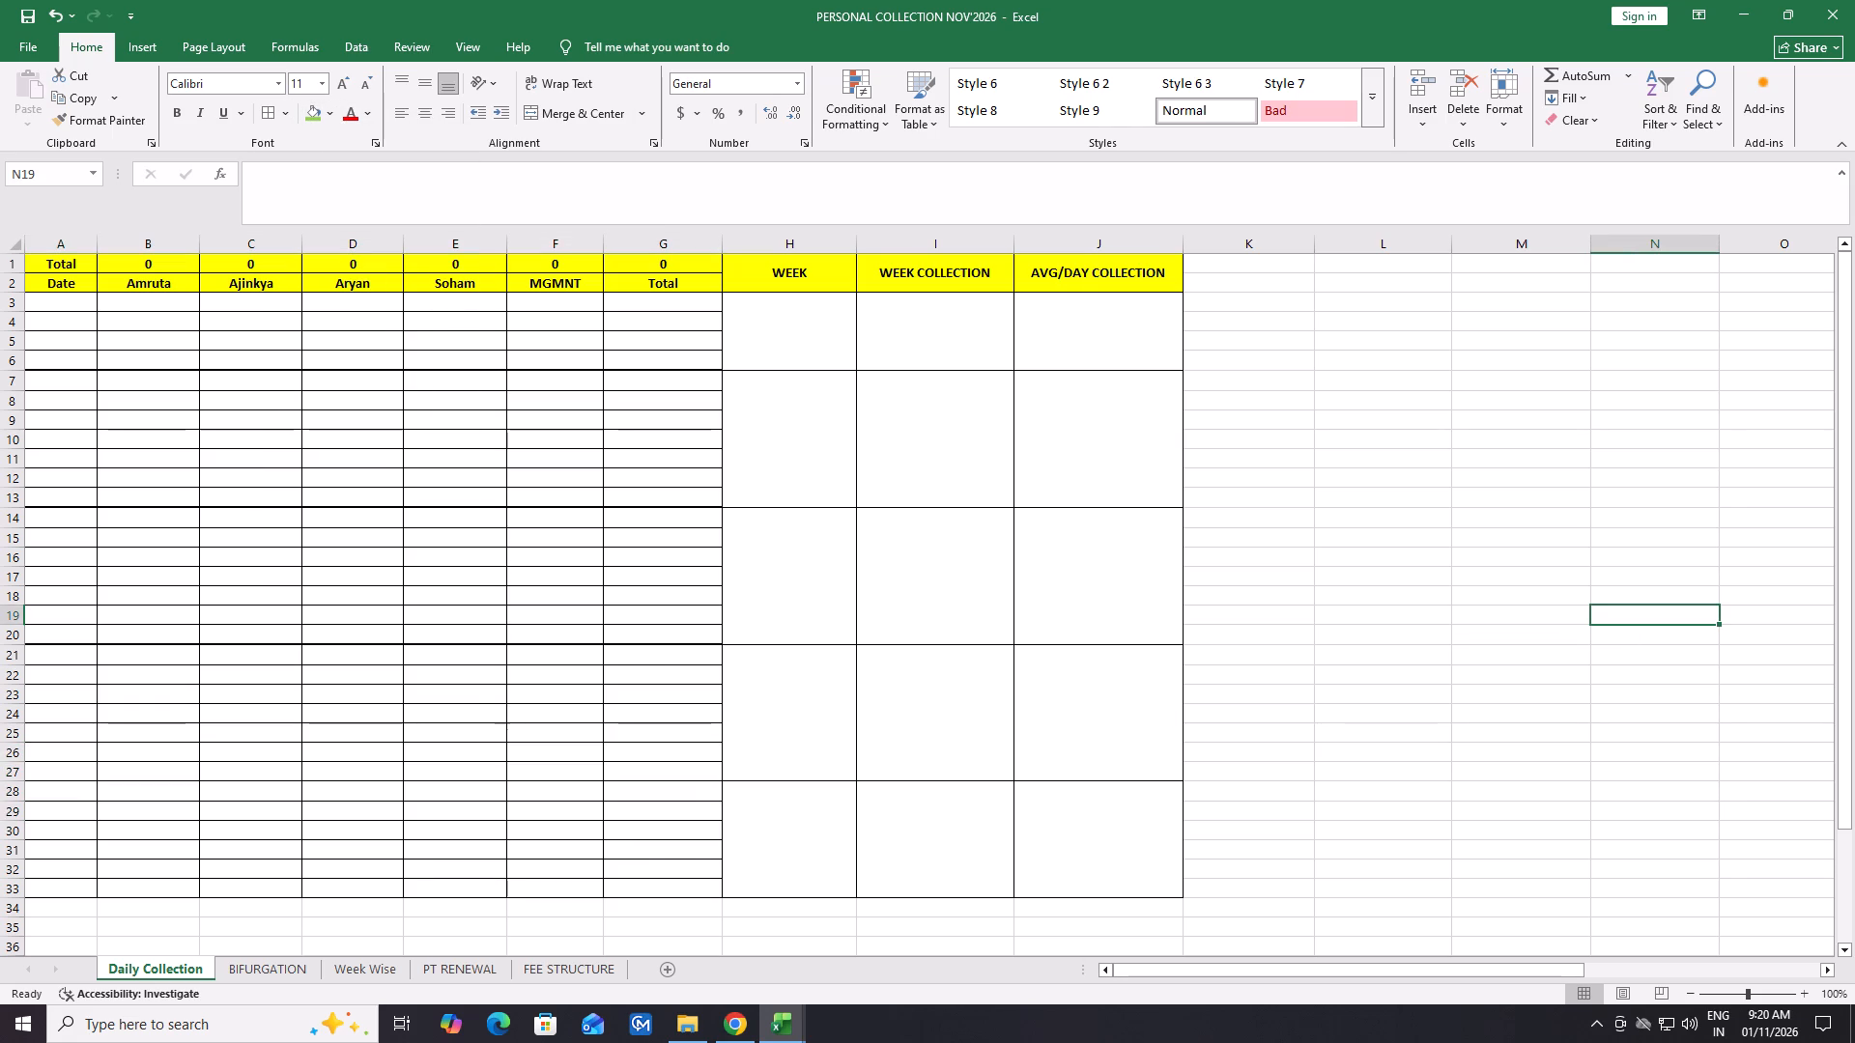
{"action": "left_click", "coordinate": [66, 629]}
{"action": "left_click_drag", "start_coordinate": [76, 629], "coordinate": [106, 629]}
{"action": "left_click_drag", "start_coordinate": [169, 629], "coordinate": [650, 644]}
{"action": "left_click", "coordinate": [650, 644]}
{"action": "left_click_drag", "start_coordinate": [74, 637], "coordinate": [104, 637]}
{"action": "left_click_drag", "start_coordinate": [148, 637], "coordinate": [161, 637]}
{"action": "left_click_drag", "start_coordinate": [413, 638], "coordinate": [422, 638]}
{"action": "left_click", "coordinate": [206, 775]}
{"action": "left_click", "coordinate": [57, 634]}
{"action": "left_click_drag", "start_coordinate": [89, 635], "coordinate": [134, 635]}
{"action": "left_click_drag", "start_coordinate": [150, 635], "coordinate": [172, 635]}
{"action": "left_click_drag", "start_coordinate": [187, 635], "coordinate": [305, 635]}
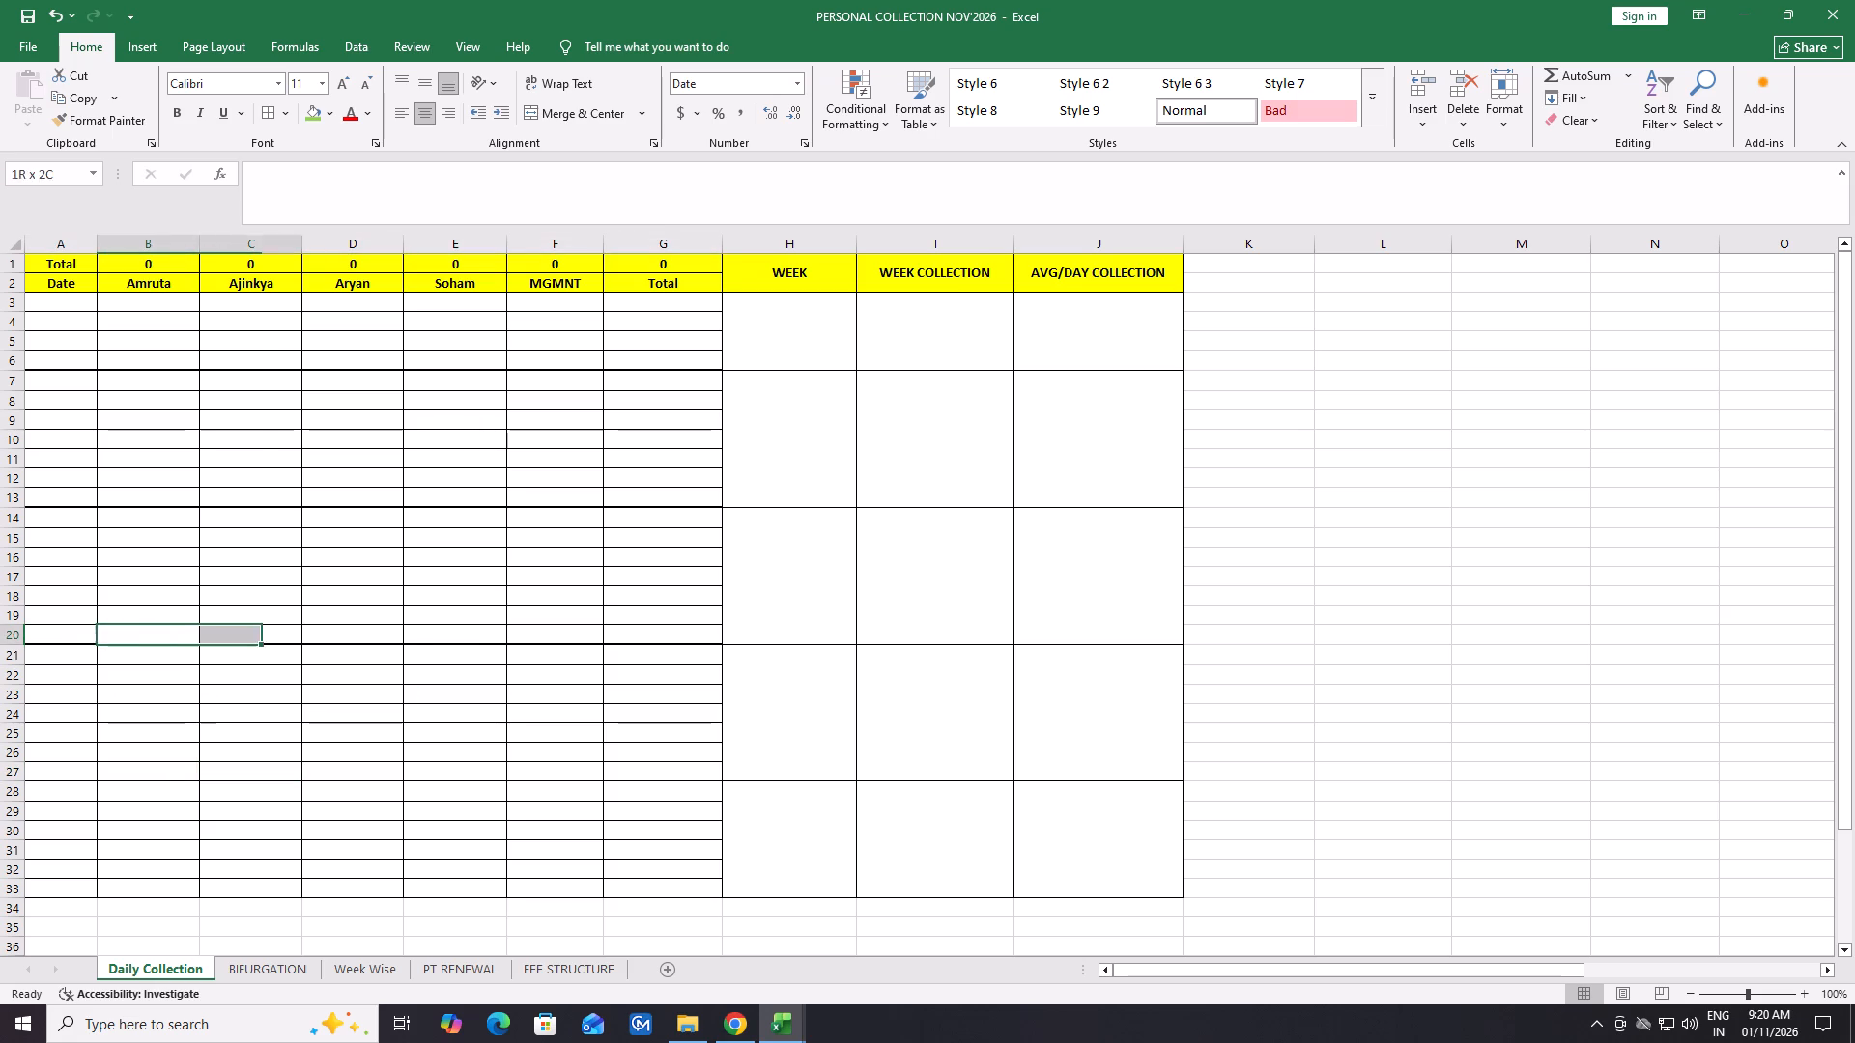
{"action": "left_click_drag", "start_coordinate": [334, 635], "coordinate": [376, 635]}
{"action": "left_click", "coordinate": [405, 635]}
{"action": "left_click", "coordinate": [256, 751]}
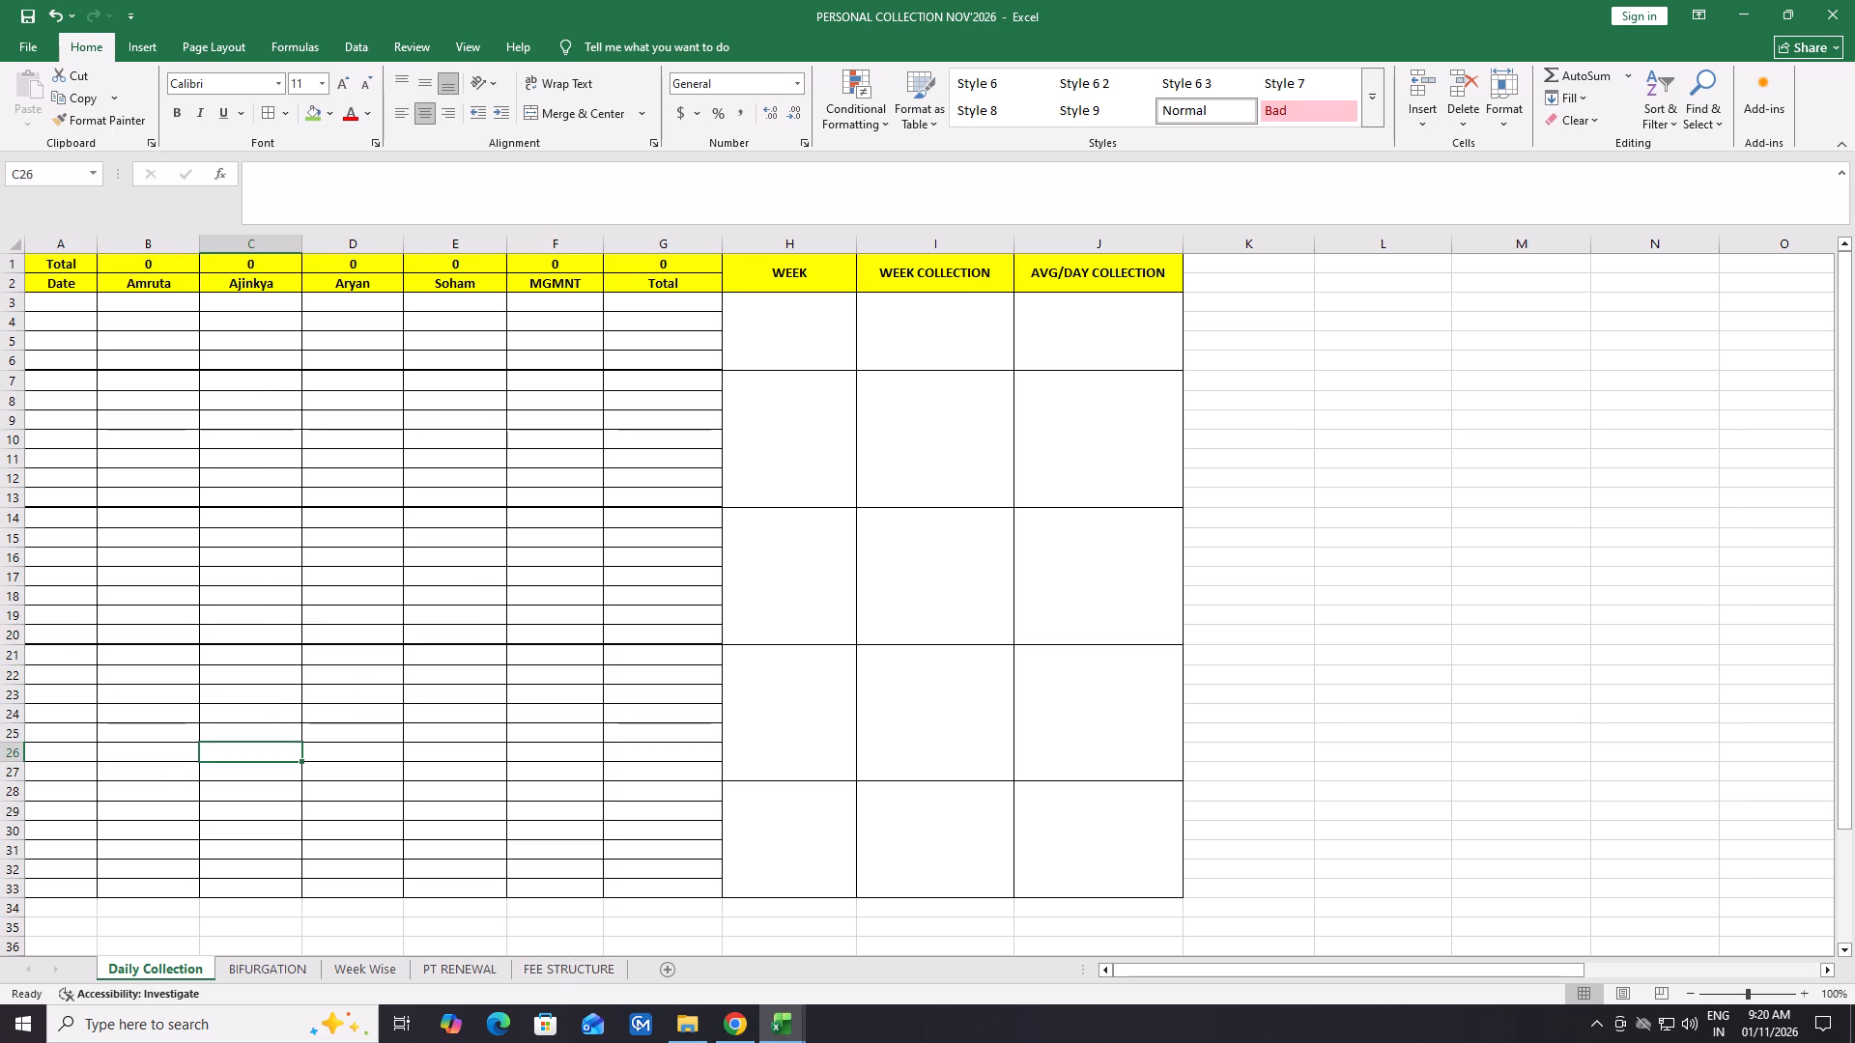
Apply All Borders to A5:G23 so the remaining thick week dividers in the daily table are replaced with ordinary grid lines.
{"action": "left_click_drag", "start_coordinate": [71, 339], "coordinate": [371, 617]}
{"action": "left_click_drag", "start_coordinate": [474, 659], "coordinate": [564, 692]}
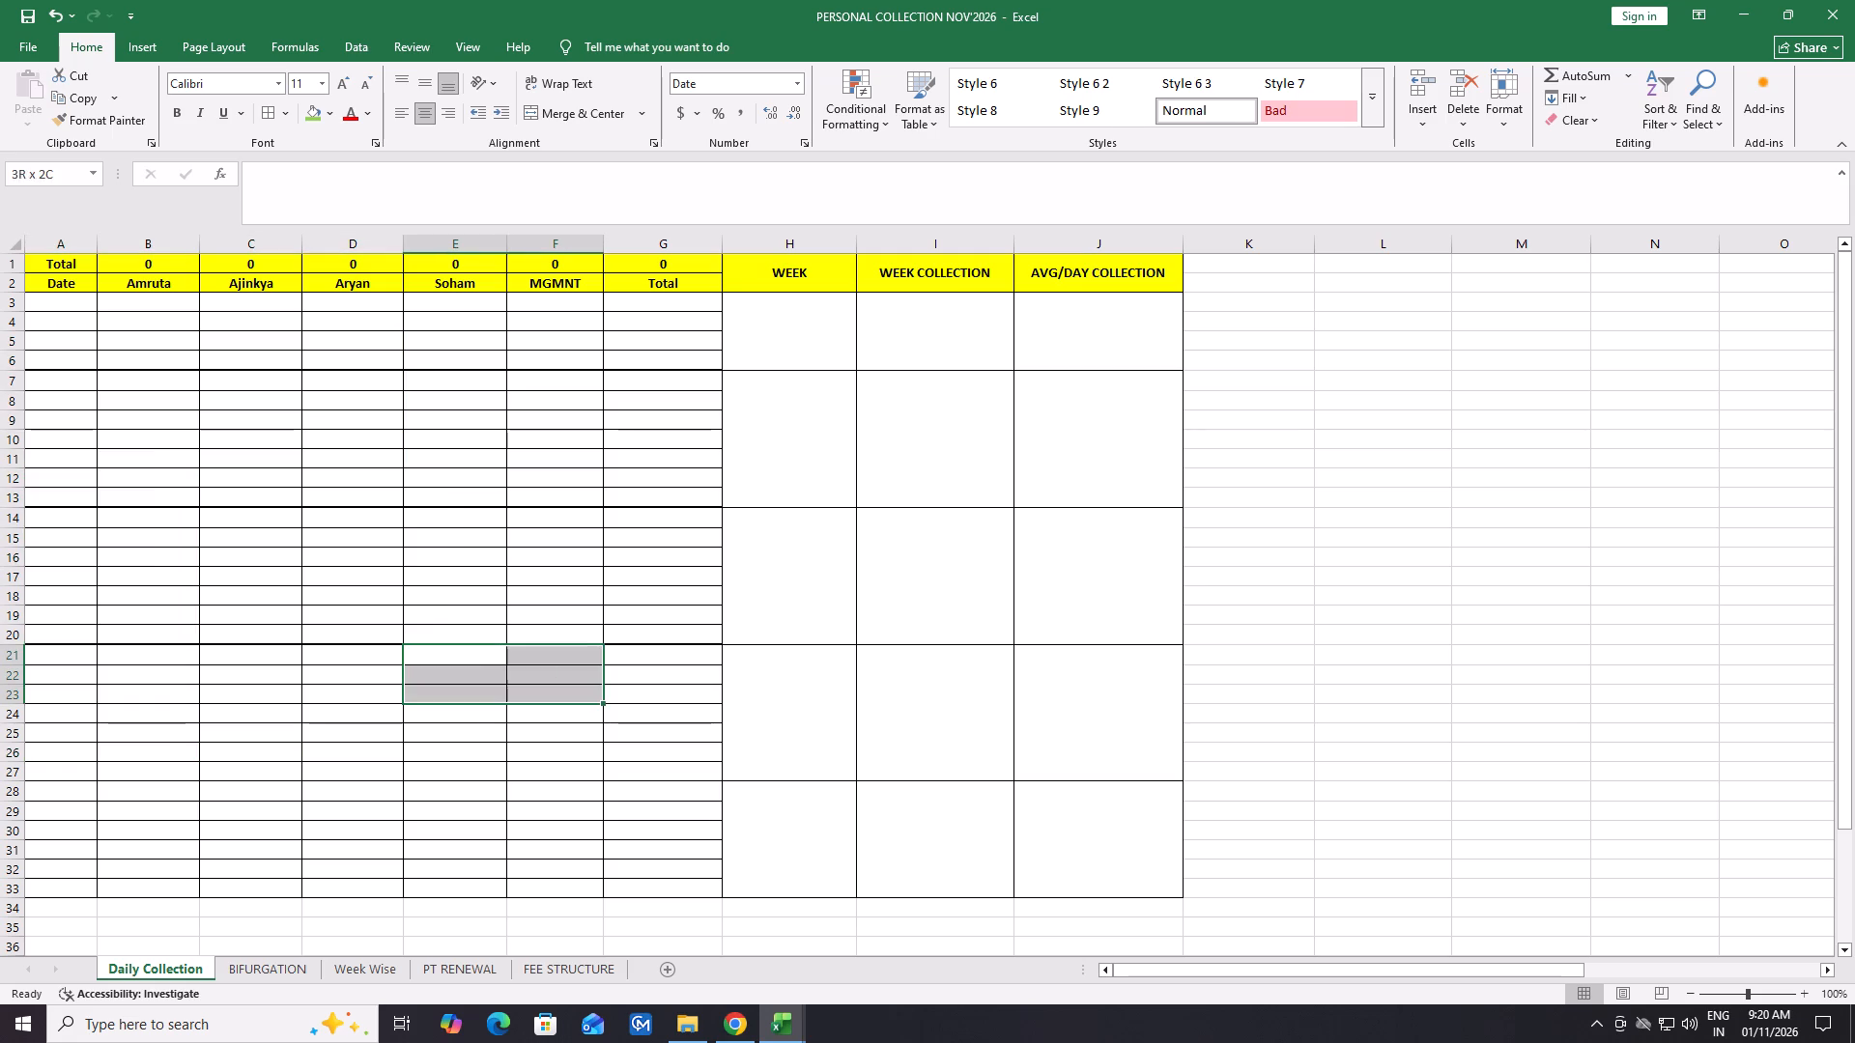
{"action": "left_click_drag", "start_coordinate": [564, 692], "coordinate": [572, 693]}
{"action": "left_click_drag", "start_coordinate": [51, 341], "coordinate": [372, 607]}
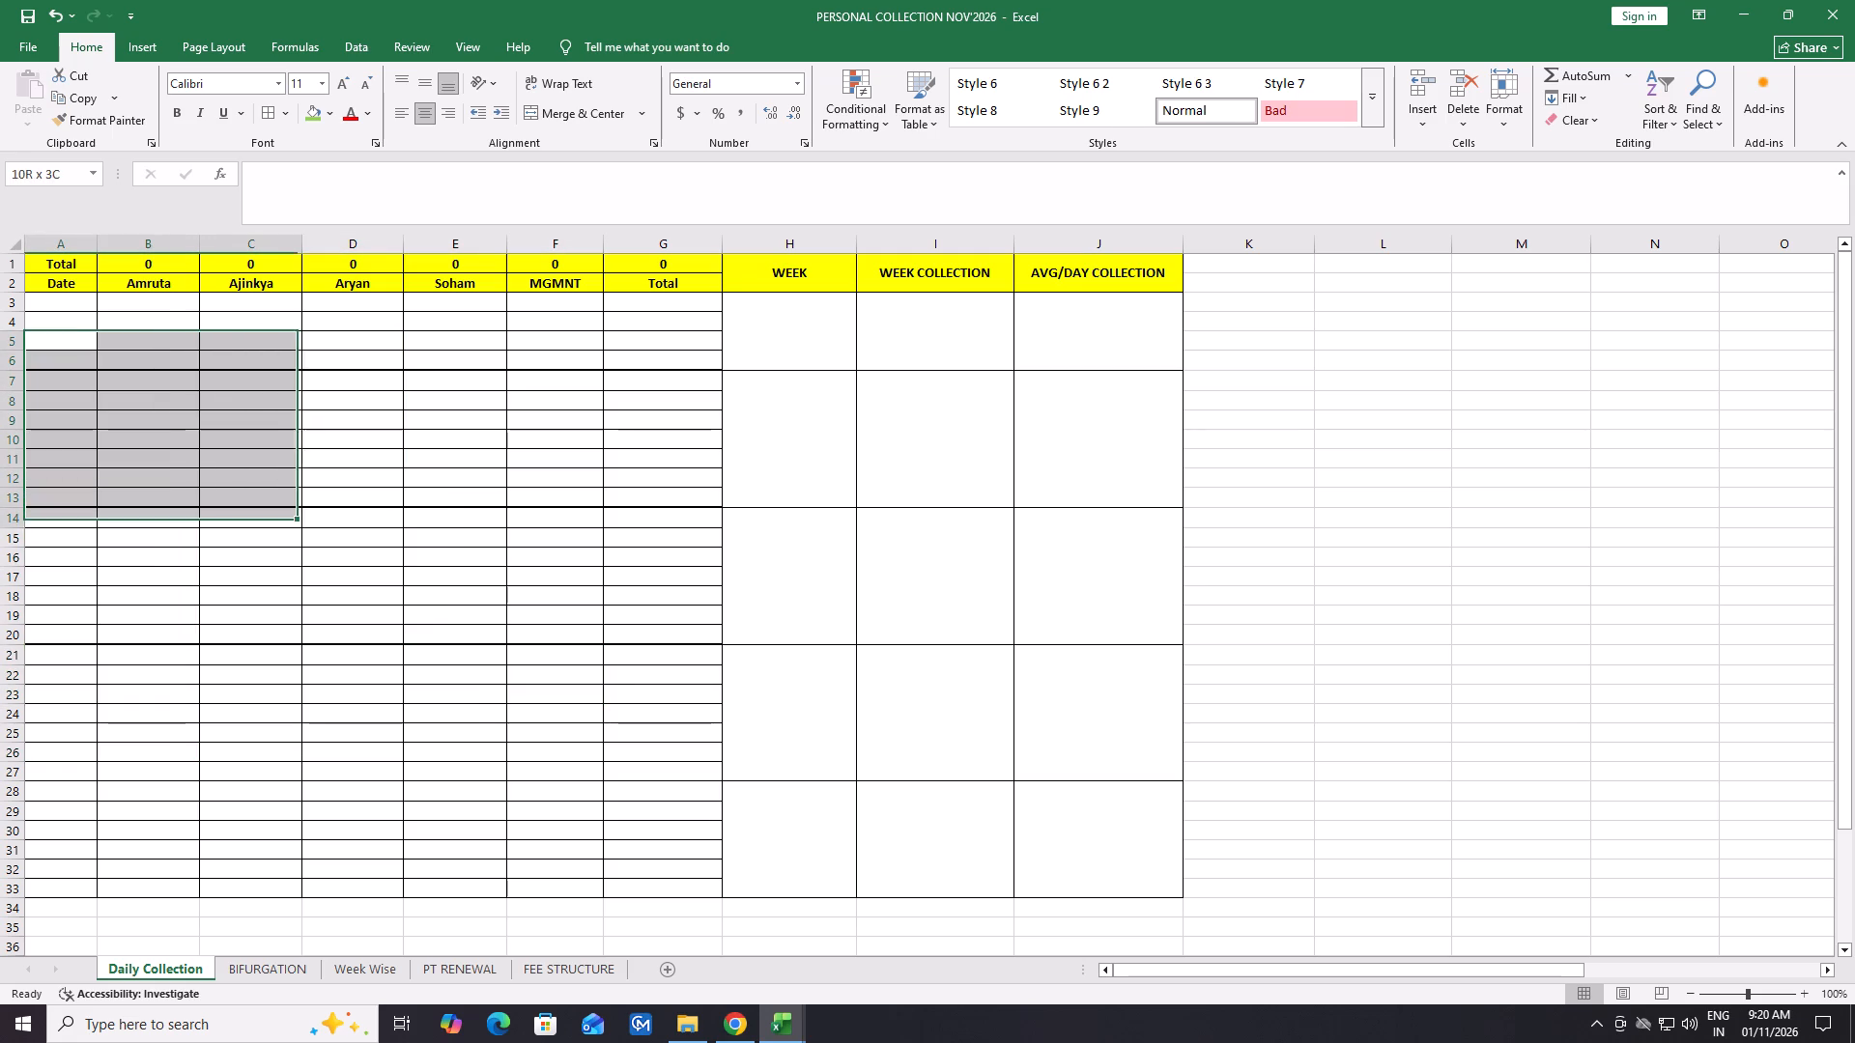
{"action": "left_click_drag", "start_coordinate": [372, 607], "coordinate": [661, 697]}
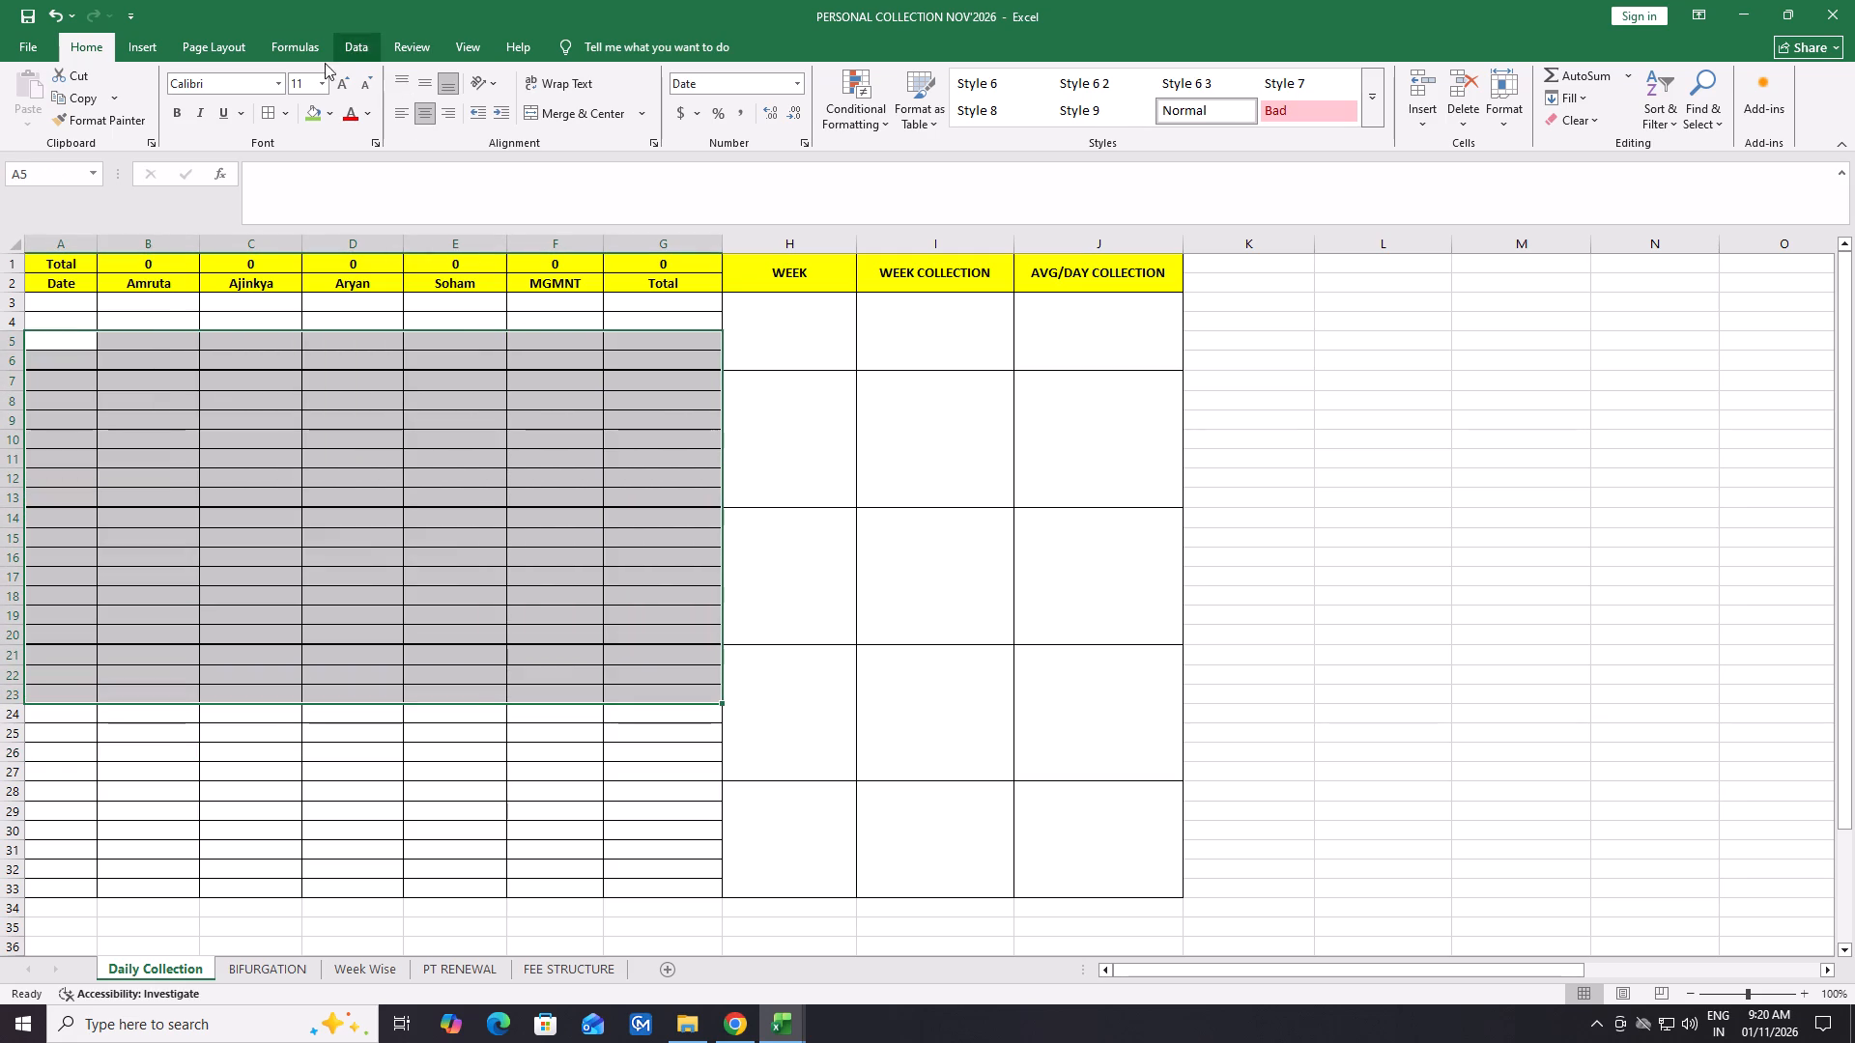
{"action": "left_click", "coordinate": [267, 106]}
{"action": "left_click", "coordinate": [1387, 547]}
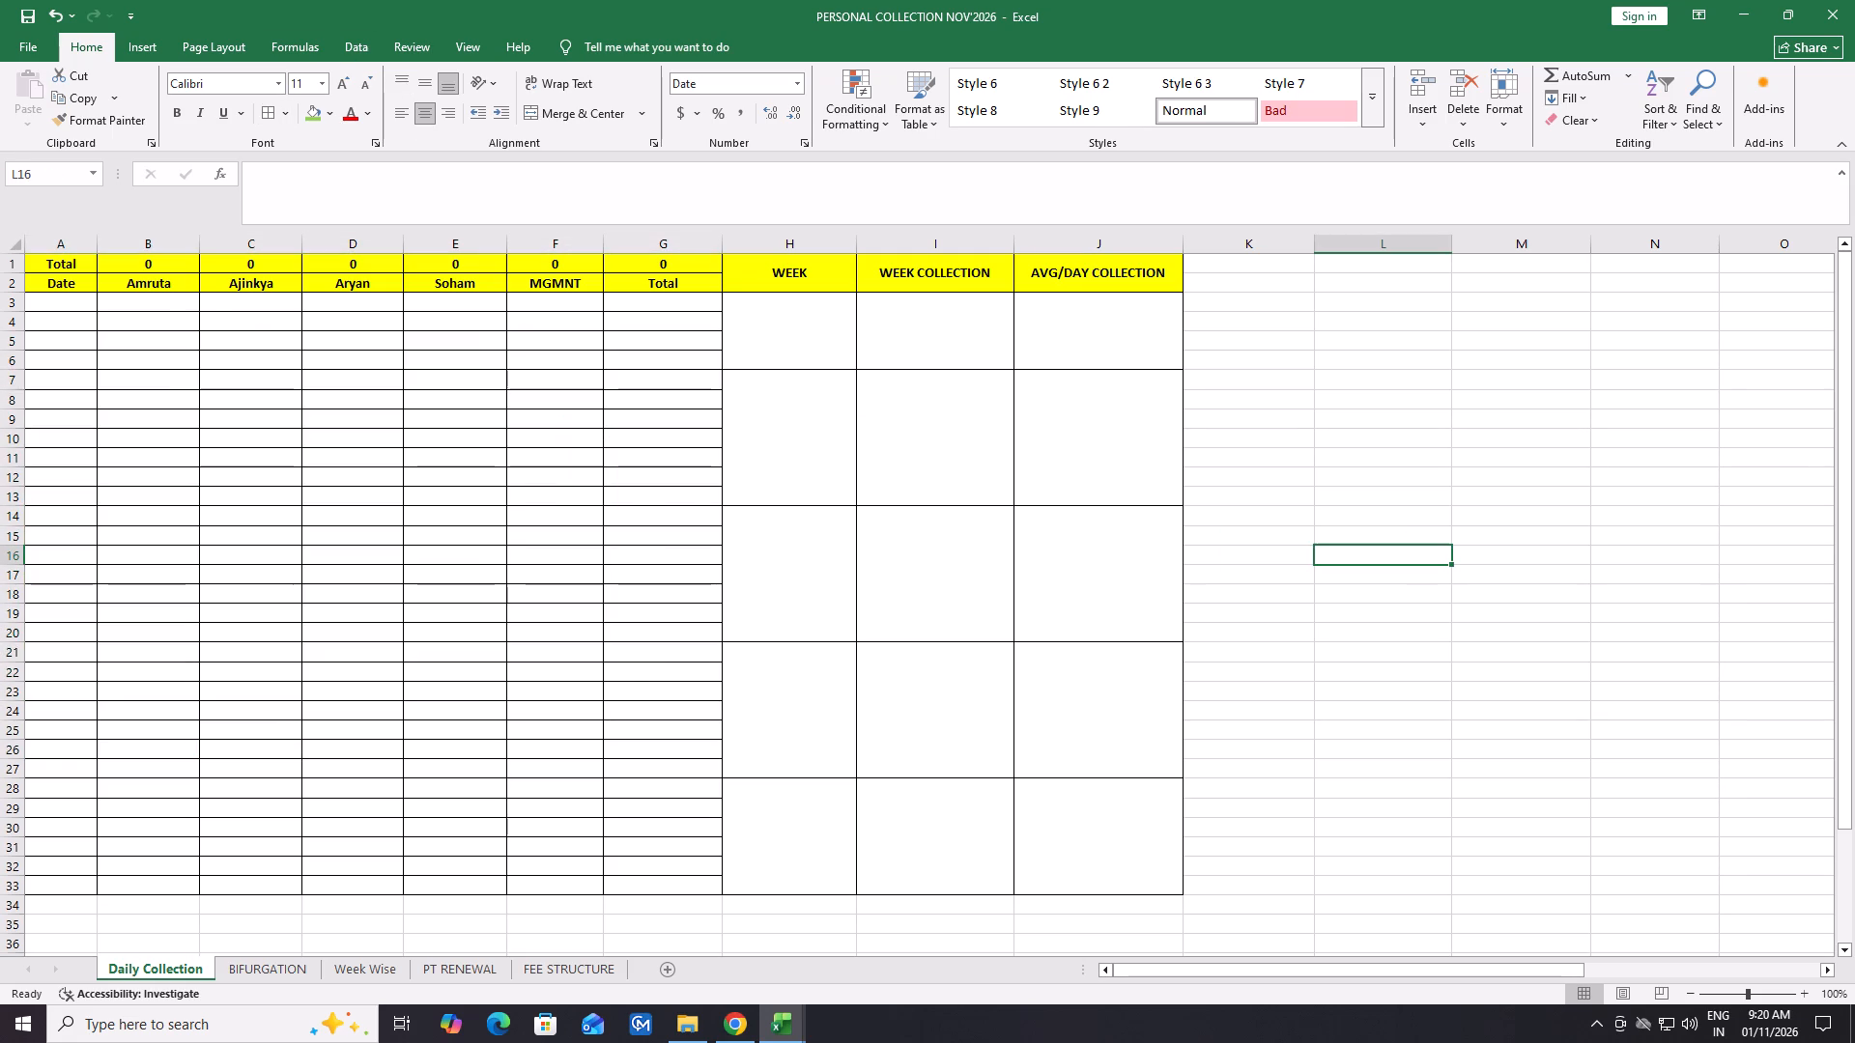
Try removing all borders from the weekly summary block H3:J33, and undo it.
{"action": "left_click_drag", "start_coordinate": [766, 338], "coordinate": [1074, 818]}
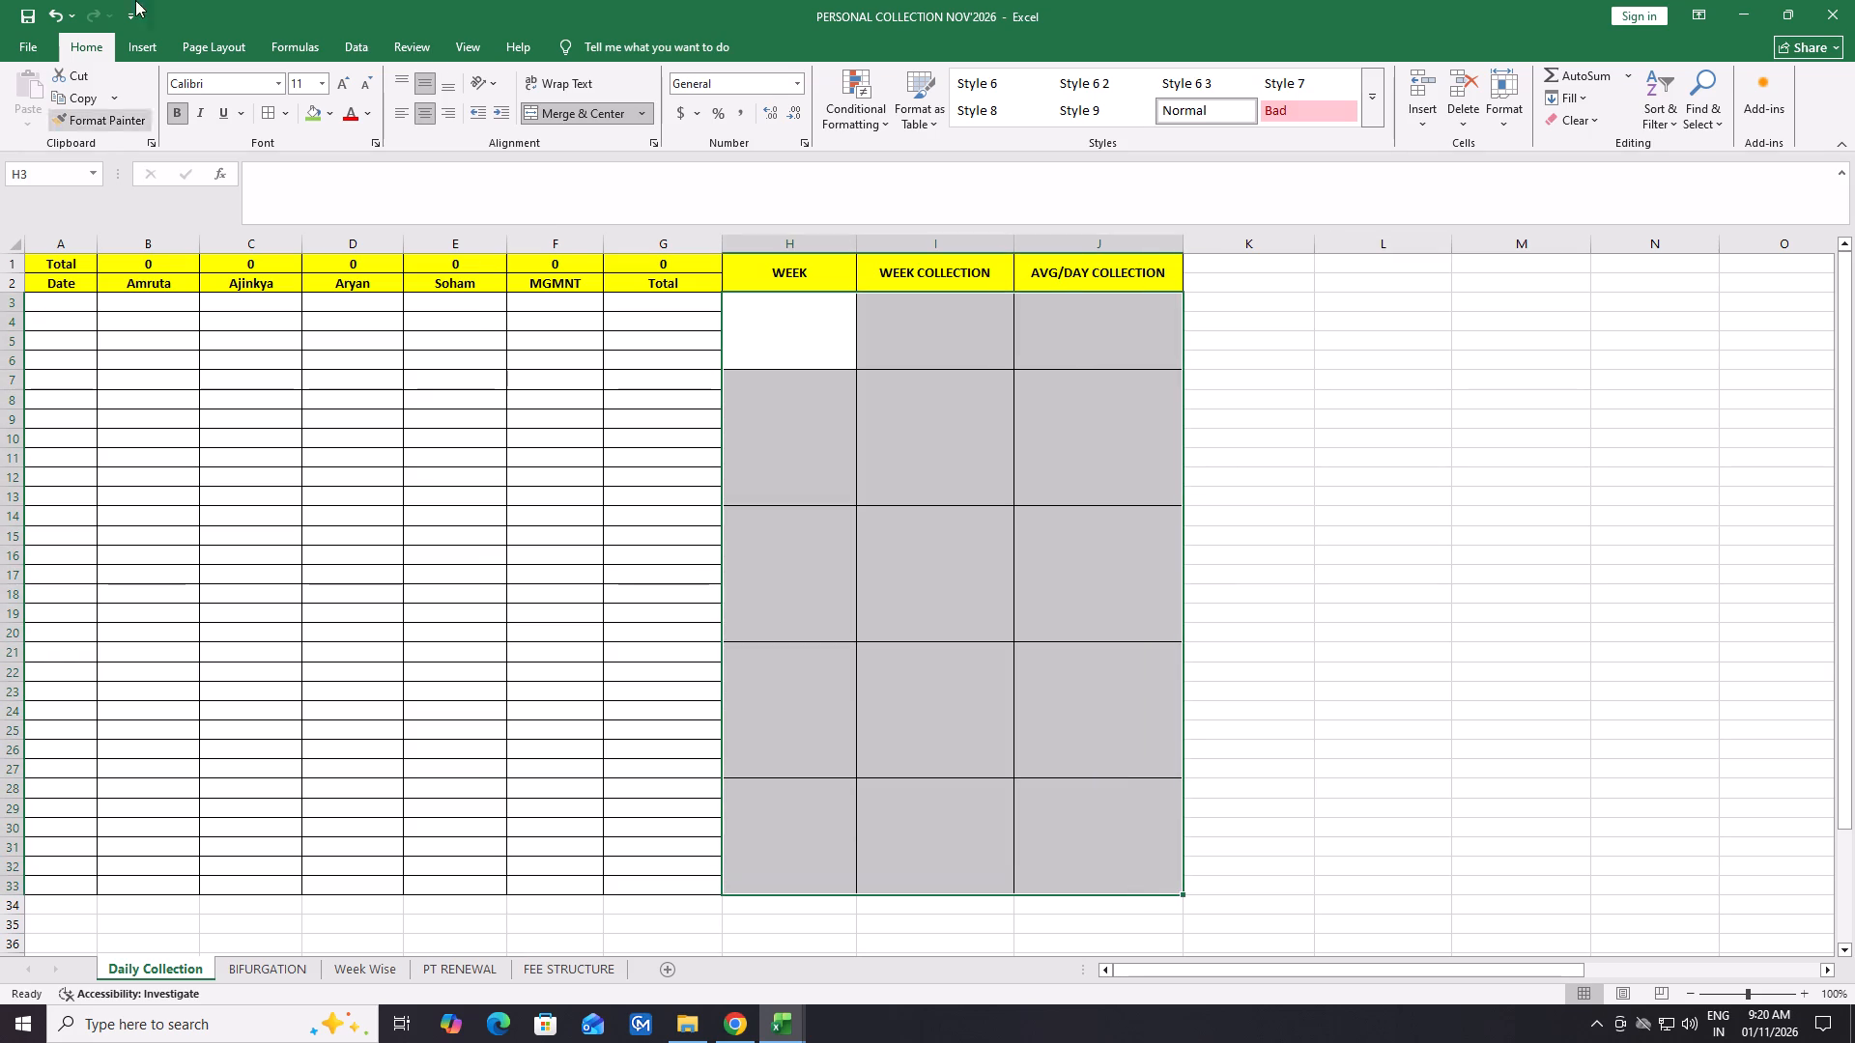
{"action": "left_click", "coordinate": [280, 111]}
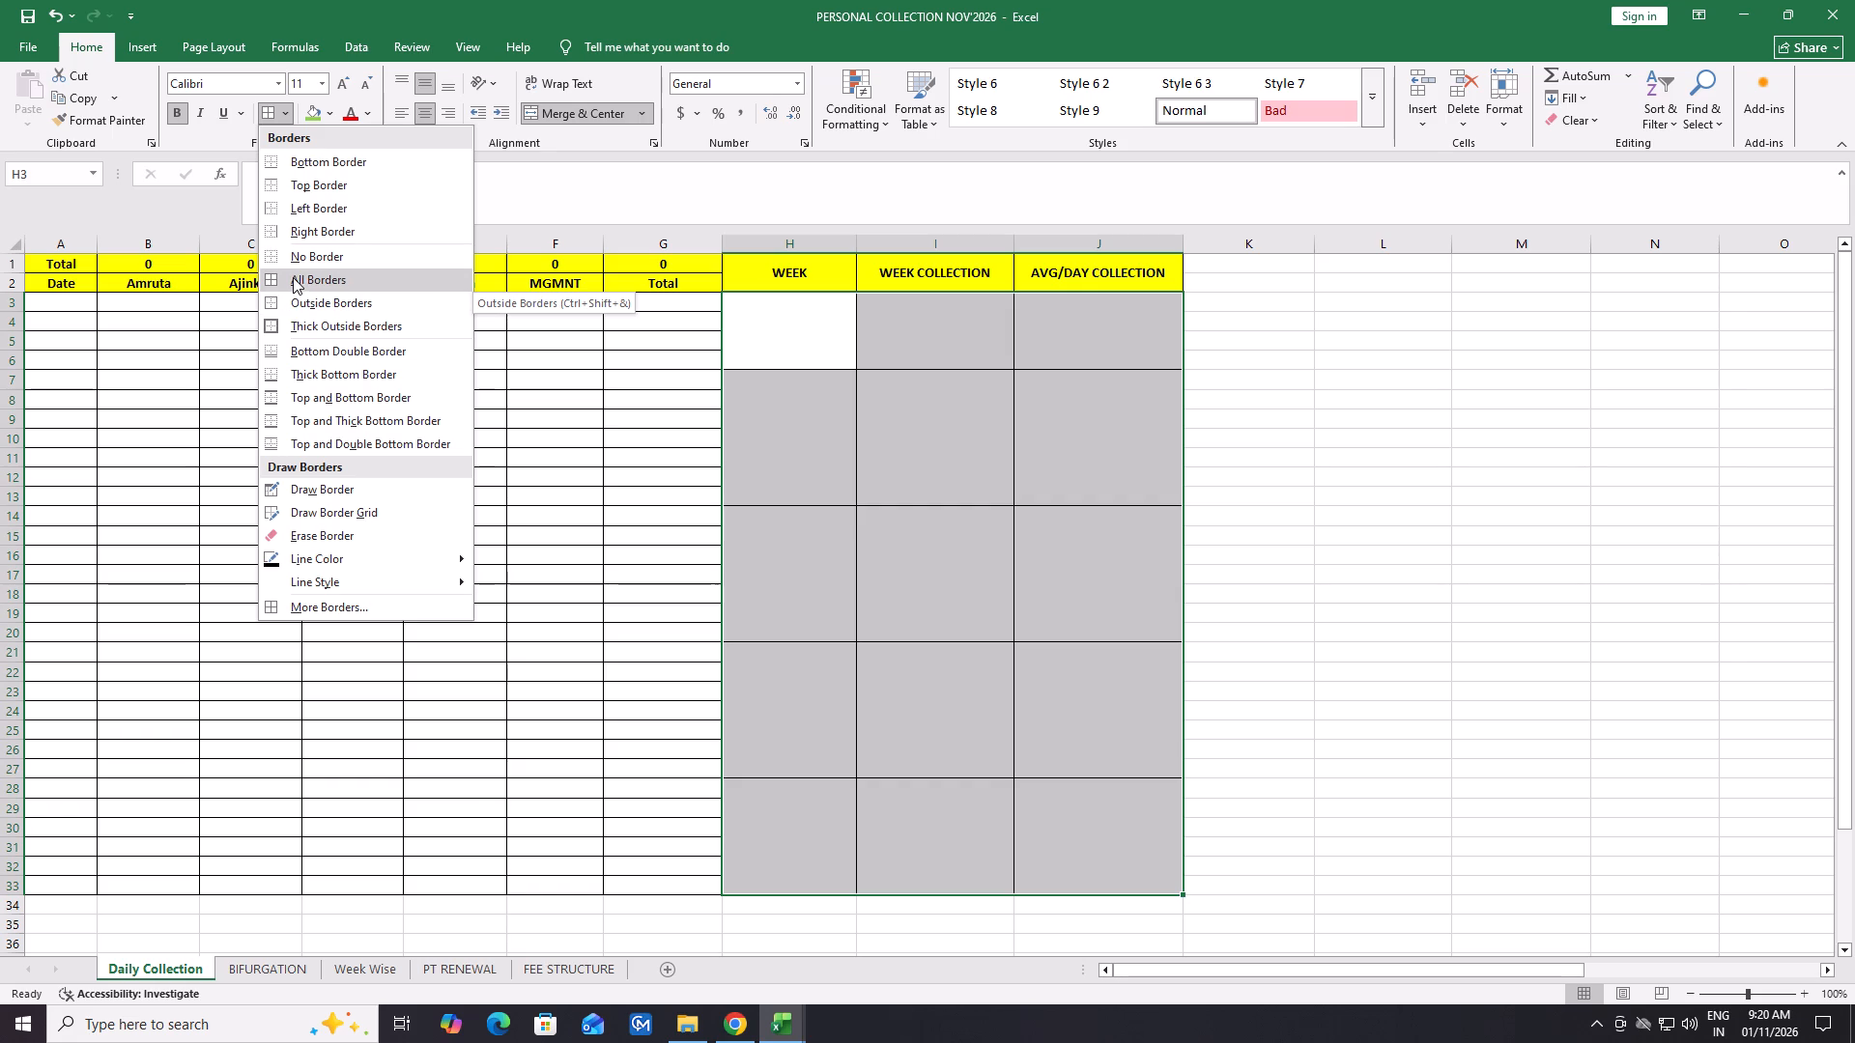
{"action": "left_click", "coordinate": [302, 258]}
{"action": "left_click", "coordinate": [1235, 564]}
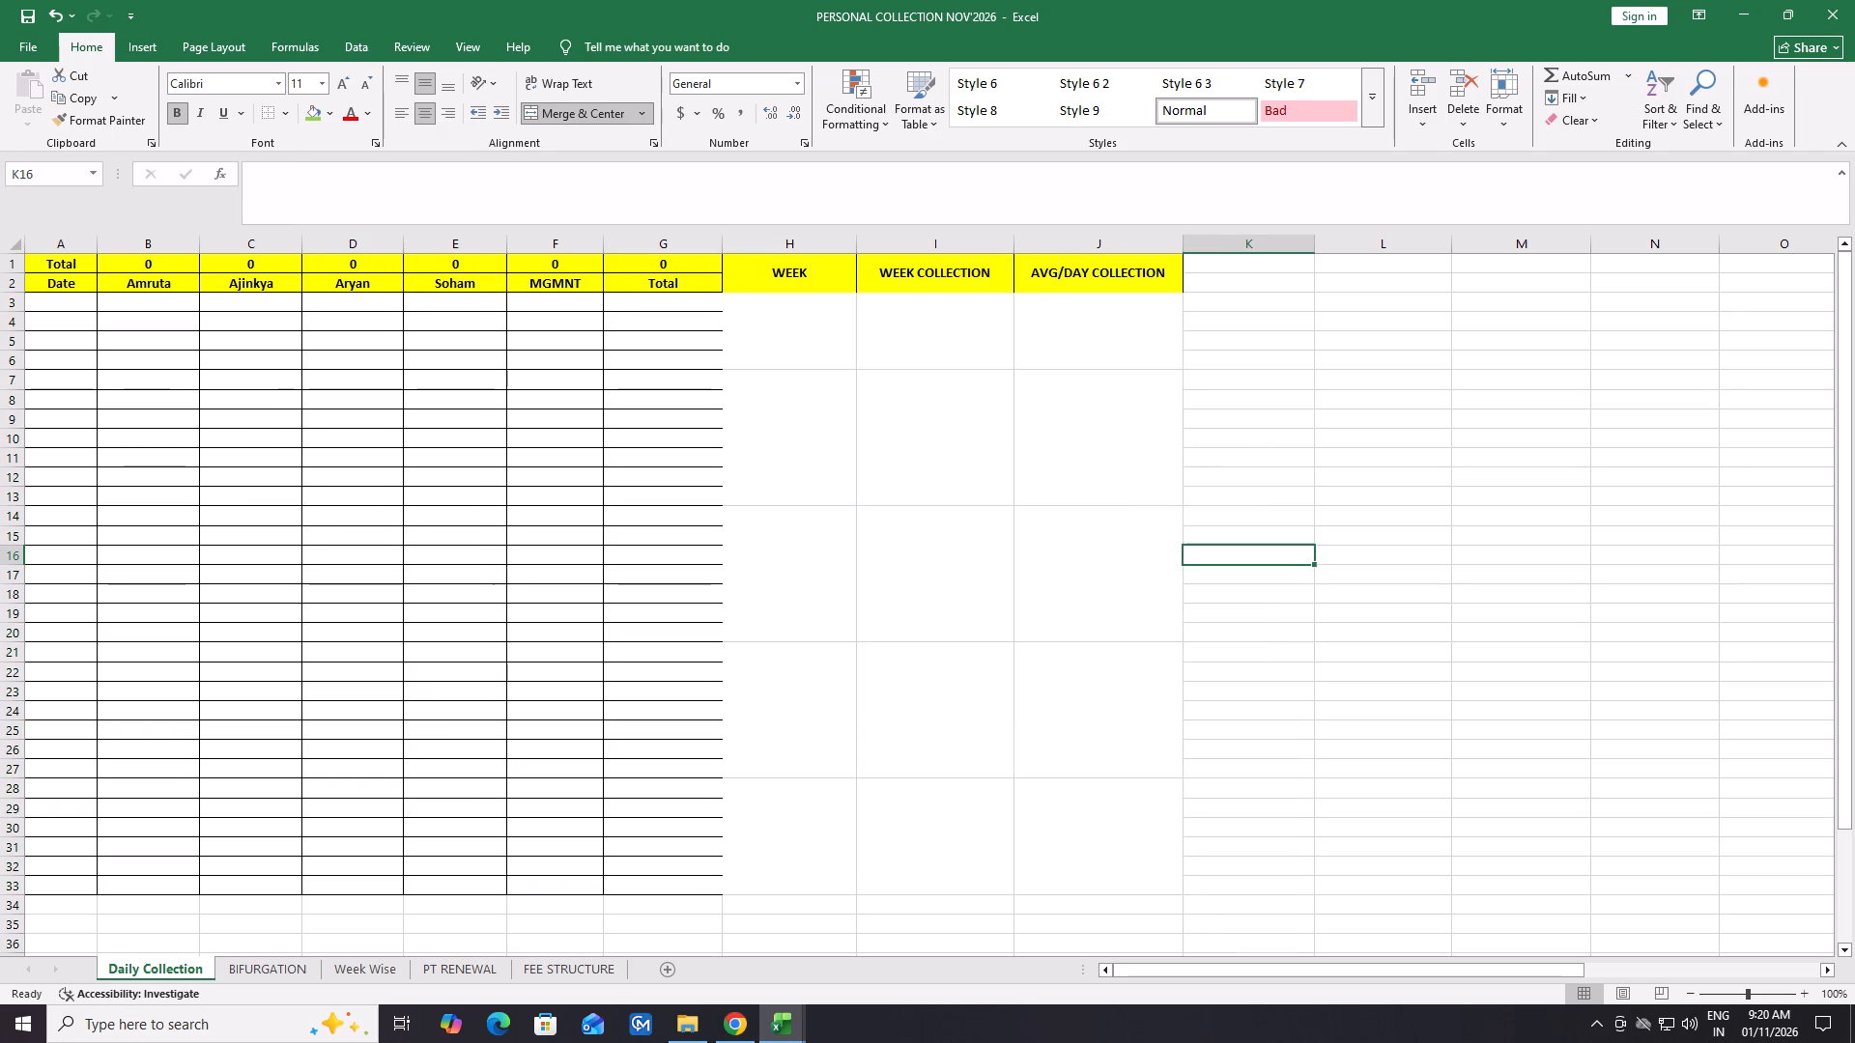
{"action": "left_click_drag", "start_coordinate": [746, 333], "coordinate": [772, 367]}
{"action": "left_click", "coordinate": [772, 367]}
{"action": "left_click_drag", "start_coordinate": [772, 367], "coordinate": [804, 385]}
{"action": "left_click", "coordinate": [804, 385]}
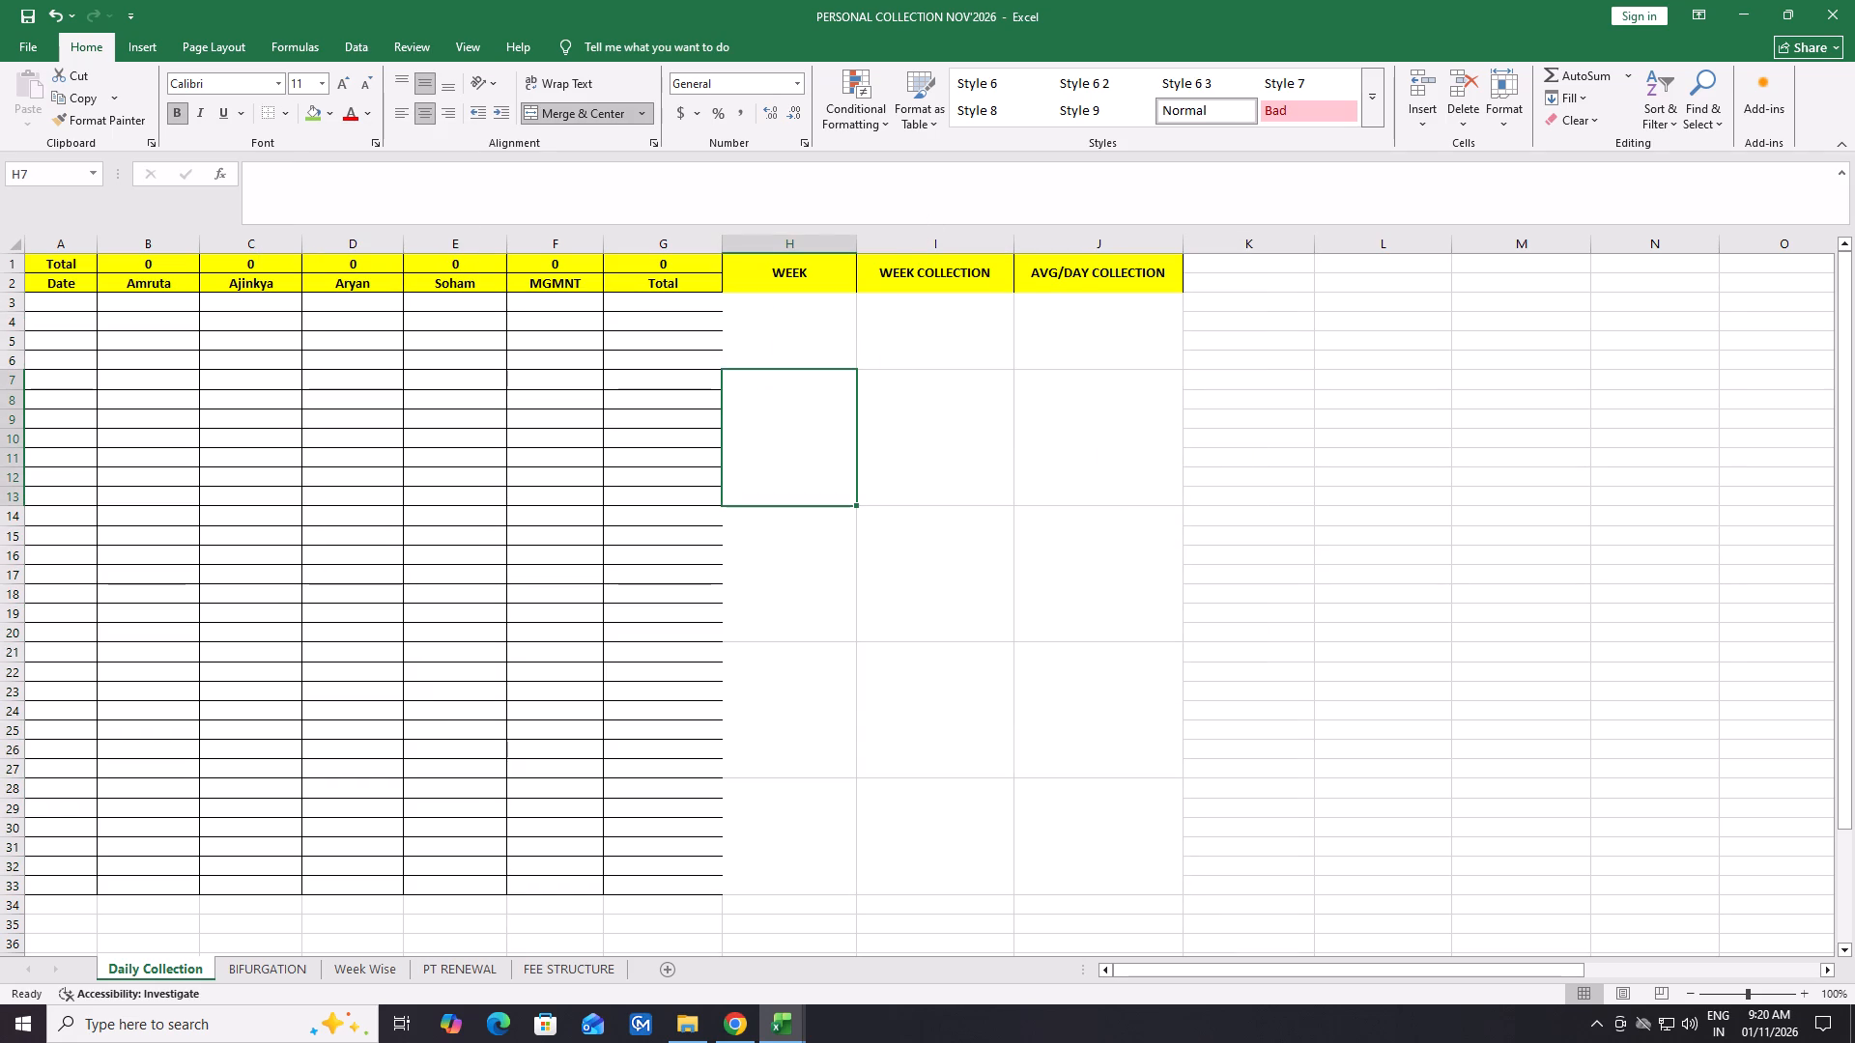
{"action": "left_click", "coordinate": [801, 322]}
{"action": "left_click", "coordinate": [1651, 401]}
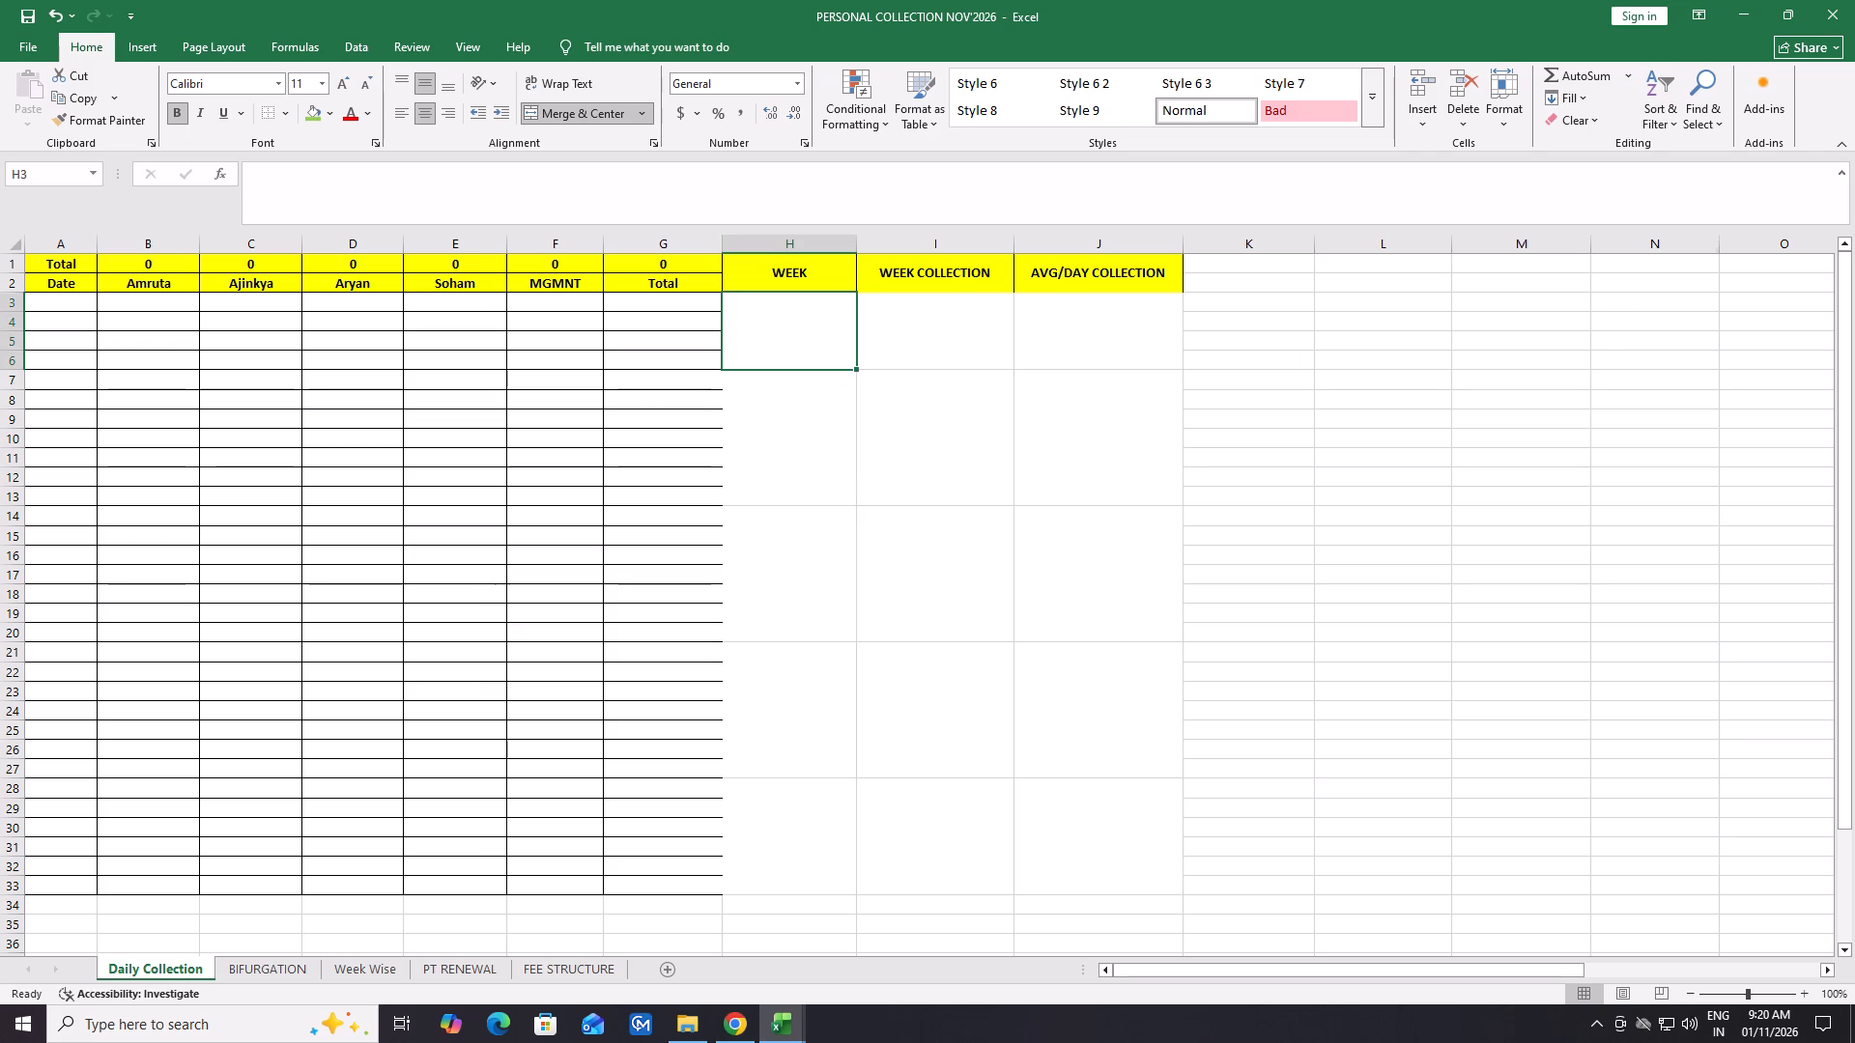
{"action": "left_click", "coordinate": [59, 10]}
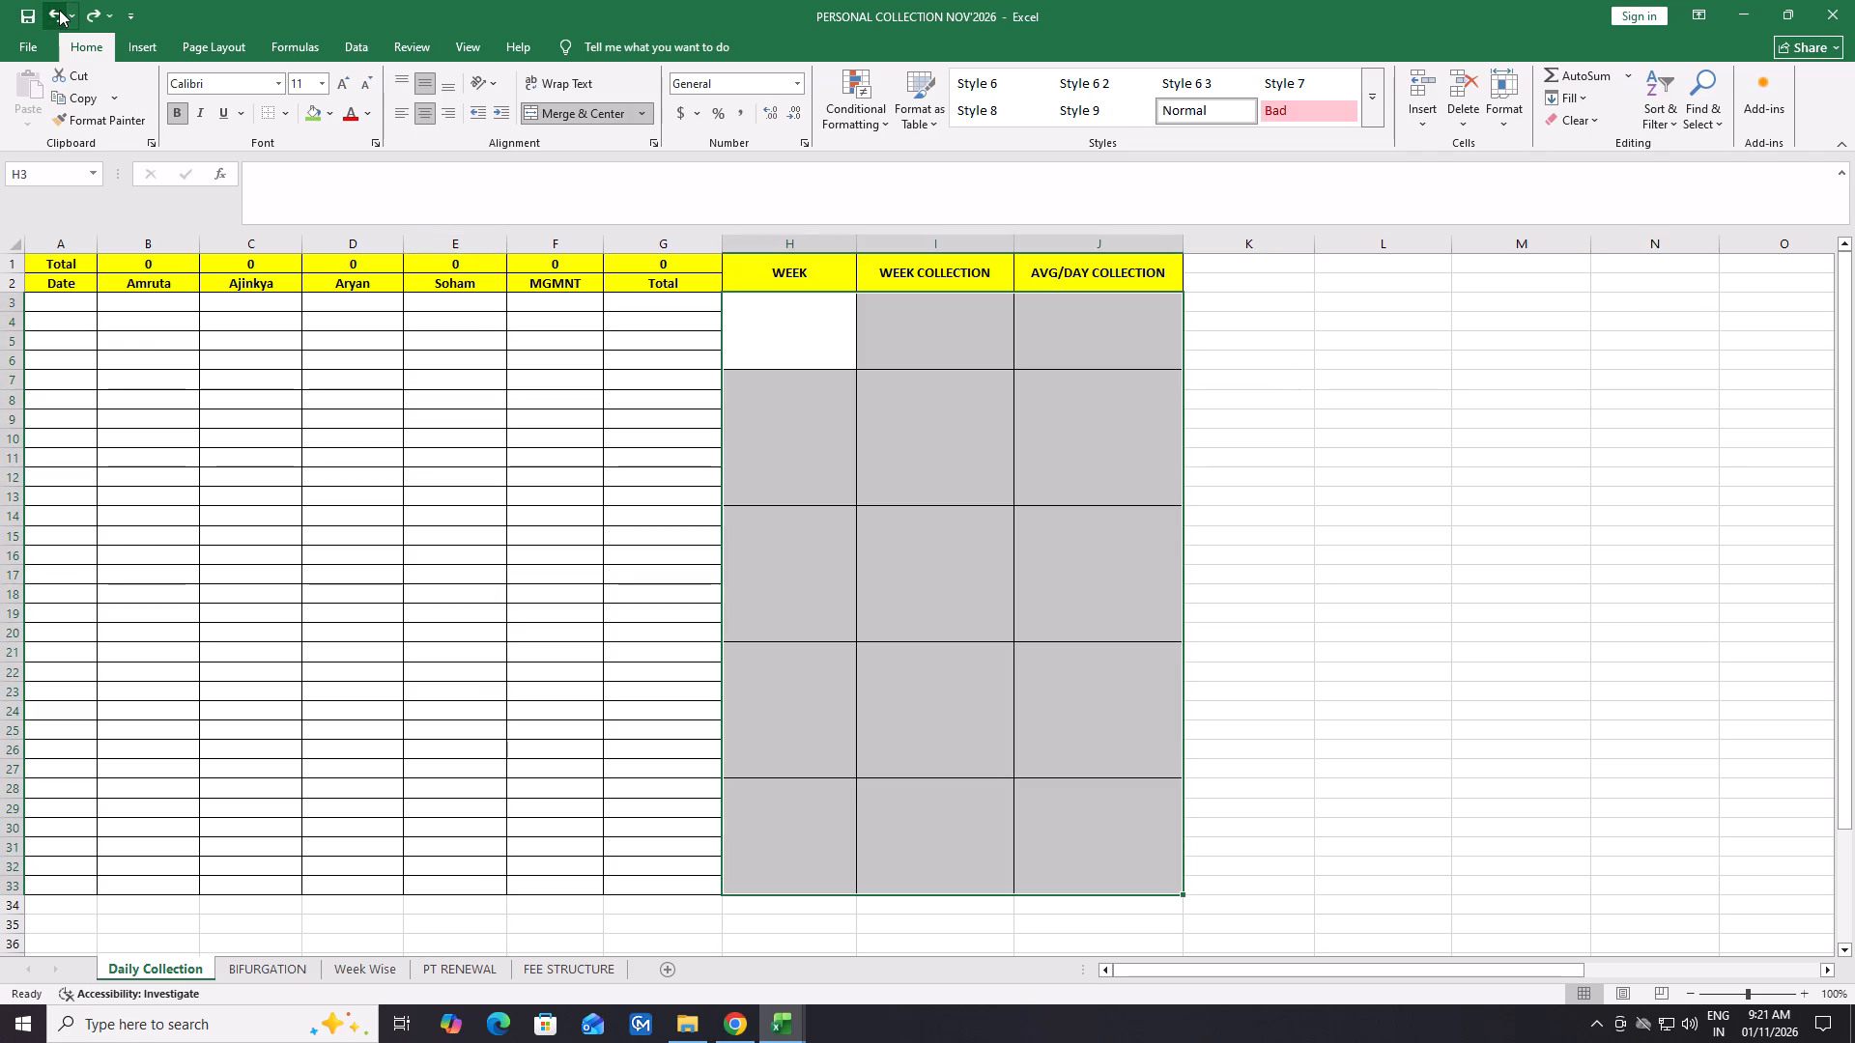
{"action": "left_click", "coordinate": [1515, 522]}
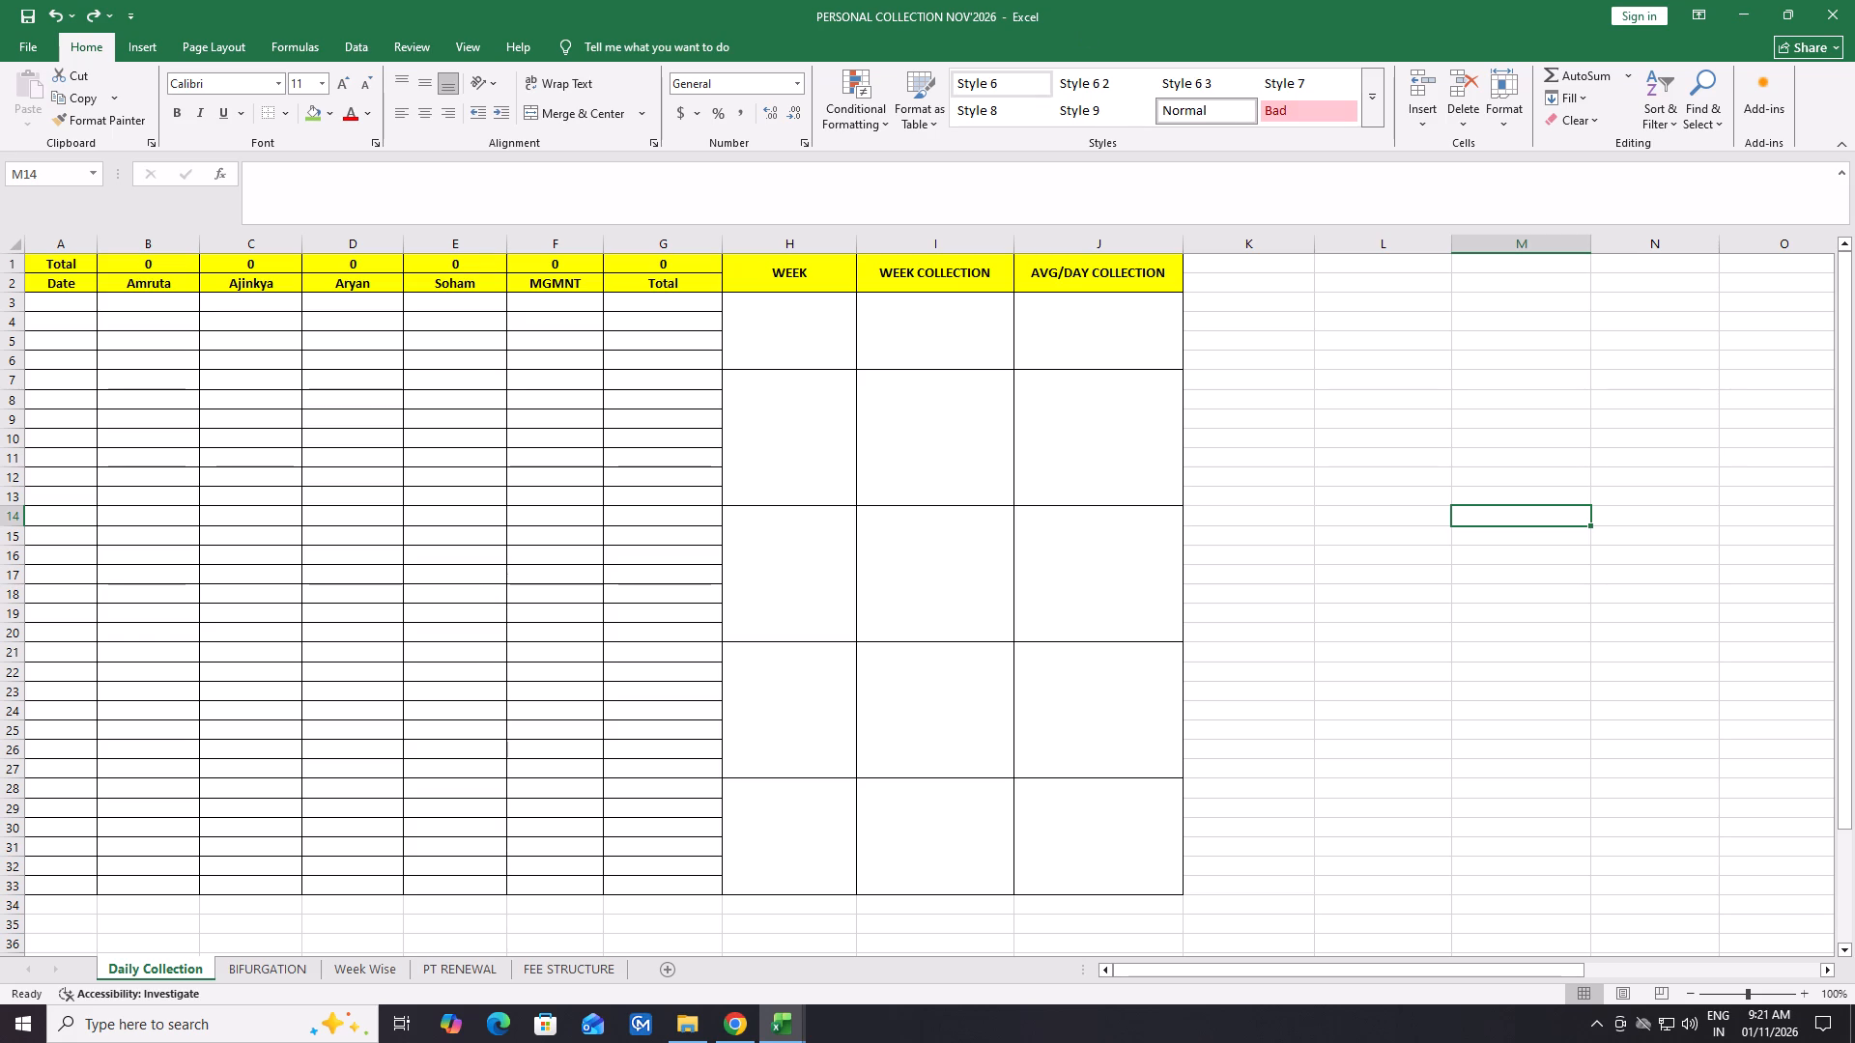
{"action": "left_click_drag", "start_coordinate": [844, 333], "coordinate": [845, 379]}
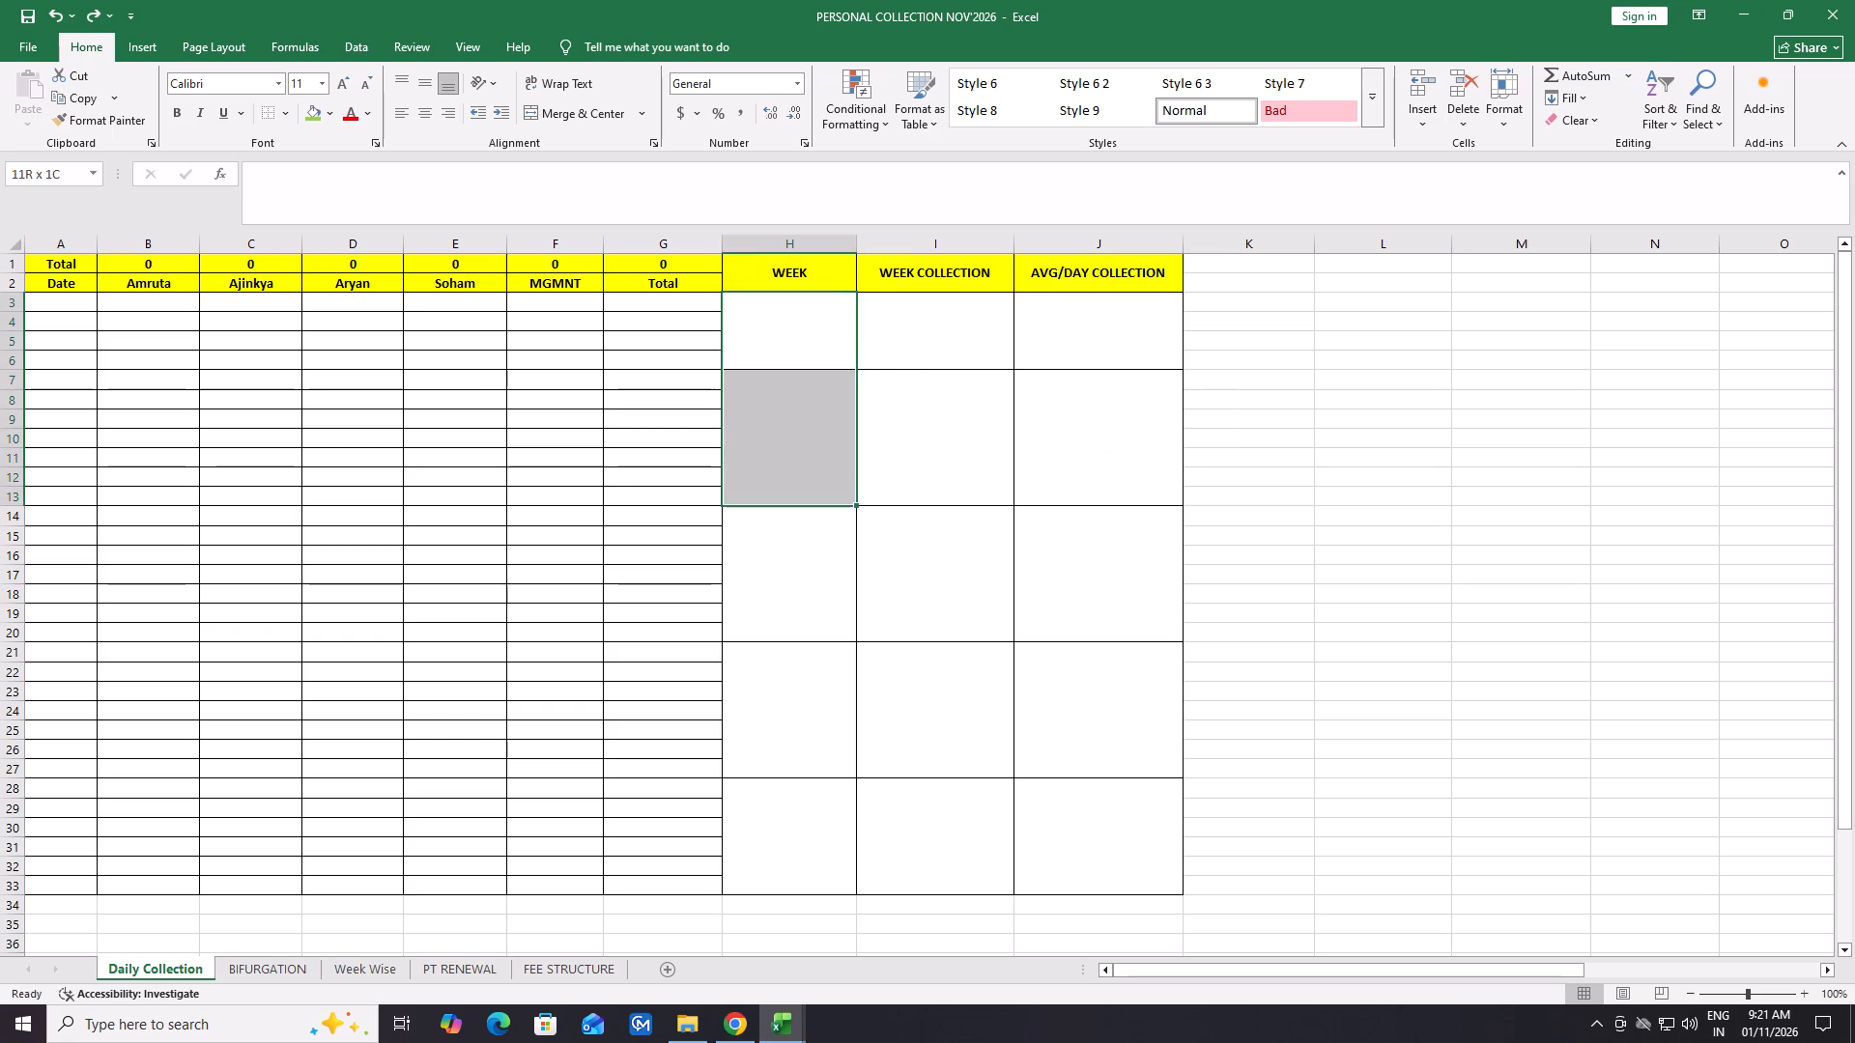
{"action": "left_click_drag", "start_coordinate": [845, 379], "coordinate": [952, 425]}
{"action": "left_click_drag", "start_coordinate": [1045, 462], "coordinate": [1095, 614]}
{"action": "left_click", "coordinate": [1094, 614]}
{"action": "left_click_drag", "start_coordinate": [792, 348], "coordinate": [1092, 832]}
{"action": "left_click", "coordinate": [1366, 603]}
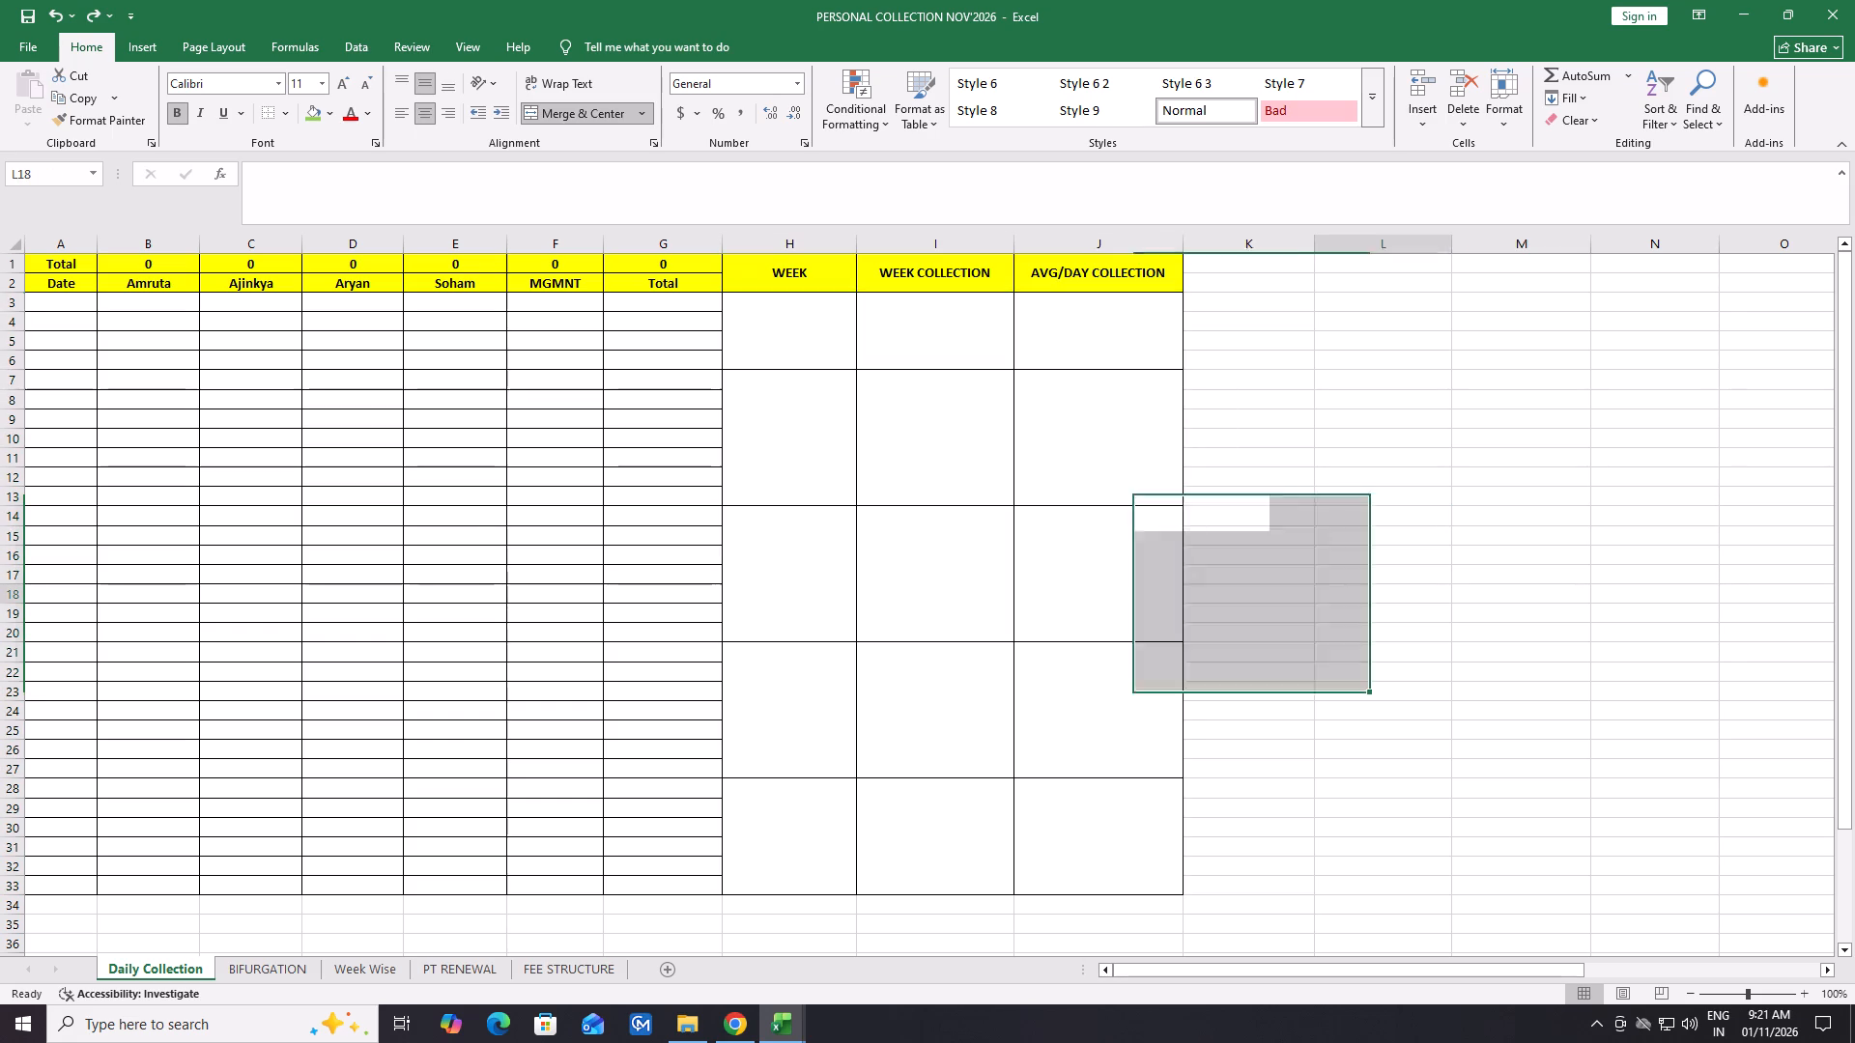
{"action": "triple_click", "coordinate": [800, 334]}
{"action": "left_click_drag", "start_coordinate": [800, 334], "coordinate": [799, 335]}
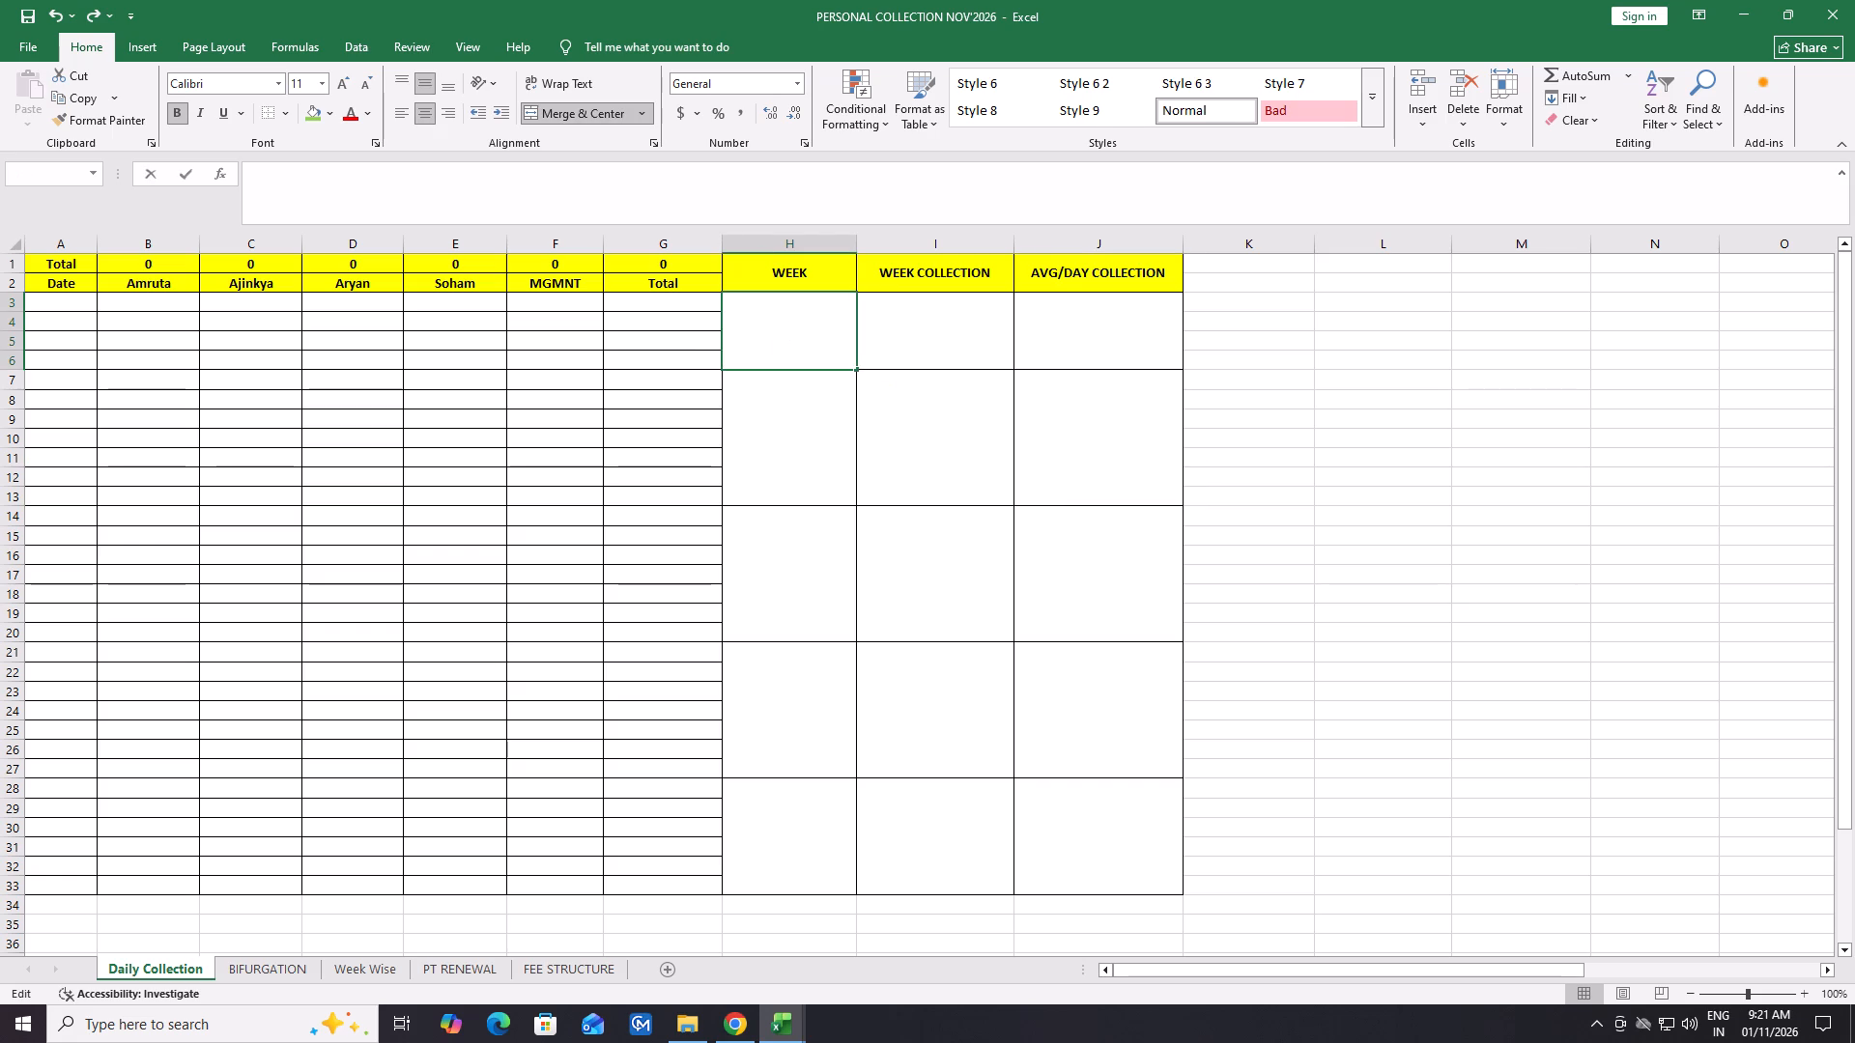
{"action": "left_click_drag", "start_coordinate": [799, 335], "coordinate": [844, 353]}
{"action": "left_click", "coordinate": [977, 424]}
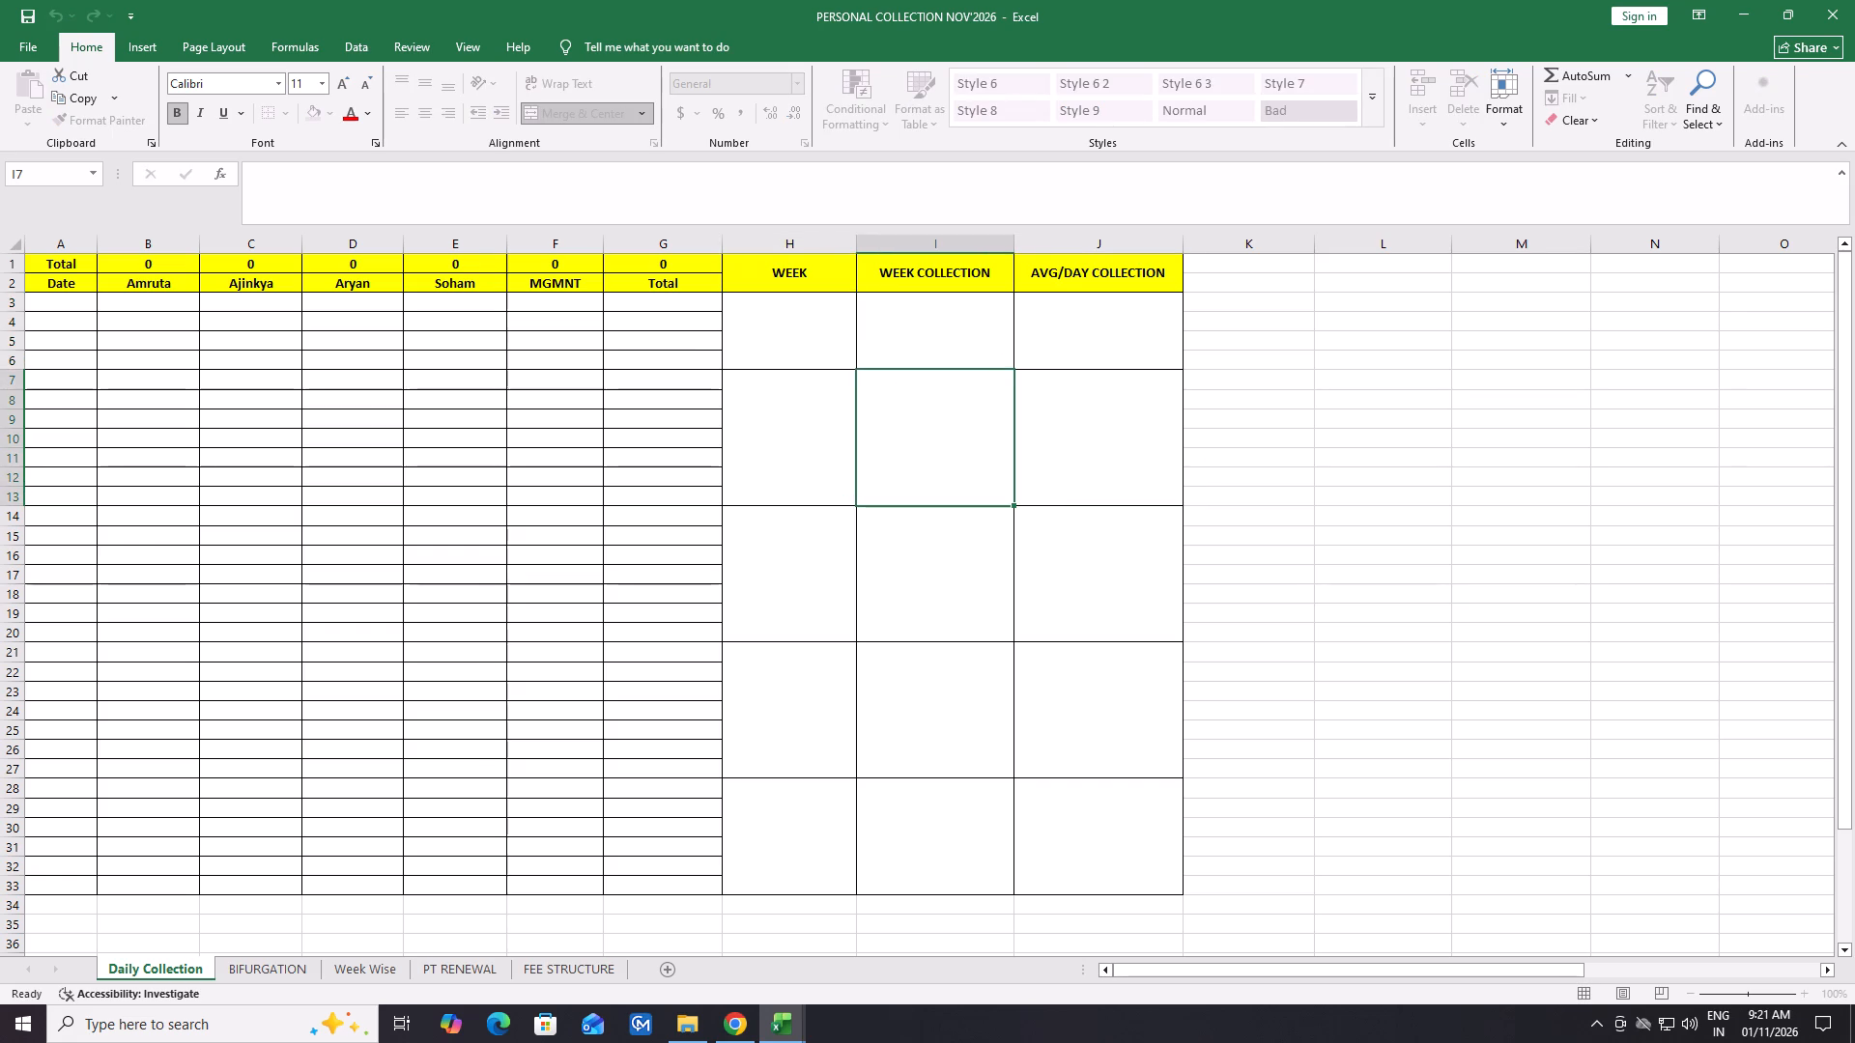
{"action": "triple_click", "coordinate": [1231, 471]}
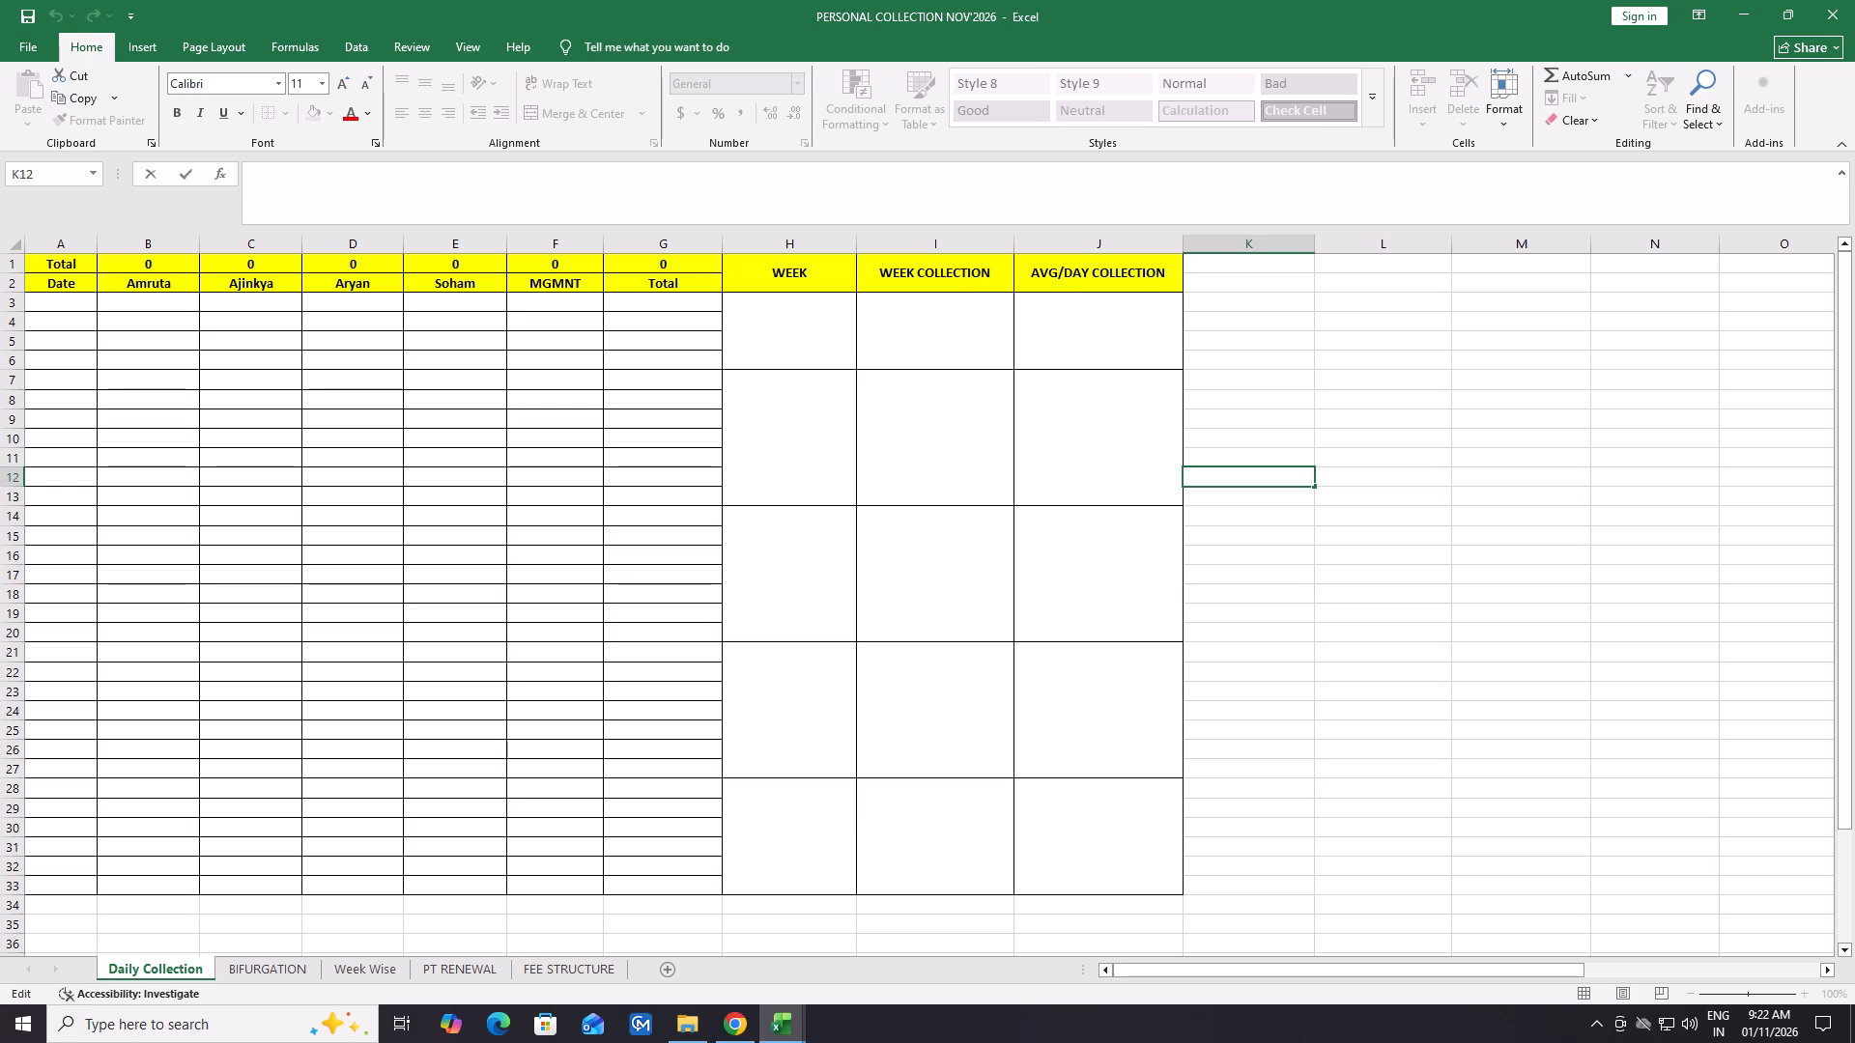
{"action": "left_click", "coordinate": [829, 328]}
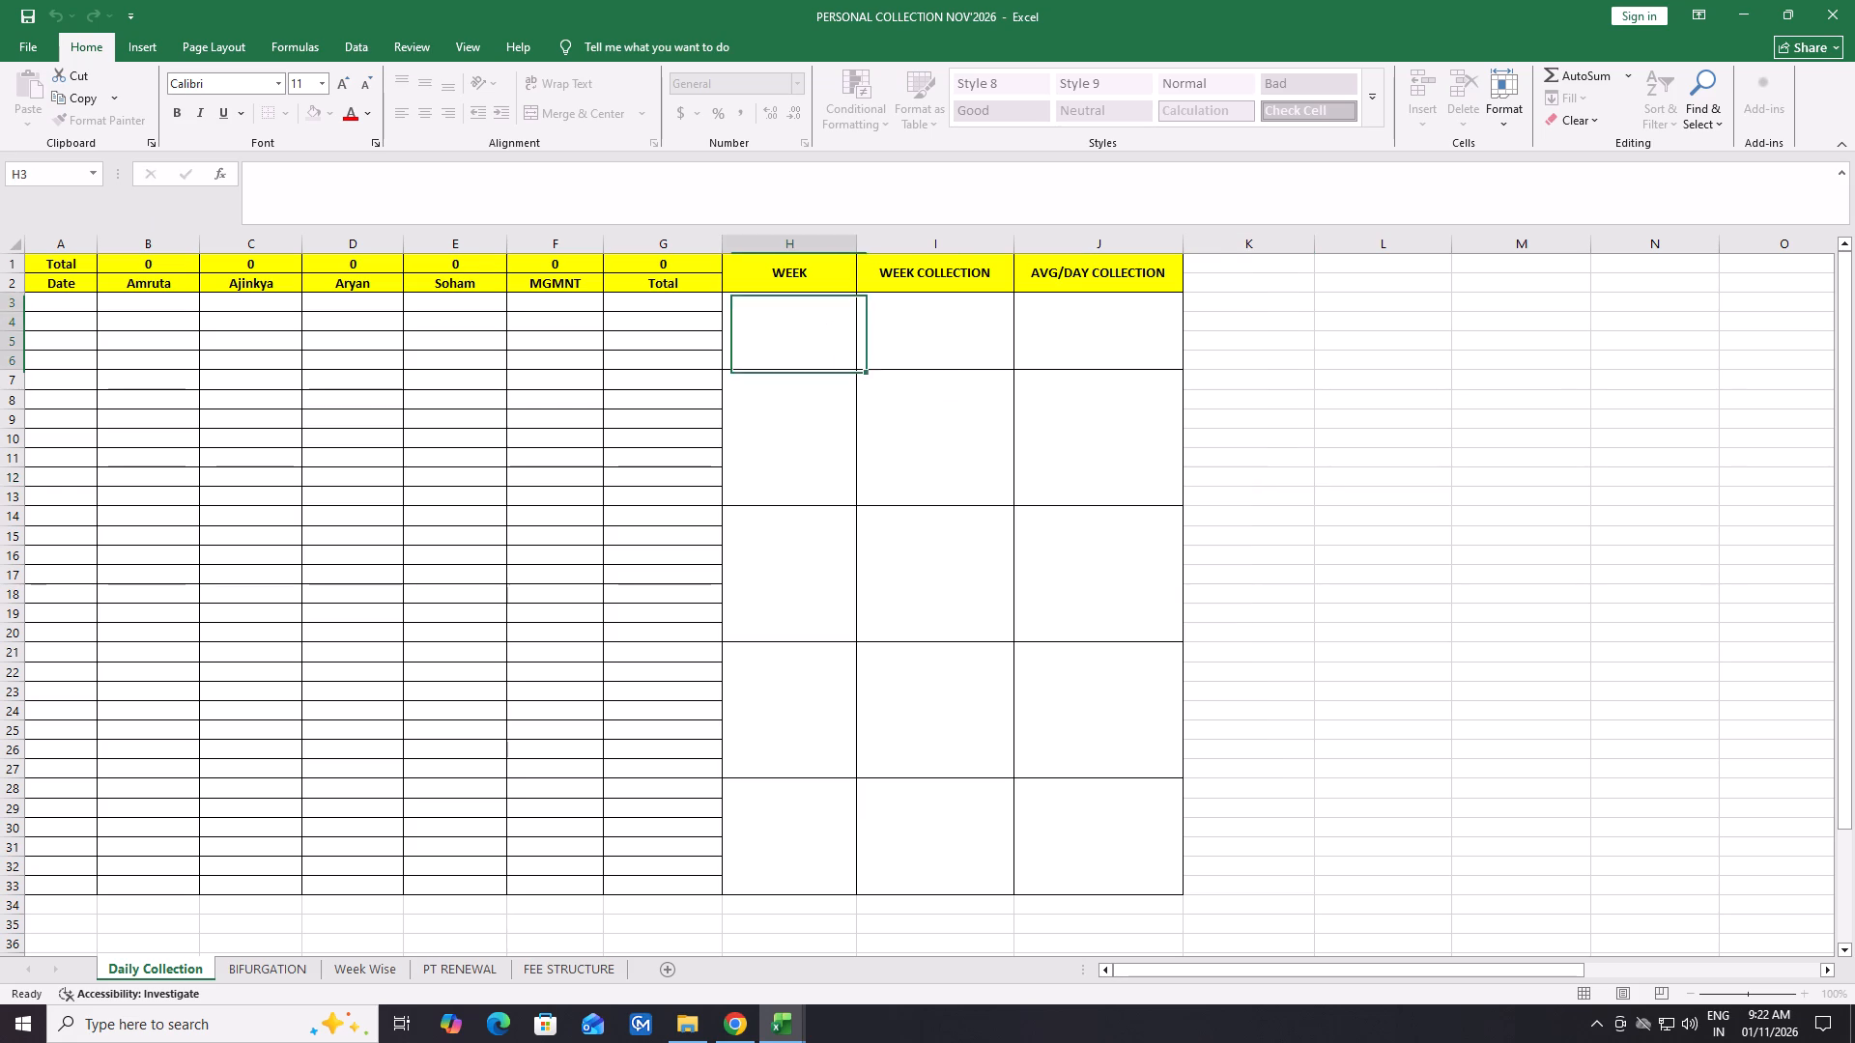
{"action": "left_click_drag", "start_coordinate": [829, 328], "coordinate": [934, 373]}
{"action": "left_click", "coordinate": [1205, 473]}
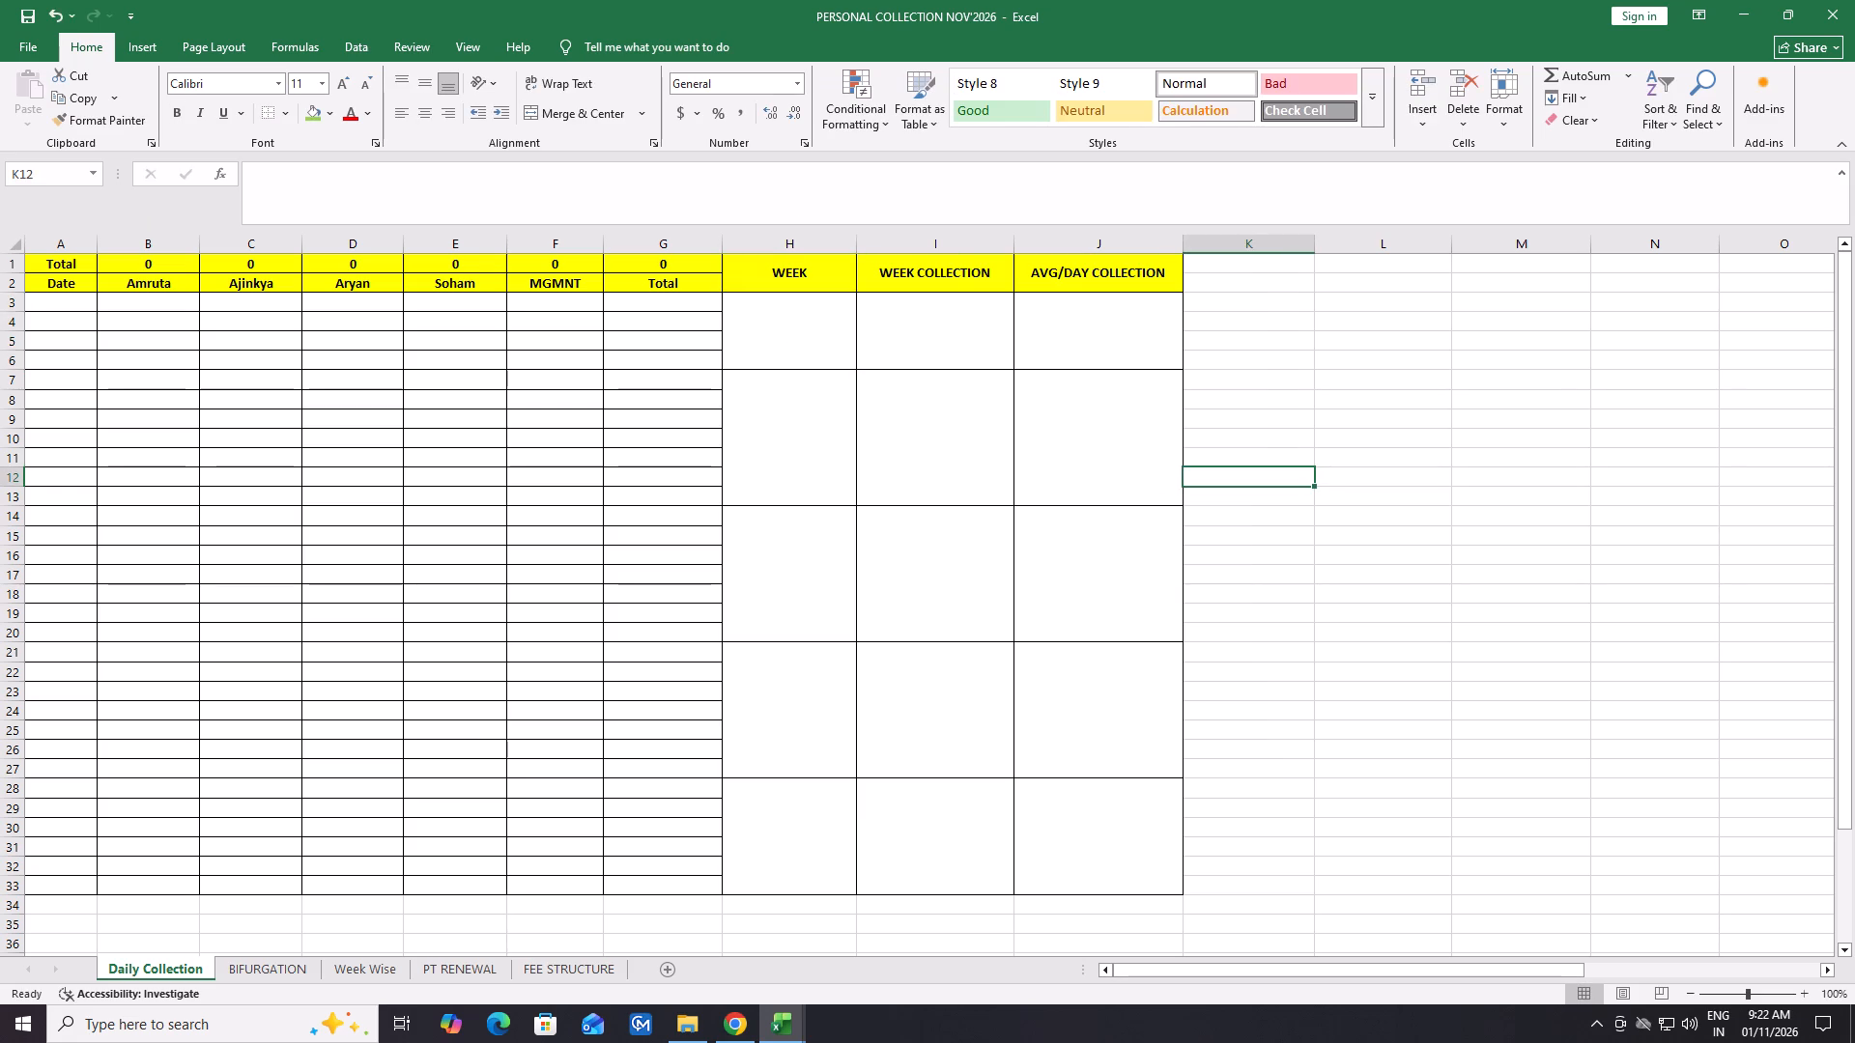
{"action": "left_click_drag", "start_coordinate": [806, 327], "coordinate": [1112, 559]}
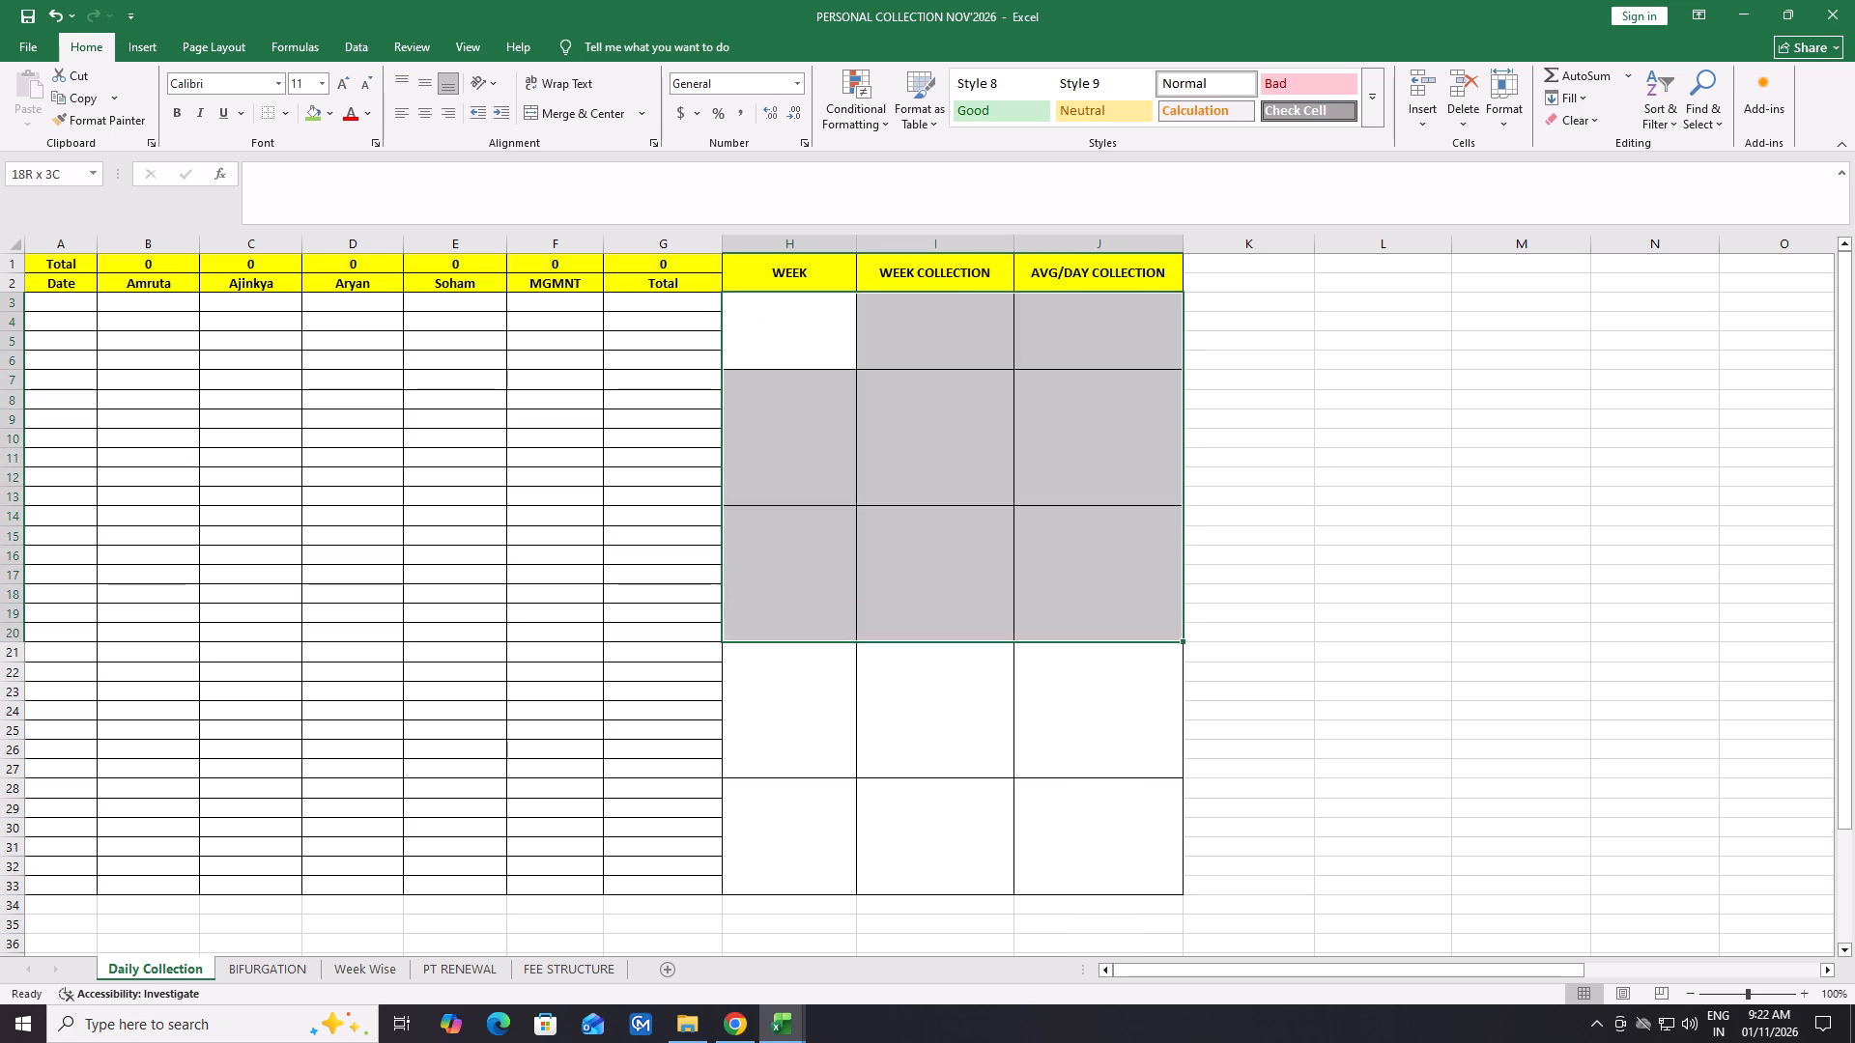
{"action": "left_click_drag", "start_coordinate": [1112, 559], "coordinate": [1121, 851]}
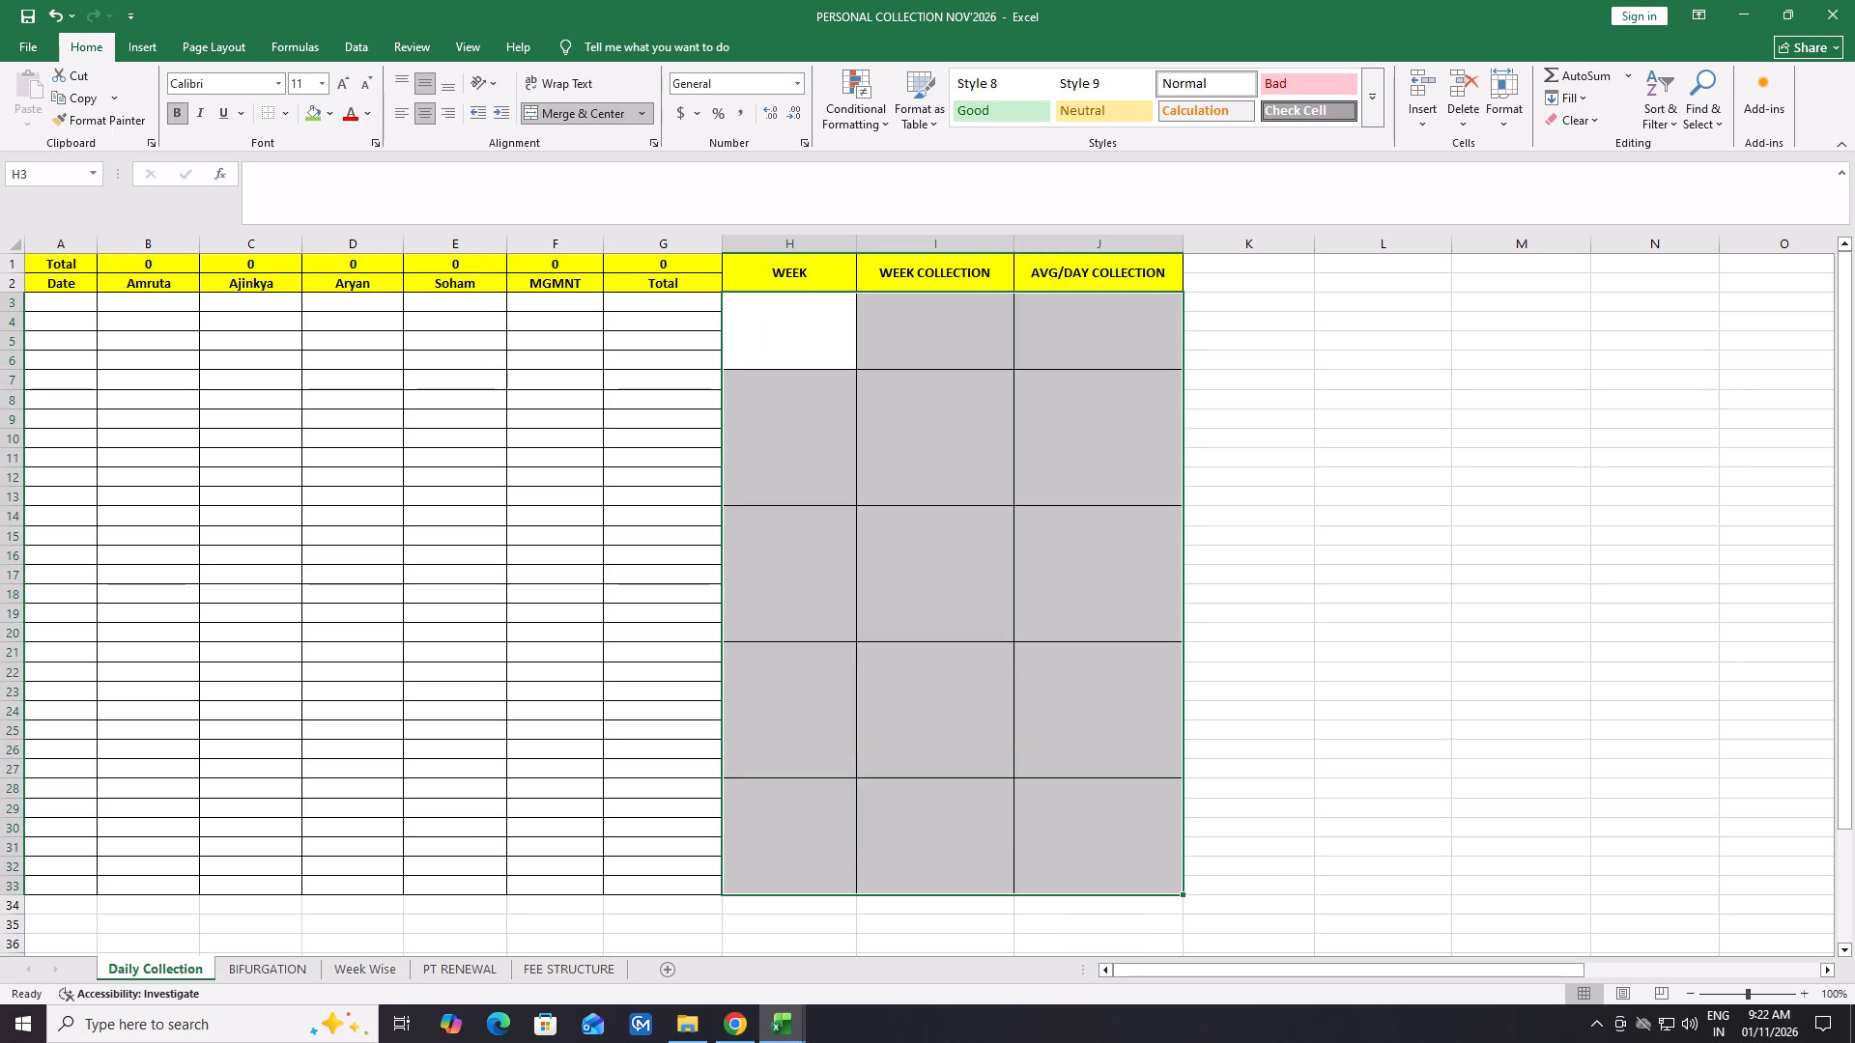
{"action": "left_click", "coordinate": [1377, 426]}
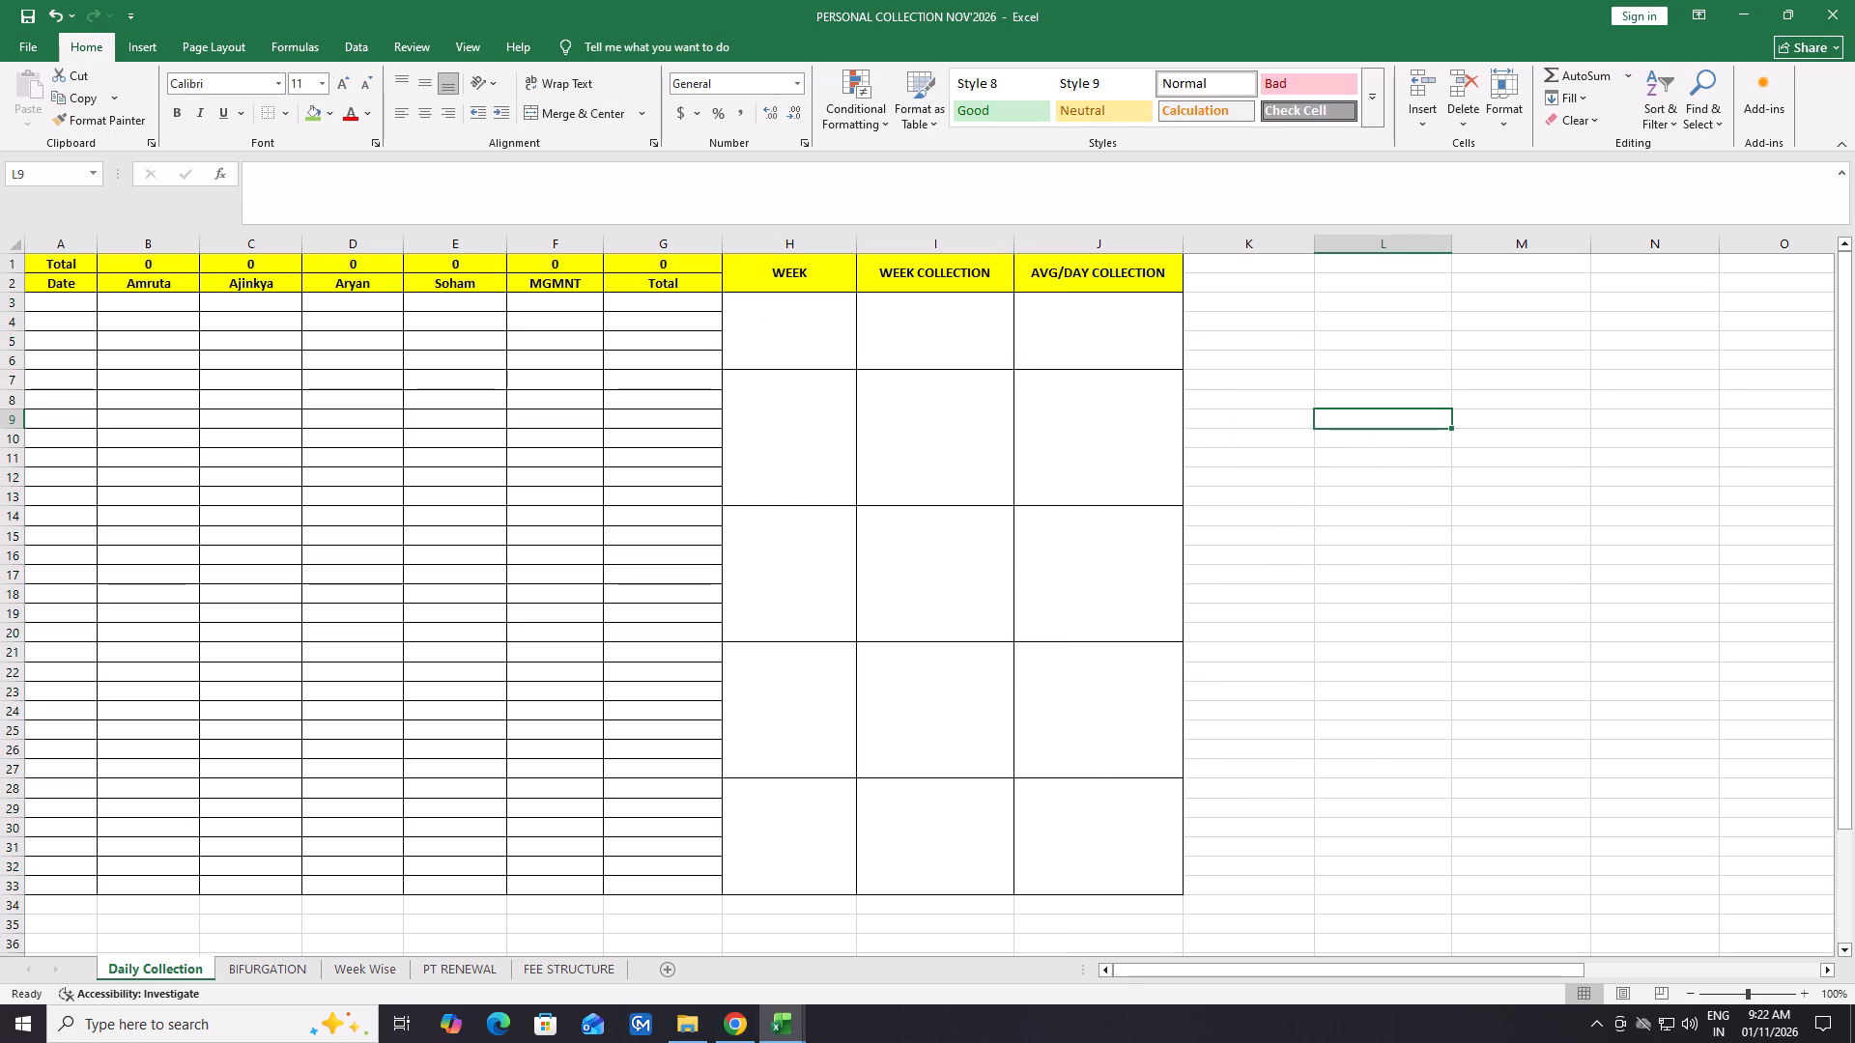
Enter 01/11/2026 as the first date in cell A3 of the Date column.
{"action": "scroll", "coordinate": [0, 292], "scroll_direction": "up", "scroll_amount": 3}
{"action": "left_click", "coordinate": [59, 299]}
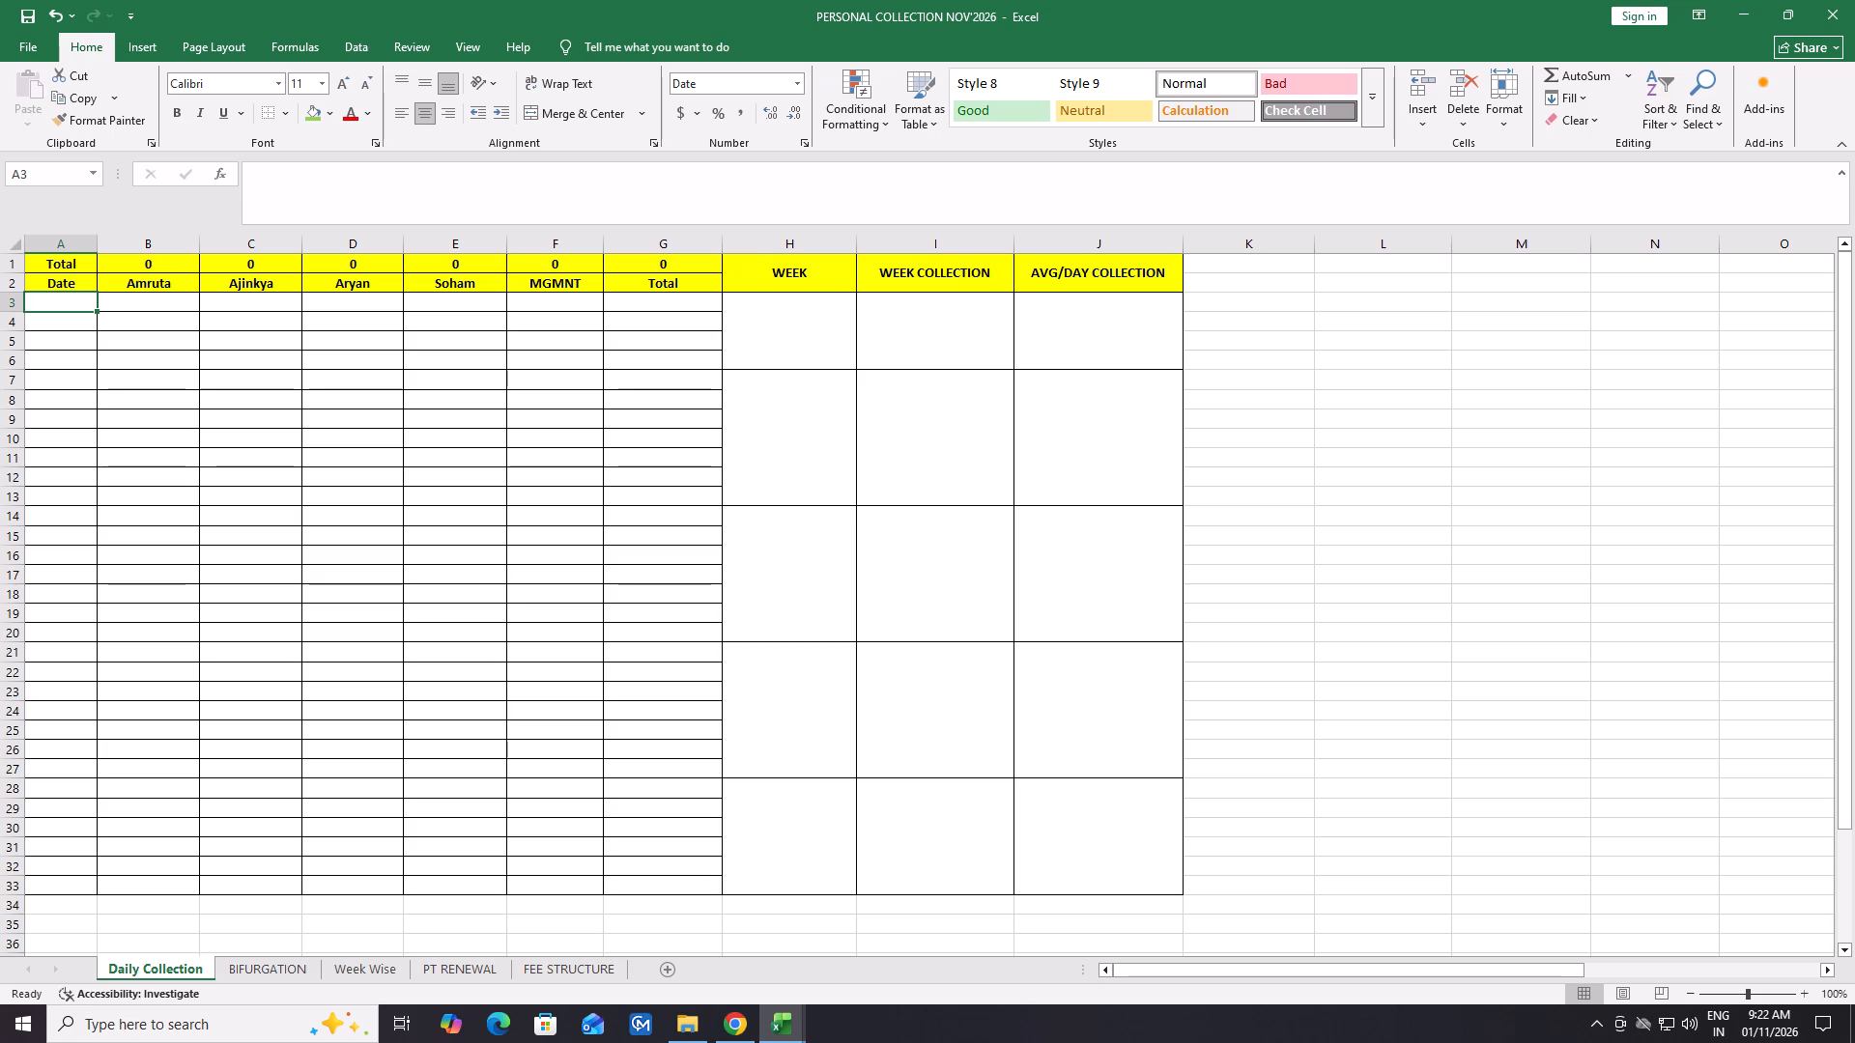
{"action": "type", "text": "01/11/"}
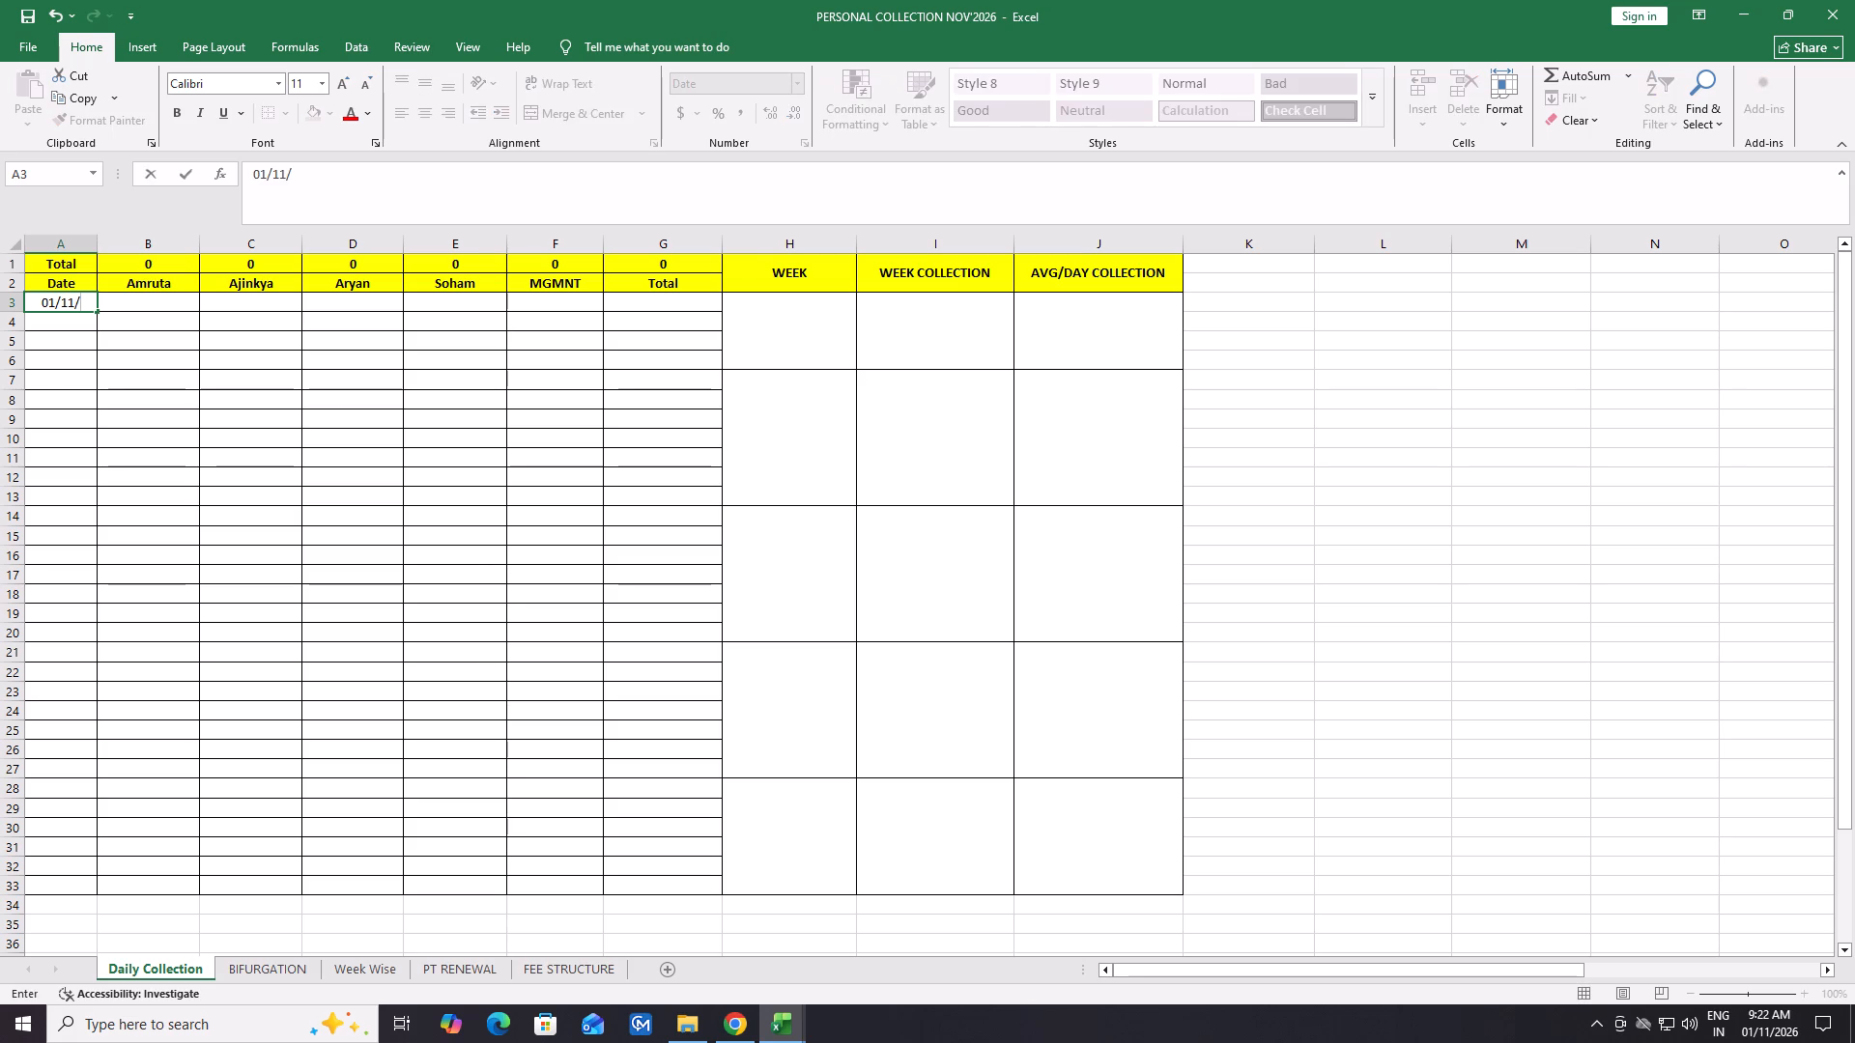
{"action": "type", "text": "2026"}
{"action": "left_click_drag", "start_coordinate": [66, 889], "coordinate": [102, 891]}
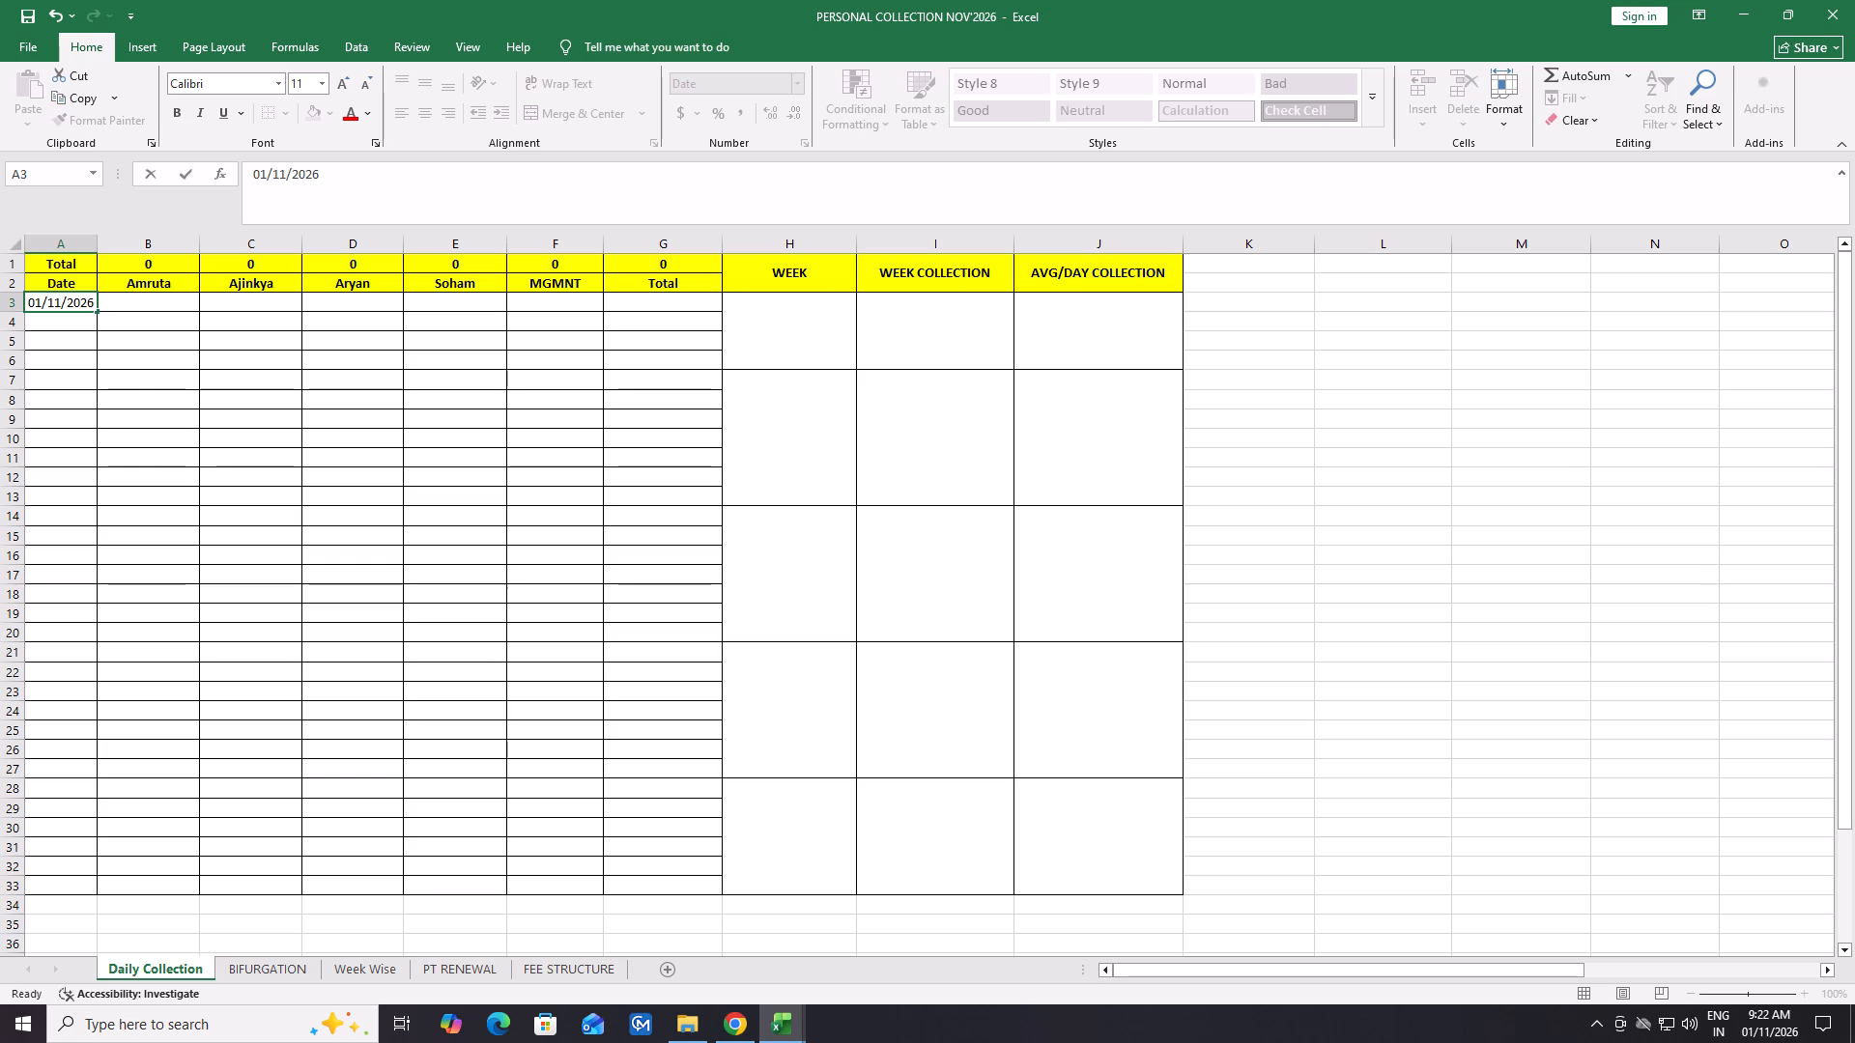
Delete cells A33:G33, the last row of the daily table.
{"action": "left_click_drag", "start_coordinate": [102, 891], "coordinate": [117, 891]}
{"action": "left_click", "coordinate": [117, 891]}
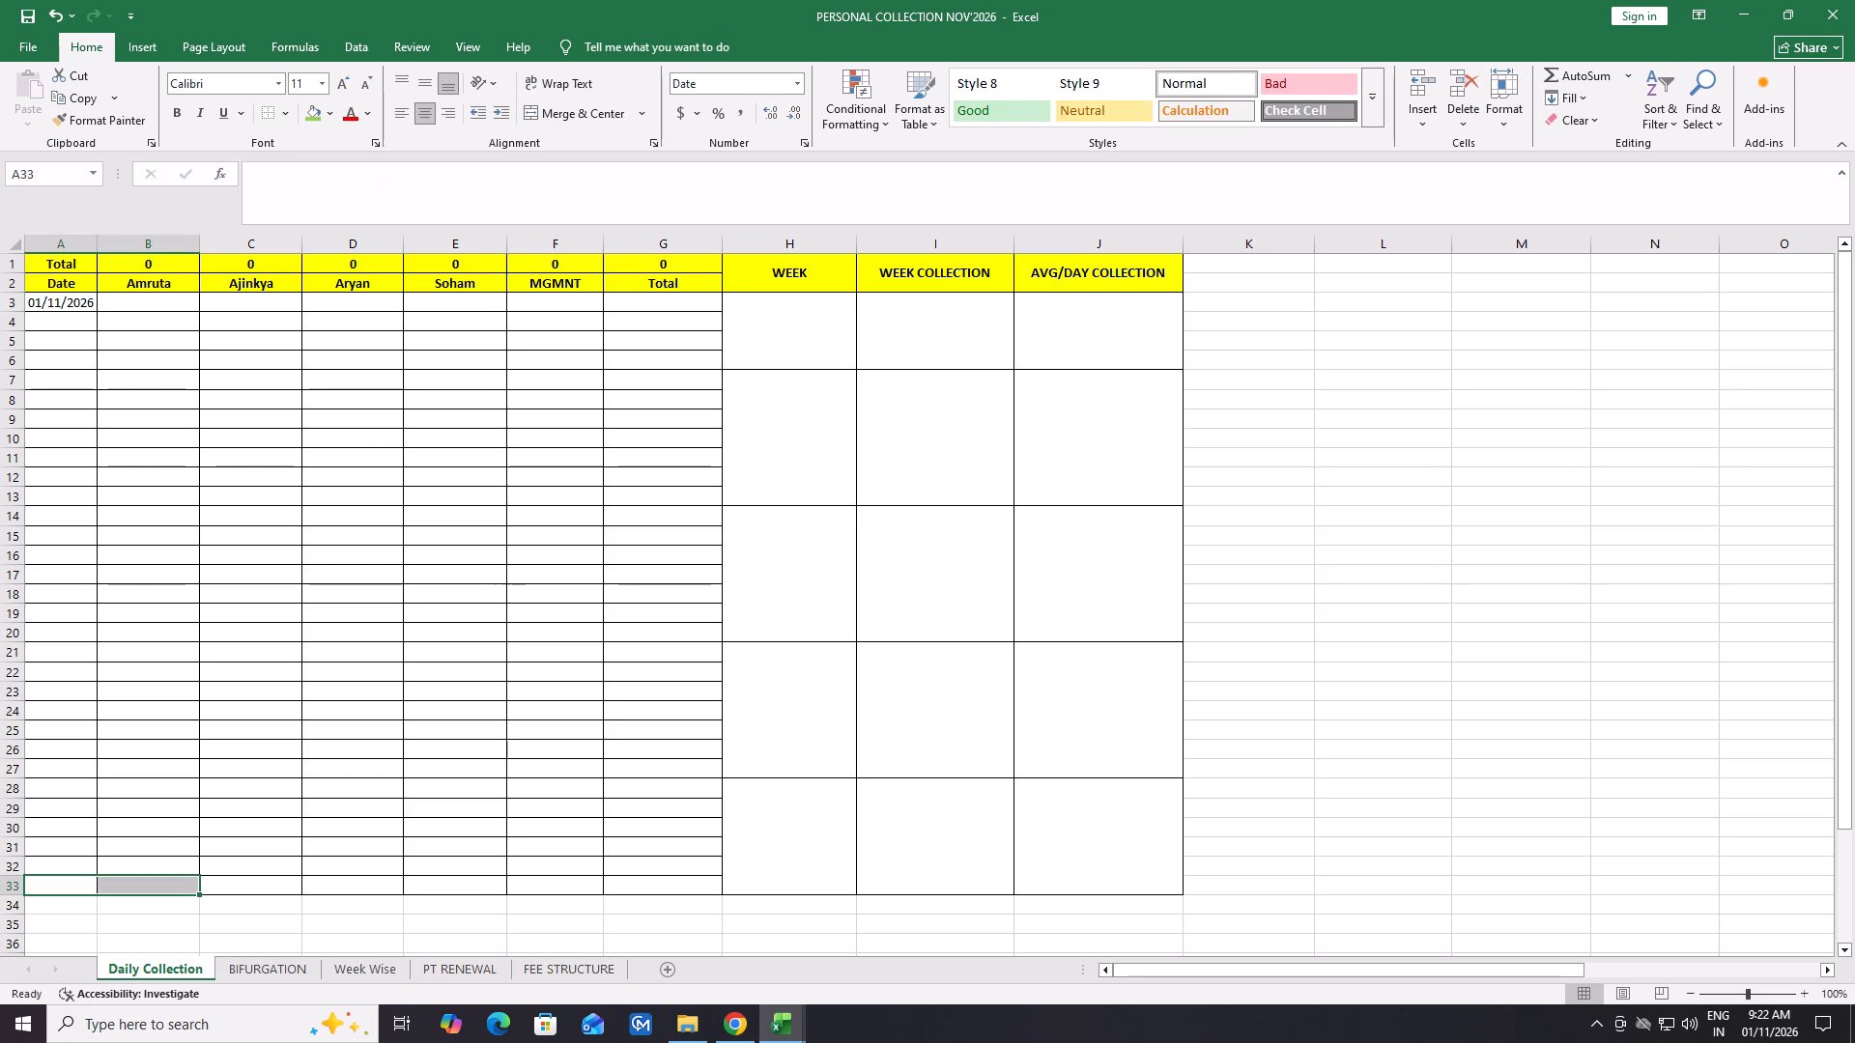
{"action": "left_click", "coordinate": [262, 261]}
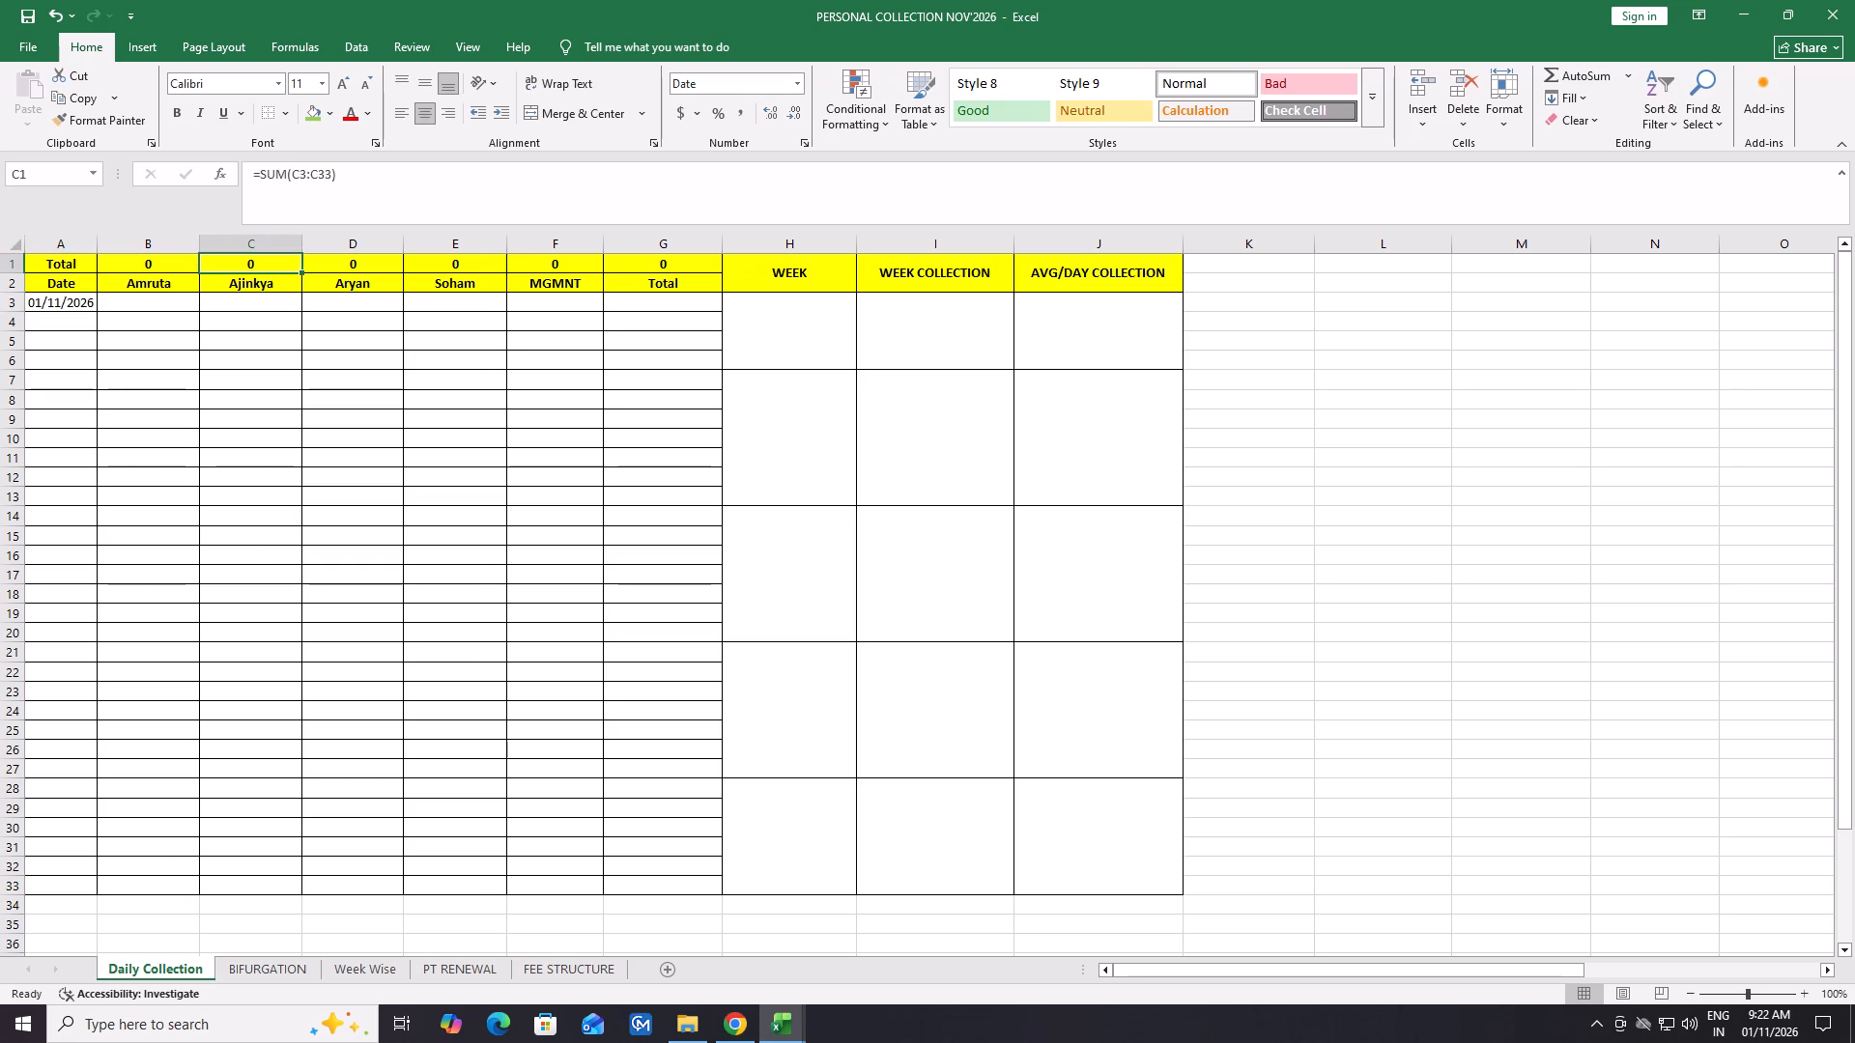
{"action": "left_click", "coordinate": [144, 905]}
{"action": "left_click", "coordinate": [51, 892]}
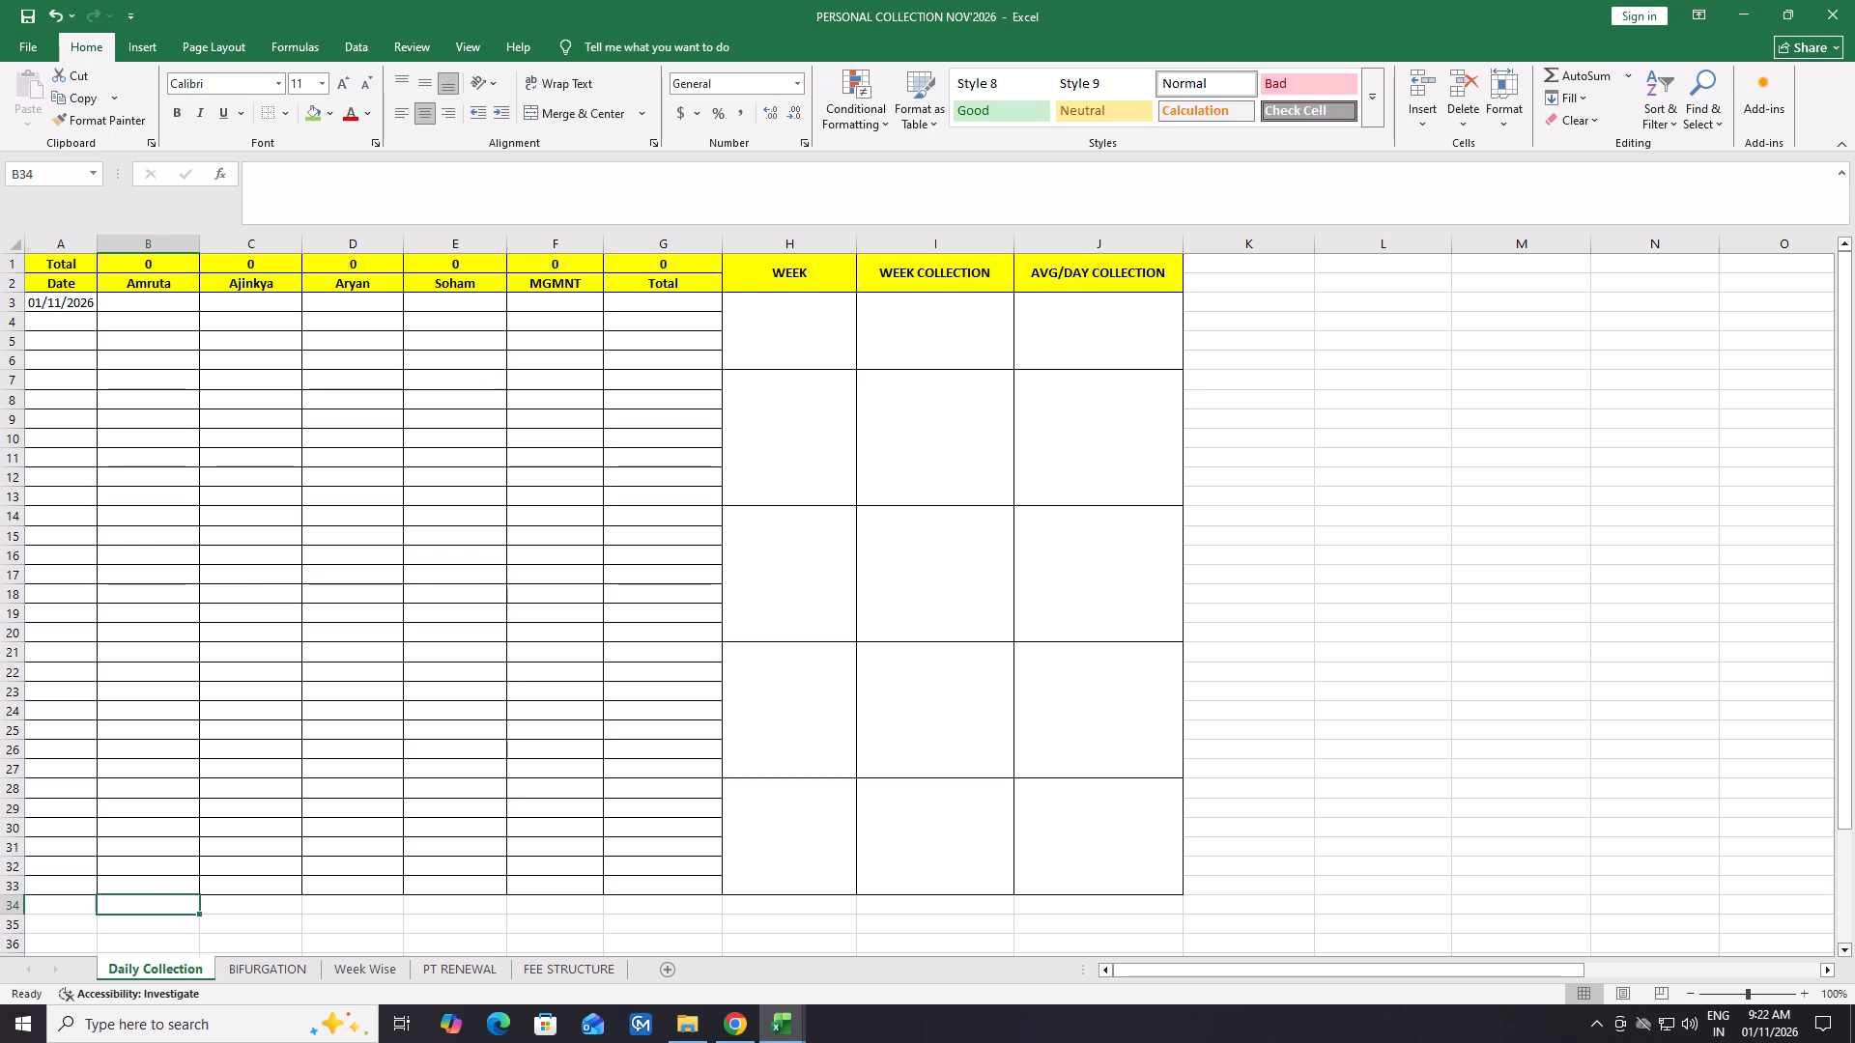
{"action": "left_click_drag", "start_coordinate": [50, 892], "coordinate": [188, 886]}
{"action": "left_click", "coordinate": [198, 886]}
{"action": "left_click", "coordinate": [173, 936]}
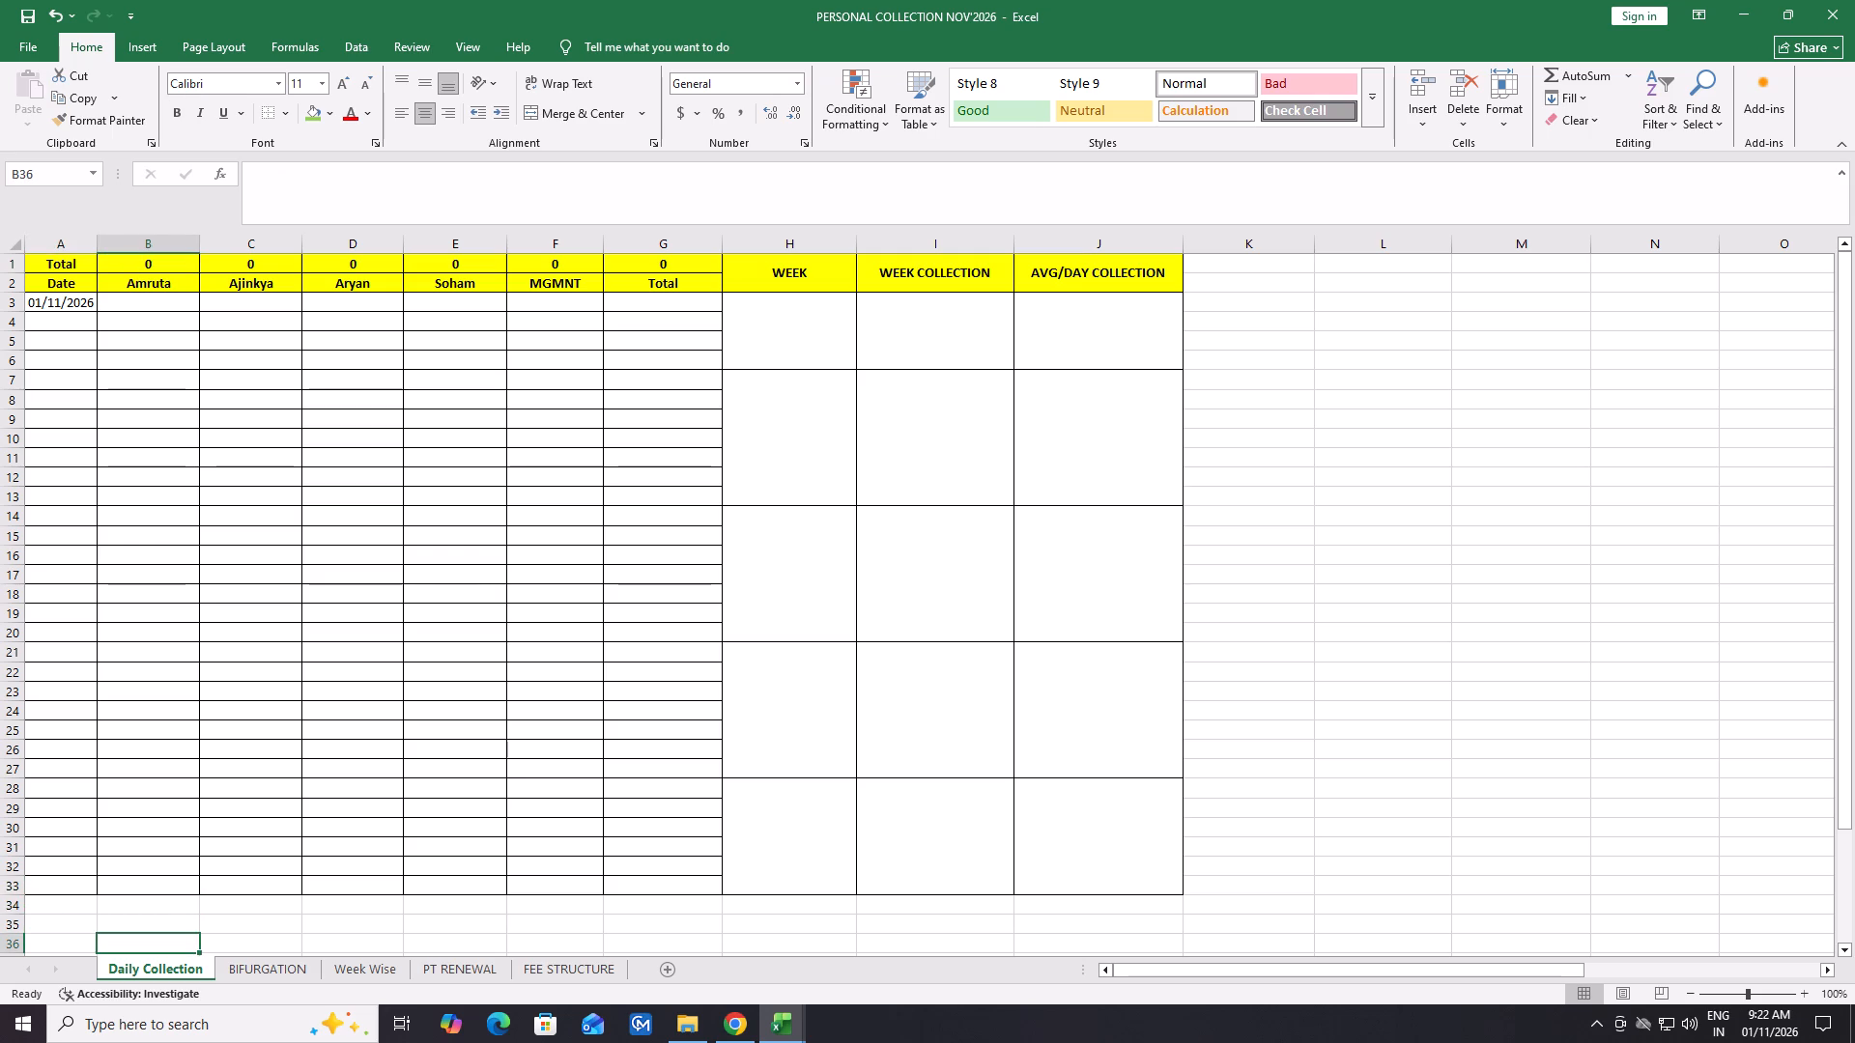
{"action": "left_click_drag", "start_coordinate": [63, 889], "coordinate": [94, 889]}
{"action": "left_click_drag", "start_coordinate": [103, 889], "coordinate": [169, 891]}
{"action": "left_click_drag", "start_coordinate": [203, 893], "coordinate": [214, 893]}
{"action": "left_click", "coordinate": [235, 908]}
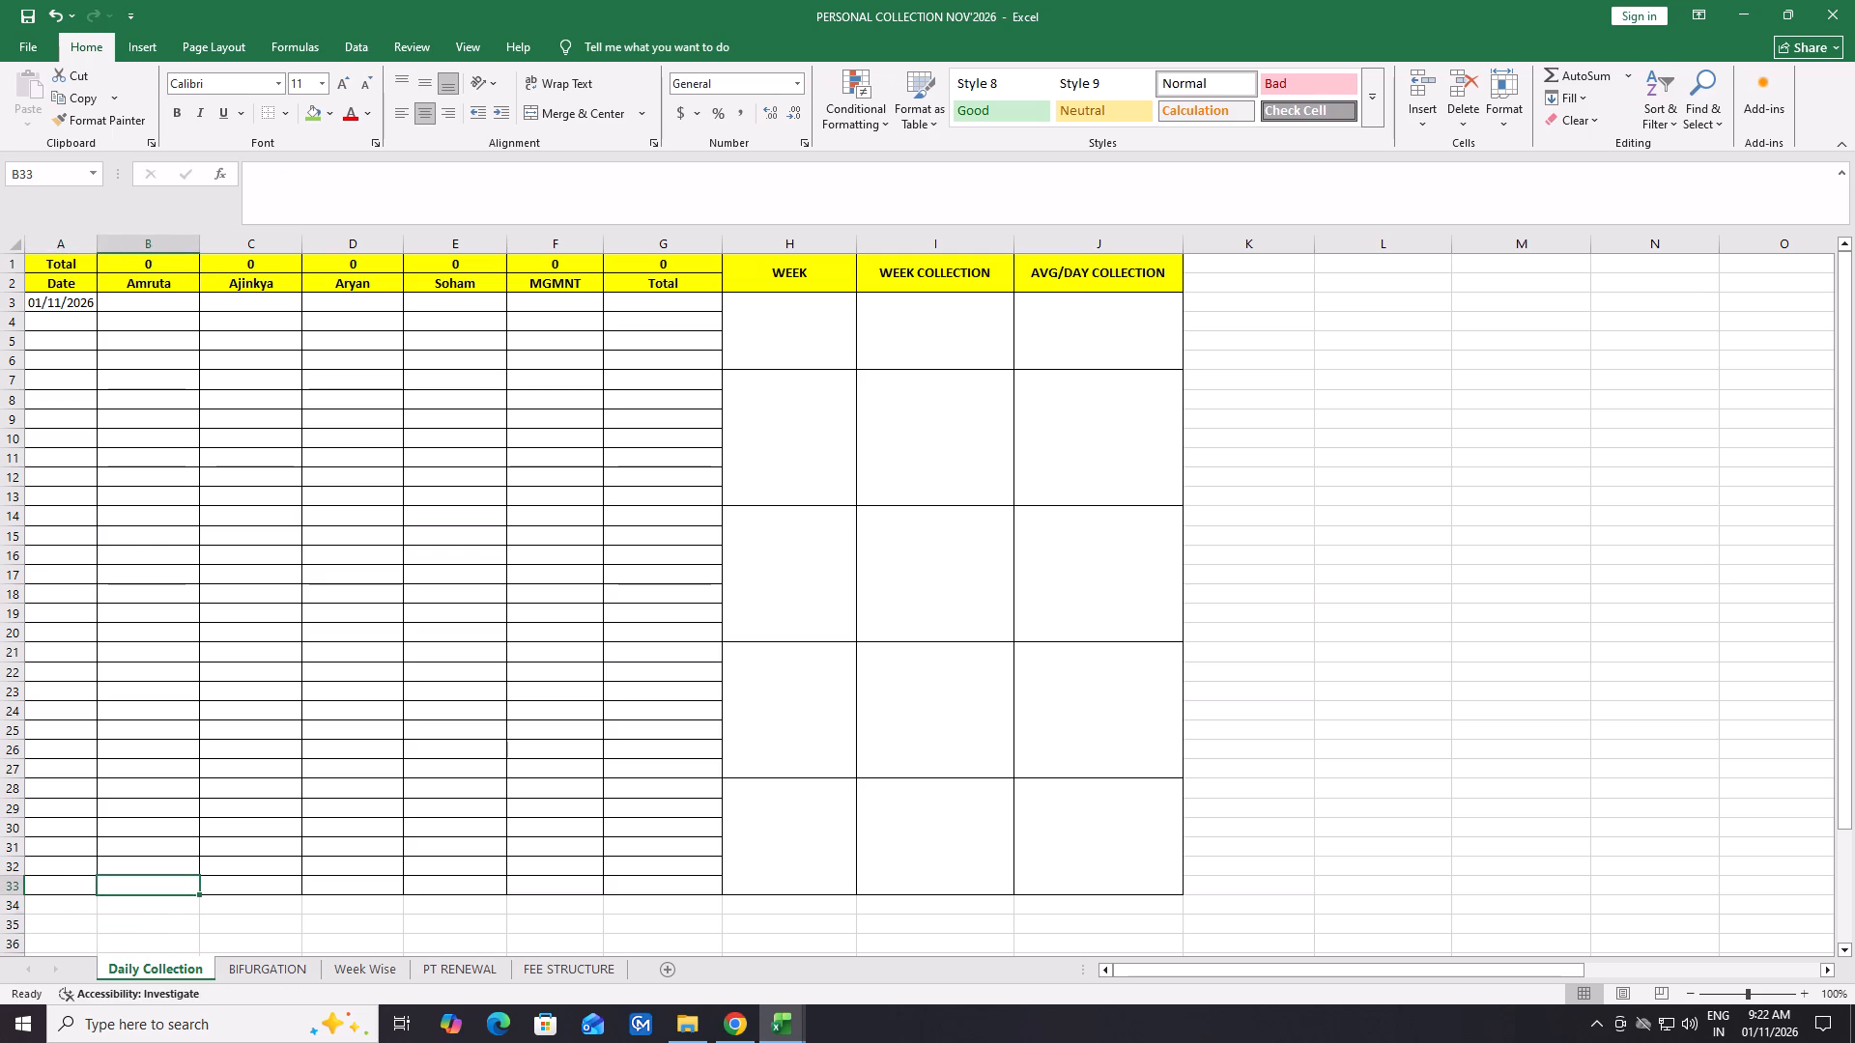
{"action": "left_click_drag", "start_coordinate": [51, 888], "coordinate": [256, 888]}
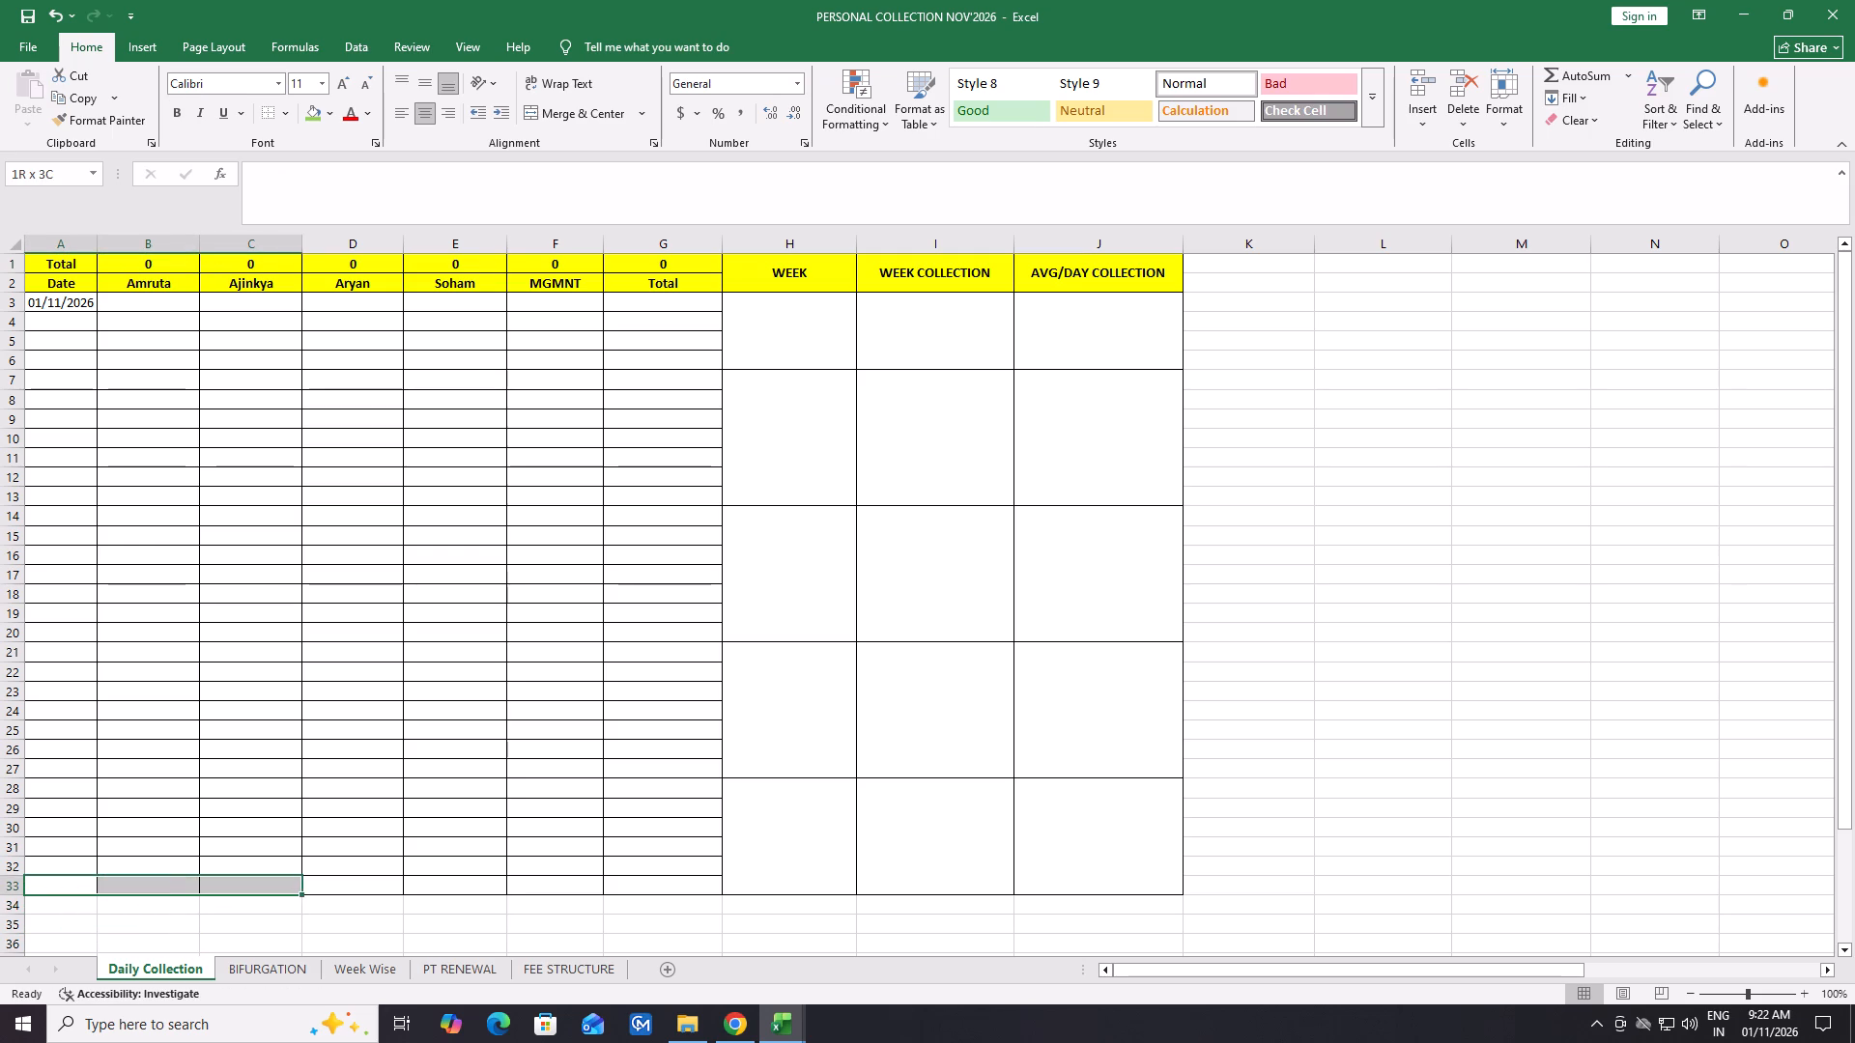
{"action": "left_click_drag", "start_coordinate": [256, 888], "coordinate": [653, 888]}
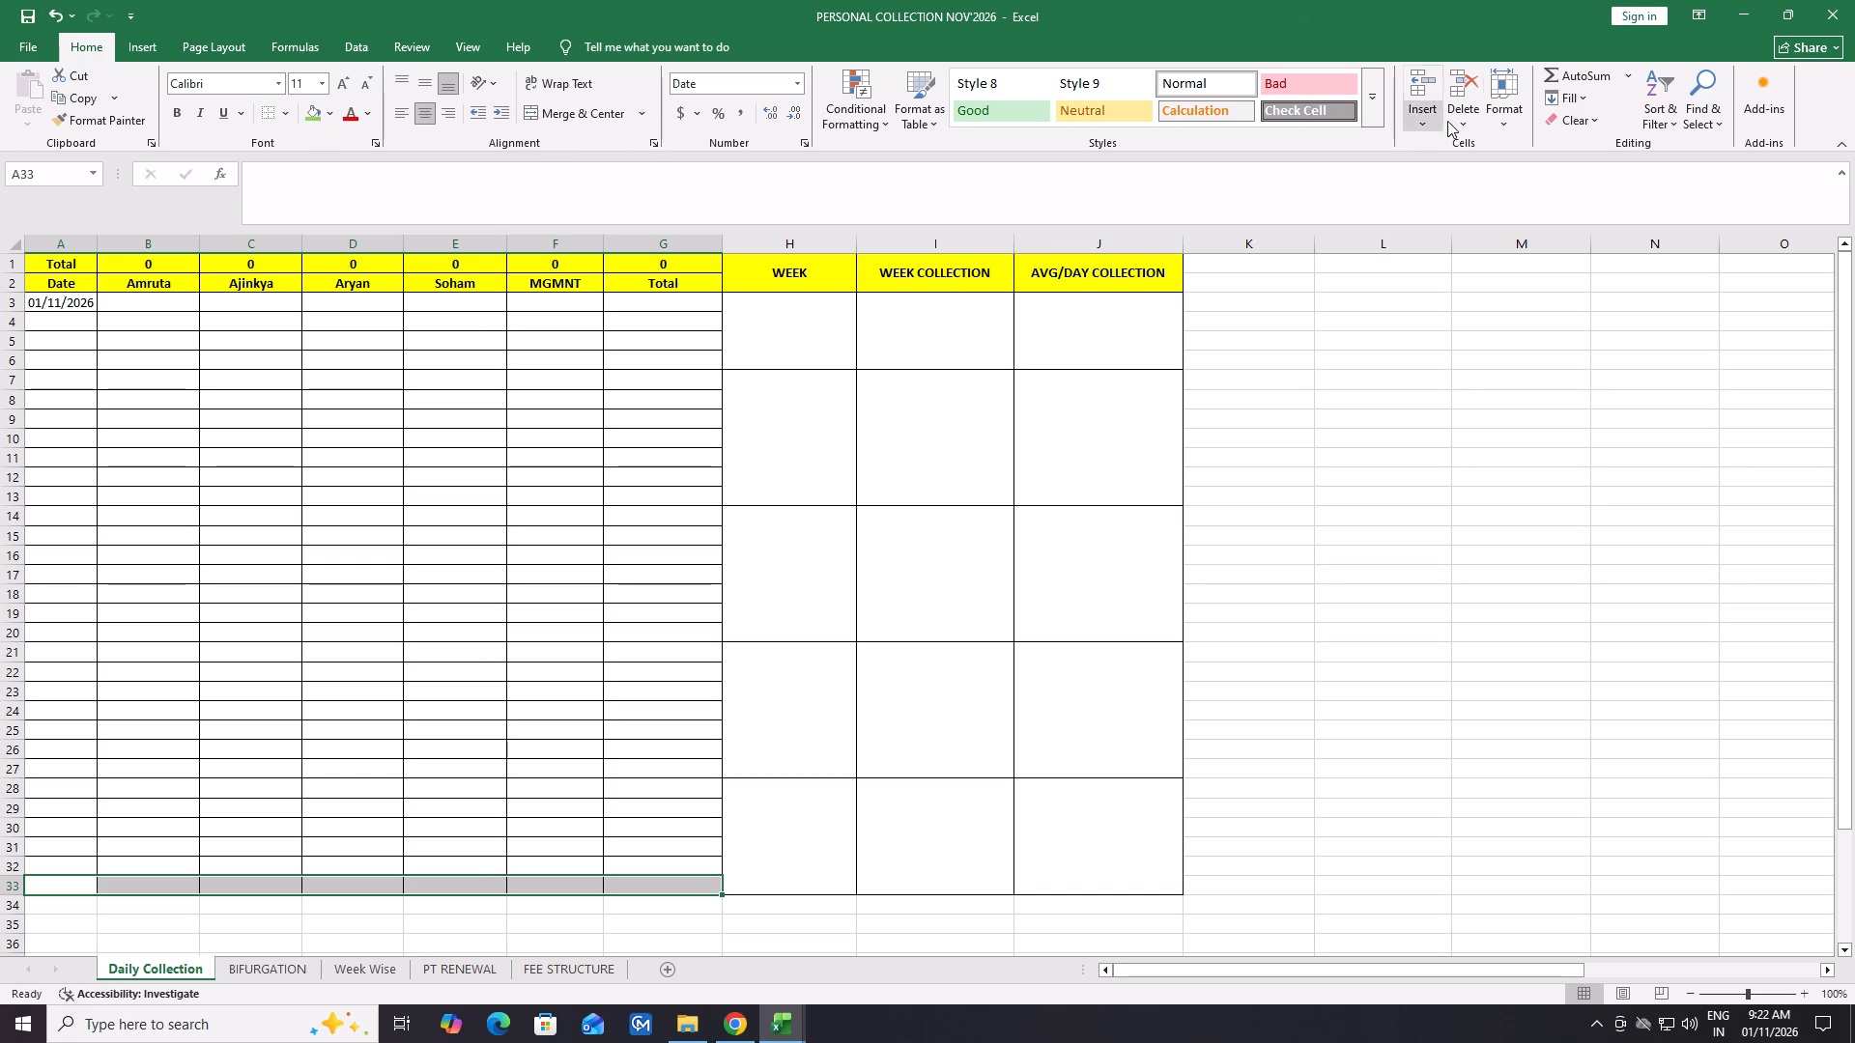
{"action": "left_click", "coordinate": [1462, 89]}
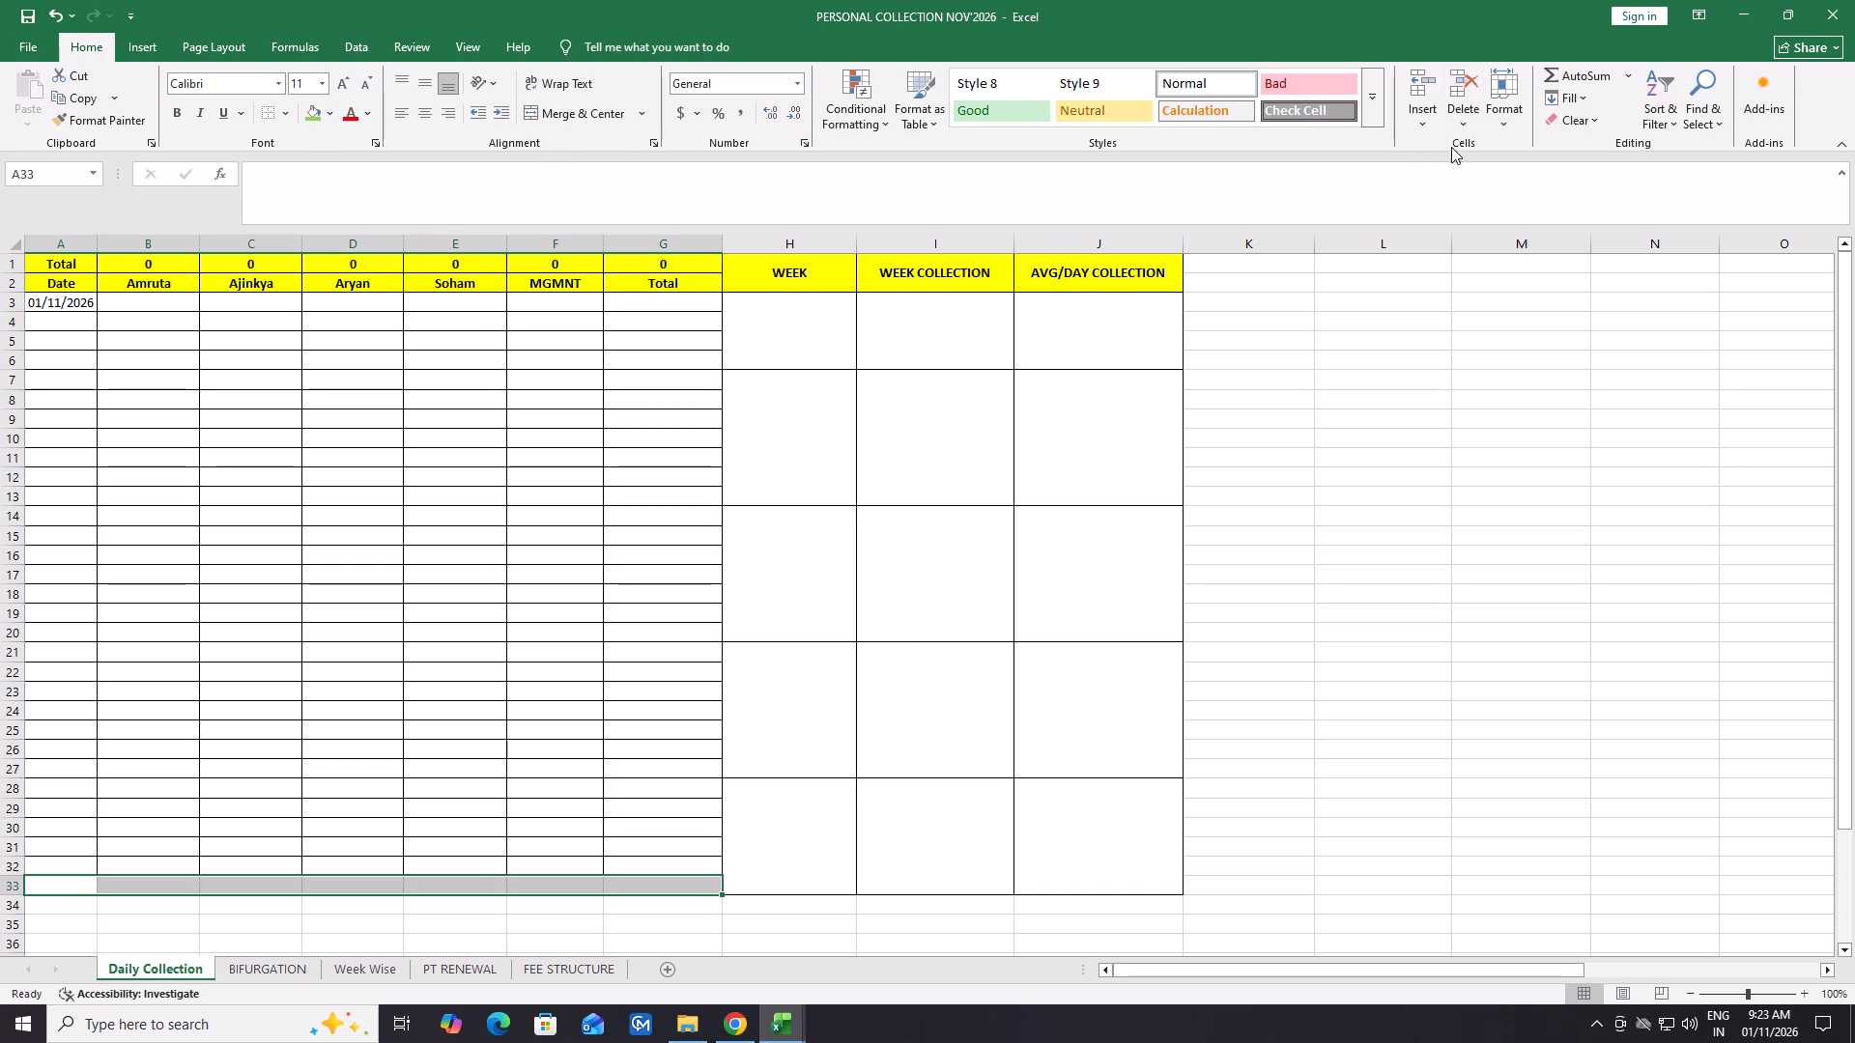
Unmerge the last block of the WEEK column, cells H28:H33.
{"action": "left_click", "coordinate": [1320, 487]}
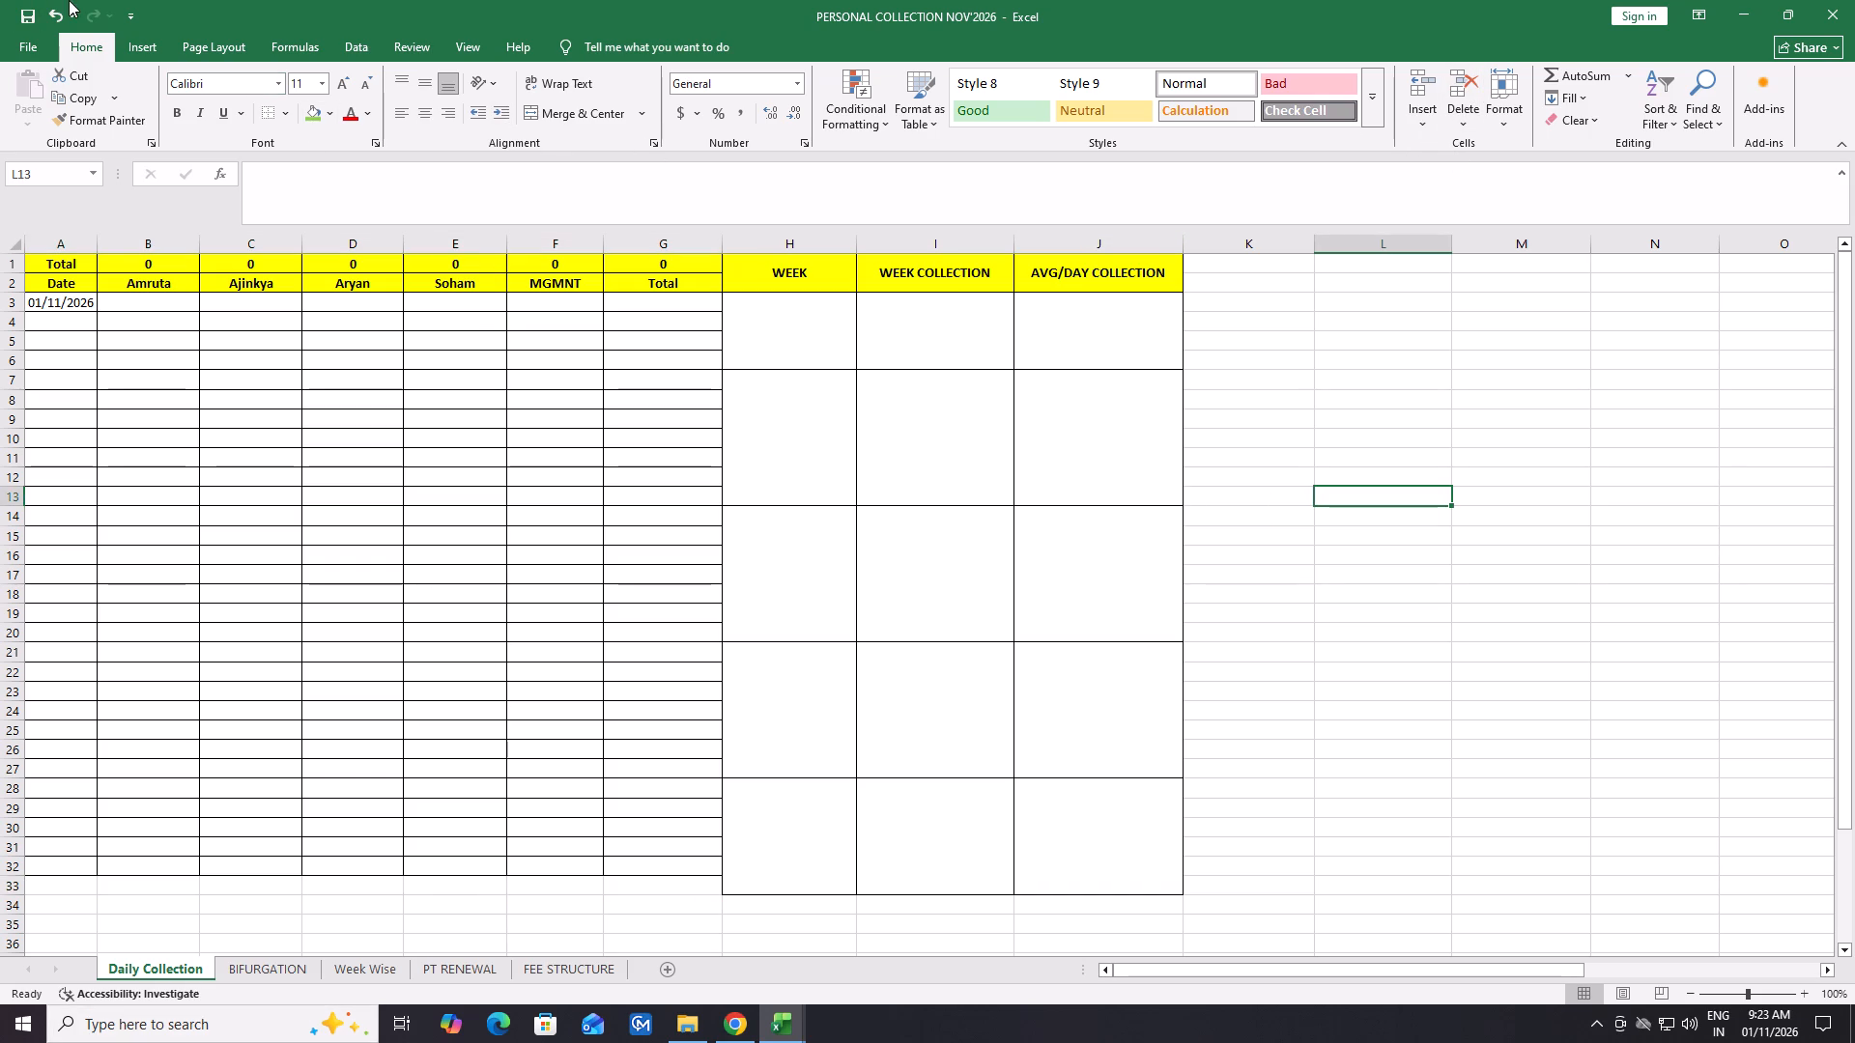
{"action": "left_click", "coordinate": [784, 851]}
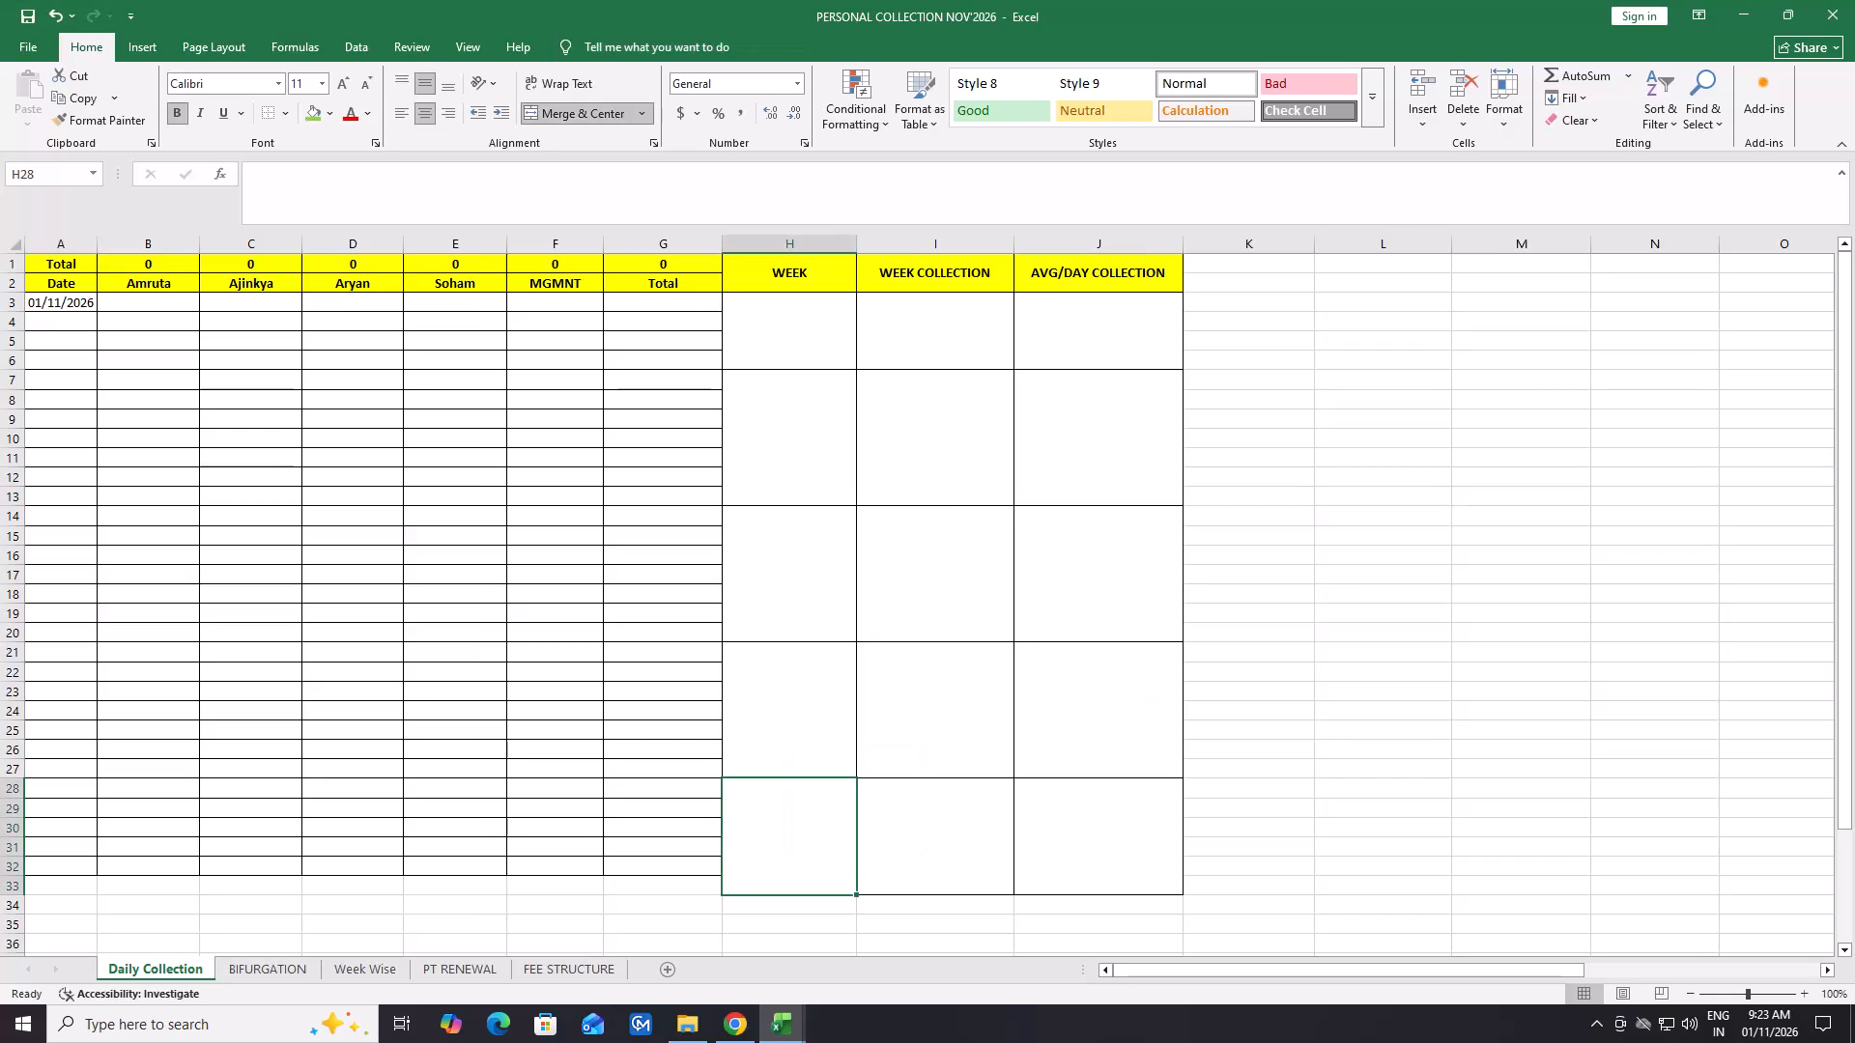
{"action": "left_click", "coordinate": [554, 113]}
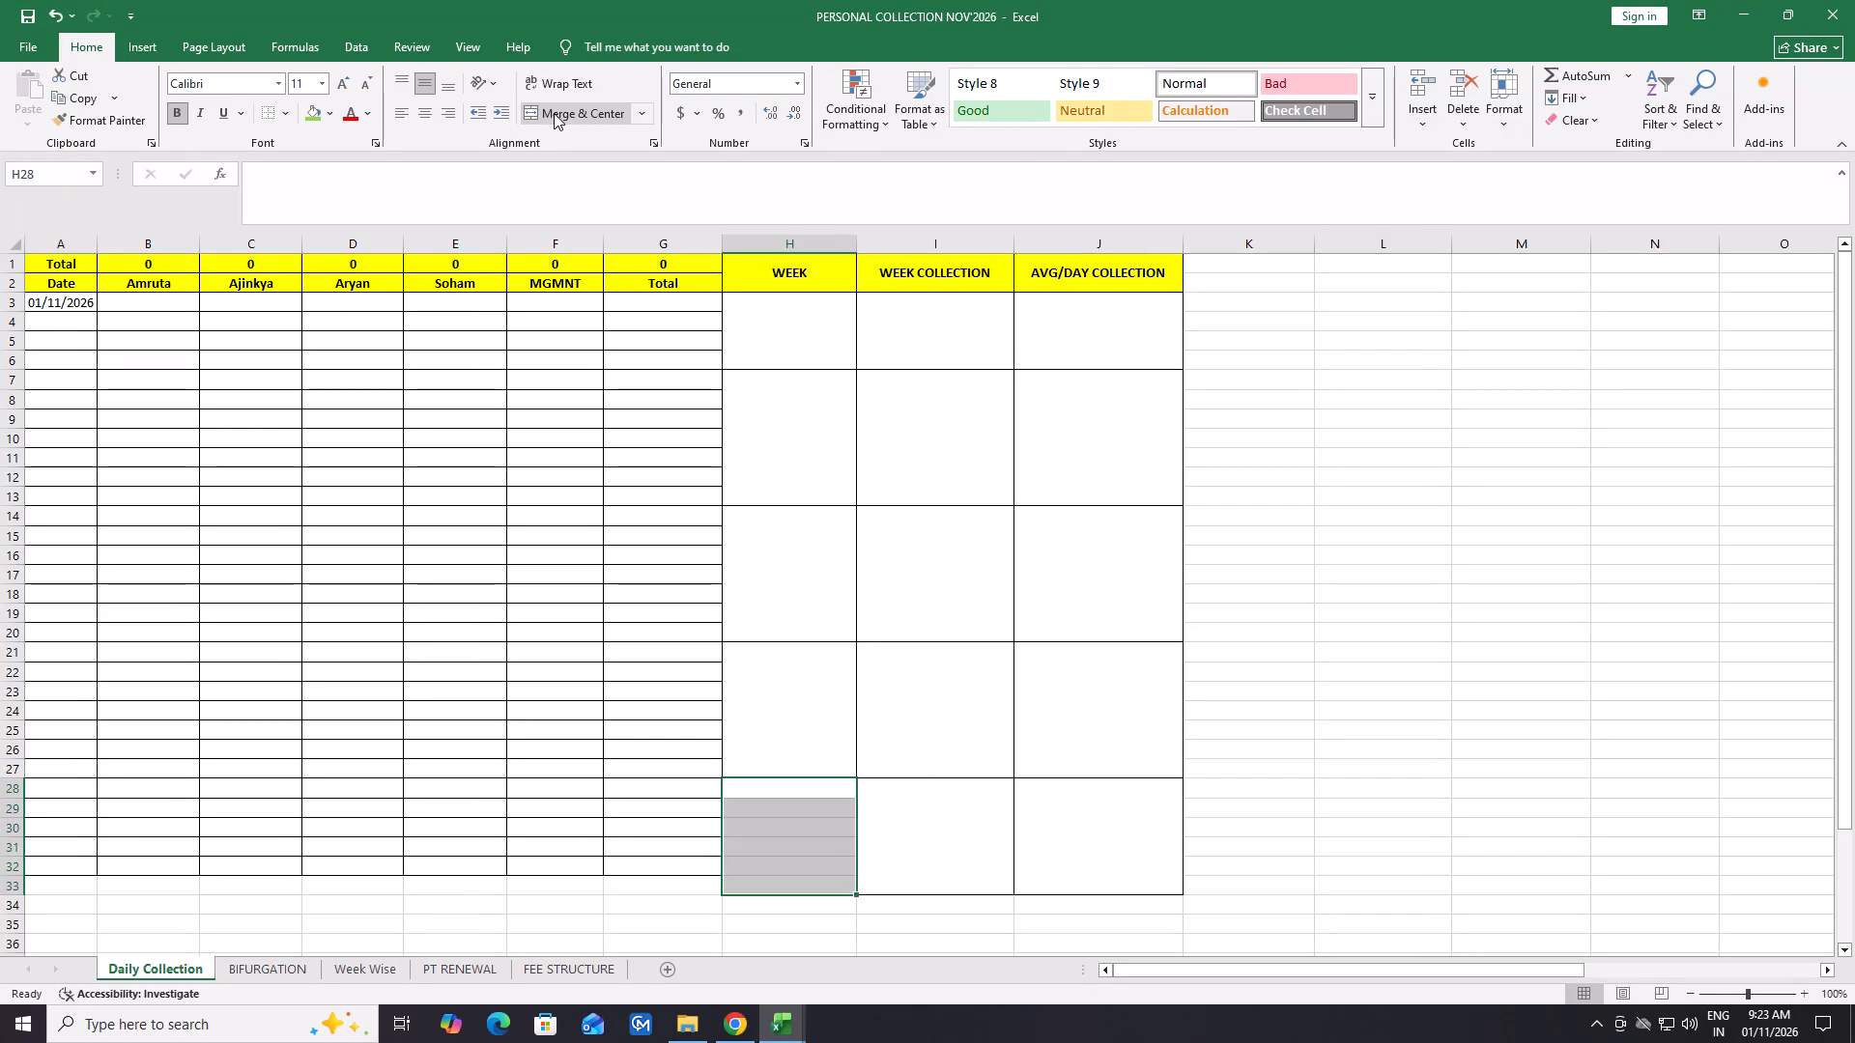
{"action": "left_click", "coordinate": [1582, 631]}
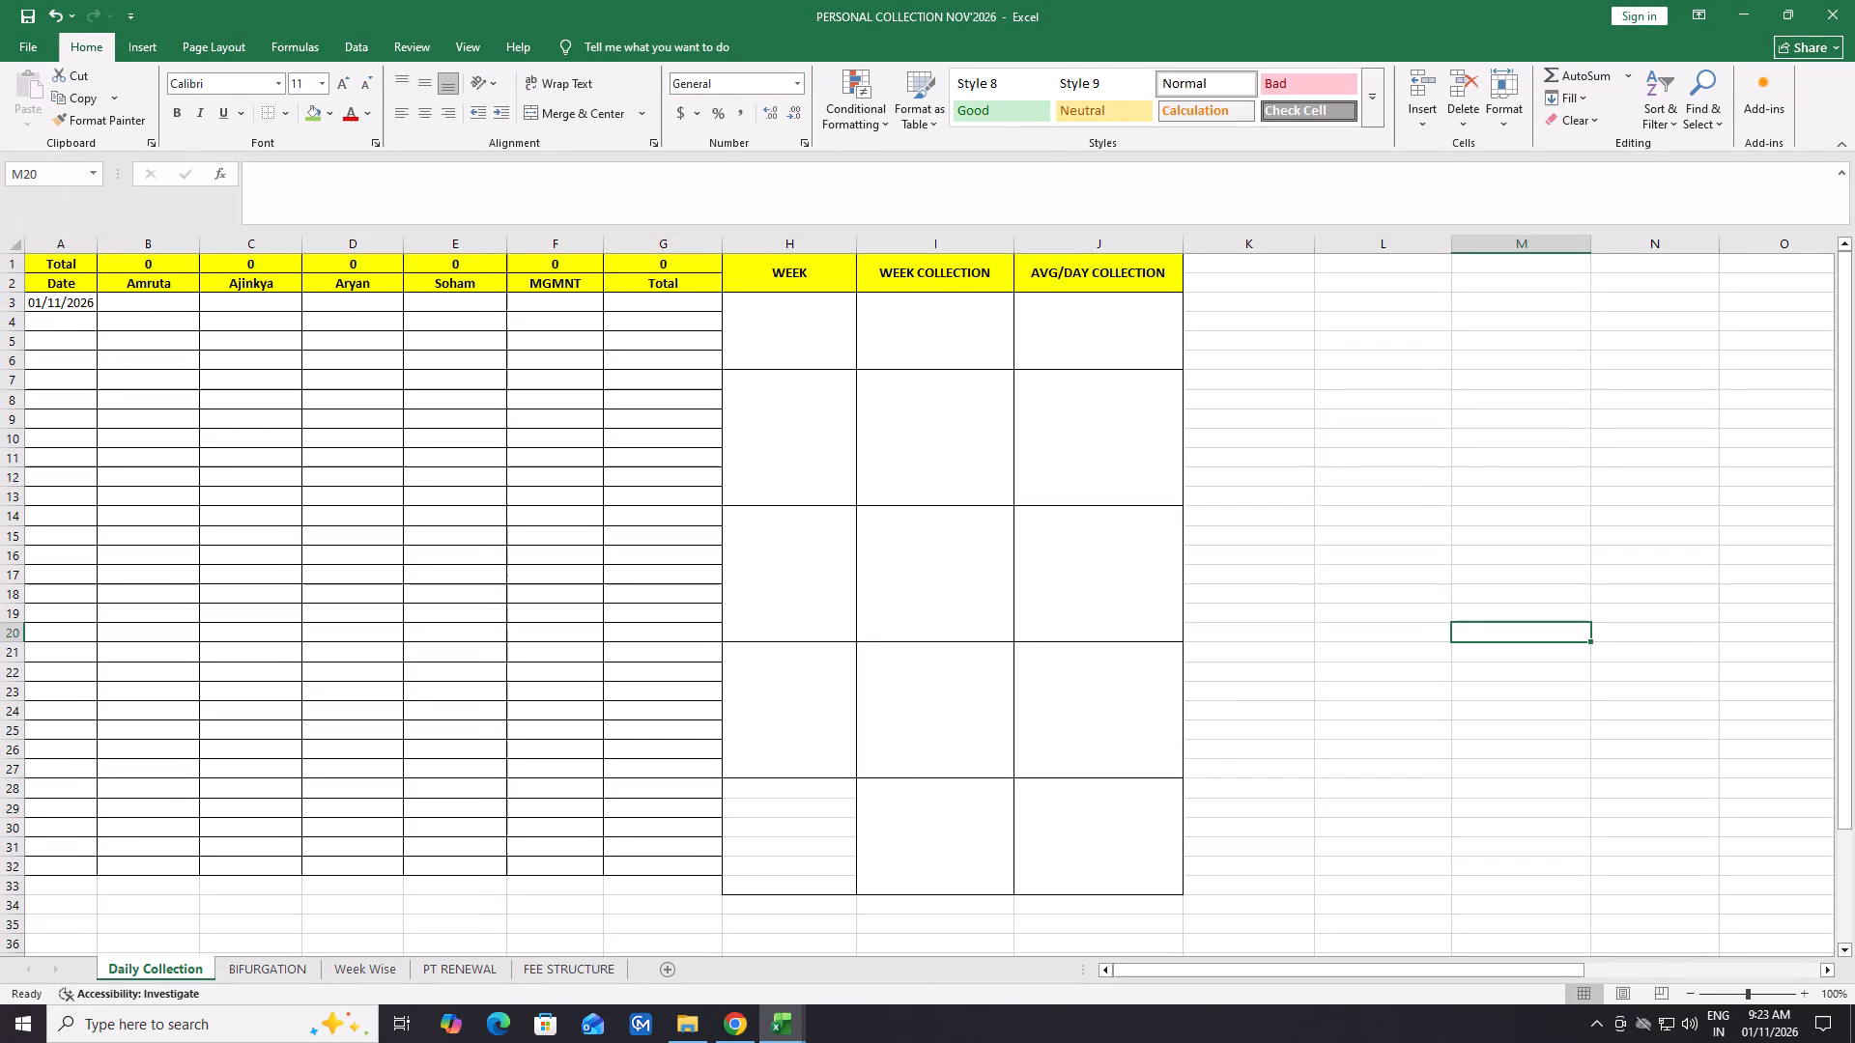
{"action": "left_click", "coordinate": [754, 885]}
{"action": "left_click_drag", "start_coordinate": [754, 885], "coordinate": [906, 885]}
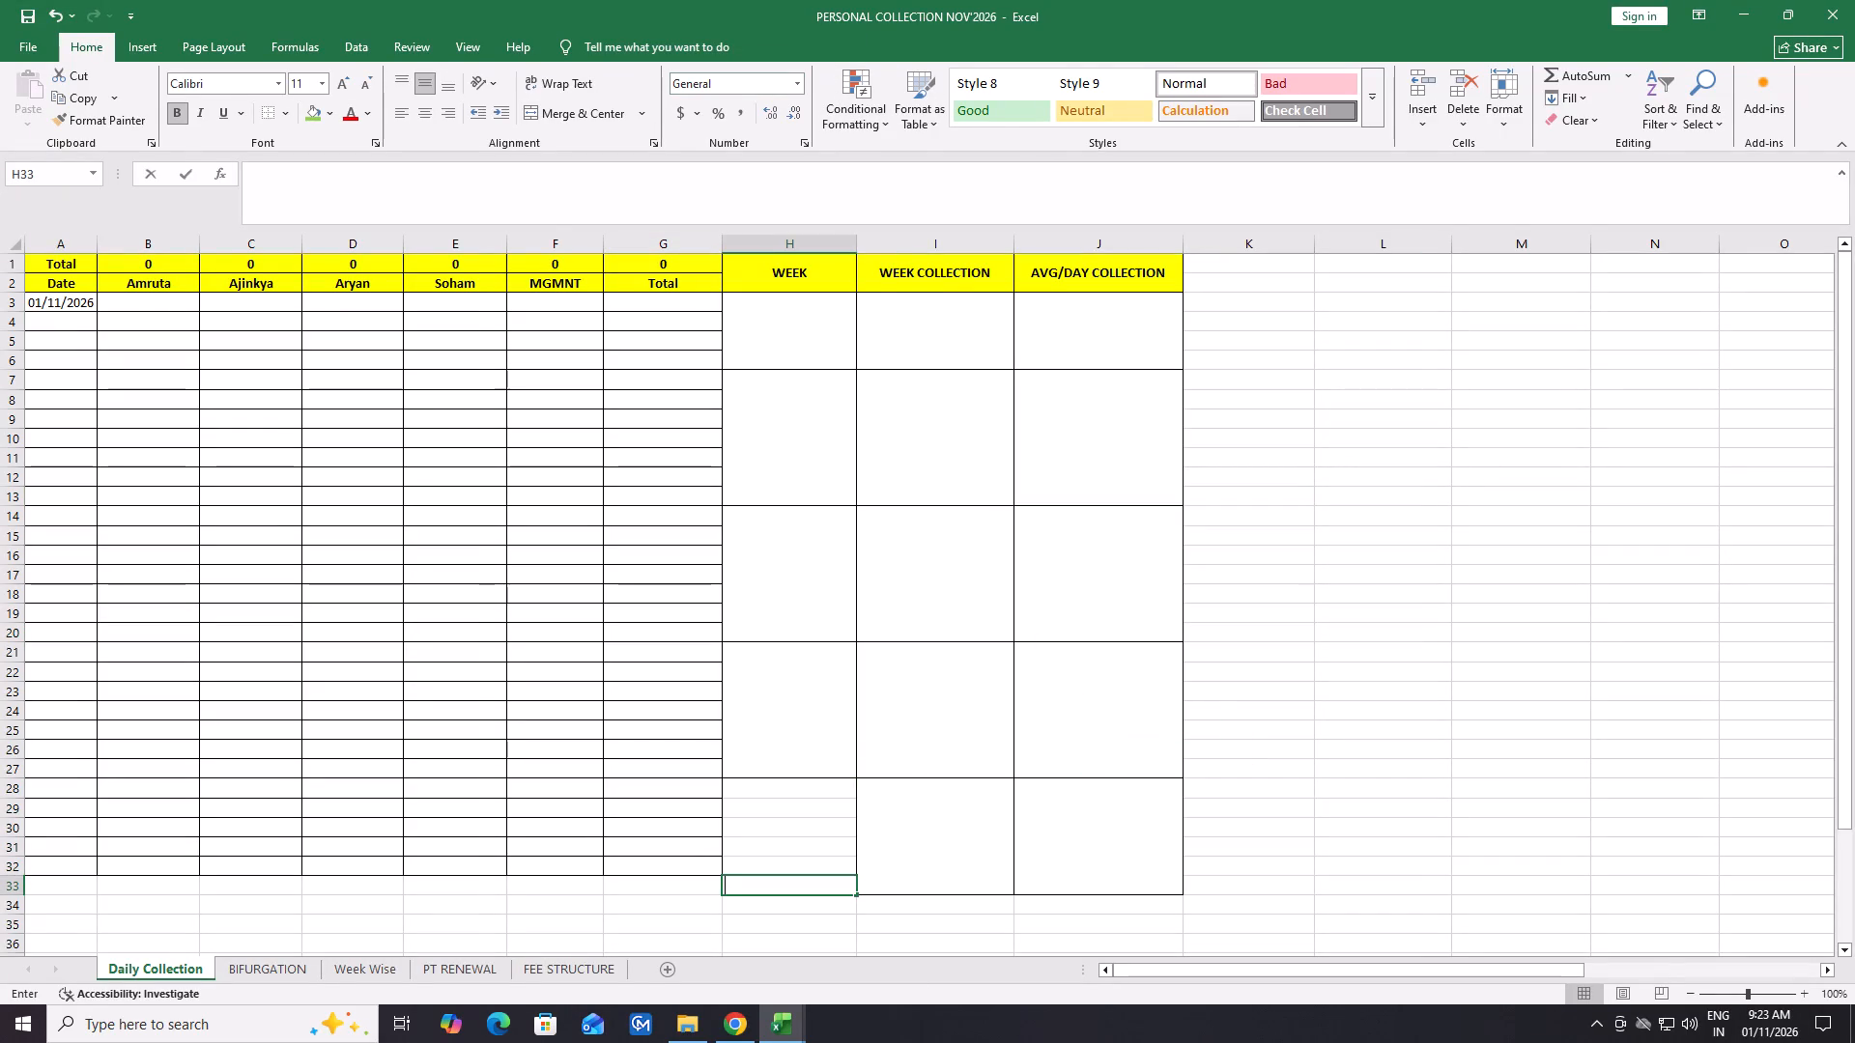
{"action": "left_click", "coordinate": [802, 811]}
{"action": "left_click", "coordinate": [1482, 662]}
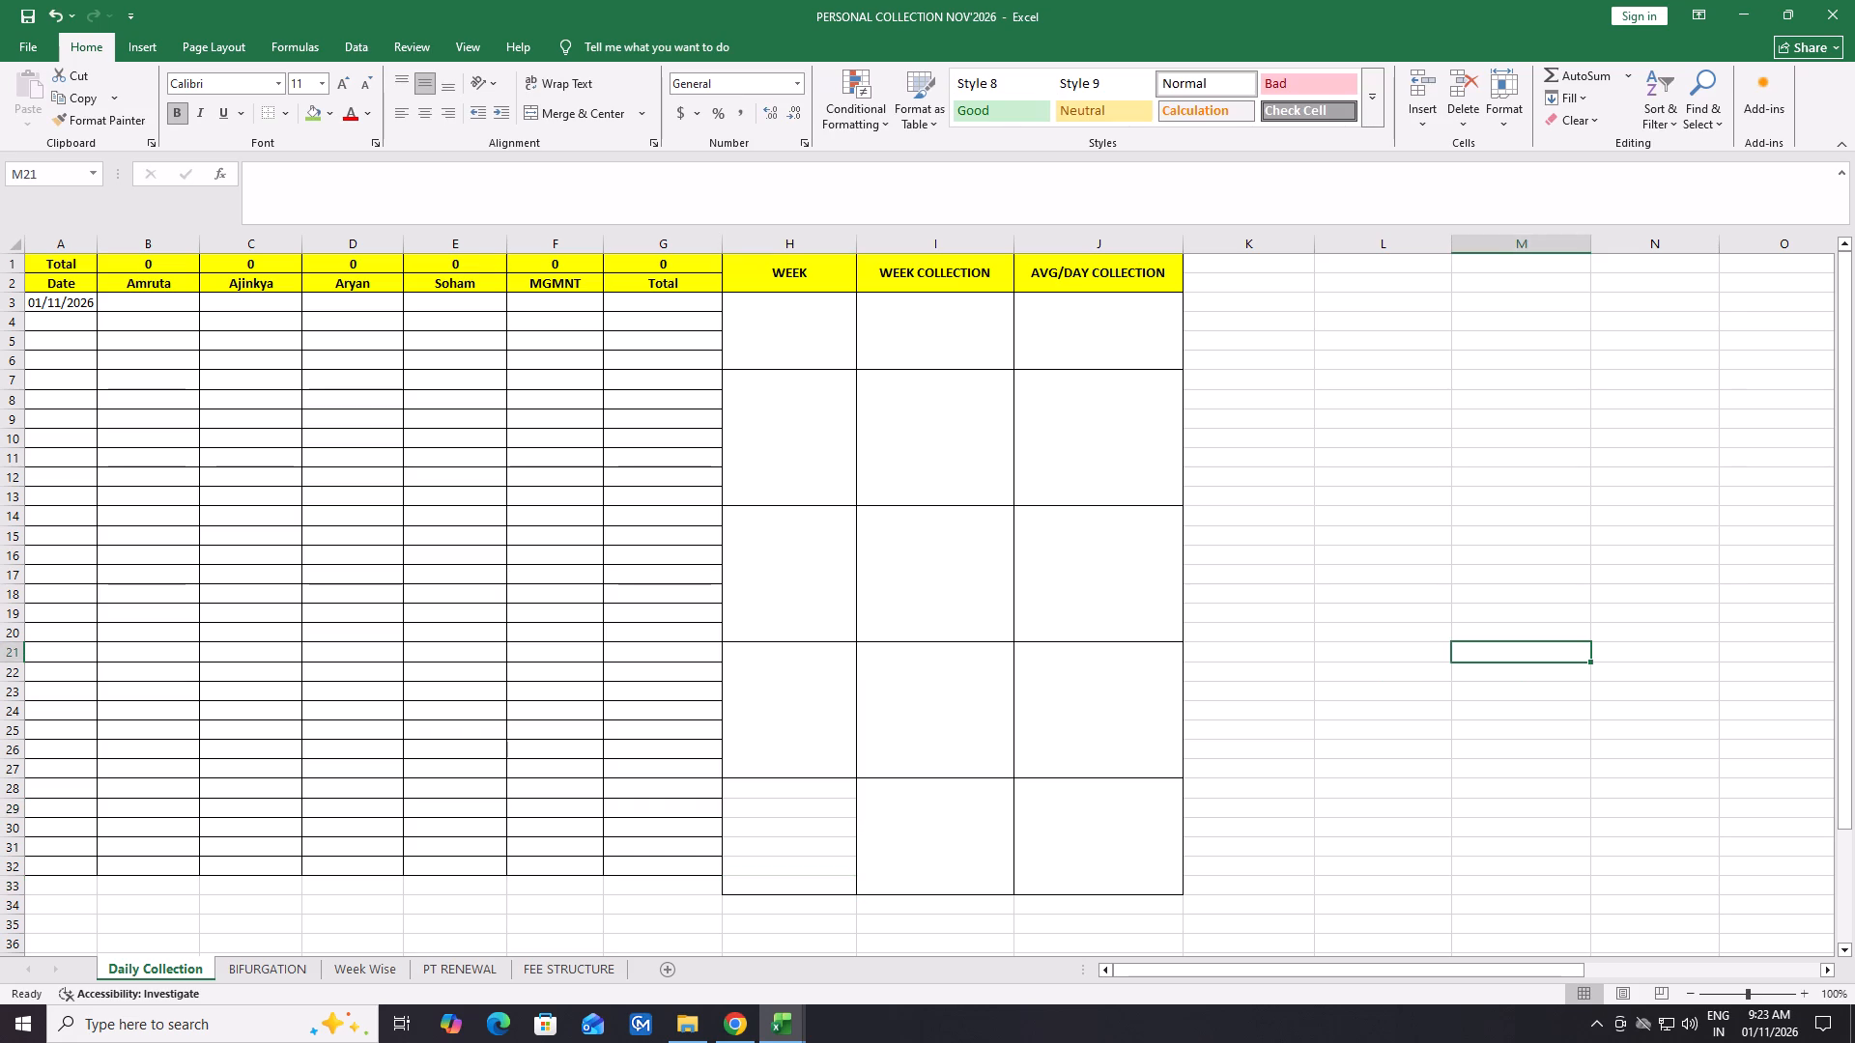
Enter 02/11/2026 as the second date in cell A4 of the Date column.
{"action": "left_click", "coordinate": [64, 322]}
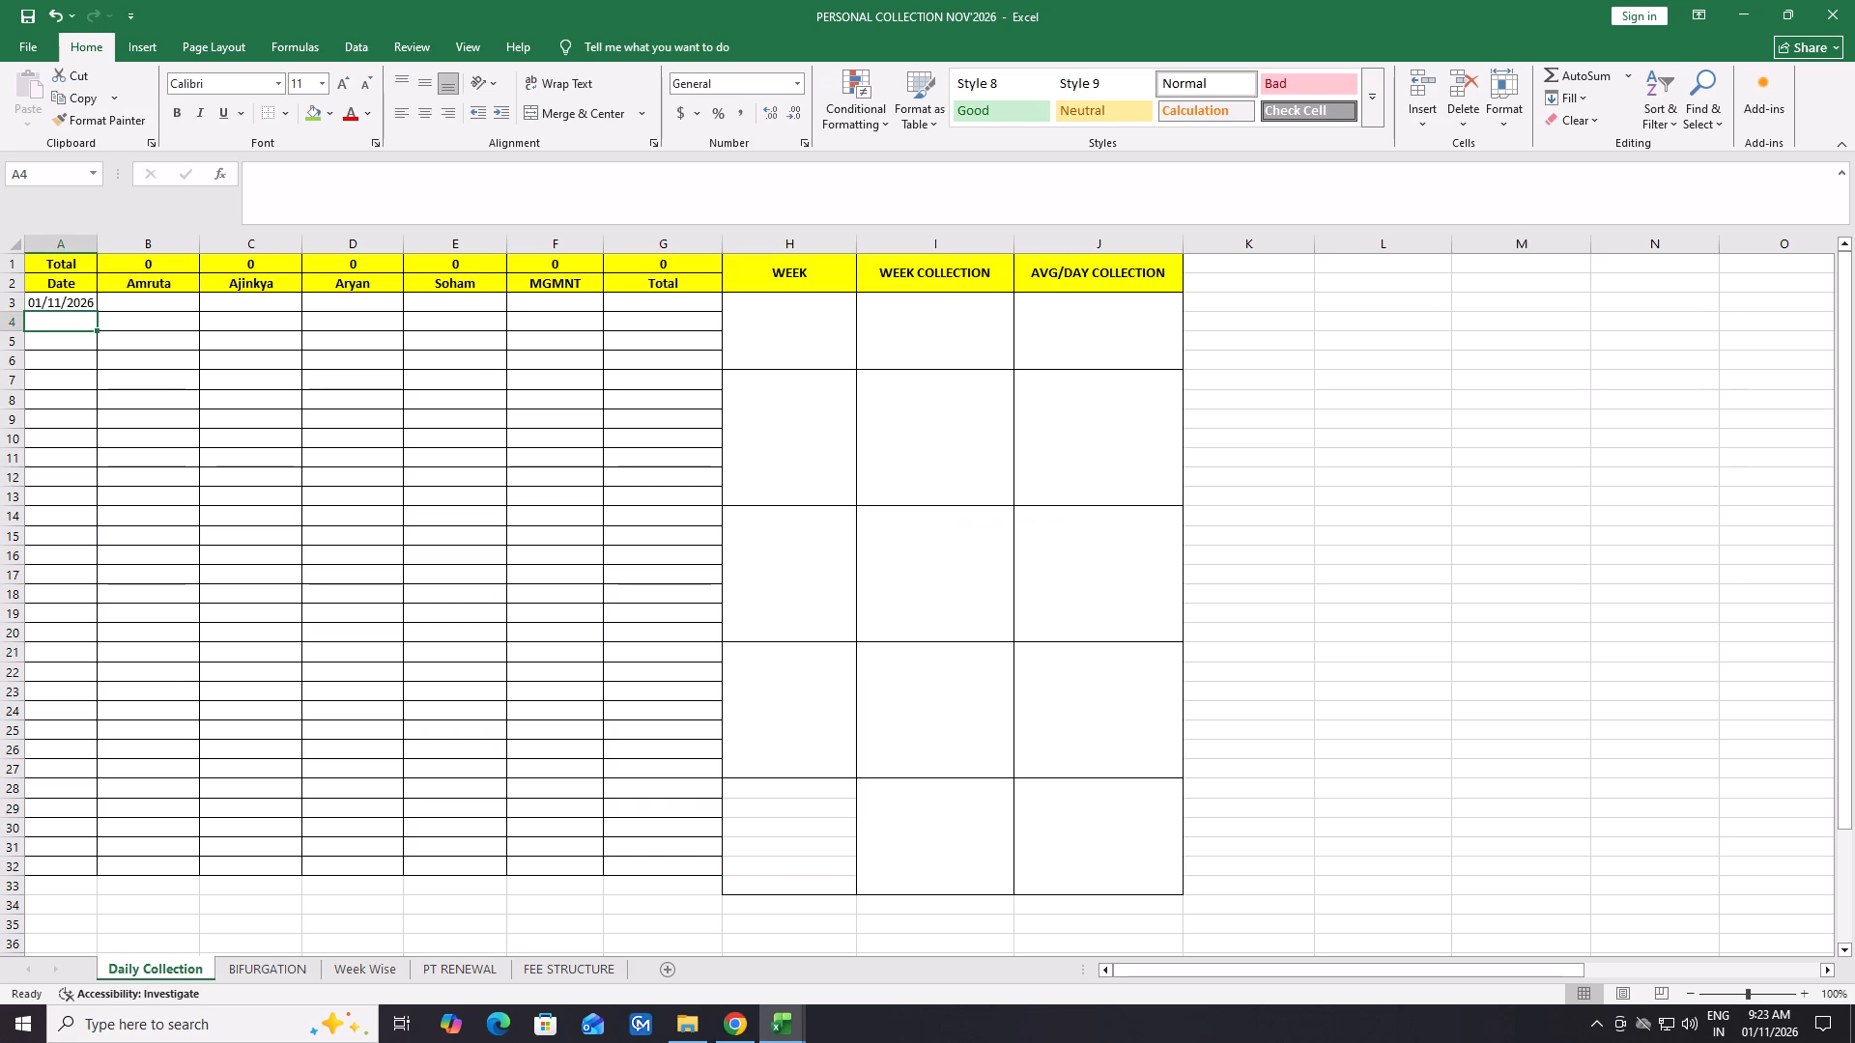
{"action": "type", "text": "02/11/2026"}
{"action": "key", "text": "Return"}
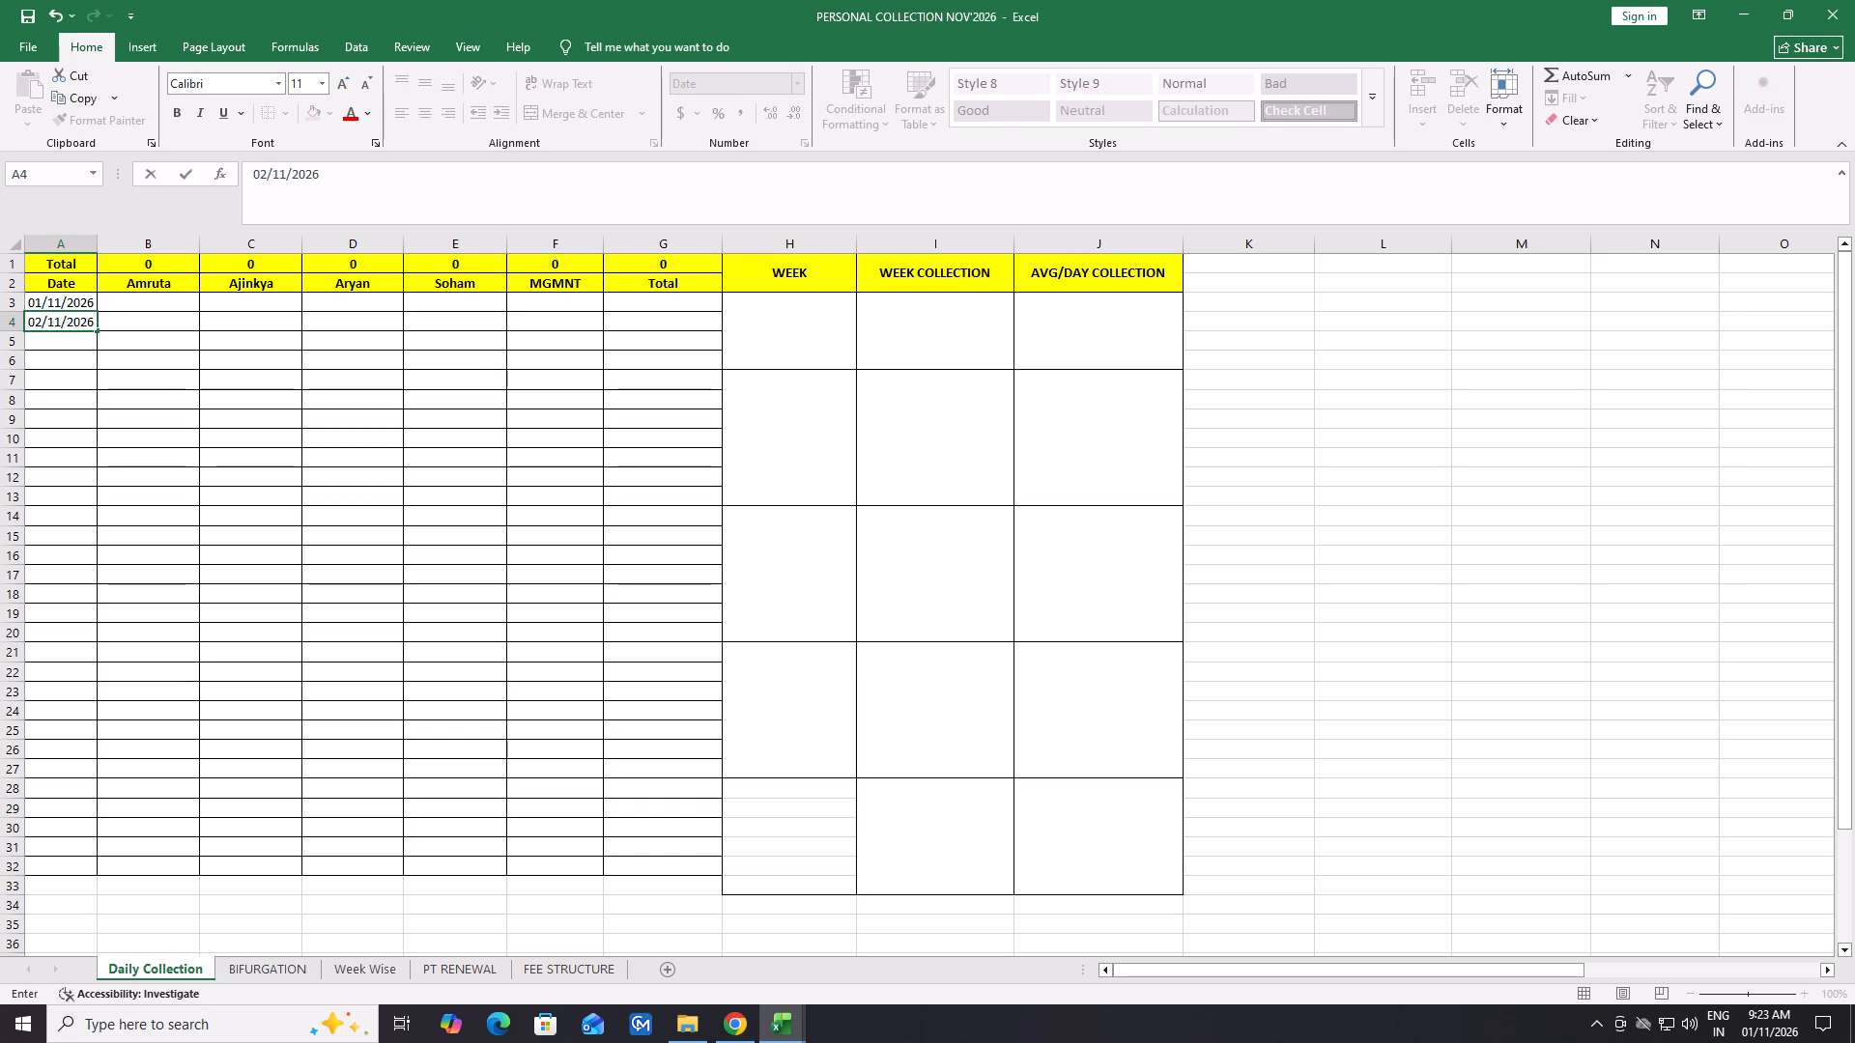
Extend the date series from A3:A4 down the Date column to 30/11/2026 in cell A32.
{"action": "left_click_drag", "start_coordinate": [44, 303], "coordinate": [47, 317]}
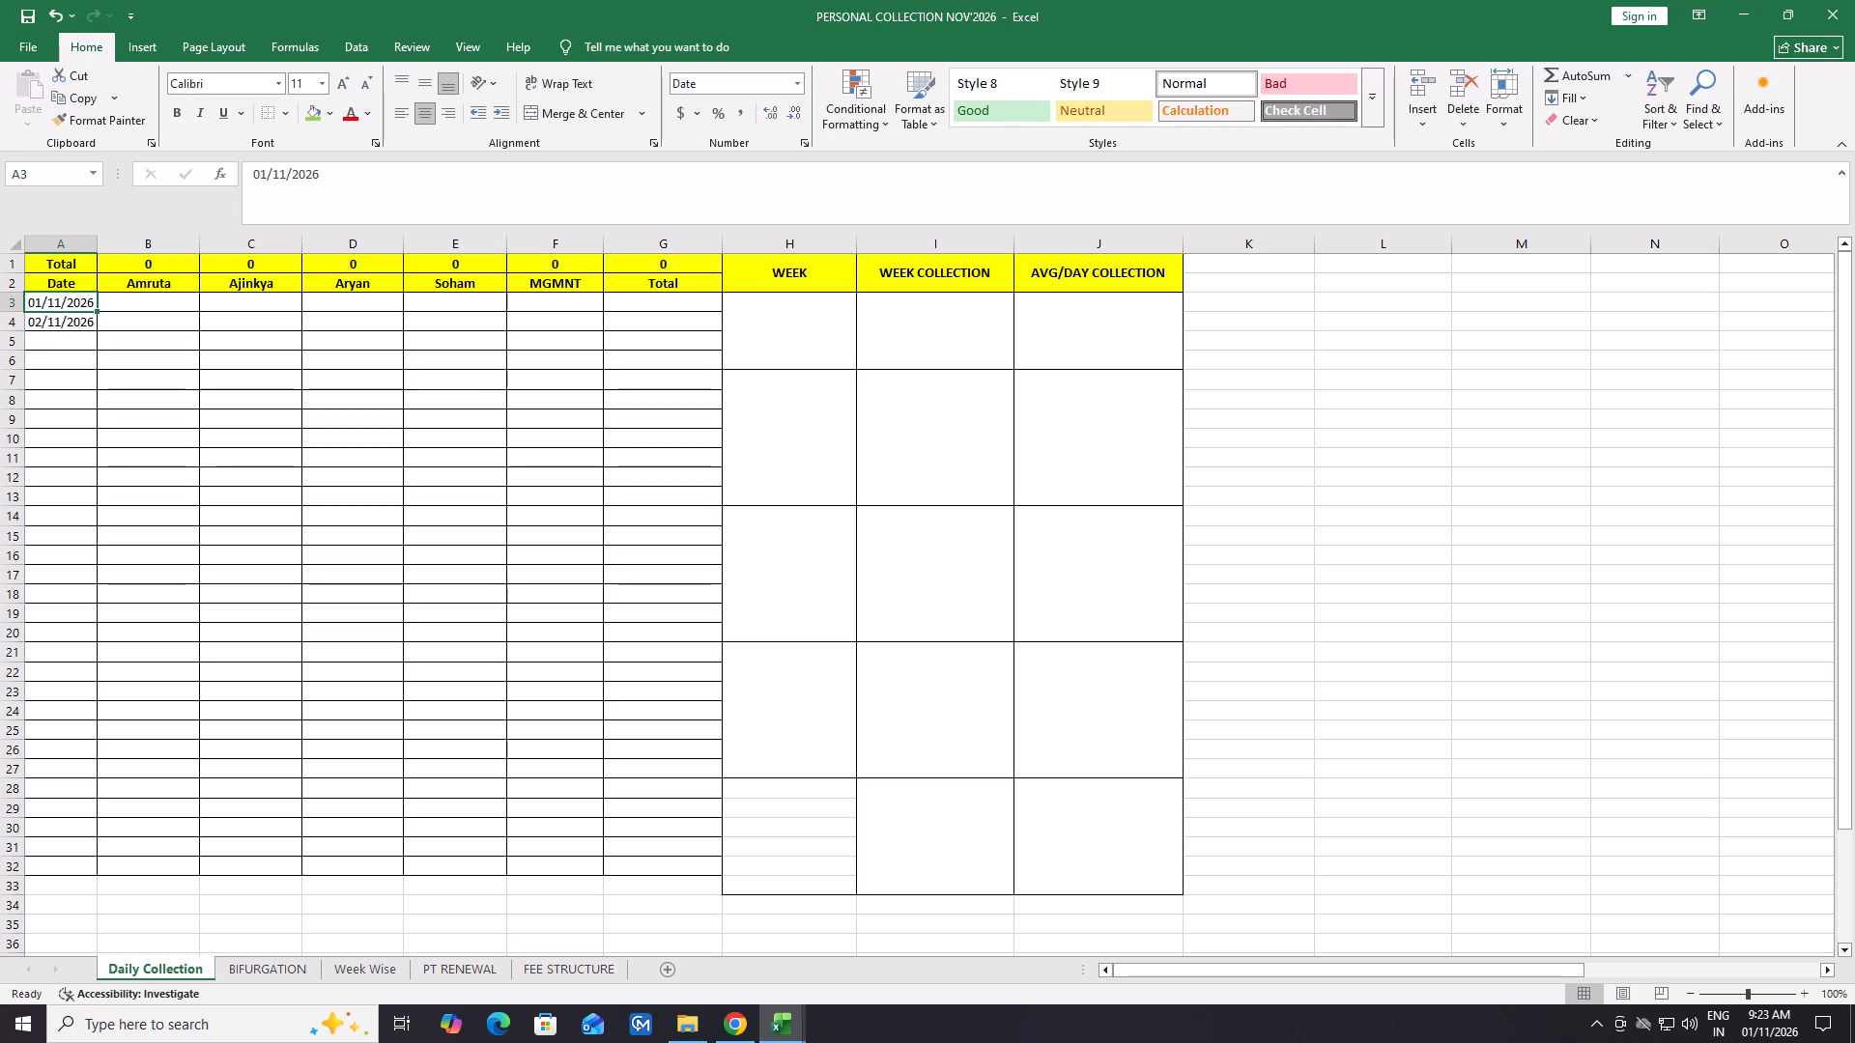
{"action": "left_click_drag", "start_coordinate": [47, 317], "coordinate": [48, 318]}
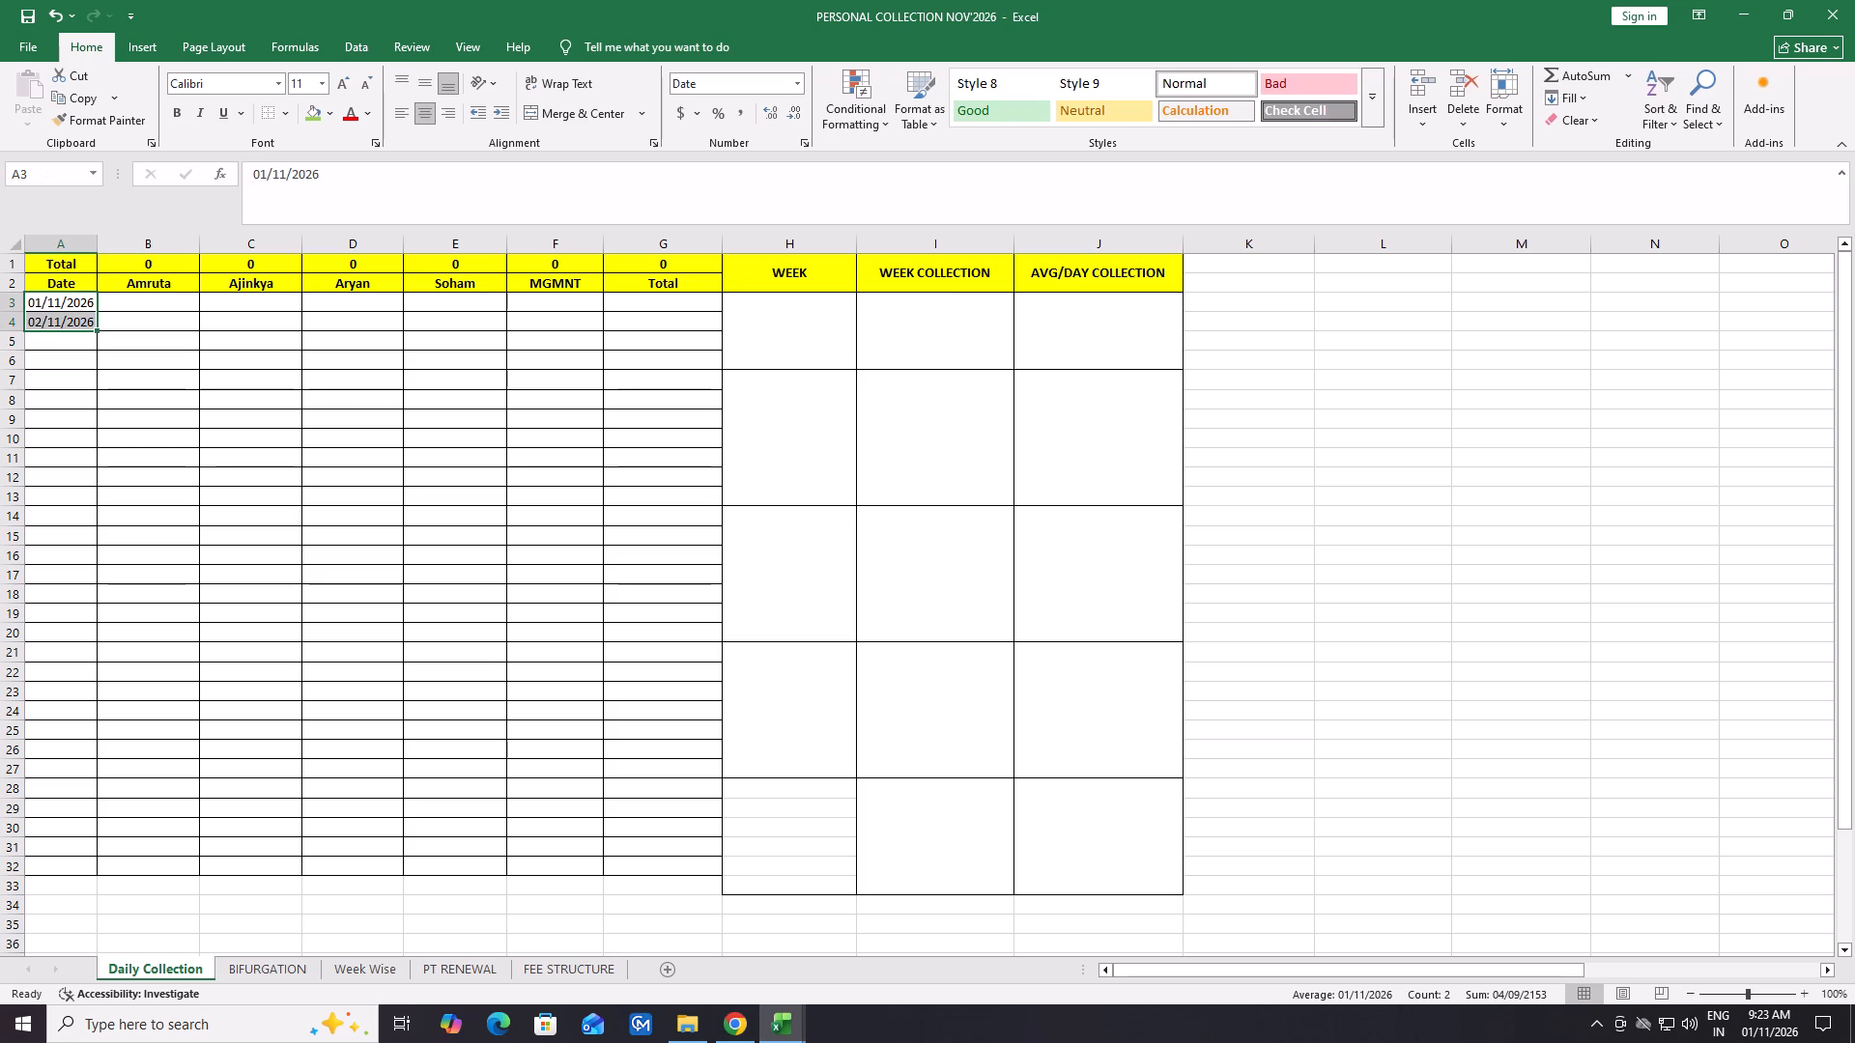
{"action": "left_click", "coordinate": [94, 332]}
{"action": "left_click_drag", "start_coordinate": [94, 332], "coordinate": [95, 402]}
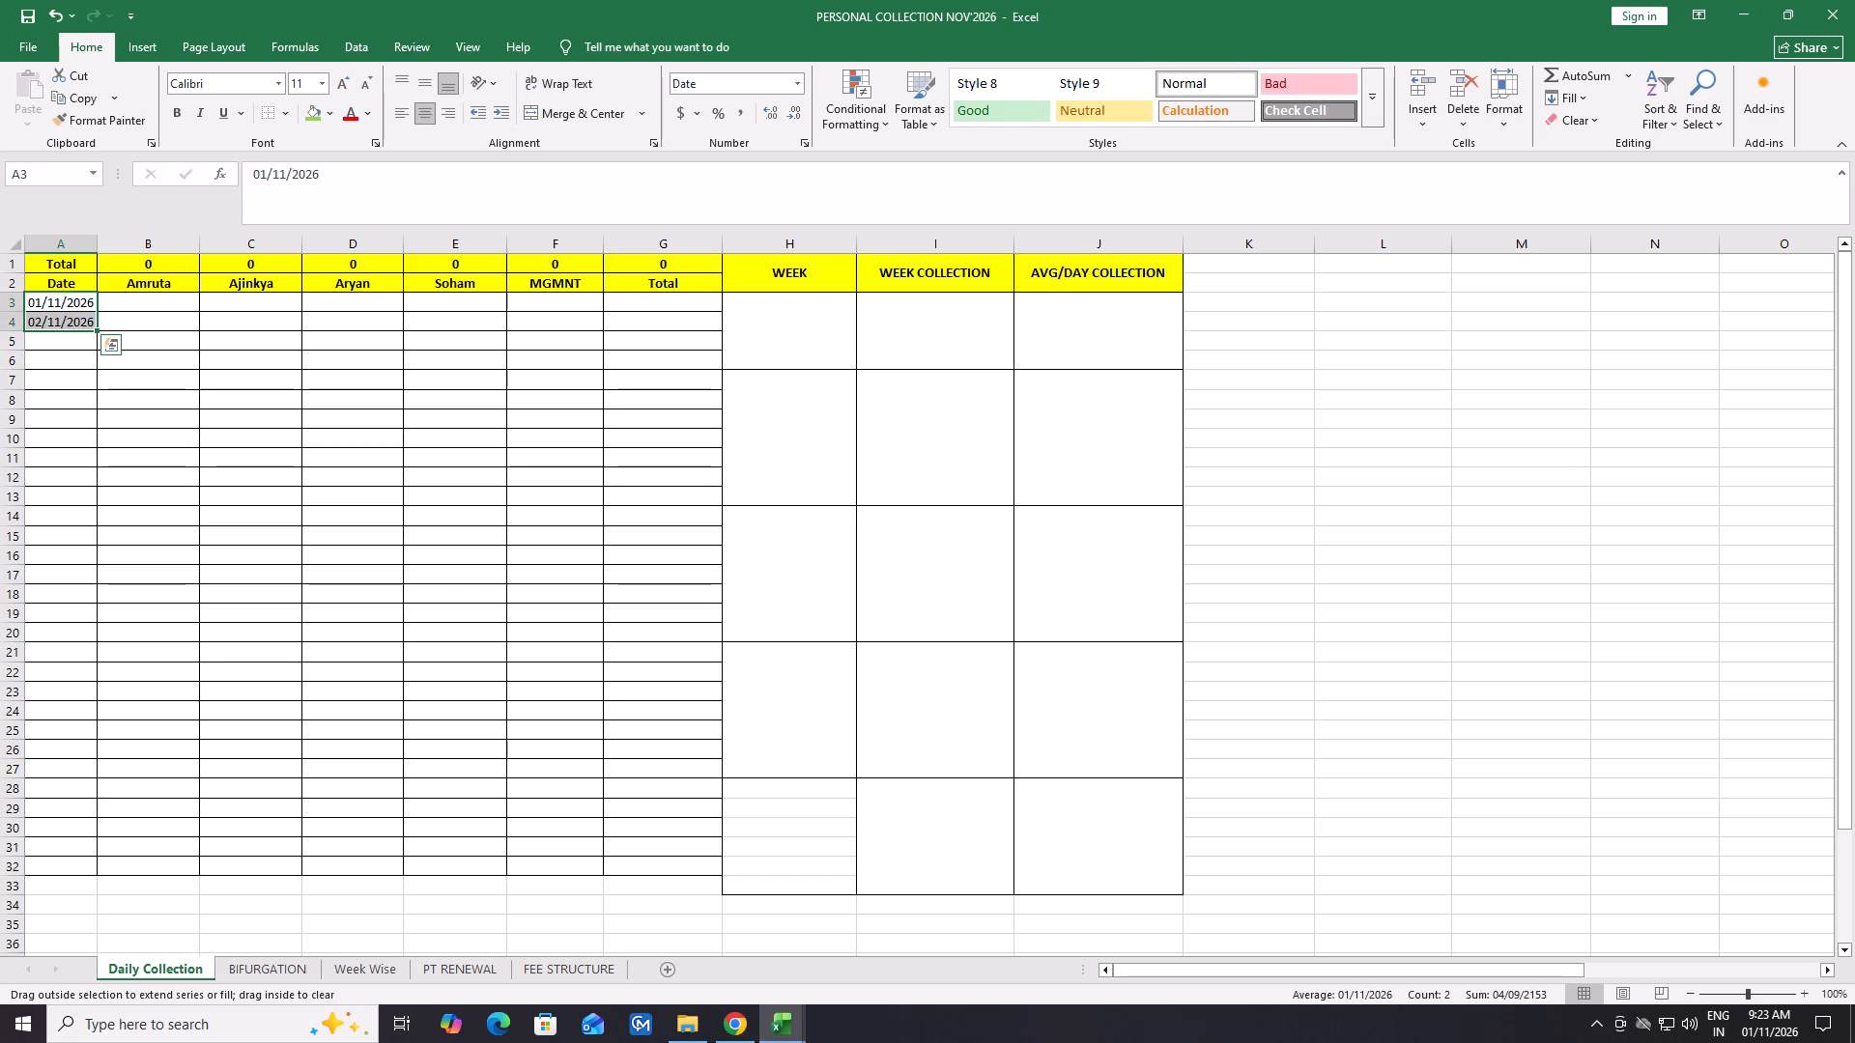
{"action": "left_click_drag", "start_coordinate": [95, 402], "coordinate": [90, 729]}
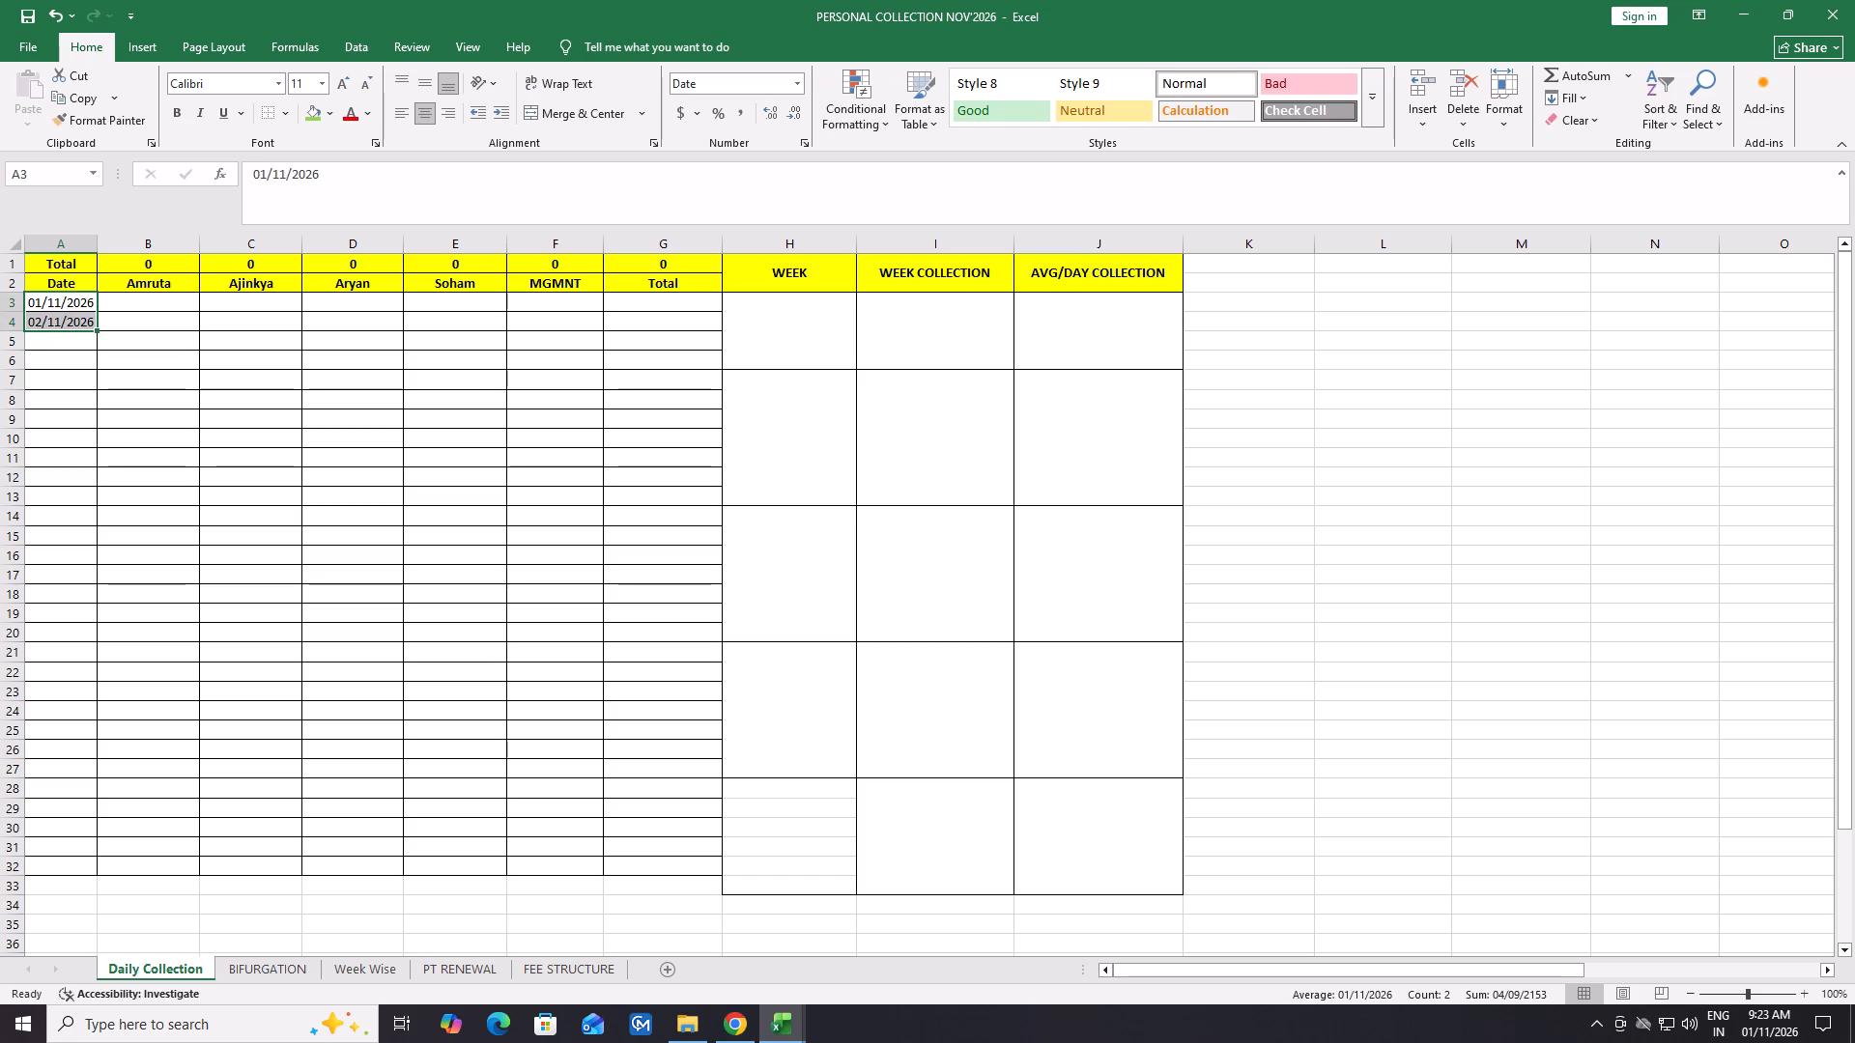
{"action": "left_click_drag", "start_coordinate": [90, 729], "coordinate": [84, 727]}
{"action": "left_click_drag", "start_coordinate": [94, 330], "coordinate": [89, 598]}
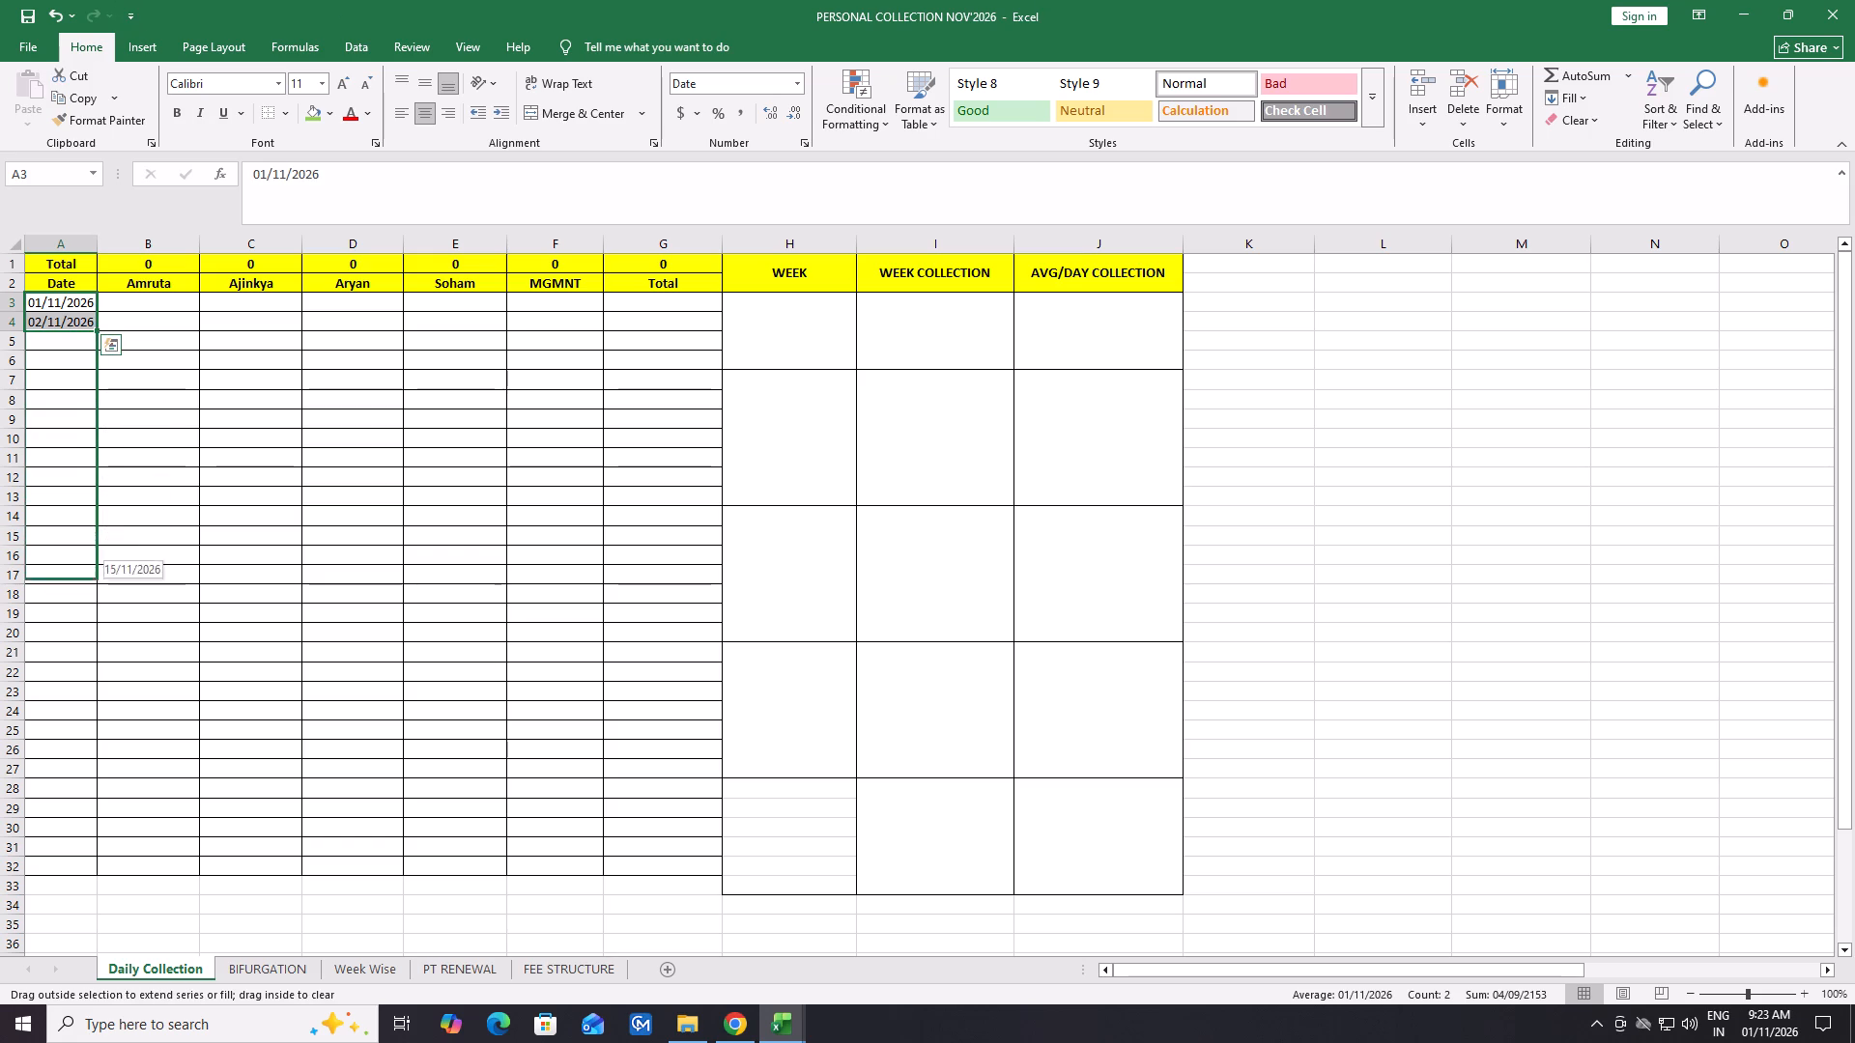
{"action": "left_click_drag", "start_coordinate": [89, 598], "coordinate": [95, 869]}
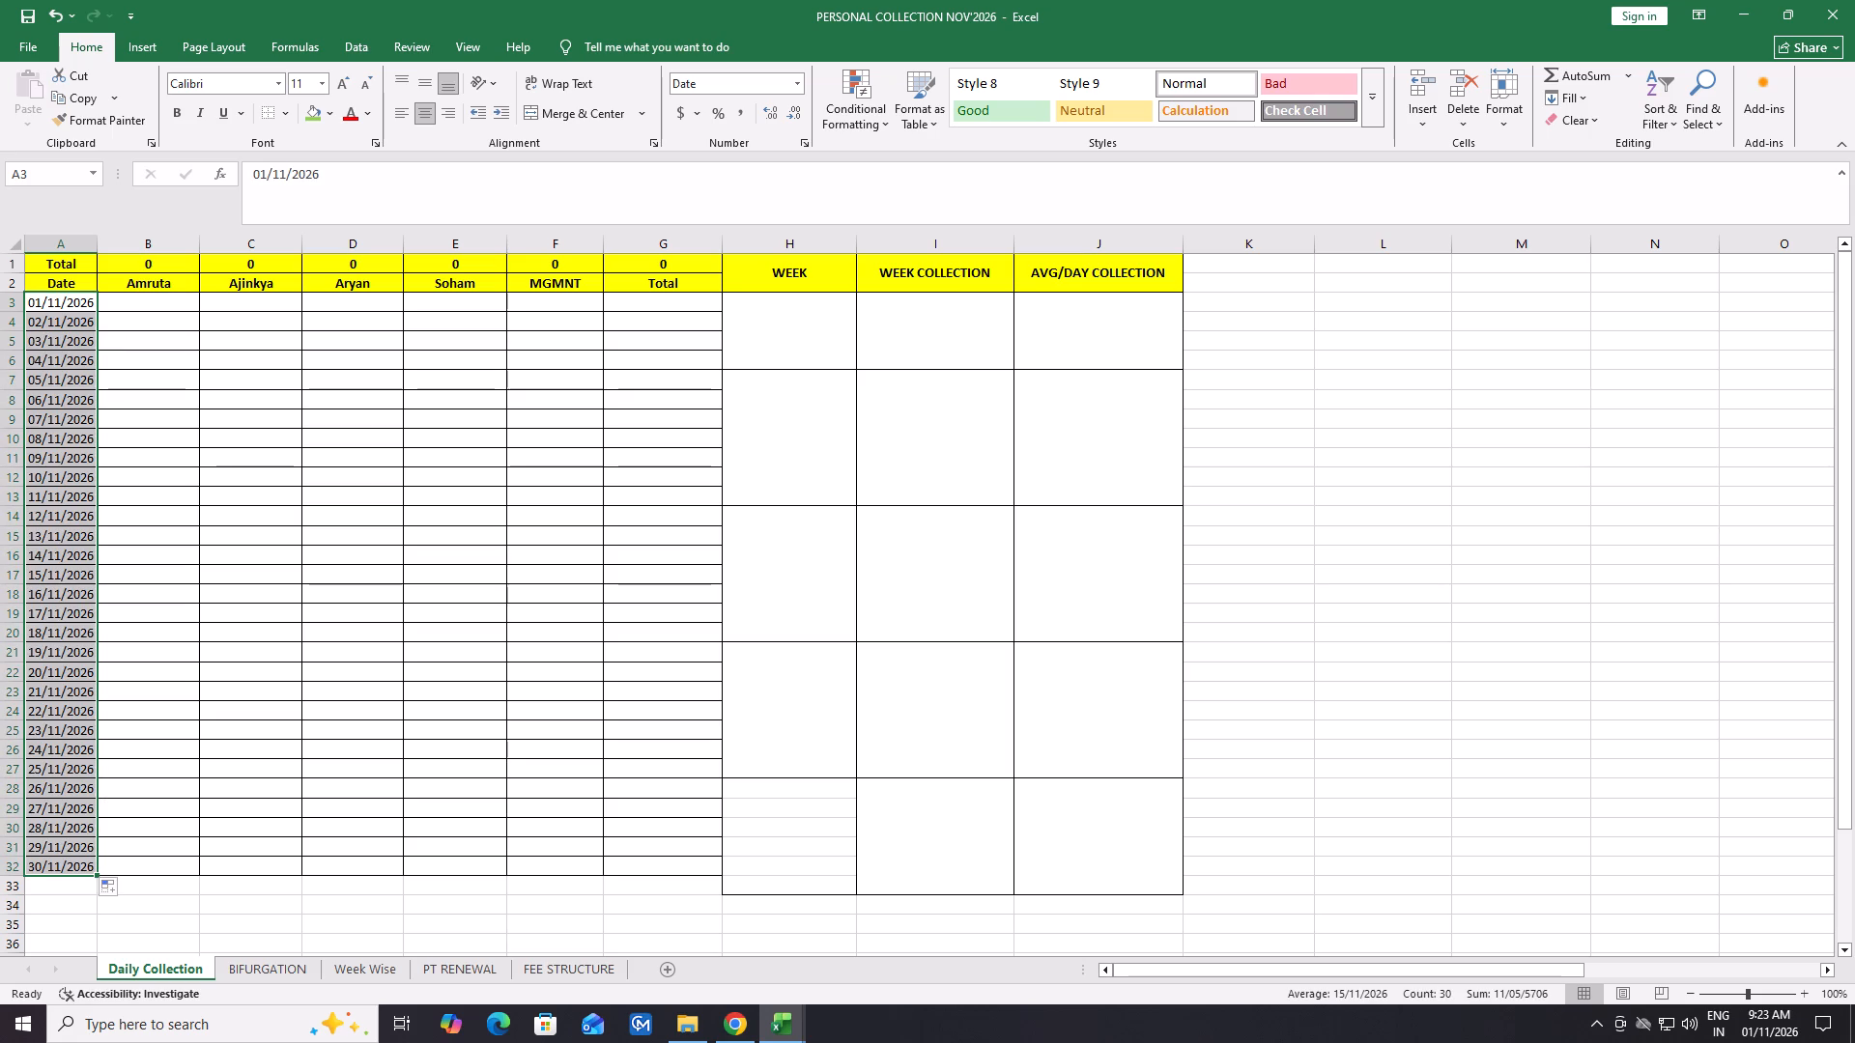
{"action": "left_click", "coordinate": [1292, 420]}
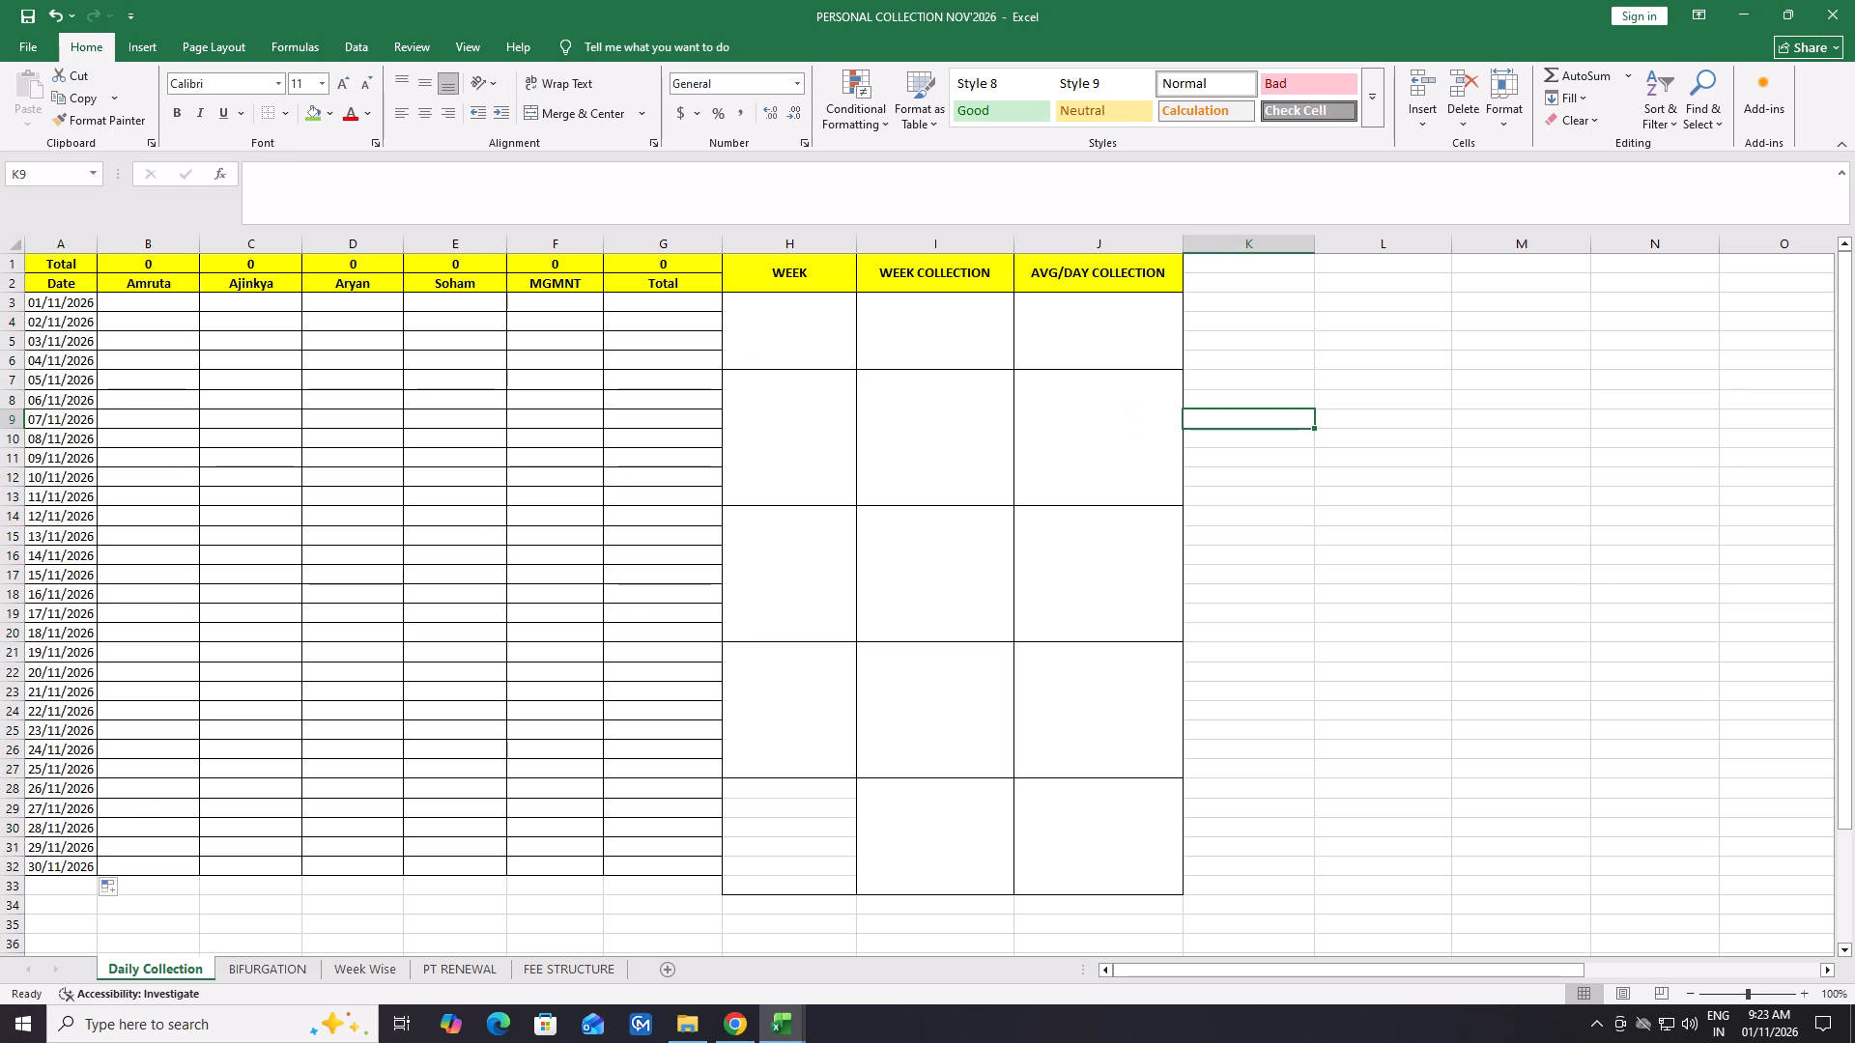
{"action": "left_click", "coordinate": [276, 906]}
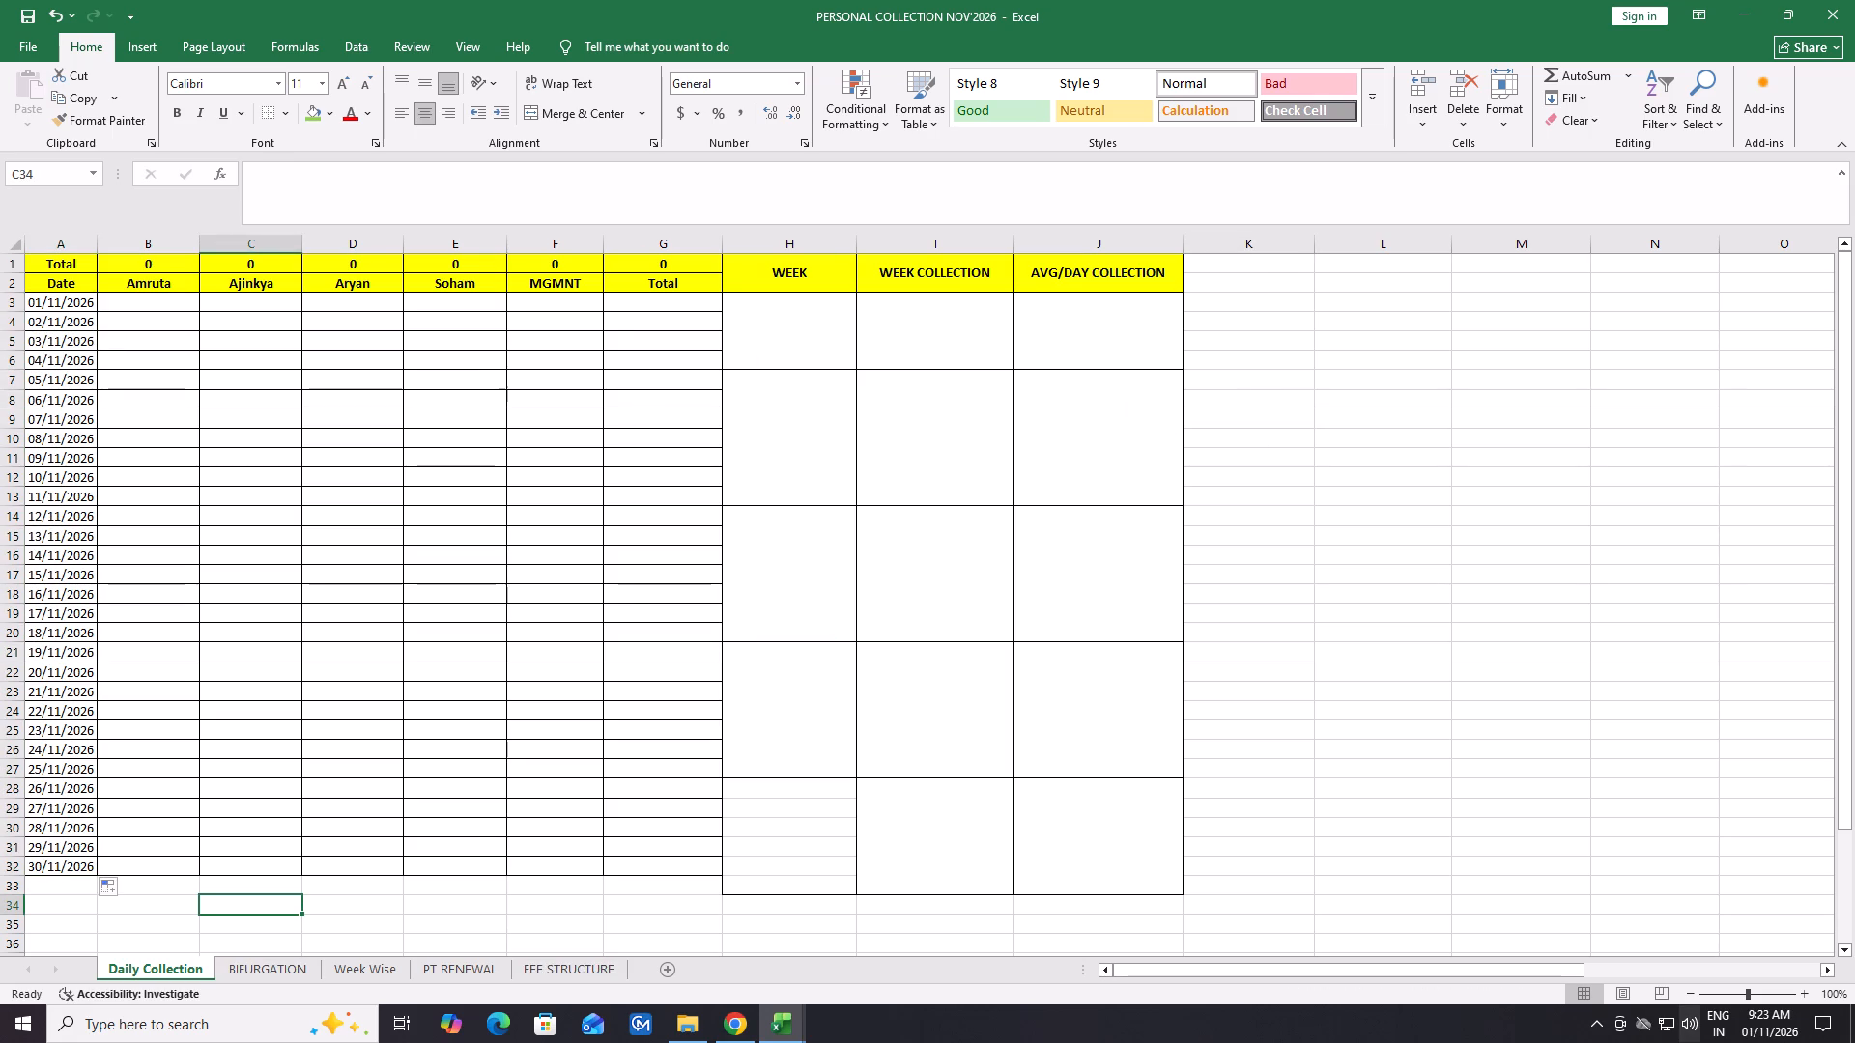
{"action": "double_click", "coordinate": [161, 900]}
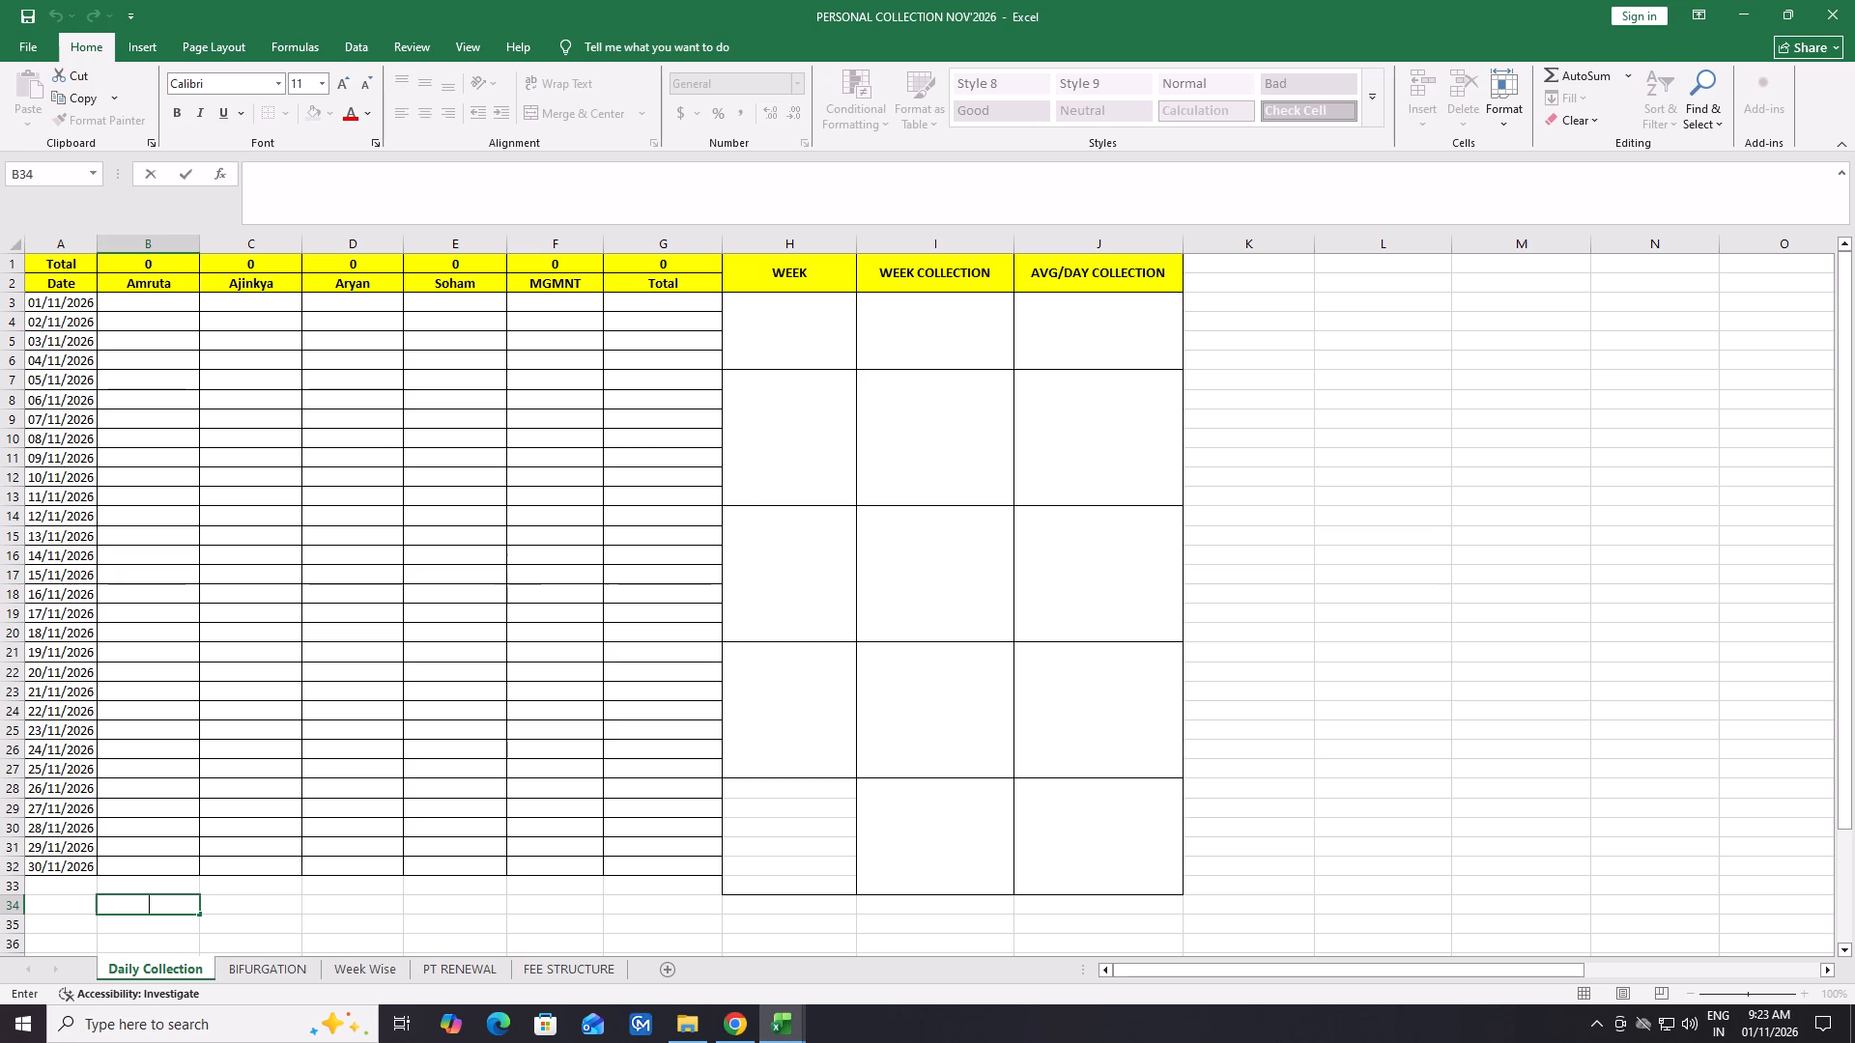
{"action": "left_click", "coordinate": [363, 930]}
Colour the Sunday dates 01, 08, 15, 22 and 29/11/2026 in the Date column with red font.
{"action": "left_click", "coordinate": [51, 307]}
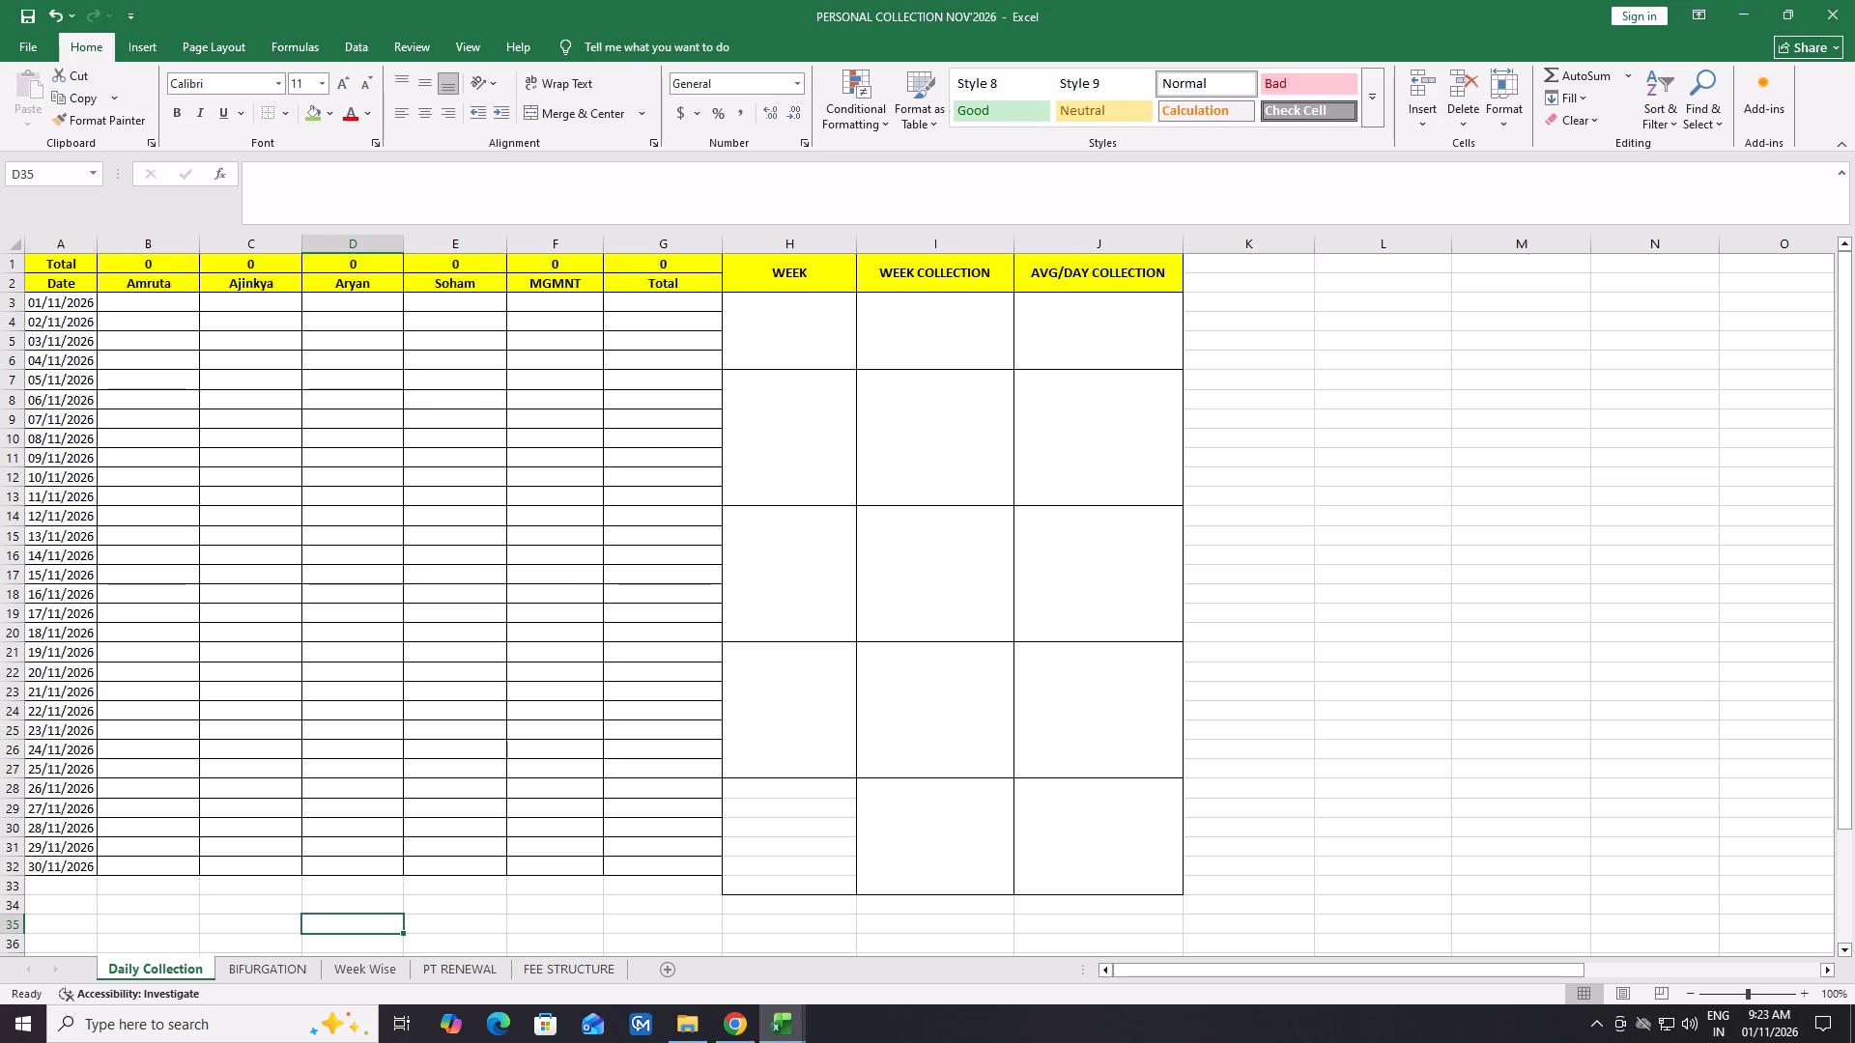
{"action": "left_click", "coordinate": [346, 105]}
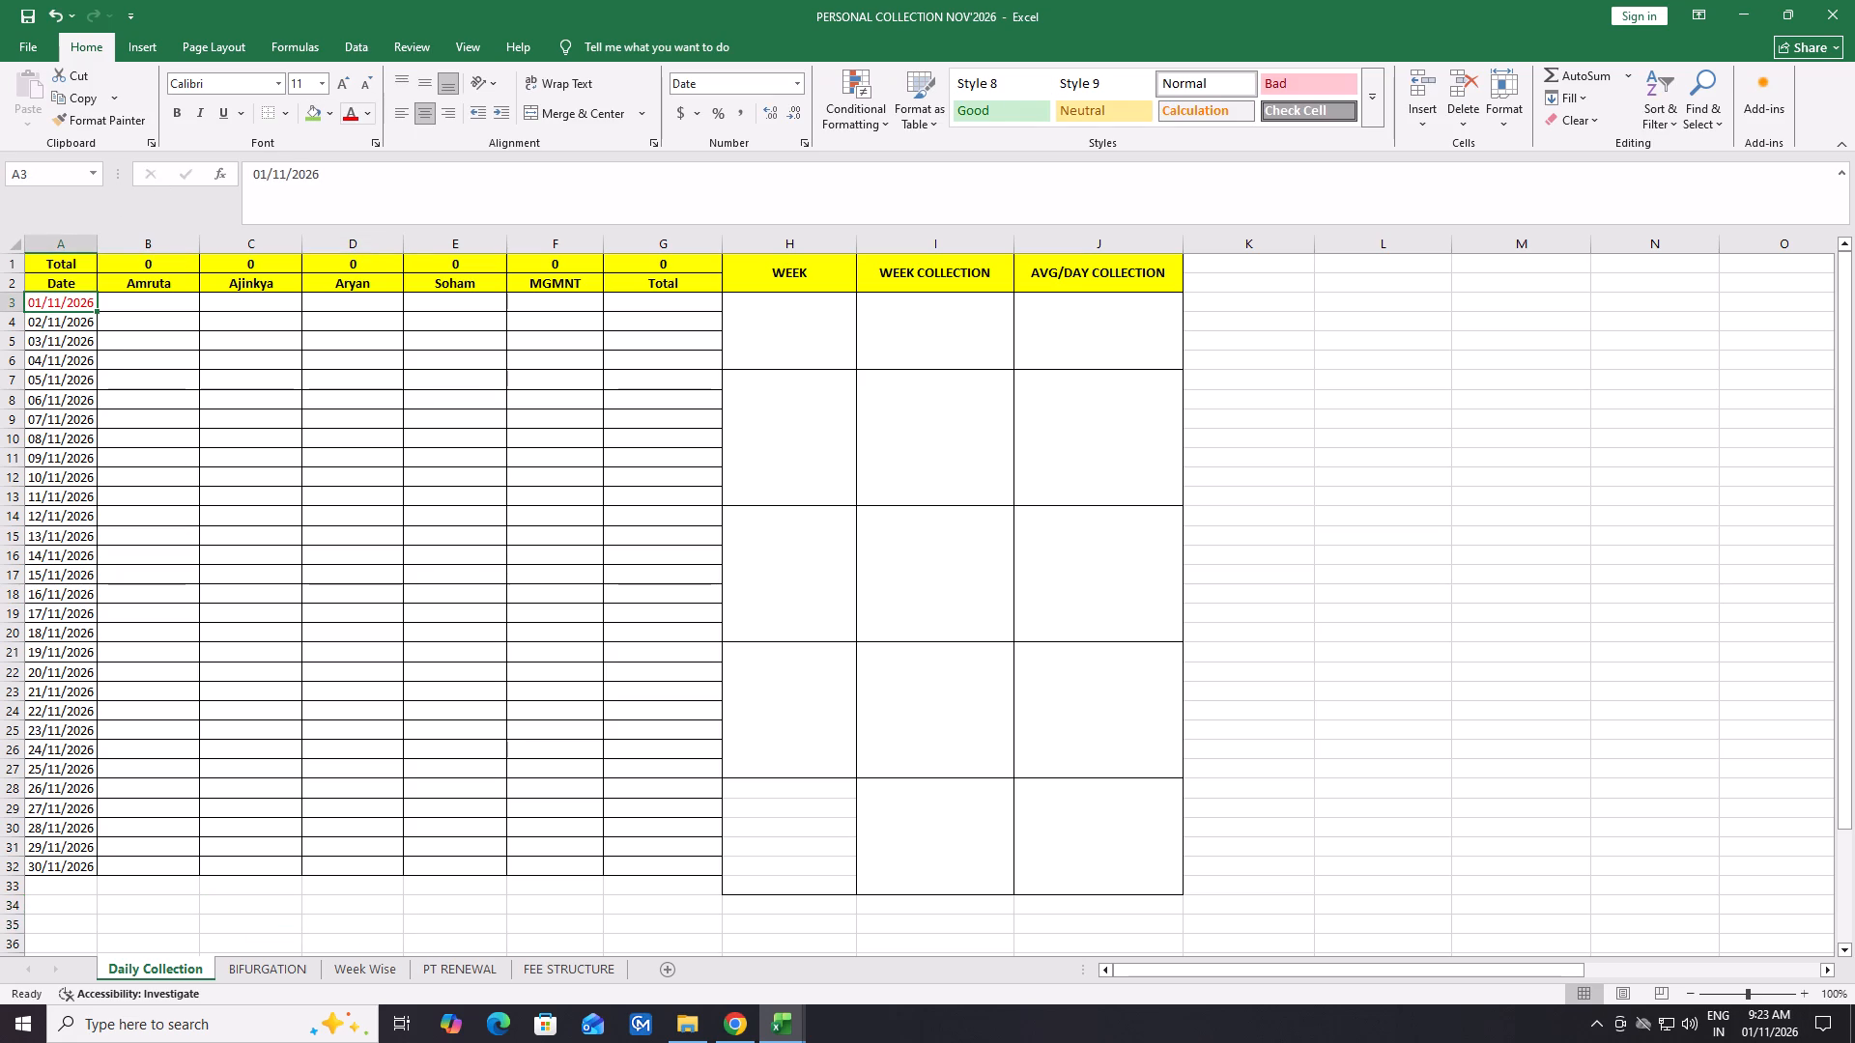
{"action": "left_click", "coordinate": [57, 440]}
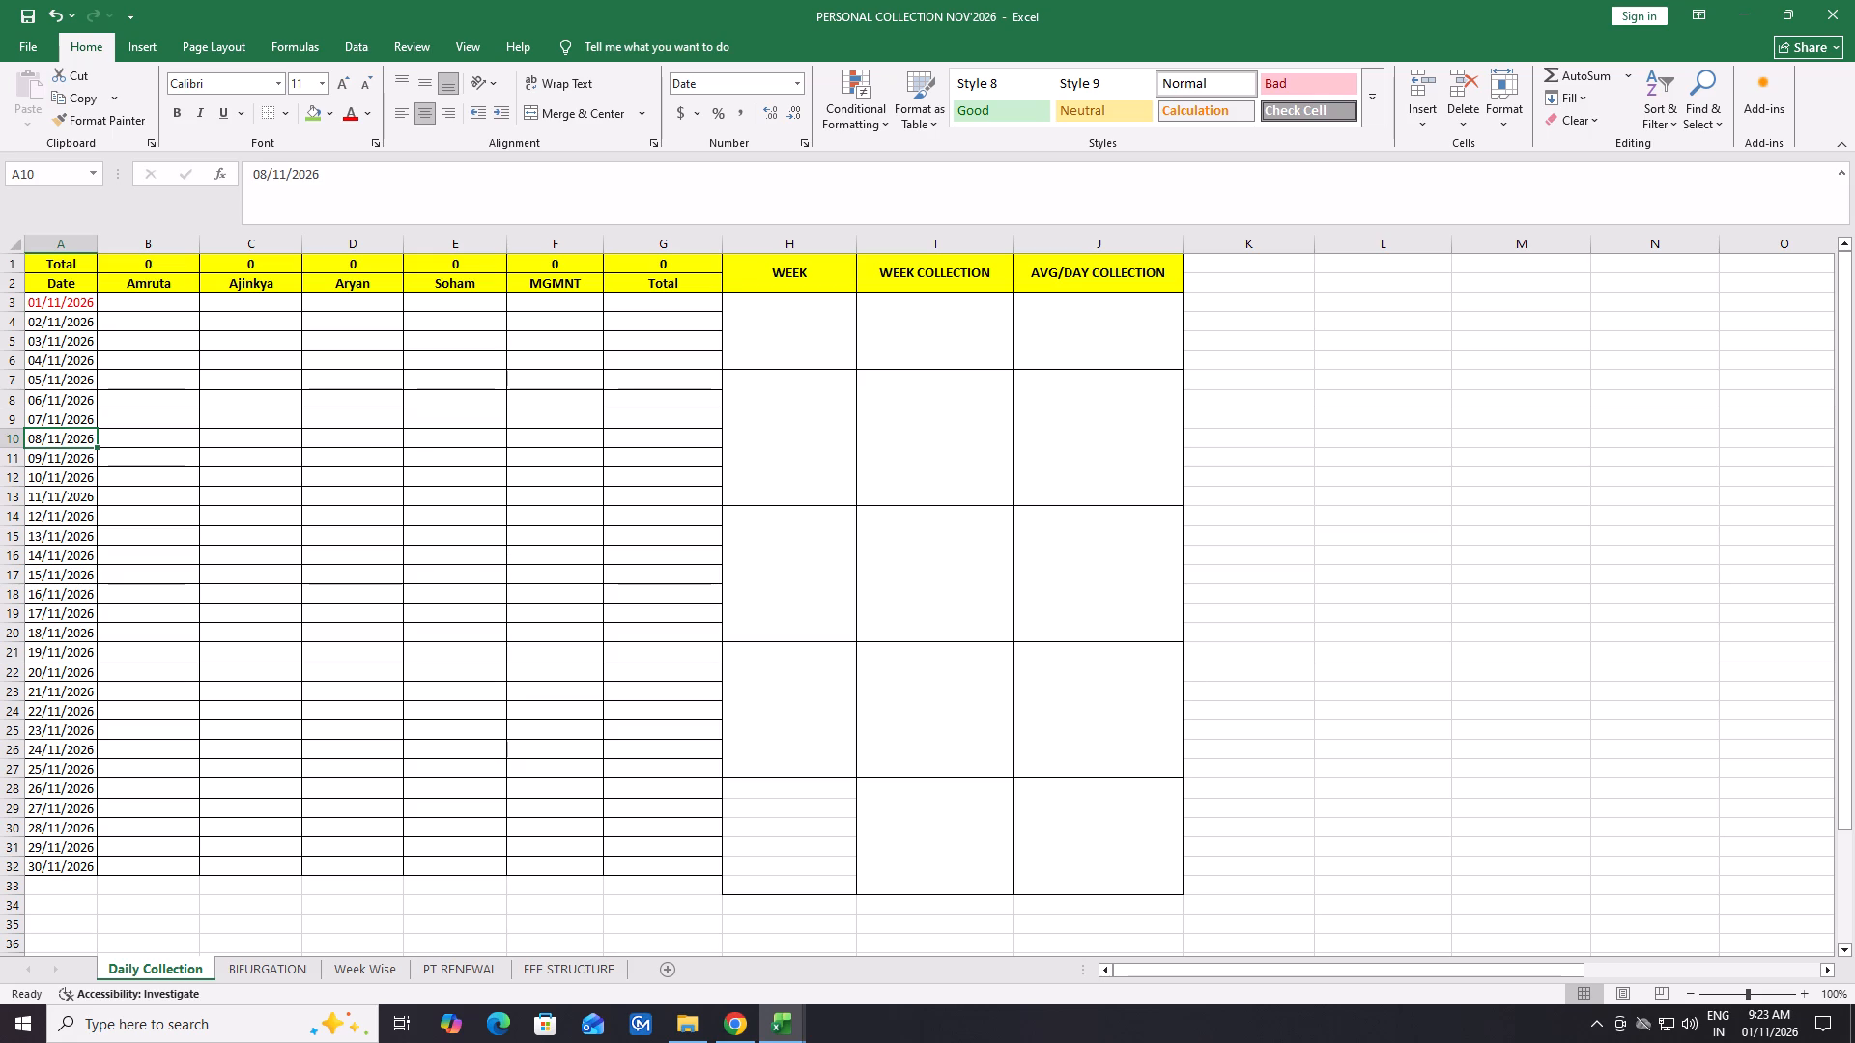
{"action": "left_click", "coordinate": [354, 121]}
{"action": "left_click", "coordinate": [52, 580]}
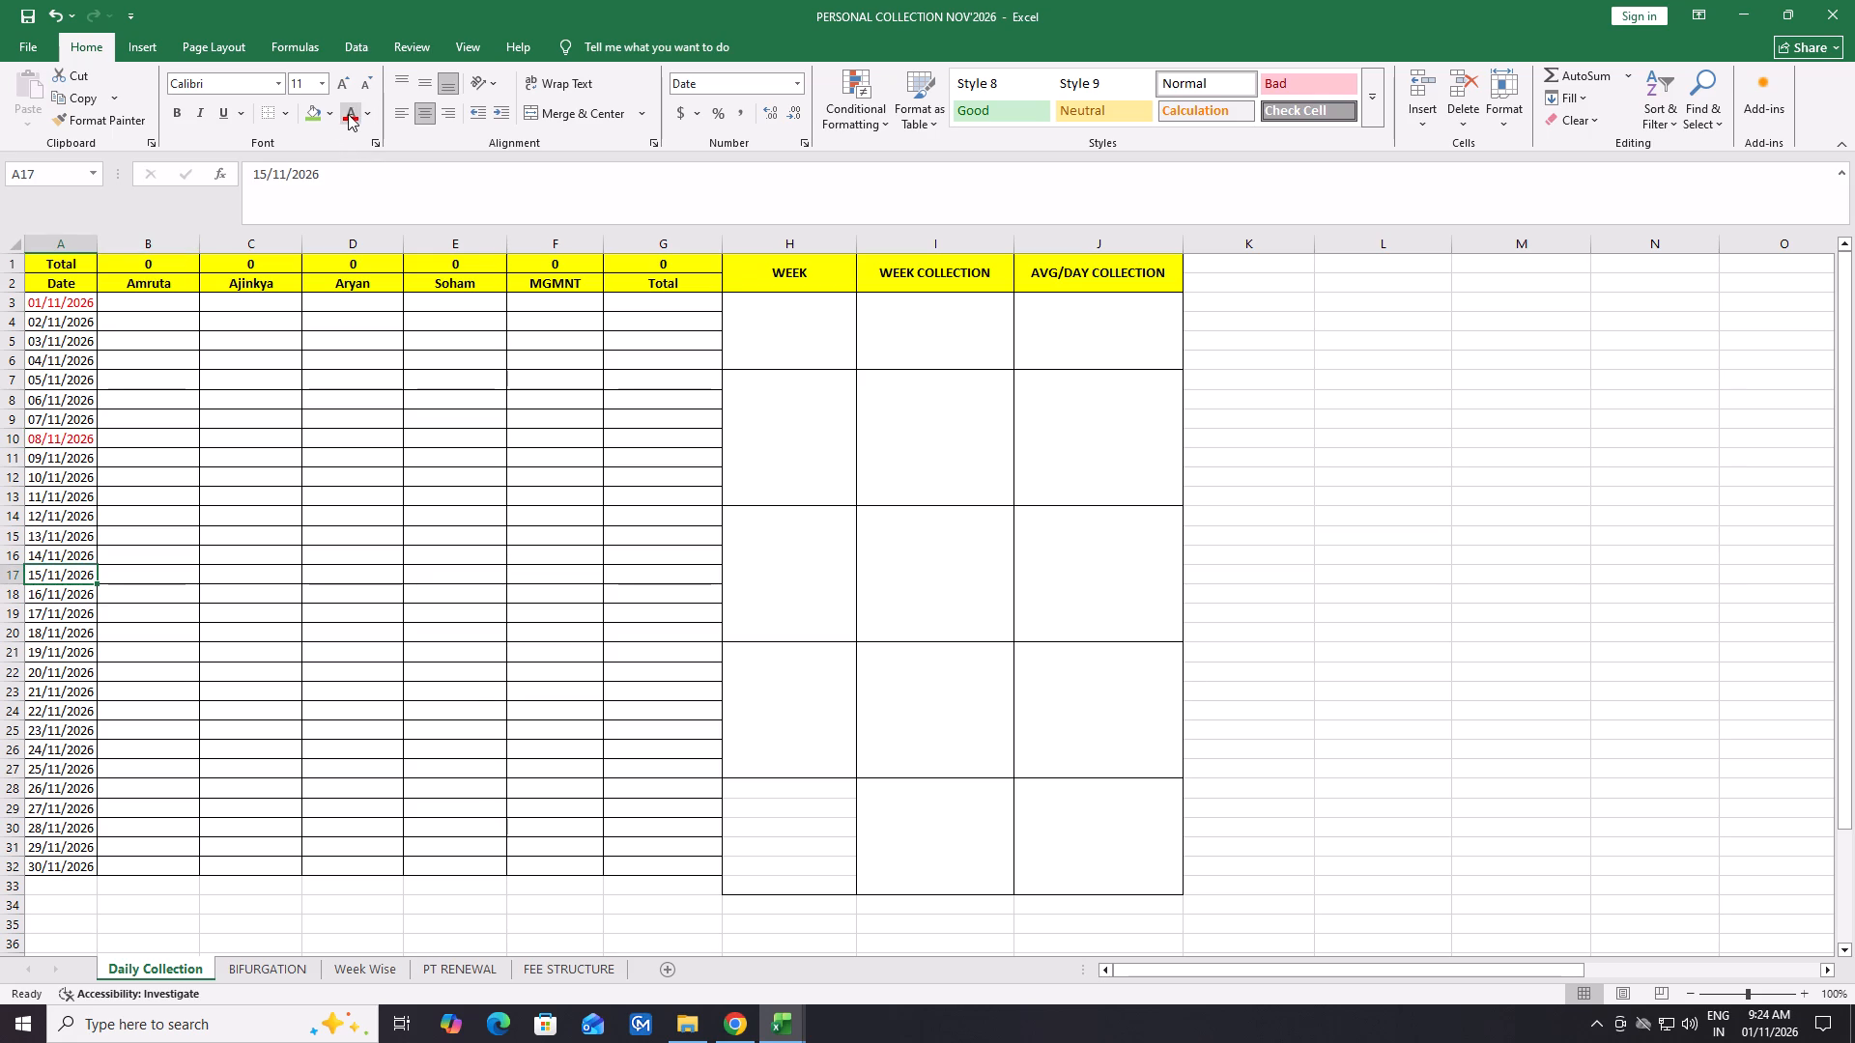
{"action": "left_click", "coordinate": [350, 113]}
{"action": "left_click", "coordinate": [43, 716]}
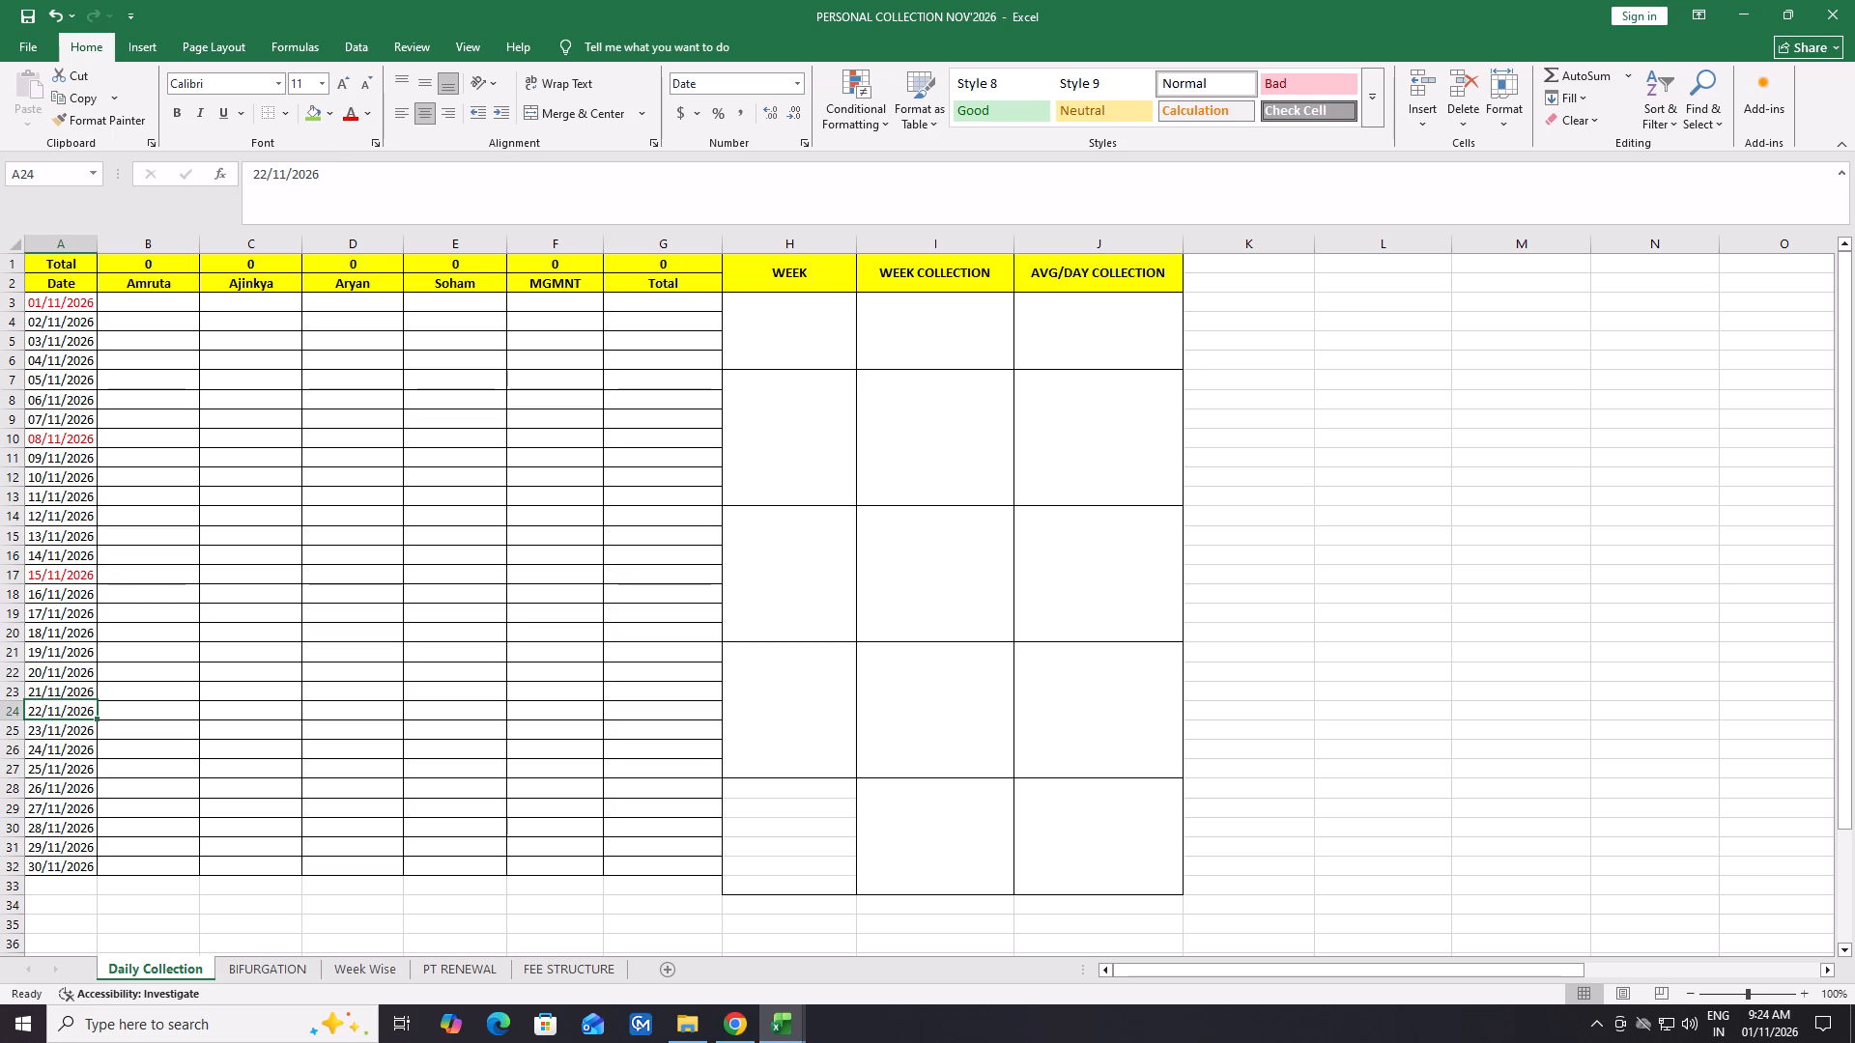
{"action": "left_click", "coordinate": [344, 116]}
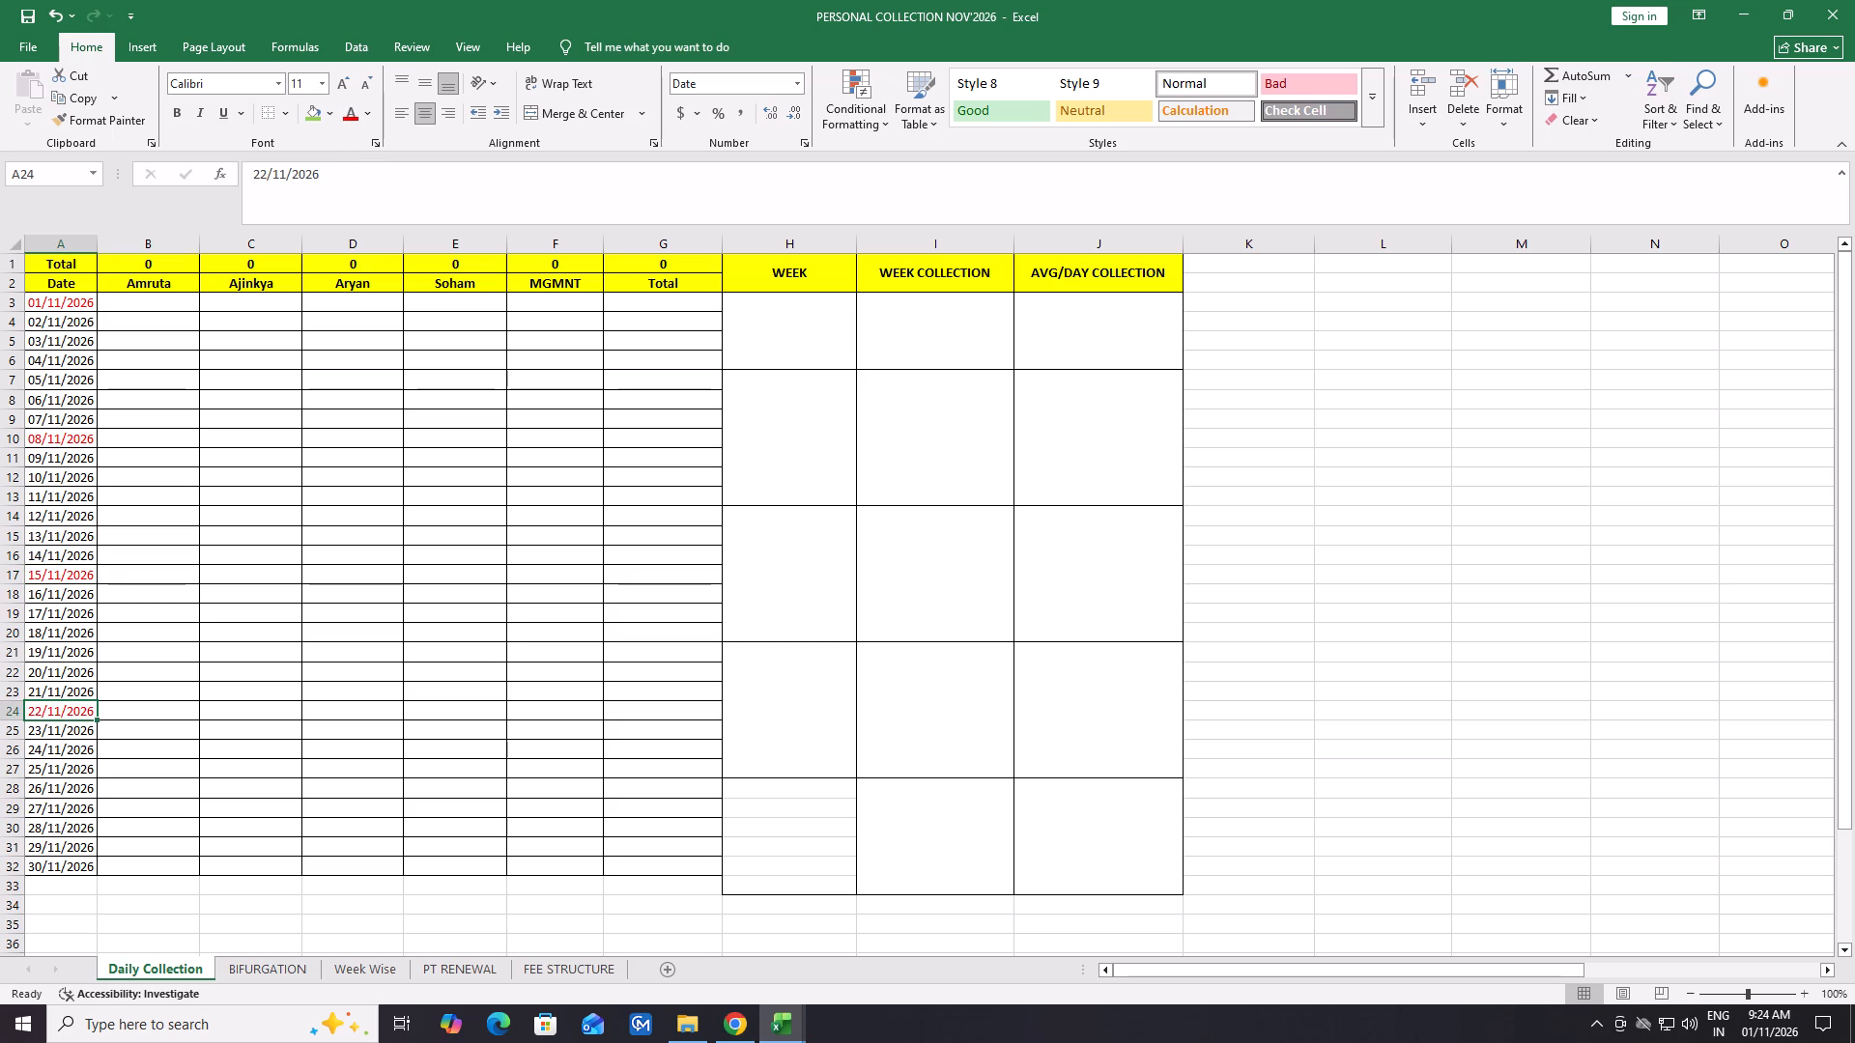
{"action": "left_click", "coordinate": [52, 848]}
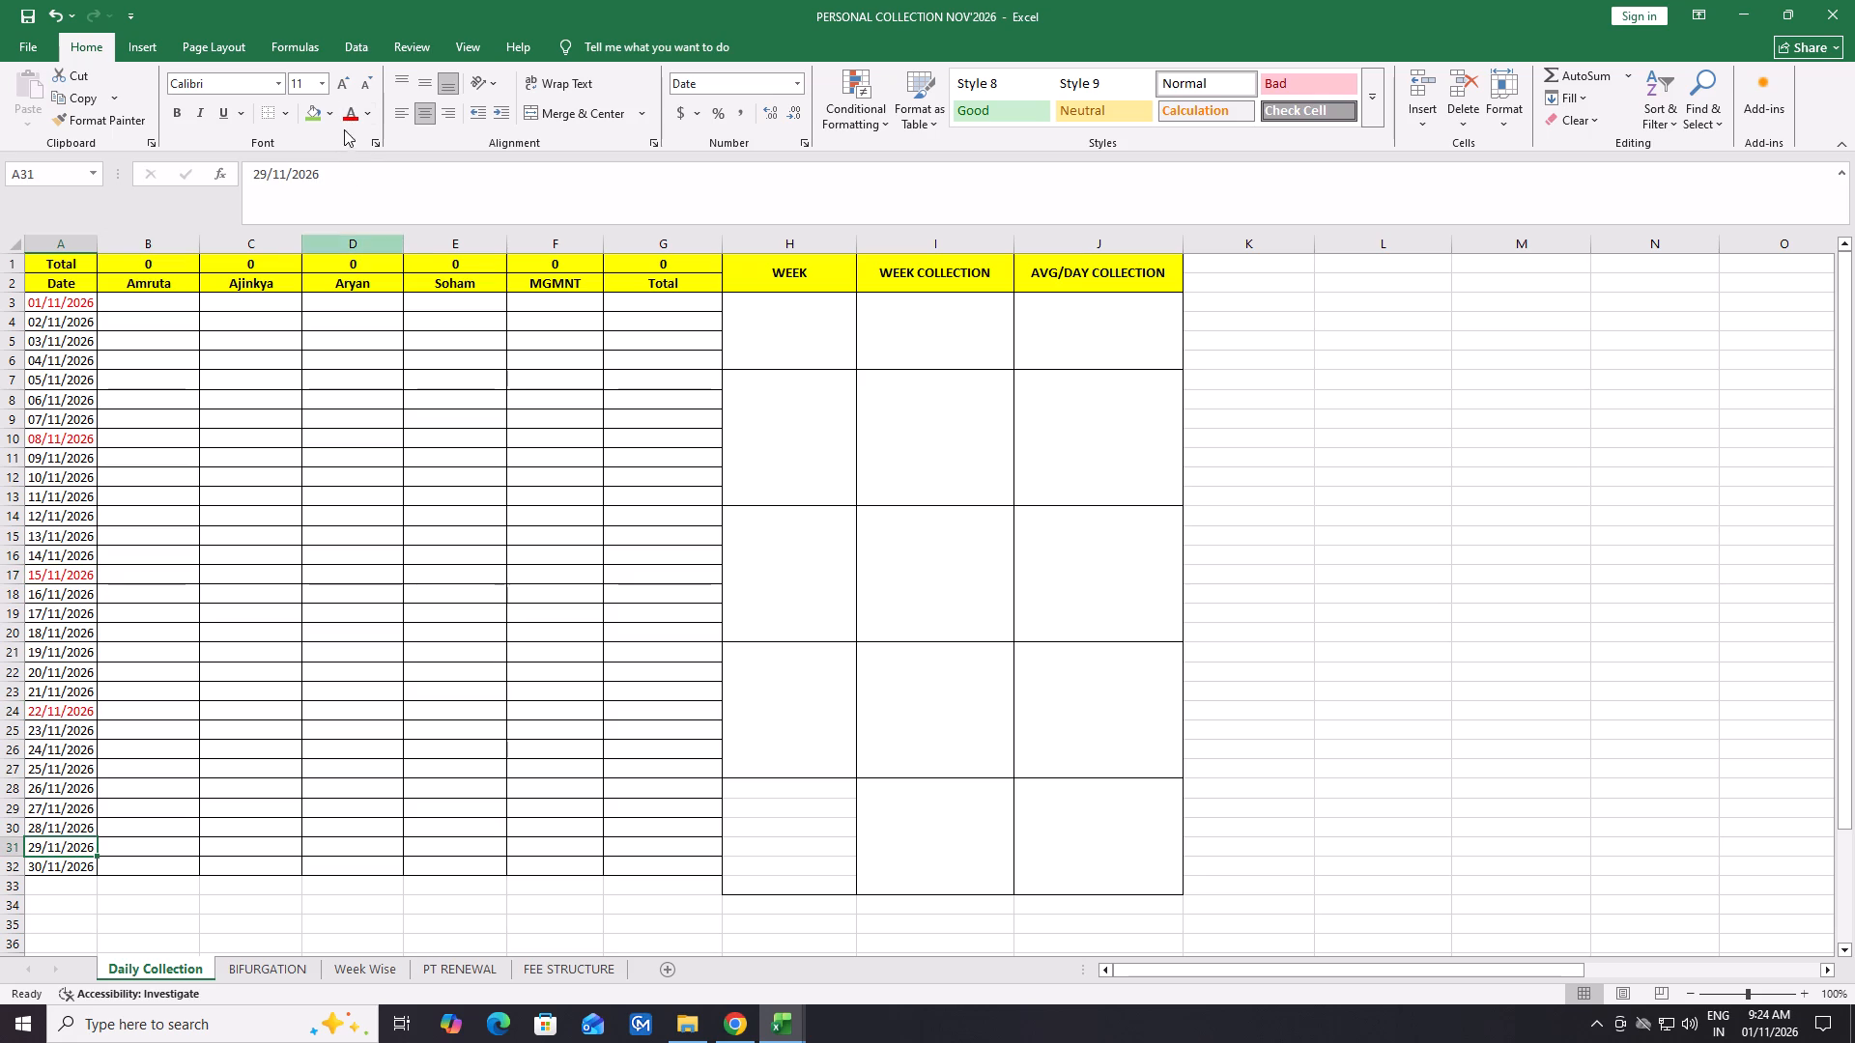
{"action": "left_click", "coordinate": [344, 116]}
{"action": "left_click", "coordinate": [1295, 535]}
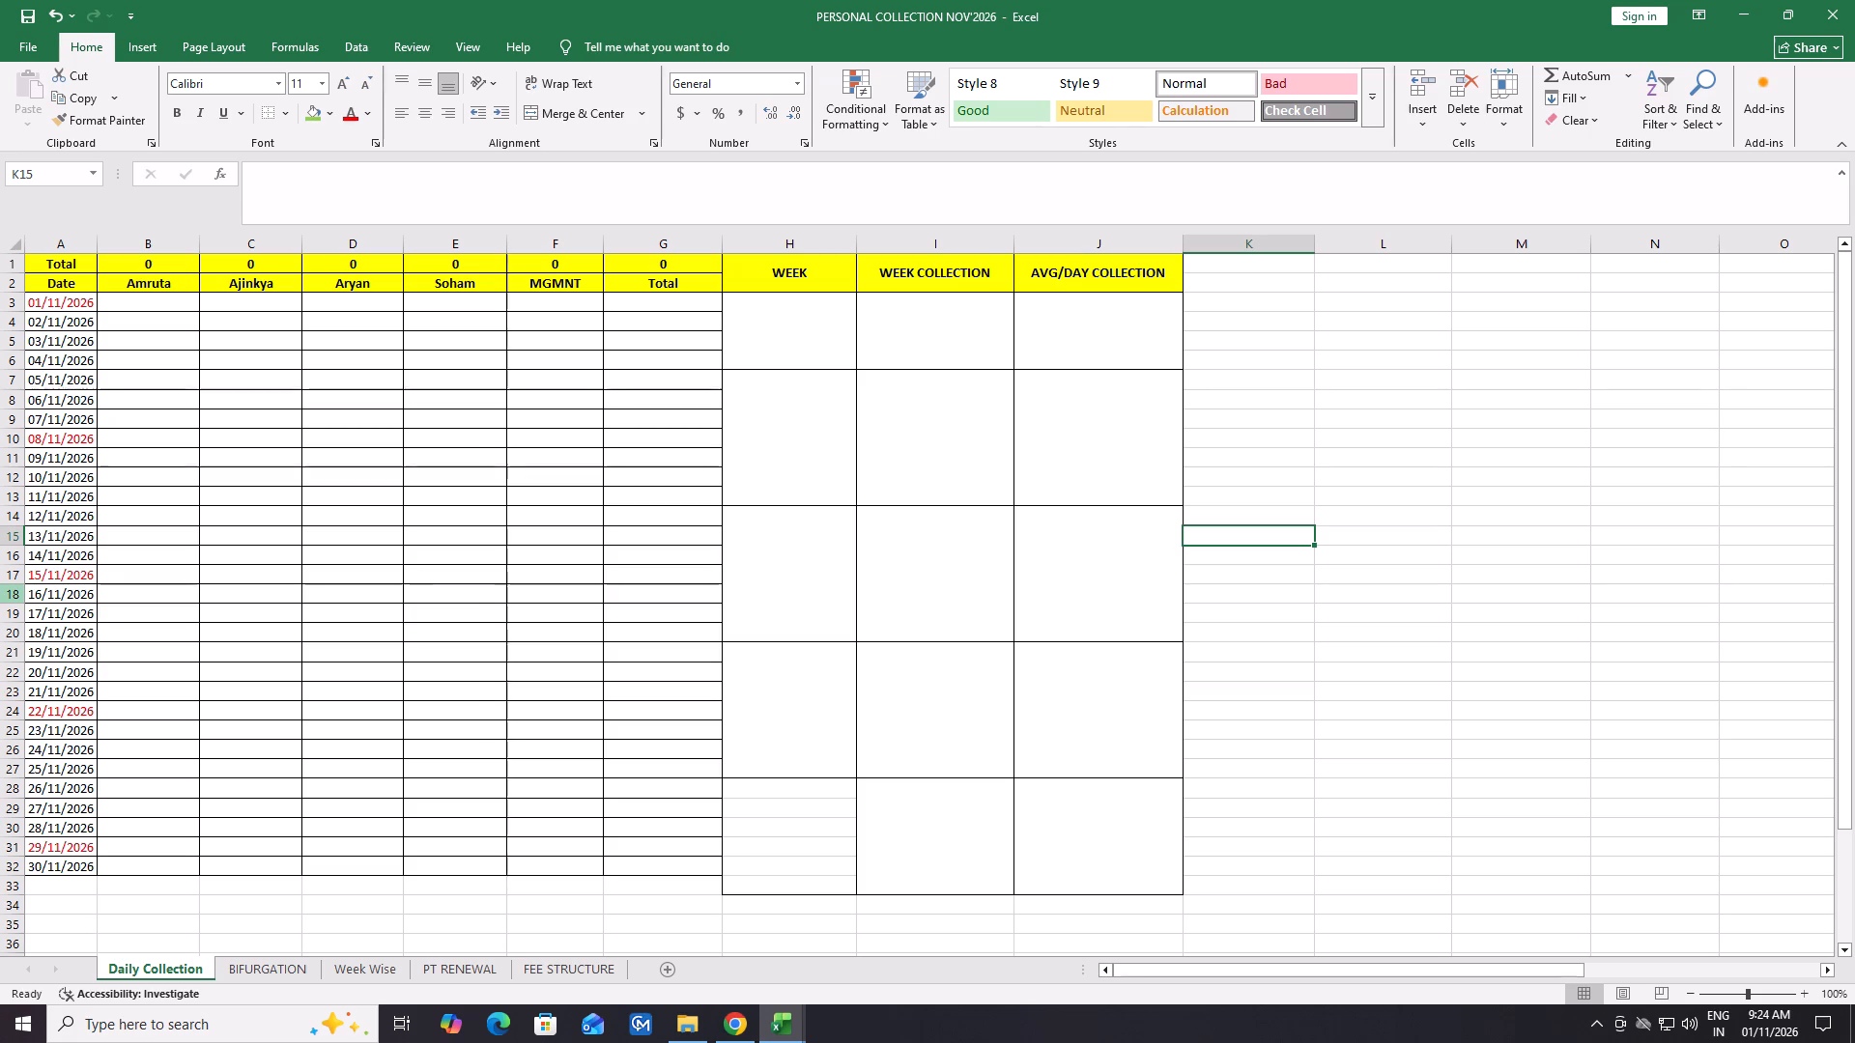
Unmerge the weekly summary block H3:J33 and remove all of its borders.
{"action": "left_click", "coordinate": [780, 311]}
{"action": "left_click_drag", "start_coordinate": [810, 324], "coordinate": [1133, 832]}
{"action": "left_click", "coordinate": [1133, 832]}
{"action": "left_click_drag", "start_coordinate": [777, 324], "coordinate": [916, 670]}
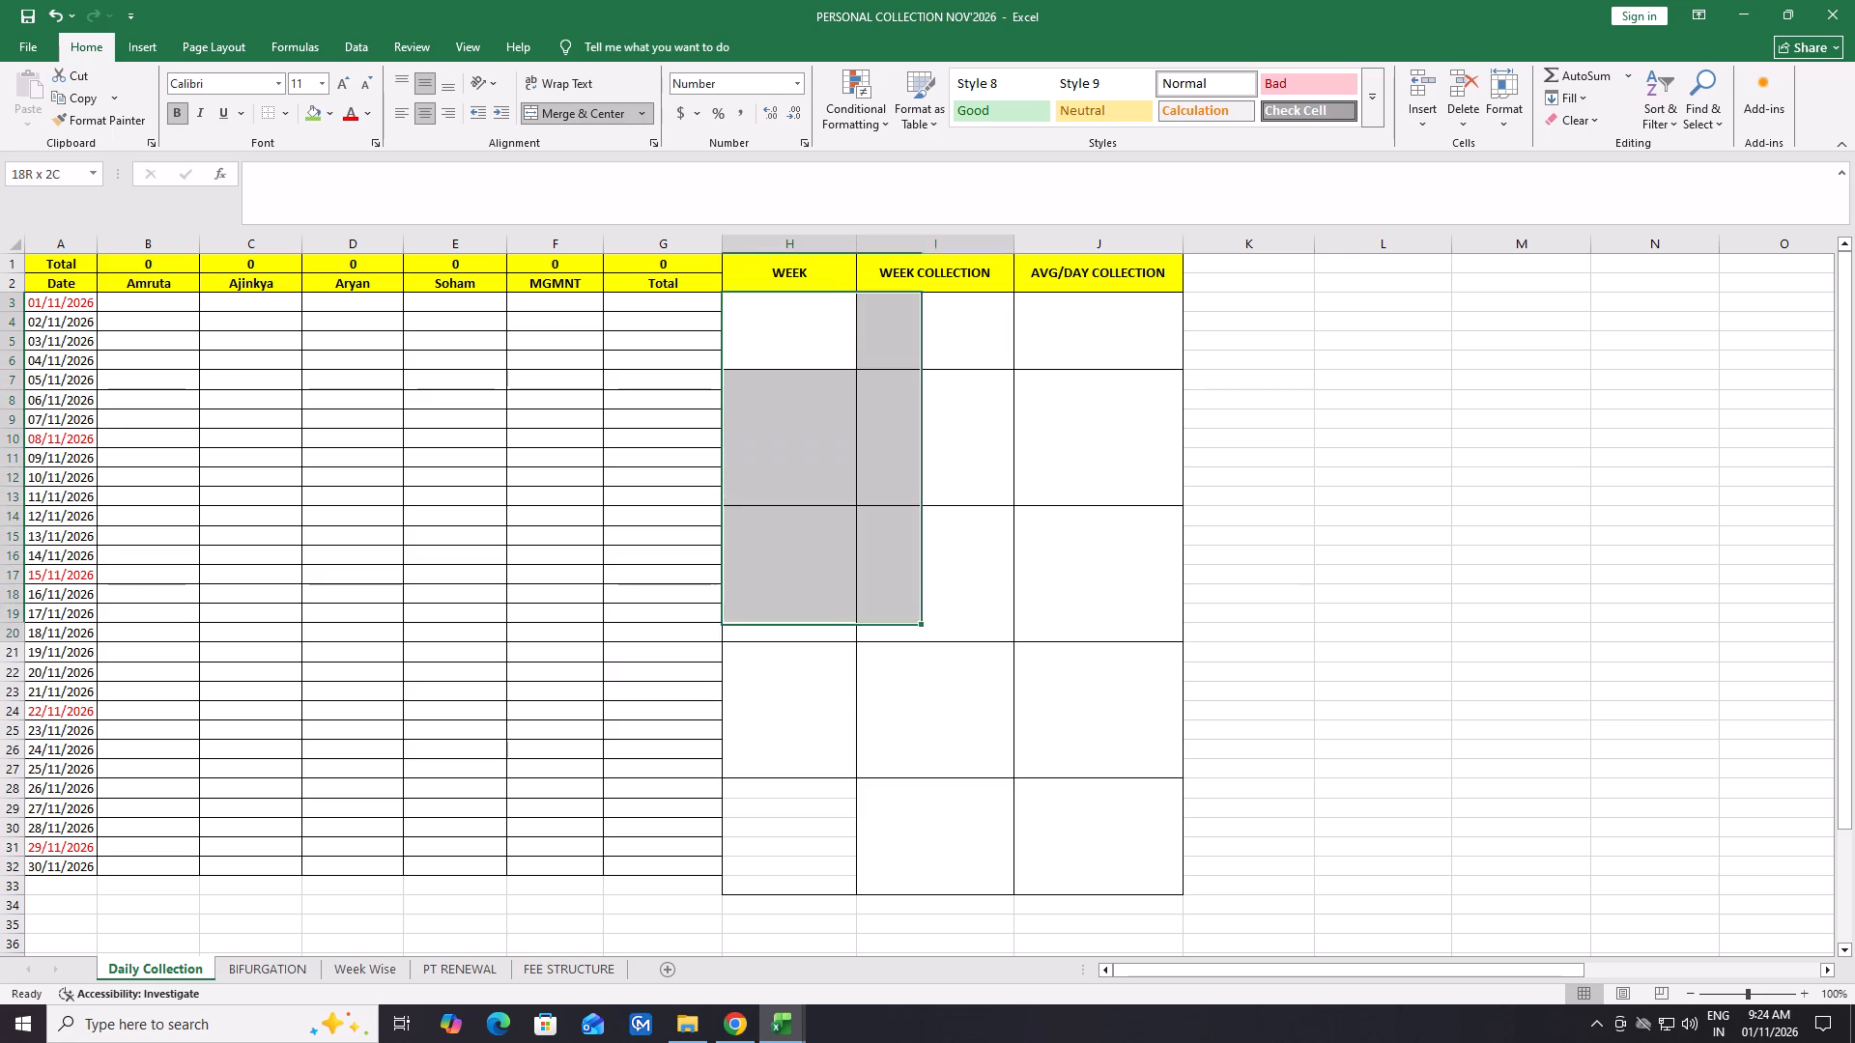
{"action": "left_click_drag", "start_coordinate": [916, 670], "coordinate": [1023, 883]}
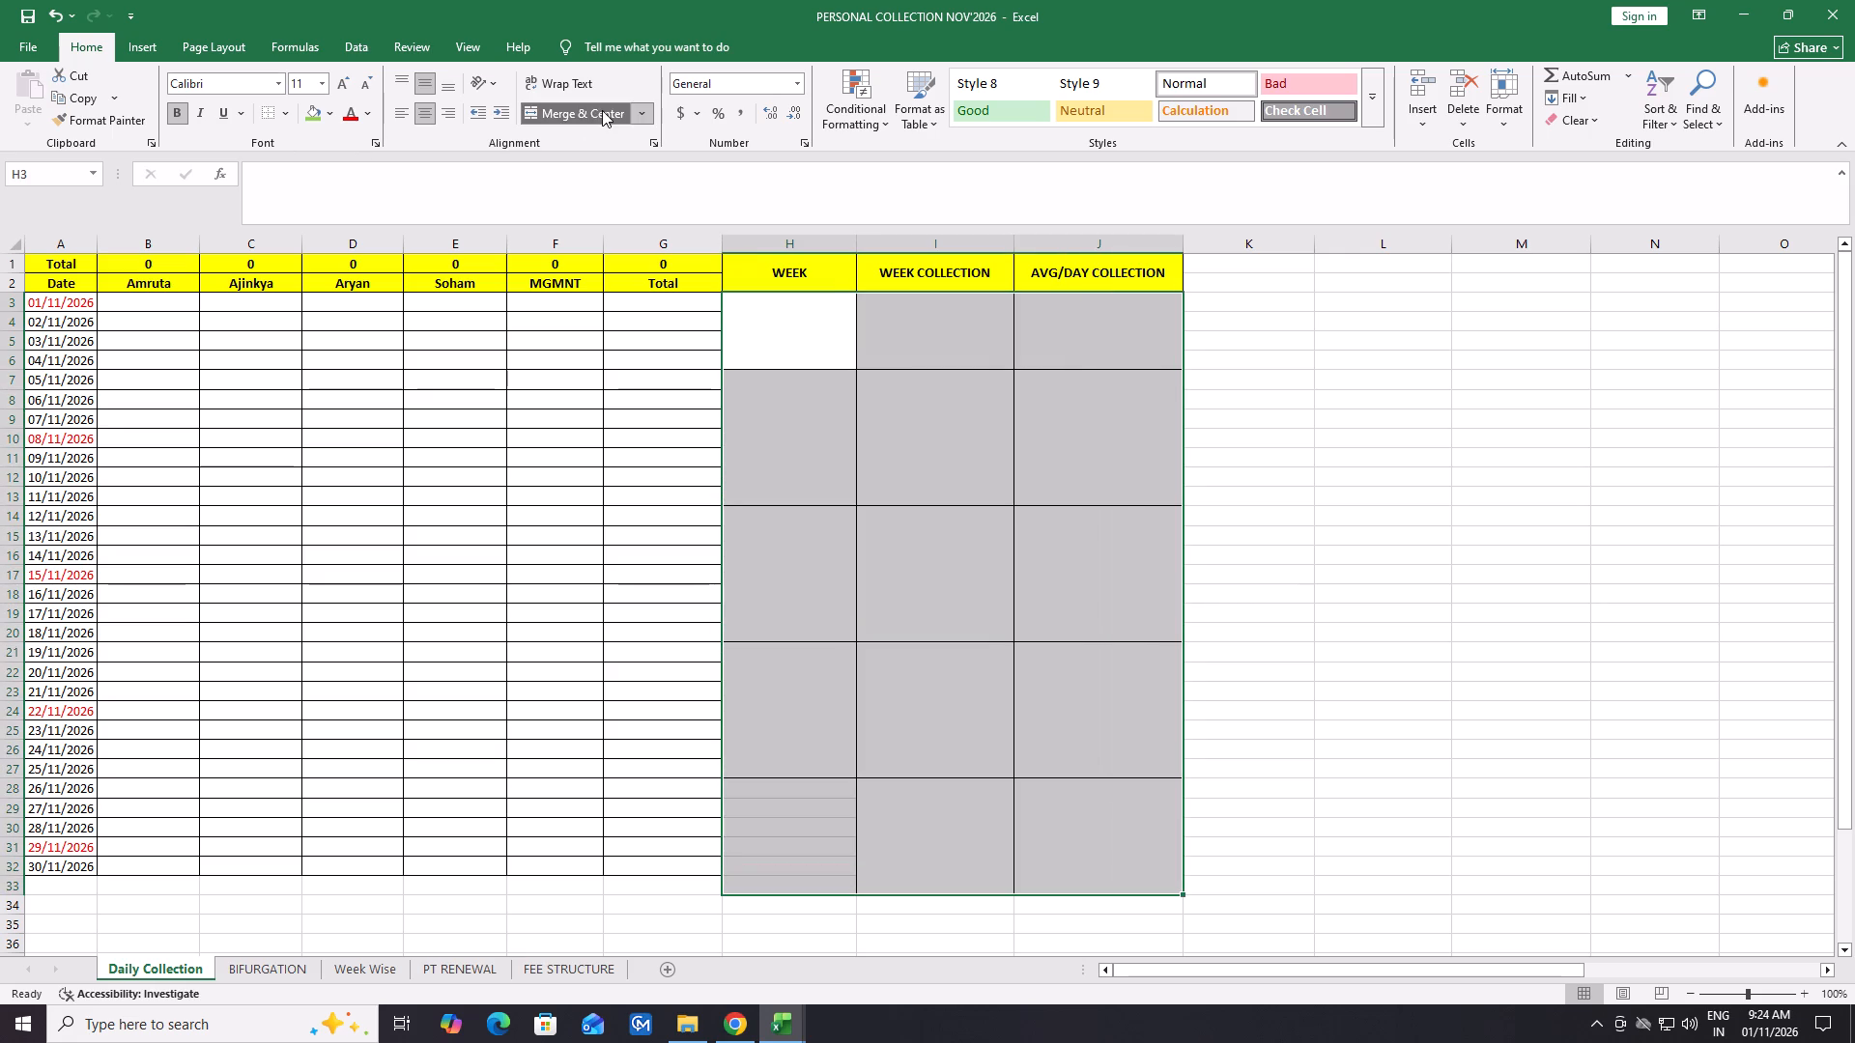
{"action": "left_click", "coordinate": [602, 110]}
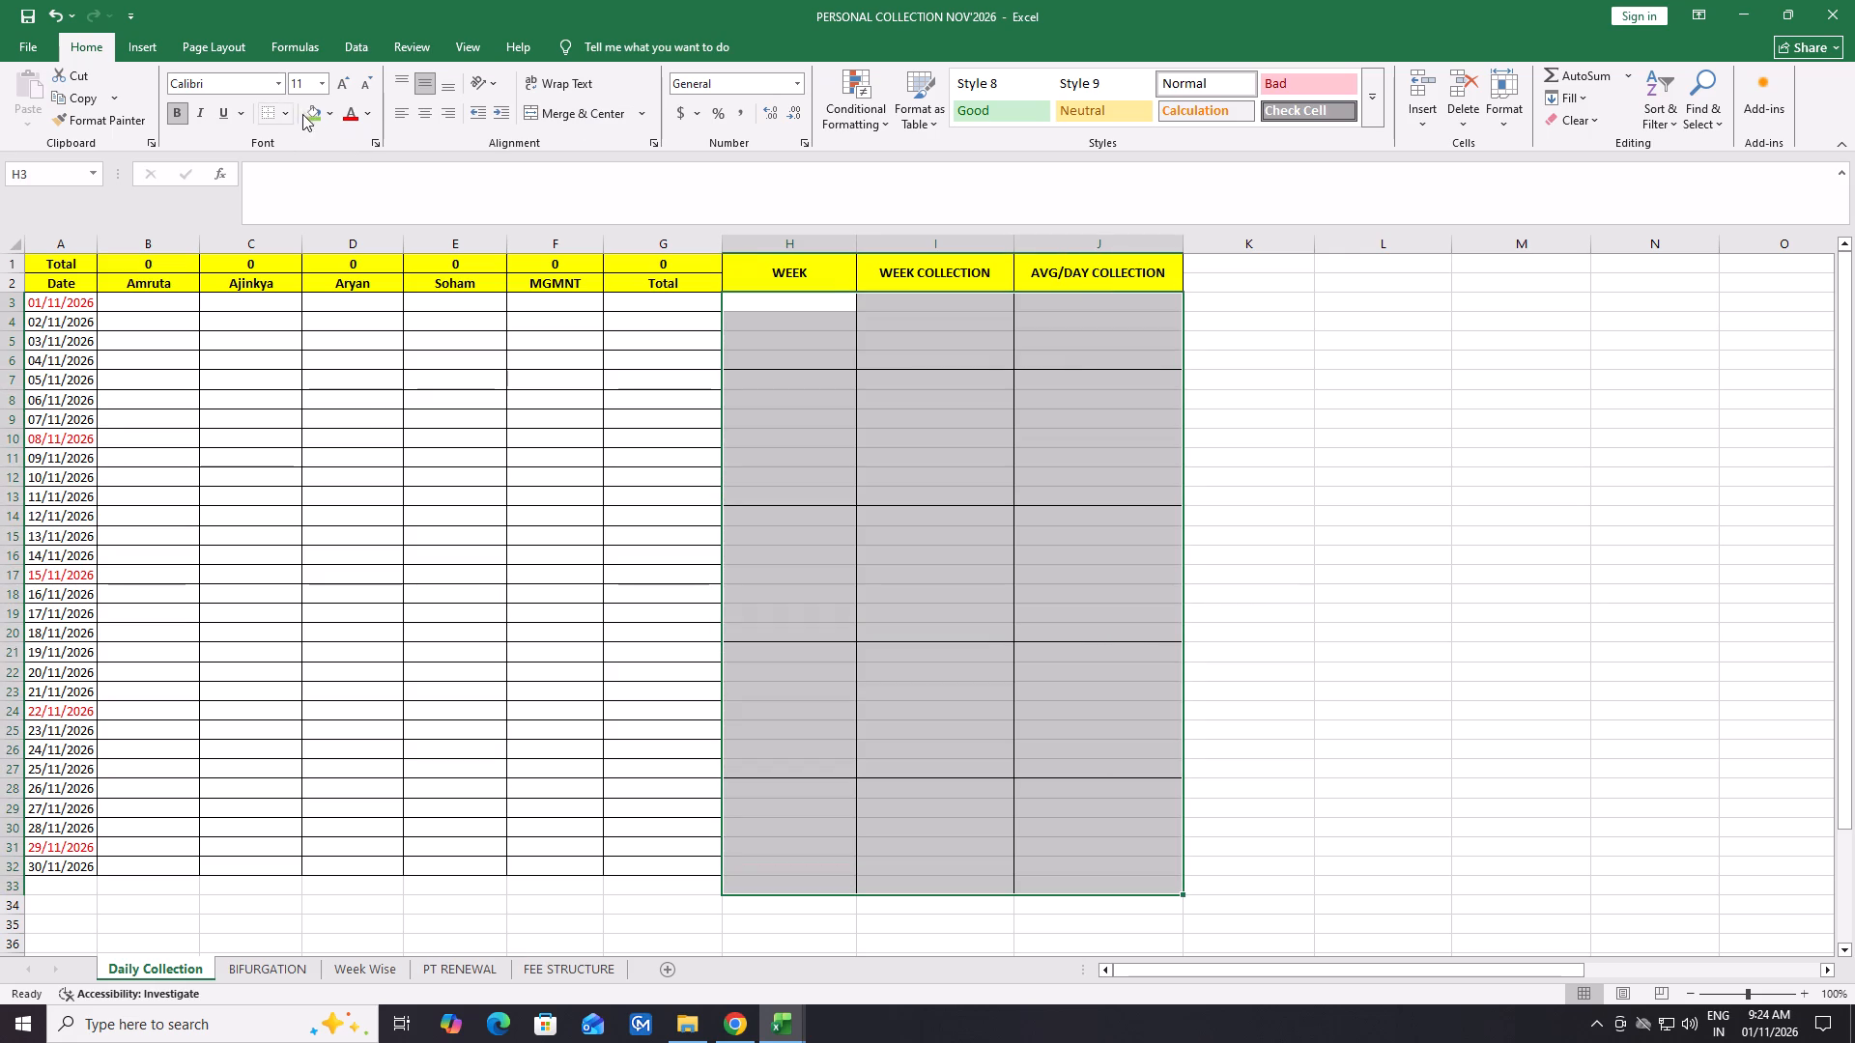
{"action": "left_click", "coordinate": [262, 110]}
{"action": "left_click", "coordinate": [1417, 521]}
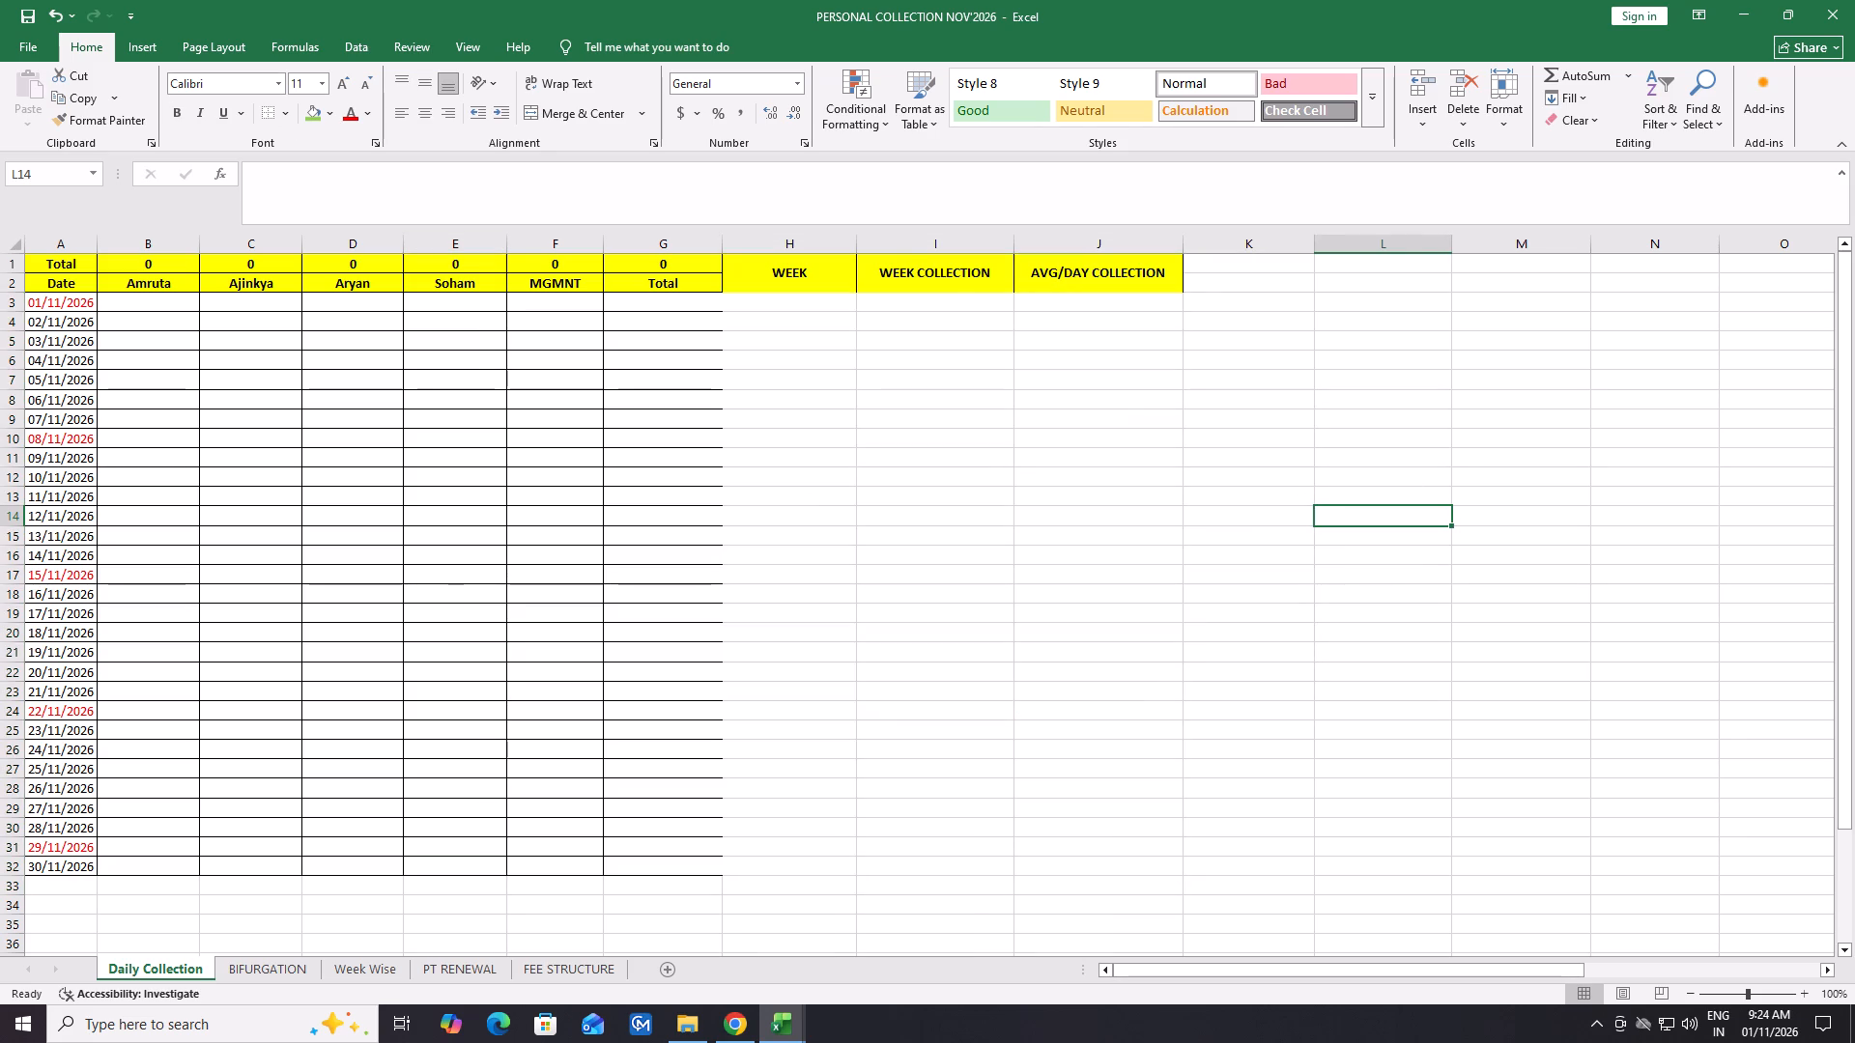
Apply All Borders to H3:J3, the first row under the WEEK, WEEK COLLECTION and AVG/DAY COLLECTION headers.
{"action": "left_click", "coordinate": [767, 303]}
{"action": "left_click_drag", "start_coordinate": [767, 303], "coordinate": [839, 297]}
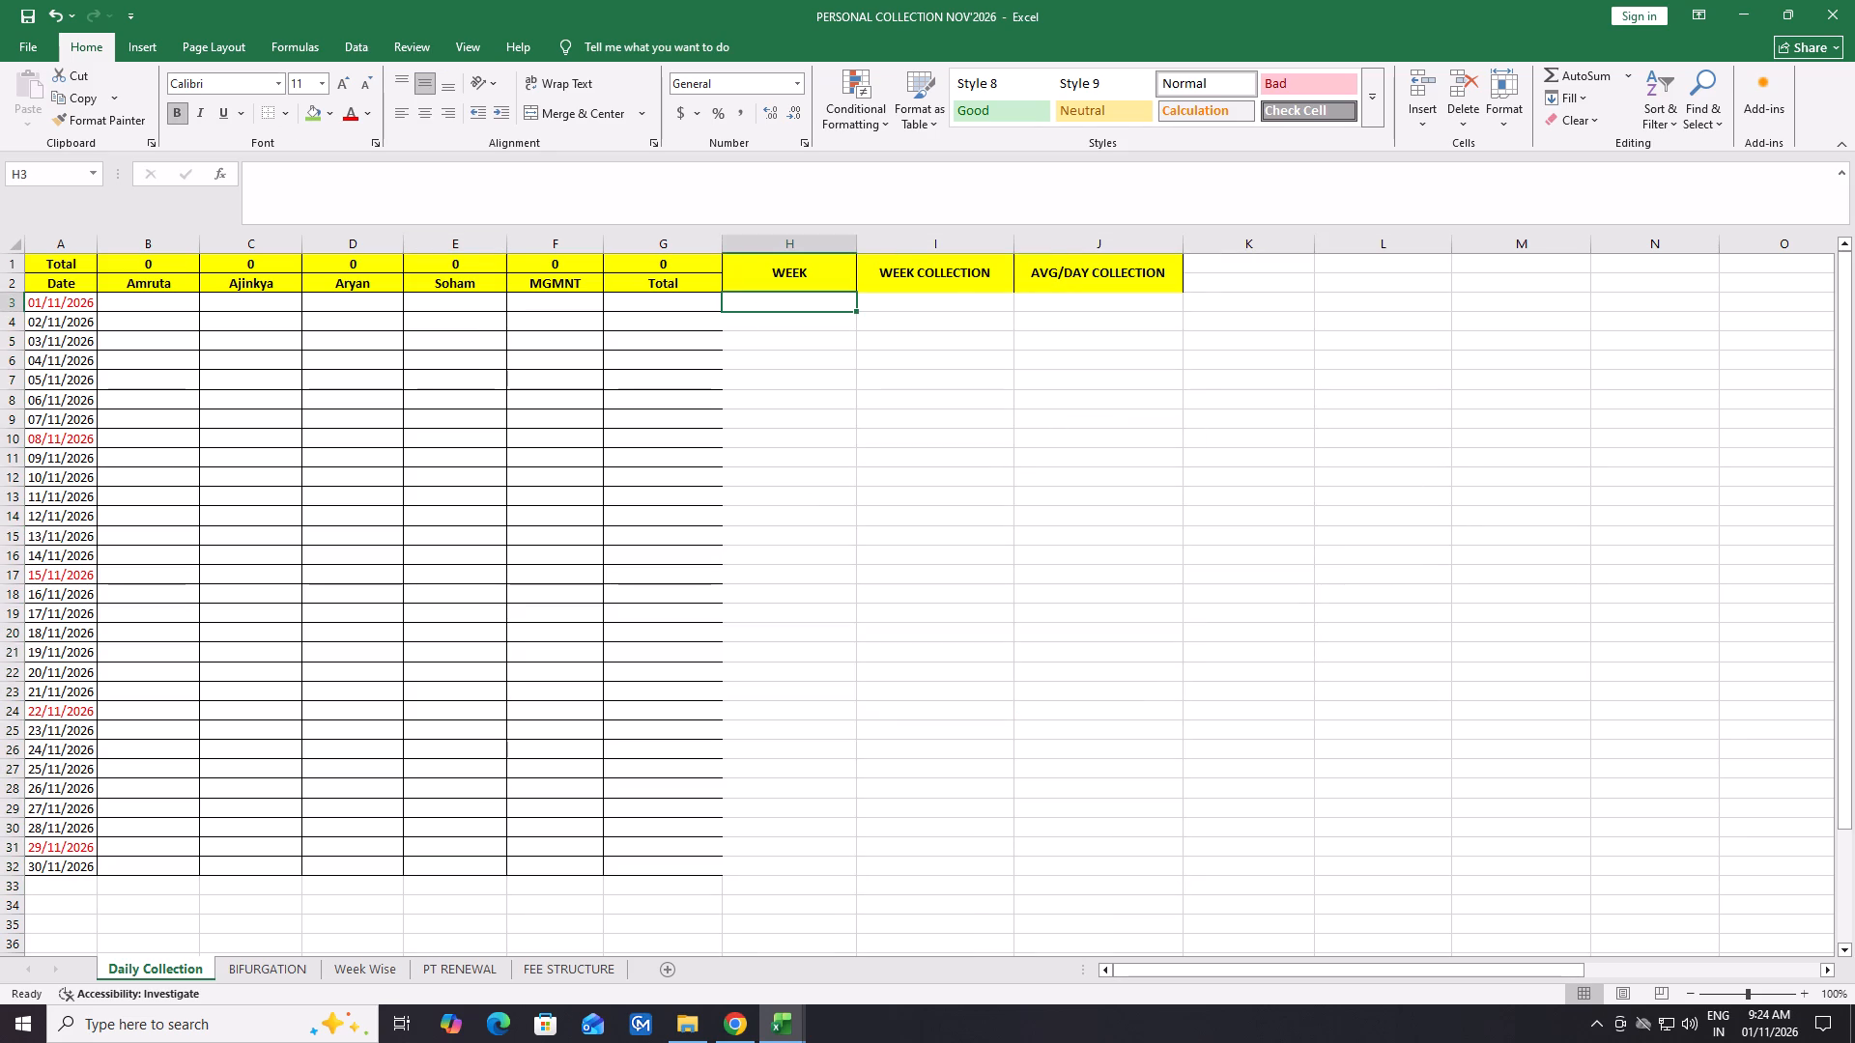
{"action": "left_click_drag", "start_coordinate": [839, 297], "coordinate": [1105, 299]}
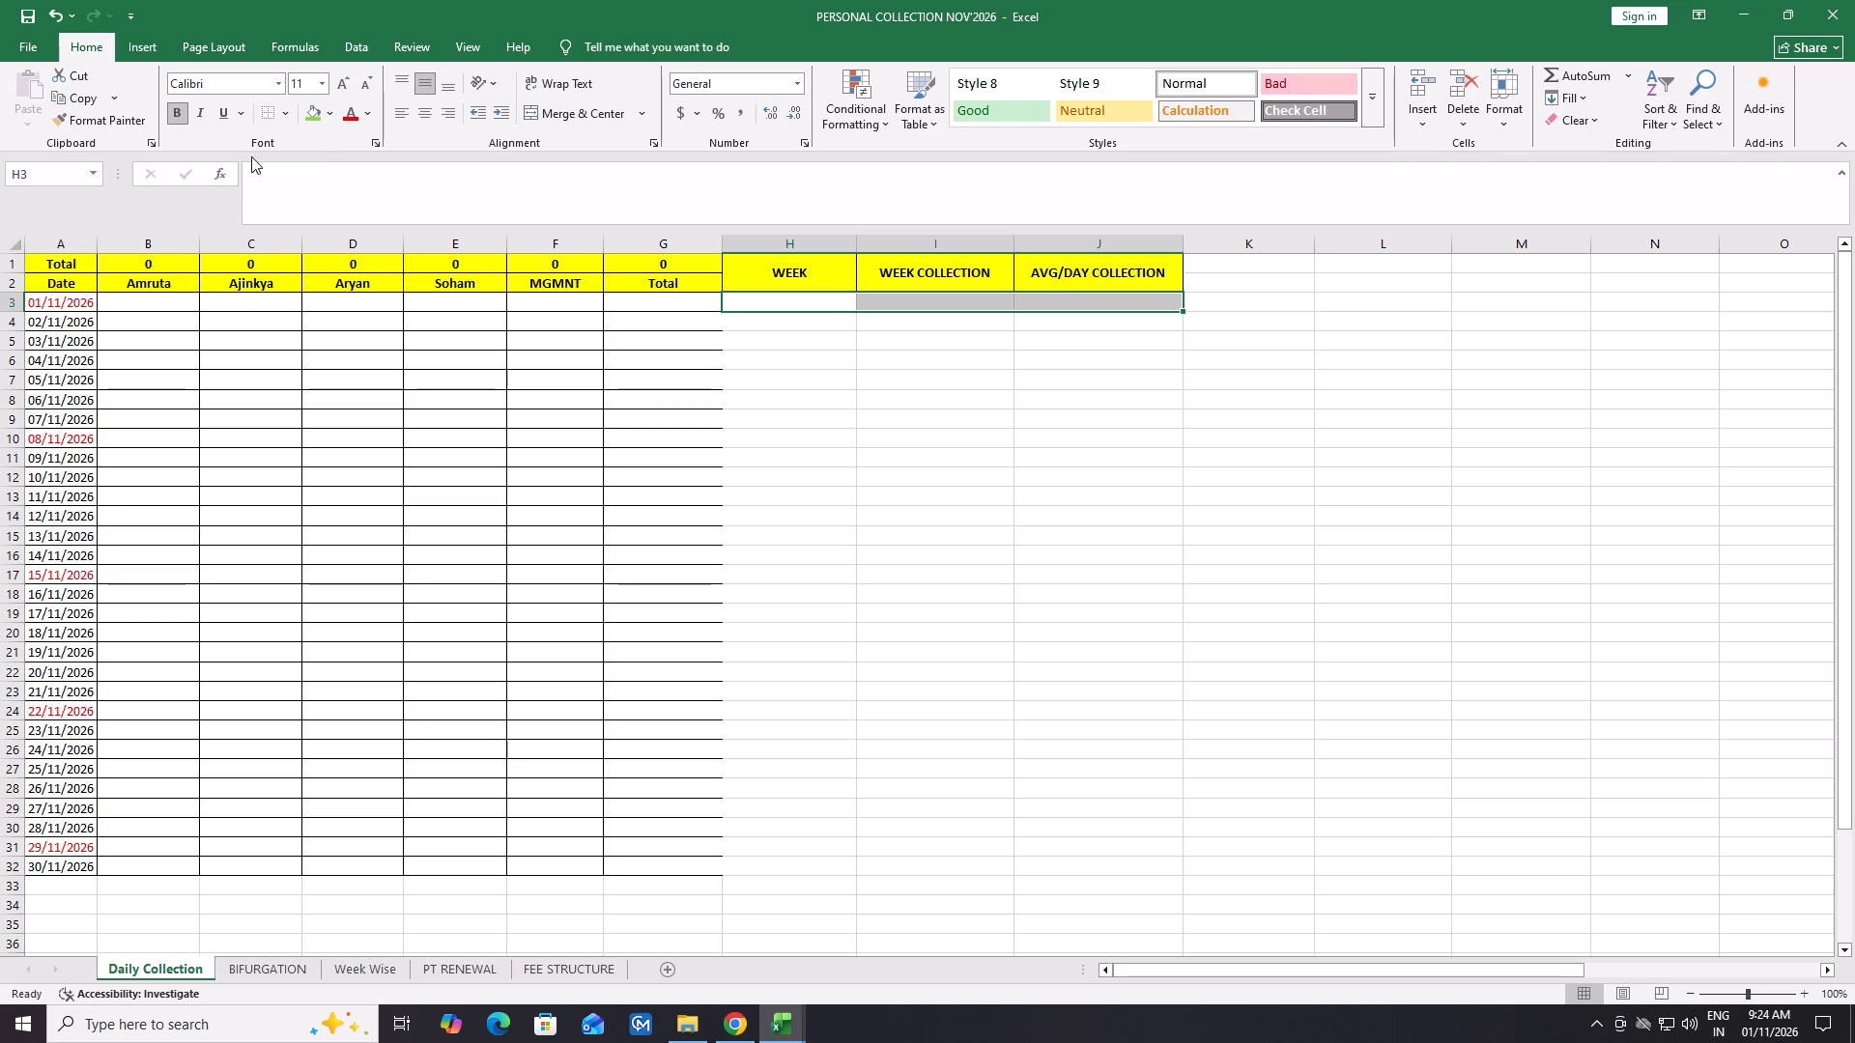
{"action": "left_click", "coordinate": [279, 114]}
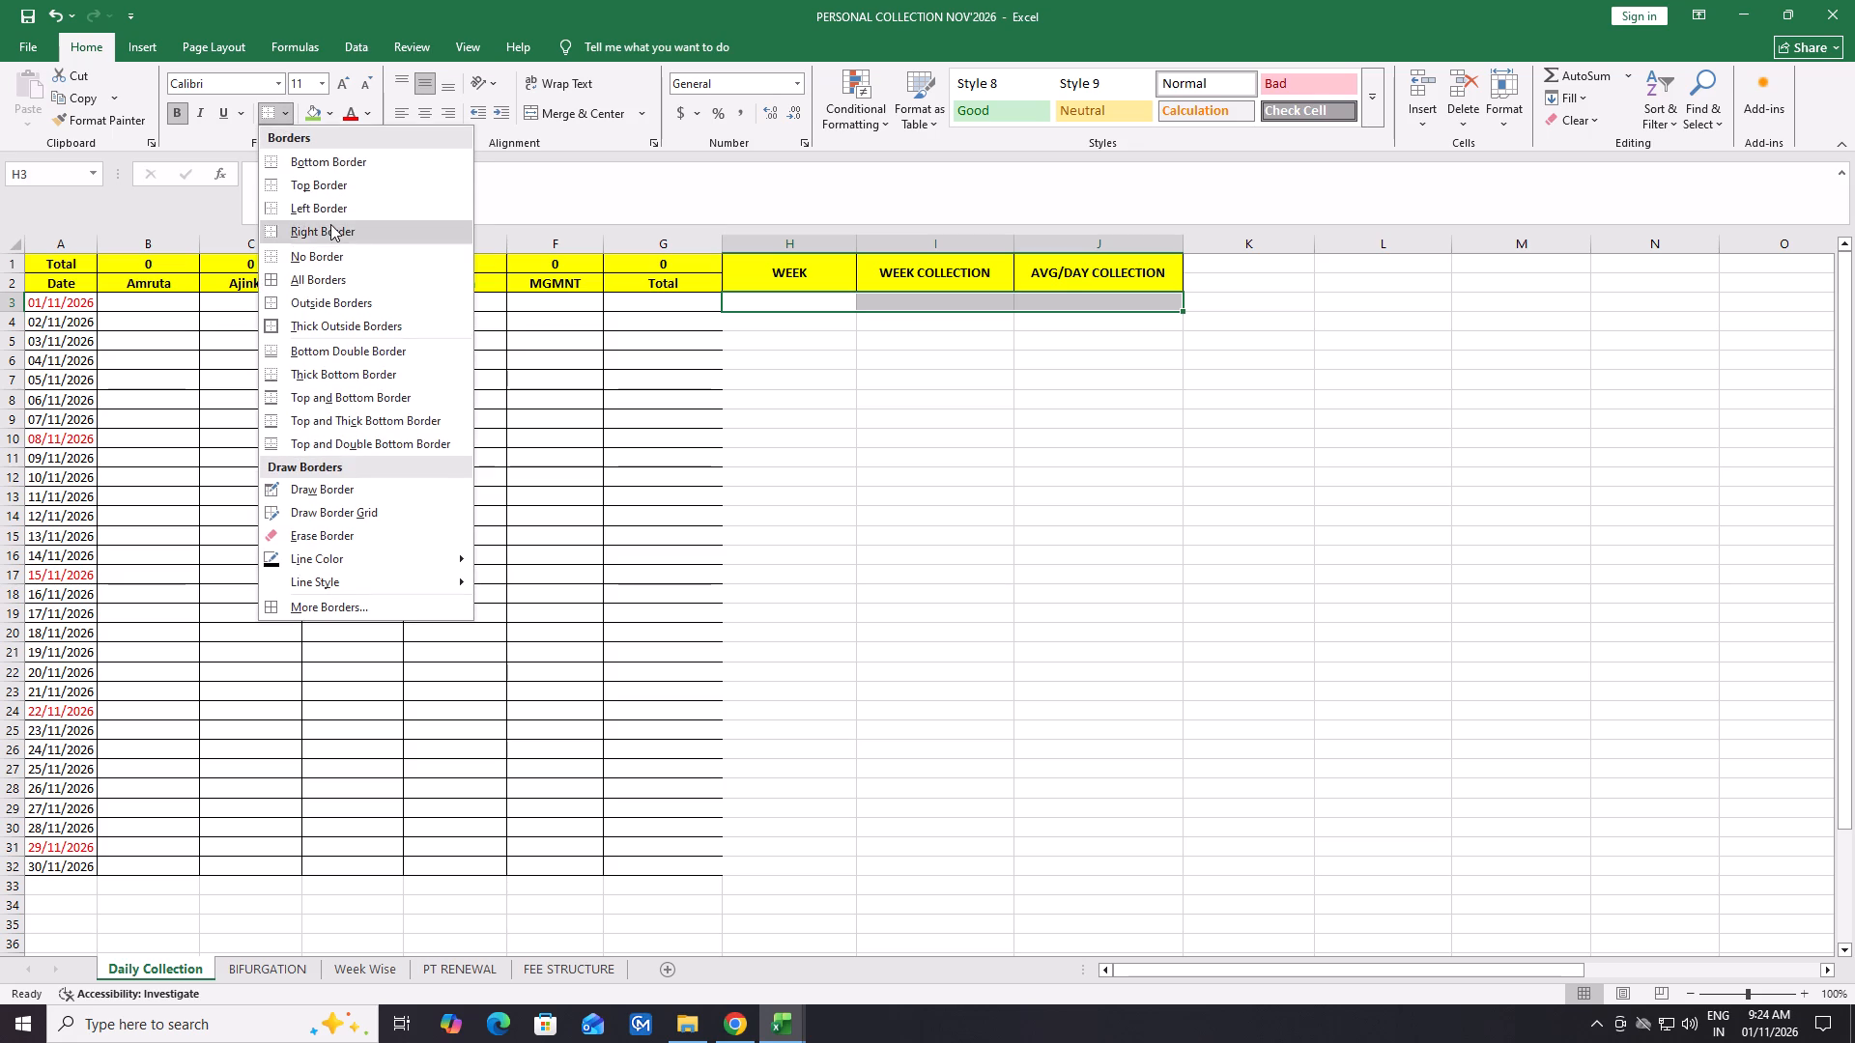
{"action": "left_click", "coordinate": [301, 286]}
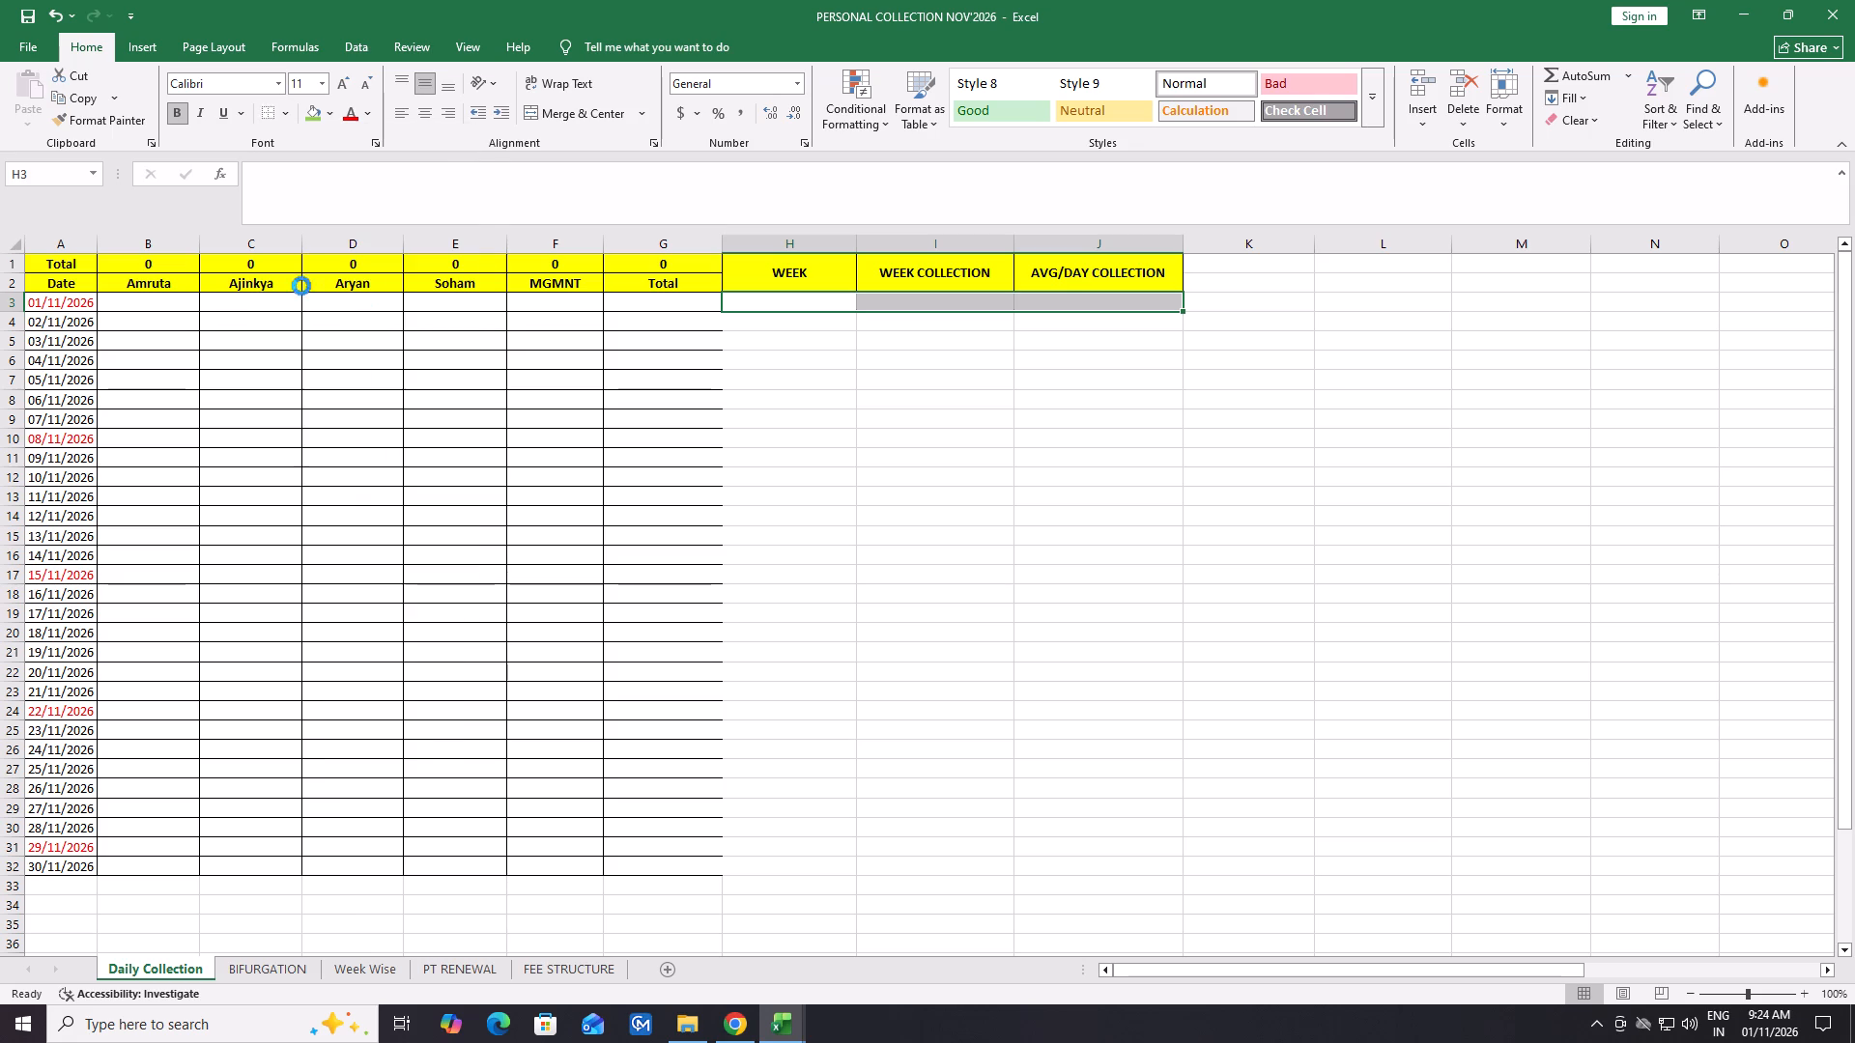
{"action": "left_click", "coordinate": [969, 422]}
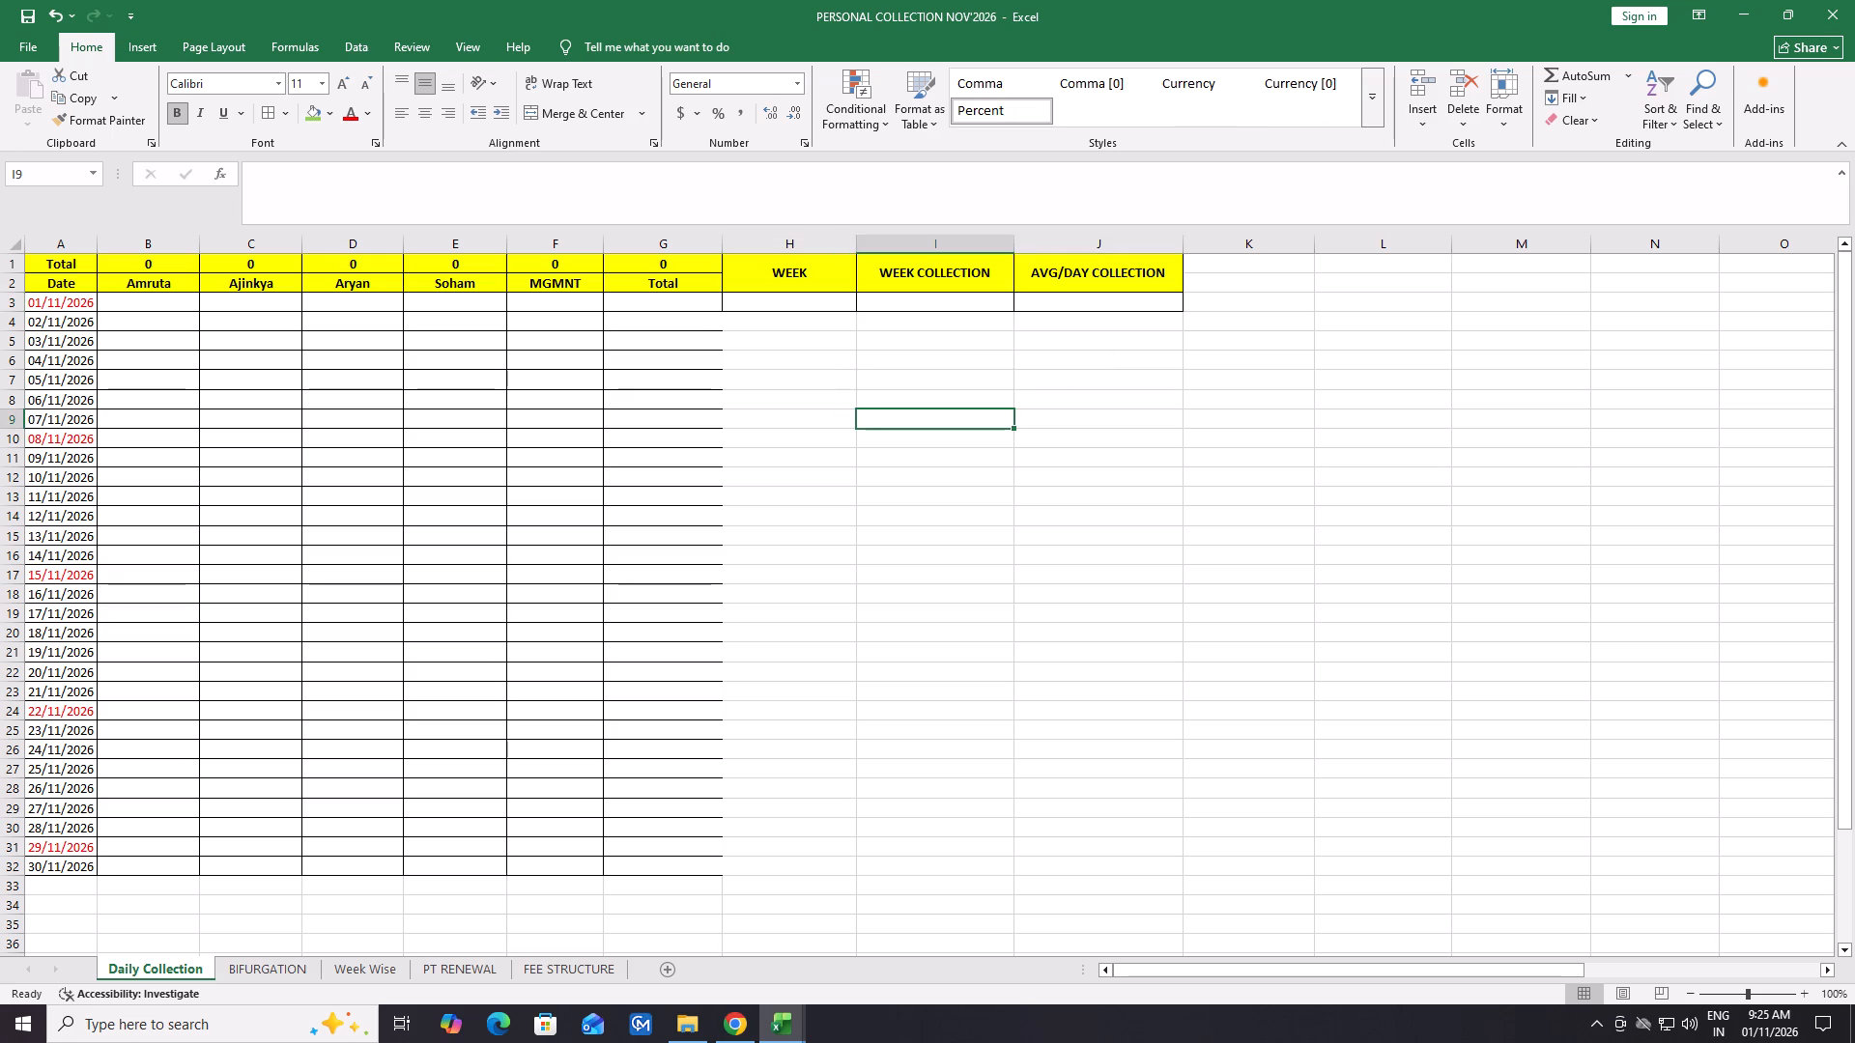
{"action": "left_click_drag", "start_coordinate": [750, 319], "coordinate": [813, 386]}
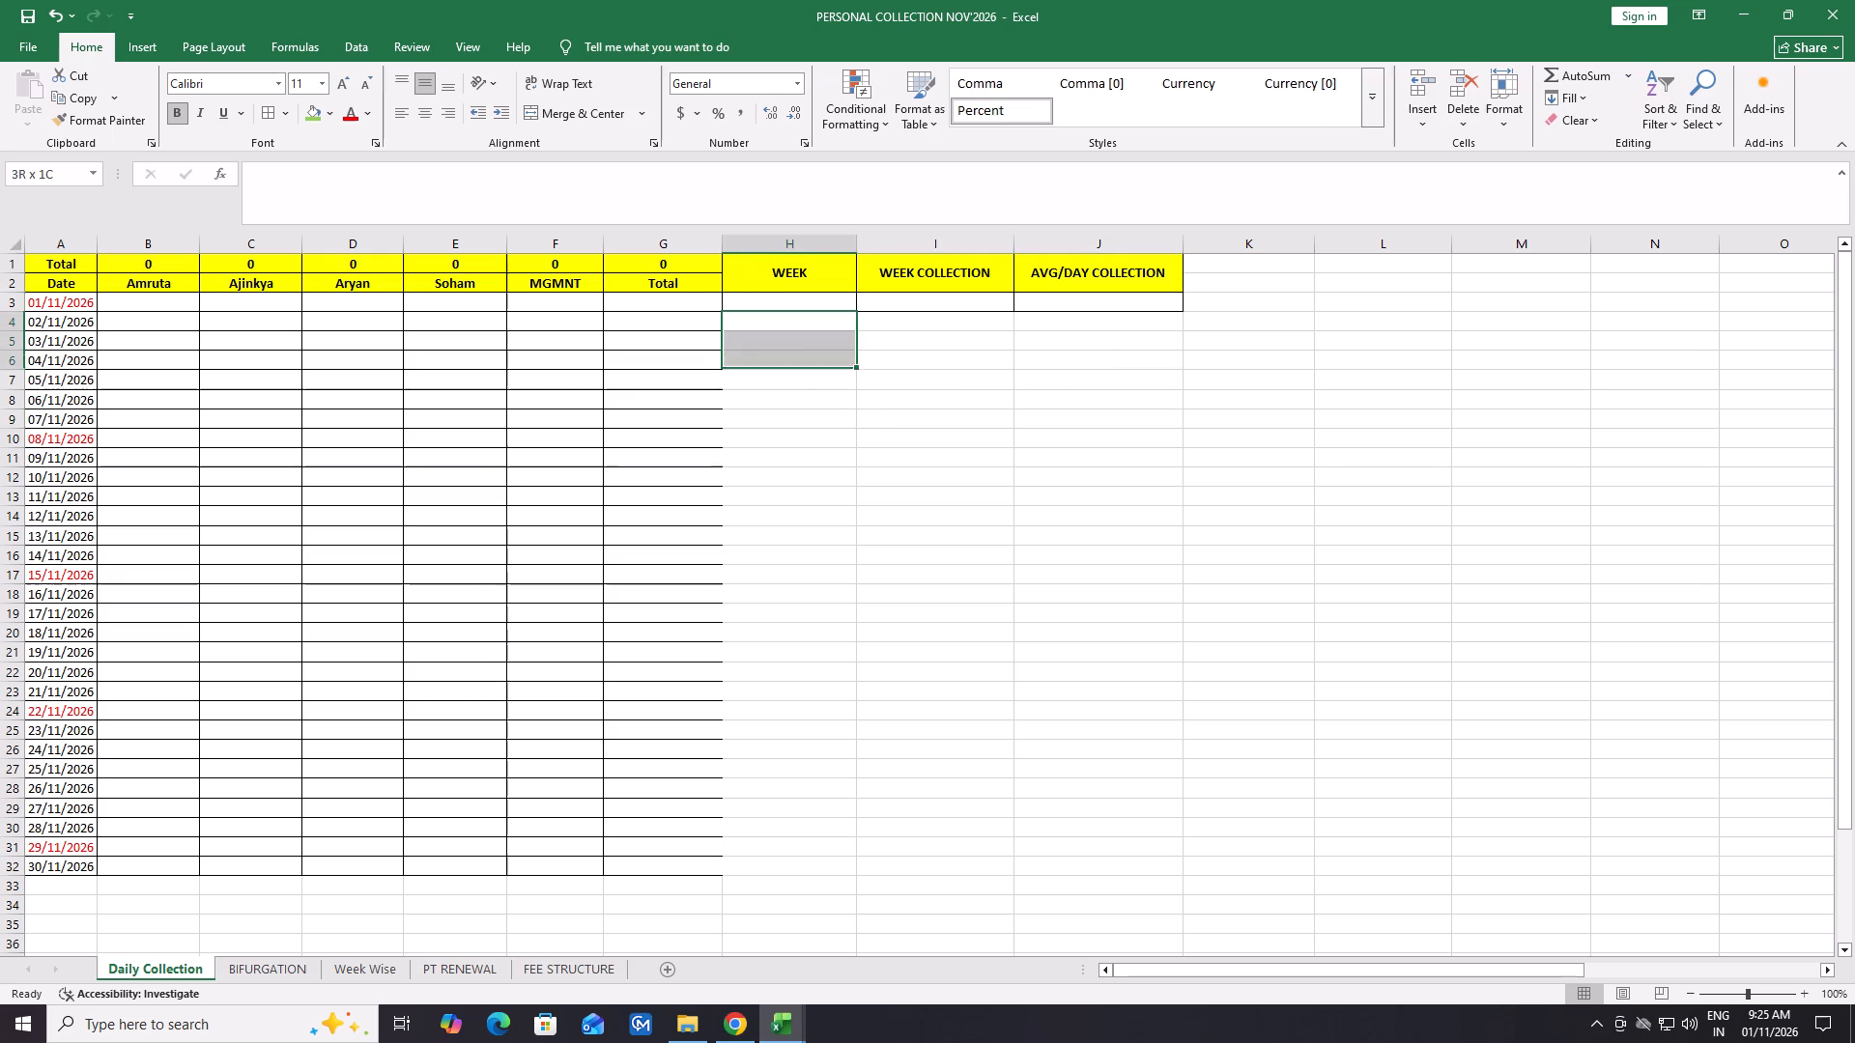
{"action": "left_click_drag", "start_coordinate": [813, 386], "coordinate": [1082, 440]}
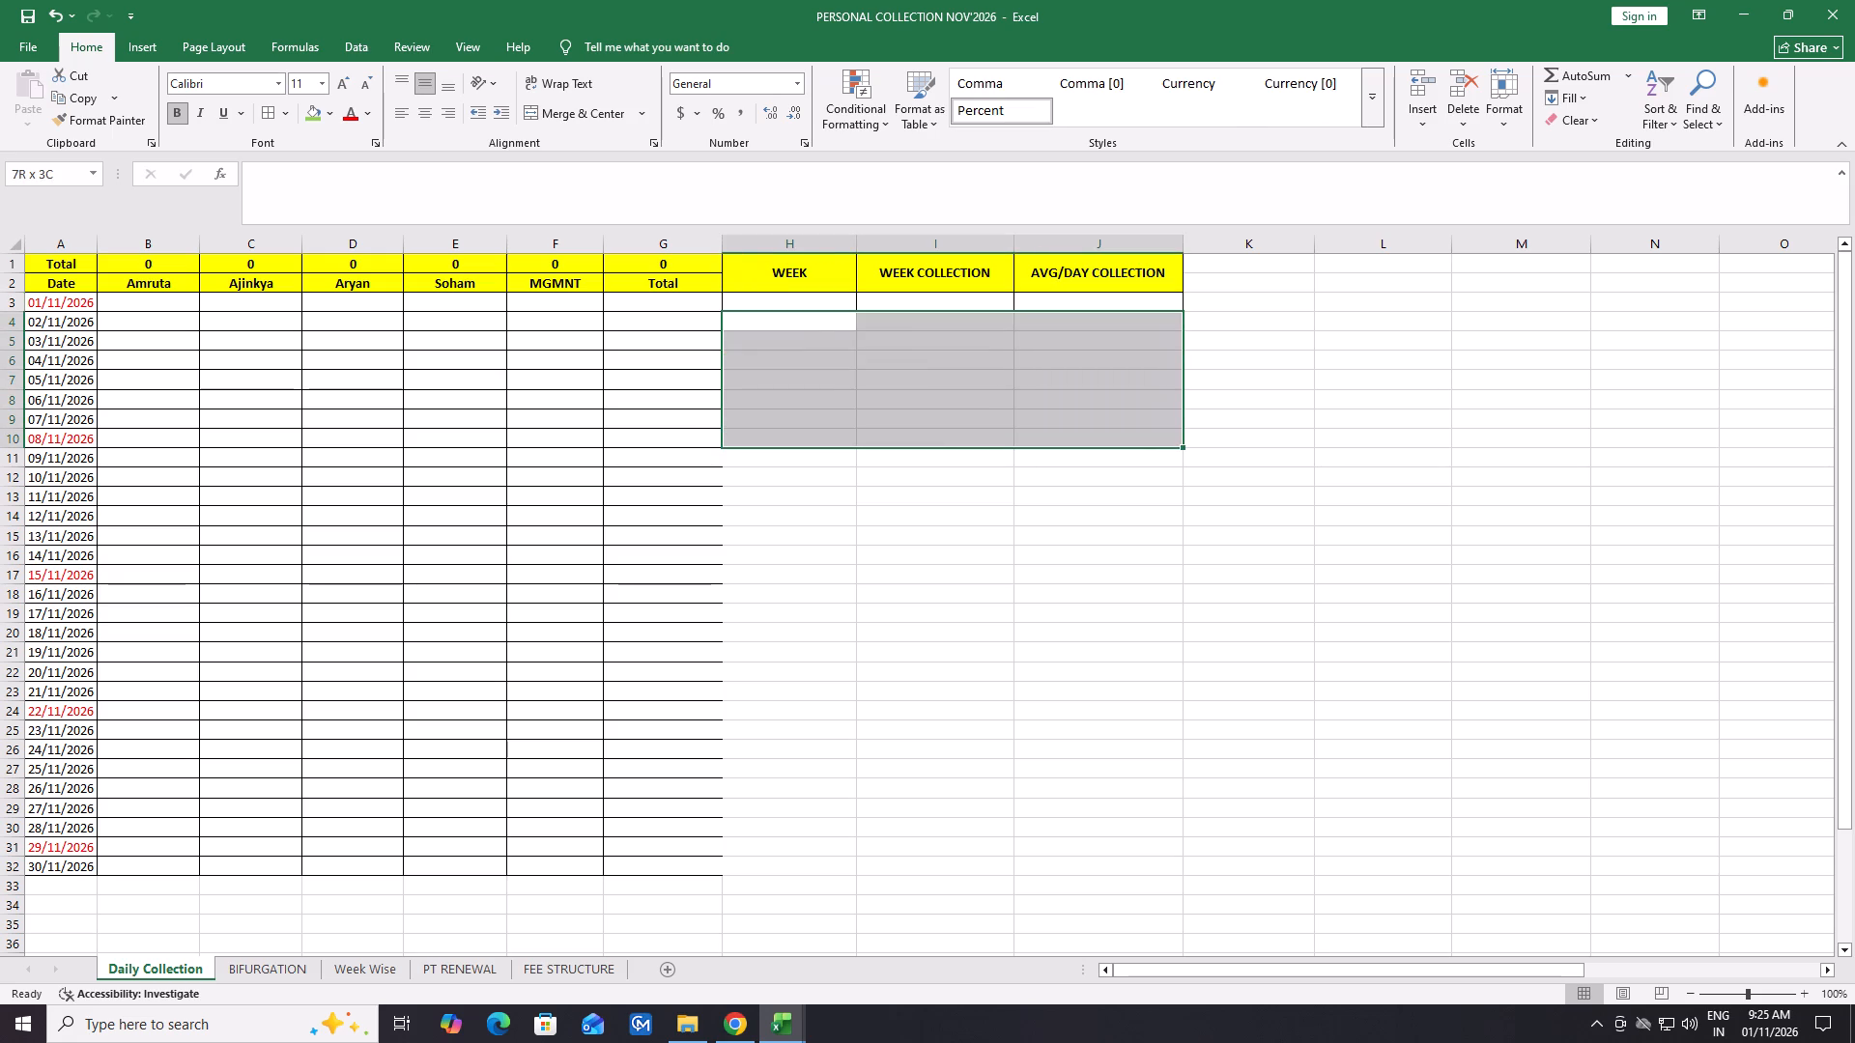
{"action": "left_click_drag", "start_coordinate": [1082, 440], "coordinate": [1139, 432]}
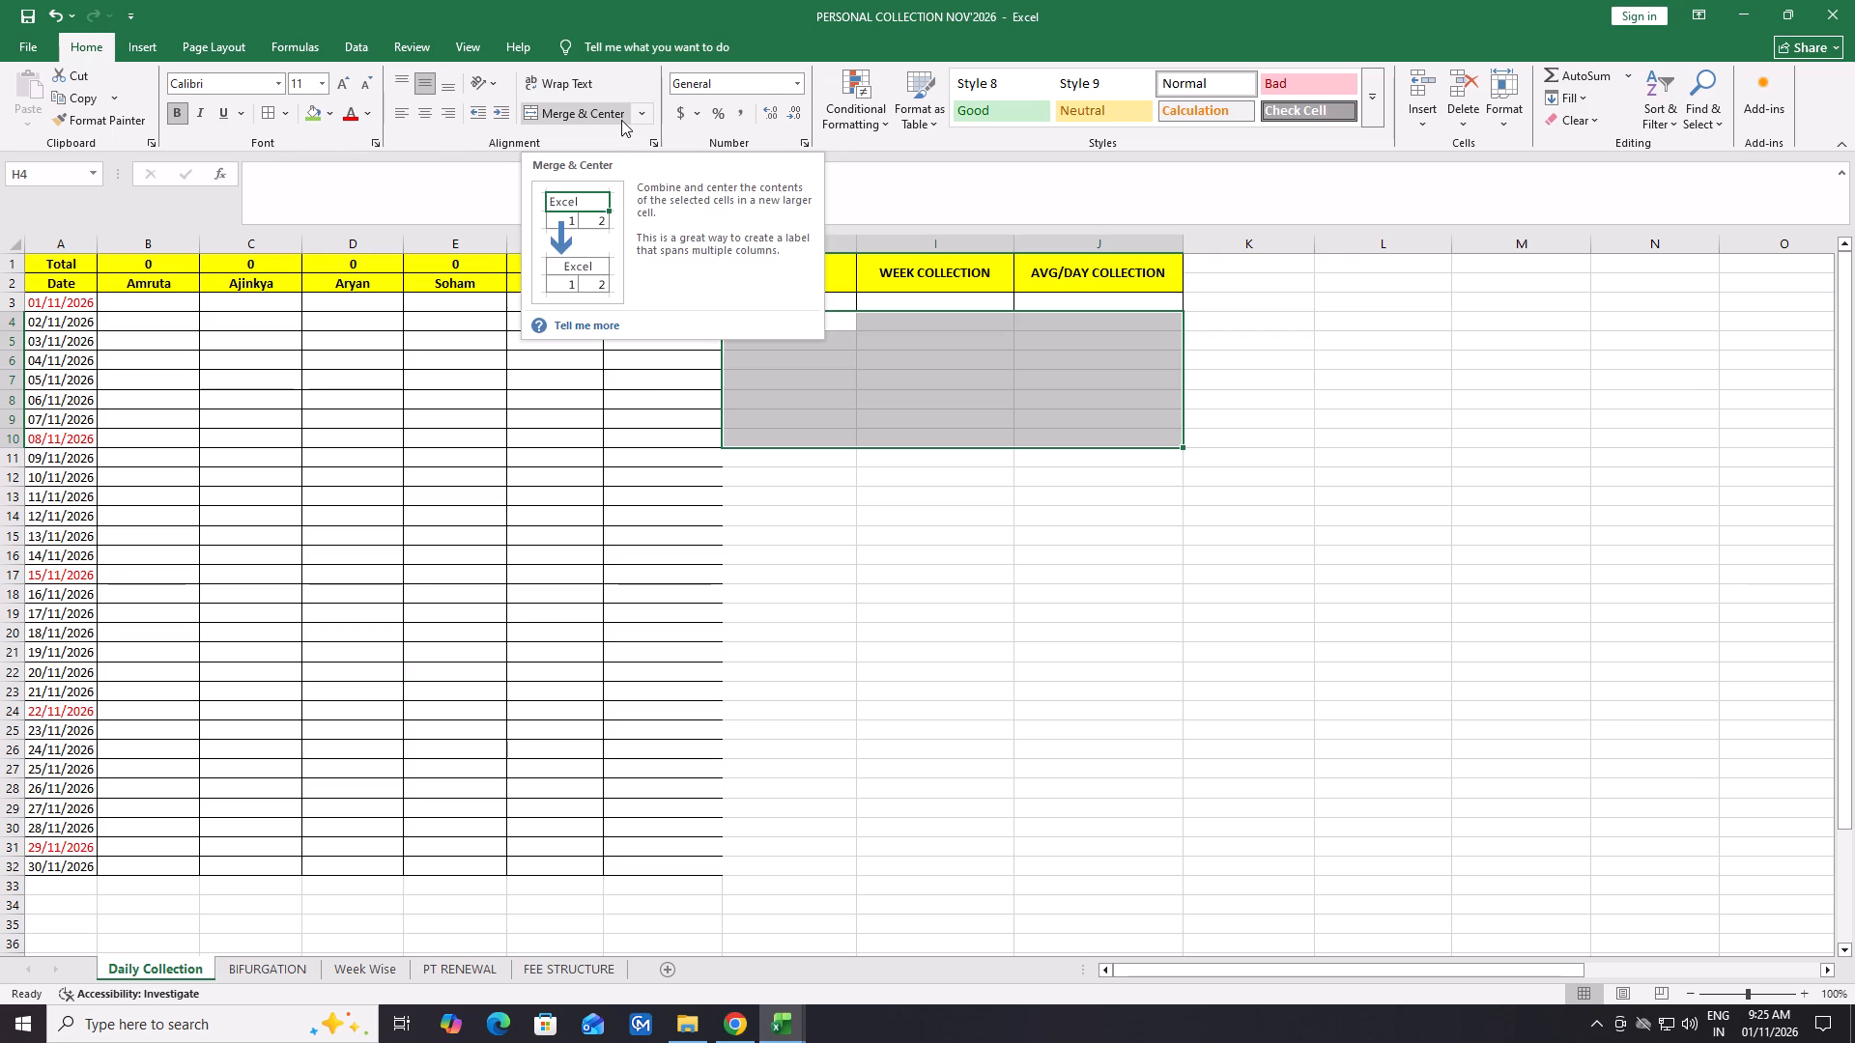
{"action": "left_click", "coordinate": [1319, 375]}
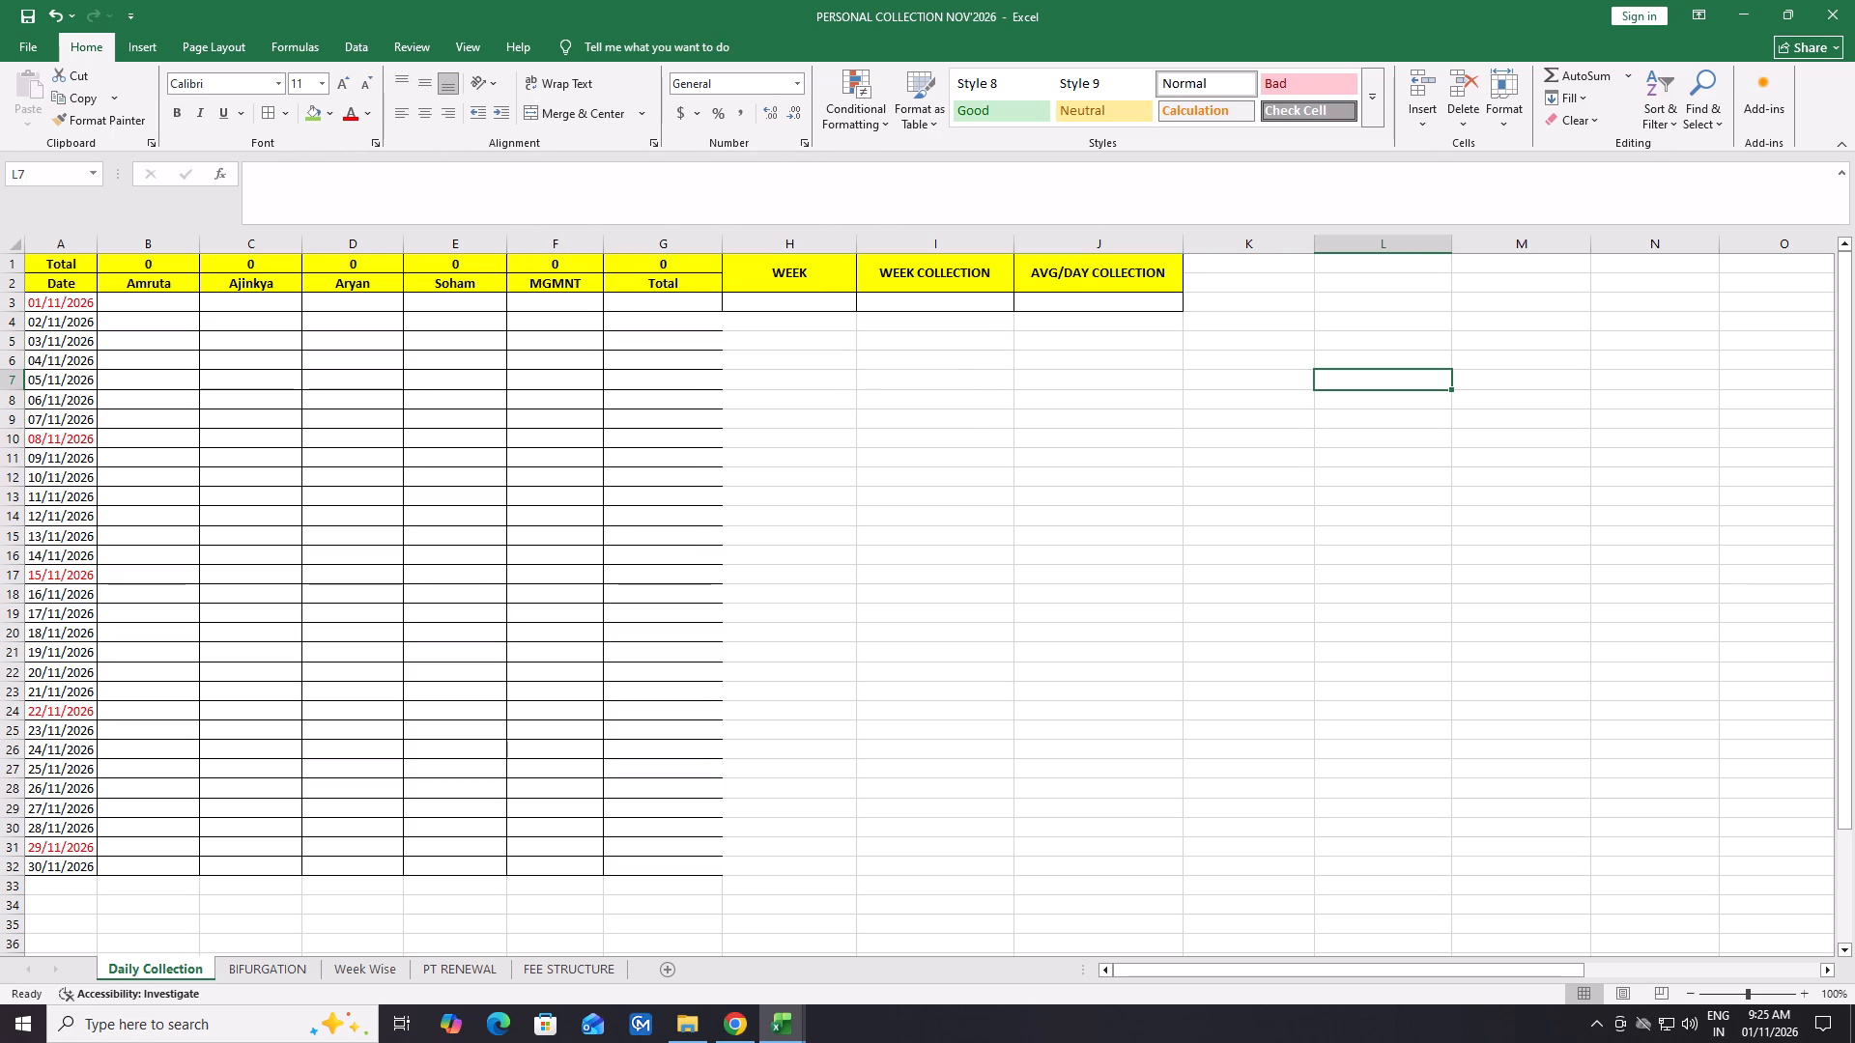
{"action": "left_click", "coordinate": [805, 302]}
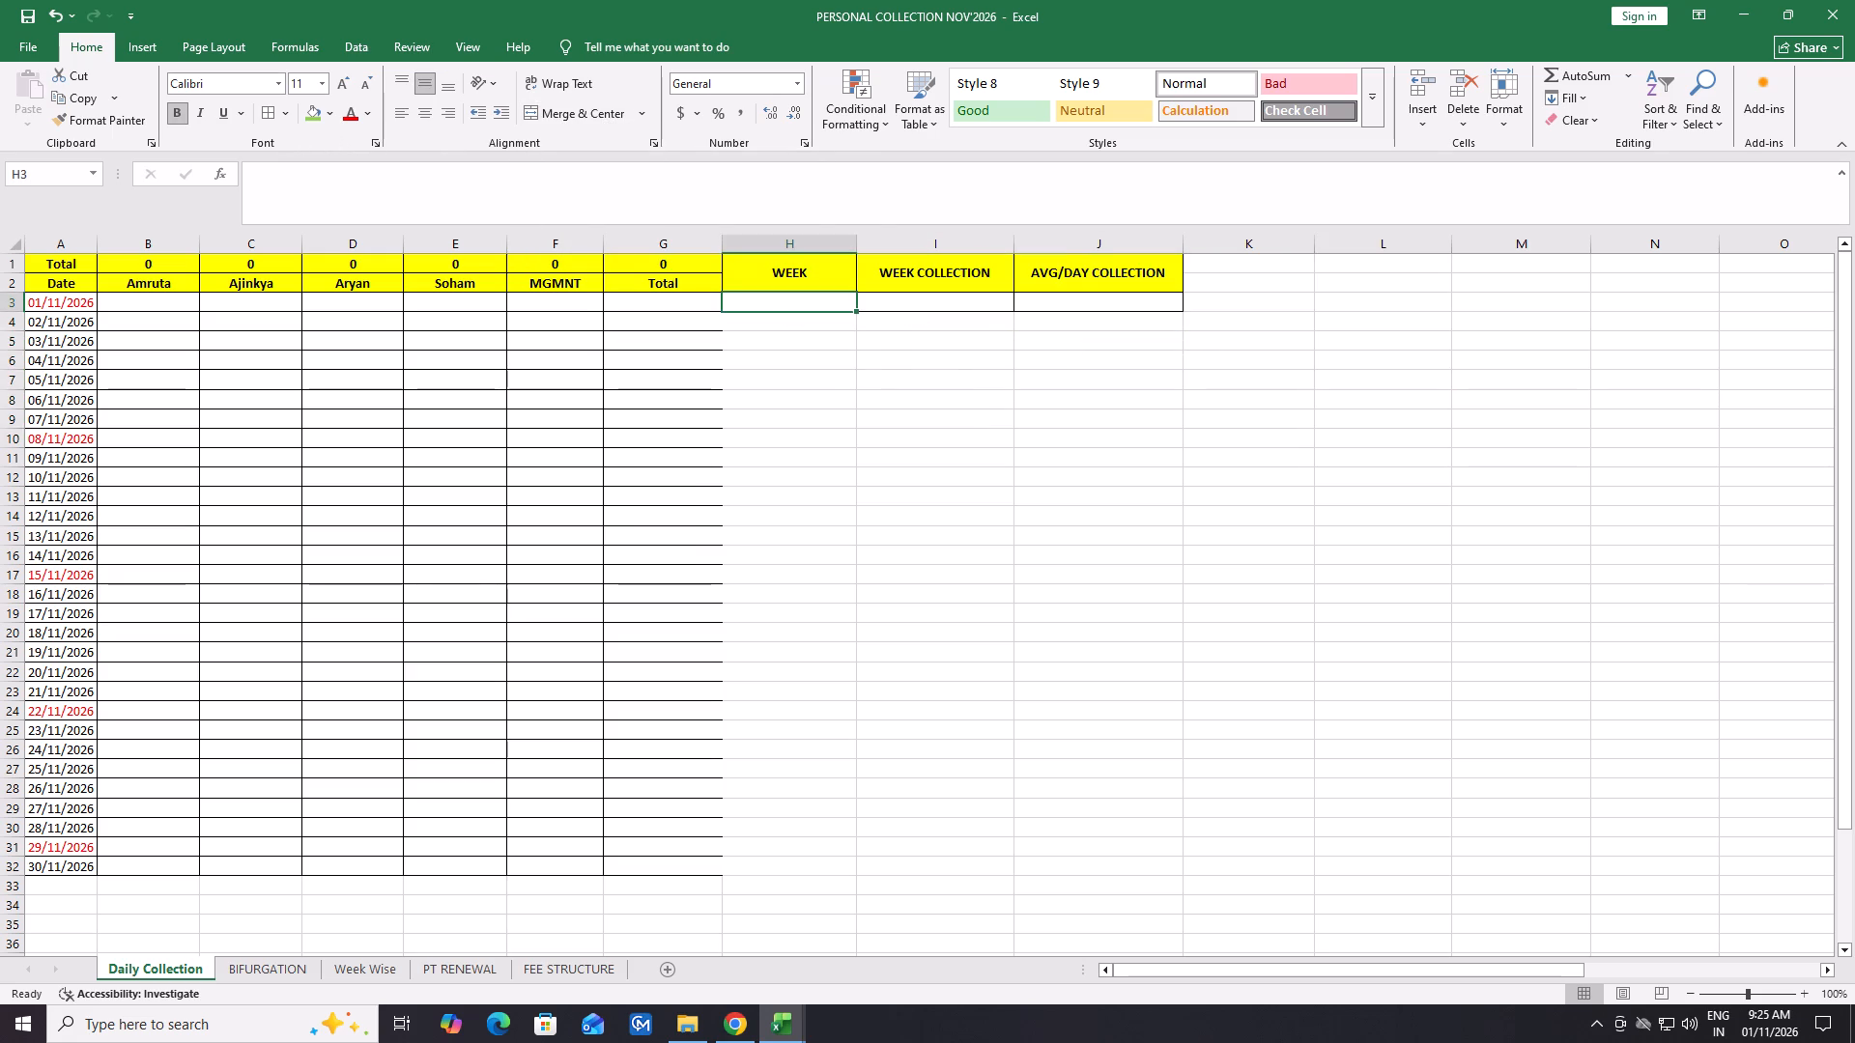
Merge and center H4:H11, I4:I11 and J4:J11 as separate blocks in the WEEK, WEEK COLLECTION and AVG/DAY COLLECTION columns.
{"action": "left_click_drag", "start_coordinate": [794, 320], "coordinate": [814, 464]}
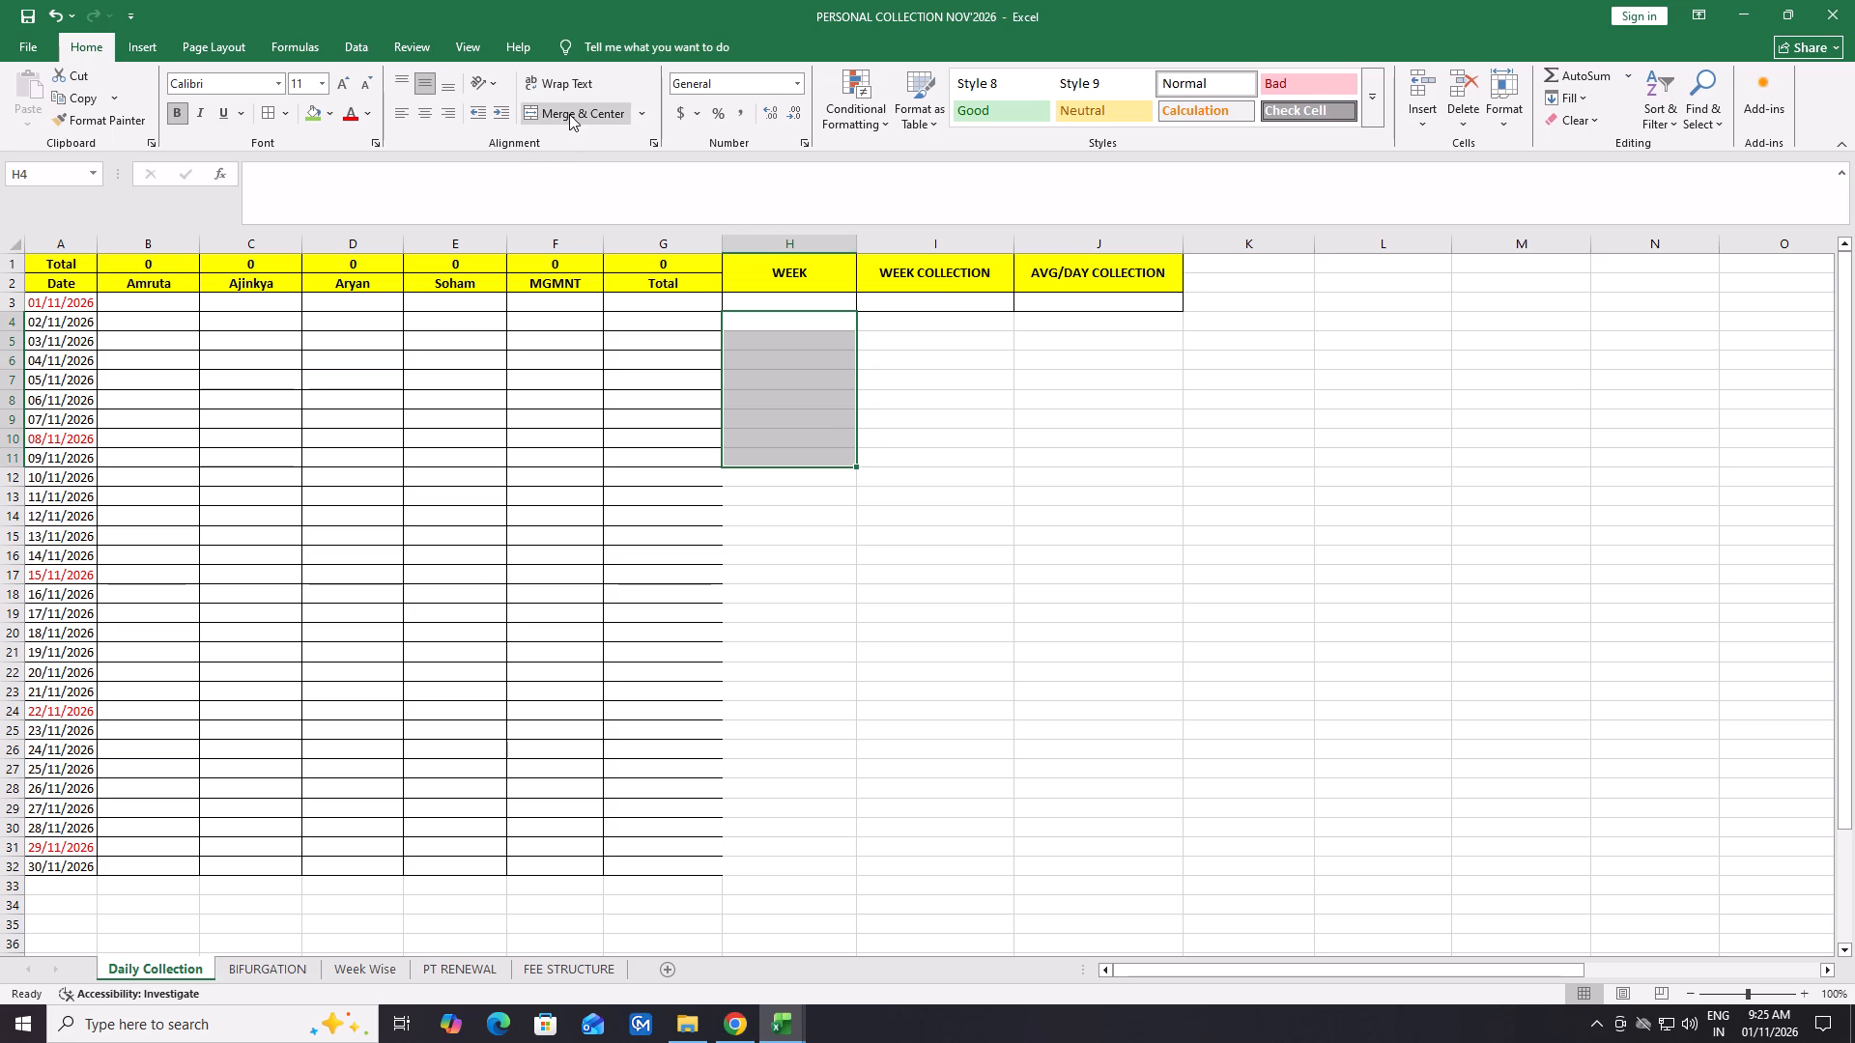
{"action": "left_click", "coordinate": [569, 114]}
{"action": "left_click_drag", "start_coordinate": [926, 326], "coordinate": [942, 461]}
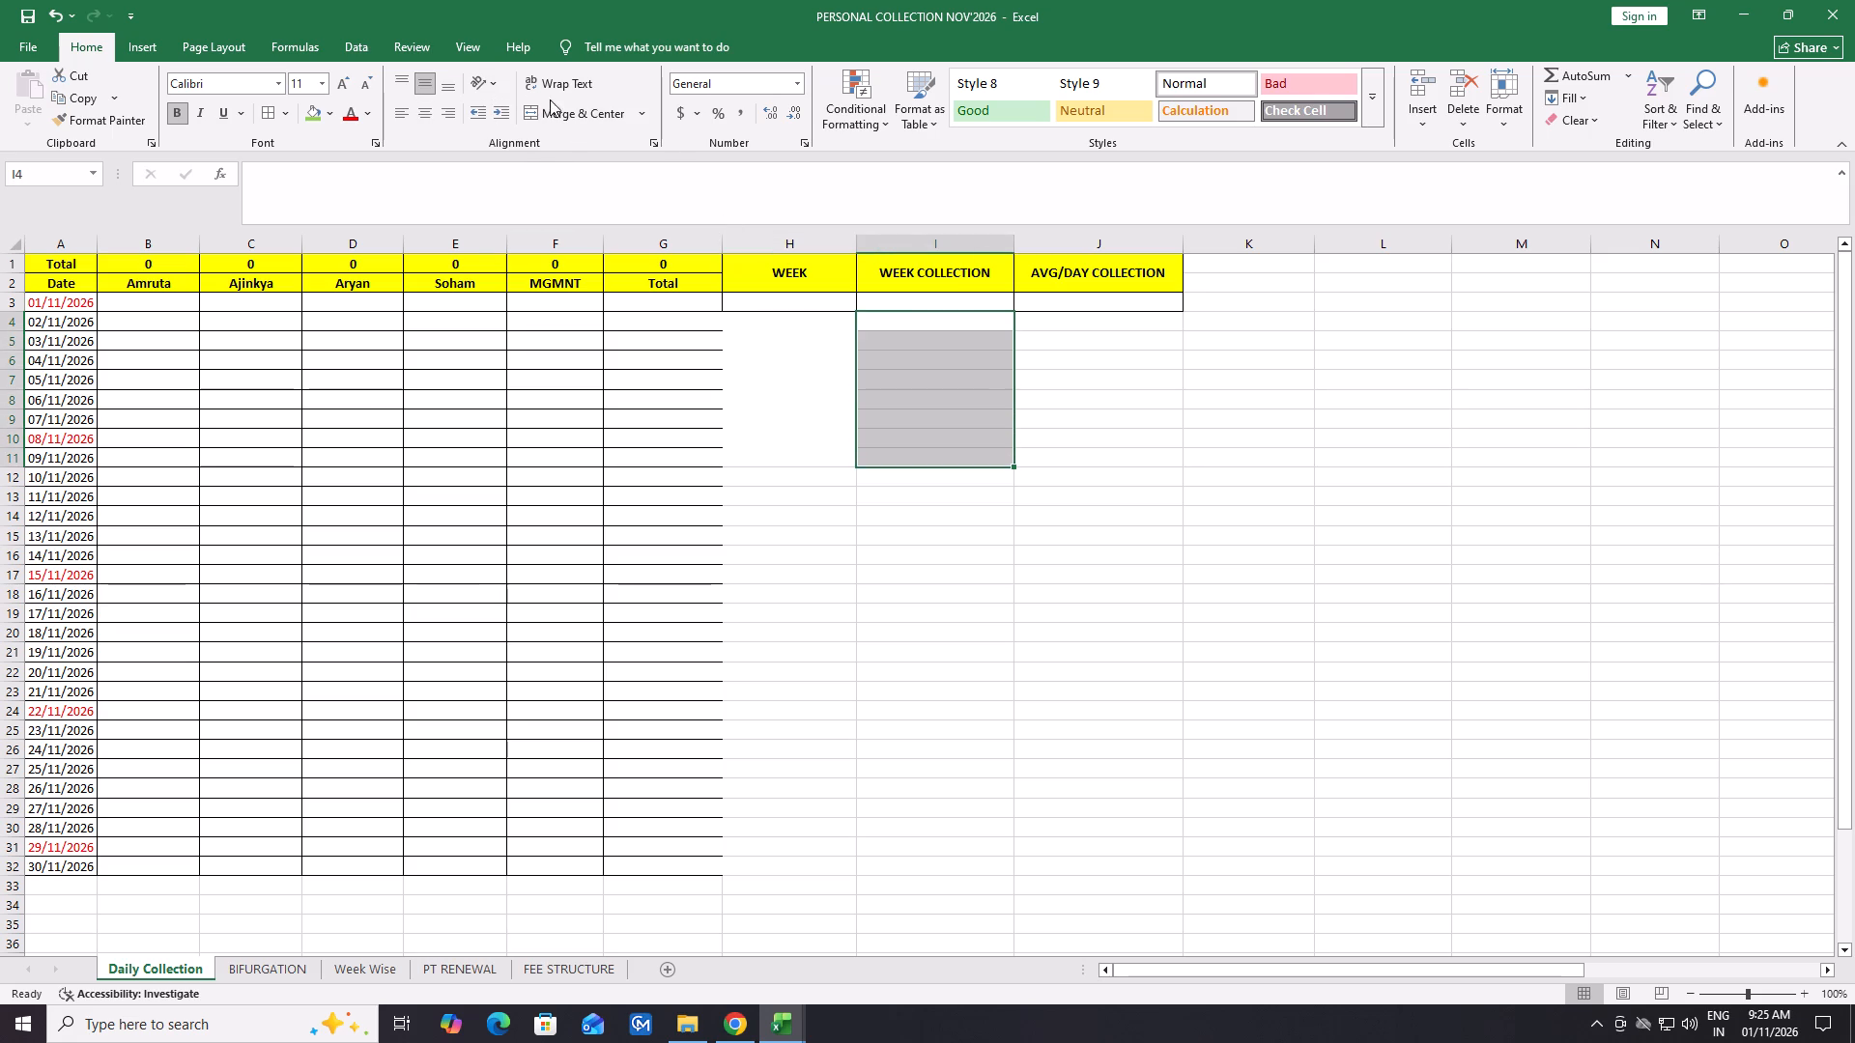
{"action": "left_click", "coordinate": [576, 110]}
{"action": "left_click_drag", "start_coordinate": [1072, 324], "coordinate": [1115, 457]}
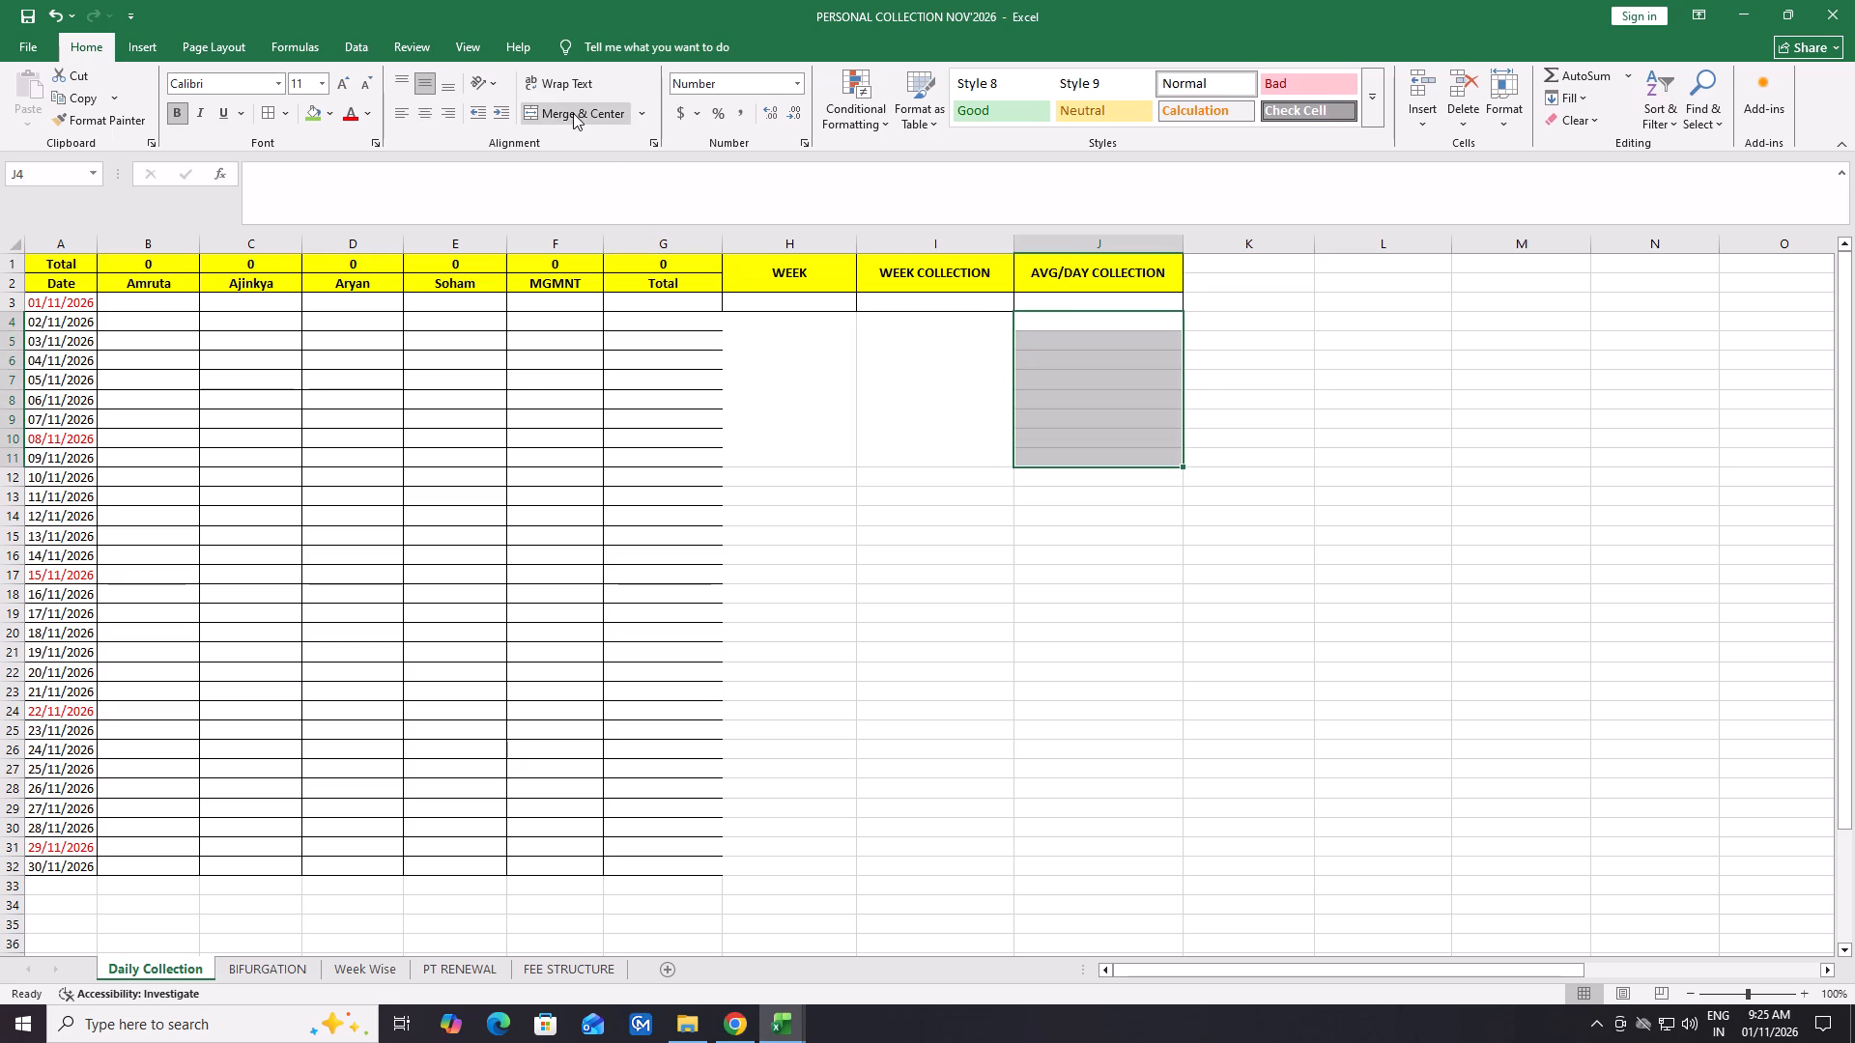
{"action": "left_click", "coordinate": [573, 113]}
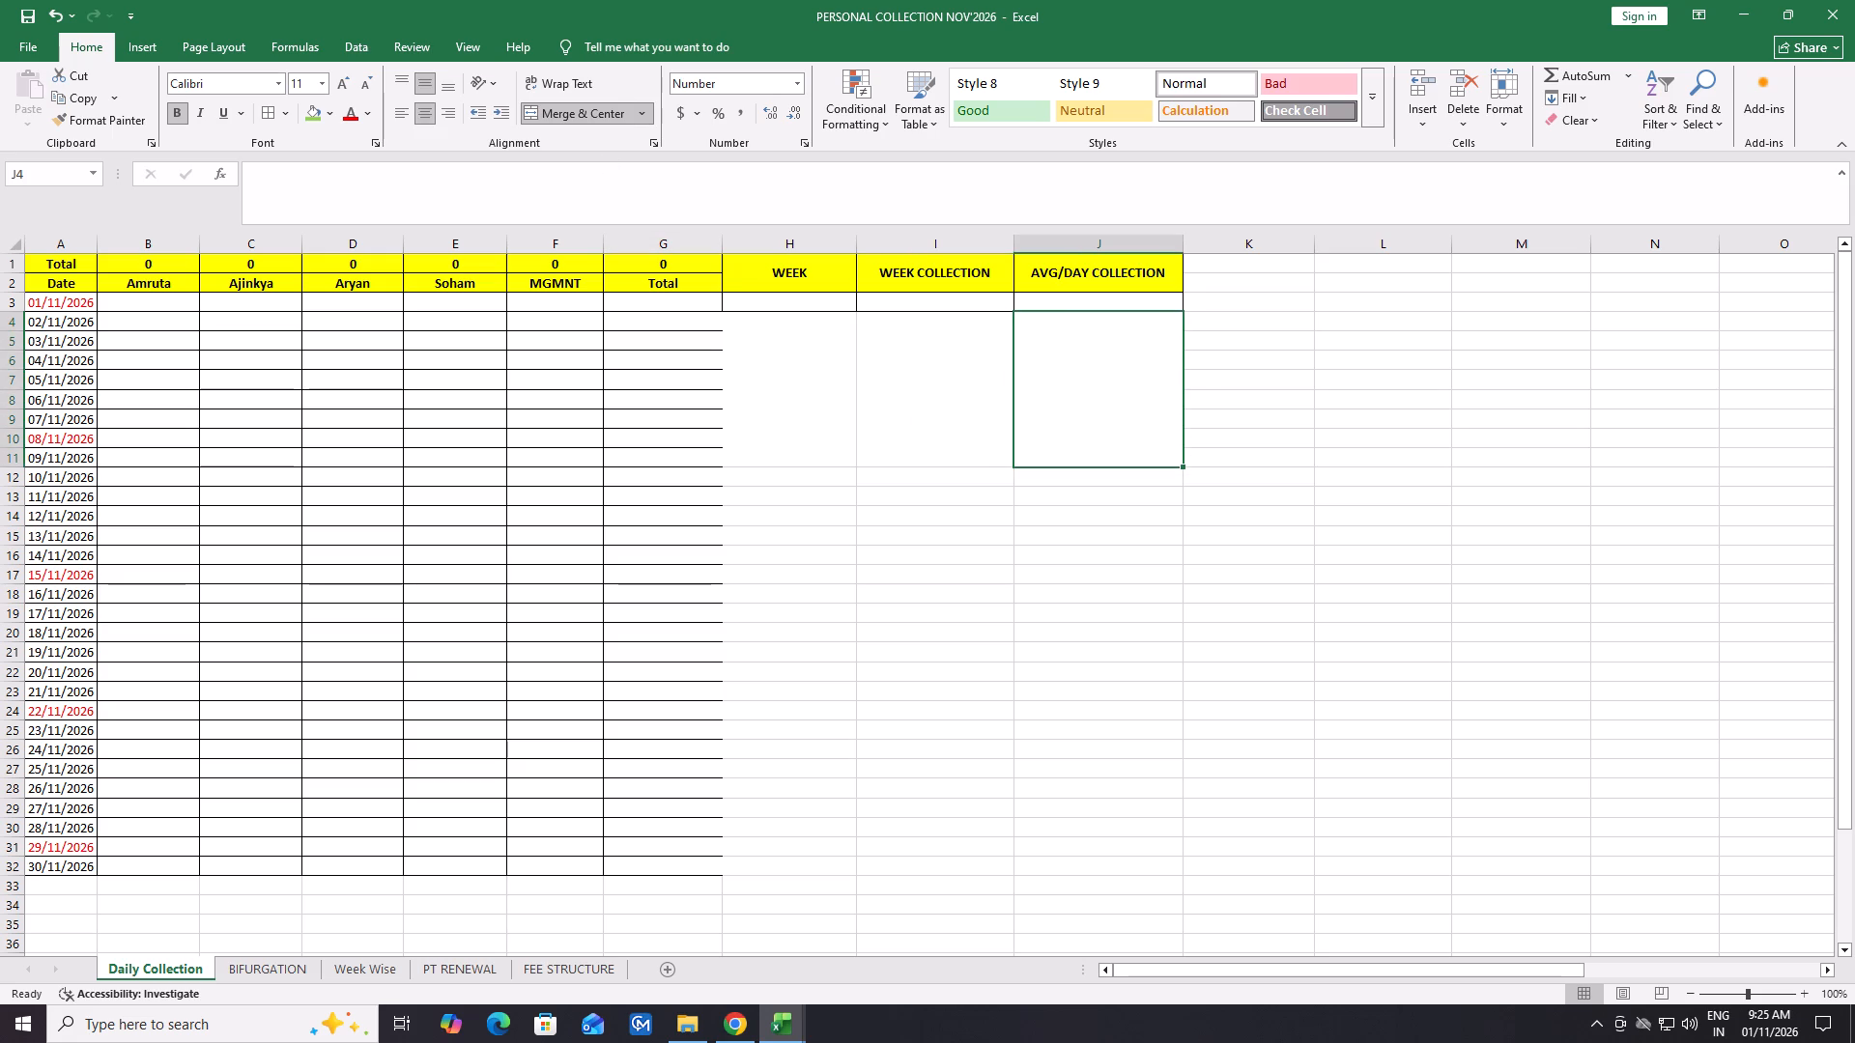
Select the three merged weekly summary blocks spanning H4:J11.
{"action": "left_click_drag", "start_coordinate": [772, 335], "coordinate": [1045, 446]}
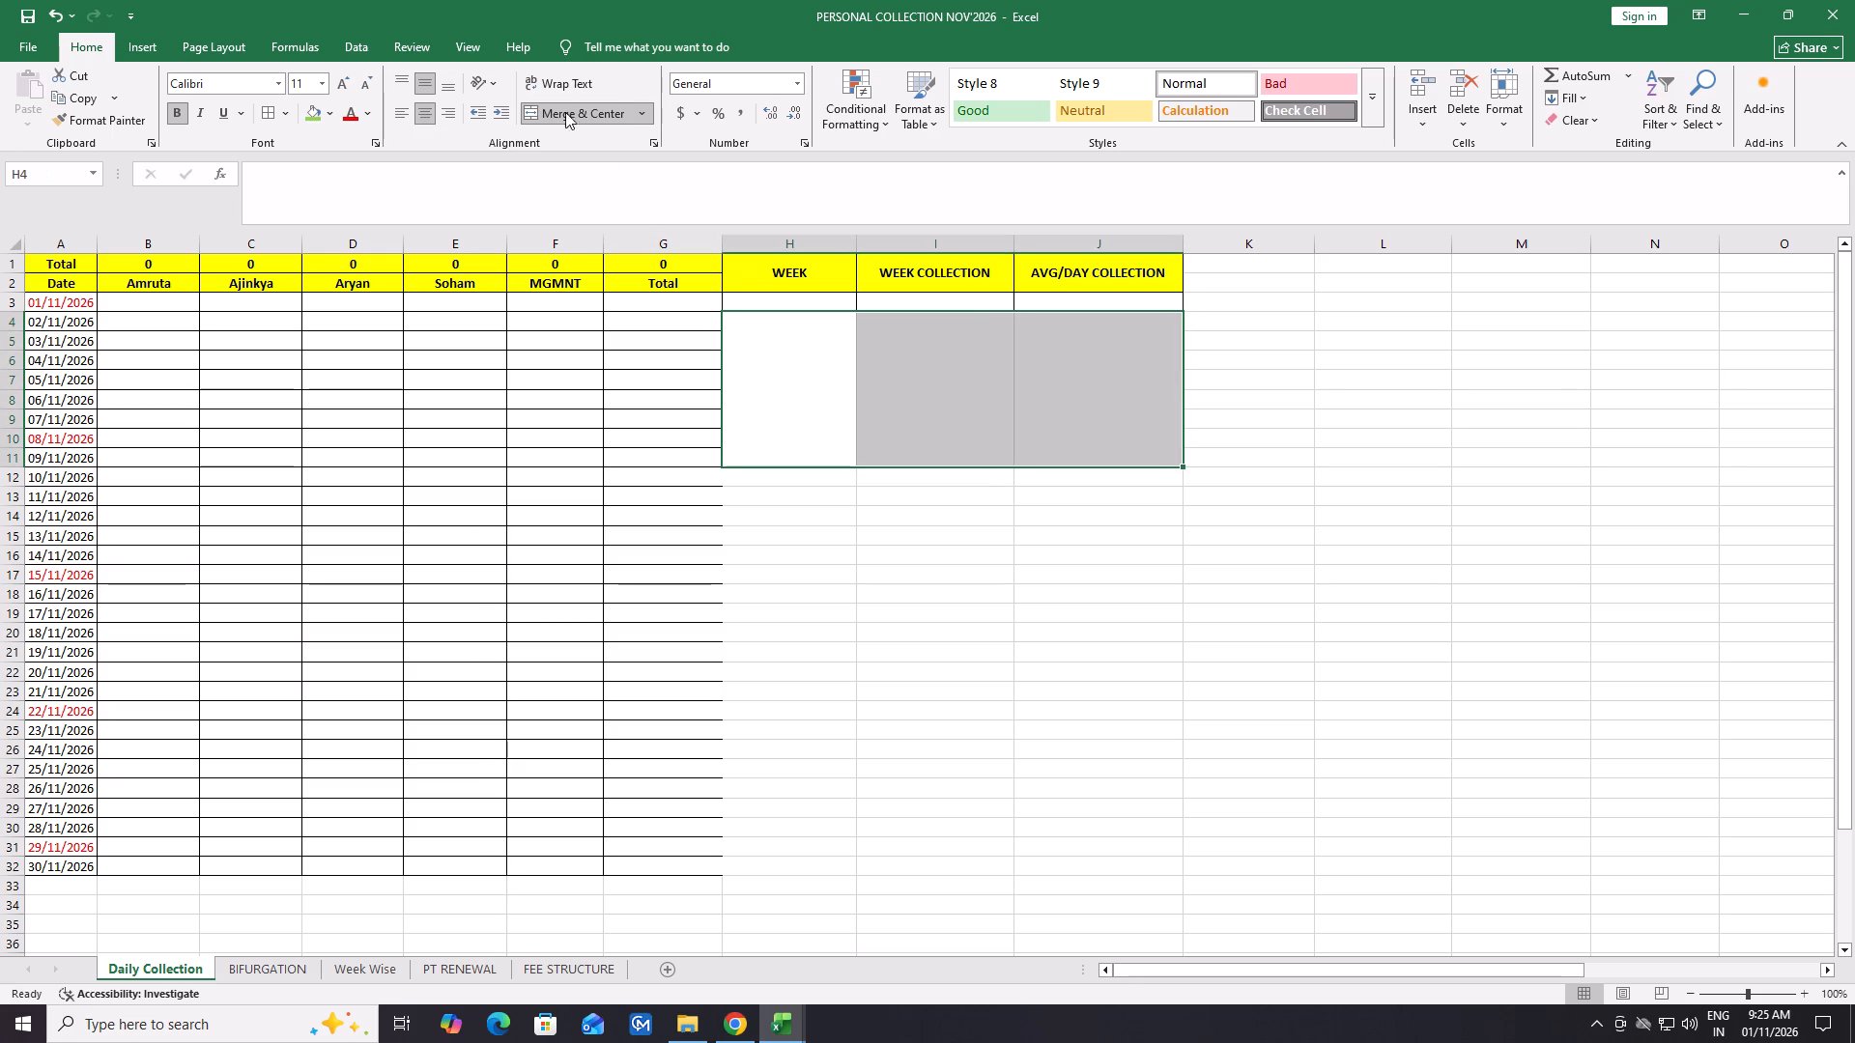
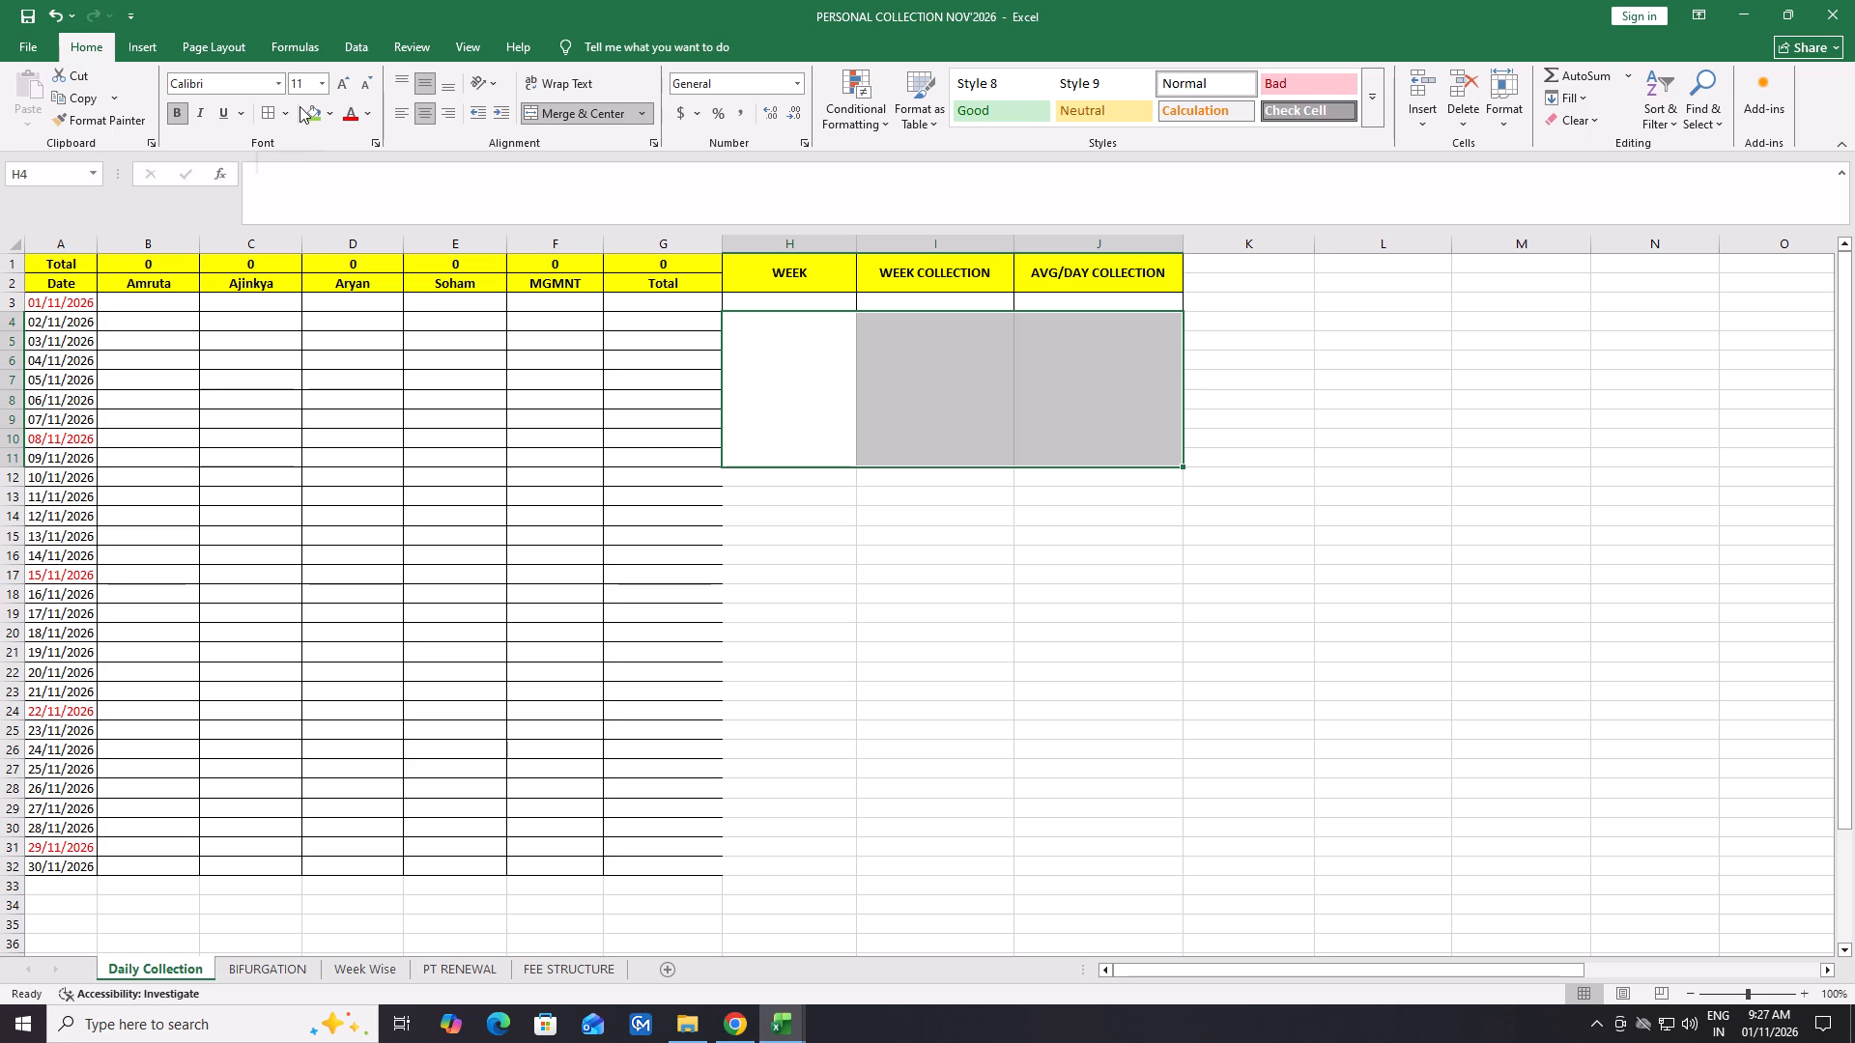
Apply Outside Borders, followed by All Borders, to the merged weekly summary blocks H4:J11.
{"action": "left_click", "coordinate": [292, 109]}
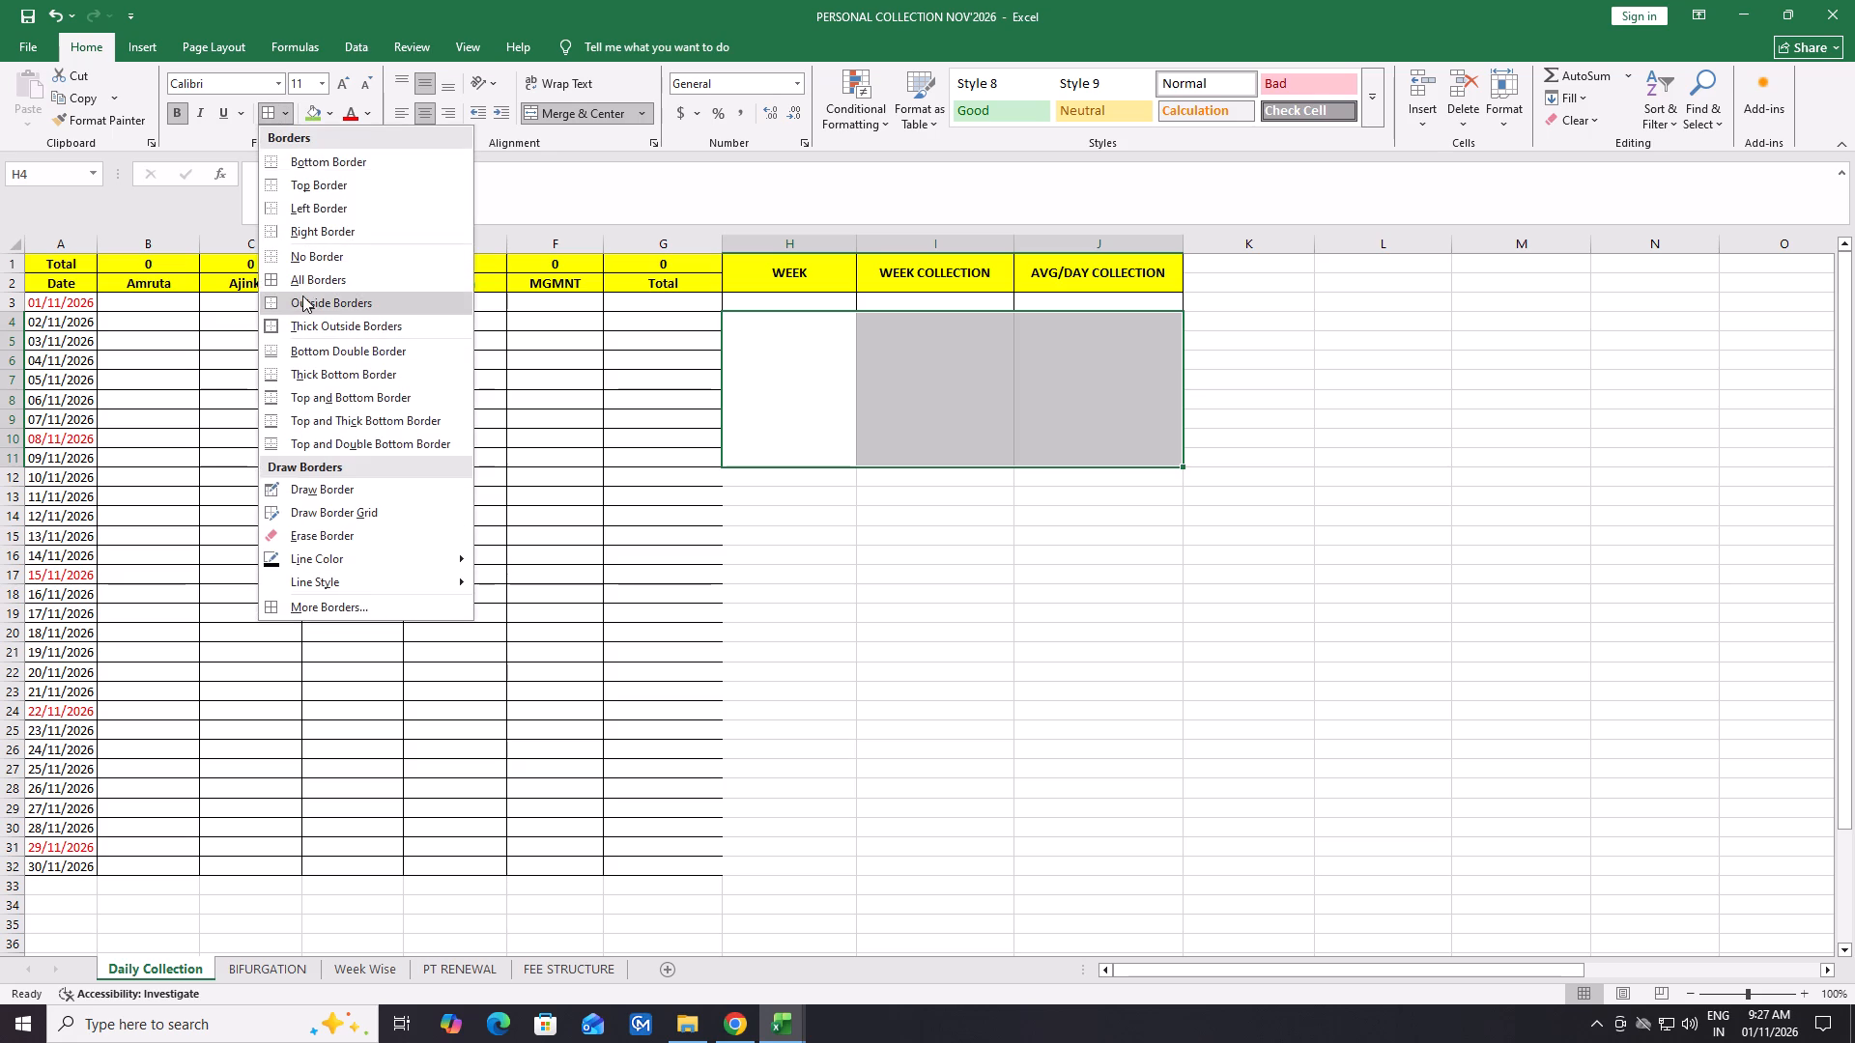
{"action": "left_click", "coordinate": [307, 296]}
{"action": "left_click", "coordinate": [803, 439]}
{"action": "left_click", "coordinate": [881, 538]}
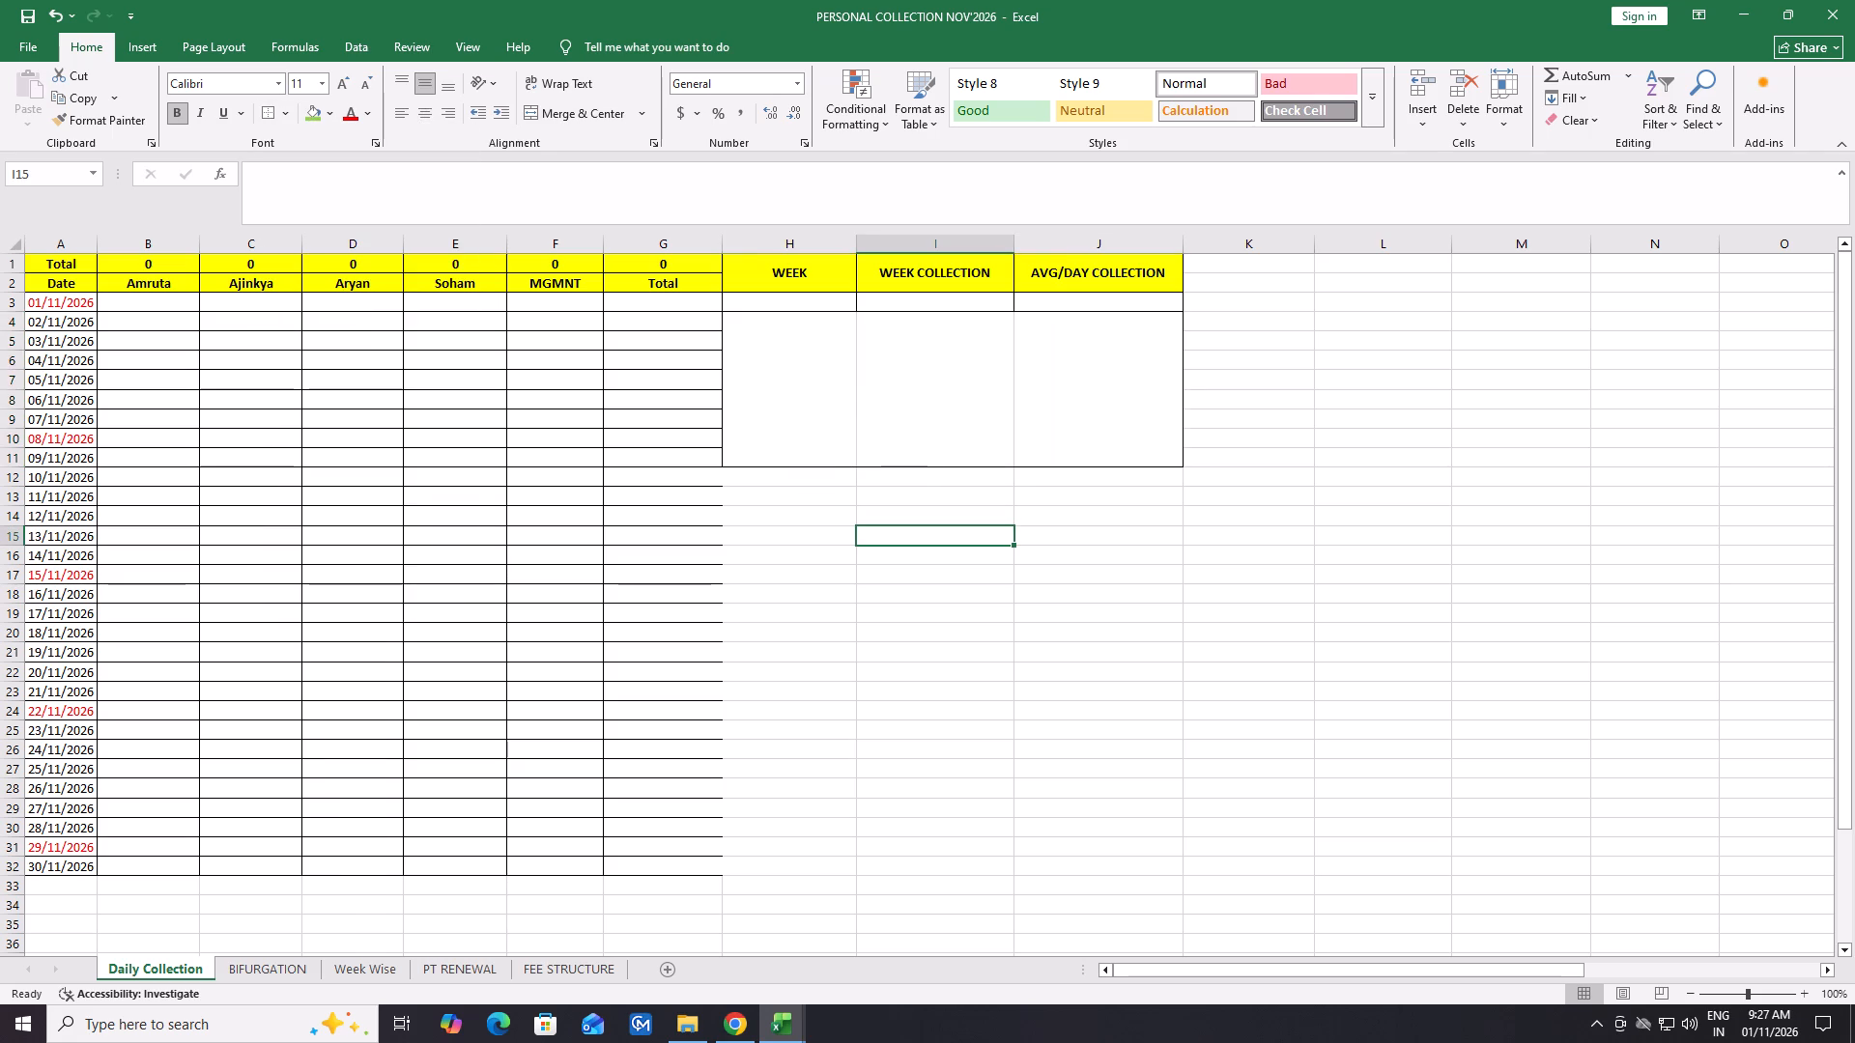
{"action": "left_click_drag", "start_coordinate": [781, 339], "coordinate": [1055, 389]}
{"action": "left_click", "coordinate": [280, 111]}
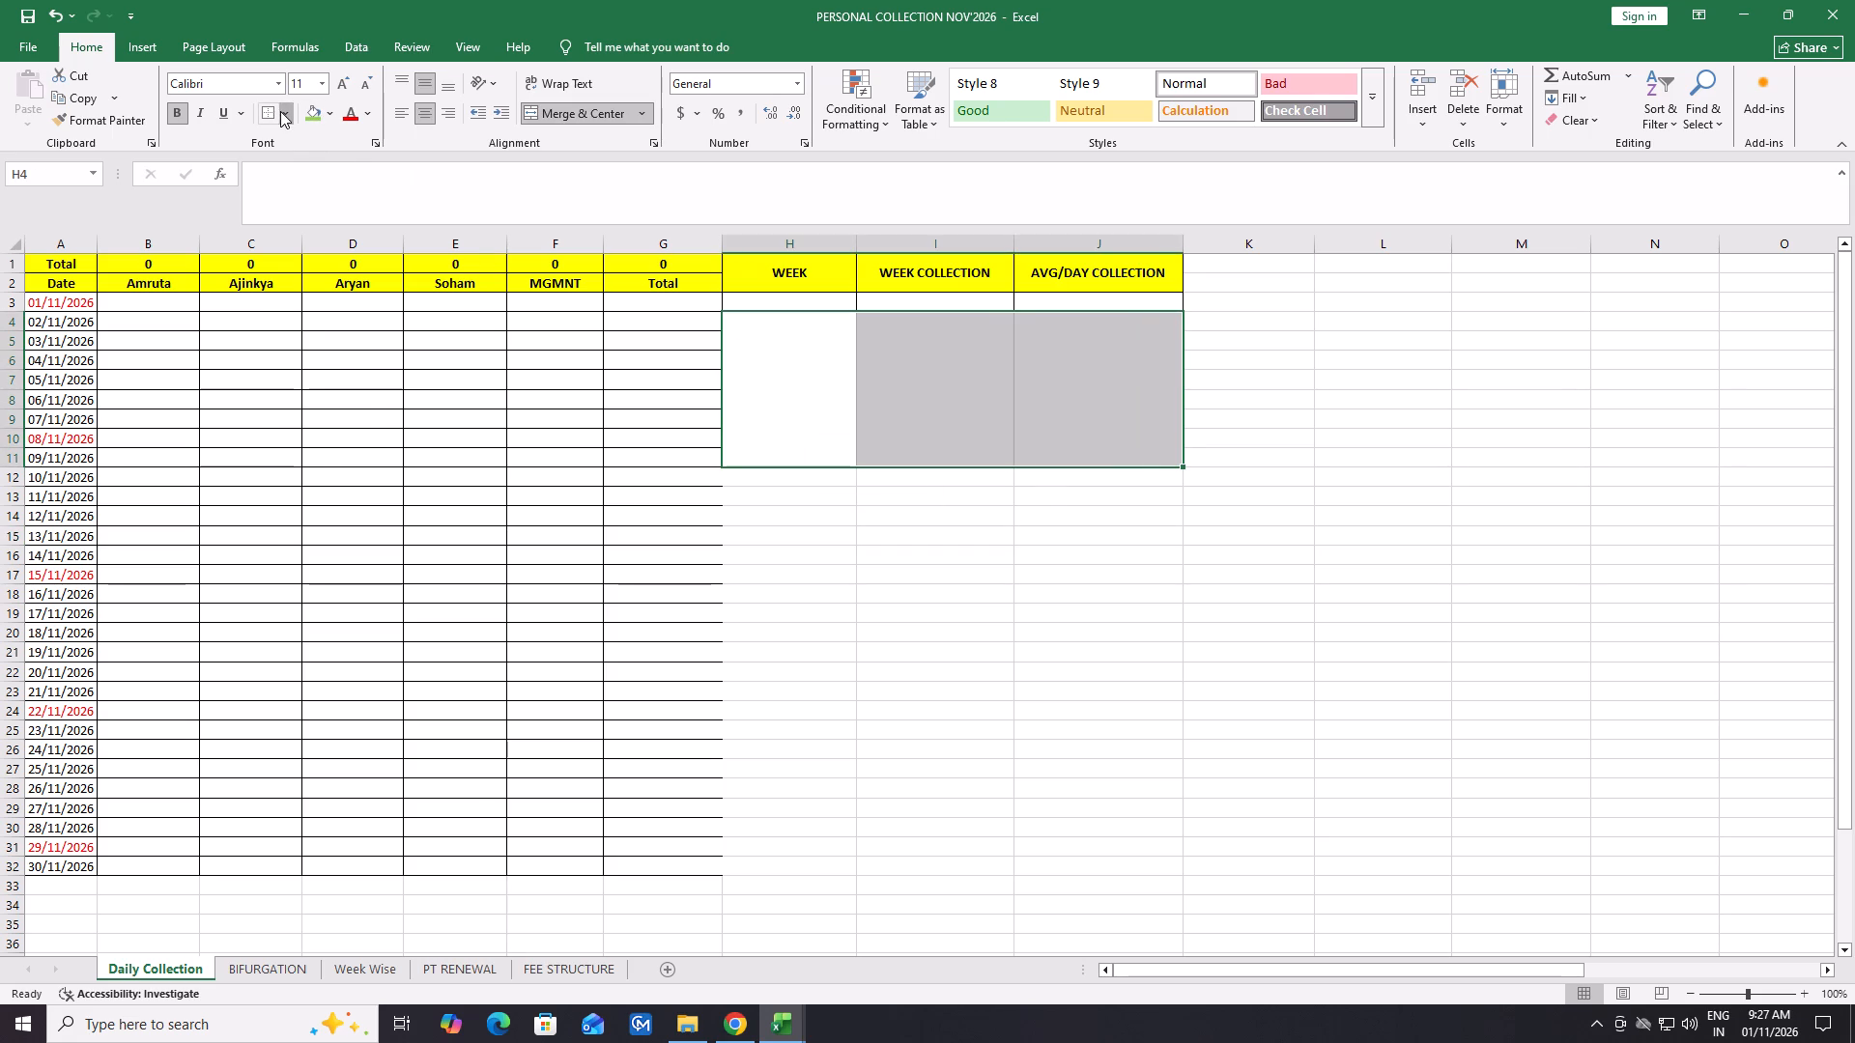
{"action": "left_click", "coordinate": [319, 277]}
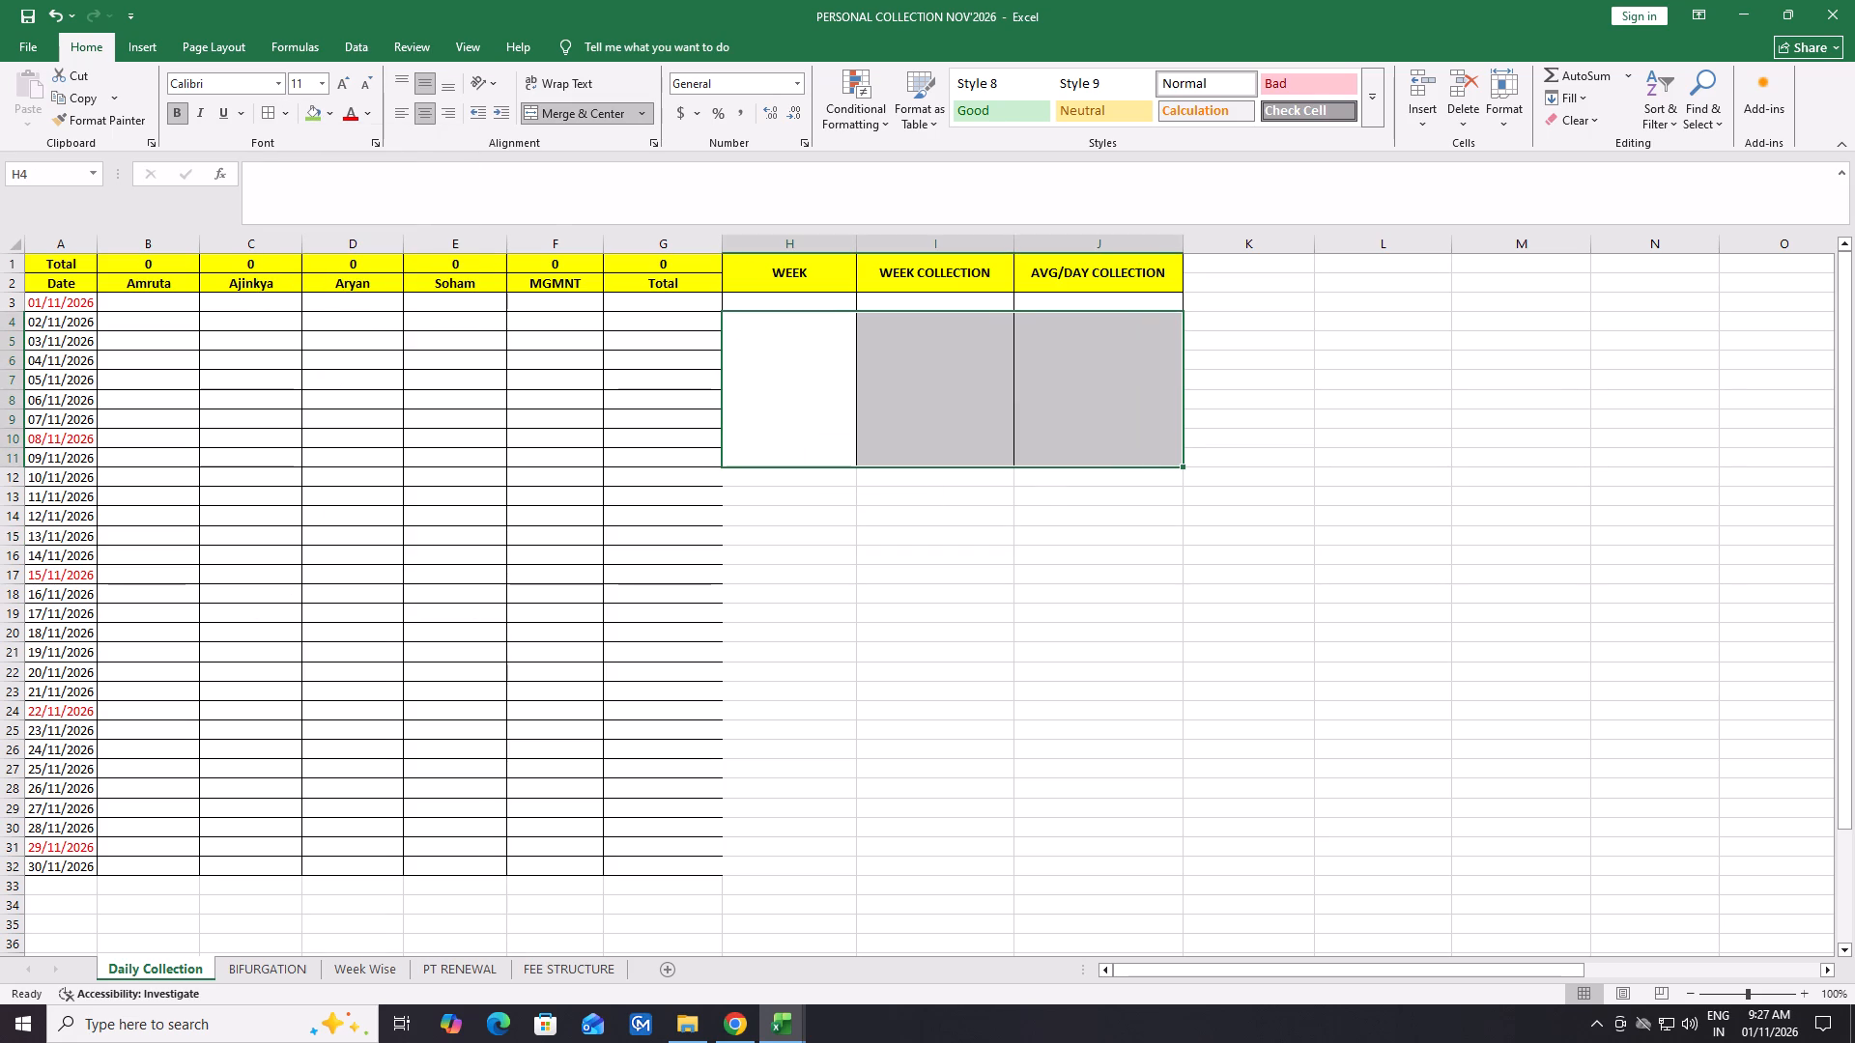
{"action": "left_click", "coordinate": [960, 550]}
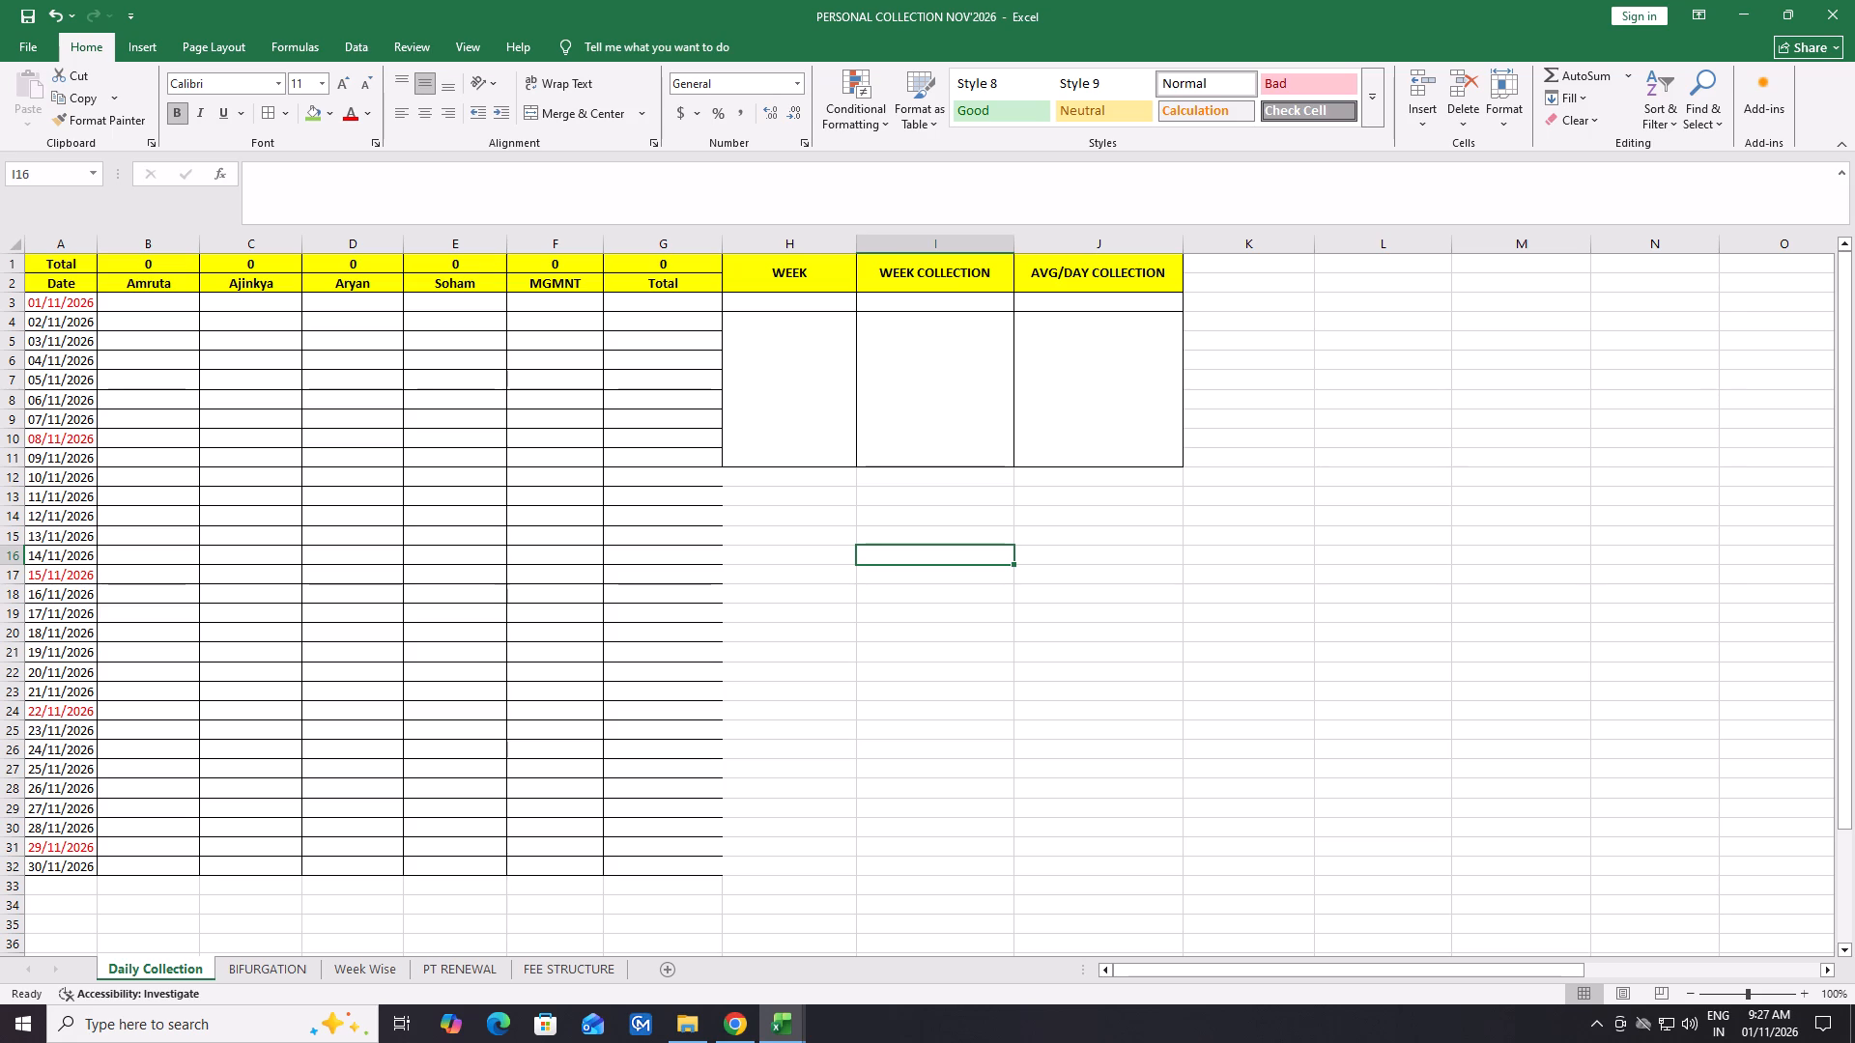
Undo the borders and the three row 4 to 11 merges in the WEEK, WEEK COLLECTION and AVG/DAY COLLECTION columns.
{"action": "left_click", "coordinate": [51, 17]}
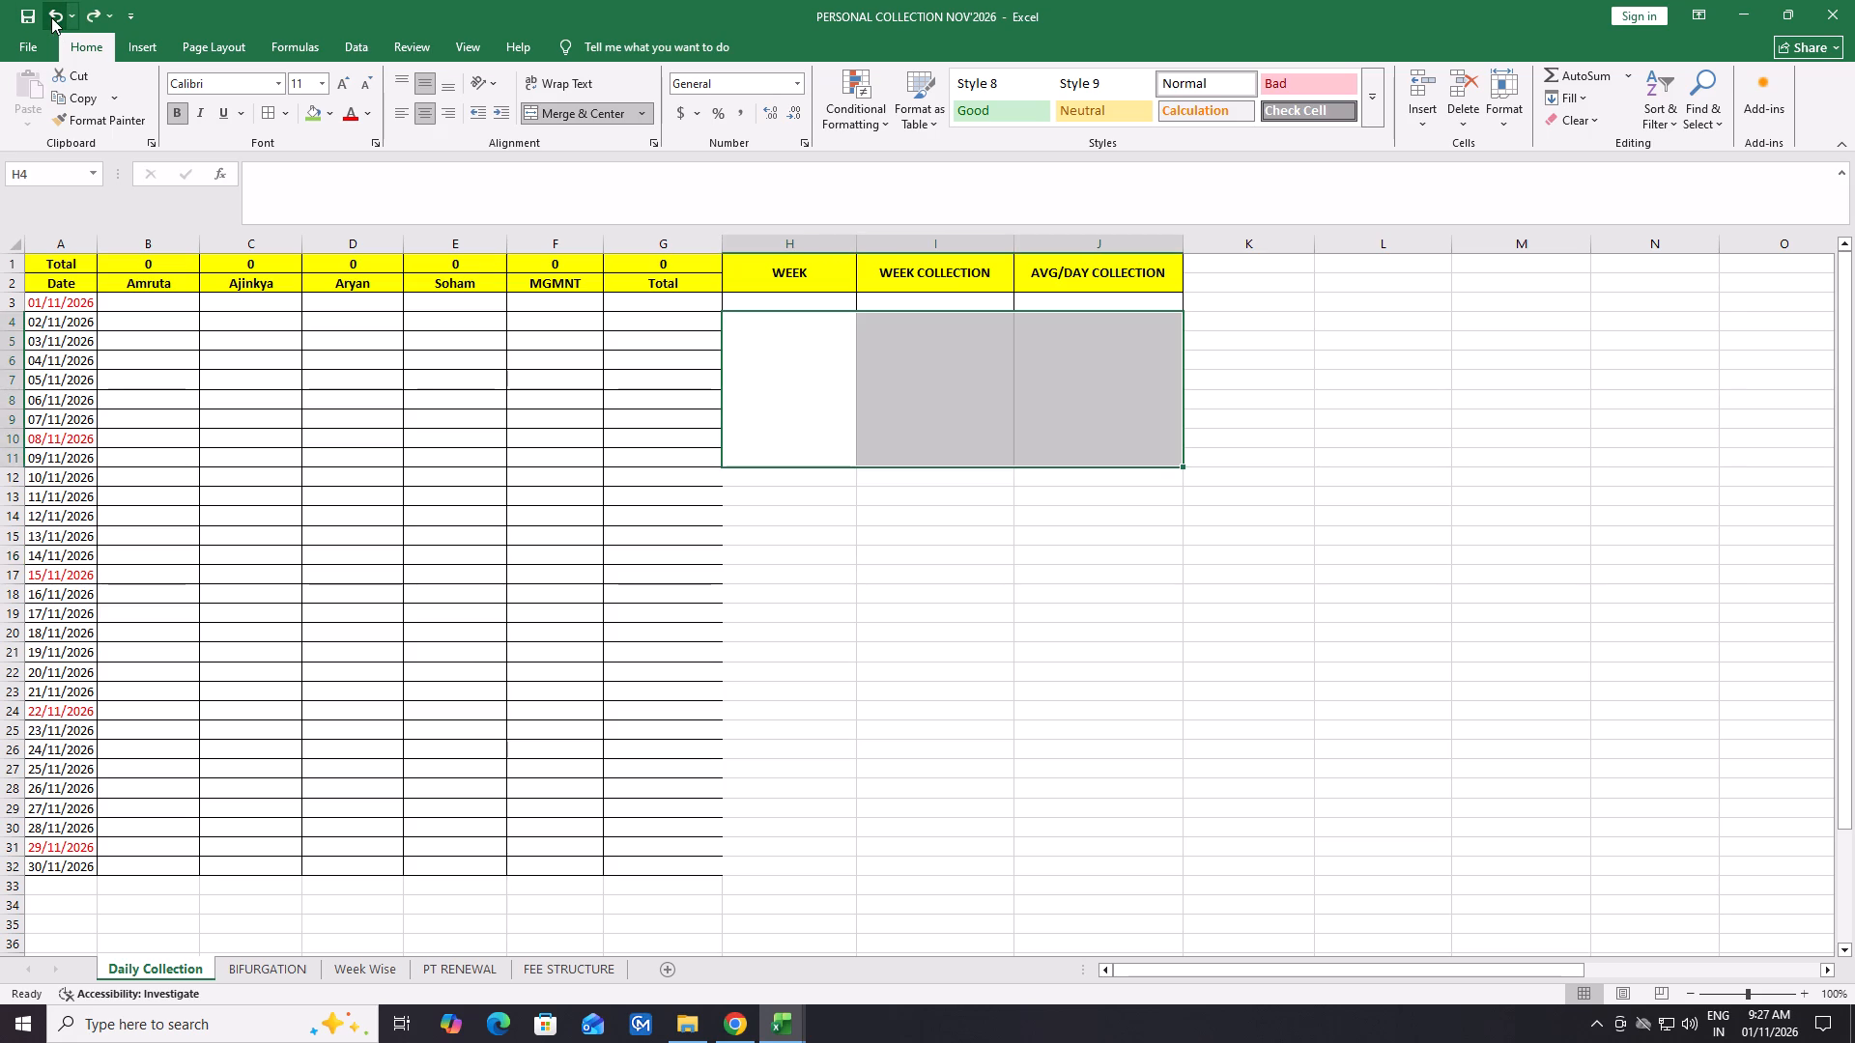
{"action": "left_click", "coordinate": [58, 11]}
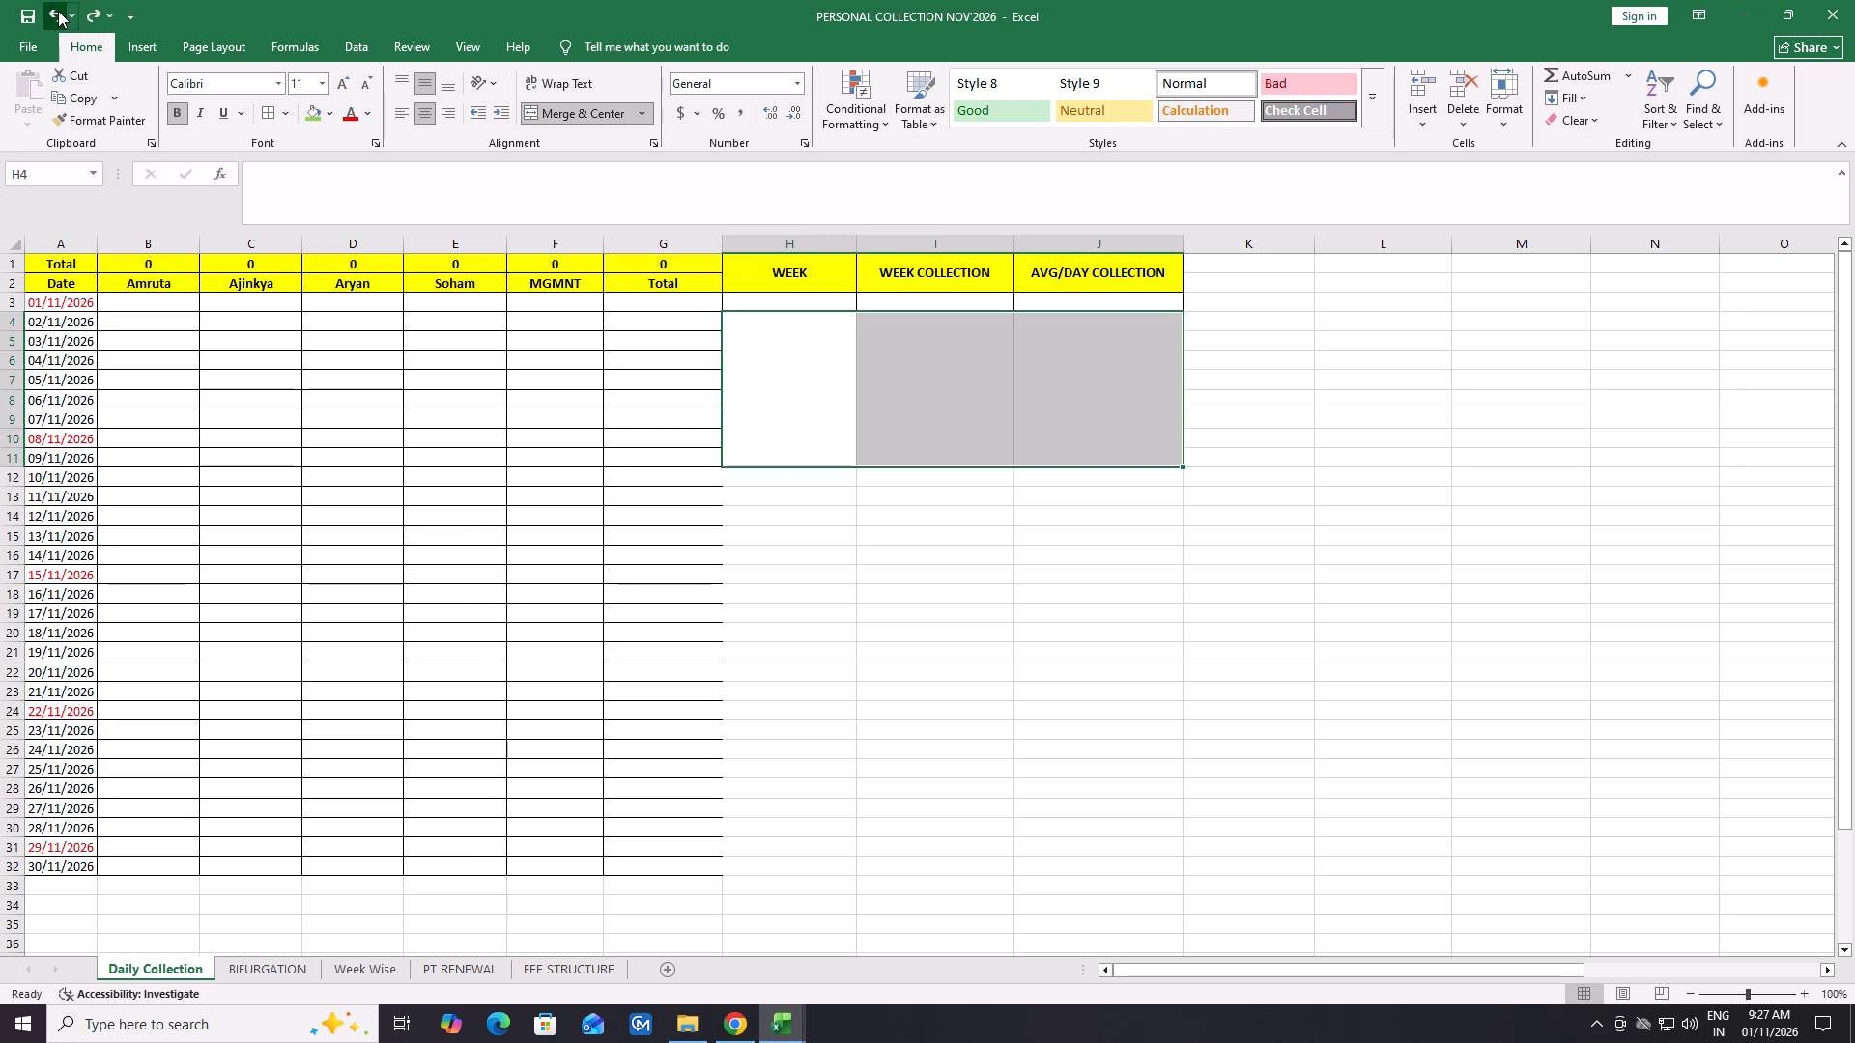
{"action": "left_click", "coordinate": [58, 11]}
{"action": "left_click", "coordinate": [58, 11]}
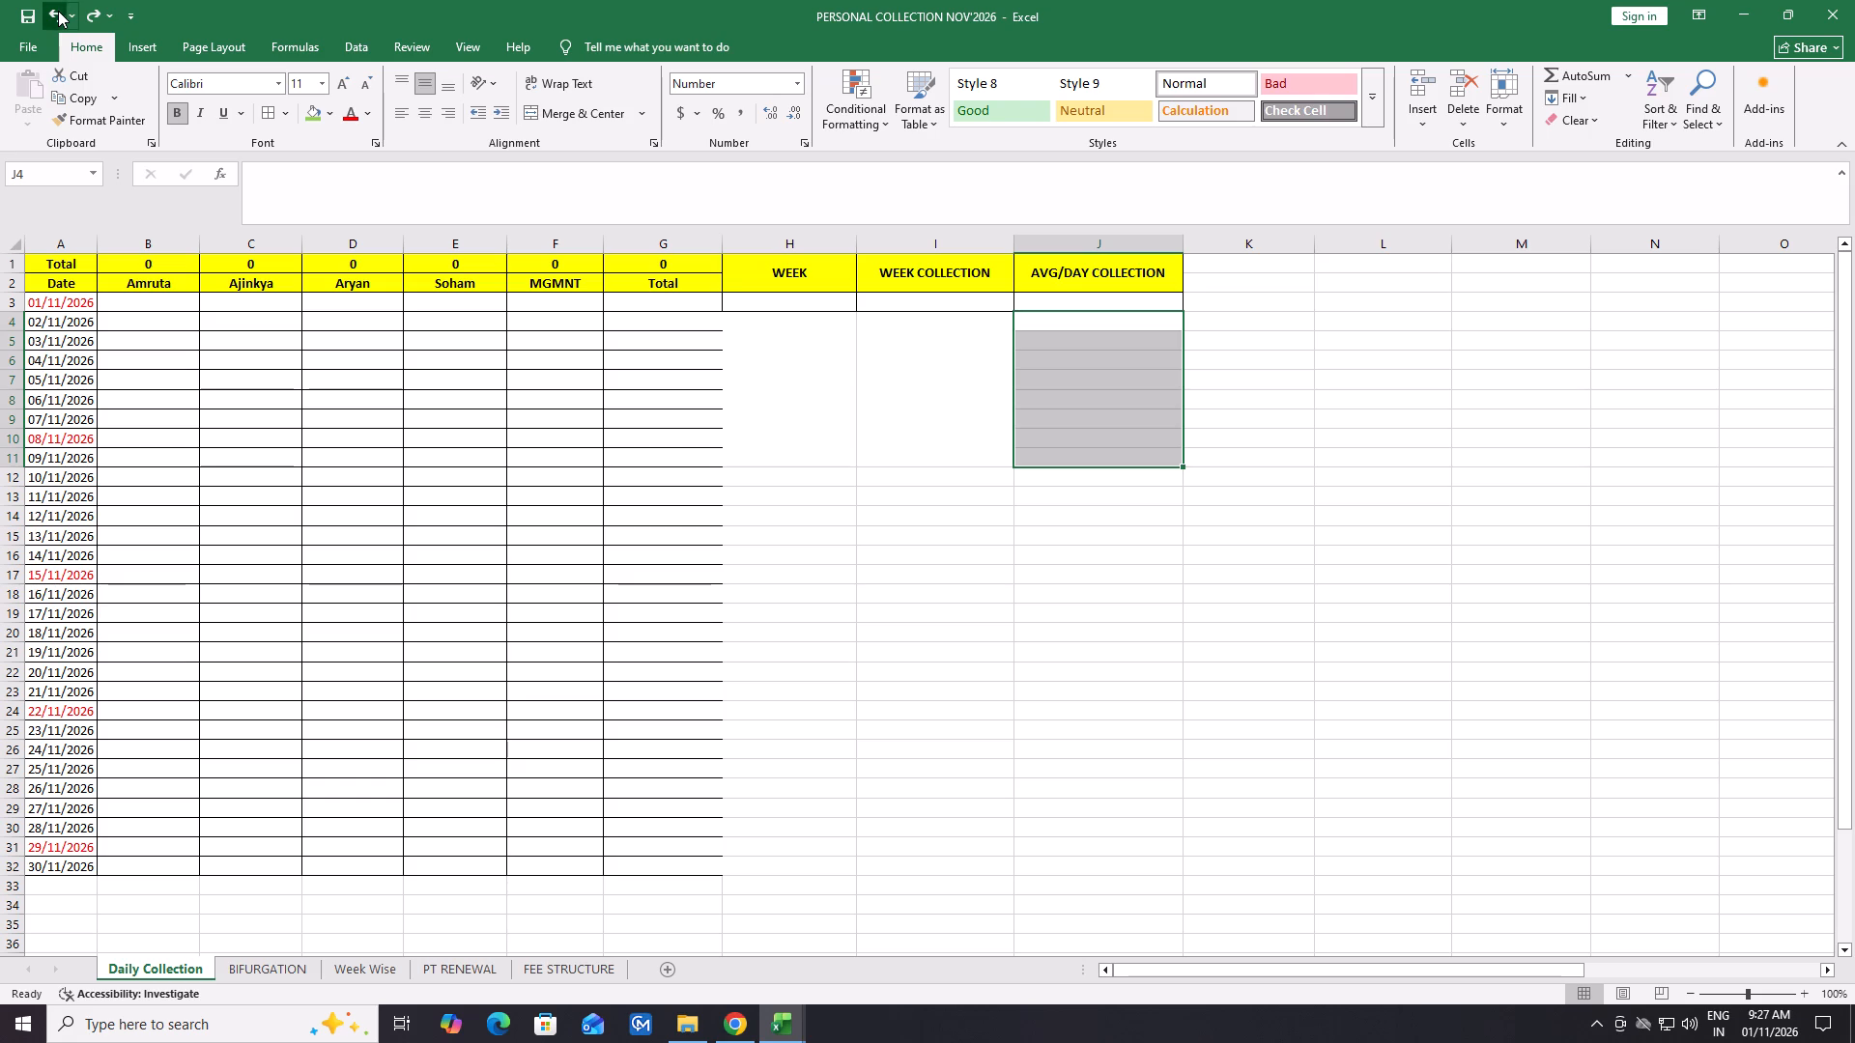
{"action": "left_click", "coordinate": [58, 11]}
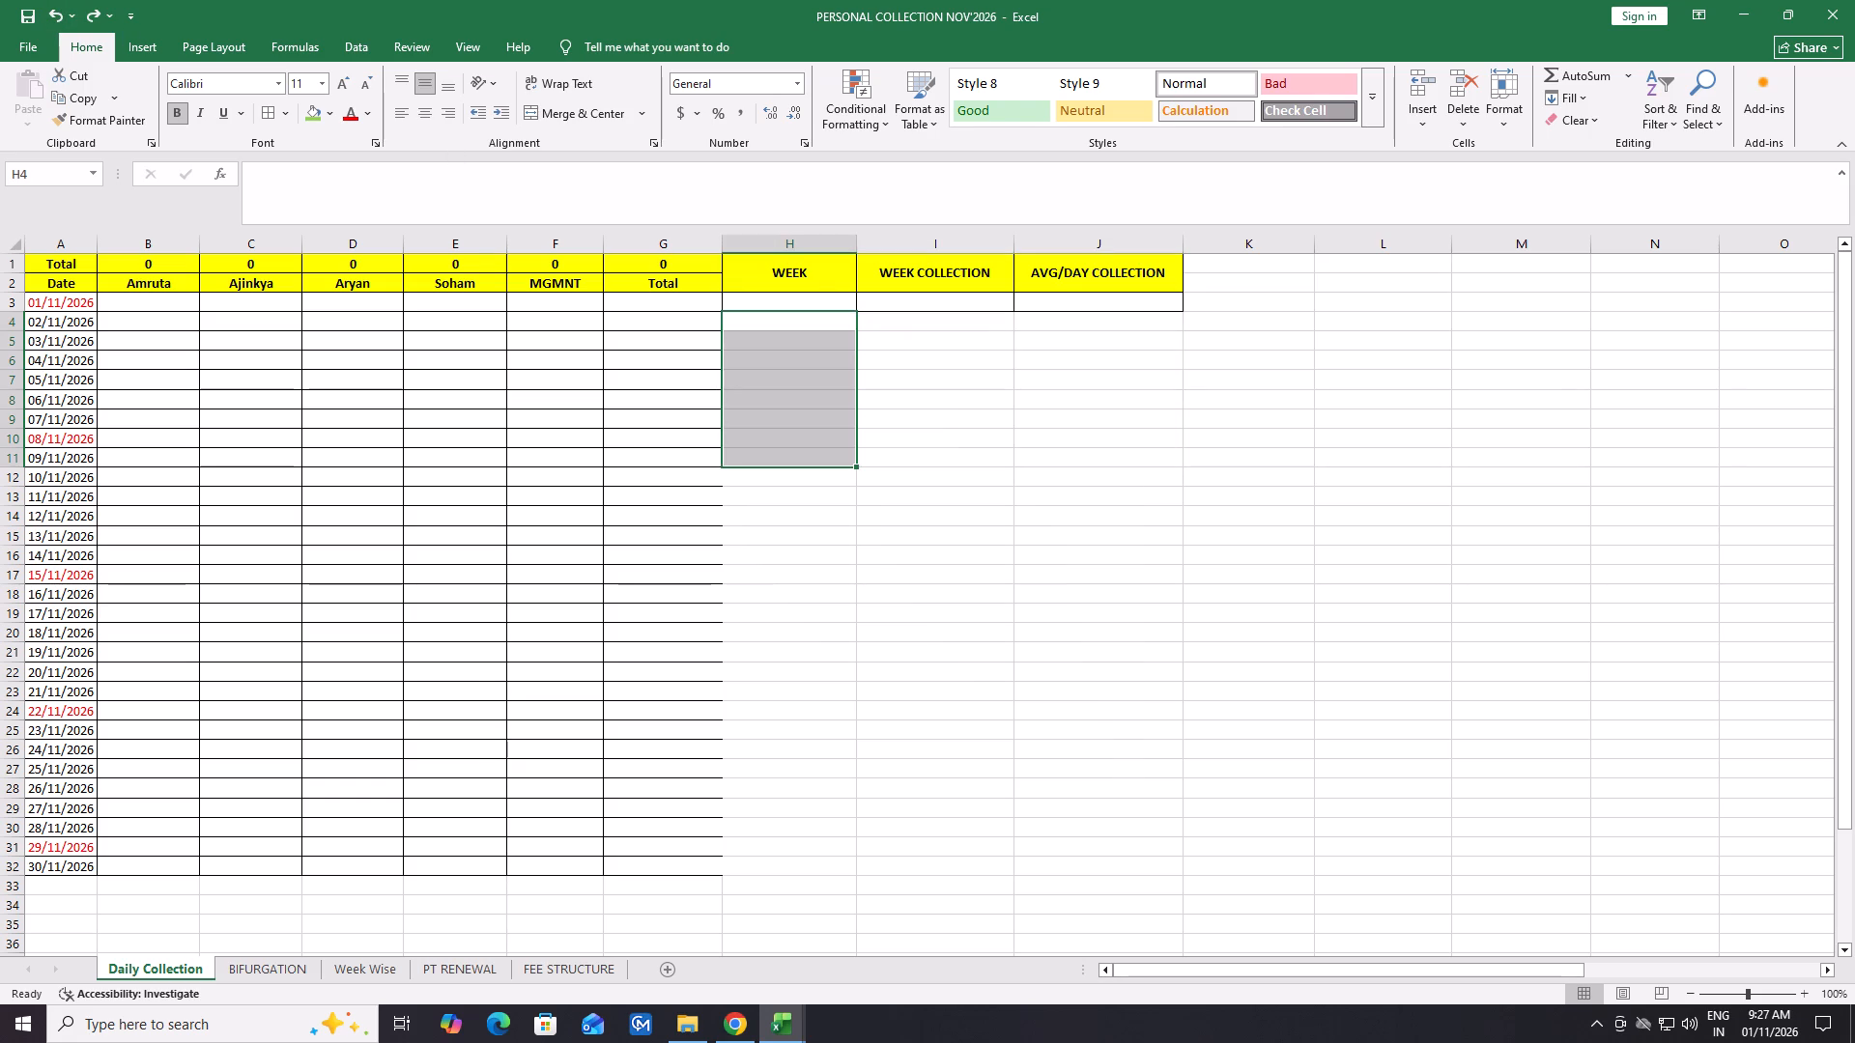
Merge and center H4:H10, I4:I10 and J4:J10 as separate blocks for the week from 02/11/2026 to 08/11/2026.
{"action": "left_click_drag", "start_coordinate": [764, 322], "coordinate": [787, 433]}
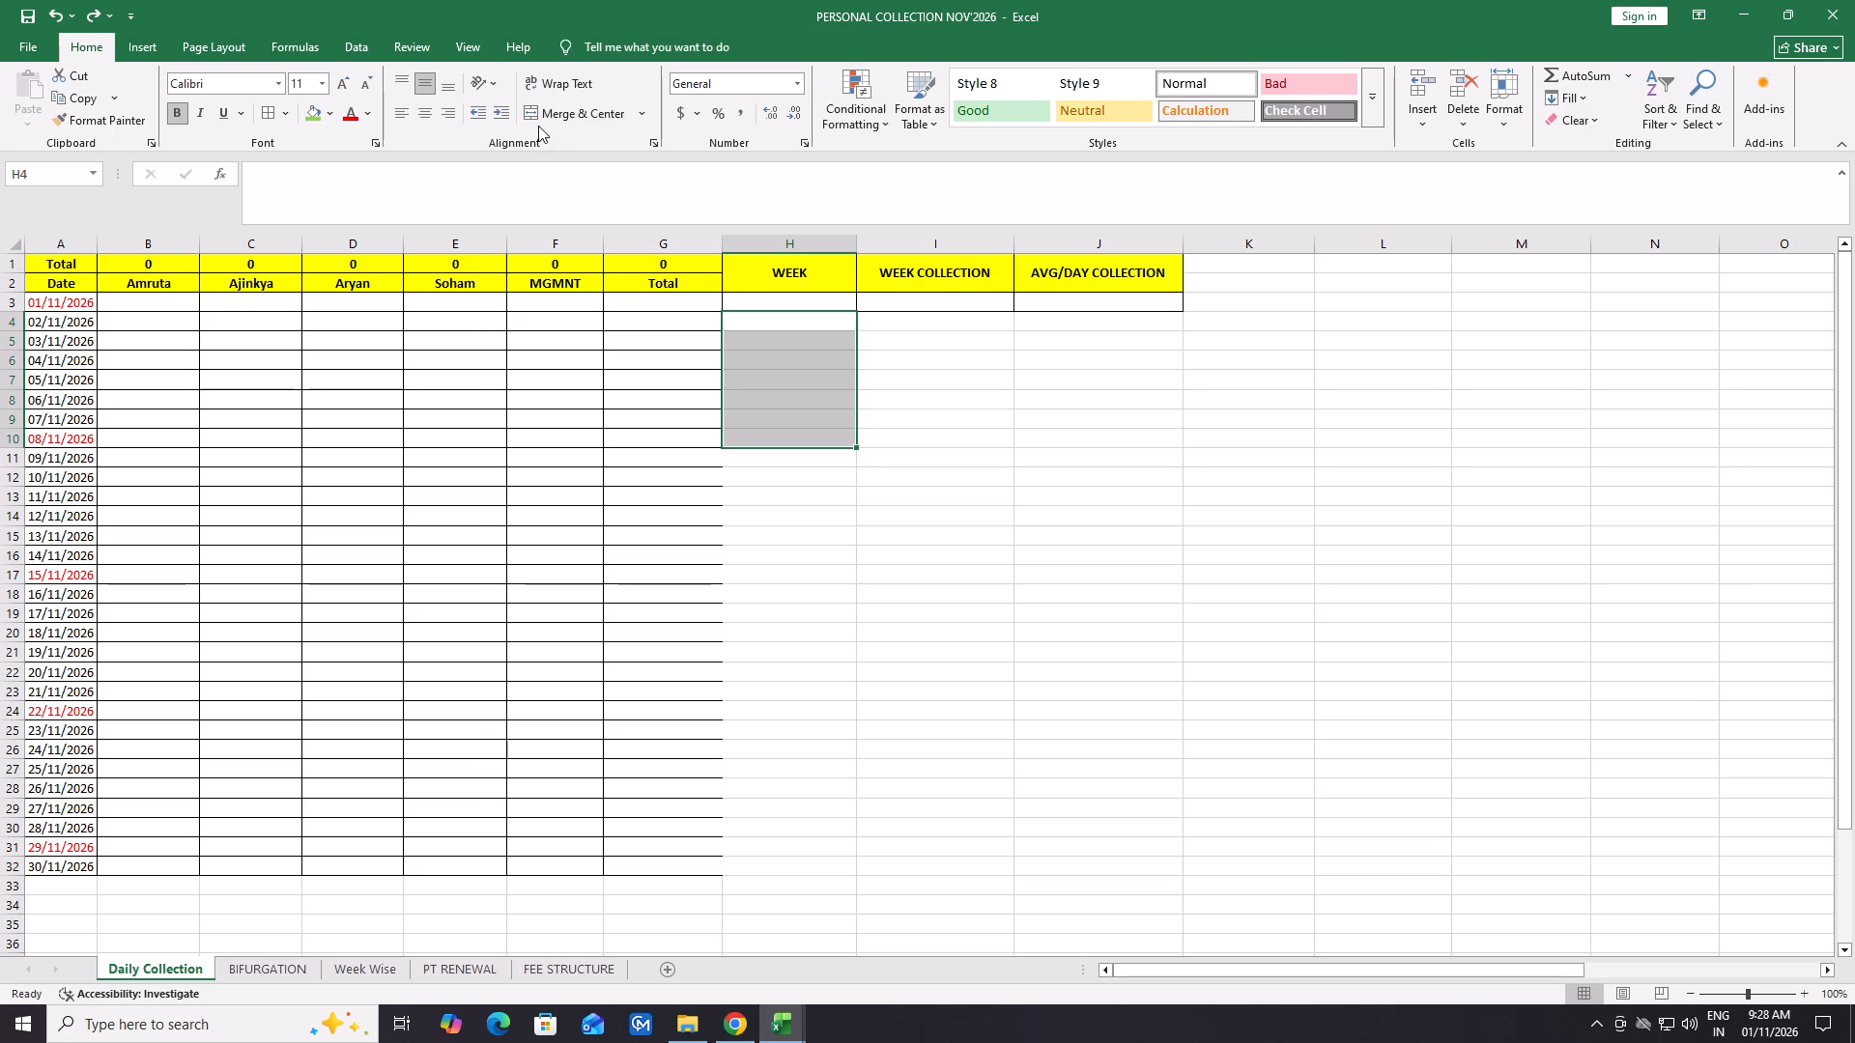
{"action": "left_click", "coordinate": [561, 117]}
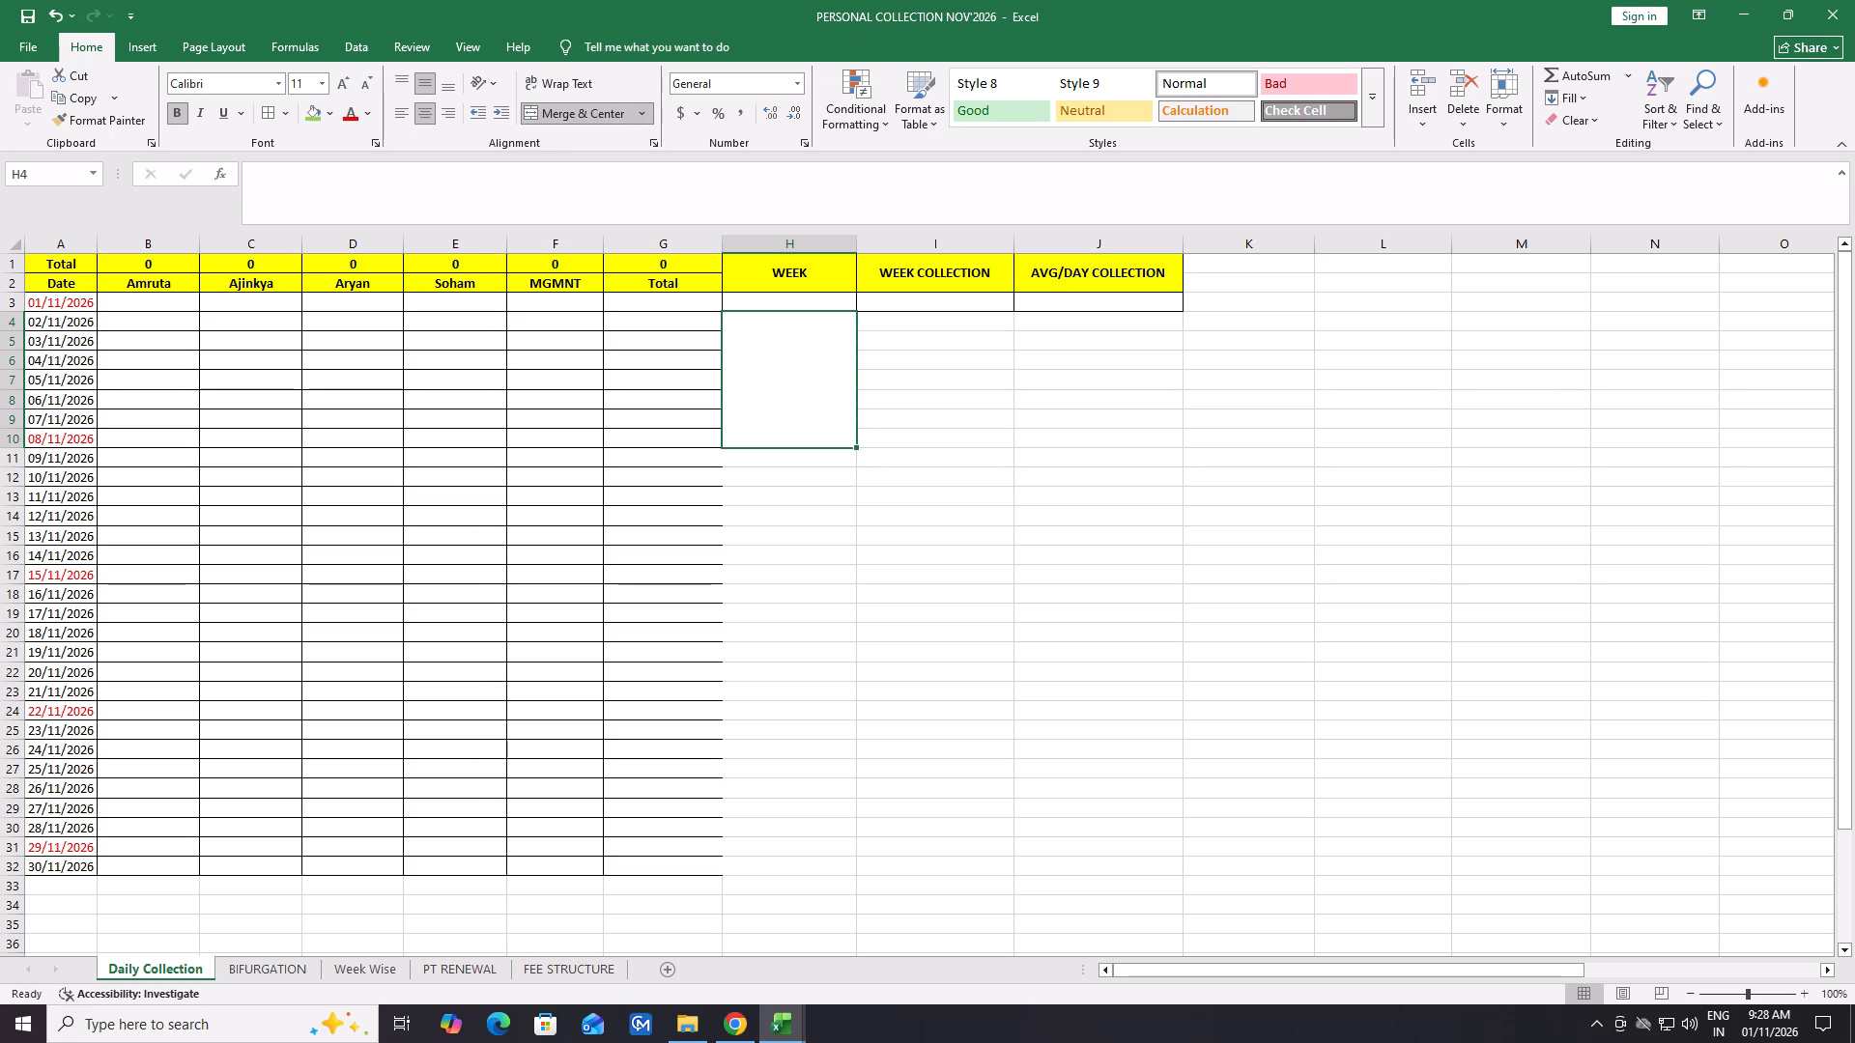
{"action": "left_click_drag", "start_coordinate": [938, 322], "coordinate": [967, 441]}
{"action": "left_click", "coordinate": [967, 441]}
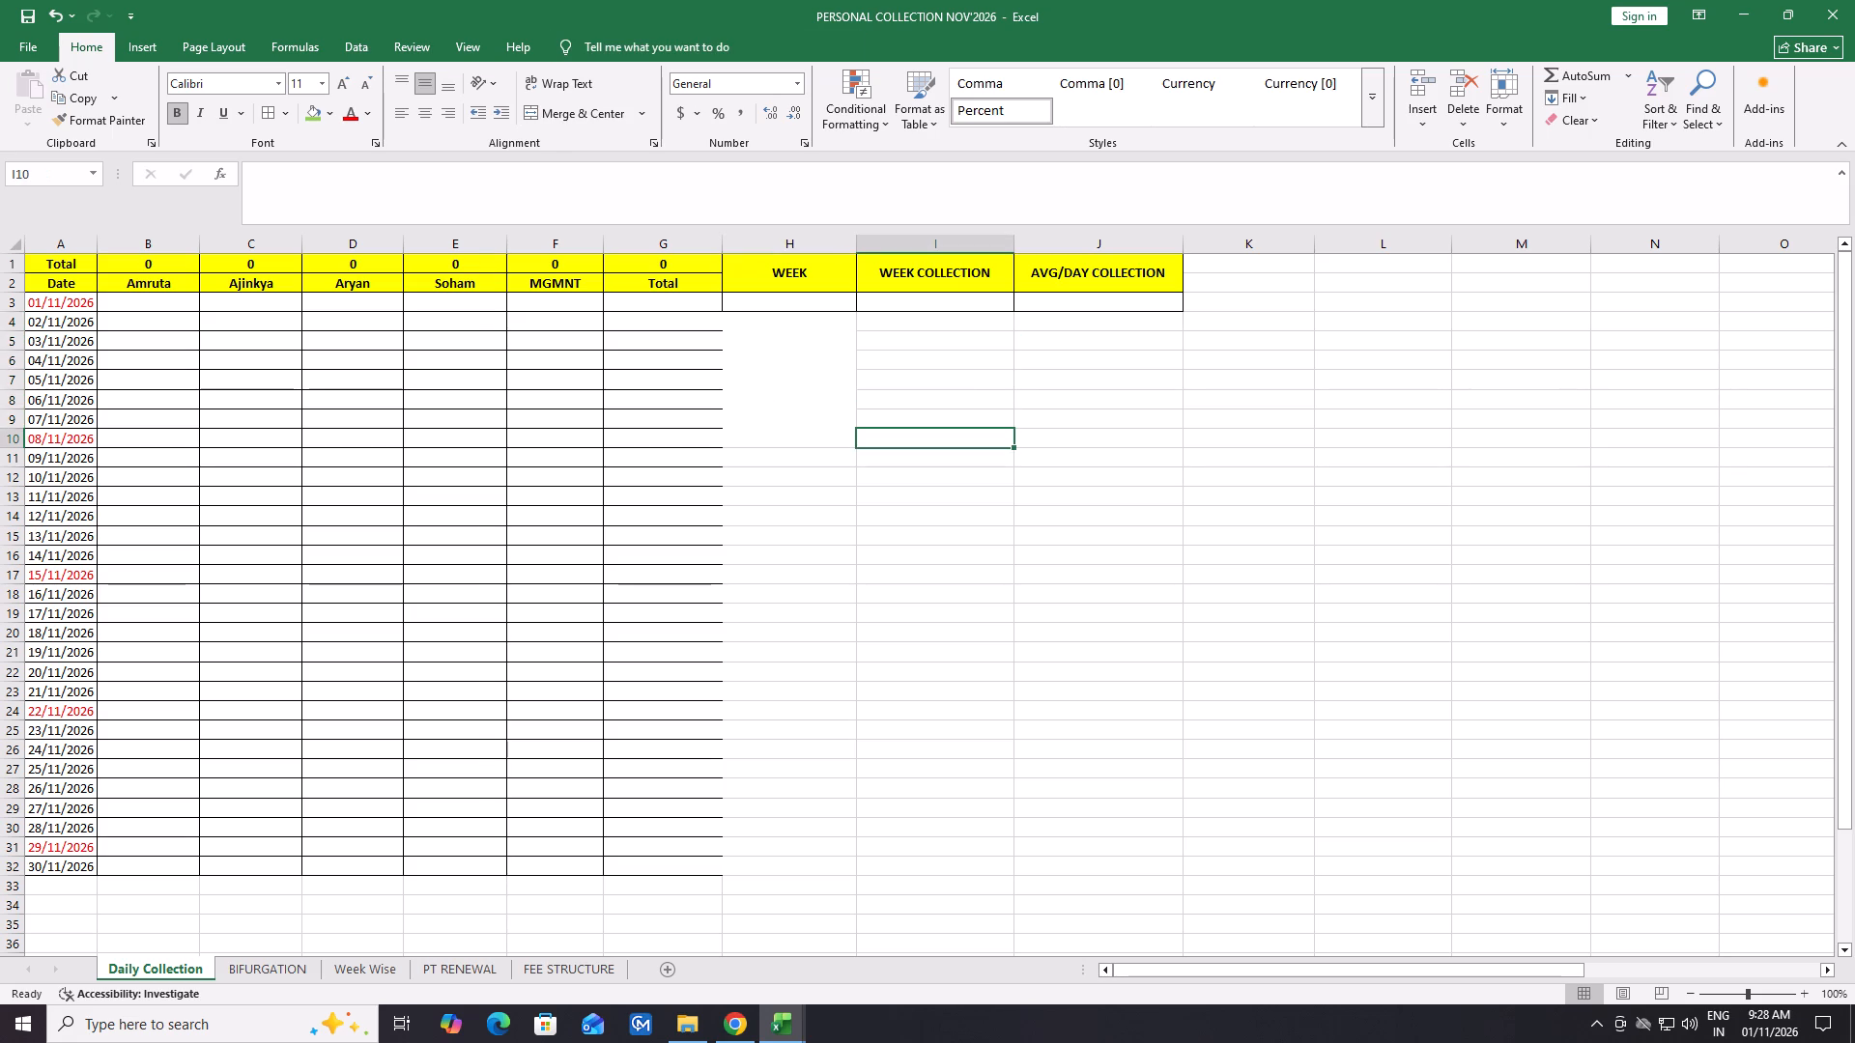
{"action": "left_click_drag", "start_coordinate": [930, 323], "coordinate": [944, 435]}
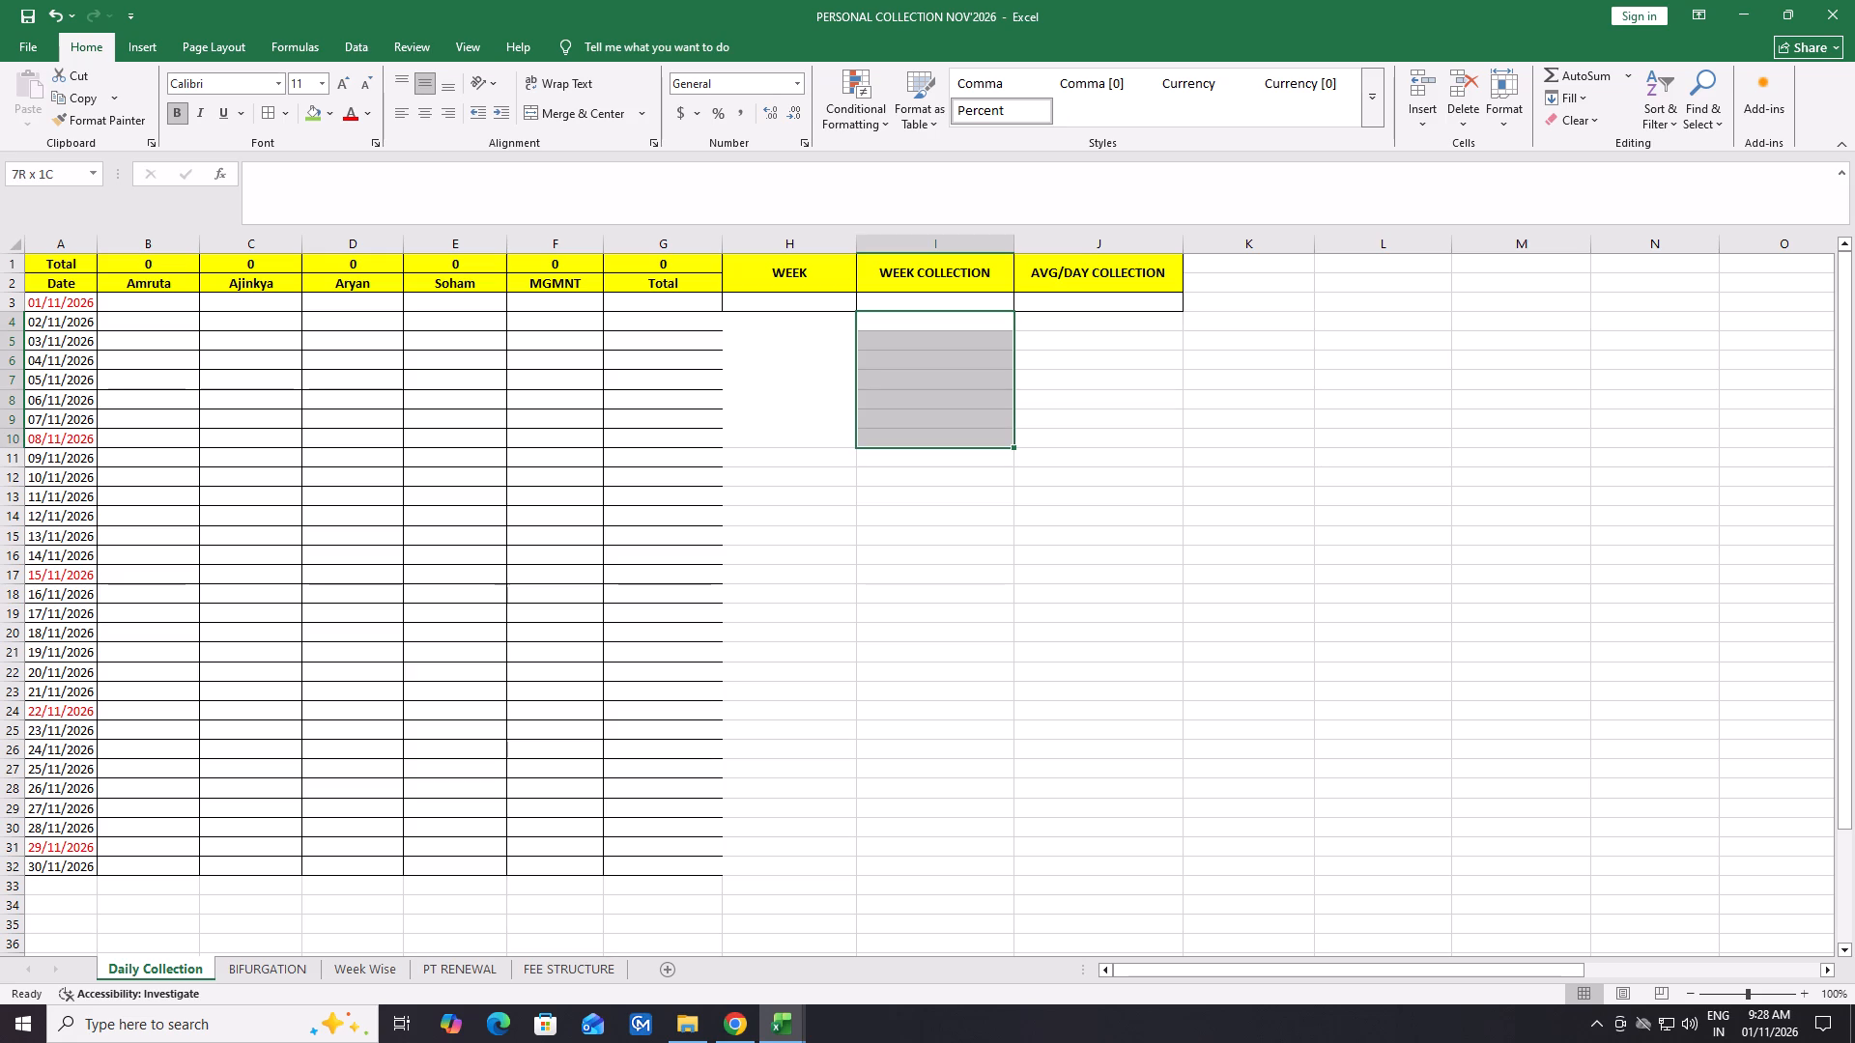
{"action": "left_click_drag", "start_coordinate": [944, 435], "coordinate": [945, 445]}
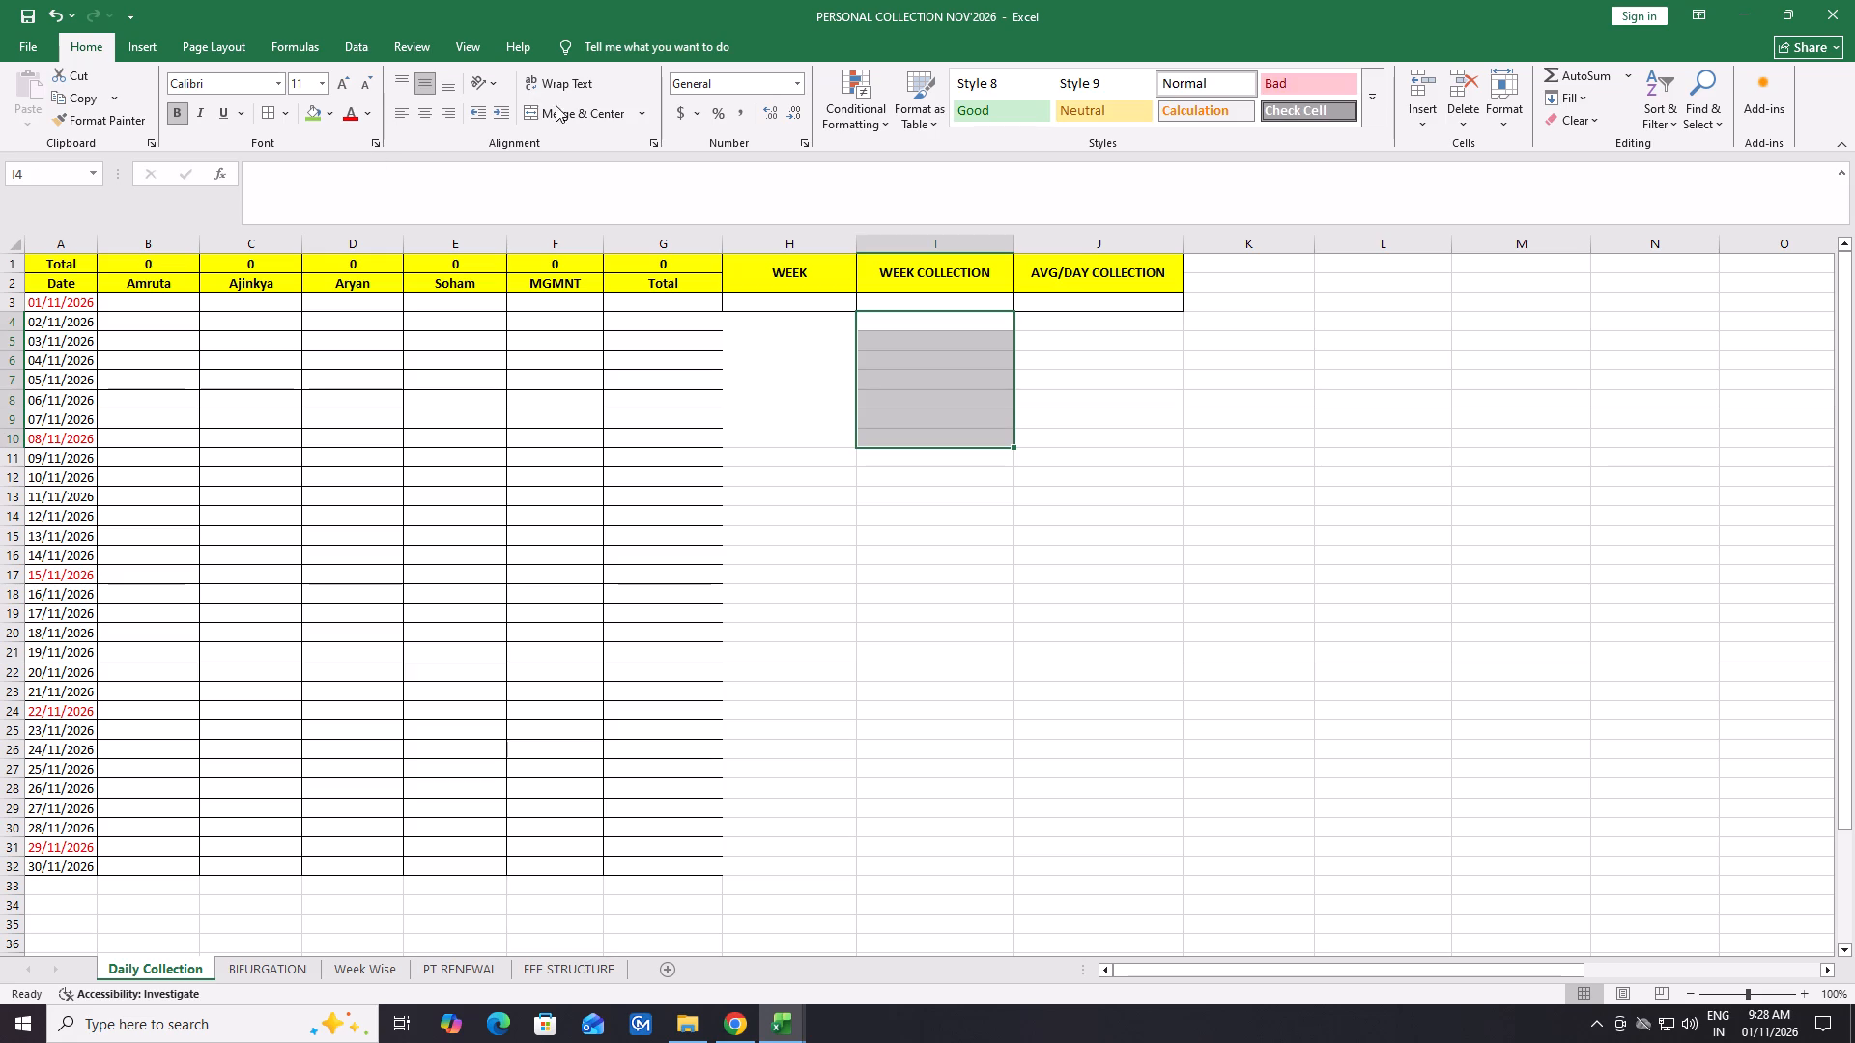
{"action": "left_click", "coordinate": [562, 112]}
{"action": "left_click", "coordinate": [1155, 445]}
{"action": "left_click", "coordinate": [771, 377]}
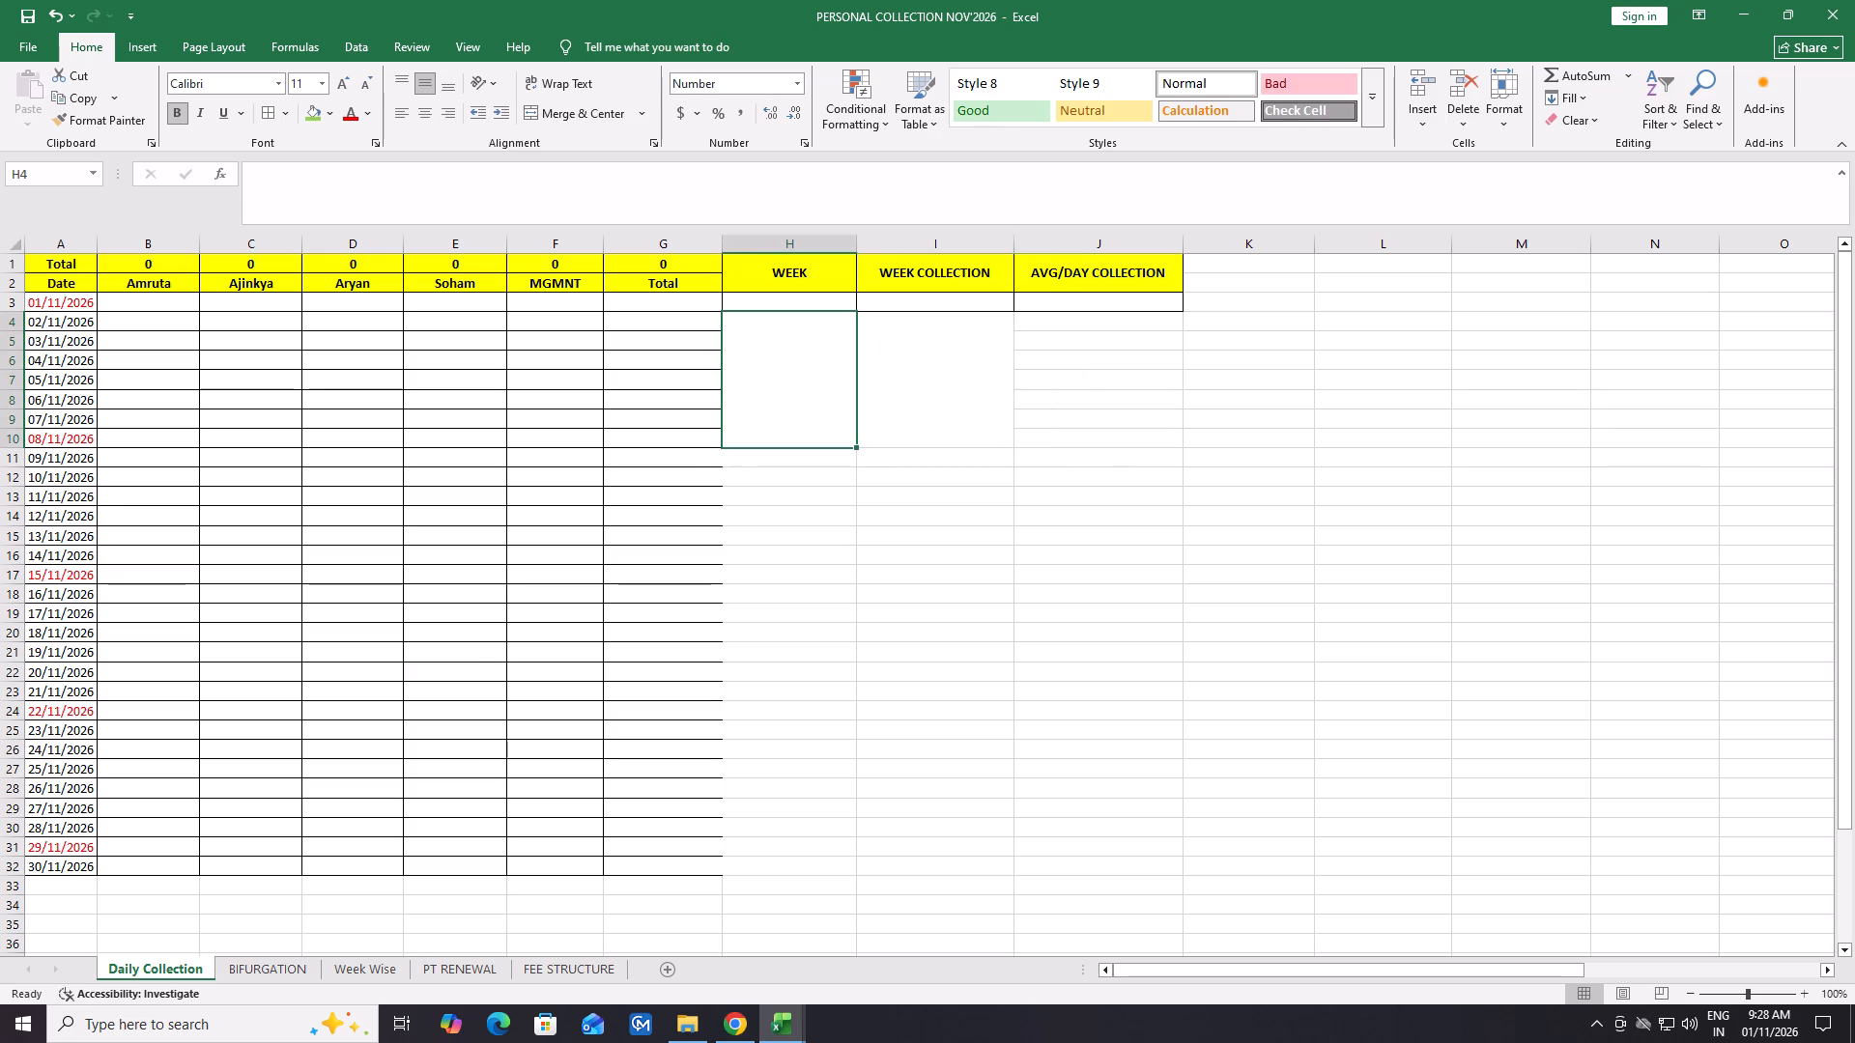
{"action": "left_click", "coordinate": [914, 303]}
{"action": "left_click", "coordinate": [943, 393]}
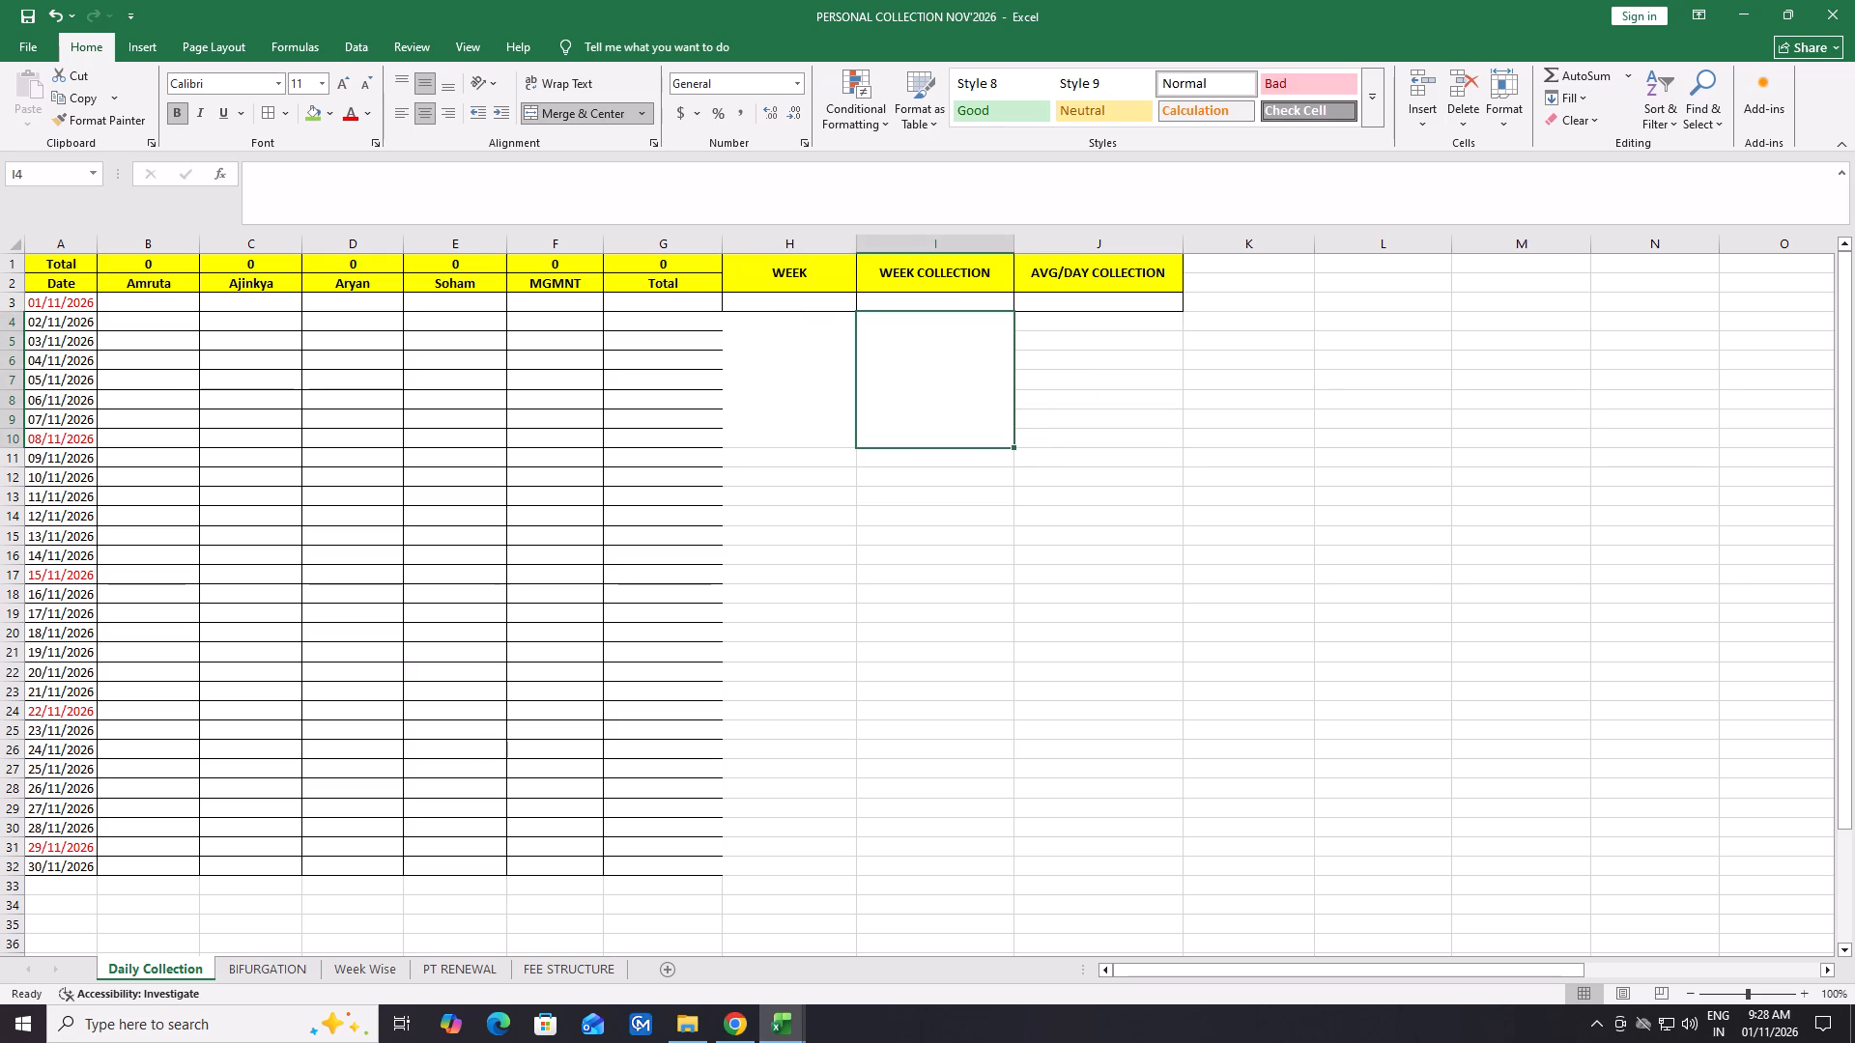
{"action": "left_click_drag", "start_coordinate": [1056, 323], "coordinate": [1083, 447]}
{"action": "left_click", "coordinate": [1083, 447]}
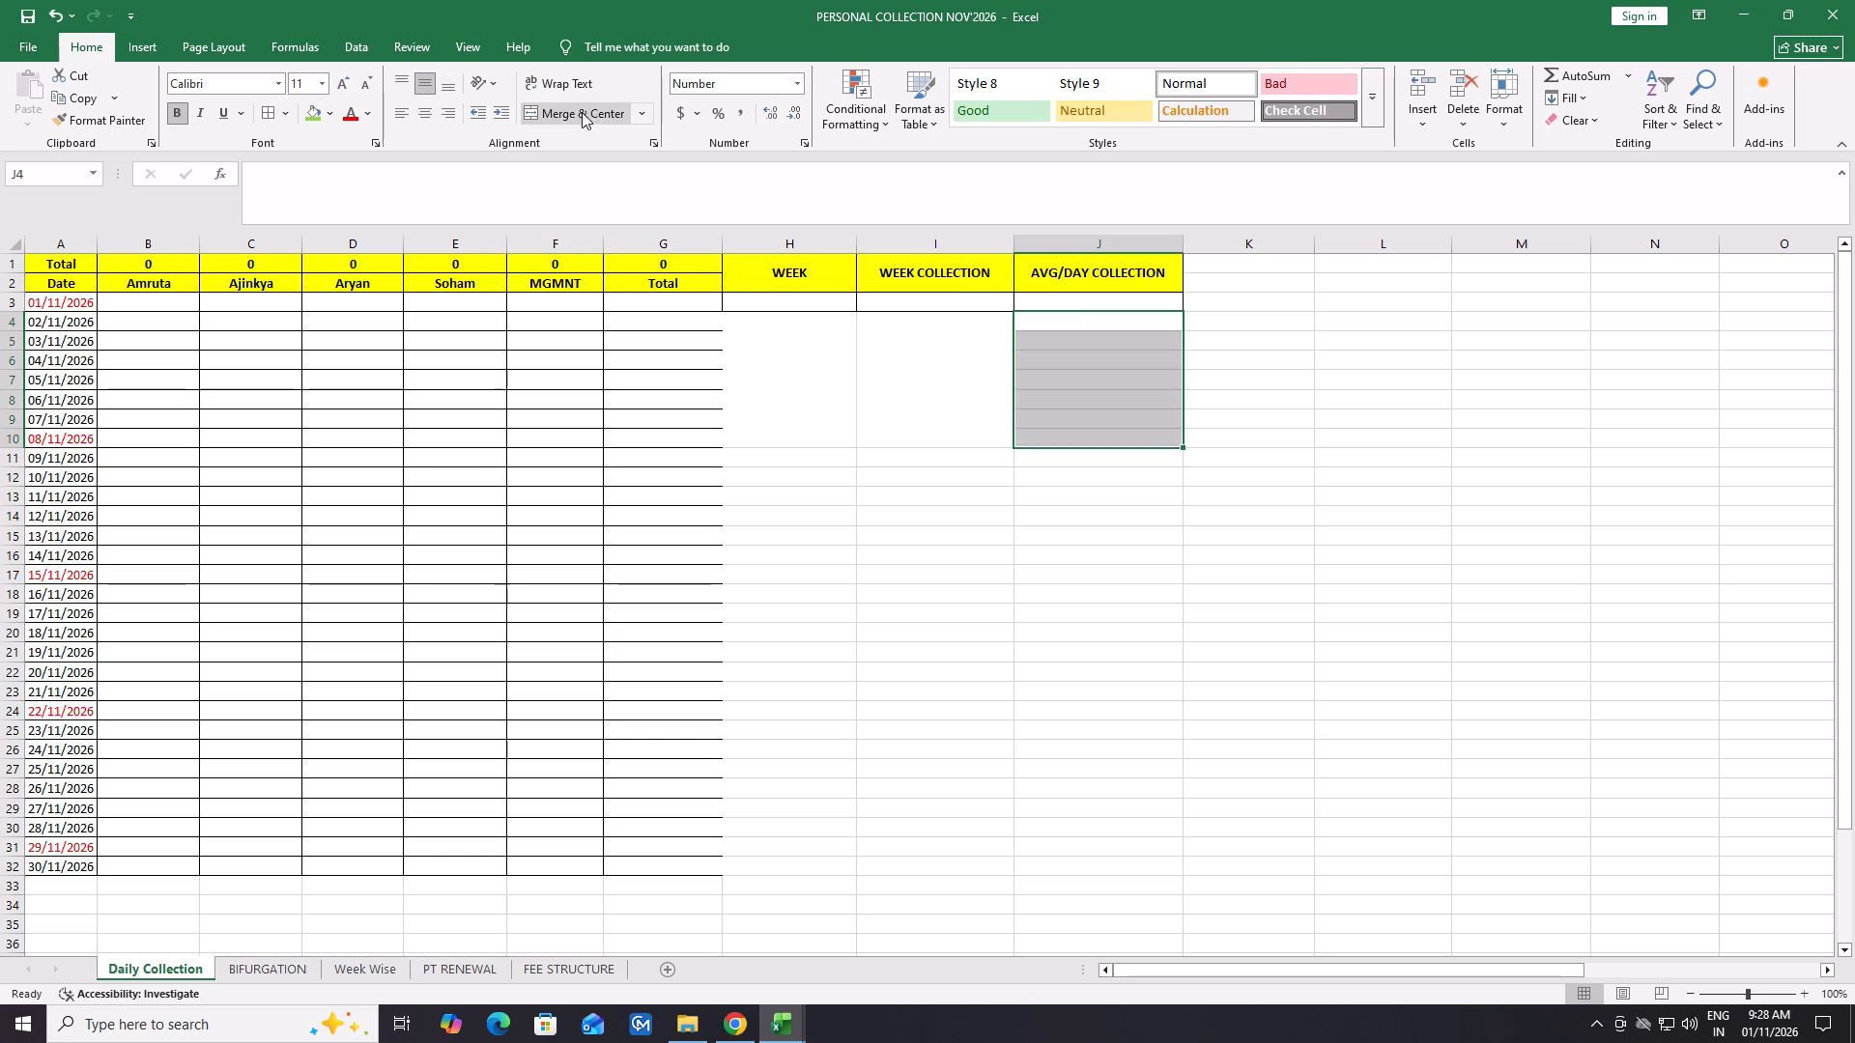
{"action": "left_click", "coordinate": [594, 114]}
{"action": "left_click", "coordinate": [931, 420]}
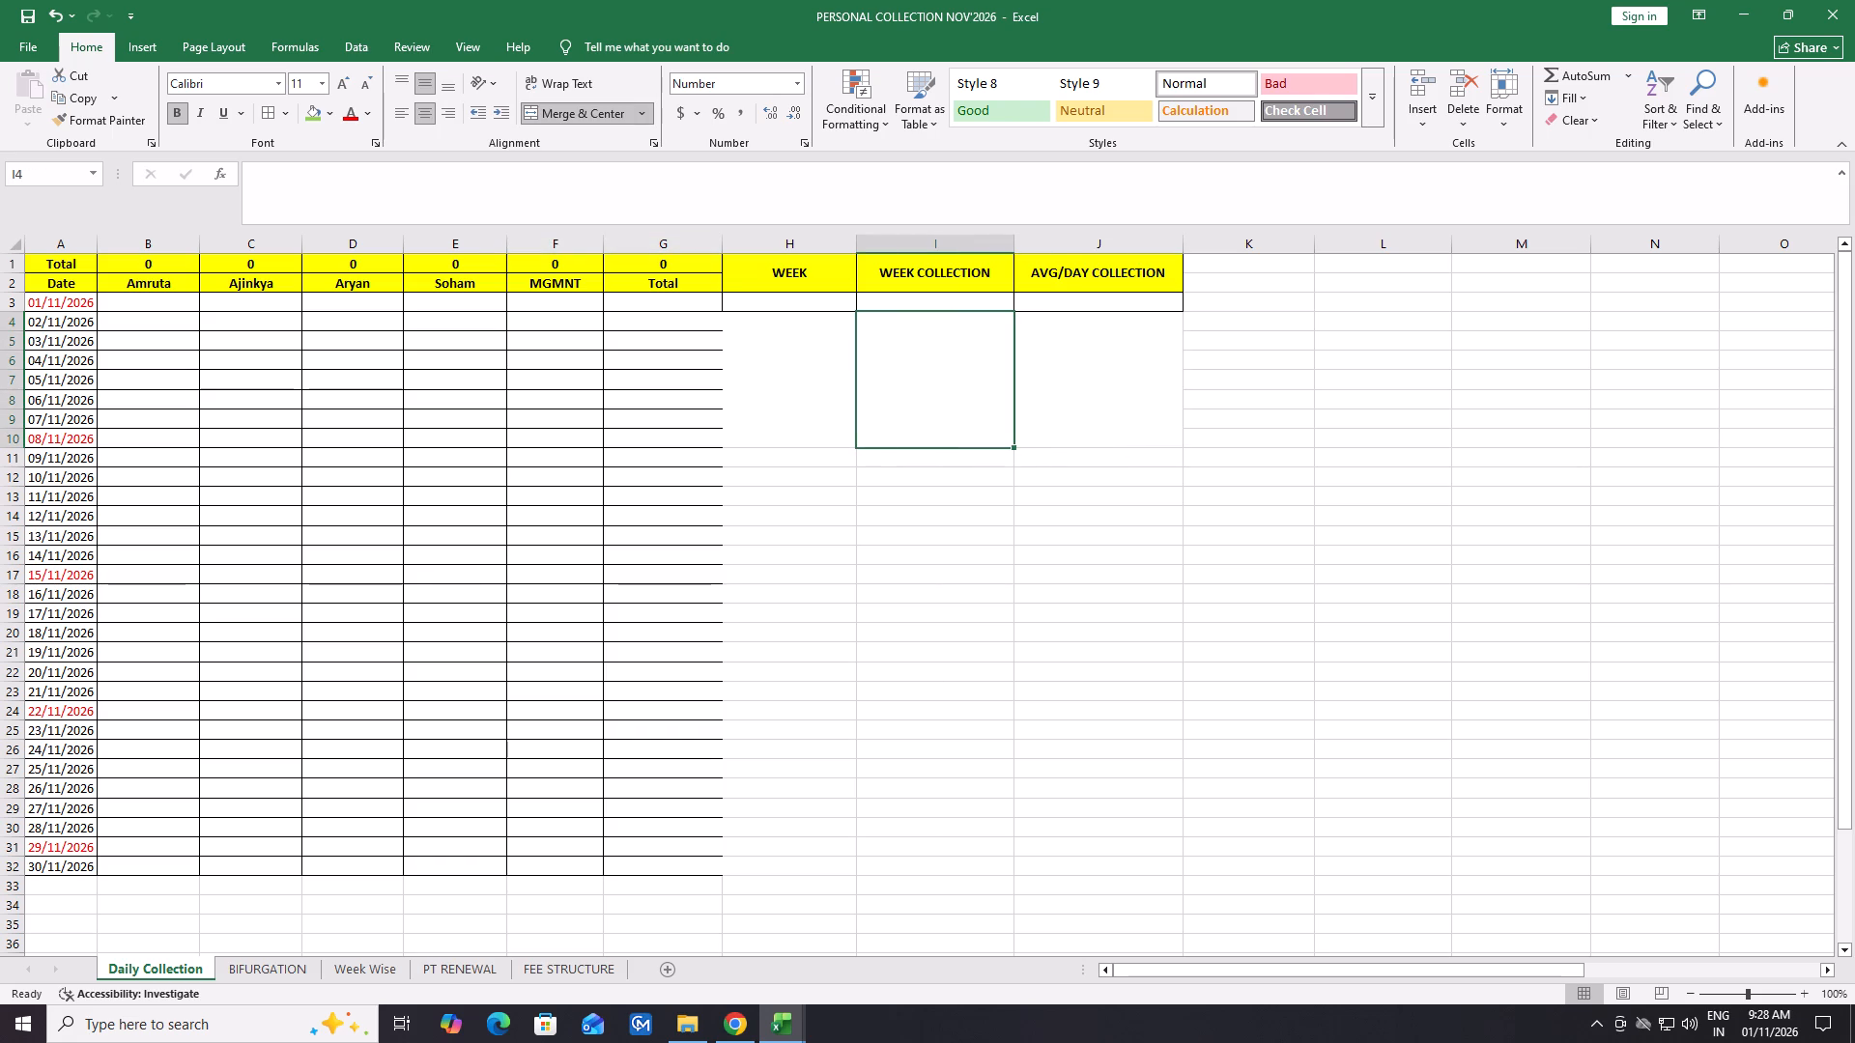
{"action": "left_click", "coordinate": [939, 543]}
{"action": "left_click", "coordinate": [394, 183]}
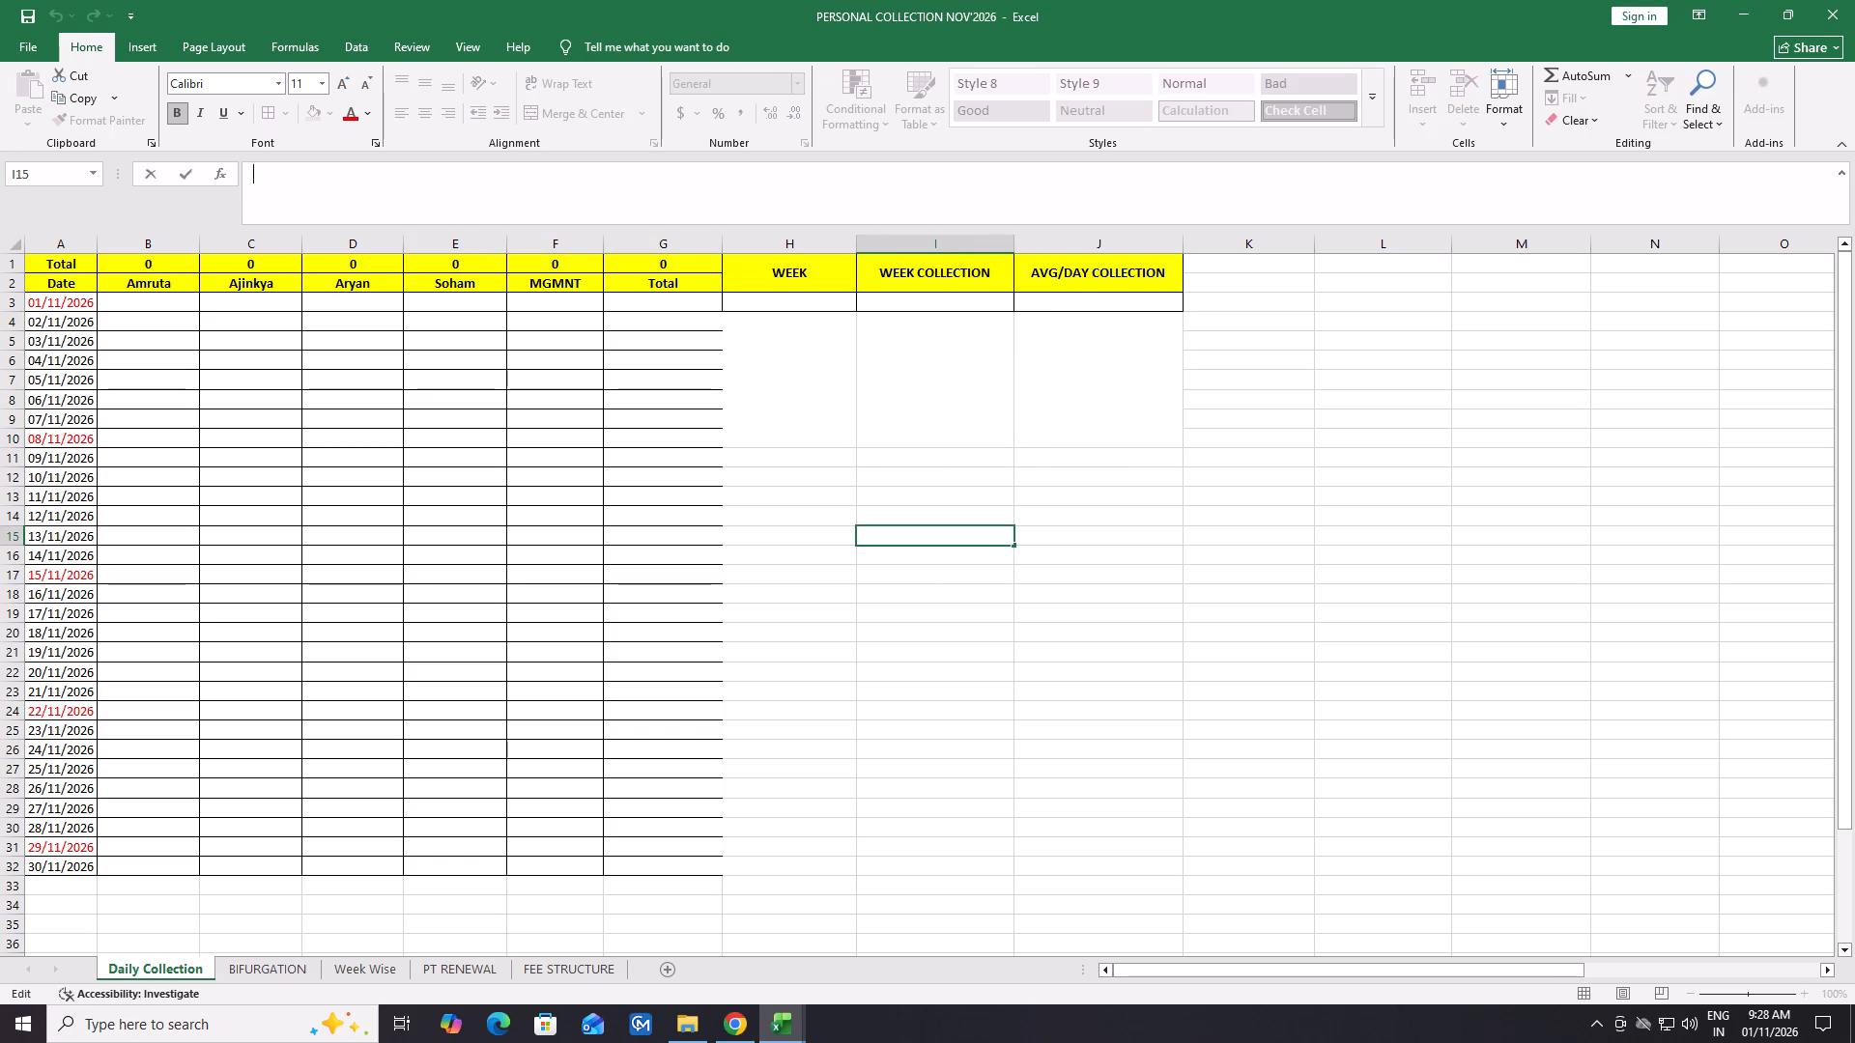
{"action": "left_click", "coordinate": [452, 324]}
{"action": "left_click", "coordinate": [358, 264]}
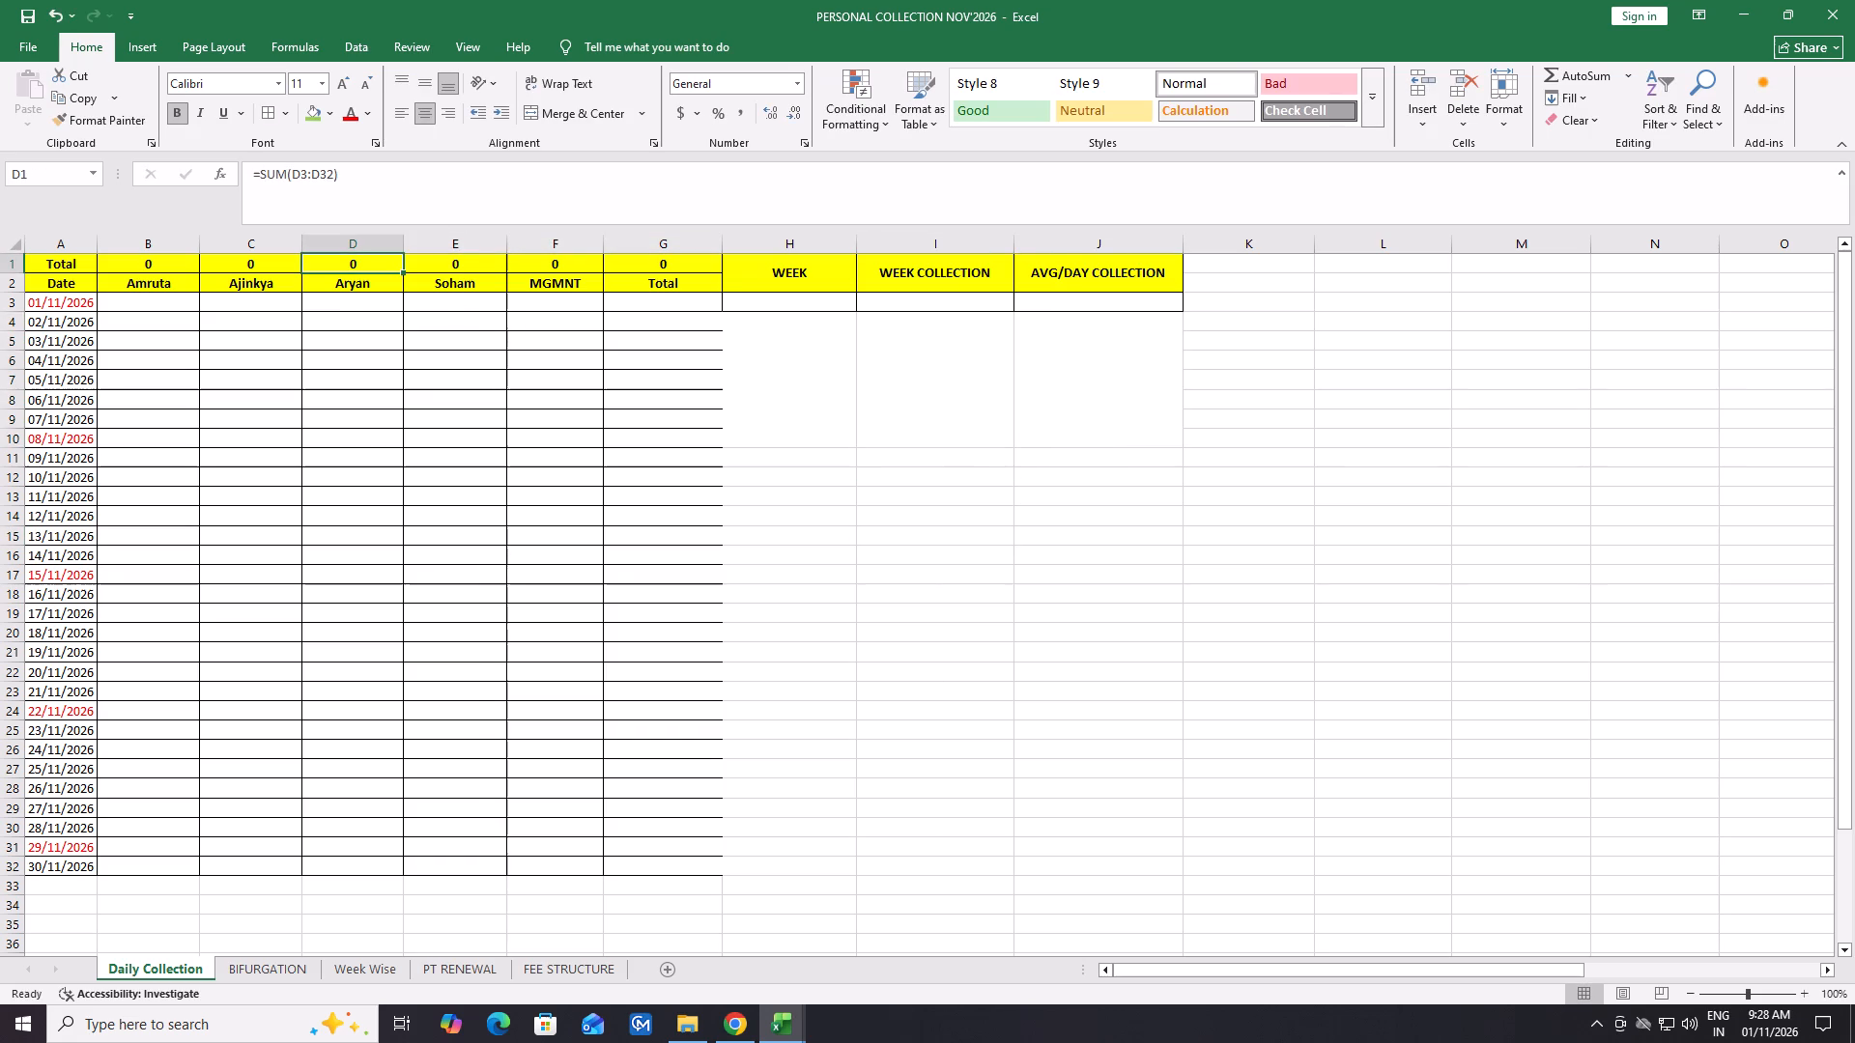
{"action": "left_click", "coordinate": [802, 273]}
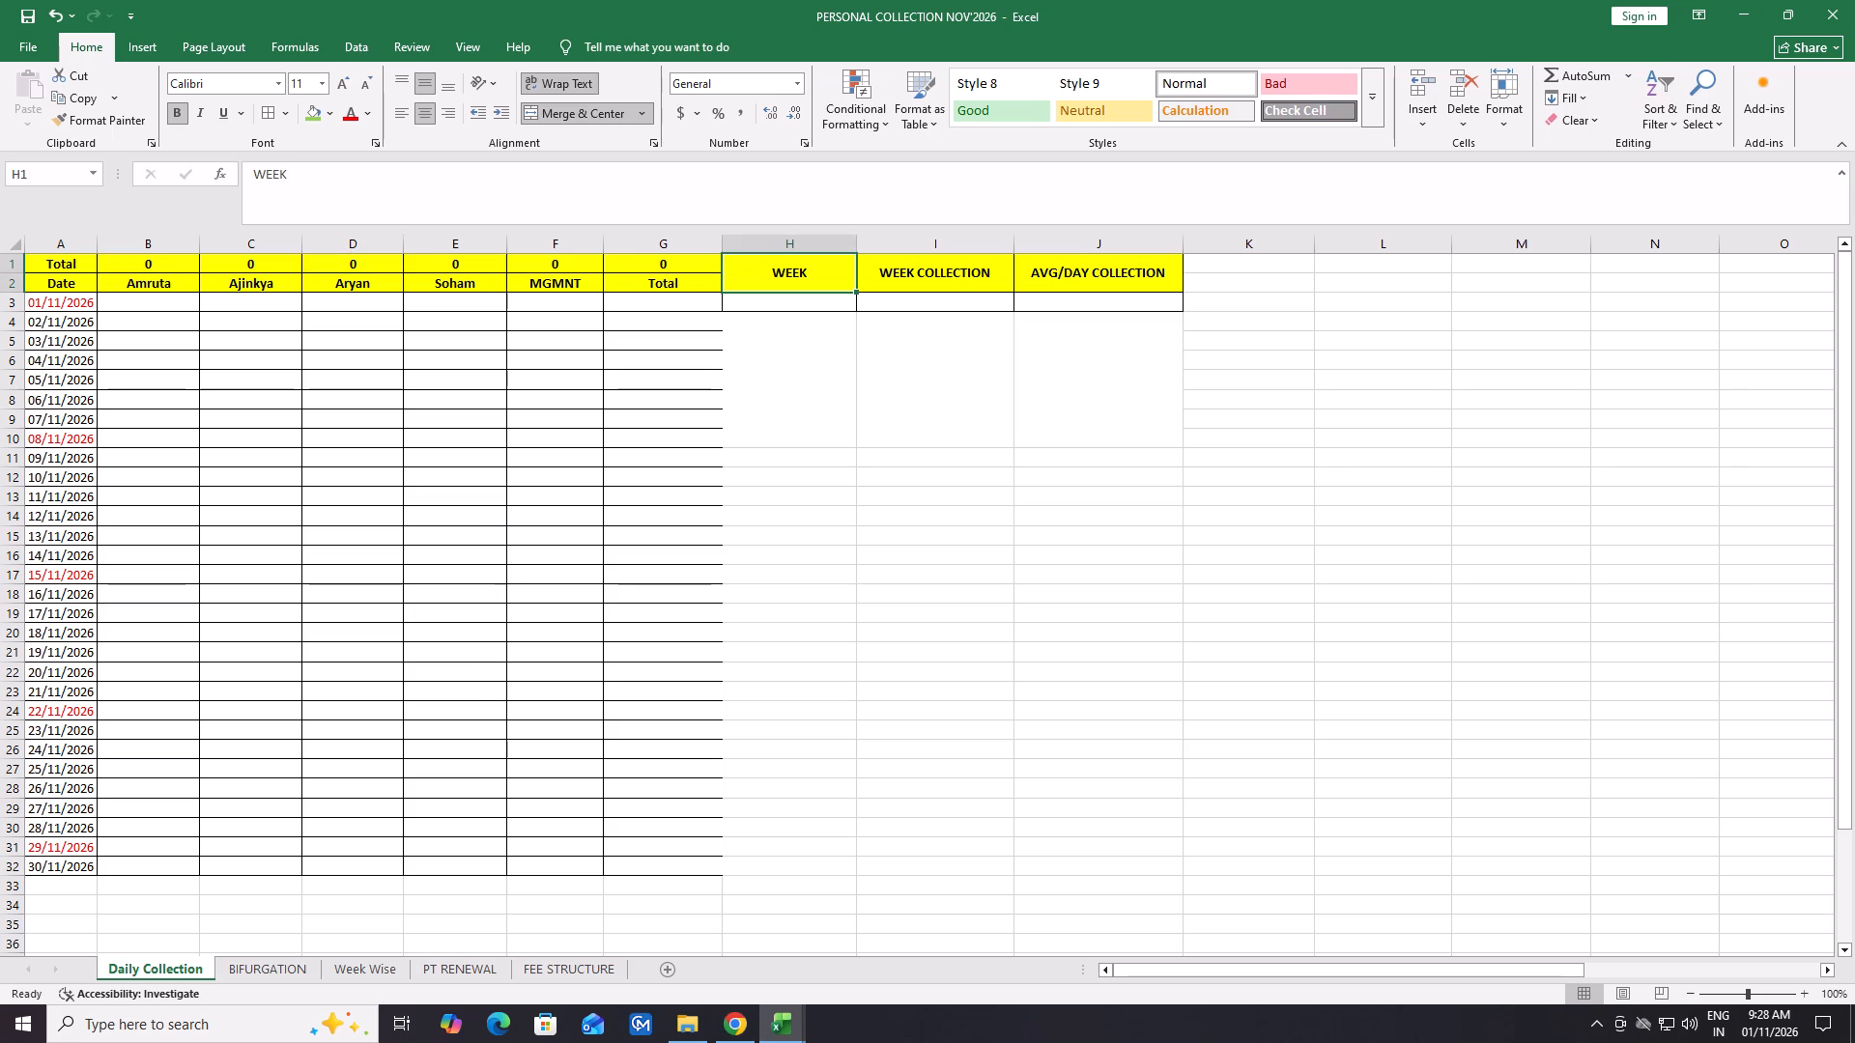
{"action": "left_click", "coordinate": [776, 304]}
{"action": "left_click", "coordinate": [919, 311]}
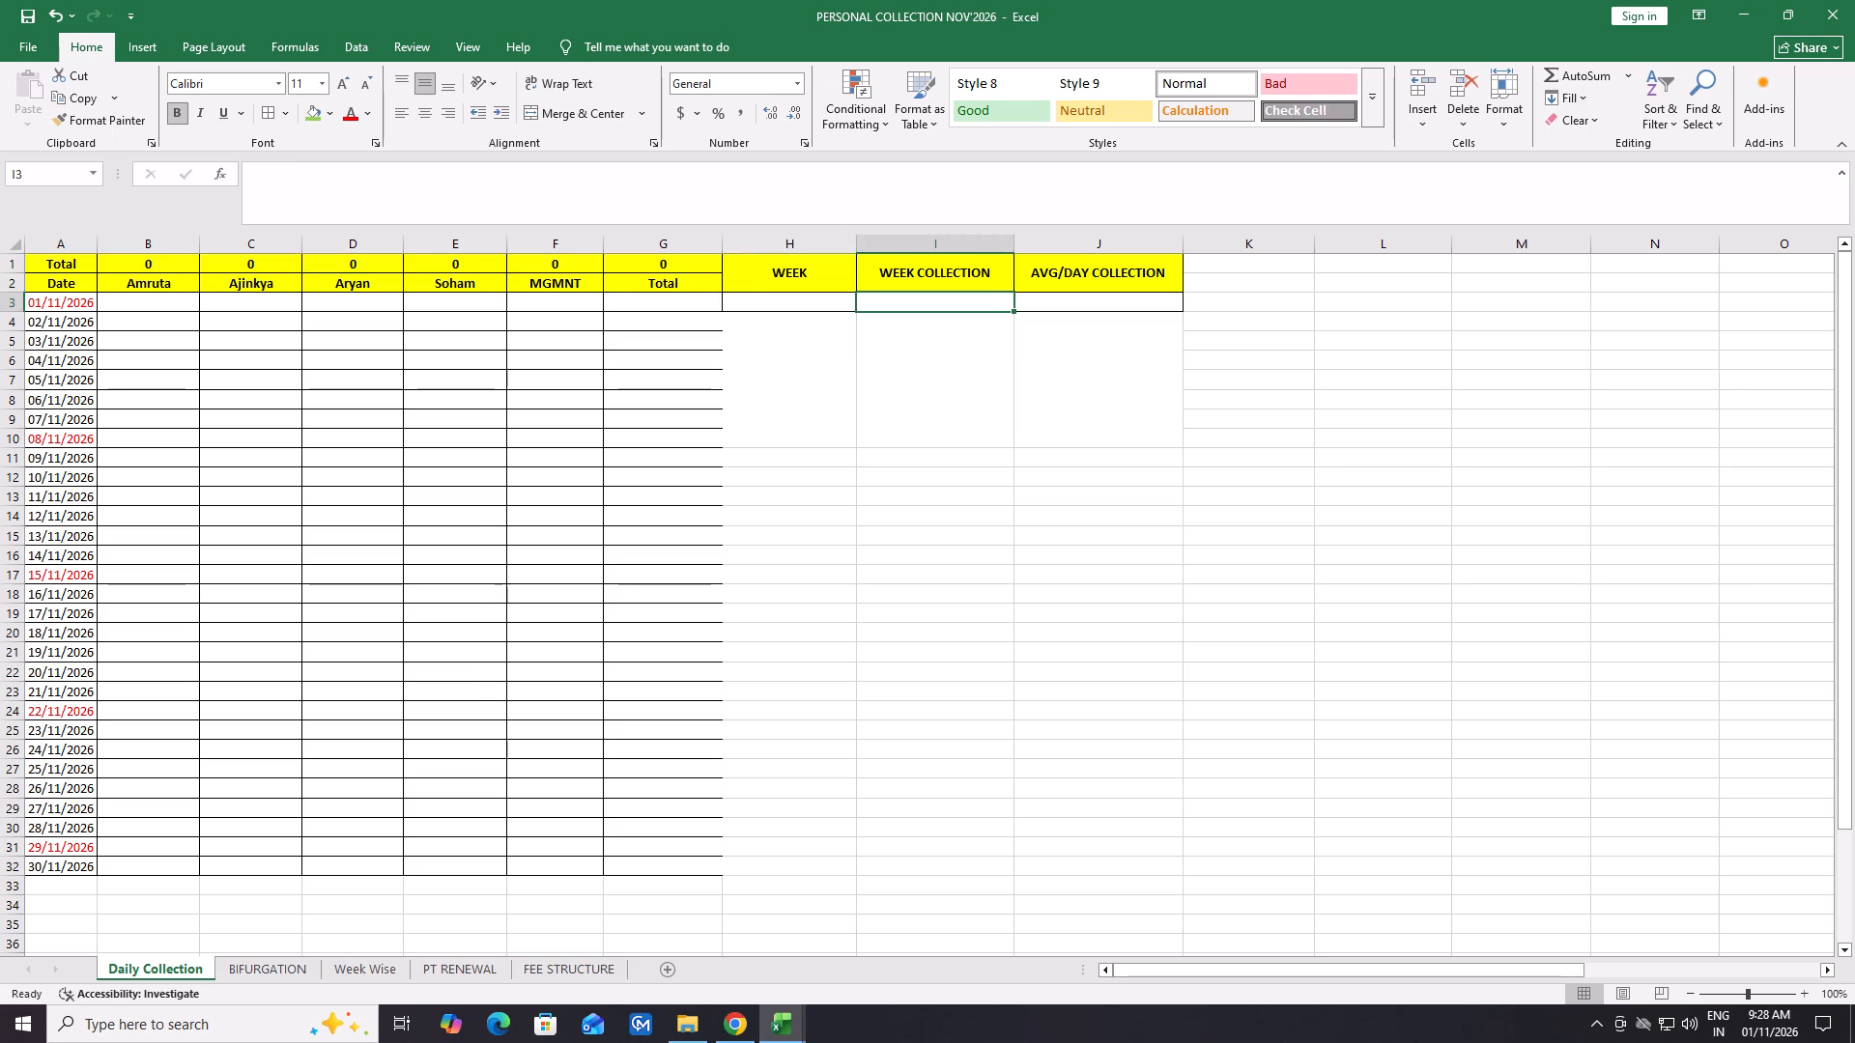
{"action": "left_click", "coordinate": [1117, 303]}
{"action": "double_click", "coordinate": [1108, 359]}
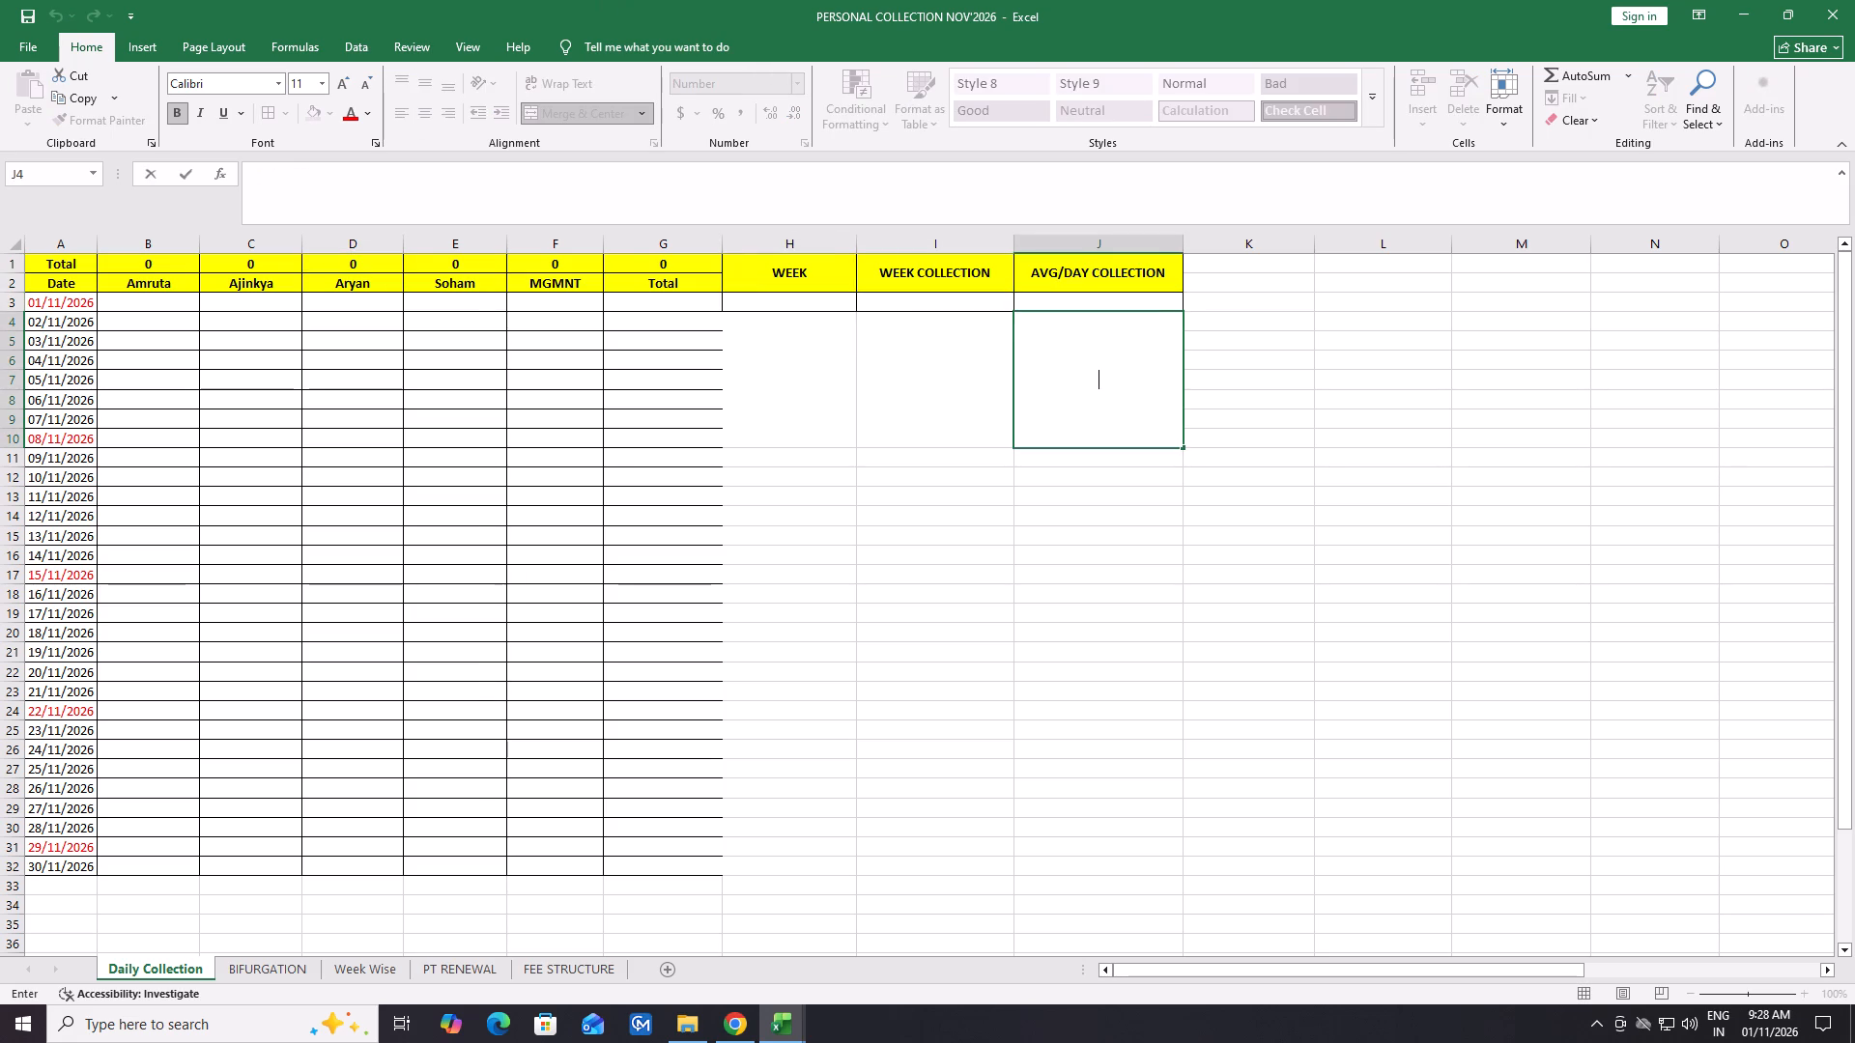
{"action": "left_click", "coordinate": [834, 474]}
Apply All Borders to the three merged weekly summary blocks spanning H4:J10.
{"action": "left_click_drag", "start_coordinate": [789, 357], "coordinate": [1068, 408]}
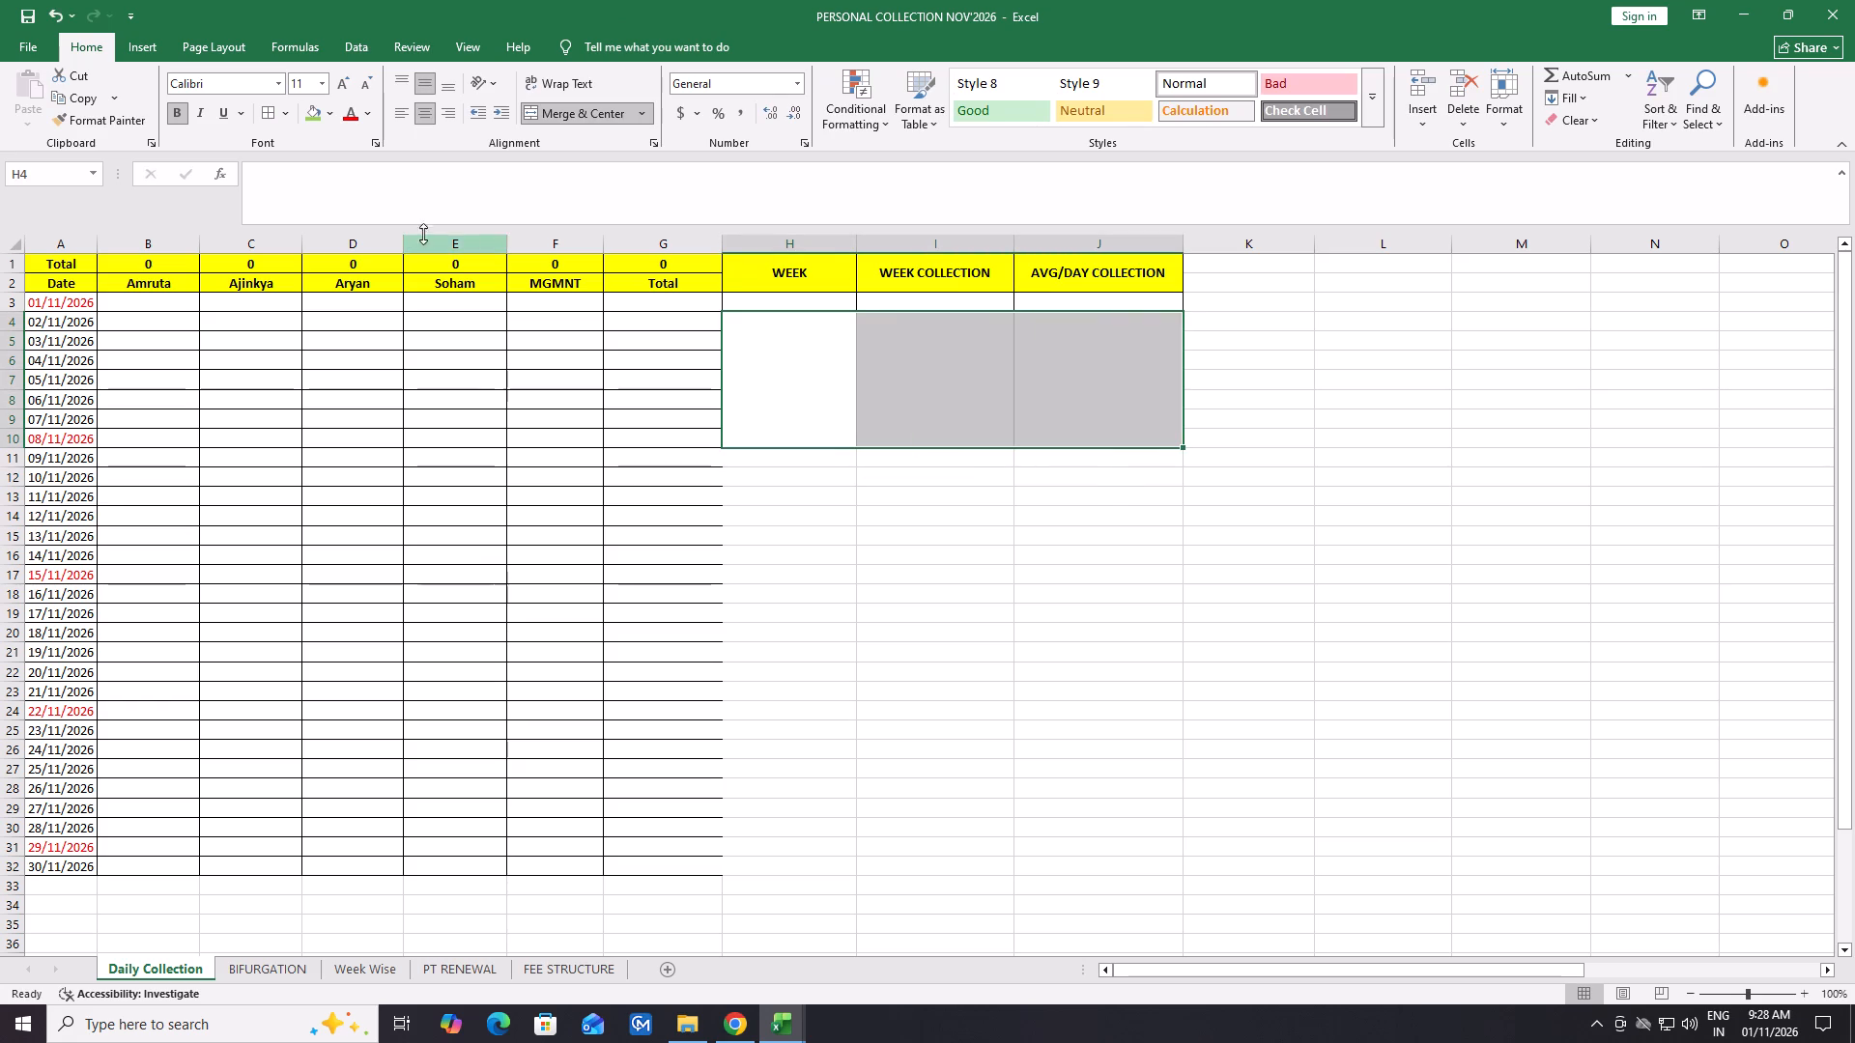
{"action": "left_click", "coordinate": [265, 113]}
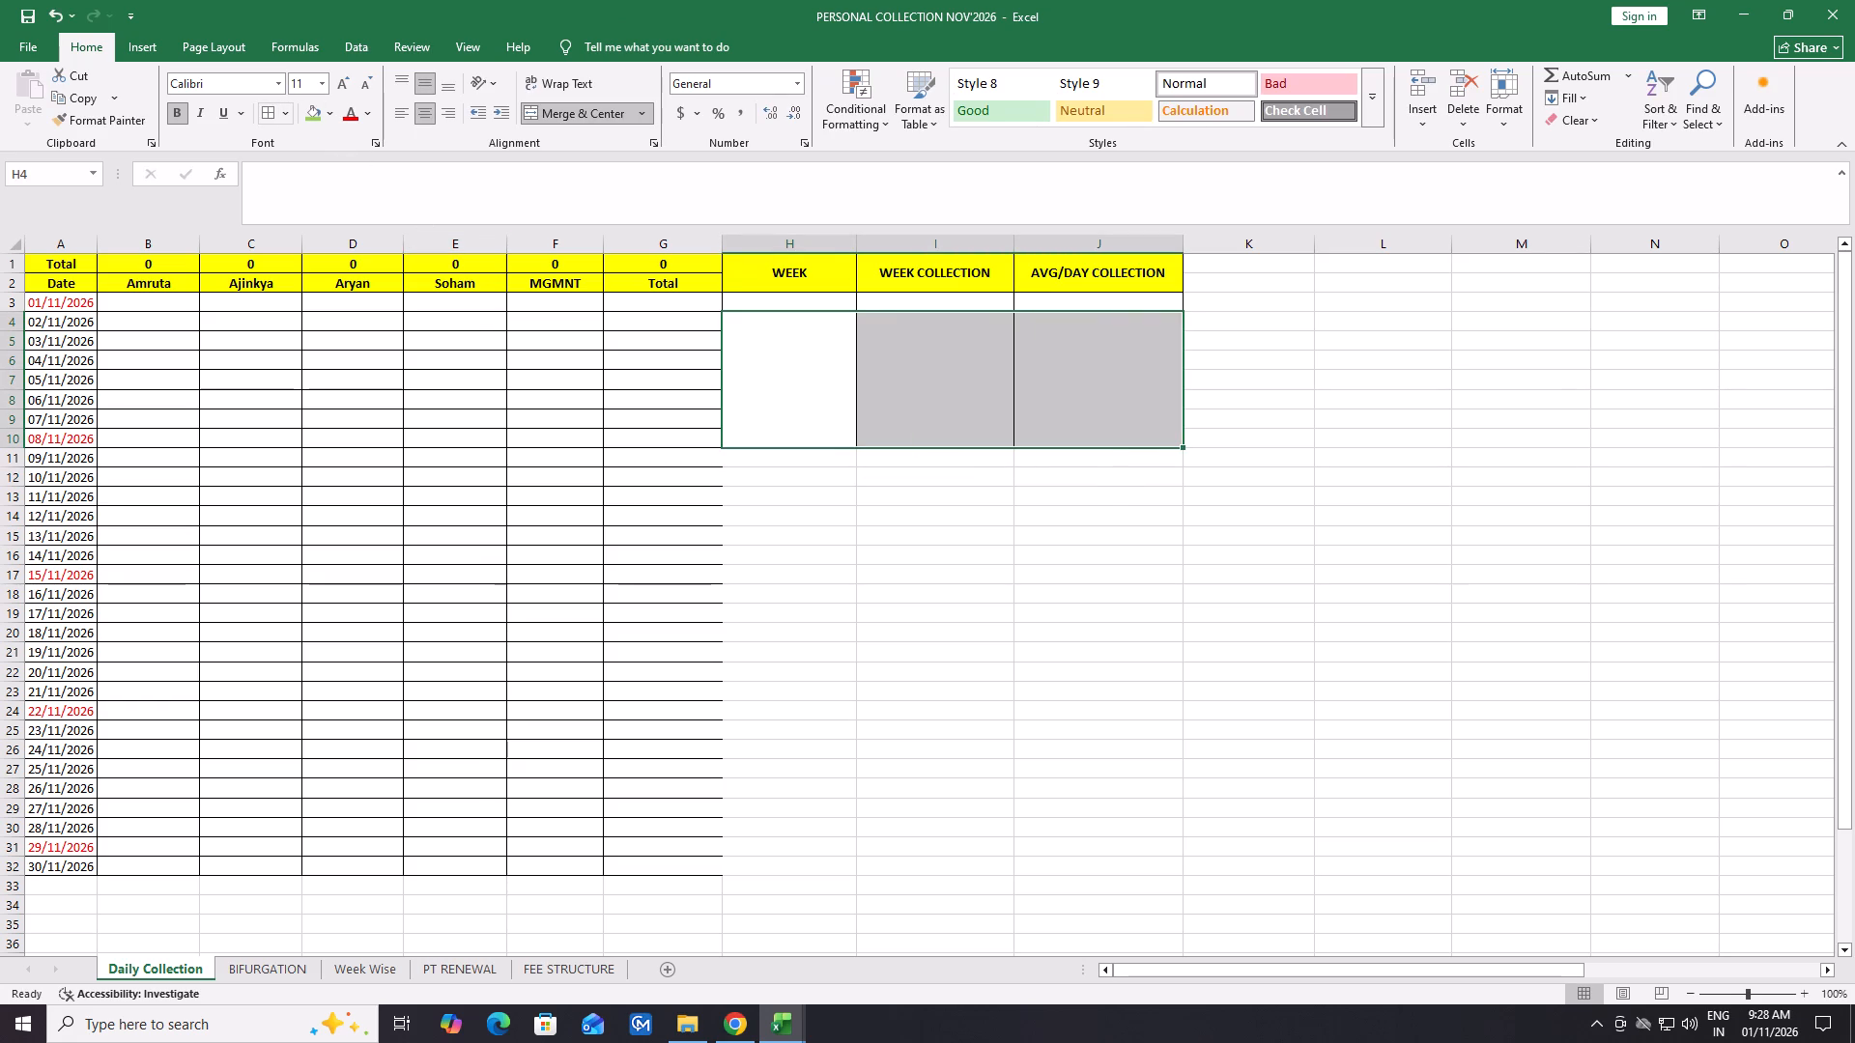
{"action": "double_click", "coordinate": [1004, 520]}
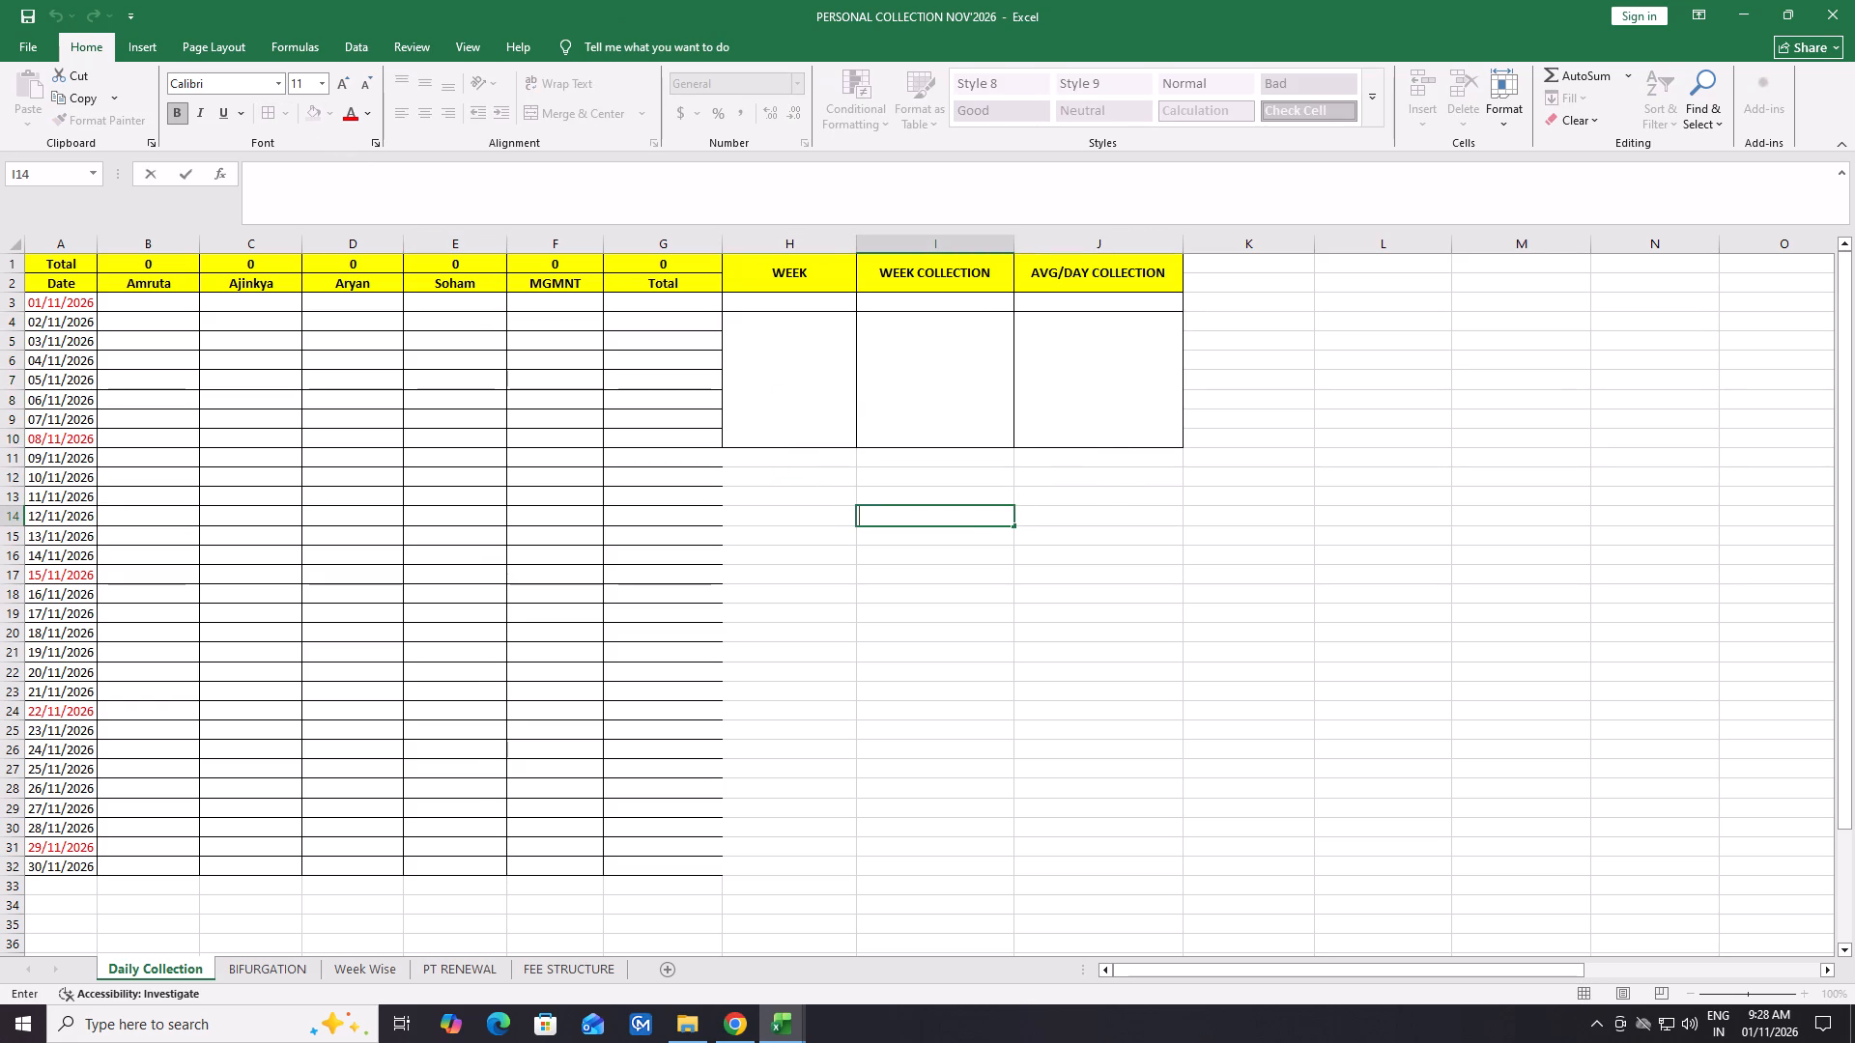
Merge and center H11:H17, I11:I17 and J11:J17 as separate blocks for the week from 09/11/2026 to 15/11/2026.
{"action": "left_click_drag", "start_coordinate": [770, 460], "coordinate": [799, 551]}
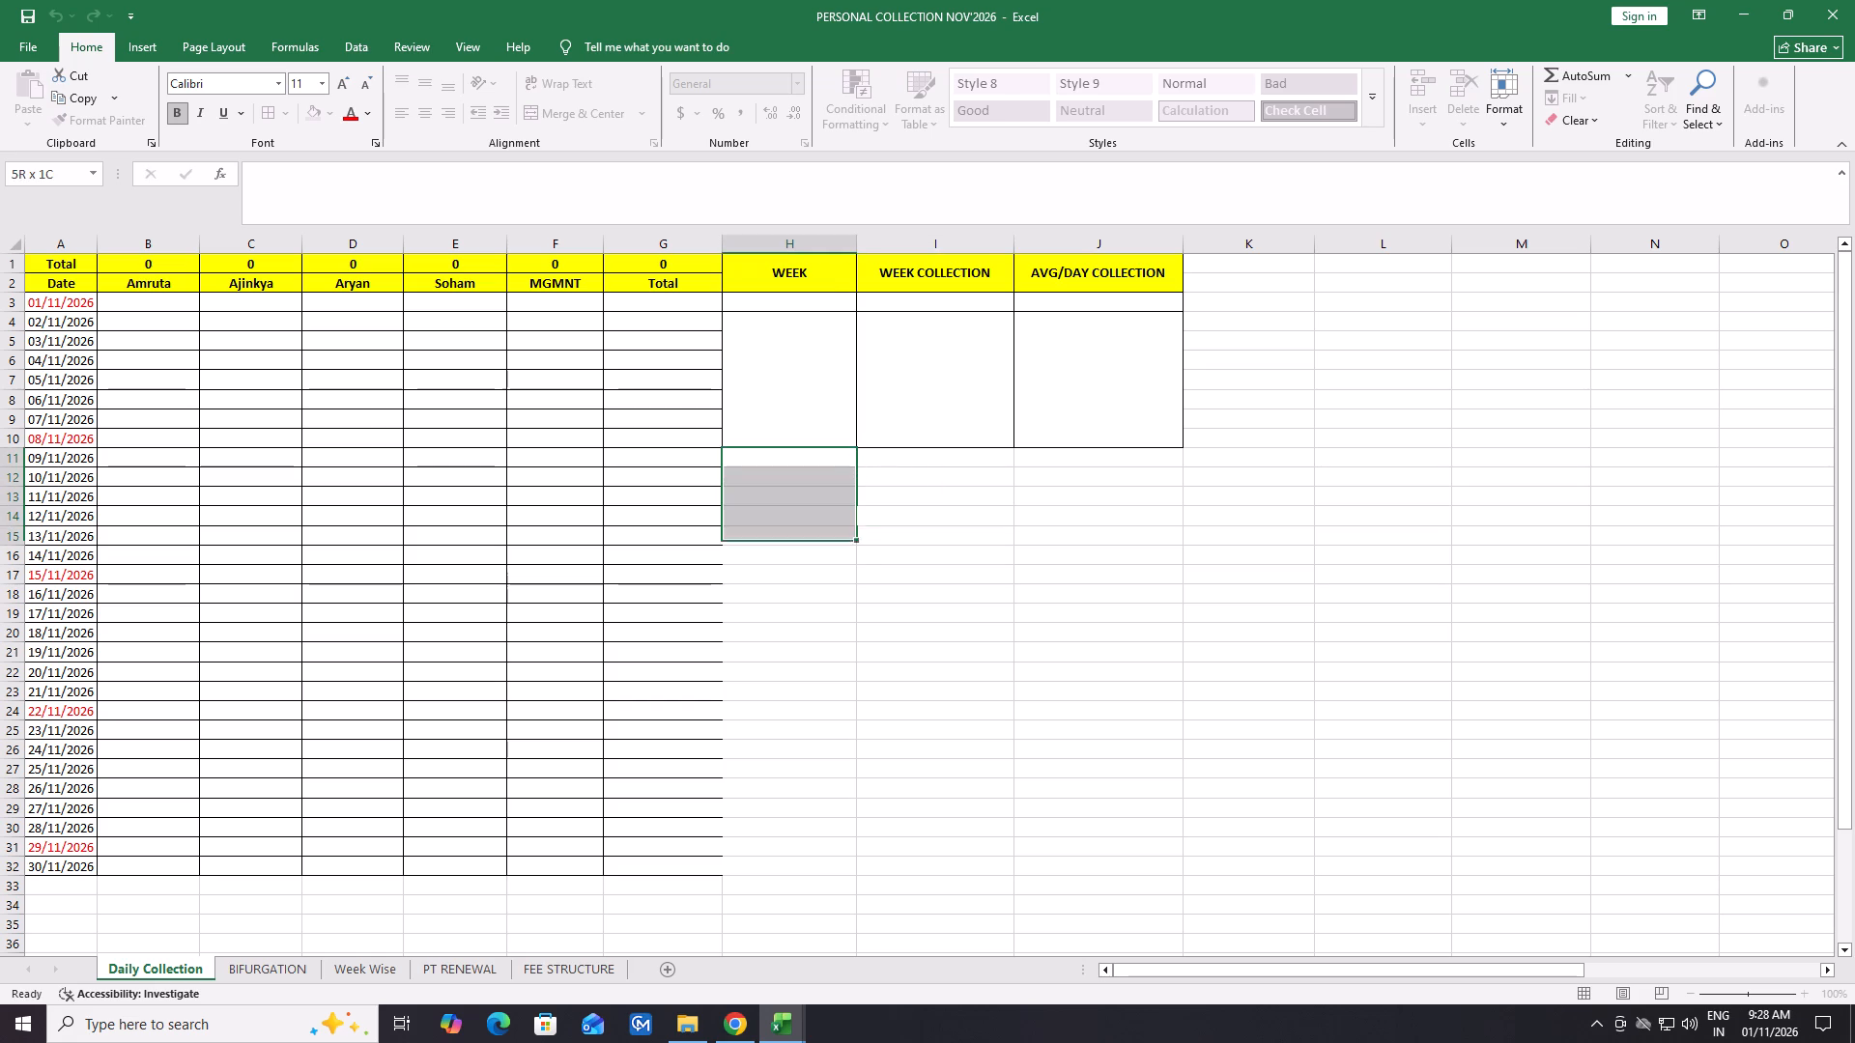
{"action": "left_click_drag", "start_coordinate": [799, 551], "coordinate": [811, 584]}
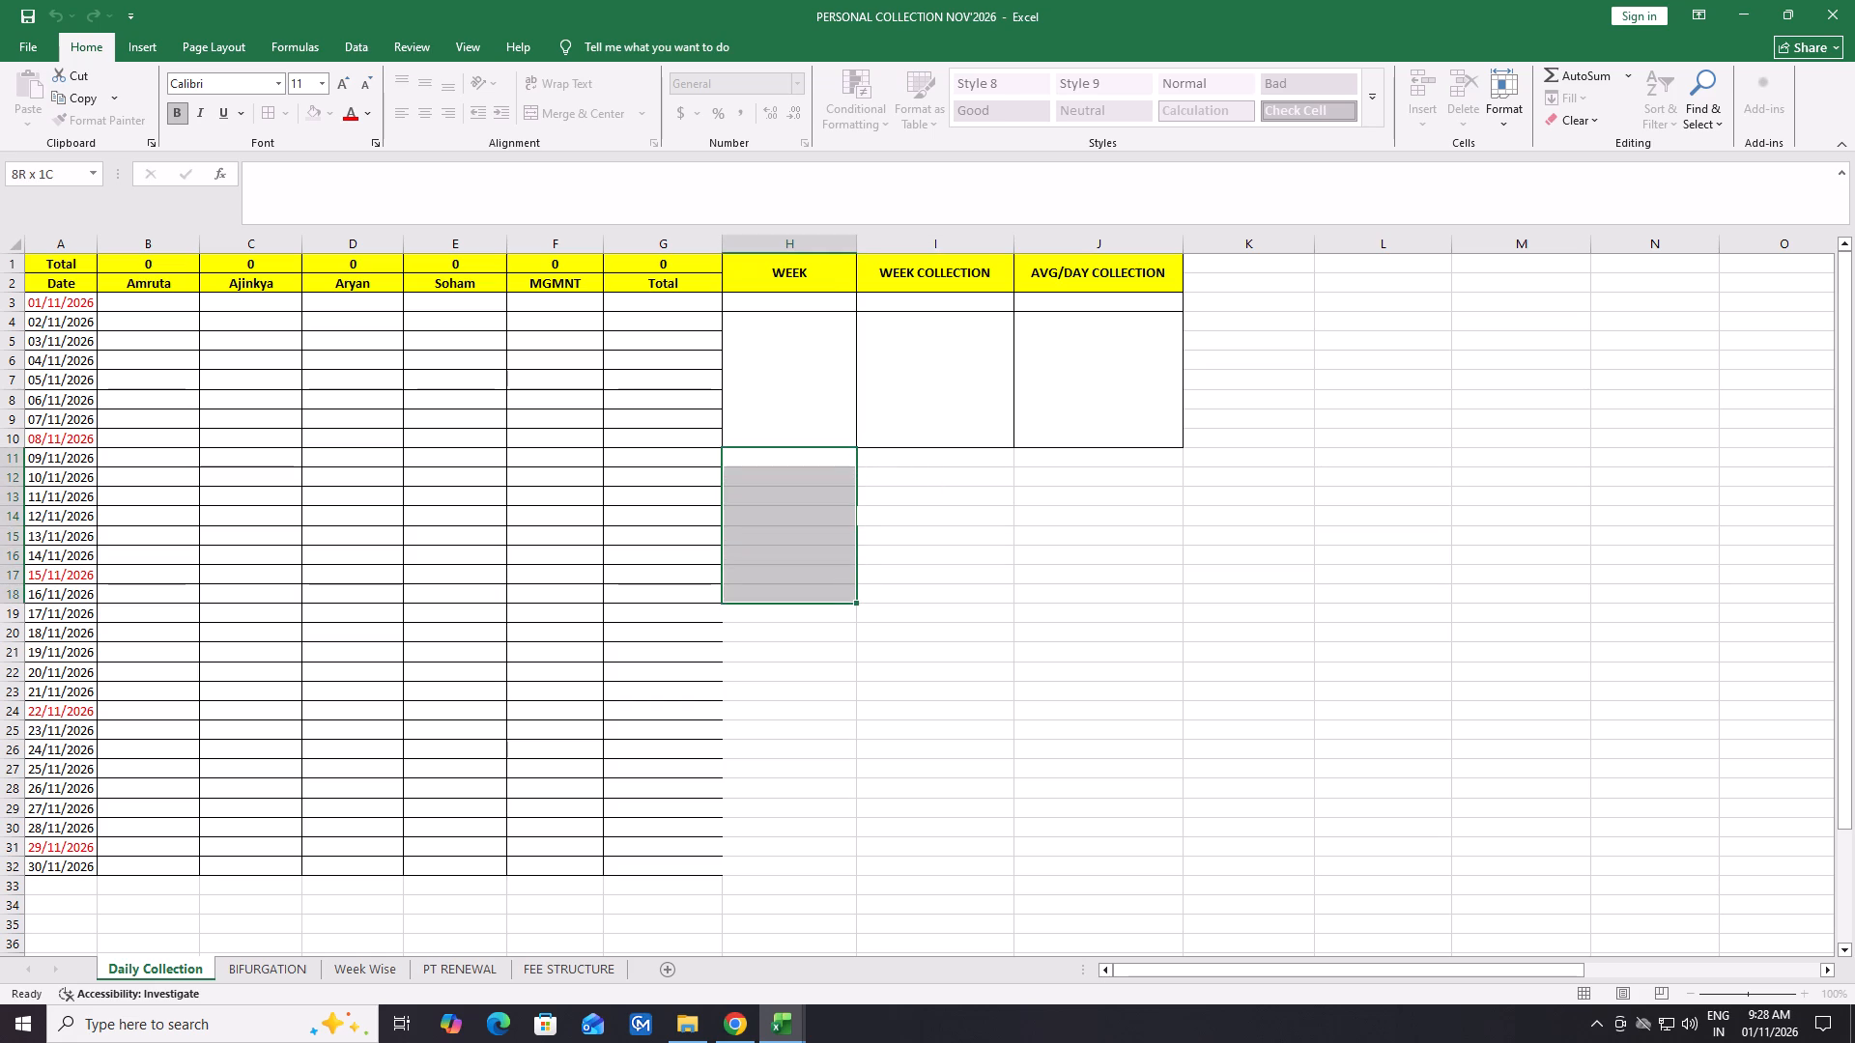
{"action": "left_click_drag", "start_coordinate": [811, 584], "coordinate": [795, 580]}
{"action": "left_click", "coordinate": [795, 580]}
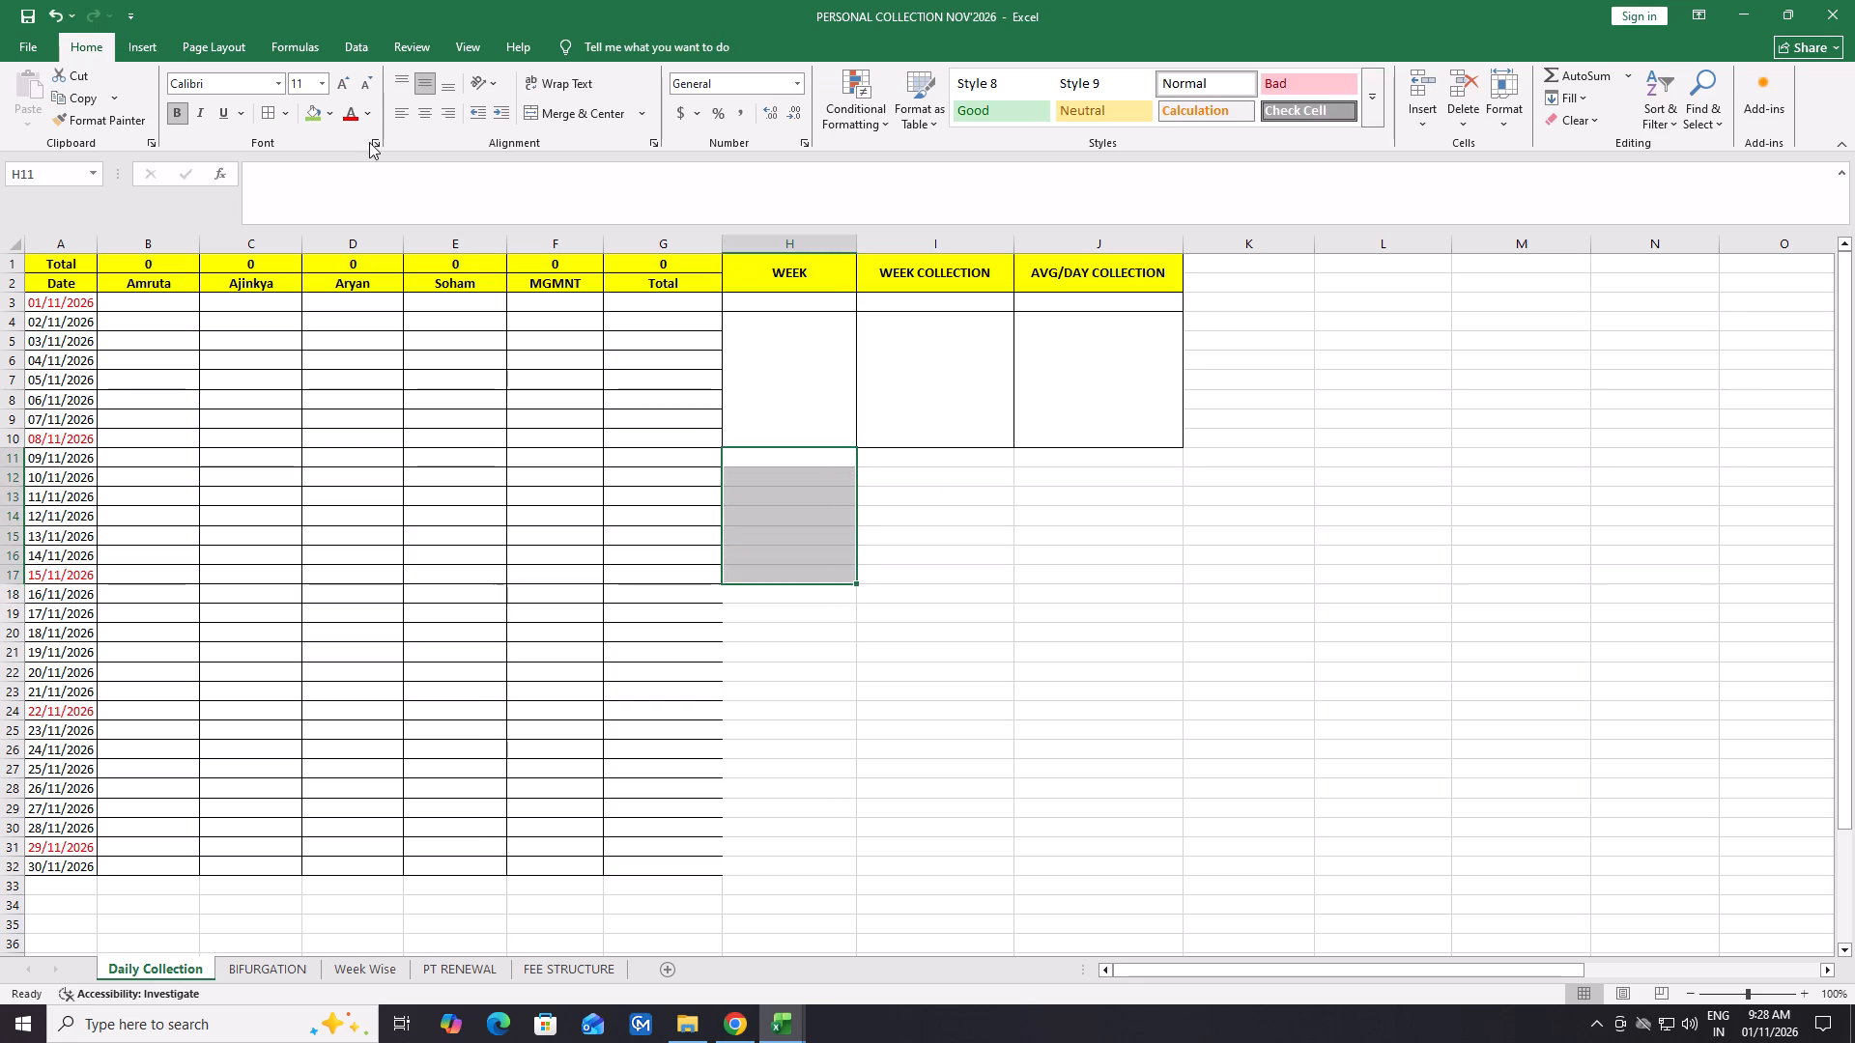
{"action": "left_click", "coordinate": [588, 117]}
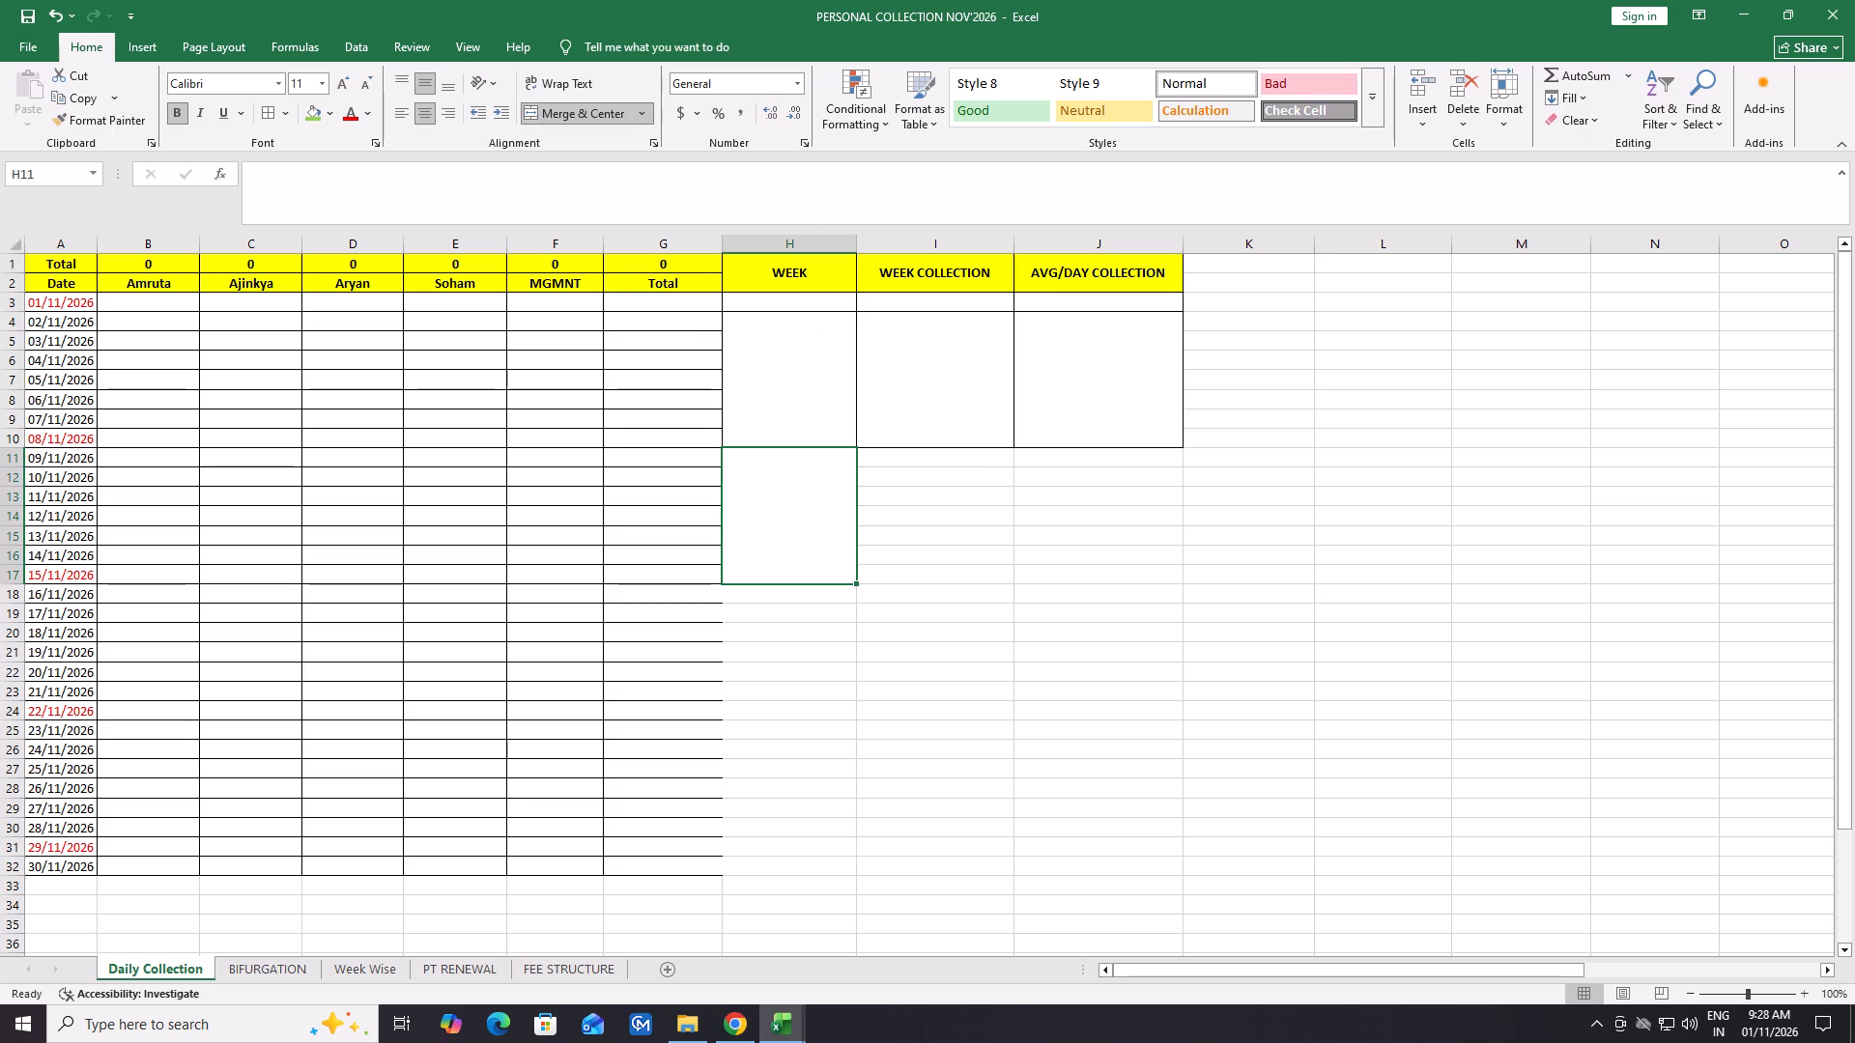
{"action": "left_click_drag", "start_coordinate": [908, 462], "coordinate": [943, 550]}
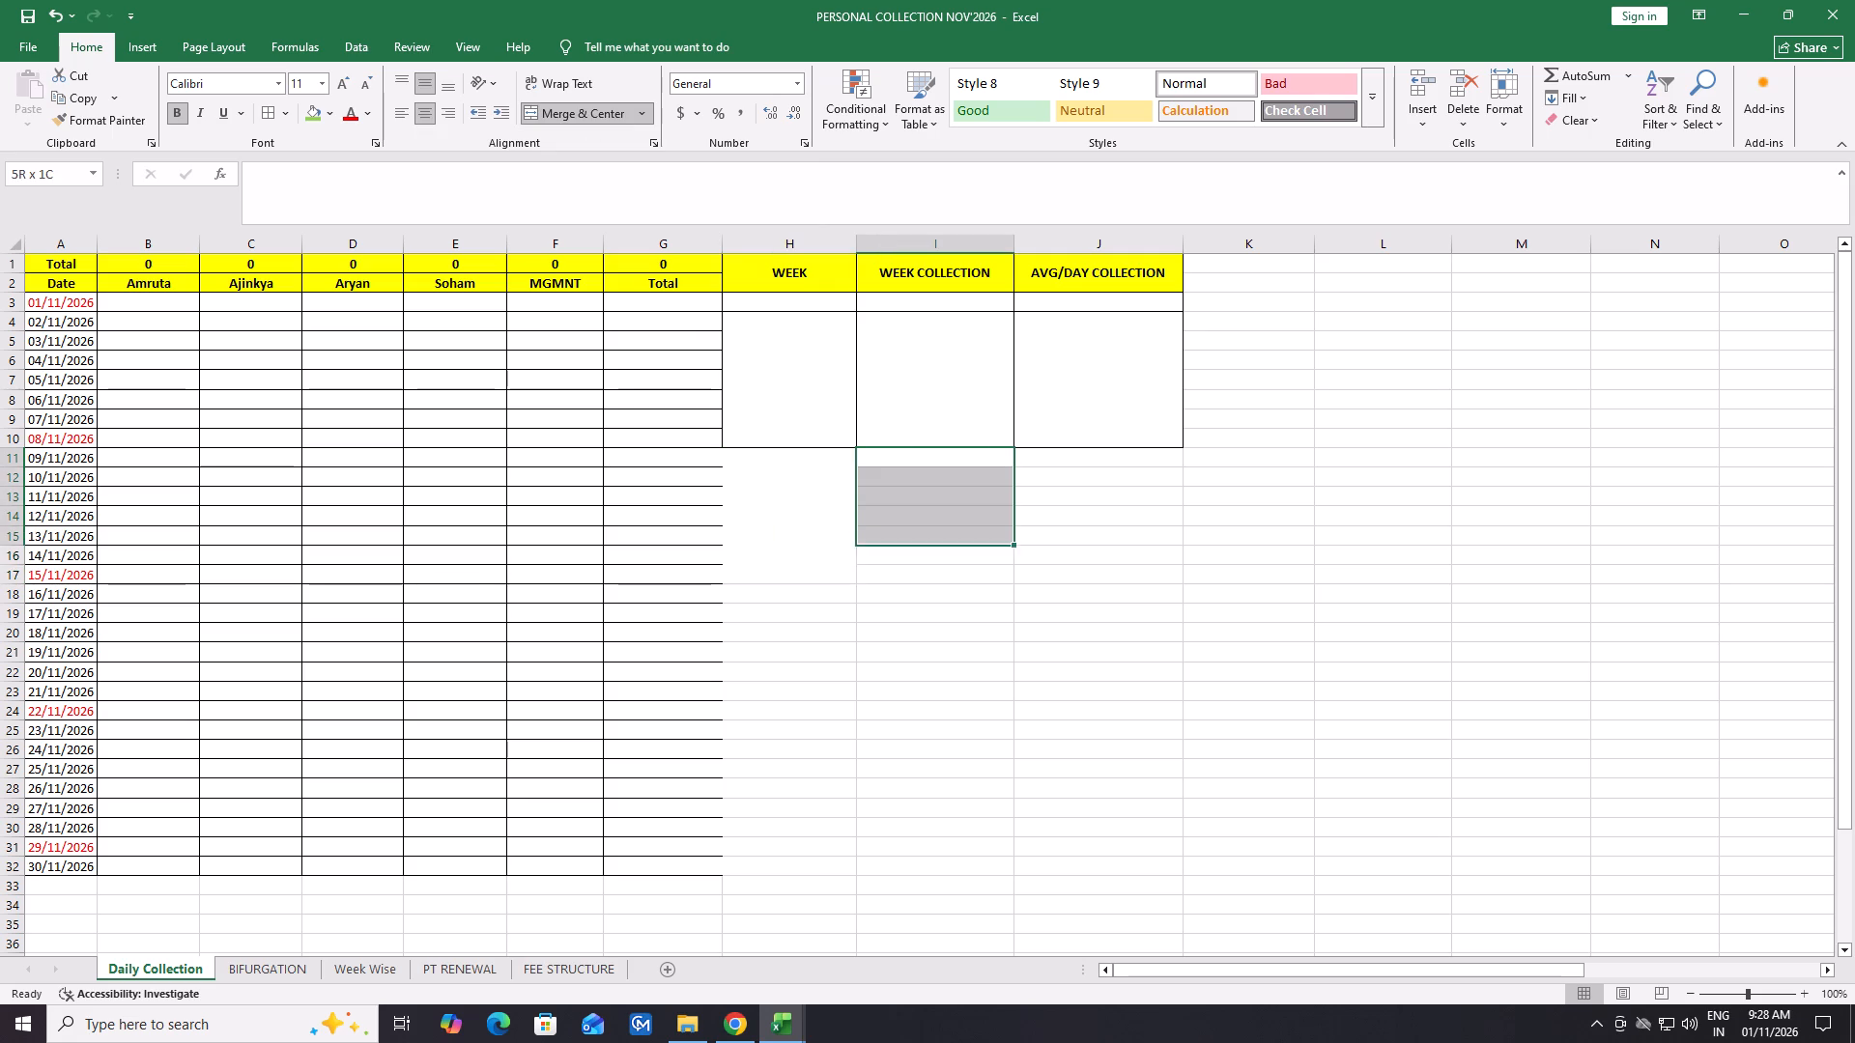
{"action": "left_click_drag", "start_coordinate": [943, 550], "coordinate": [952, 567]}
{"action": "left_click", "coordinate": [572, 108]}
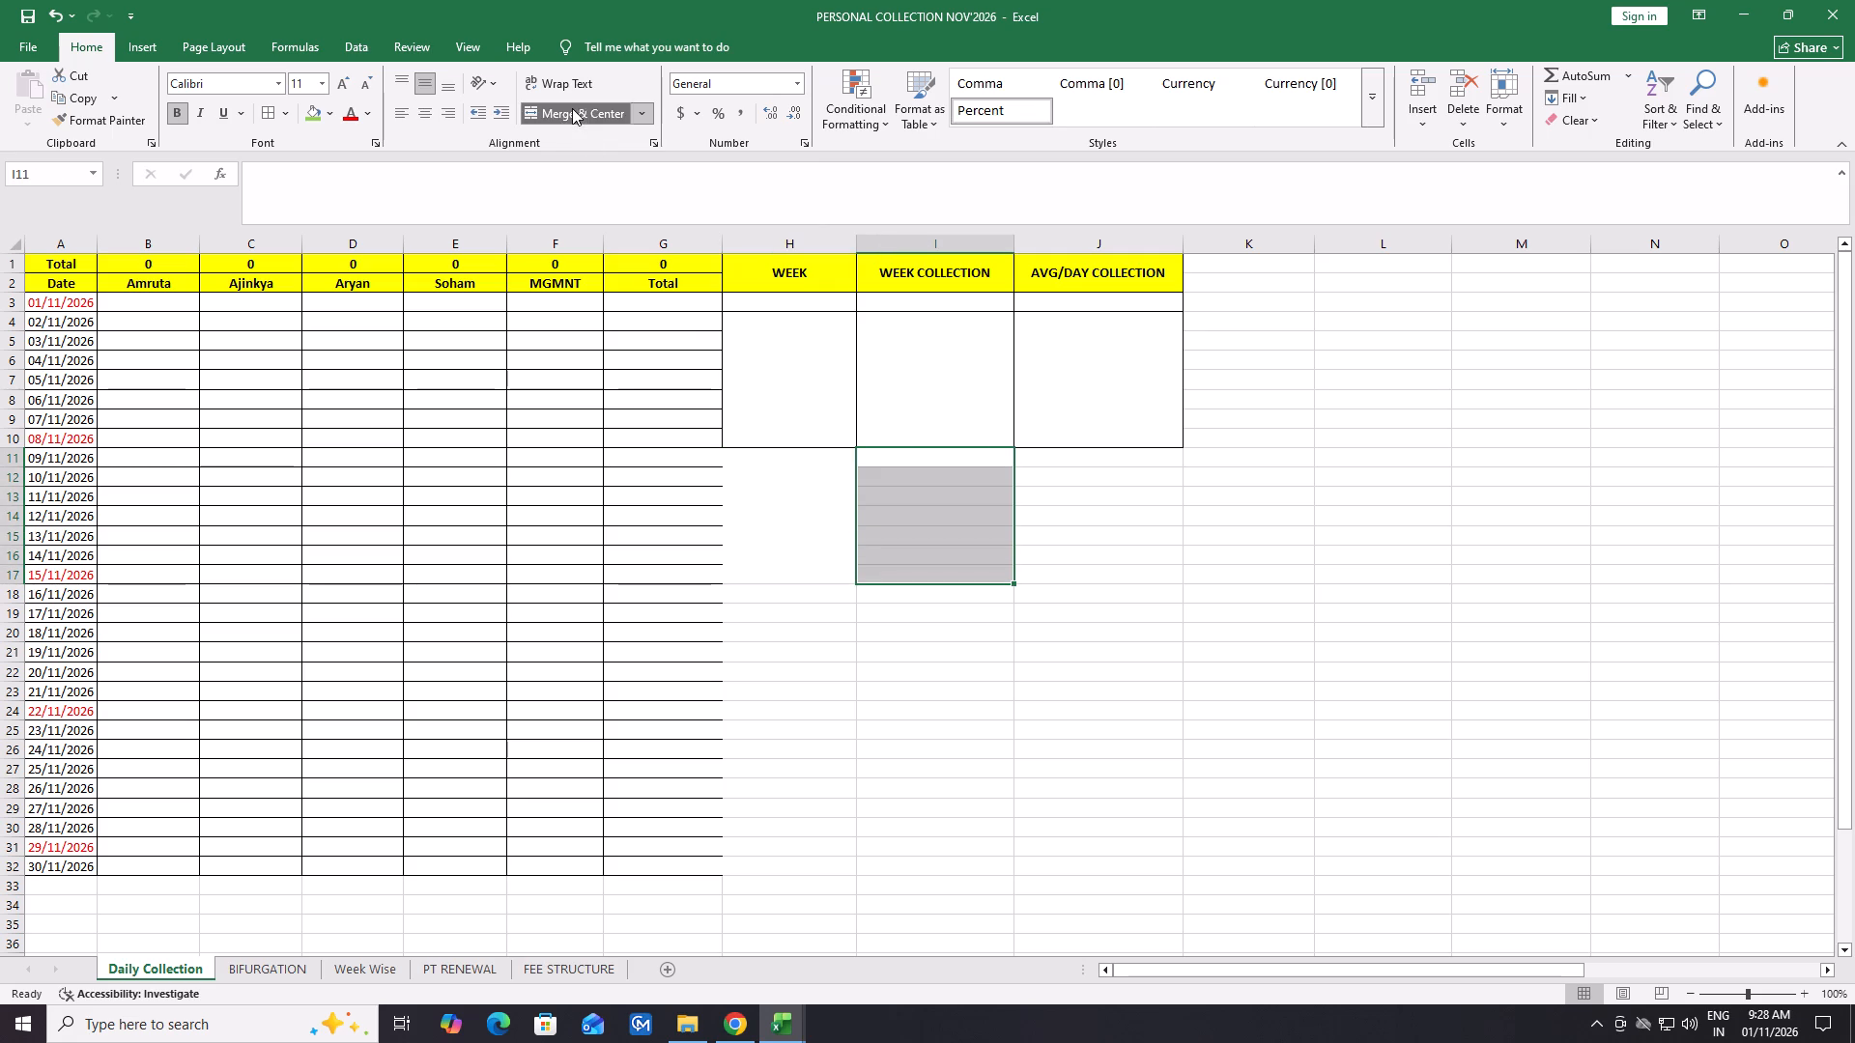
{"action": "left_click_drag", "start_coordinate": [1076, 463], "coordinate": [1086, 578]}
{"action": "left_click", "coordinate": [566, 110]}
{"action": "left_click", "coordinate": [1014, 740]}
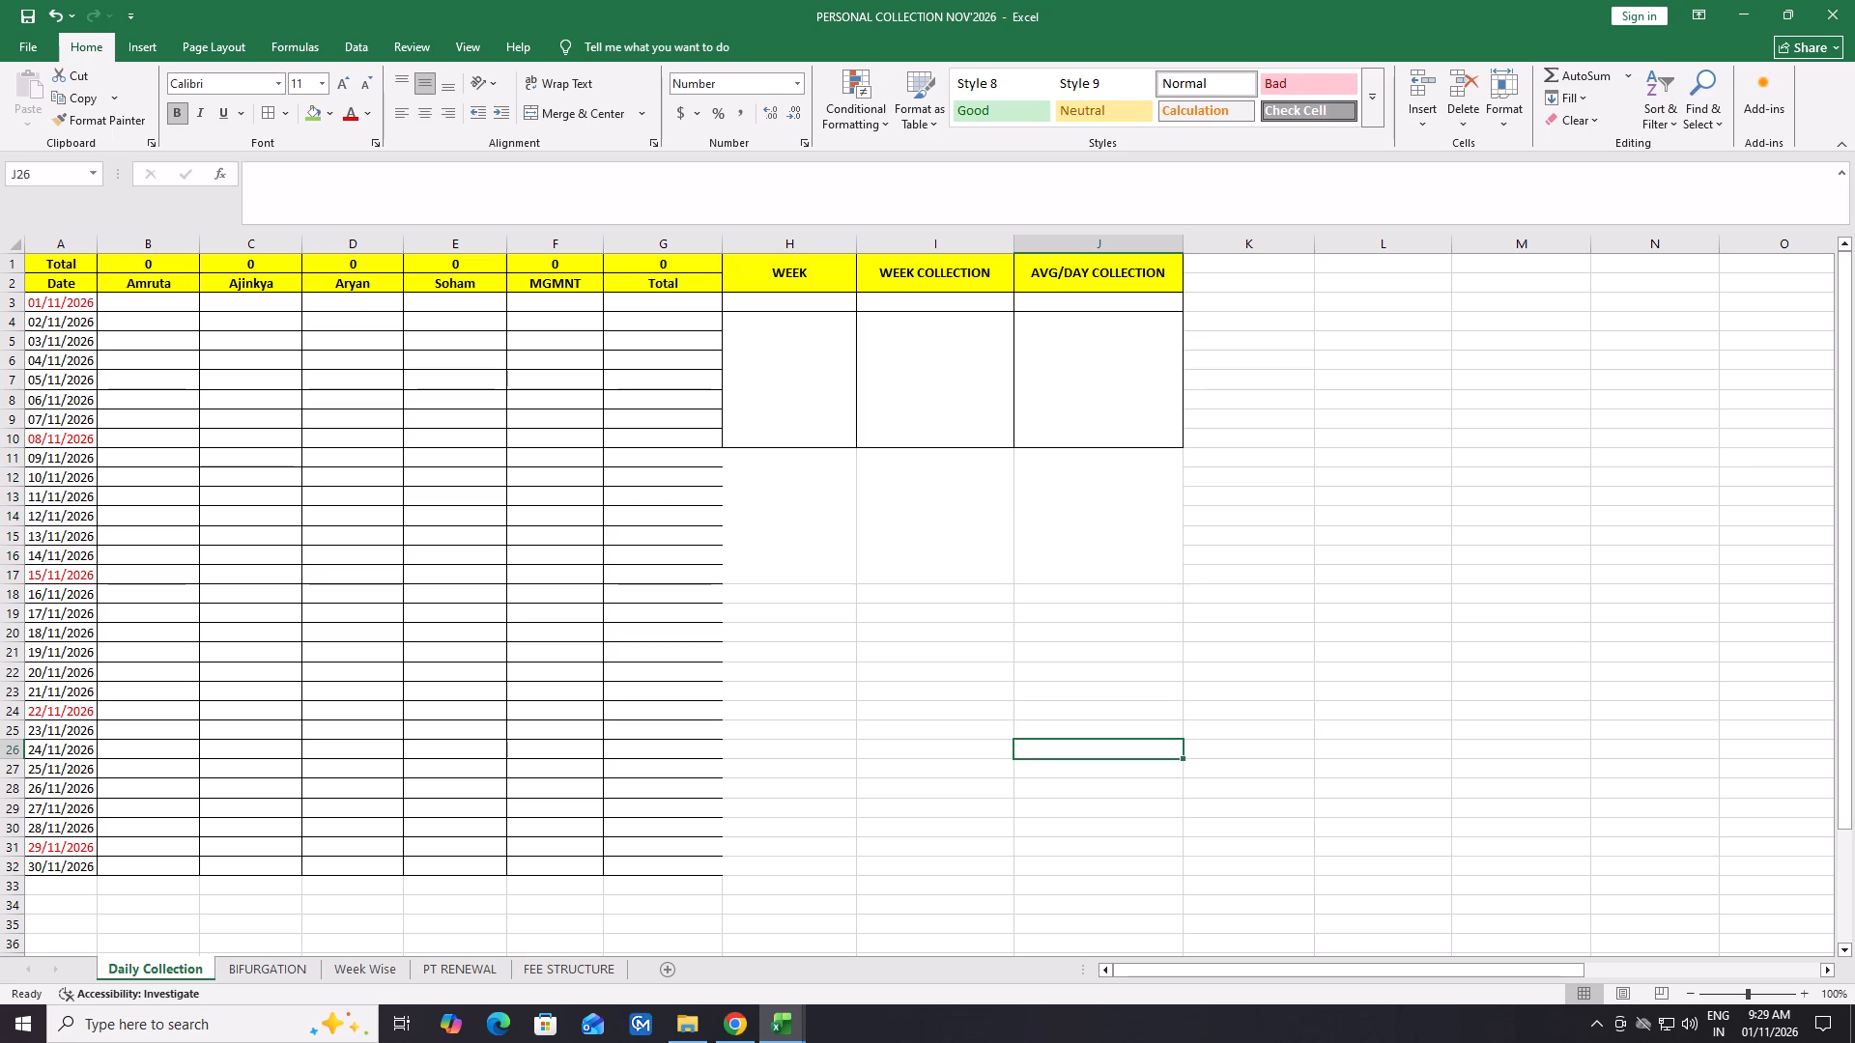
Merge and center H18:H24, I18:I24 and J18:J24 as separate blocks for the week from 16/11/2026 to 22/11/2026.
{"action": "scroll", "coordinate": [790, 615], "scroll_direction": "down", "scroll_amount": 1}
{"action": "left_click_drag", "start_coordinate": [757, 540], "coordinate": [796, 658]}
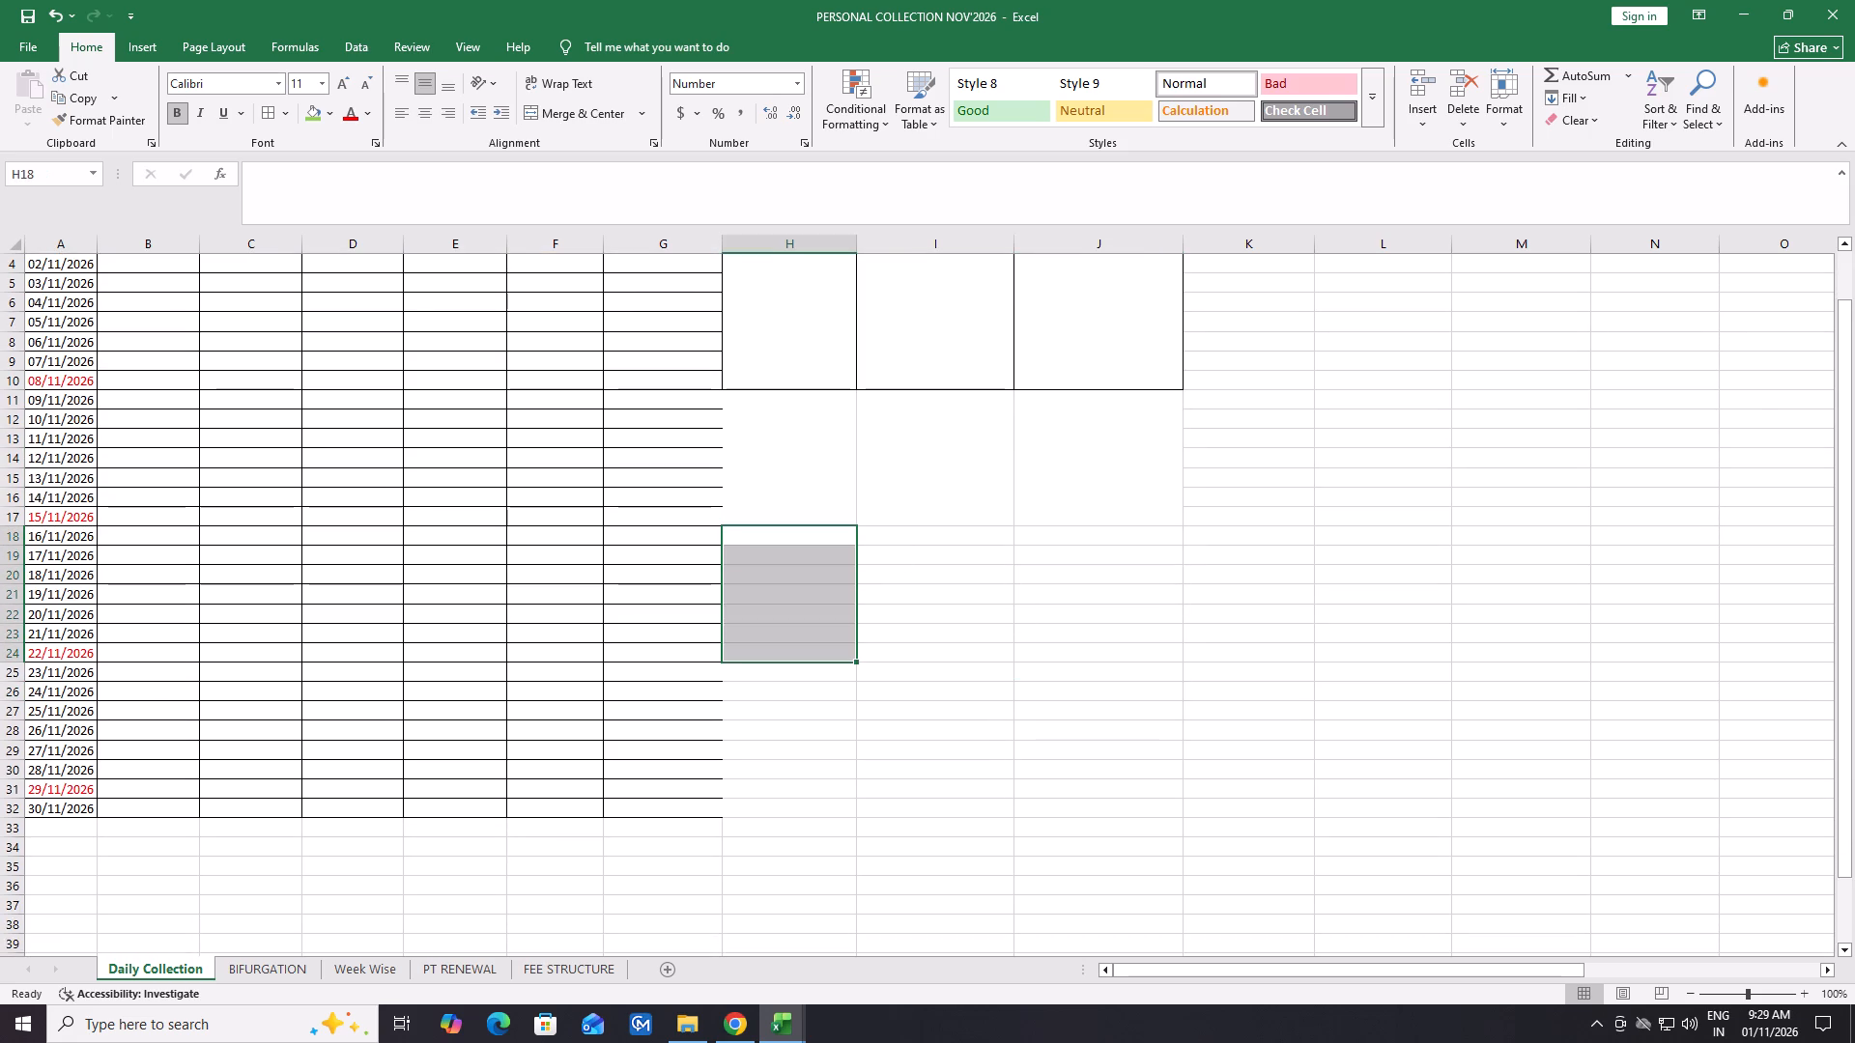
{"action": "left_click", "coordinate": [555, 120]}
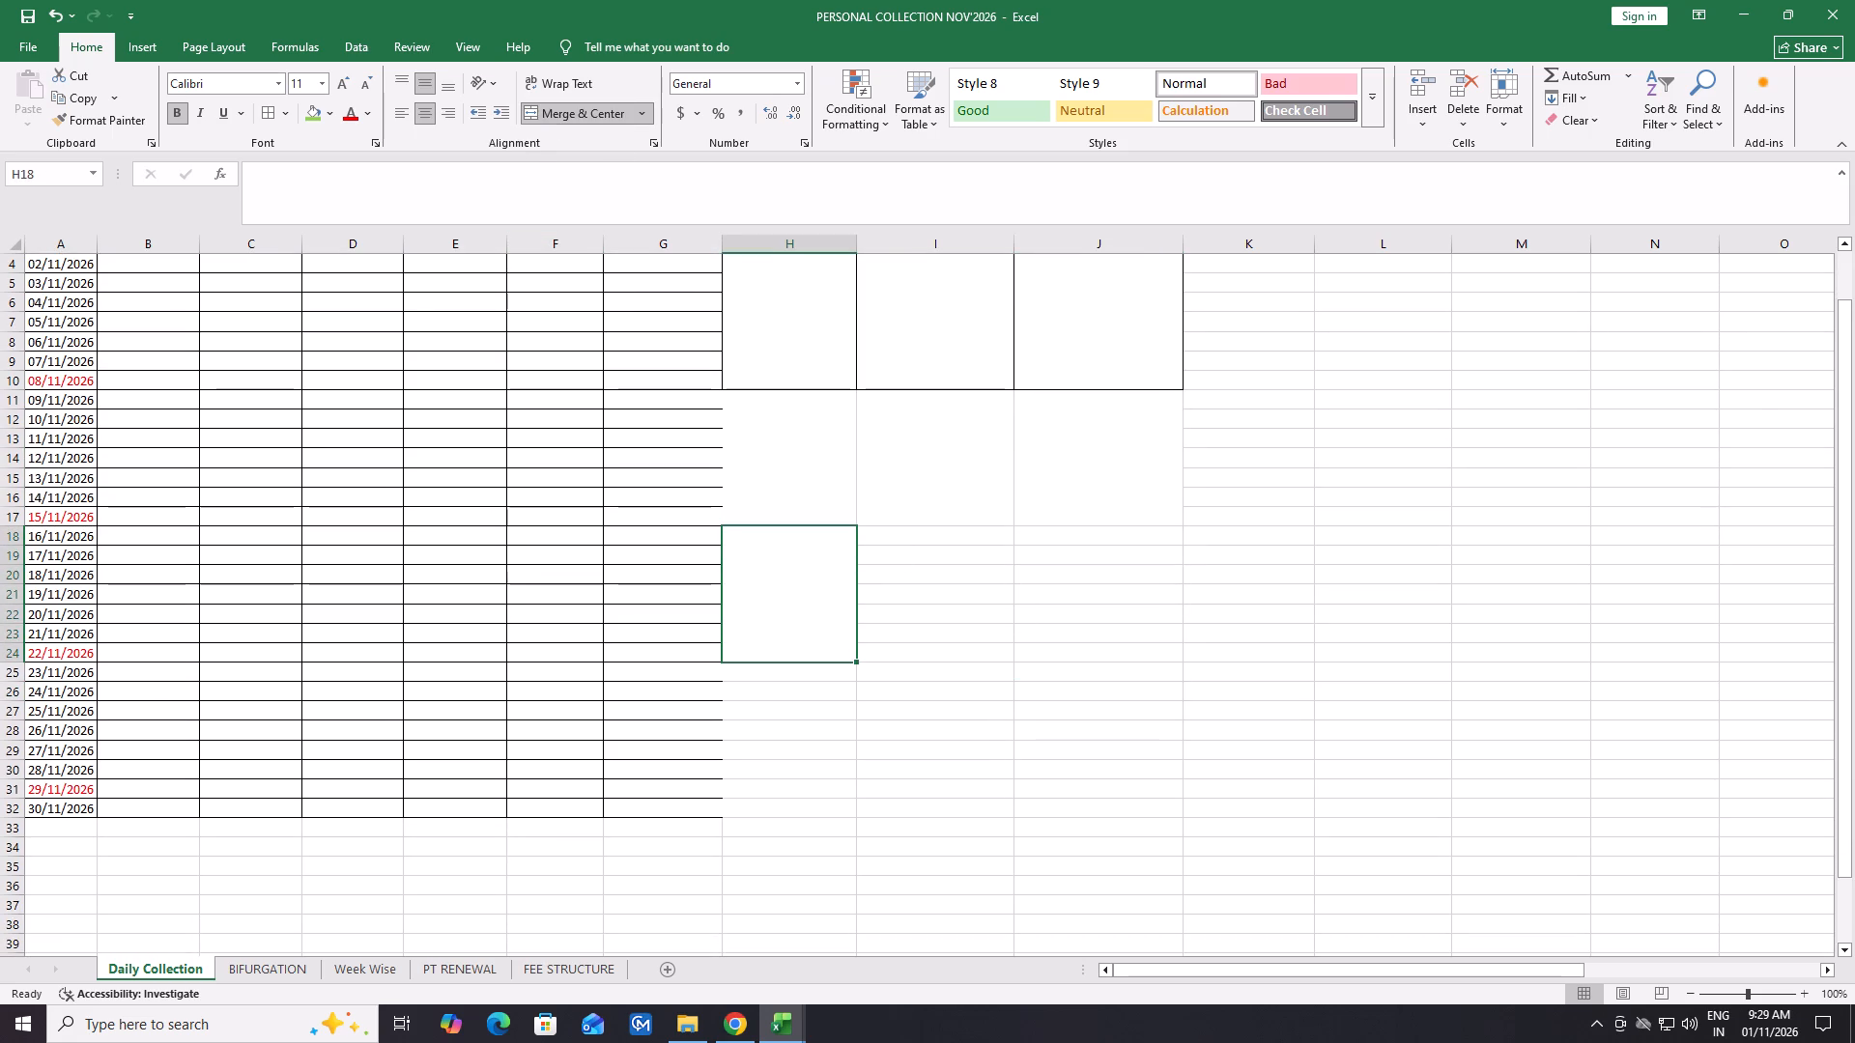
{"action": "left_click", "coordinate": [916, 538]}
{"action": "left_click_drag", "start_coordinate": [941, 591], "coordinate": [954, 644]}
{"action": "left_click_drag", "start_coordinate": [895, 535], "coordinate": [927, 621]}
{"action": "left_click_drag", "start_coordinate": [928, 627], "coordinate": [929, 636]}
{"action": "double_click", "coordinate": [929, 636]}
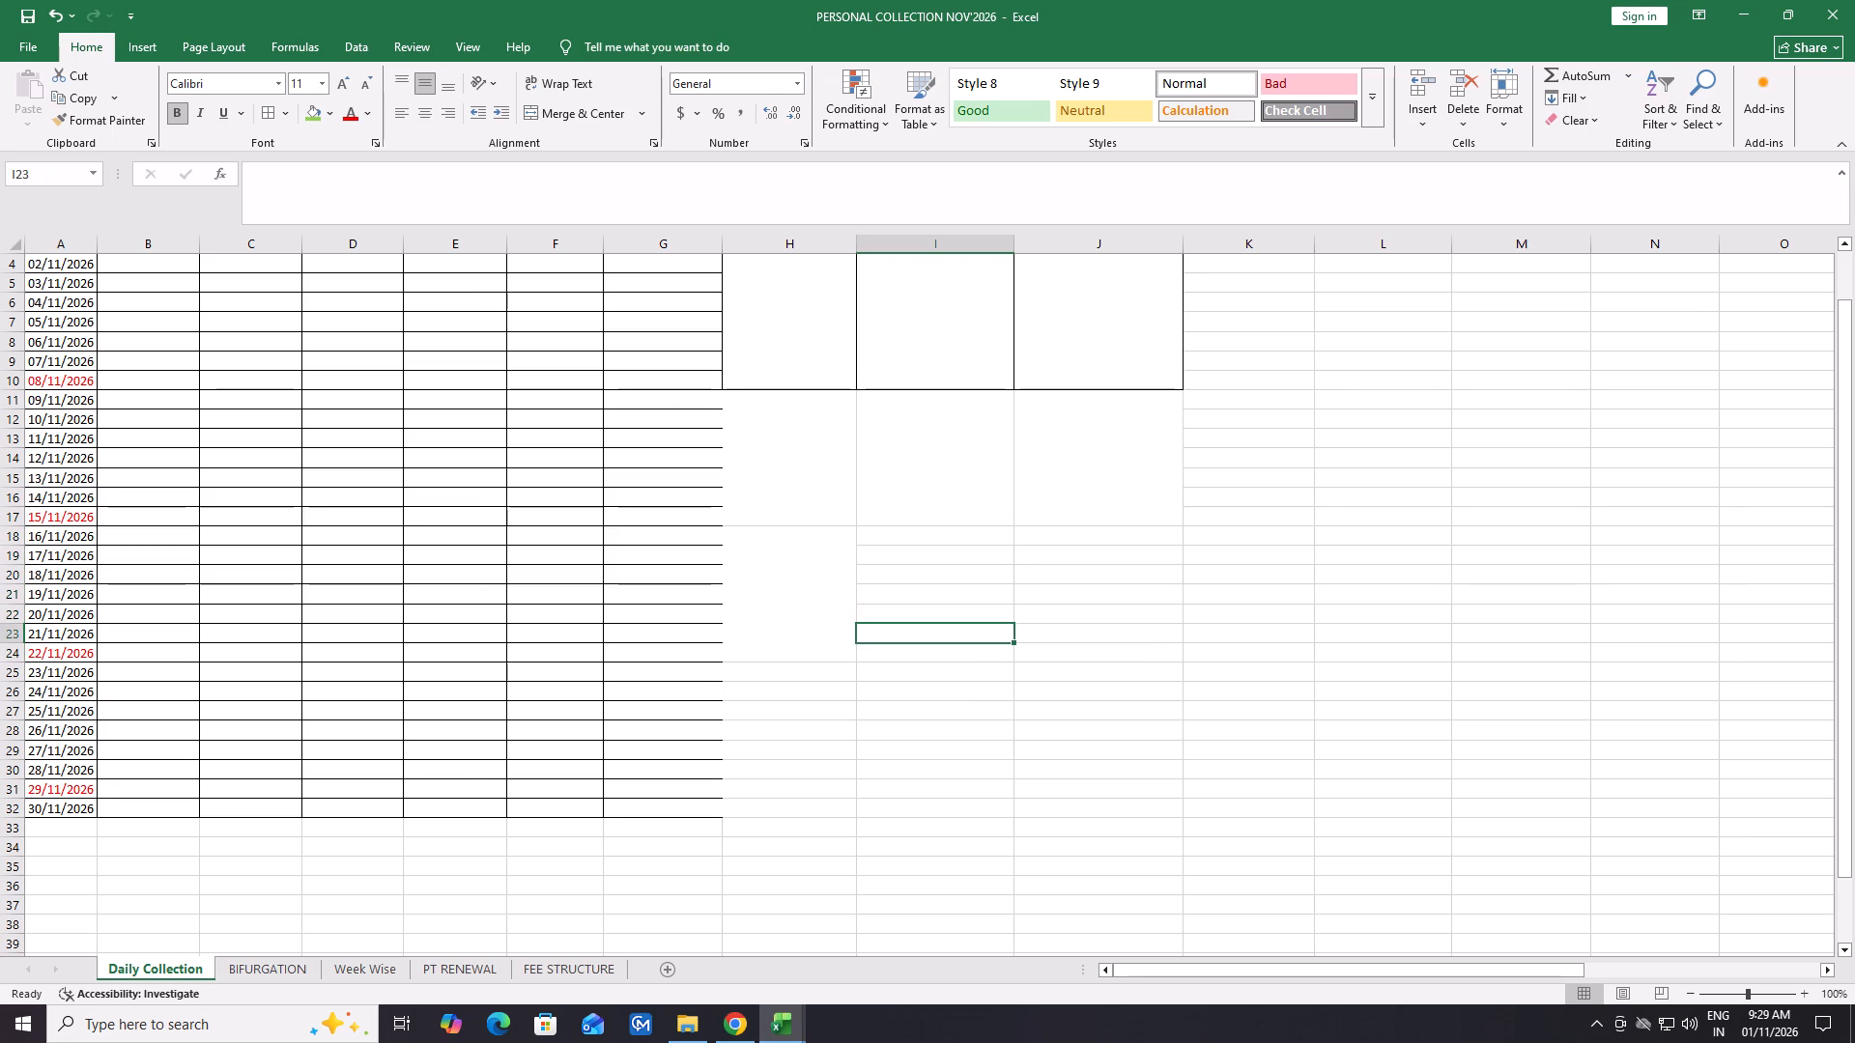
{"action": "left_click_drag", "start_coordinate": [892, 536], "coordinate": [935, 662]}
{"action": "left_click", "coordinate": [1122, 648]}
{"action": "left_click_drag", "start_coordinate": [912, 538], "coordinate": [934, 582]}
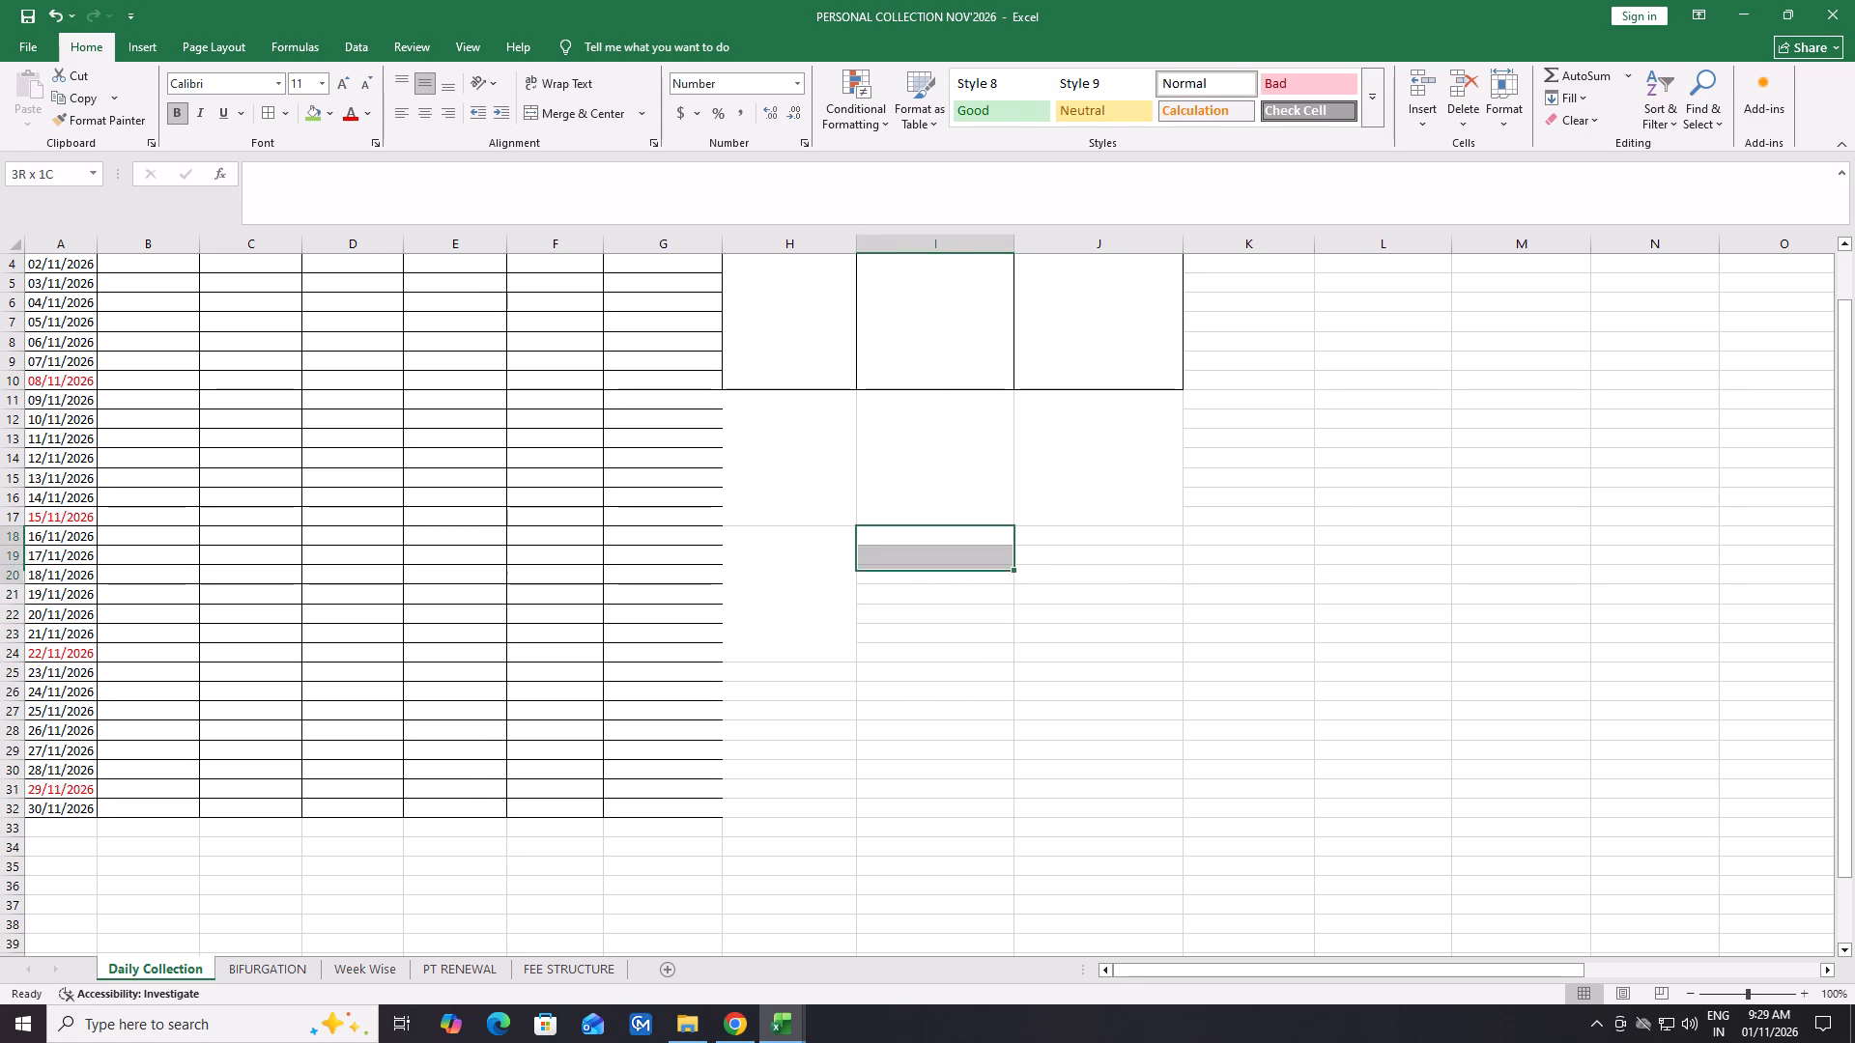
{"action": "left_click_drag", "start_coordinate": [934, 582], "coordinate": [948, 643]}
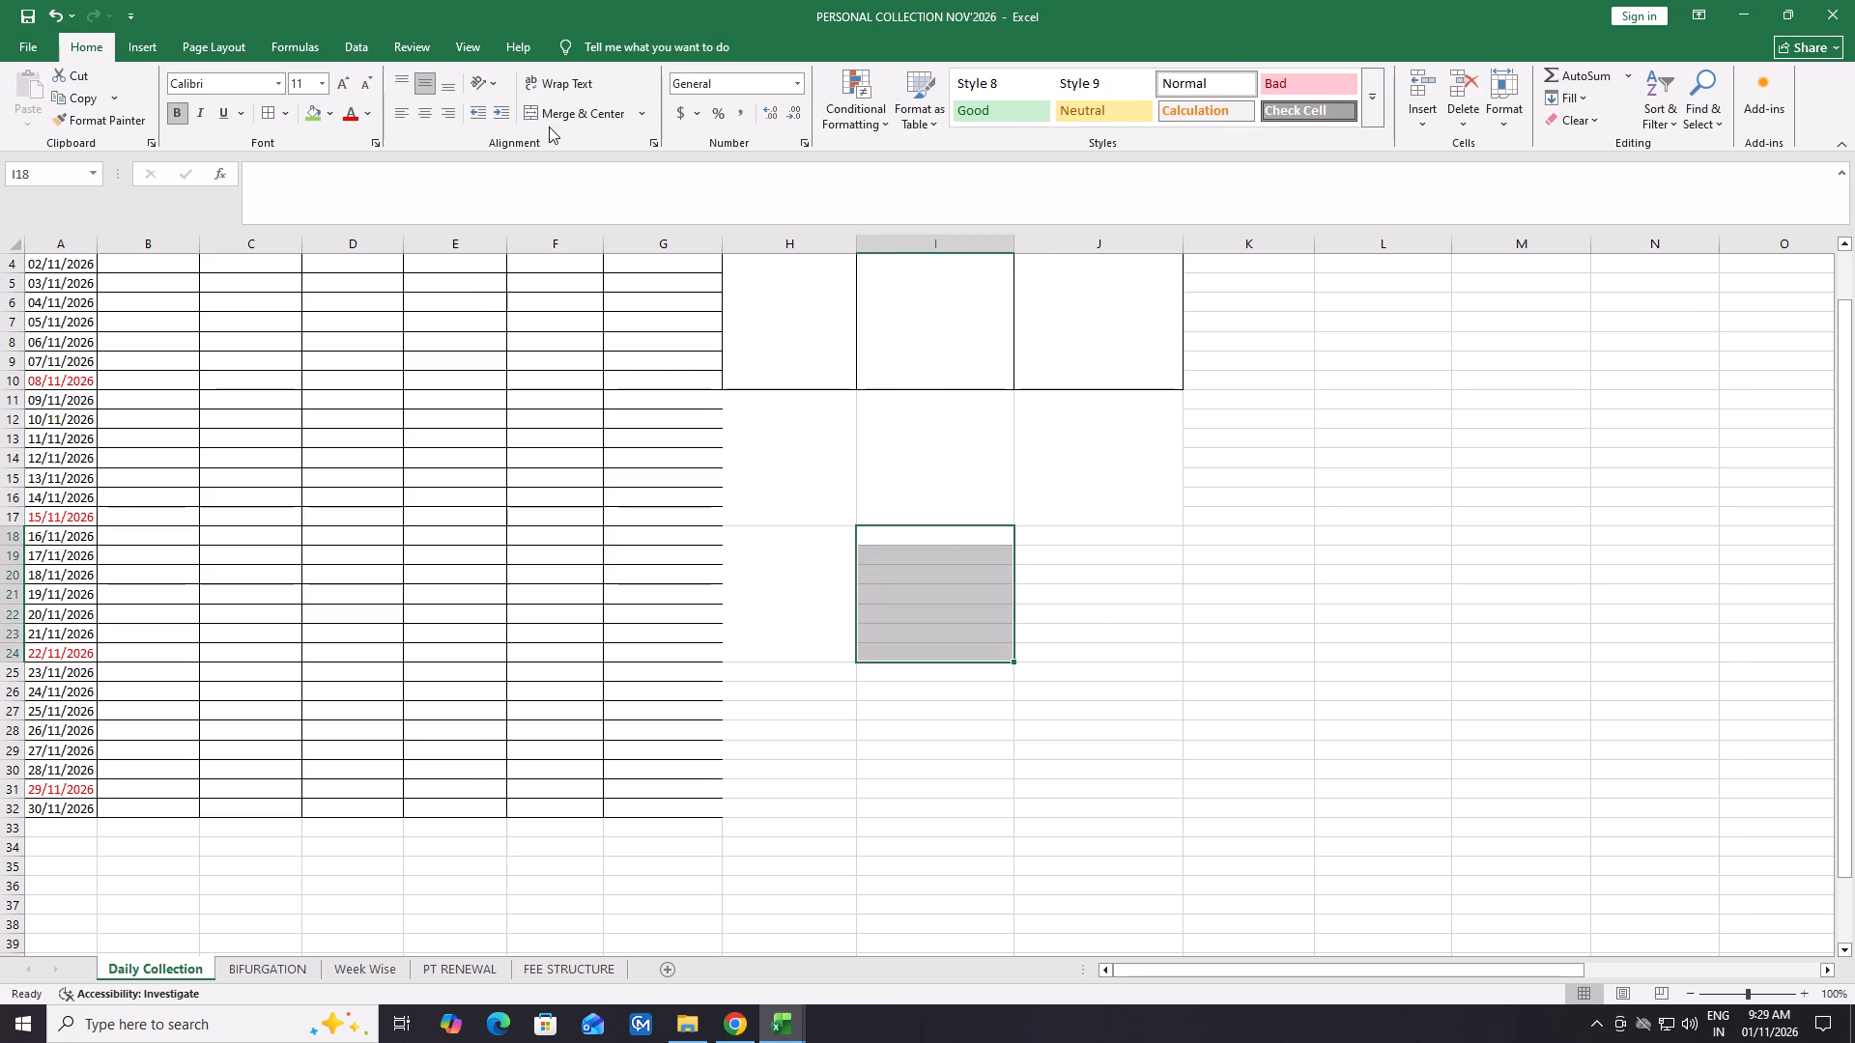
{"action": "left_click", "coordinate": [556, 111]}
{"action": "left_click", "coordinate": [1094, 544]}
{"action": "left_click_drag", "start_coordinate": [1094, 544], "coordinate": [1115, 631]}
{"action": "left_click_drag", "start_coordinate": [1258, 631], "coordinate": [1243, 628]}
{"action": "left_click_drag", "start_coordinate": [1075, 536], "coordinate": [1090, 649]}
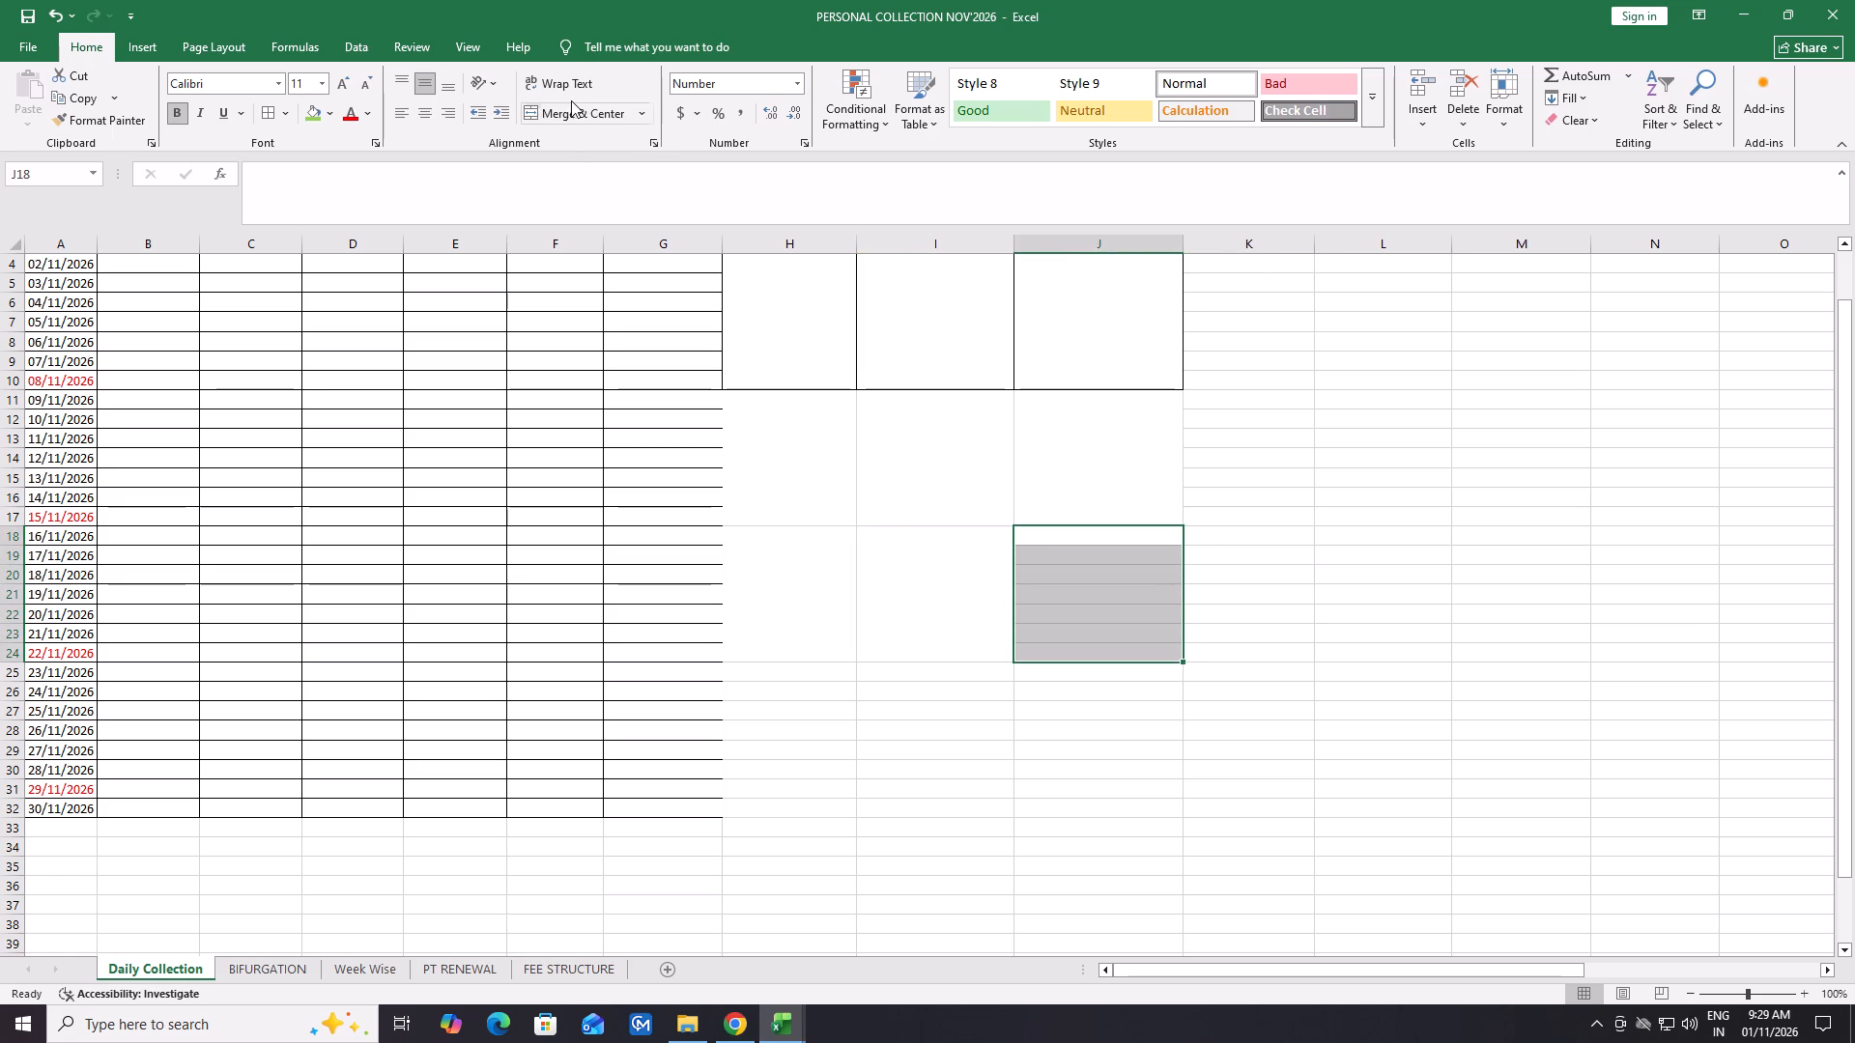
{"action": "left_click", "coordinate": [577, 111]}
Merge and center H25:H31 and I25:I31 as separate blocks for the week from 23/11/2026 to 29/11/2026.
{"action": "scroll", "coordinate": [866, 440], "scroll_direction": "down", "scroll_amount": 5}
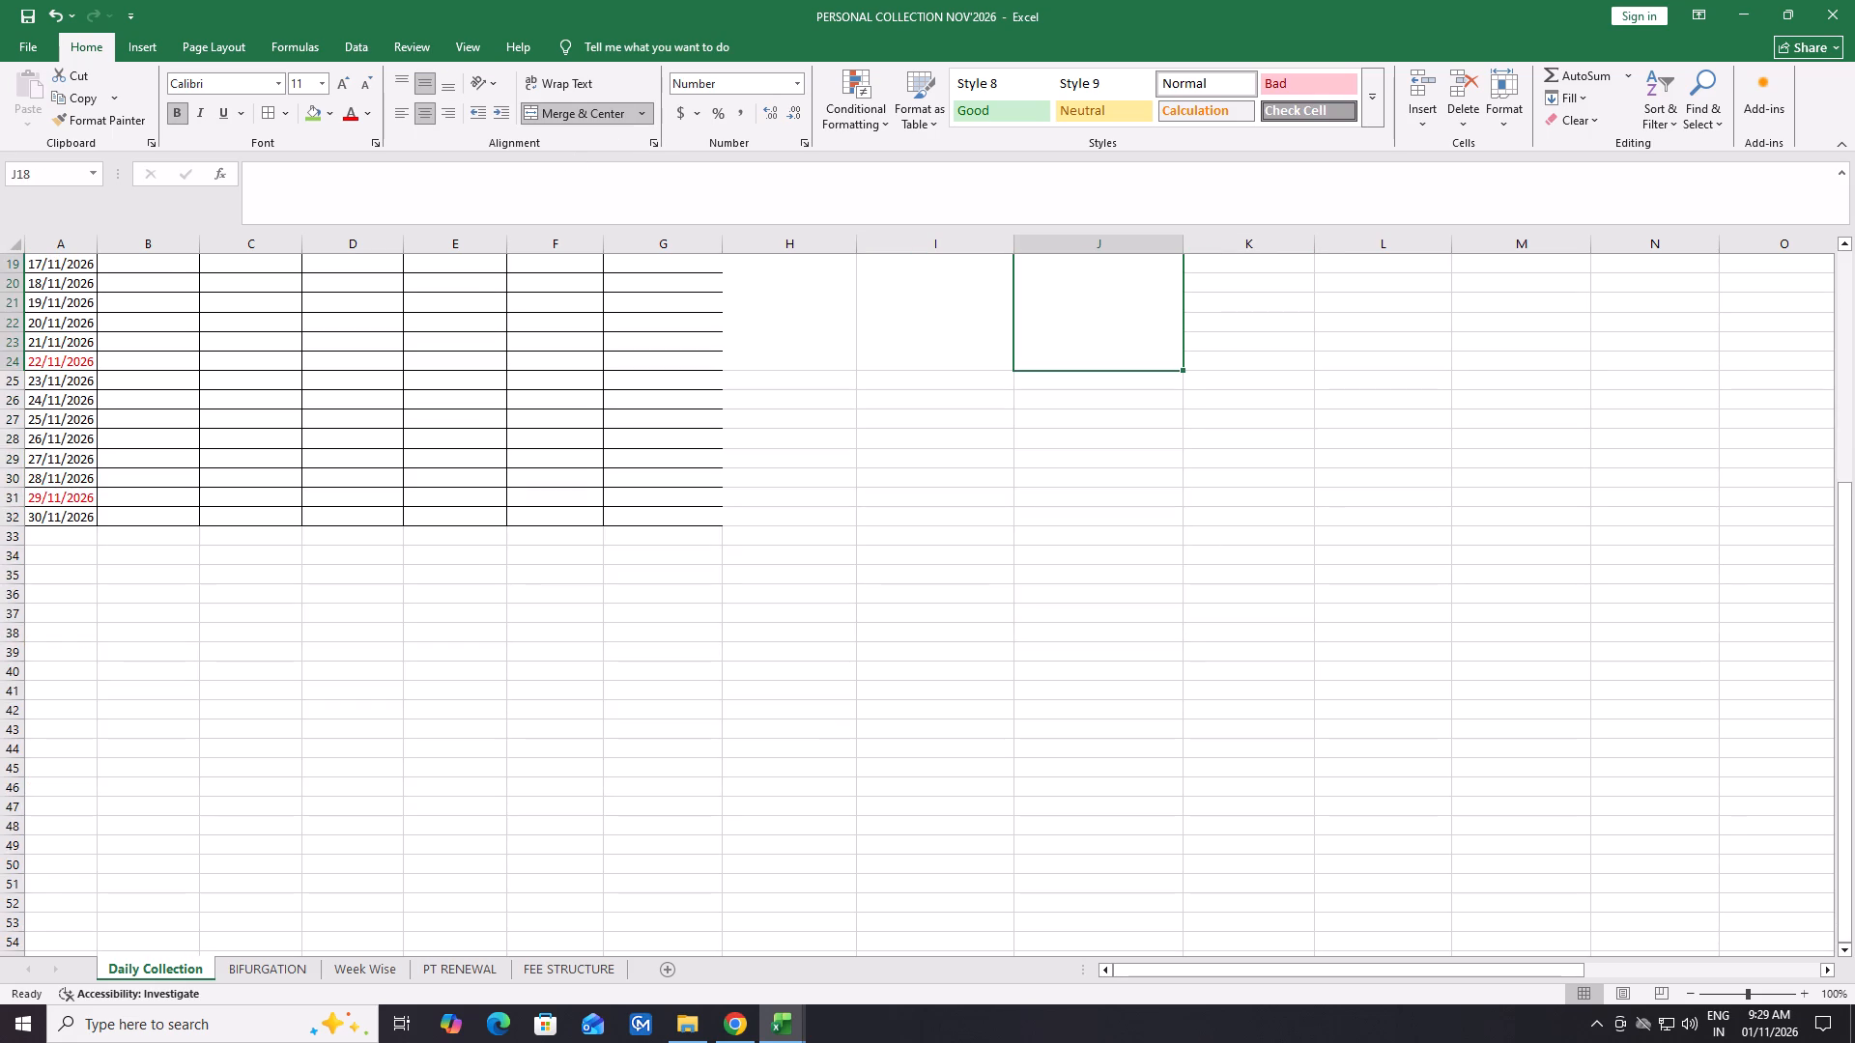
{"action": "left_click_drag", "start_coordinate": [764, 380], "coordinate": [796, 499]}
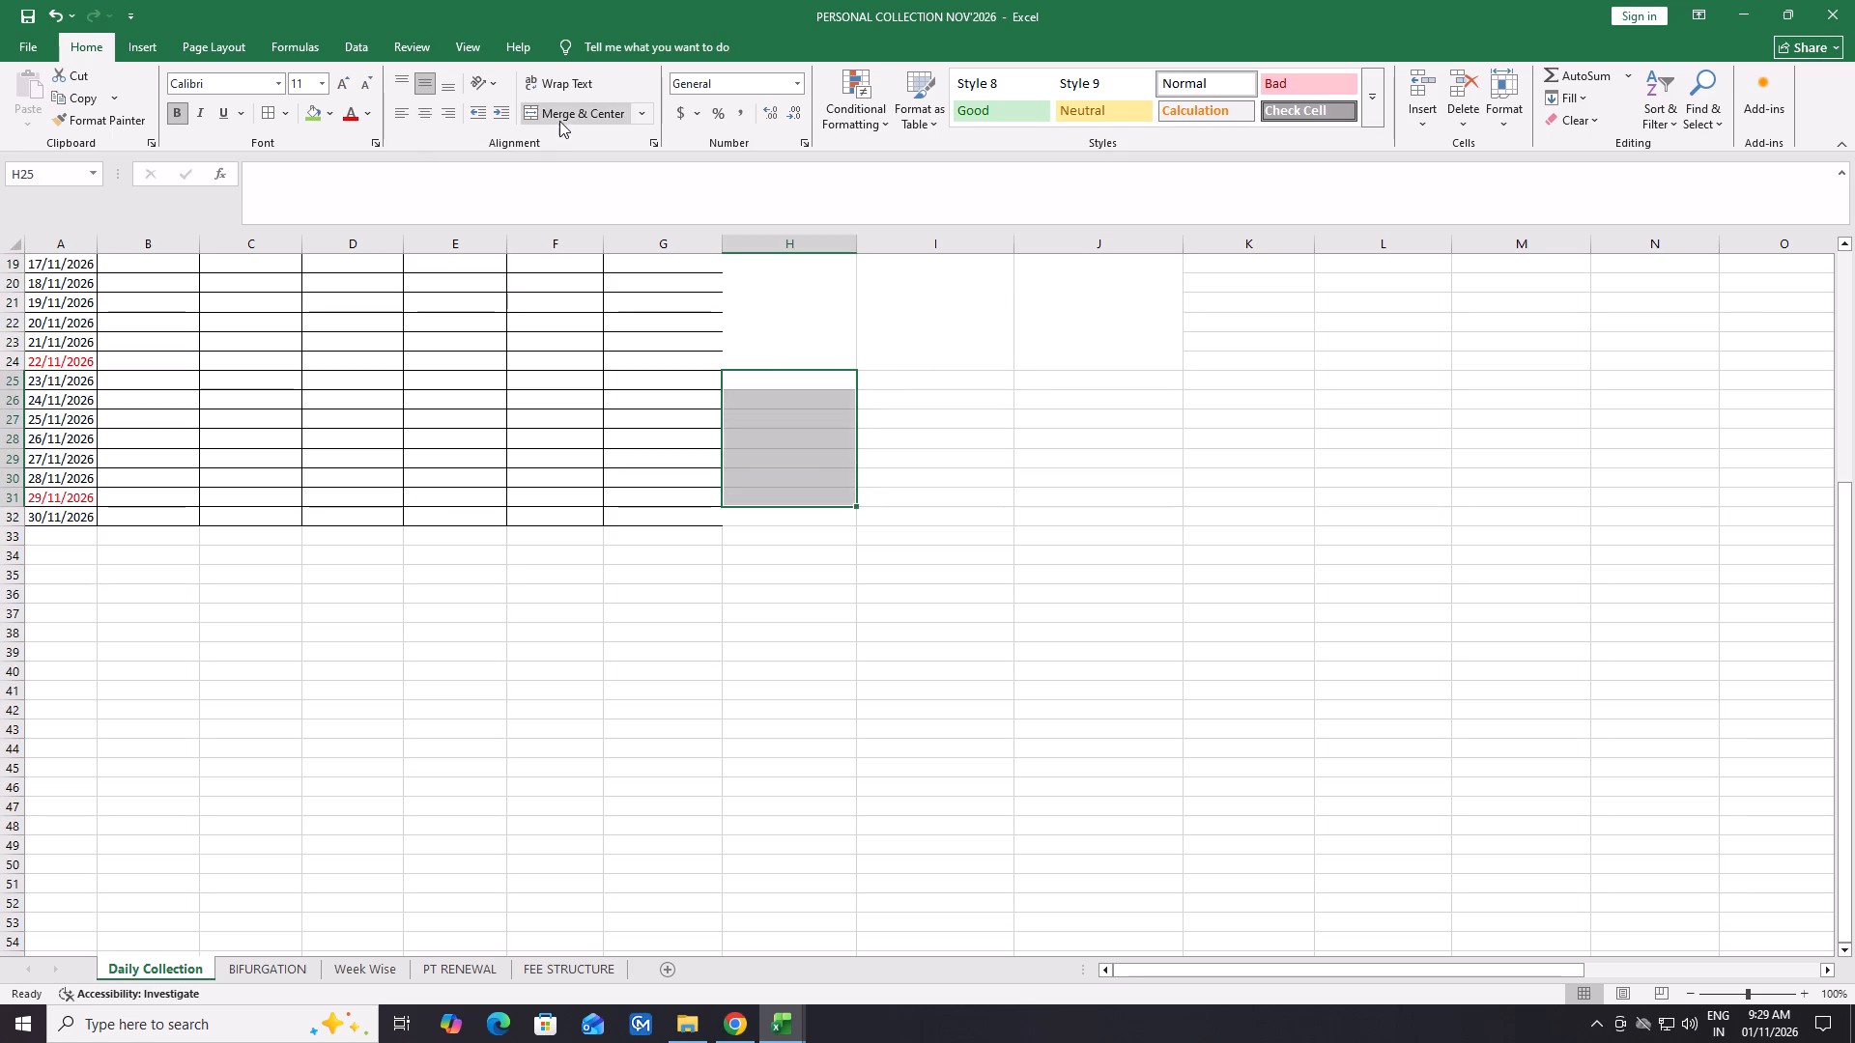
{"action": "left_click", "coordinate": [559, 121]}
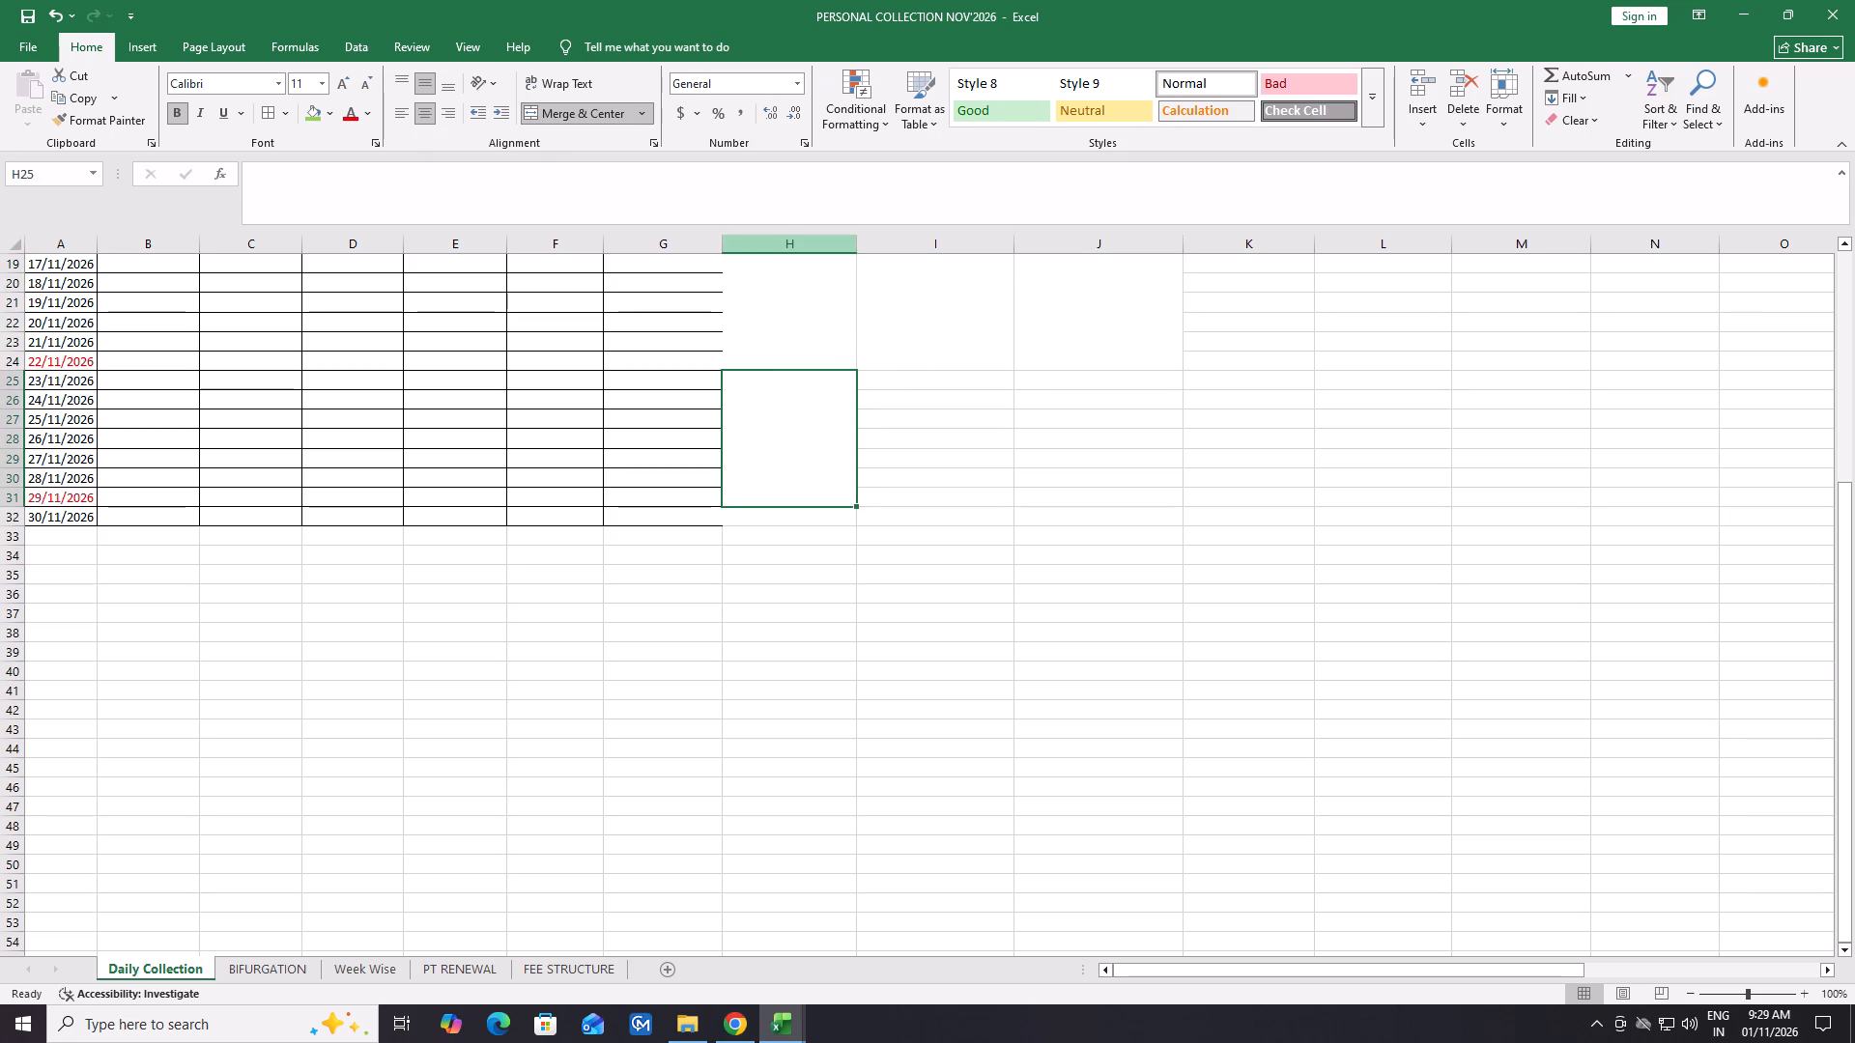
{"action": "left_click", "coordinate": [928, 380]}
{"action": "left_click", "coordinate": [938, 486]}
{"action": "double_click", "coordinate": [938, 492]}
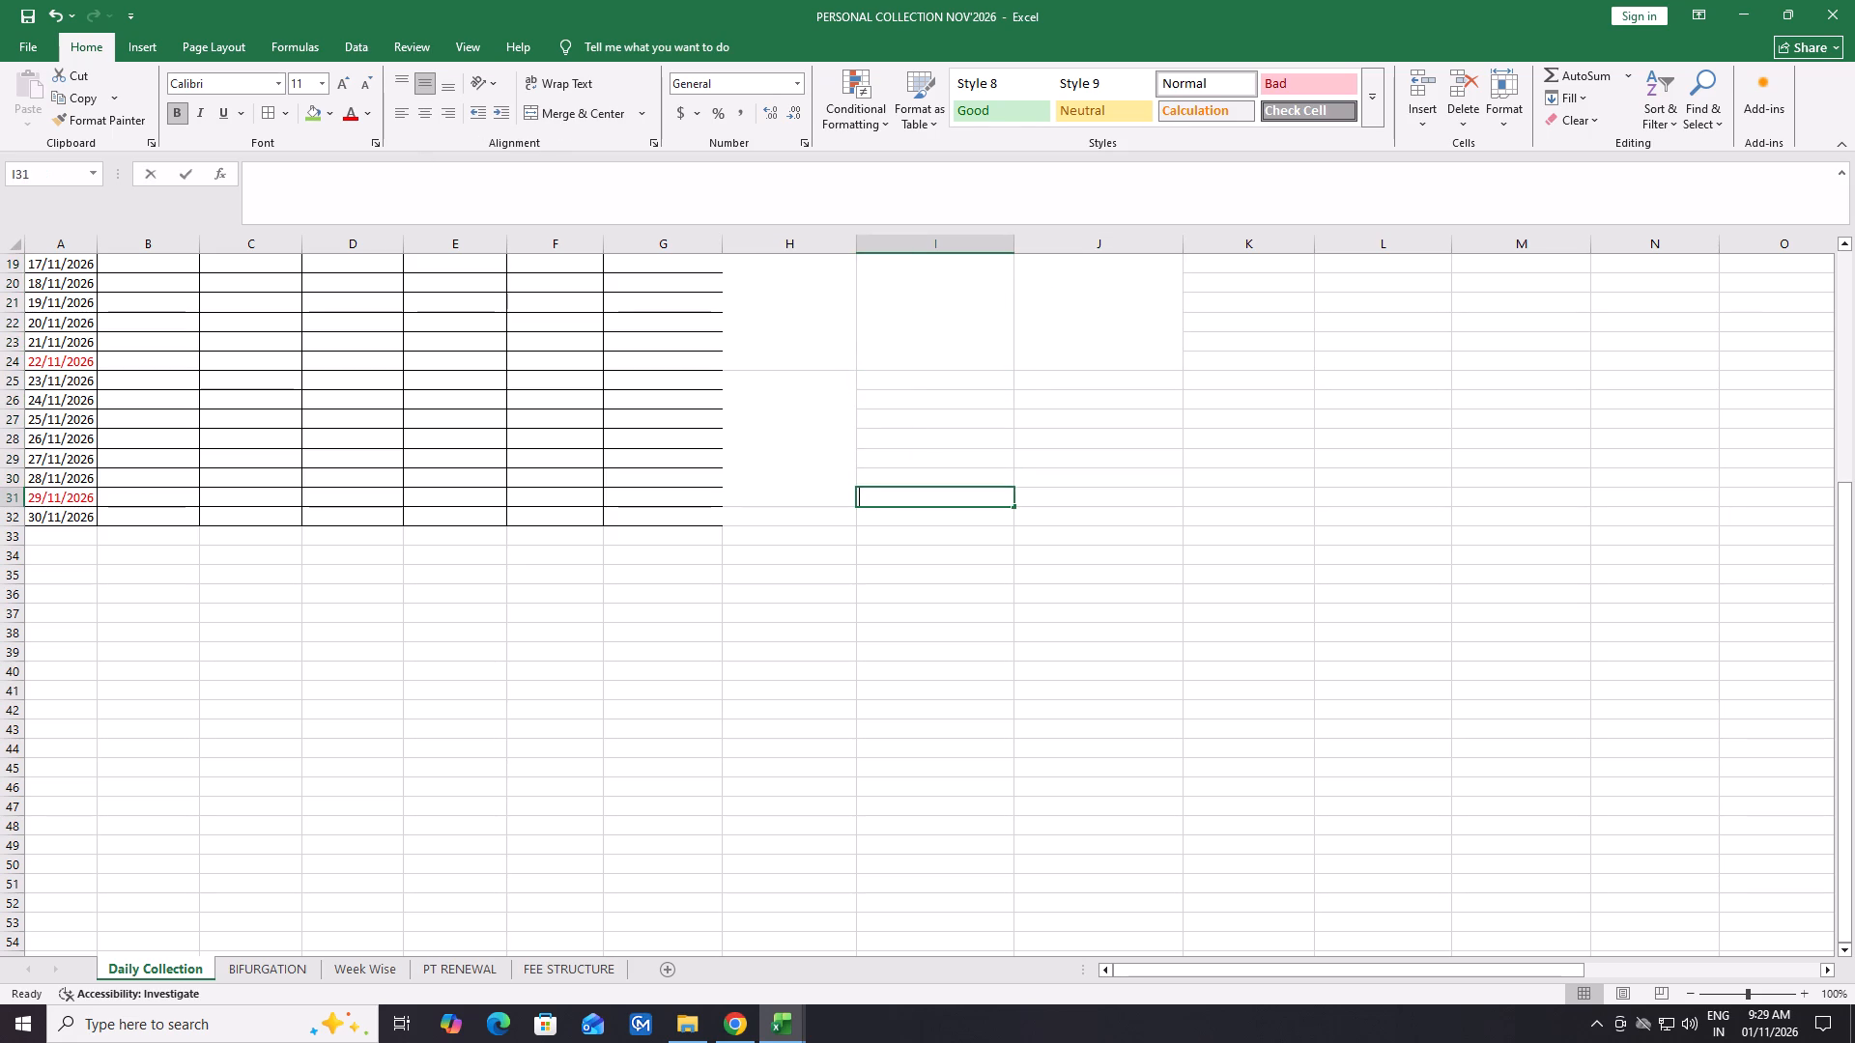
{"action": "left_click_drag", "start_coordinate": [910, 380], "coordinate": [956, 486]}
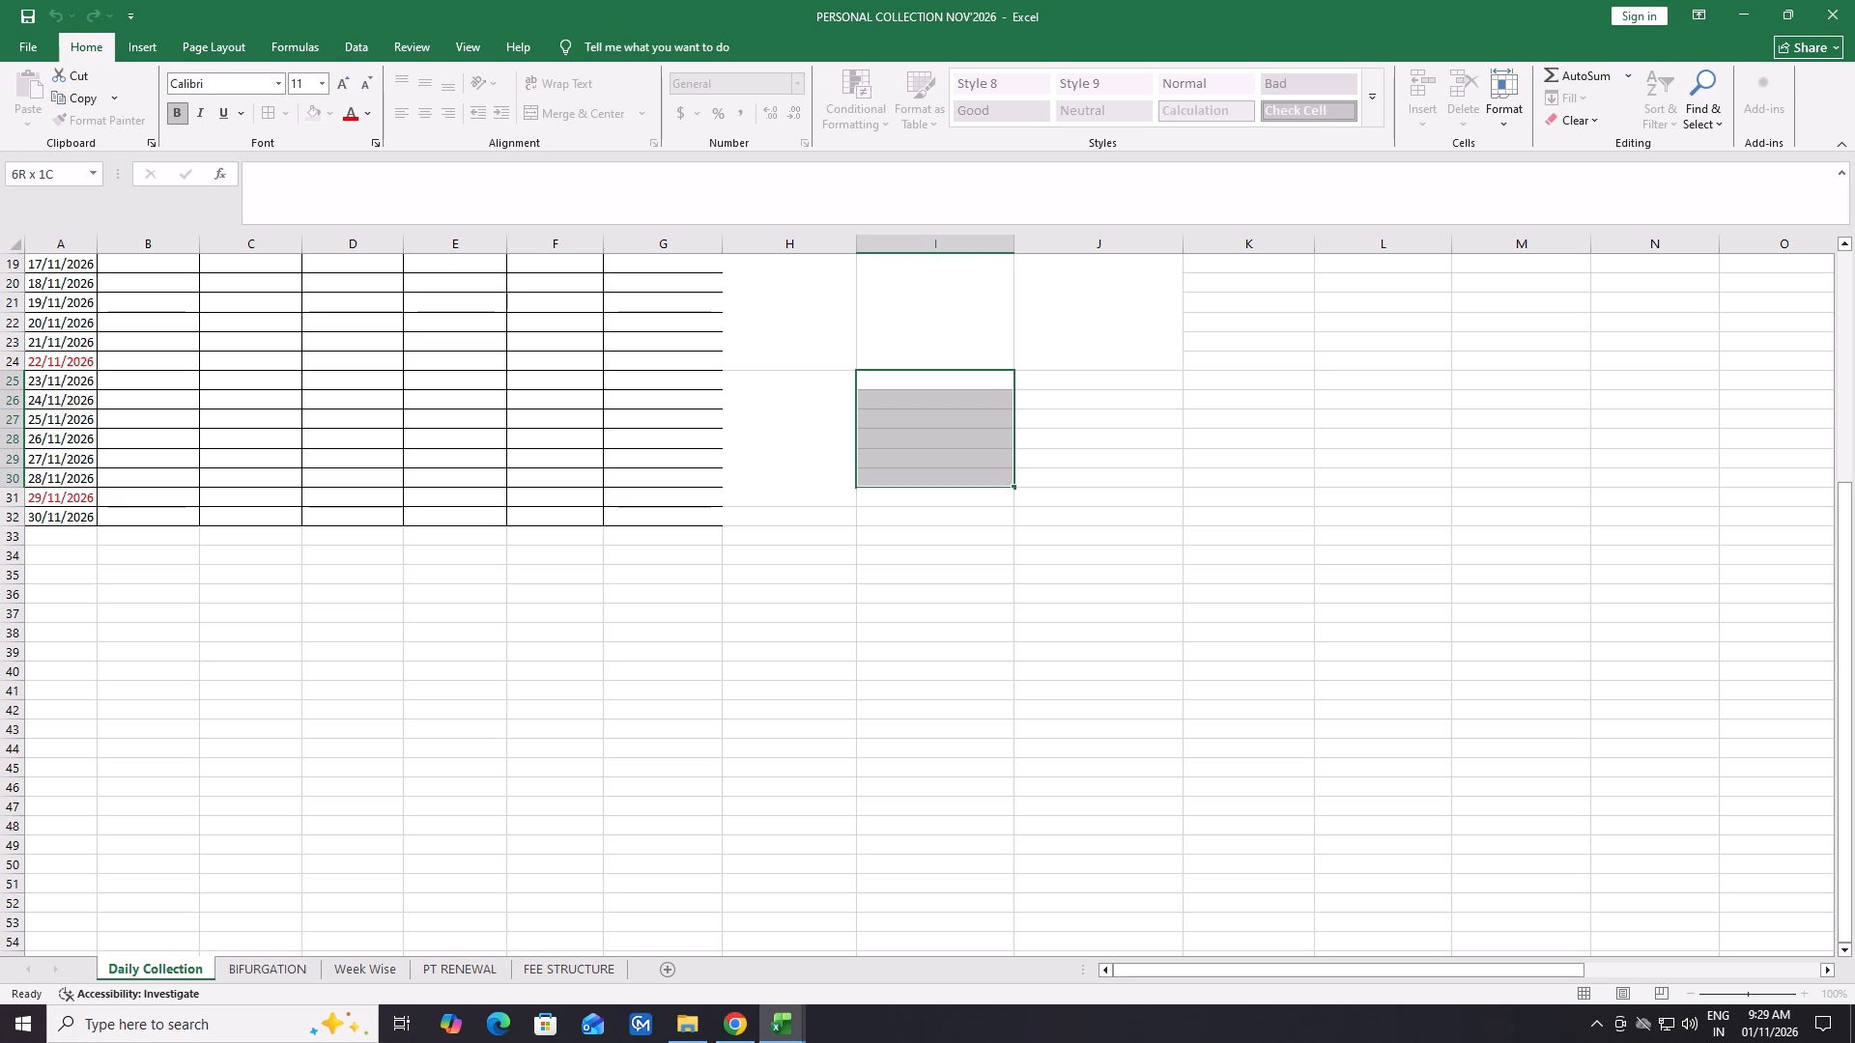
{"action": "left_click_drag", "start_coordinate": [956, 486], "coordinate": [947, 493]}
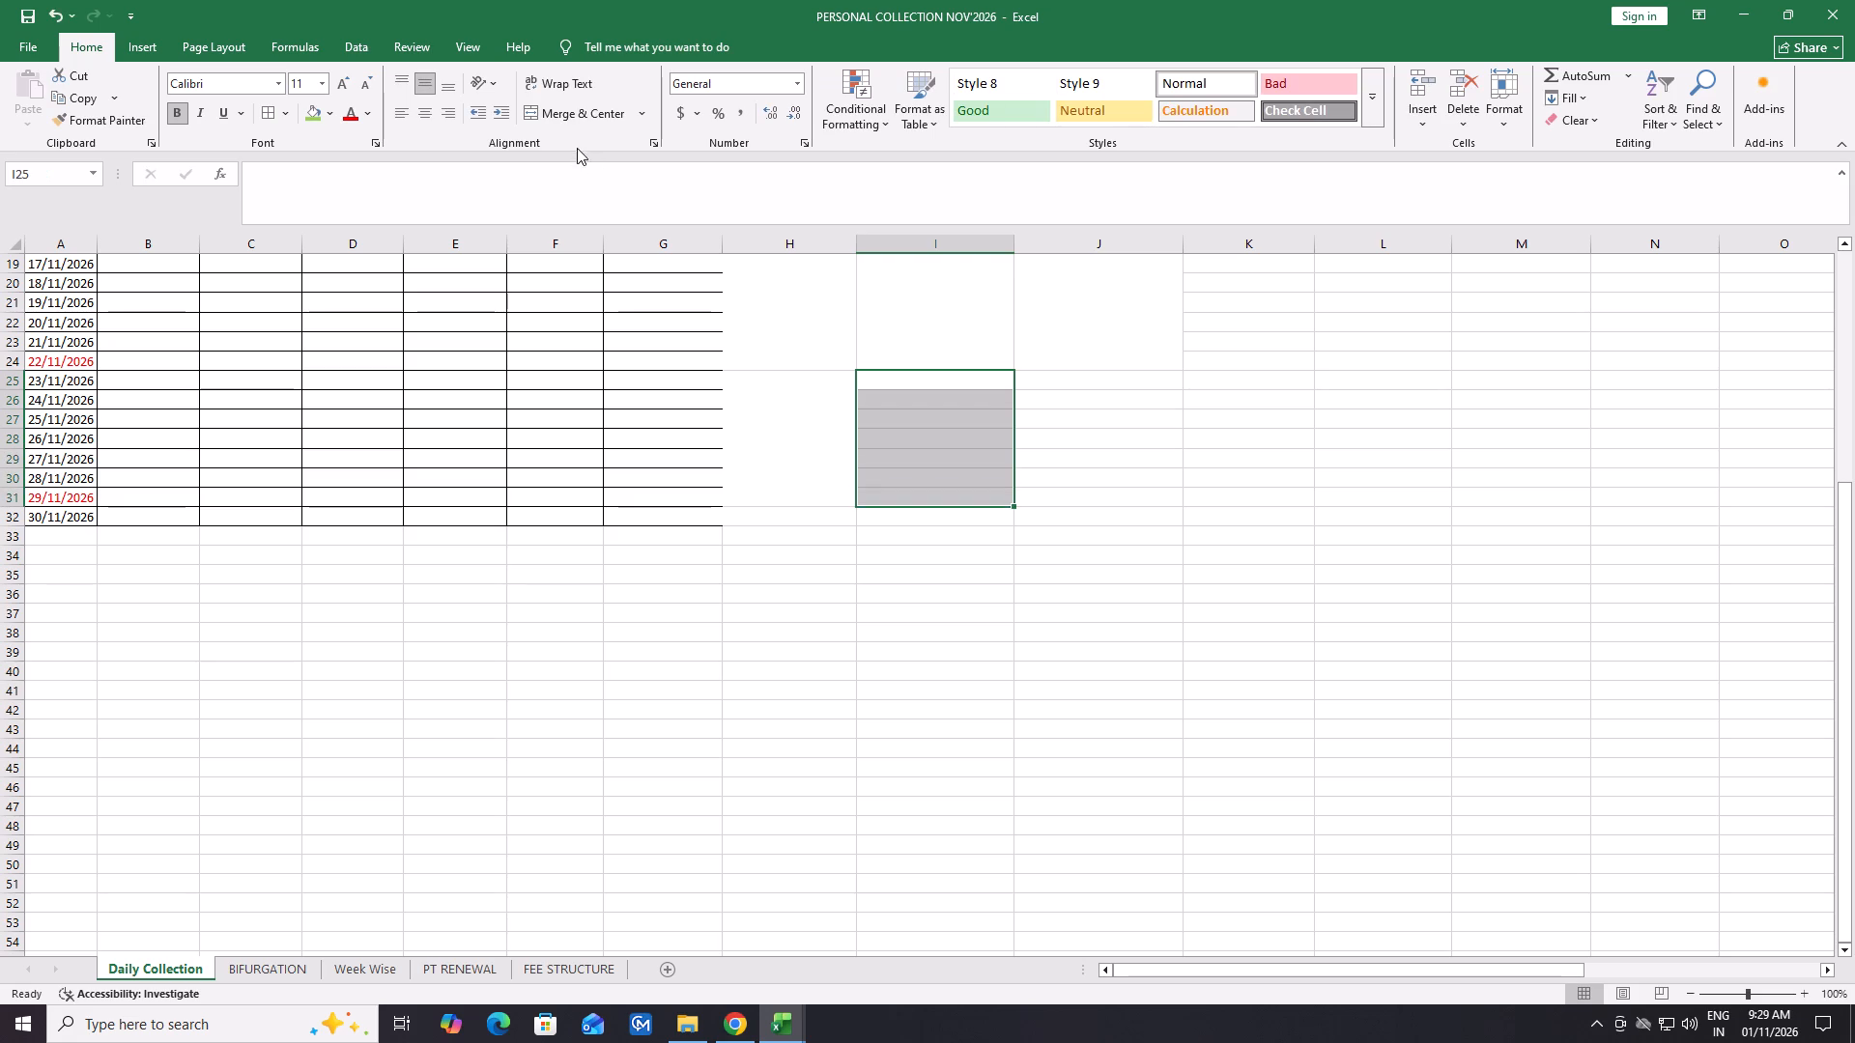
{"action": "left_click", "coordinate": [537, 111]}
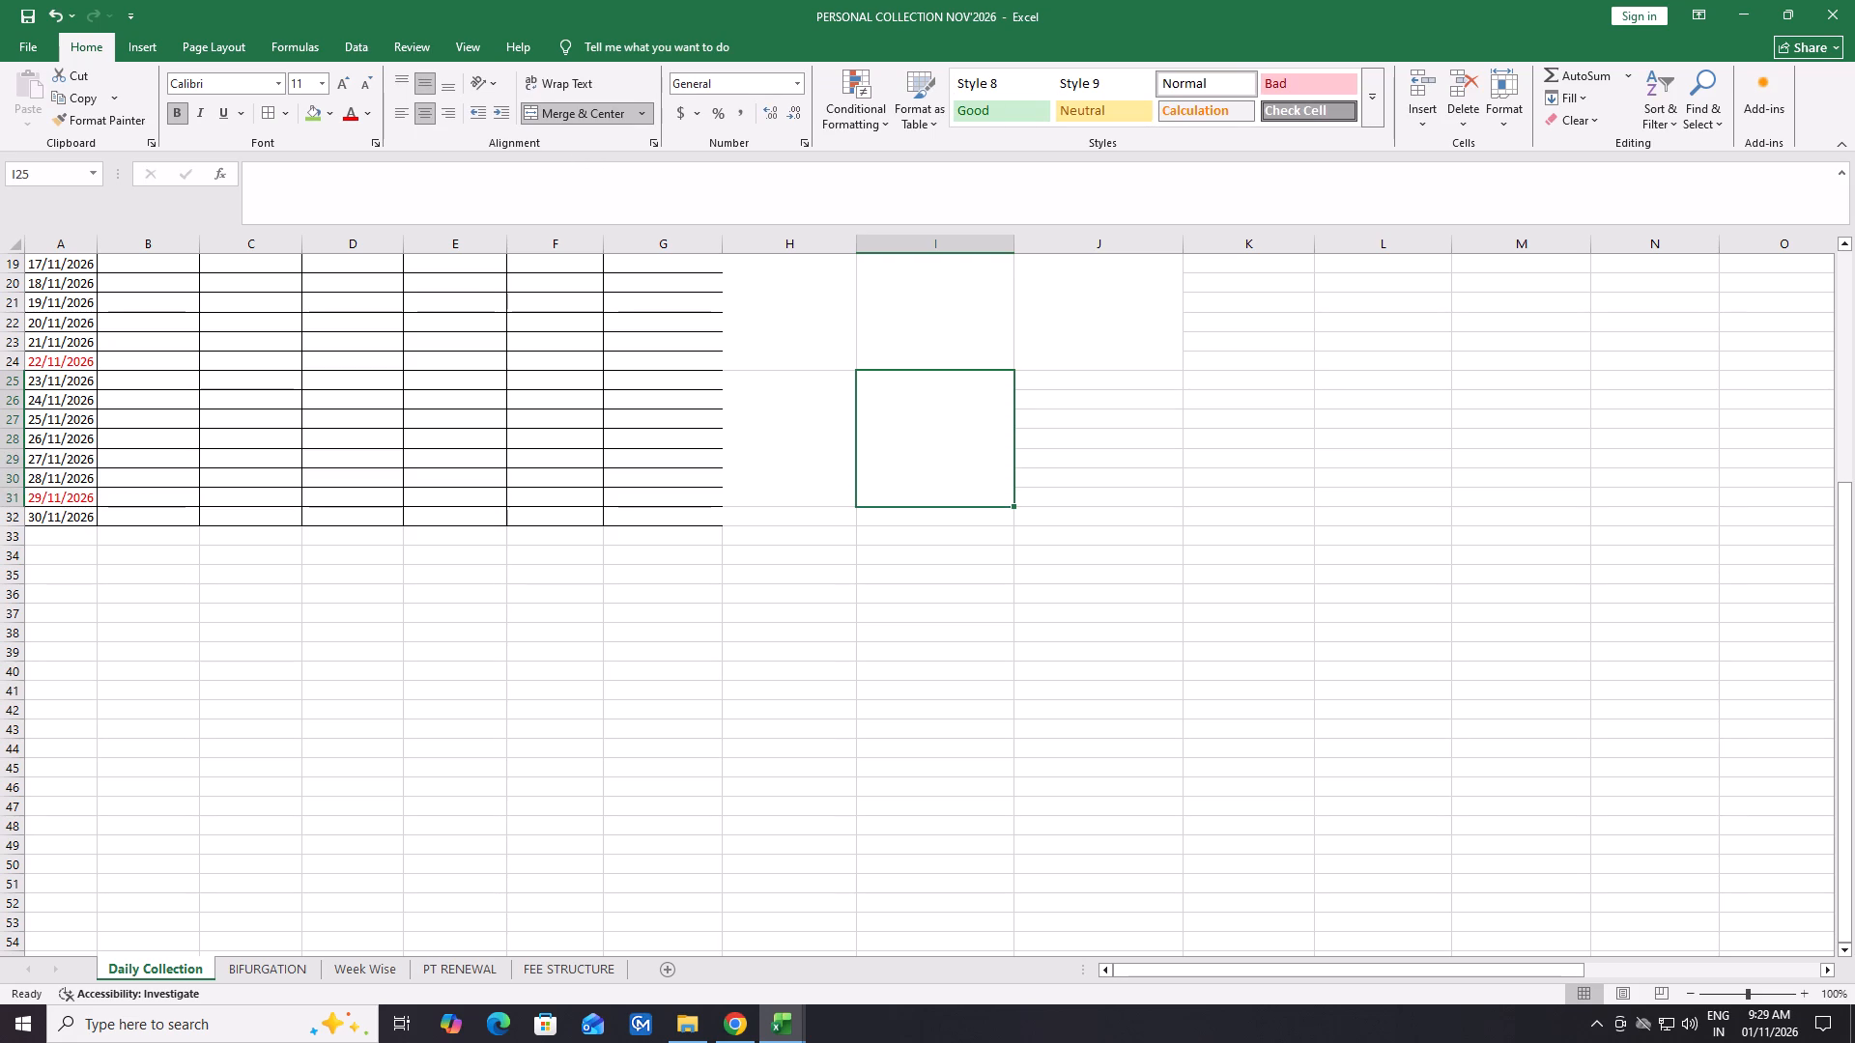
Merge and center J25:J31 in the AVG/DAY COLLECTION column for the week from 23/11/2026 to 29/11/2026.
{"action": "left_click_drag", "start_coordinate": [1066, 382], "coordinate": [1071, 409]}
{"action": "left_click", "coordinate": [1070, 424]}
{"action": "left_click_drag", "start_coordinate": [1070, 434], "coordinate": [1070, 459]}
{"action": "left_click_drag", "start_coordinate": [1067, 377], "coordinate": [1070, 486]}
{"action": "double_click", "coordinate": [1075, 491]}
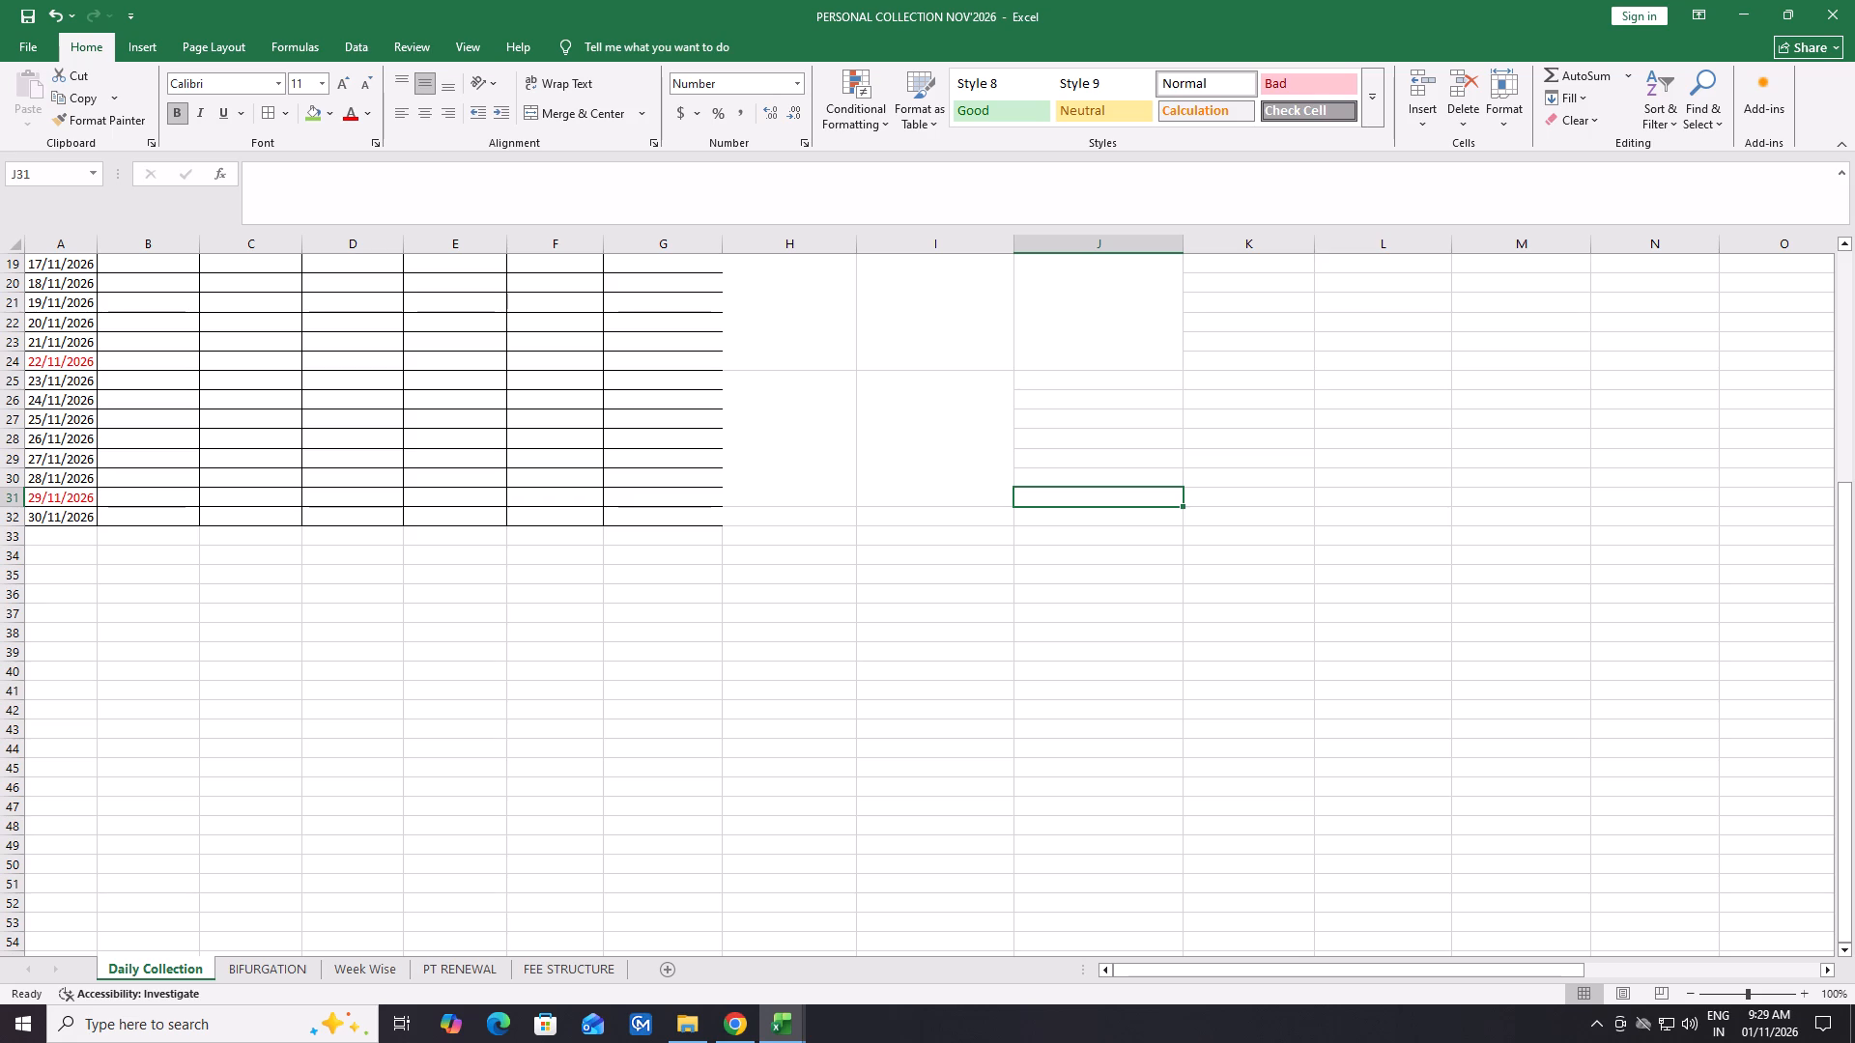
{"action": "left_click_drag", "start_coordinate": [1059, 386], "coordinate": [1075, 502]}
{"action": "left_click", "coordinate": [1075, 514]}
{"action": "left_click_drag", "start_coordinate": [1075, 514], "coordinate": [1086, 501]}
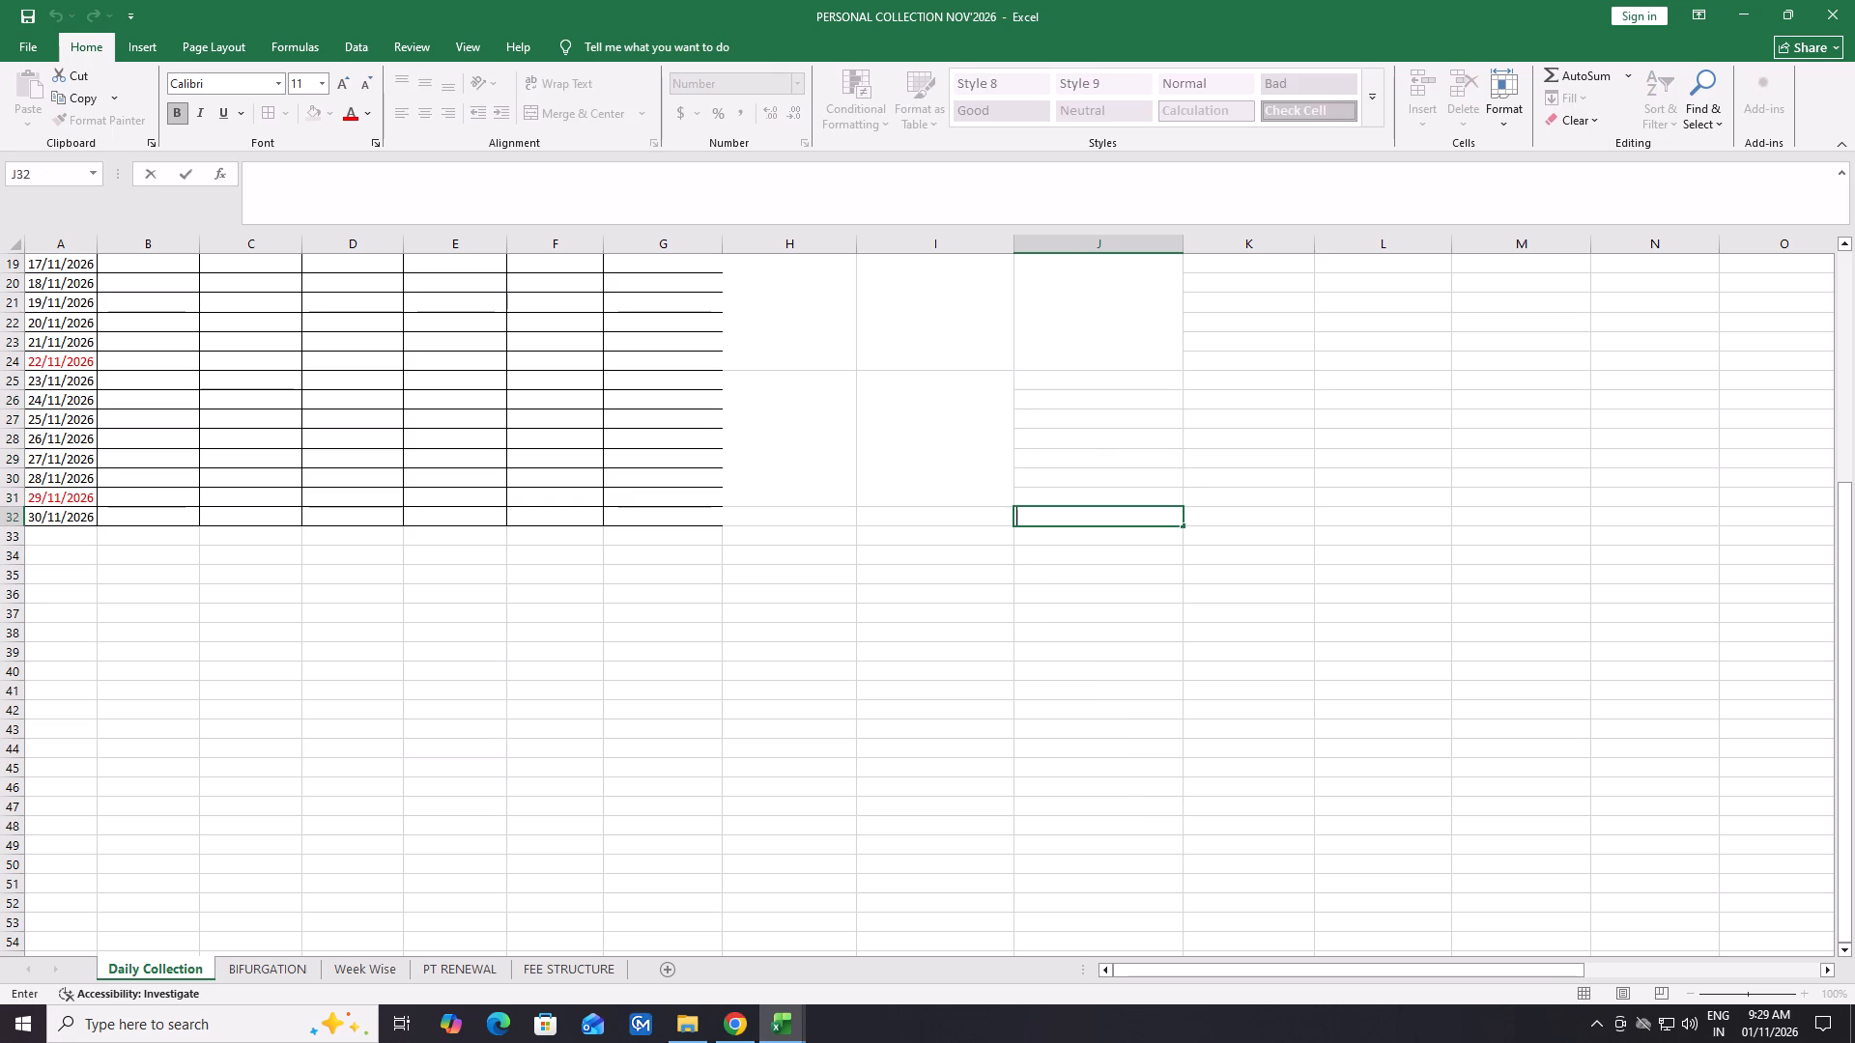
{"action": "right_click_drag", "start_coordinate": [798, 478], "coordinate": [739, 445]}
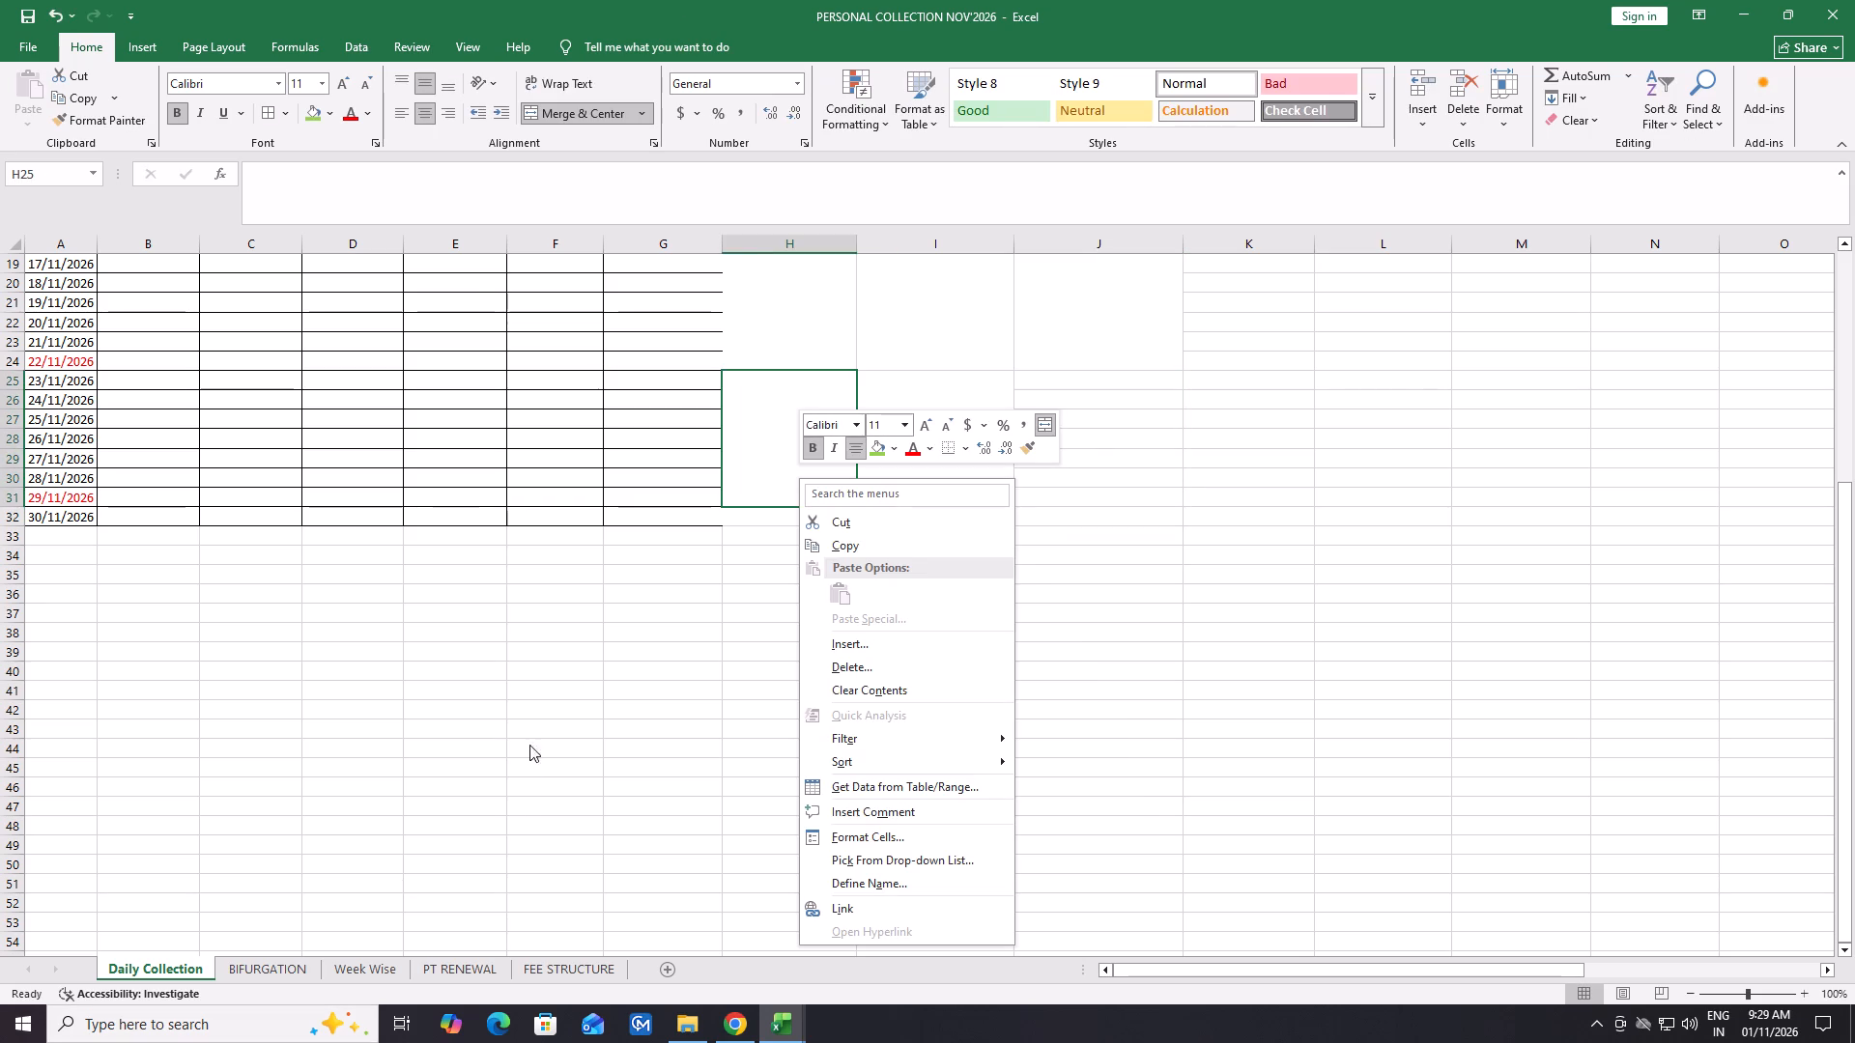
{"action": "left_click", "coordinate": [1234, 548]}
{"action": "left_click", "coordinate": [1339, 460]}
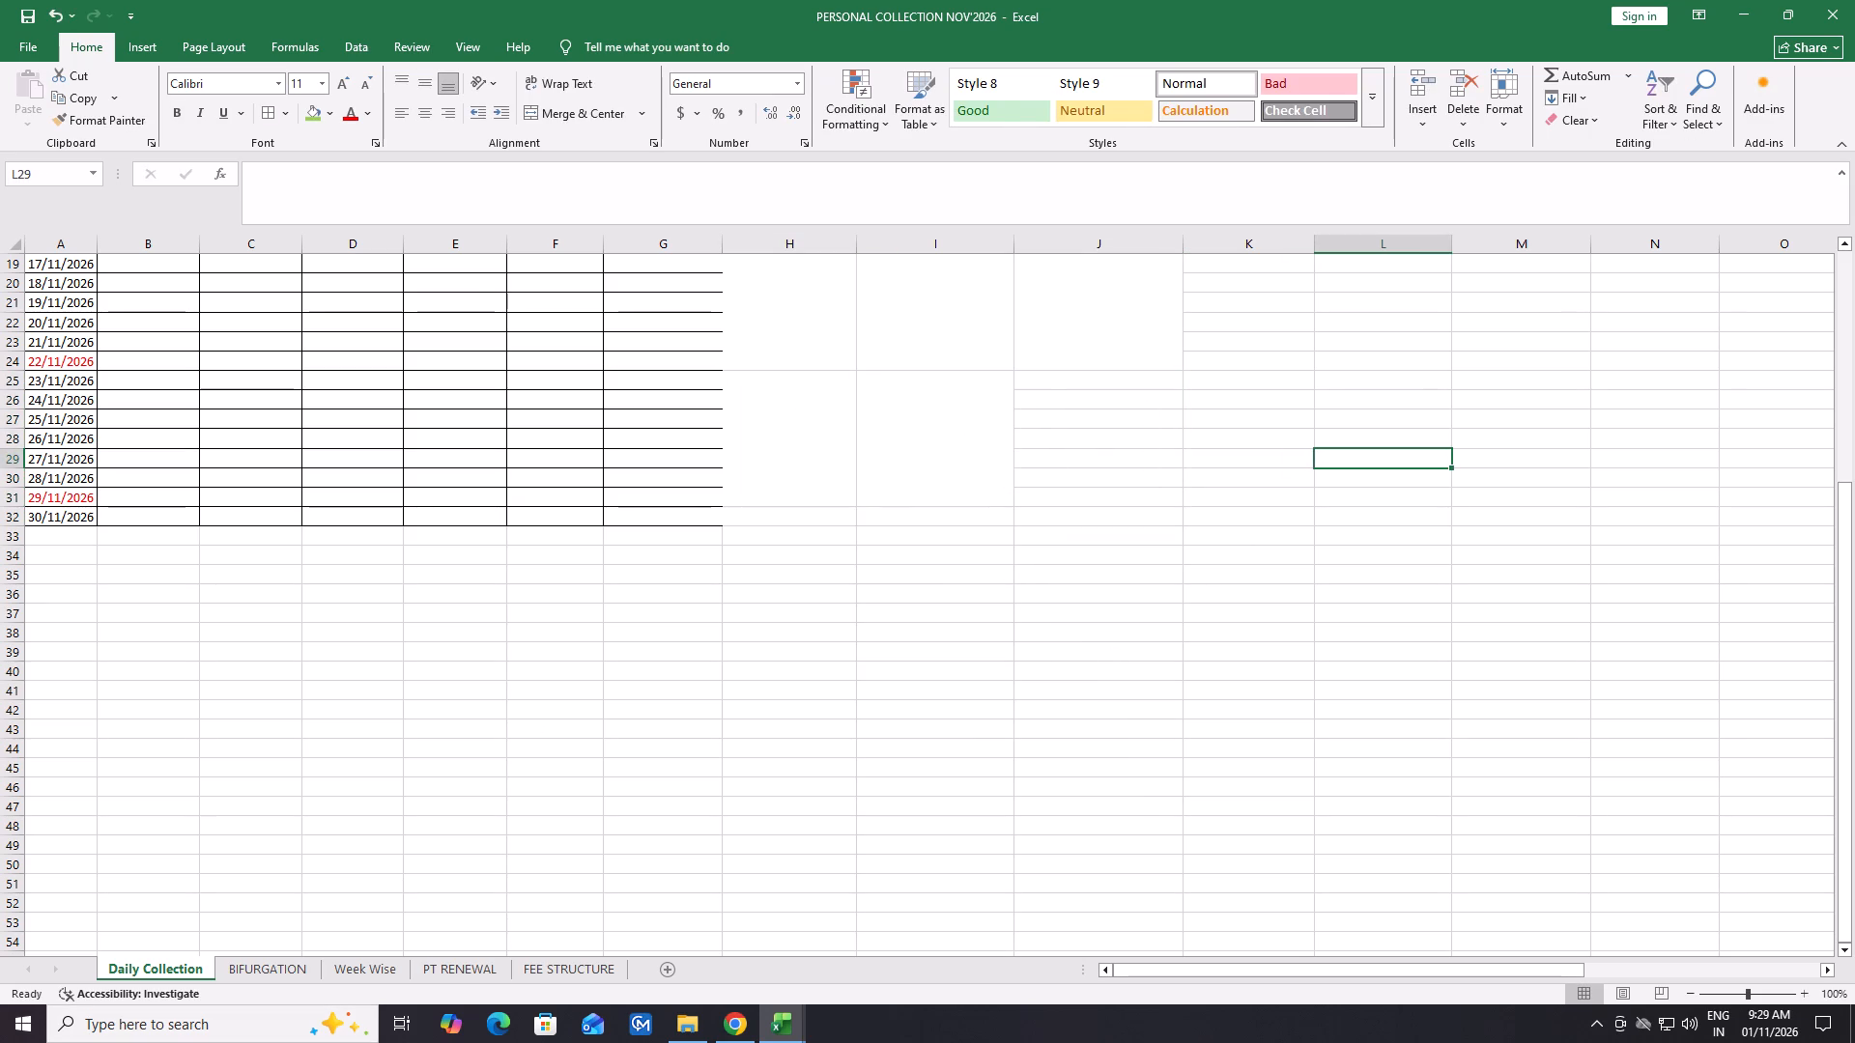
{"action": "left_click_drag", "start_coordinate": [1148, 375], "coordinate": [1163, 481]}
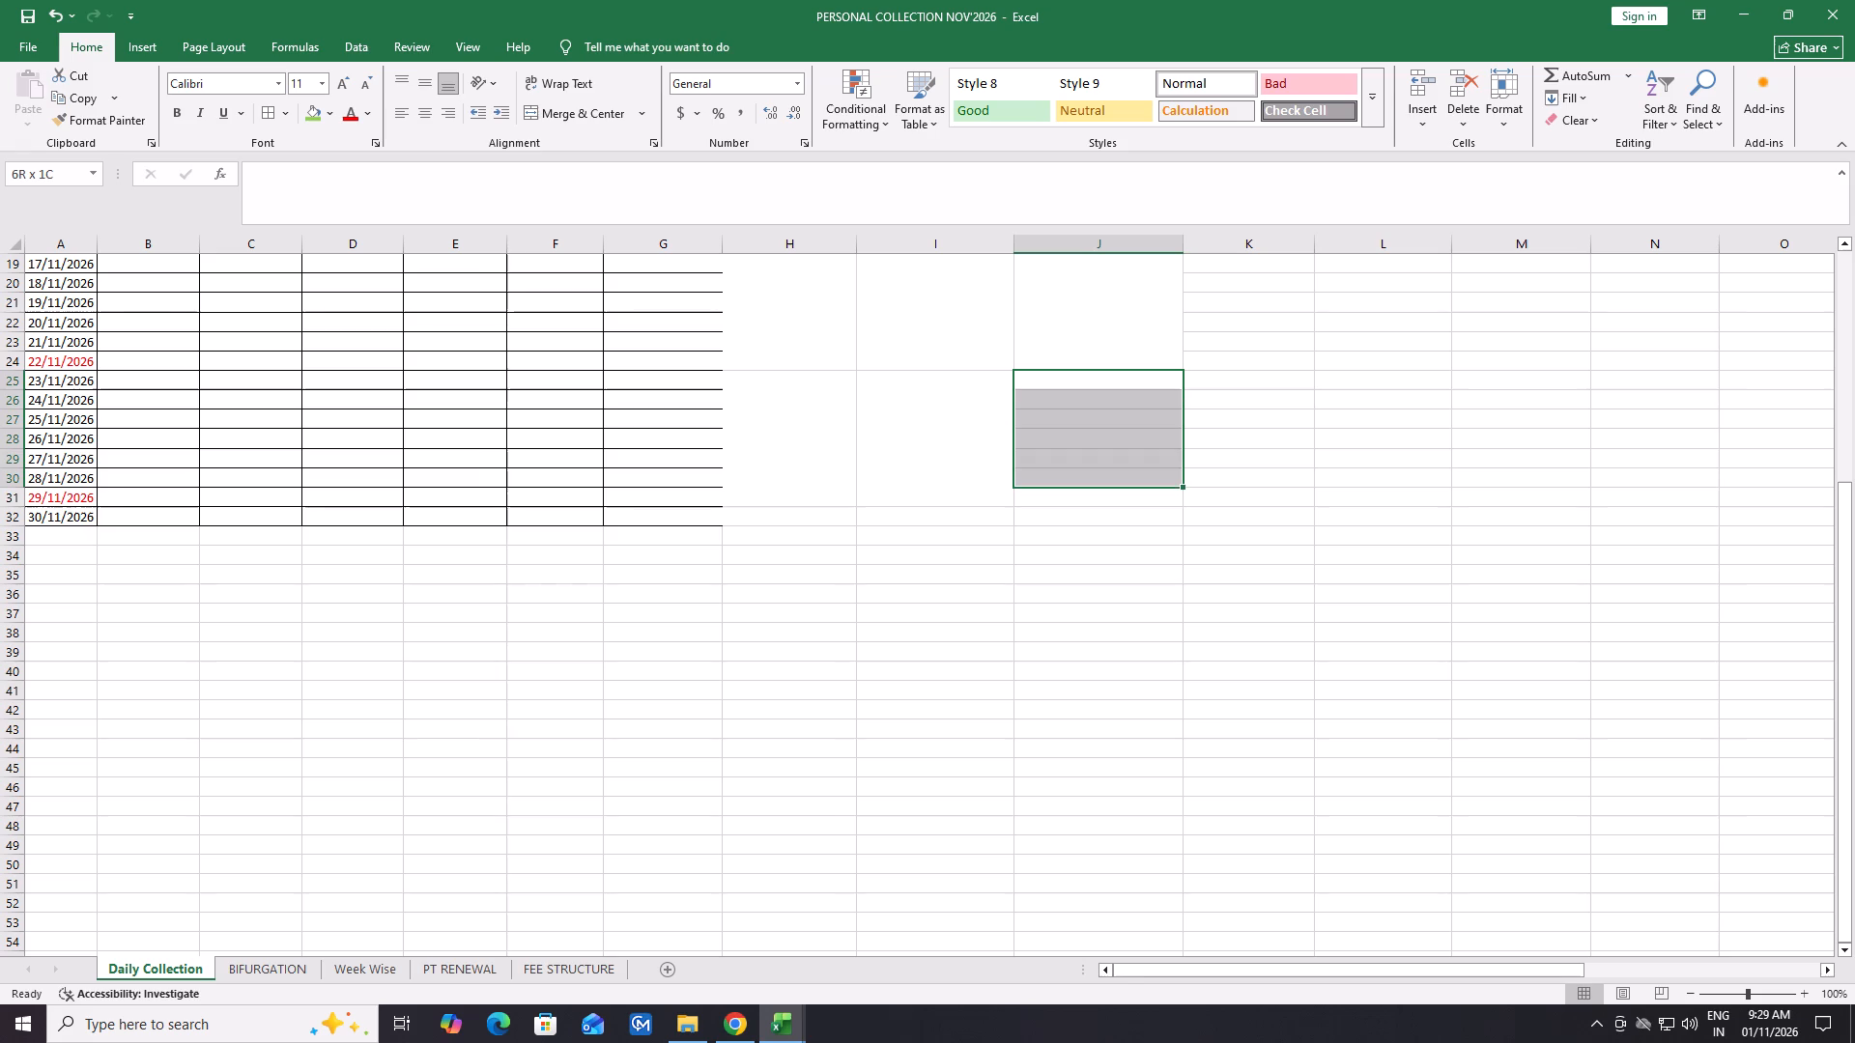
{"action": "left_click_drag", "start_coordinate": [1163, 481], "coordinate": [1157, 490]}
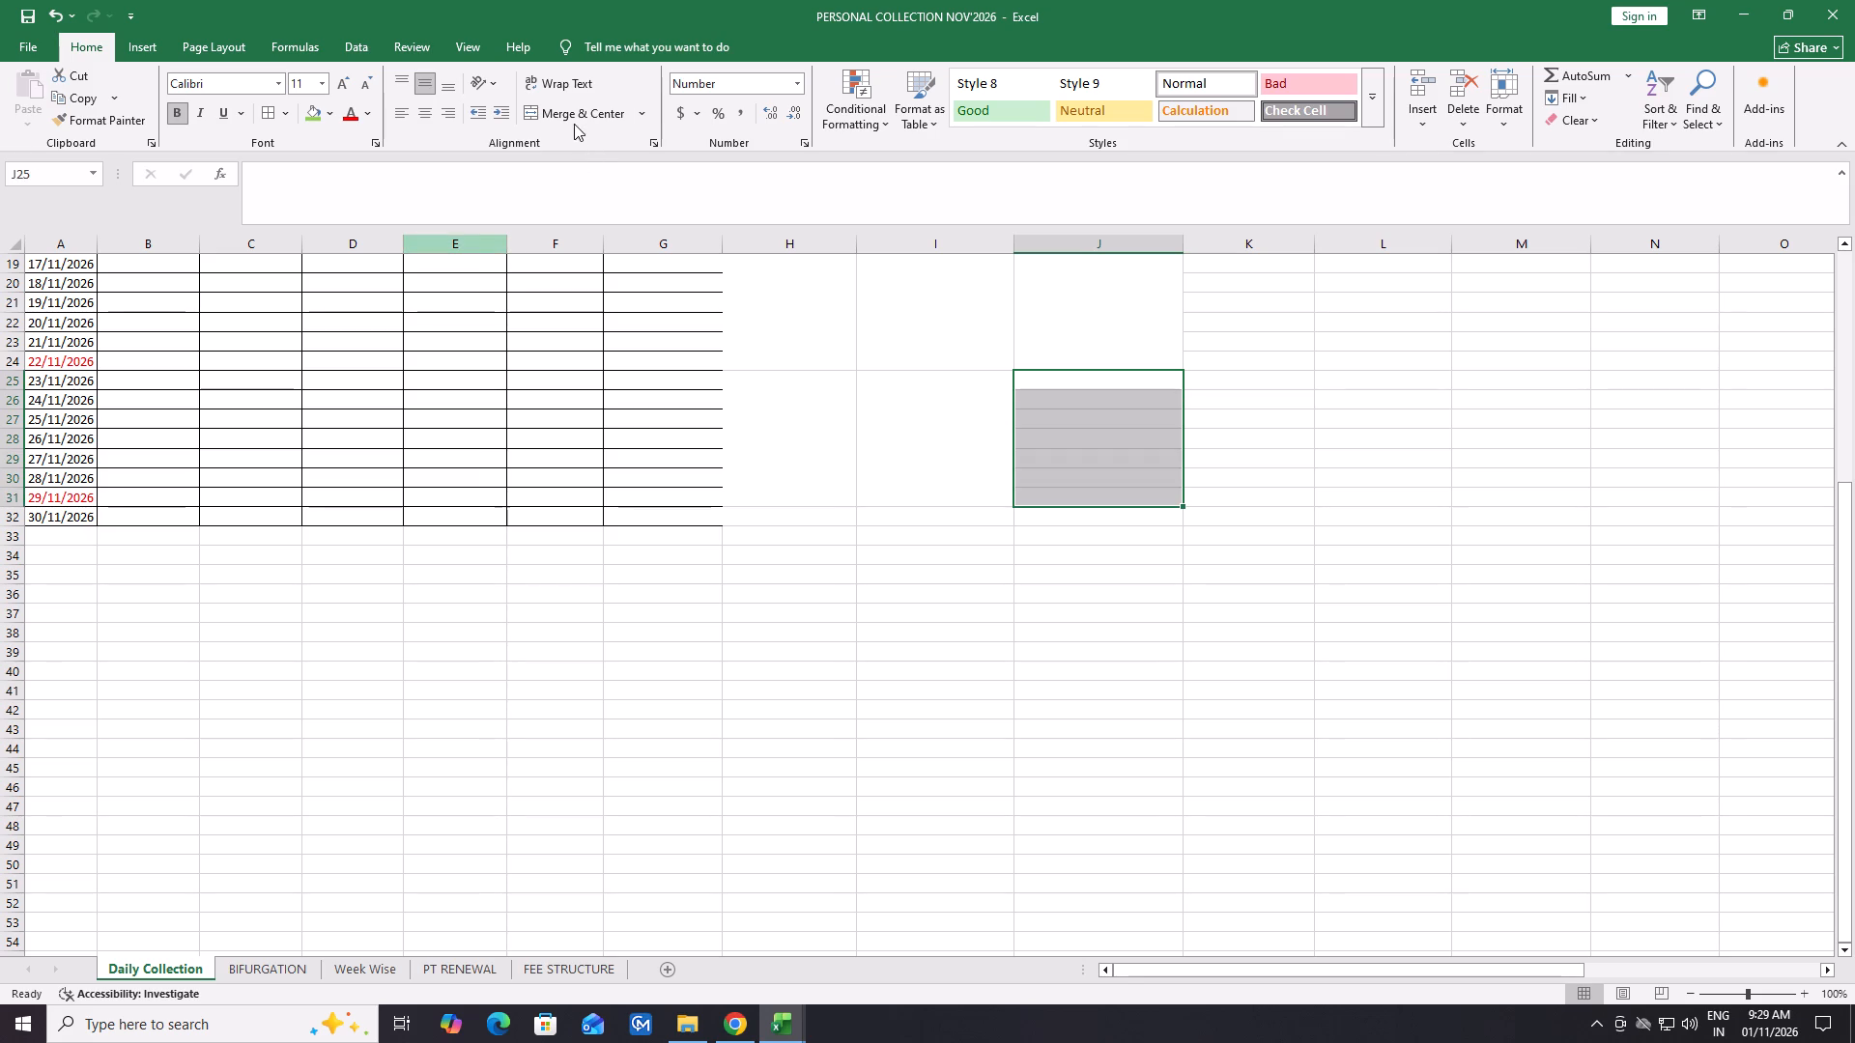
{"action": "left_click", "coordinate": [573, 118]}
{"action": "left_click", "coordinate": [1499, 569]}
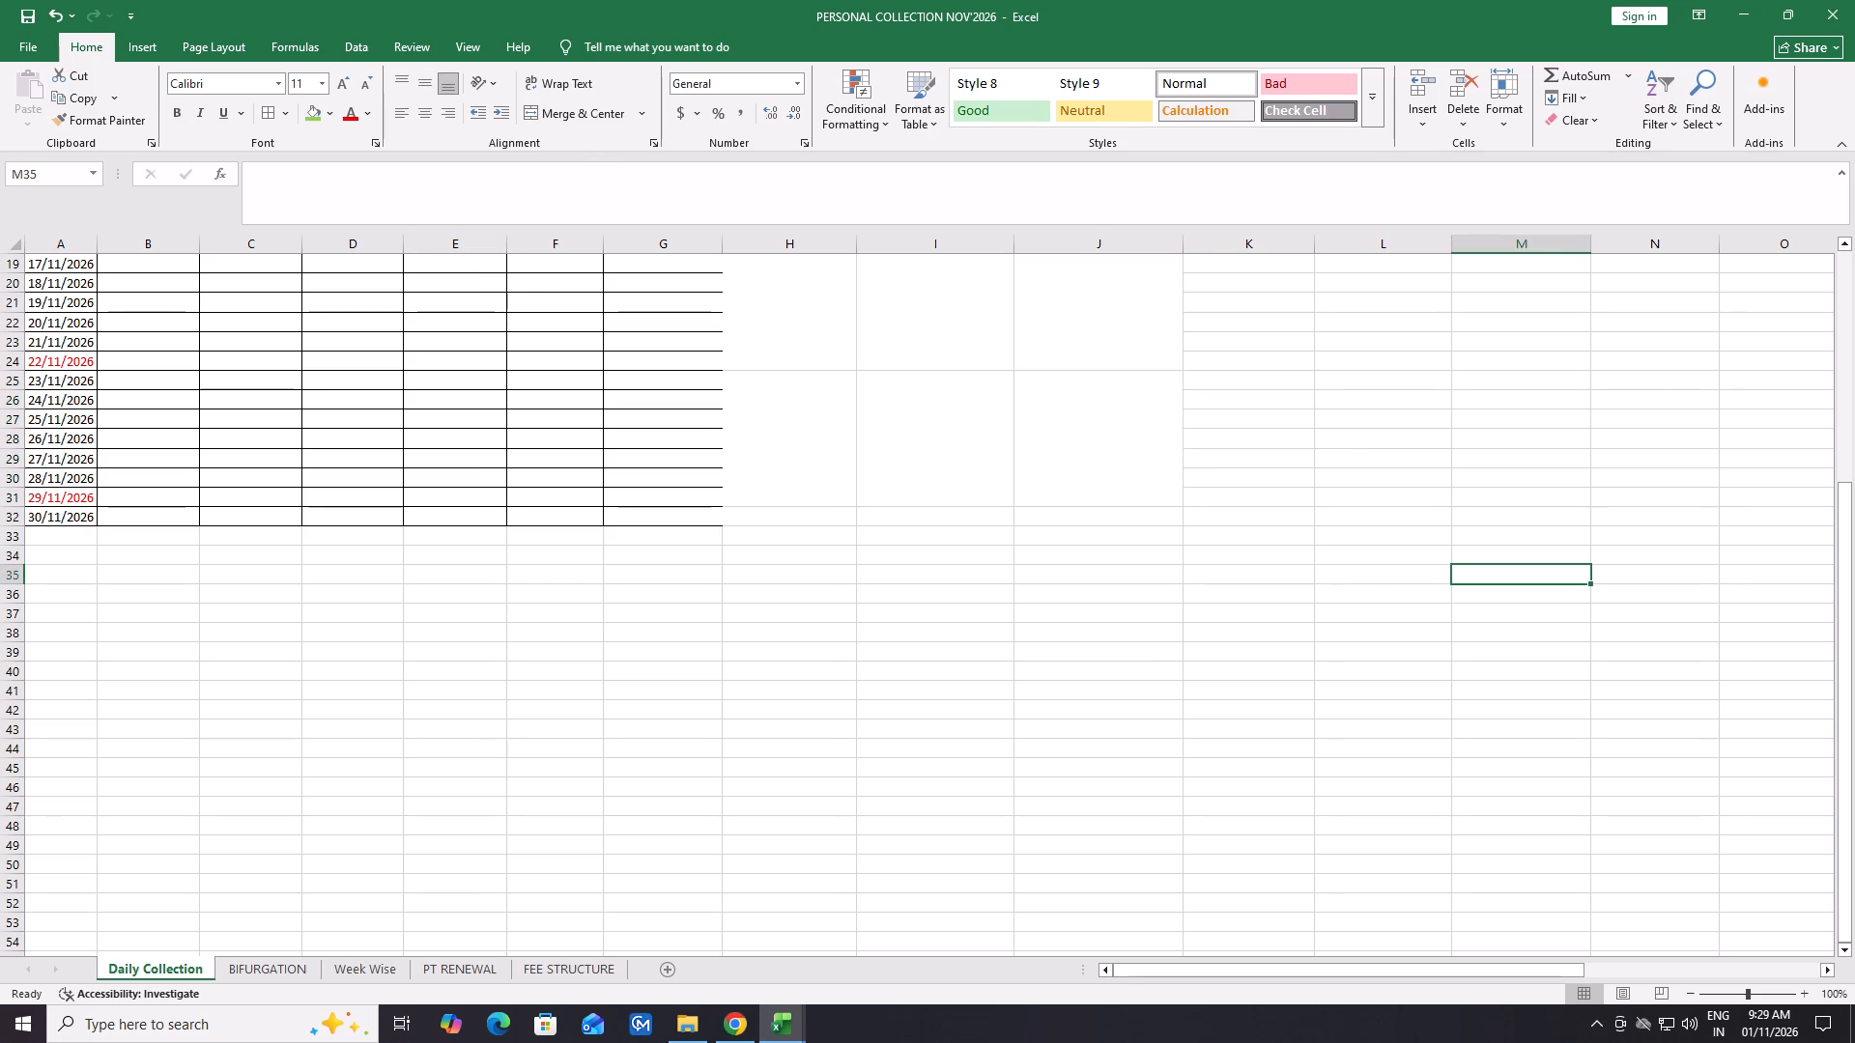
Apply All Borders to the weekly summary range H11:J32, covering the merged week blocks and the 30/11/2026 row.
{"action": "left_click", "coordinate": [769, 529]}
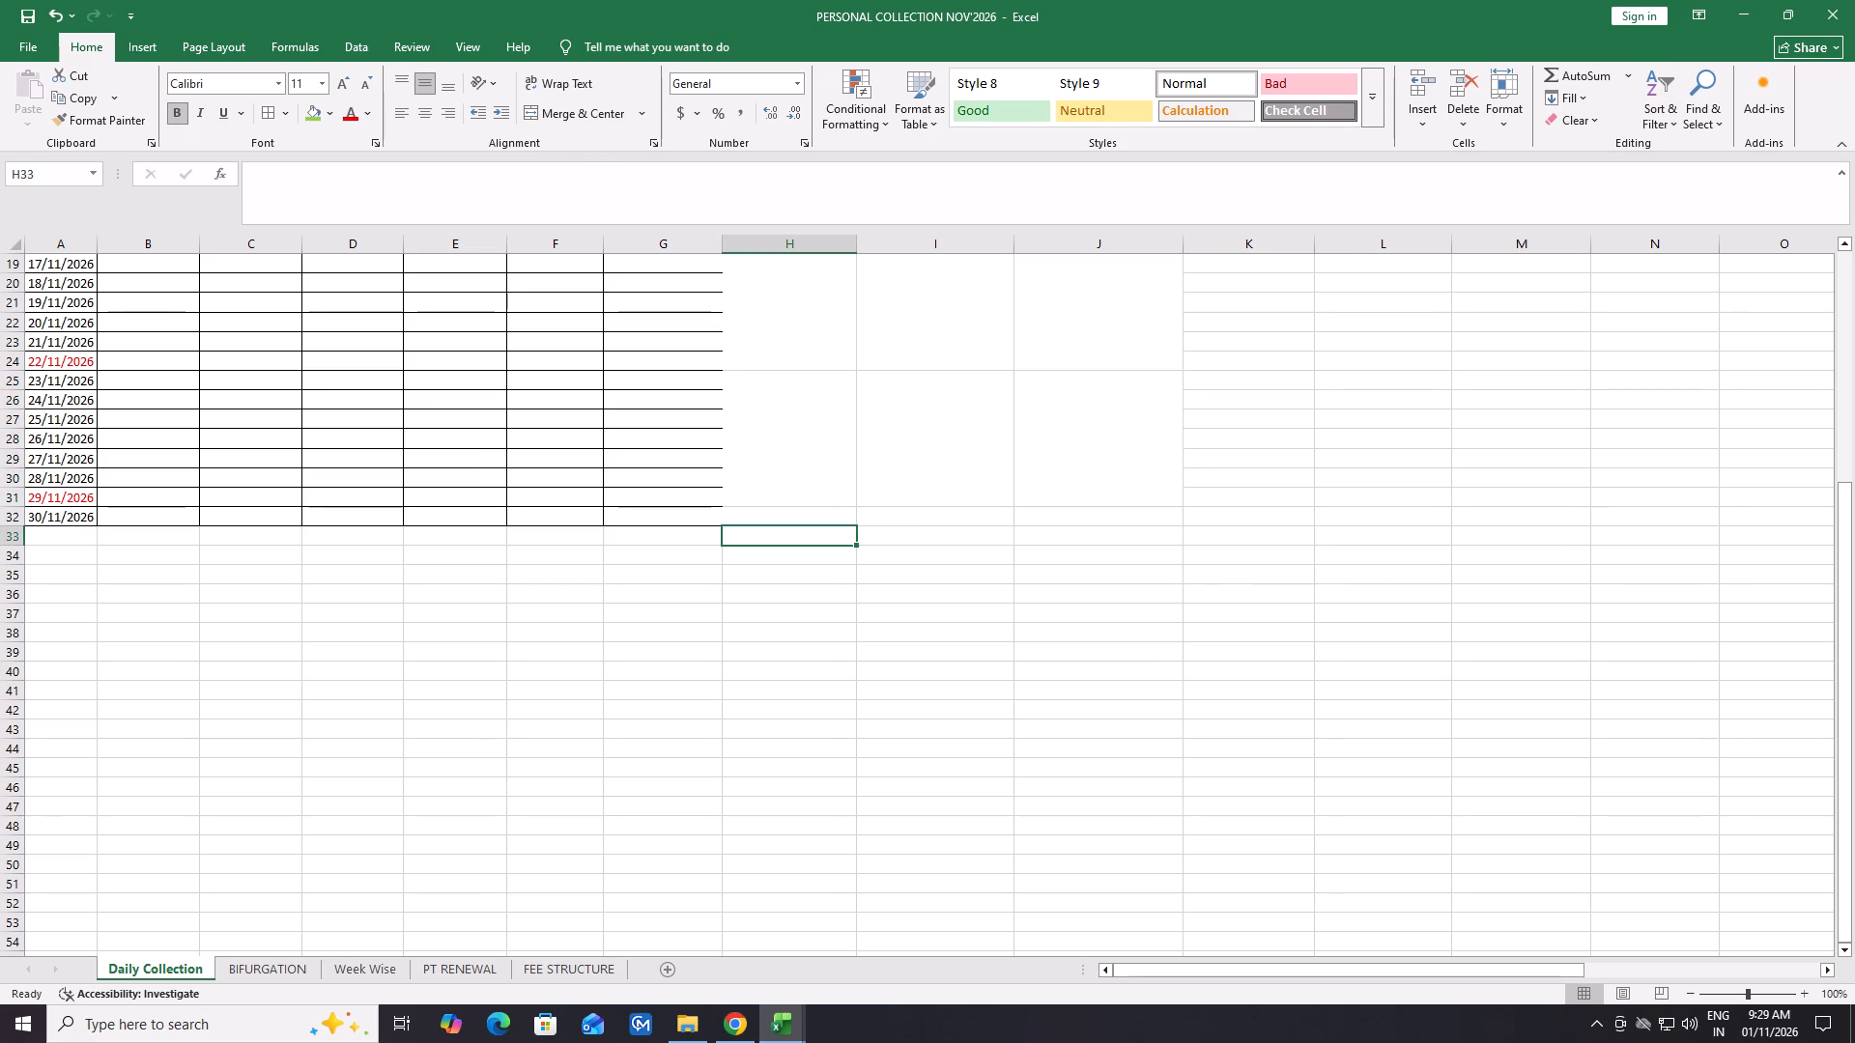
{"action": "left_click_drag", "start_coordinate": [766, 515], "coordinate": [1031, 514]}
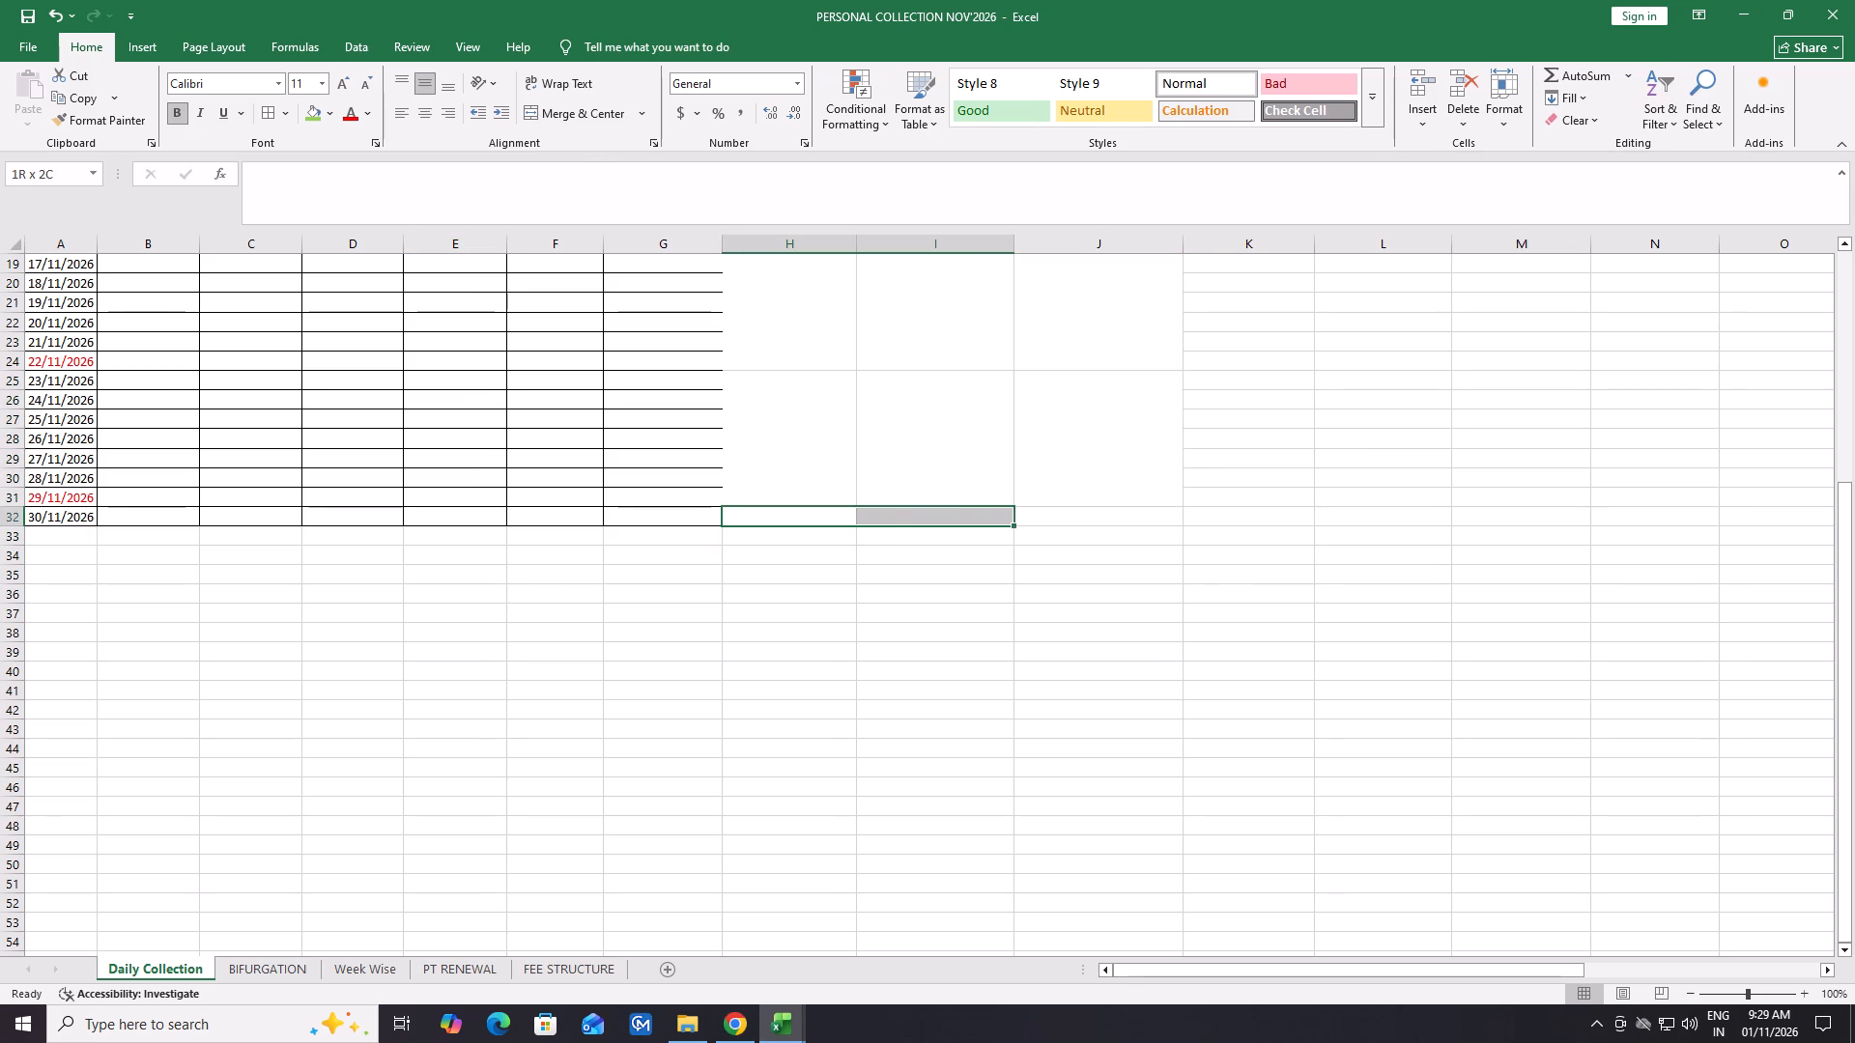
{"action": "left_click_drag", "start_coordinate": [1031, 514], "coordinate": [1071, 514]}
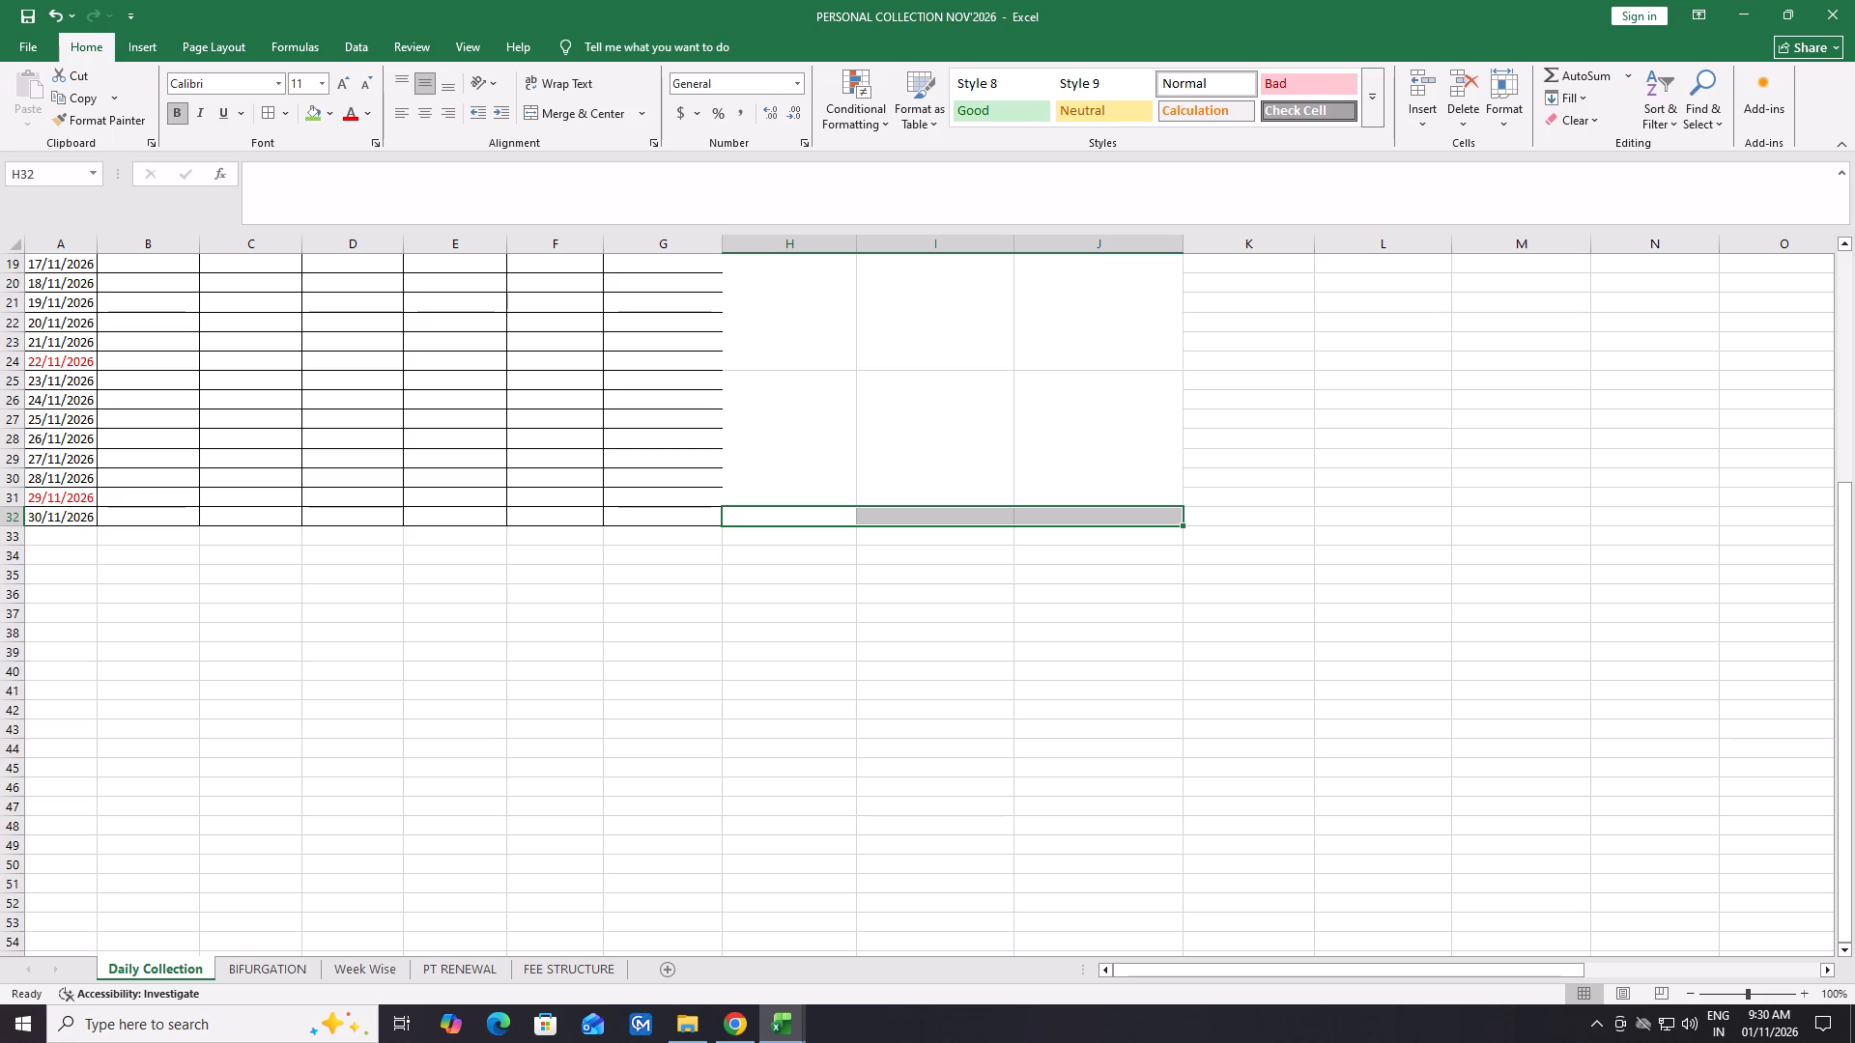
{"action": "scroll", "coordinate": [564, 358], "scroll_direction": "up", "scroll_amount": 6}
{"action": "left_click_drag", "start_coordinate": [770, 484], "coordinate": [998, 766]}
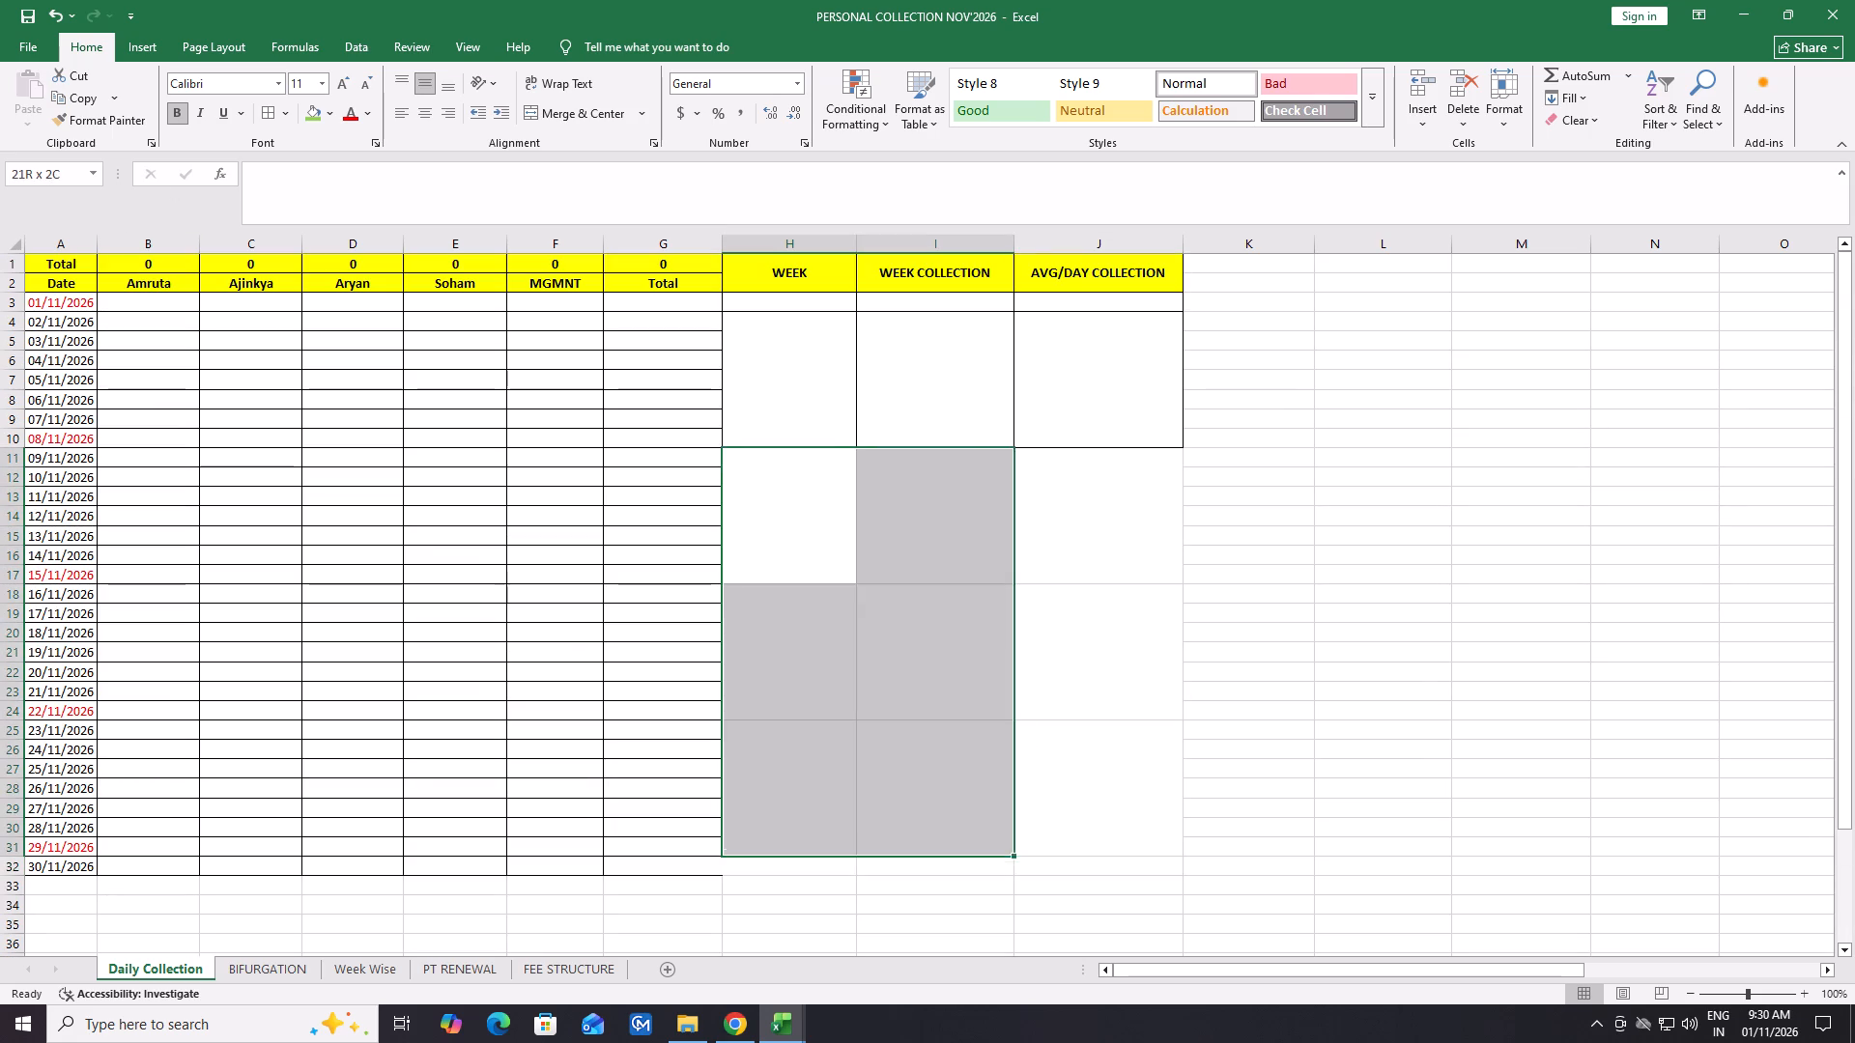
{"action": "left_click_drag", "start_coordinate": [998, 766], "coordinate": [1077, 839]}
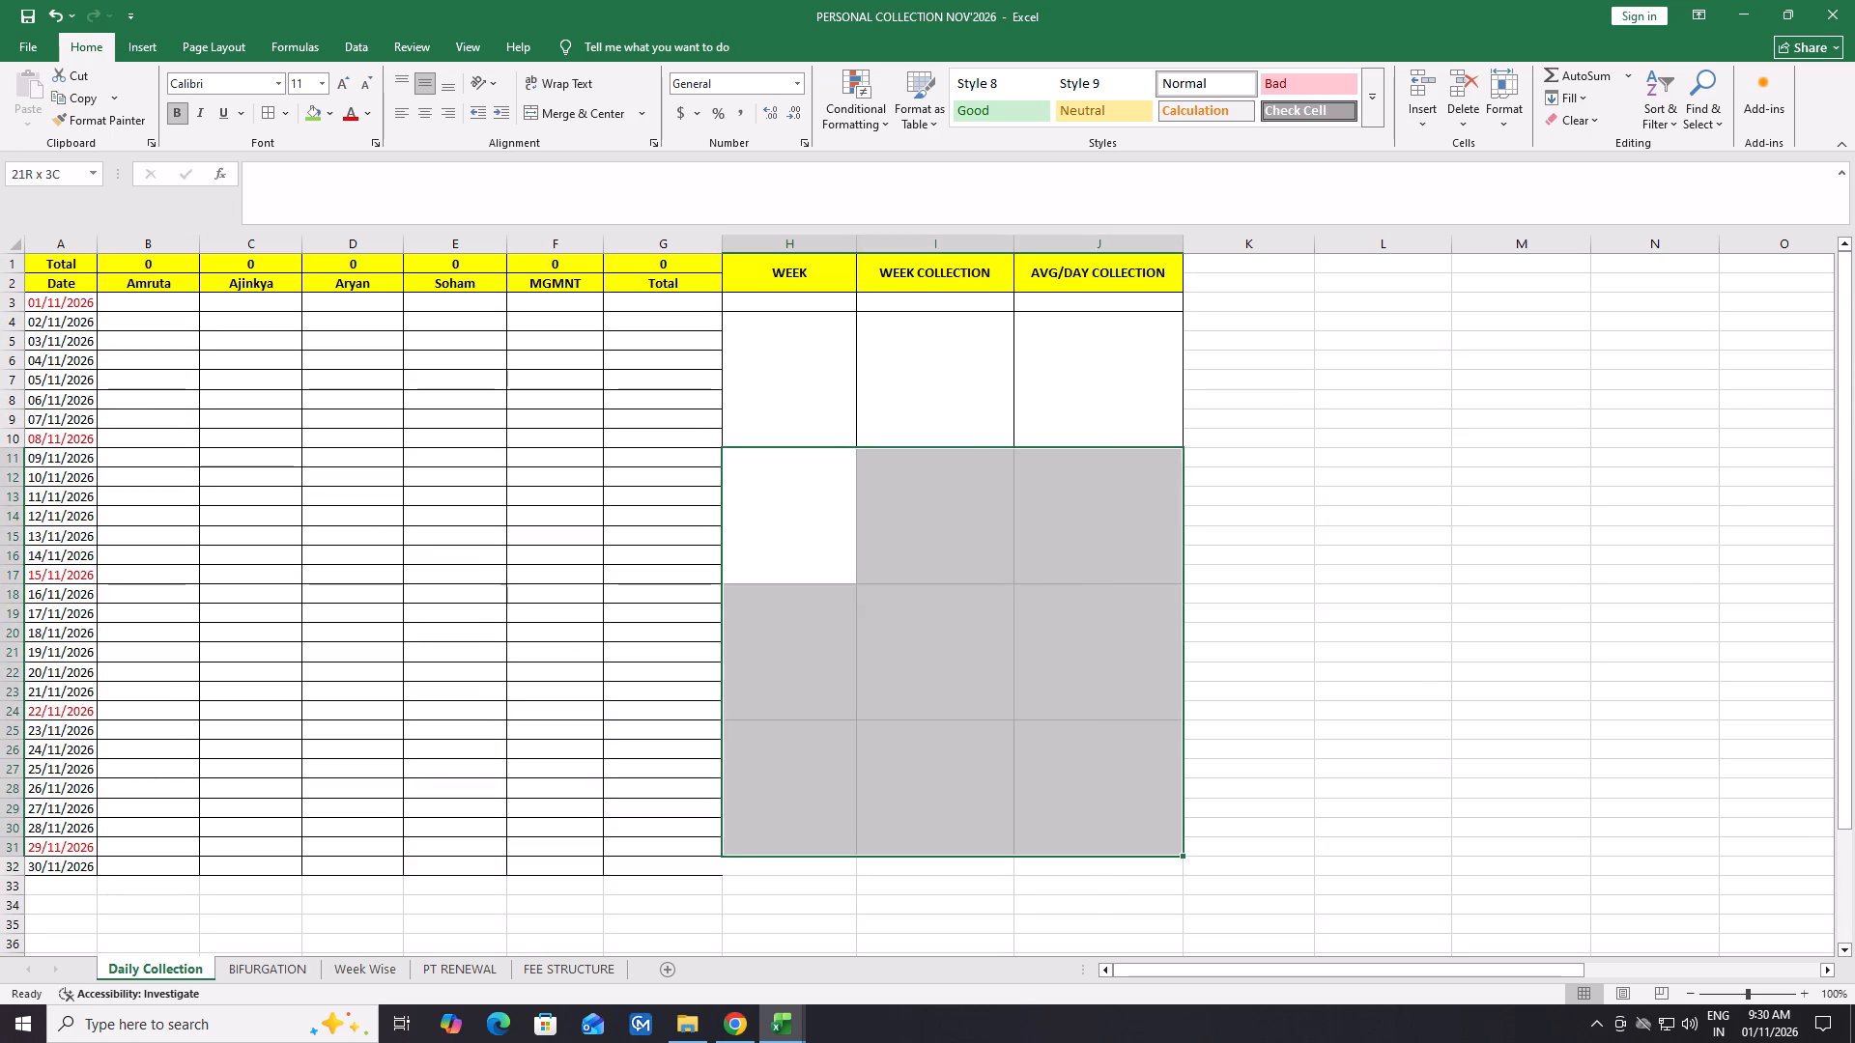
{"action": "left_click_drag", "start_coordinate": [1077, 839], "coordinate": [1084, 860]}
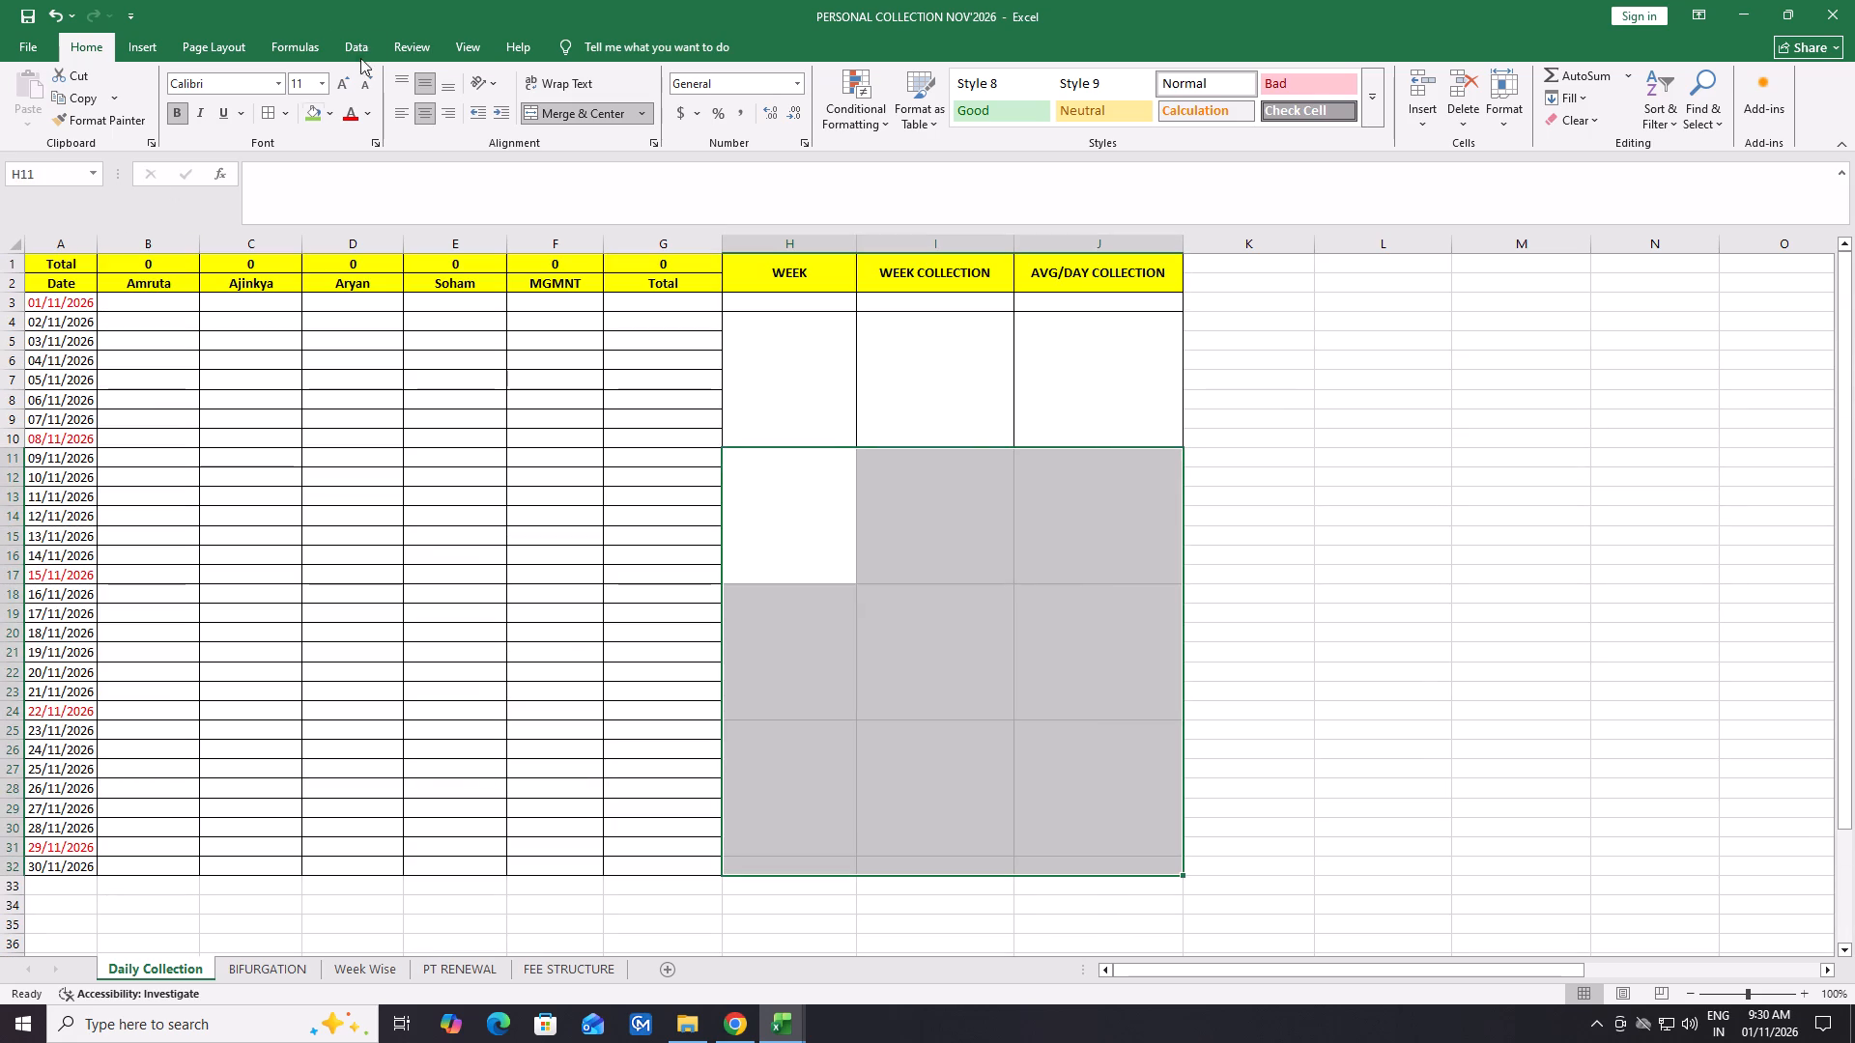
{"action": "left_click", "coordinate": [262, 118]}
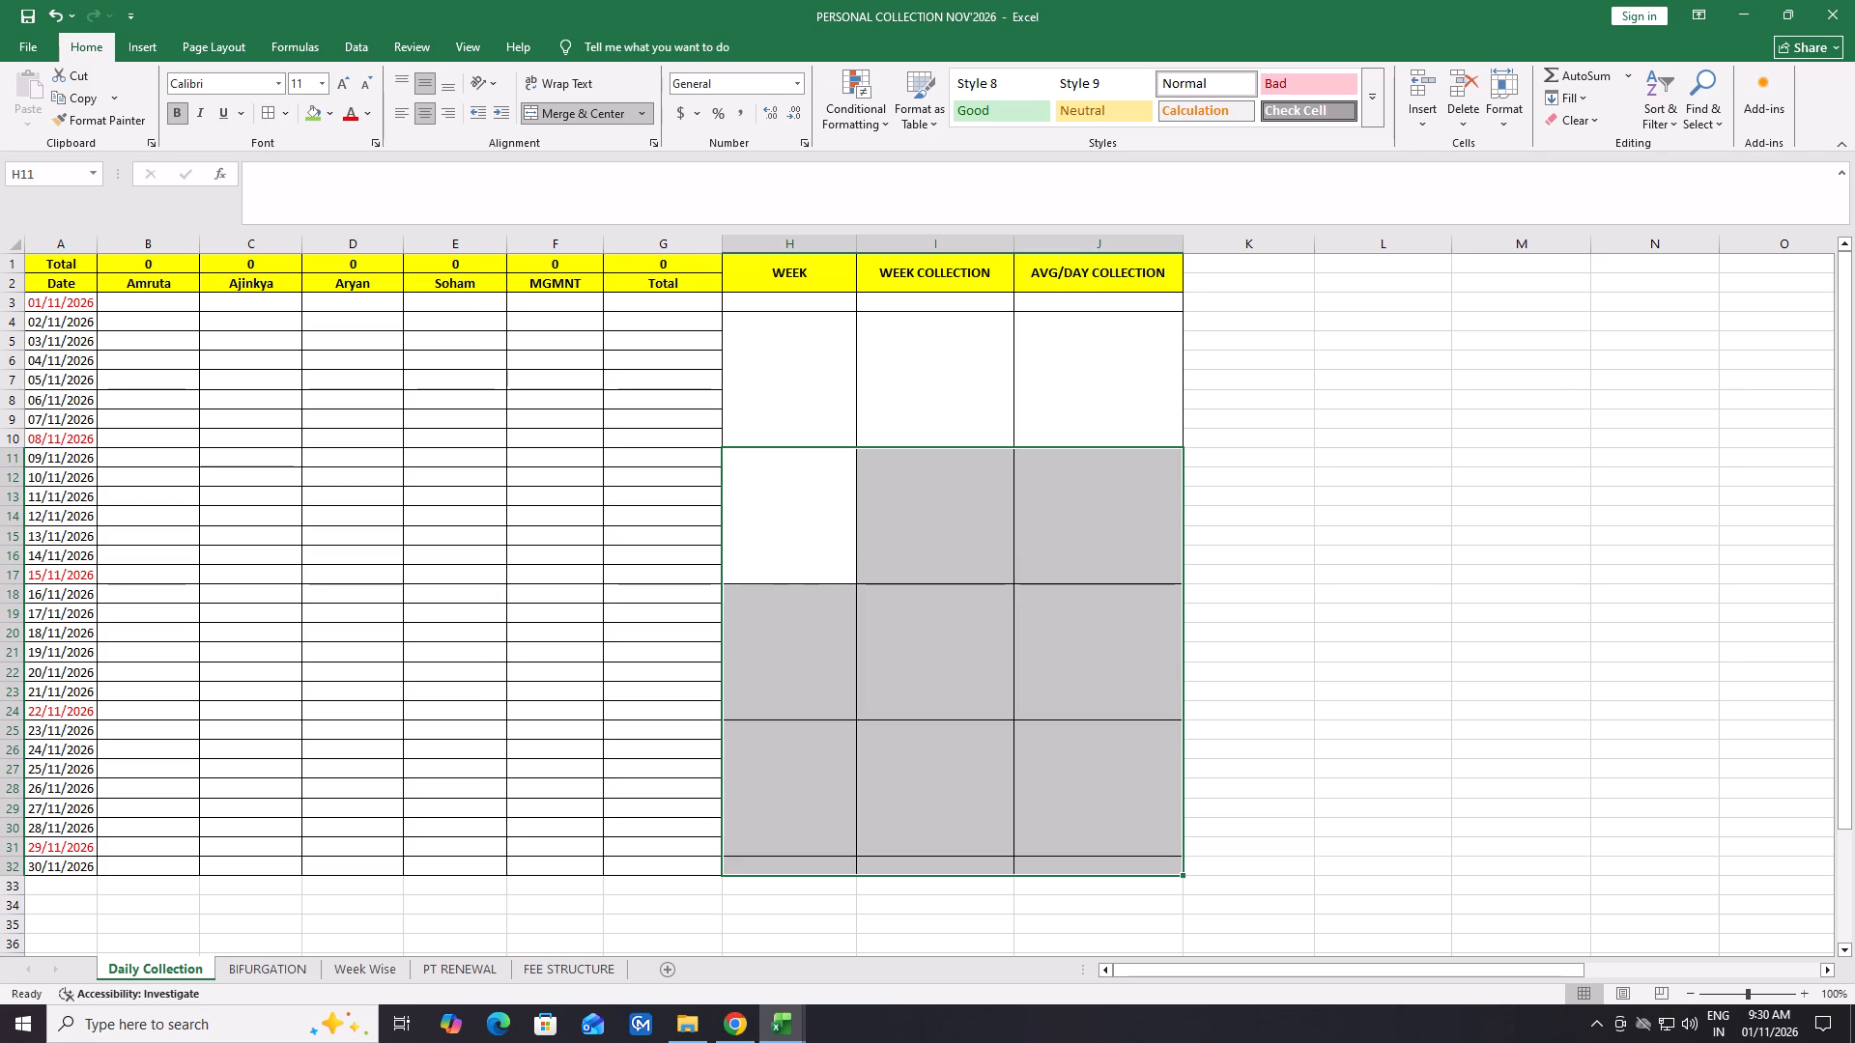
{"action": "left_click", "coordinate": [1261, 620]}
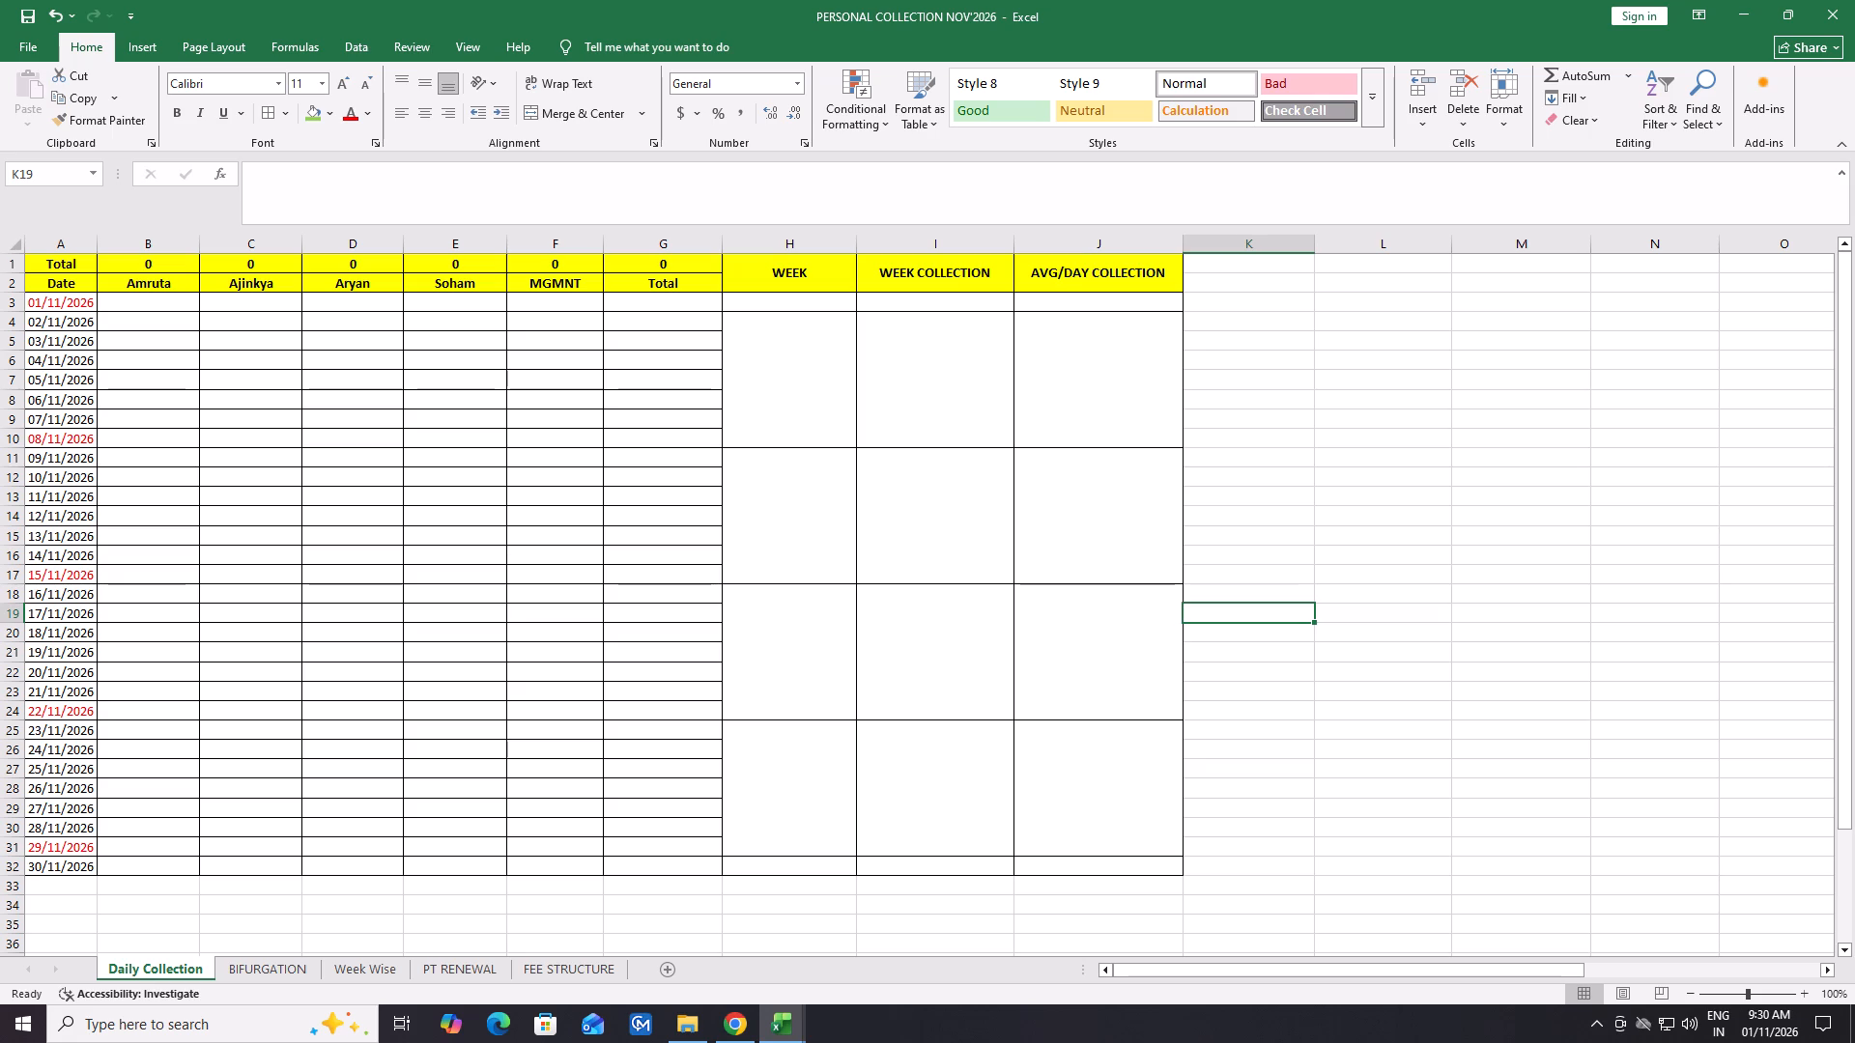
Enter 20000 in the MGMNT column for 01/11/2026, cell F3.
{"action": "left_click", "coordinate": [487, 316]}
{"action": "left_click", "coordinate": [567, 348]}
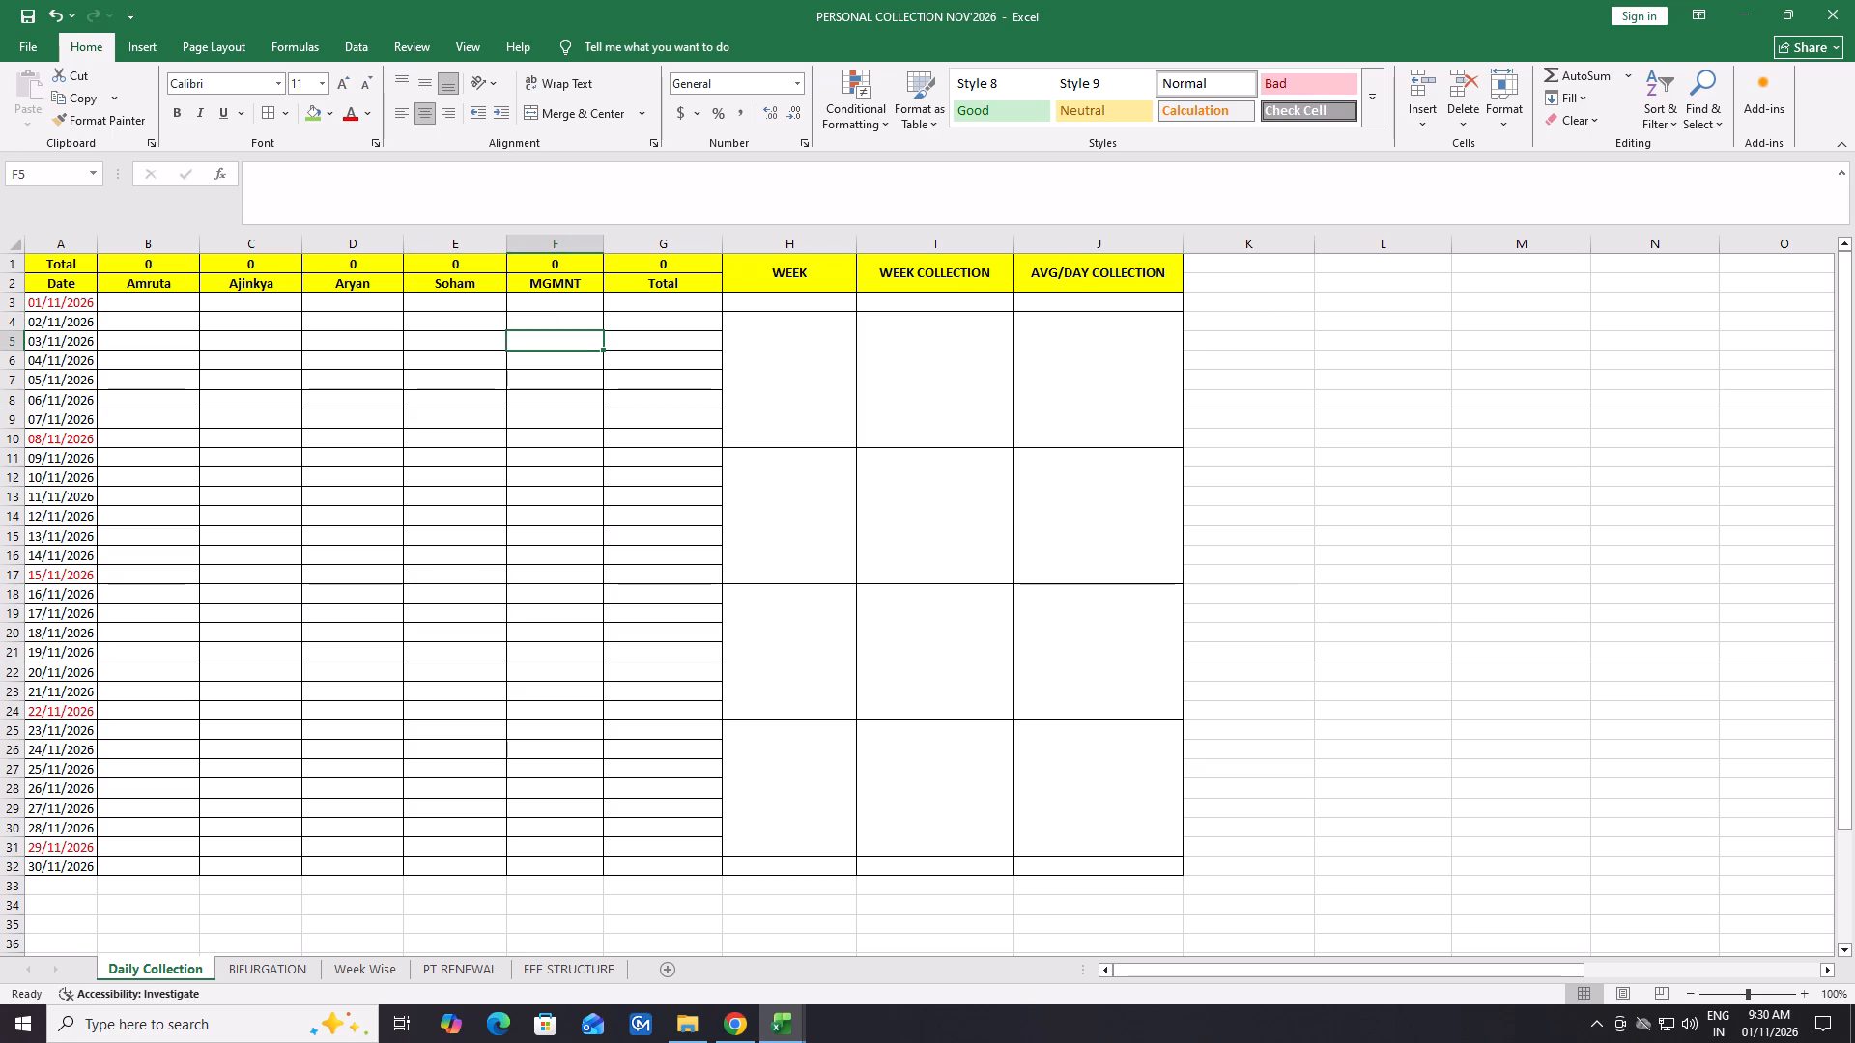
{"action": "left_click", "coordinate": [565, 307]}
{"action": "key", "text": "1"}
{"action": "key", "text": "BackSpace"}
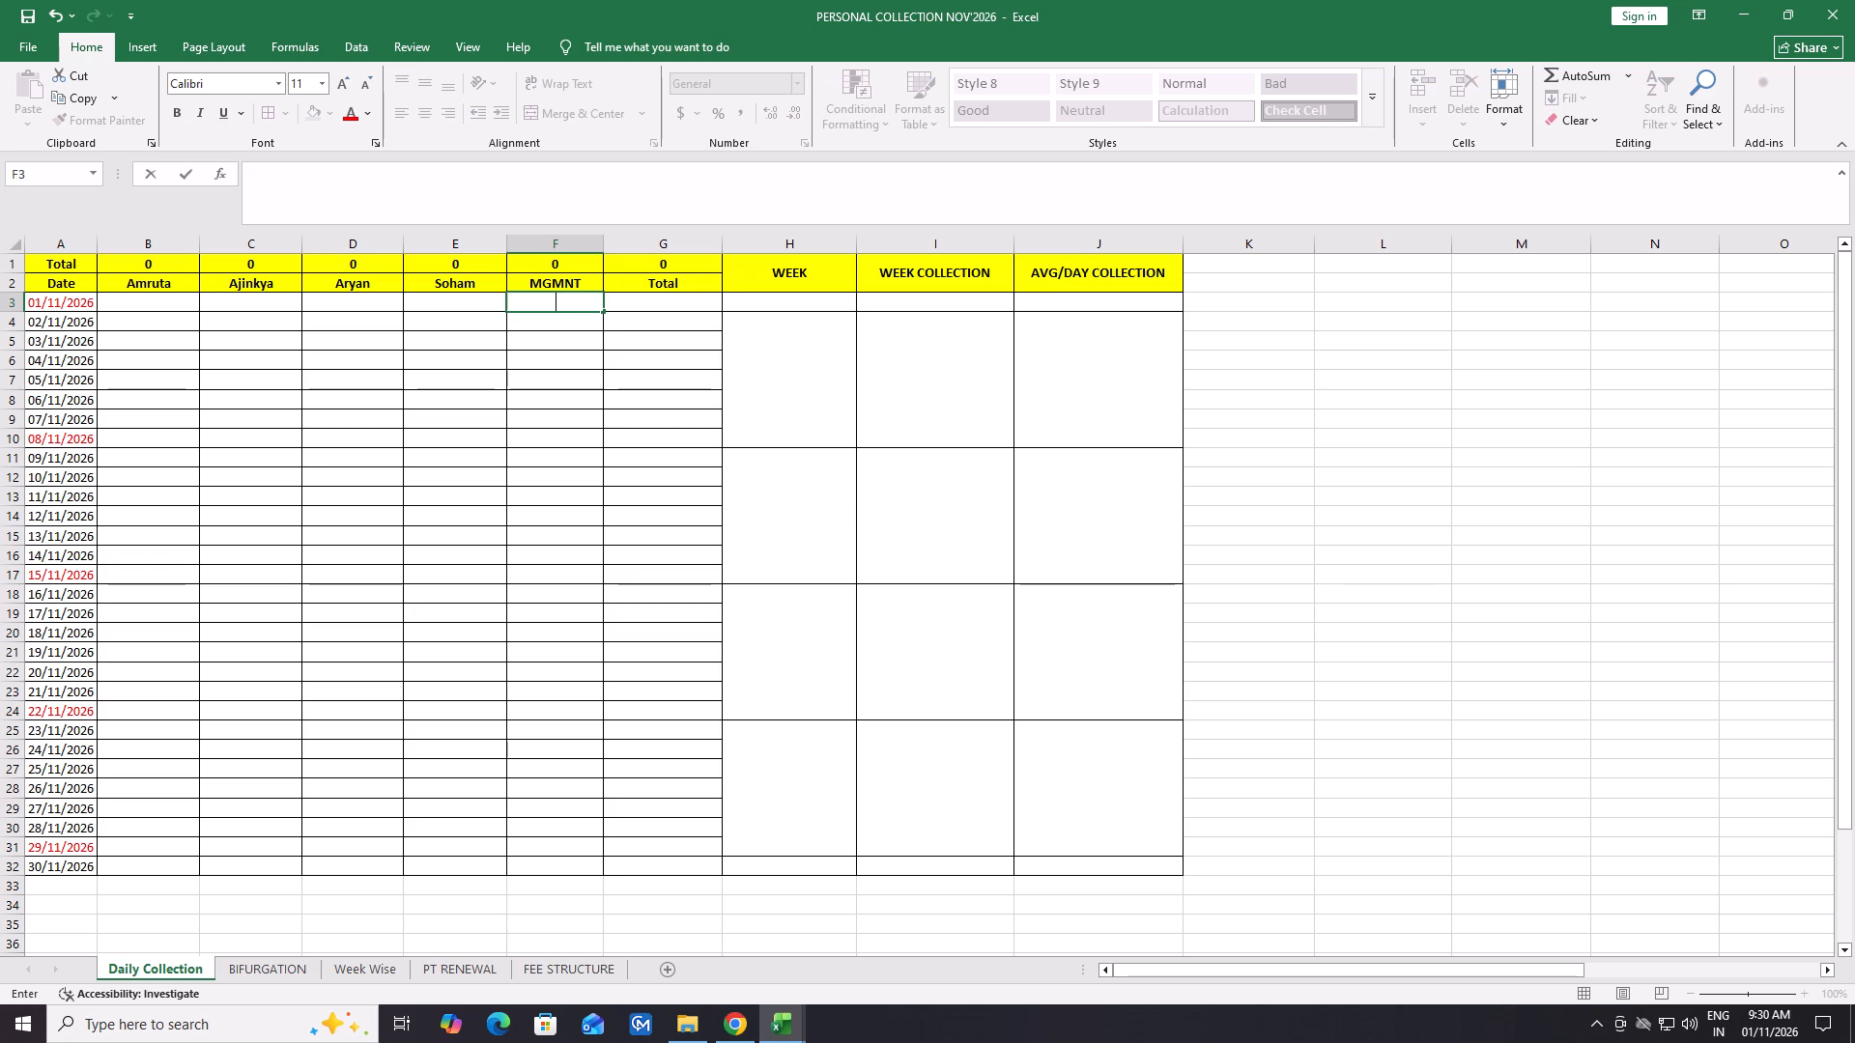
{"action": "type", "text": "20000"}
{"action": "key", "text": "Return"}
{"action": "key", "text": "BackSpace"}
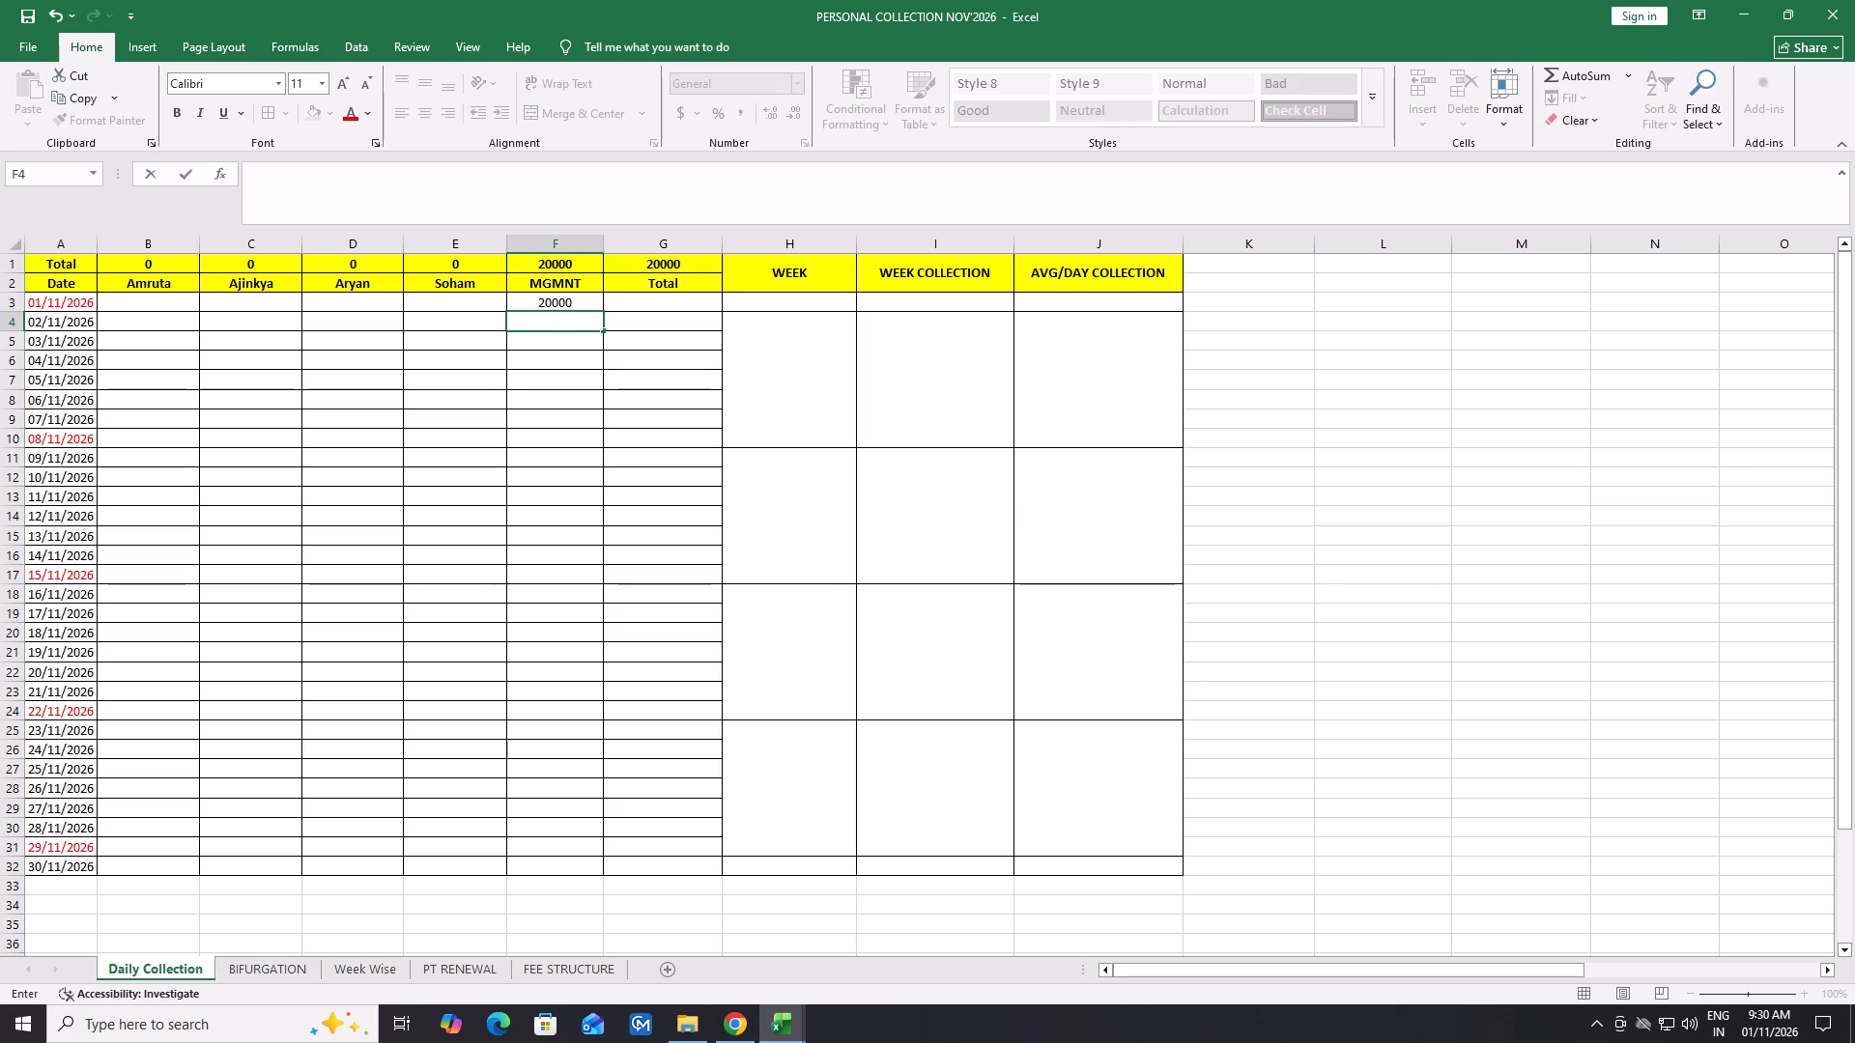
Clear the 20000 entry from the MGMNT column for 01/11/2026, cell F3, on the Daily Collection sheet.
{"action": "left_click", "coordinate": [574, 291]}
{"action": "left_click", "coordinate": [581, 307]}
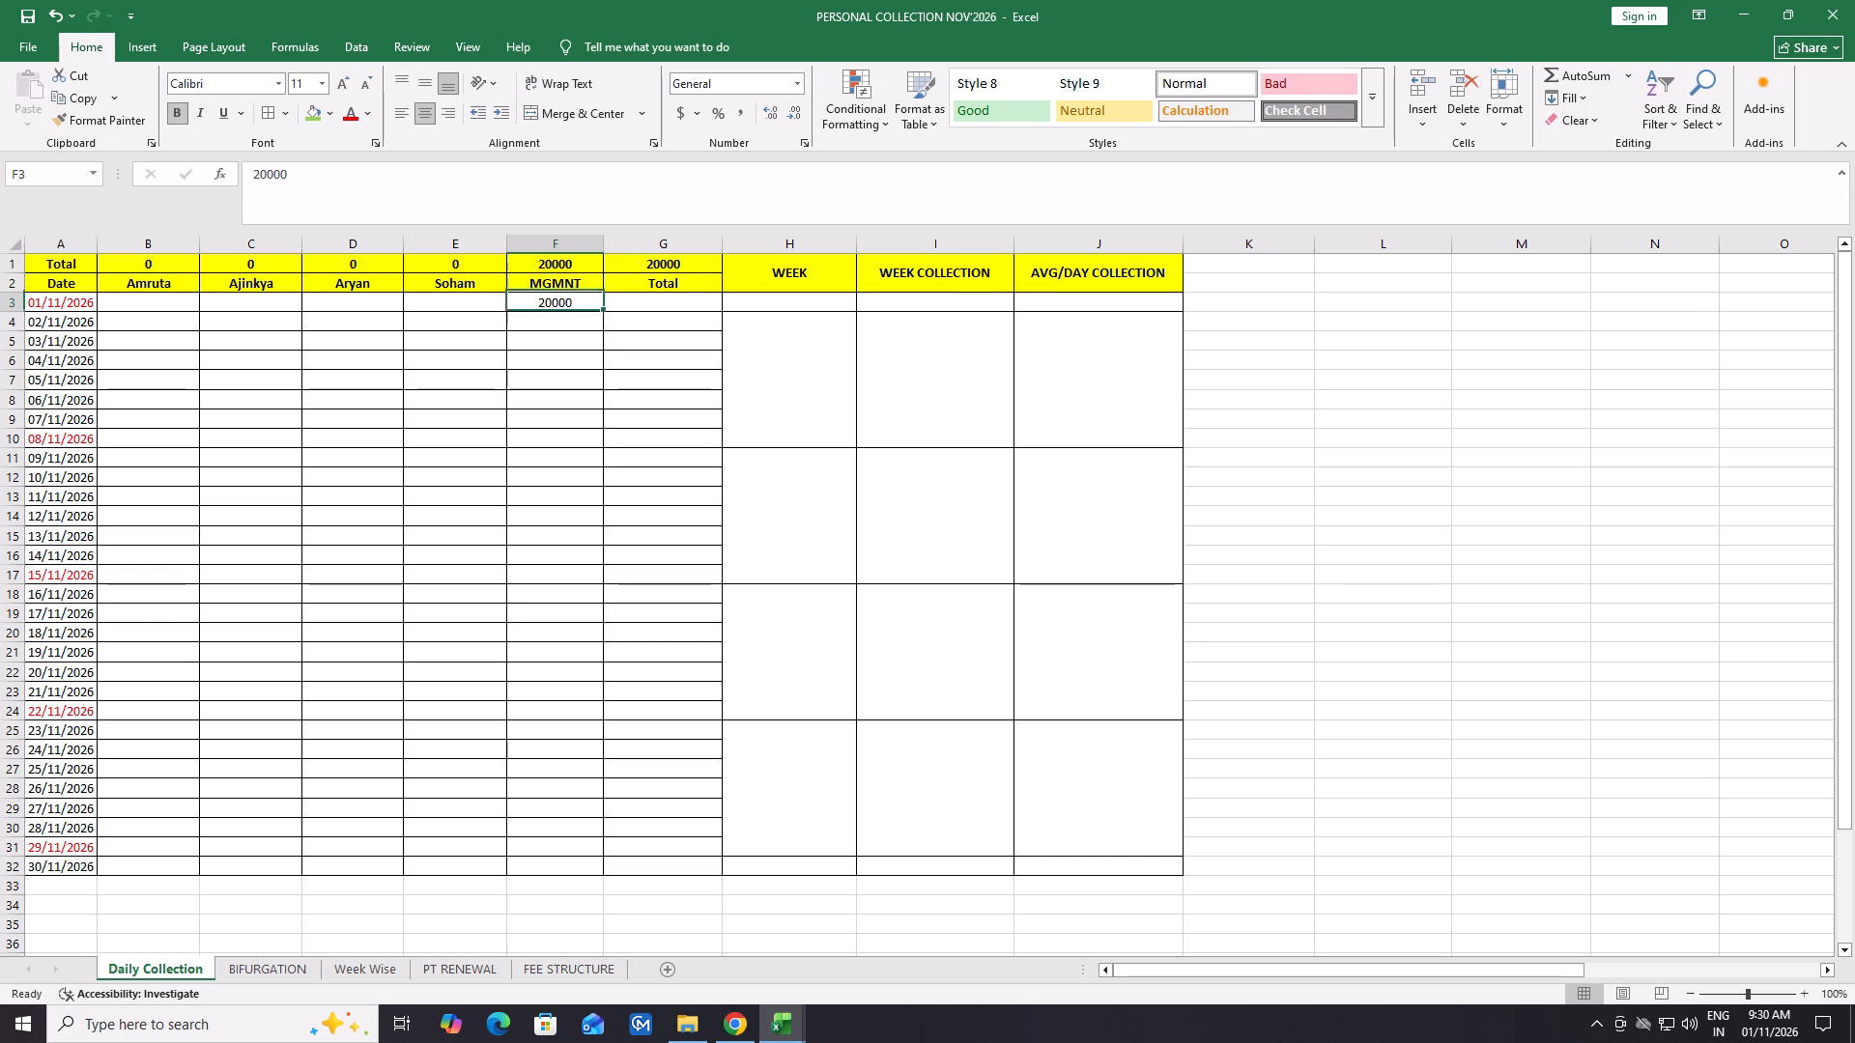
{"action": "key", "text": "BackSpace"}
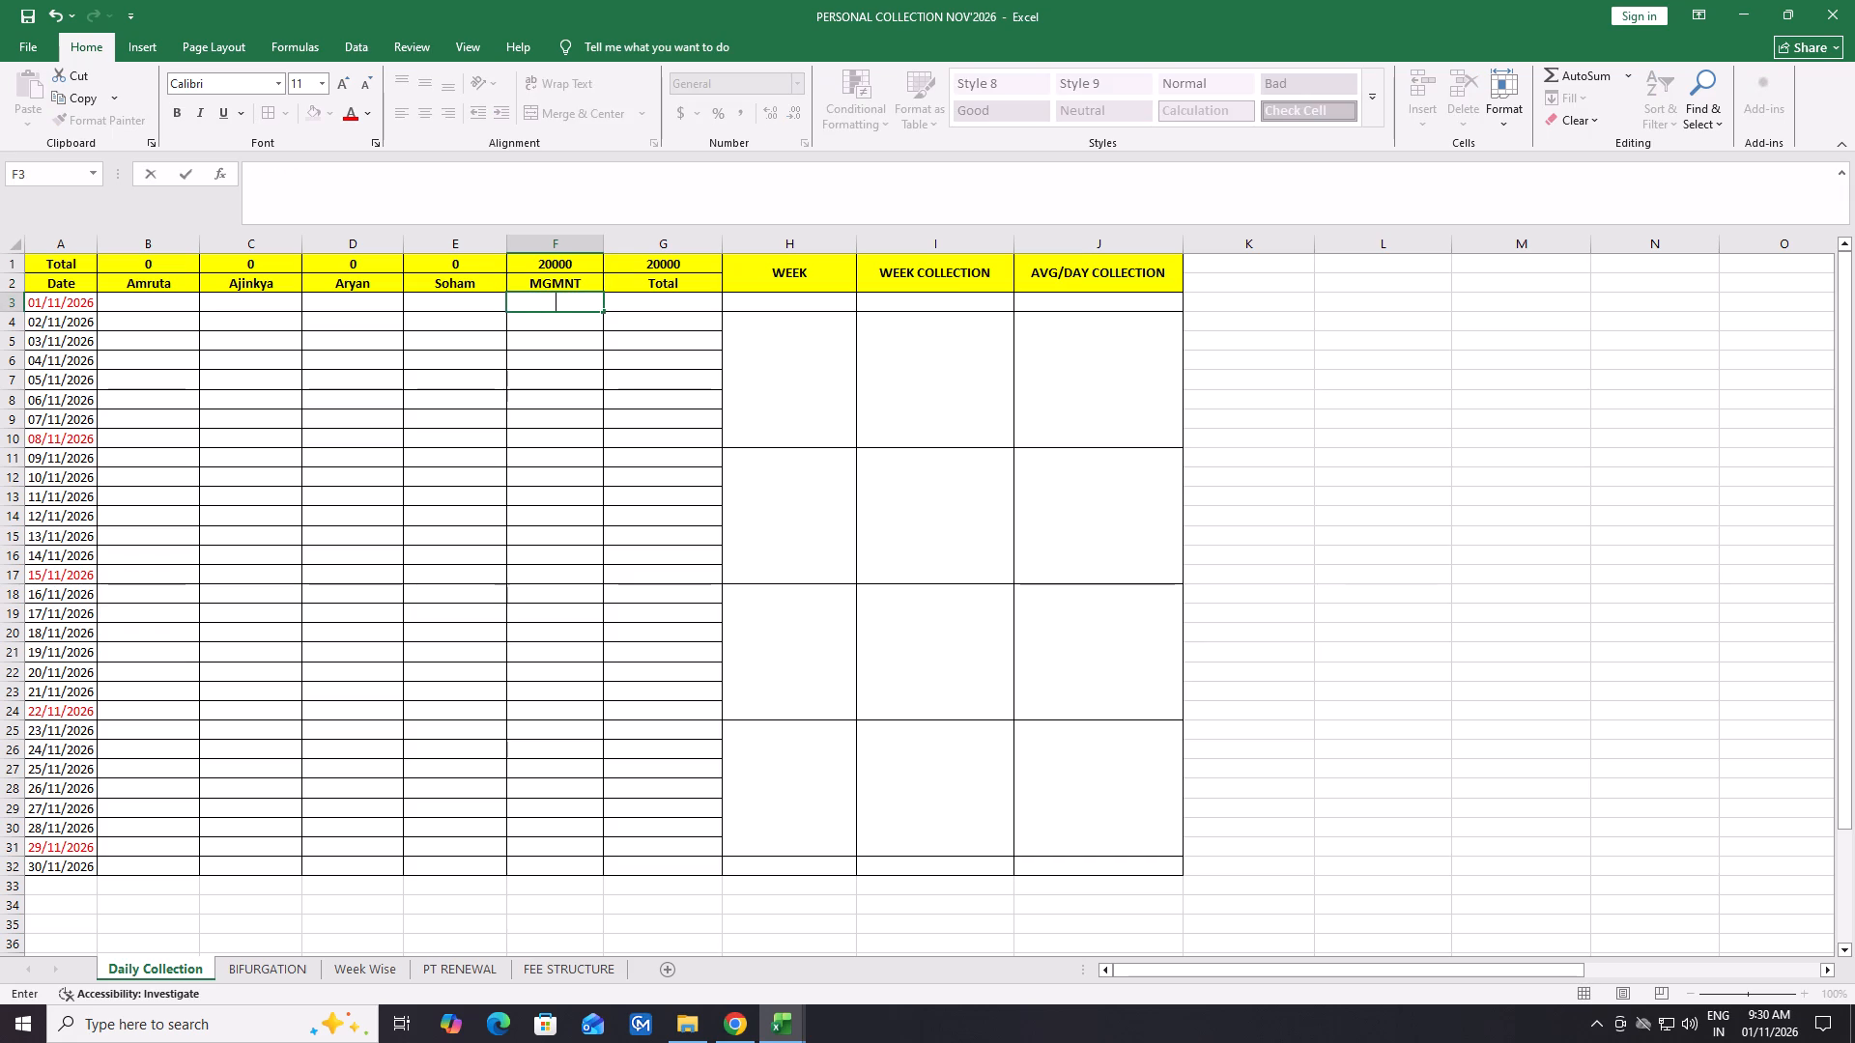
{"action": "left_click", "coordinate": [574, 266]}
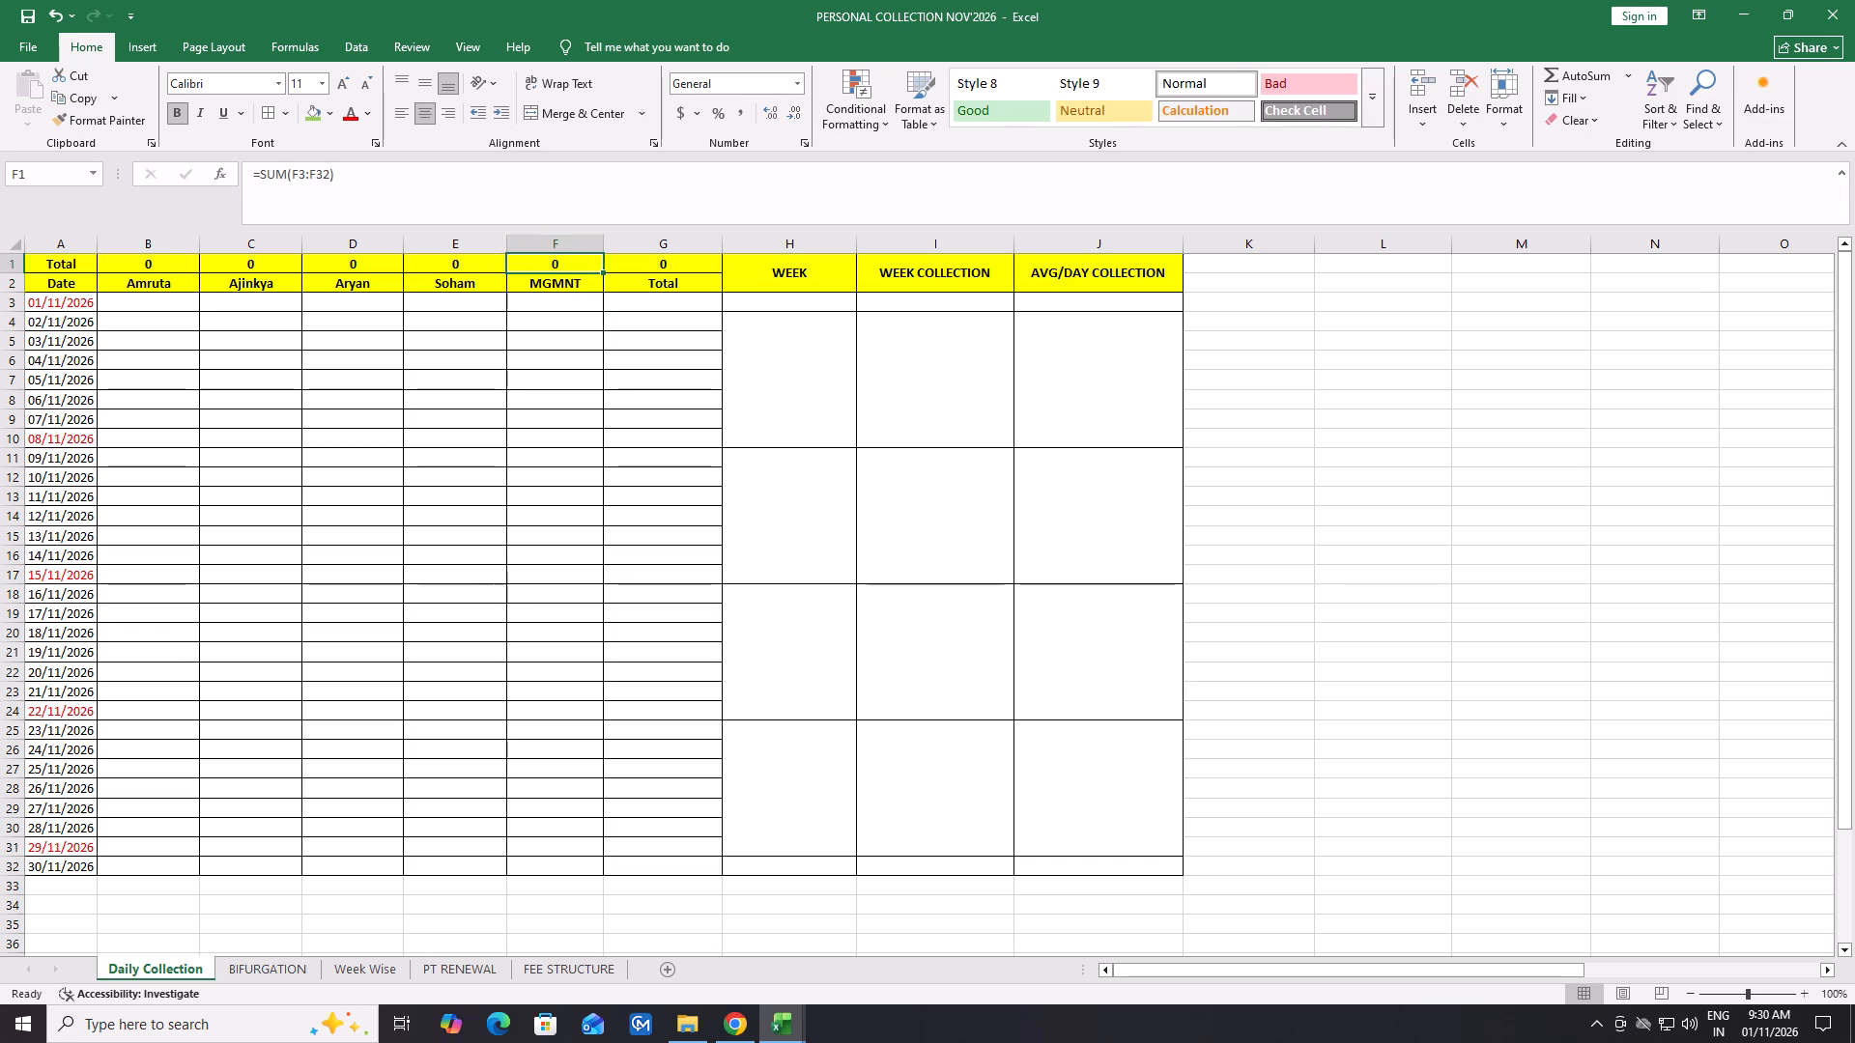
{"action": "left_click", "coordinate": [1406, 418]}
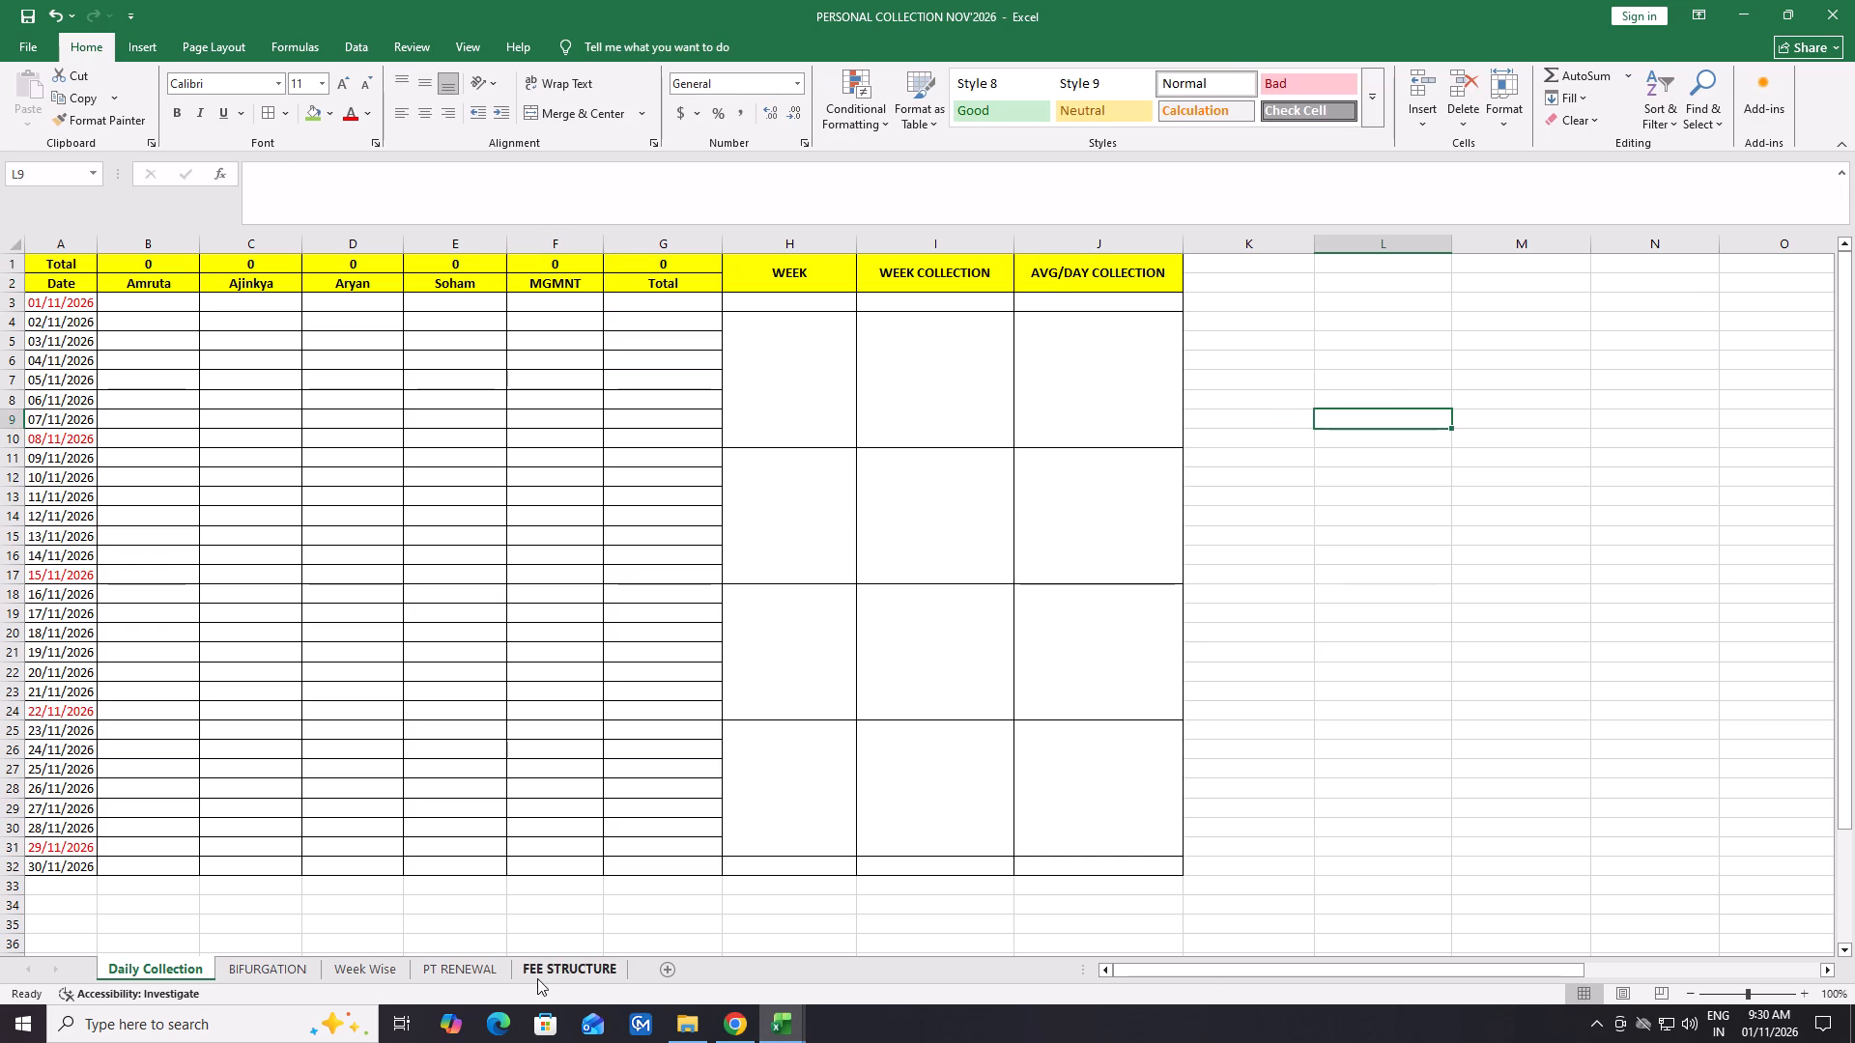
Clear the contents of B2:F7 in the desk-wise collection table on the BIFURGATION sheet, keeping the formatting.
{"action": "left_click", "coordinate": [292, 961]}
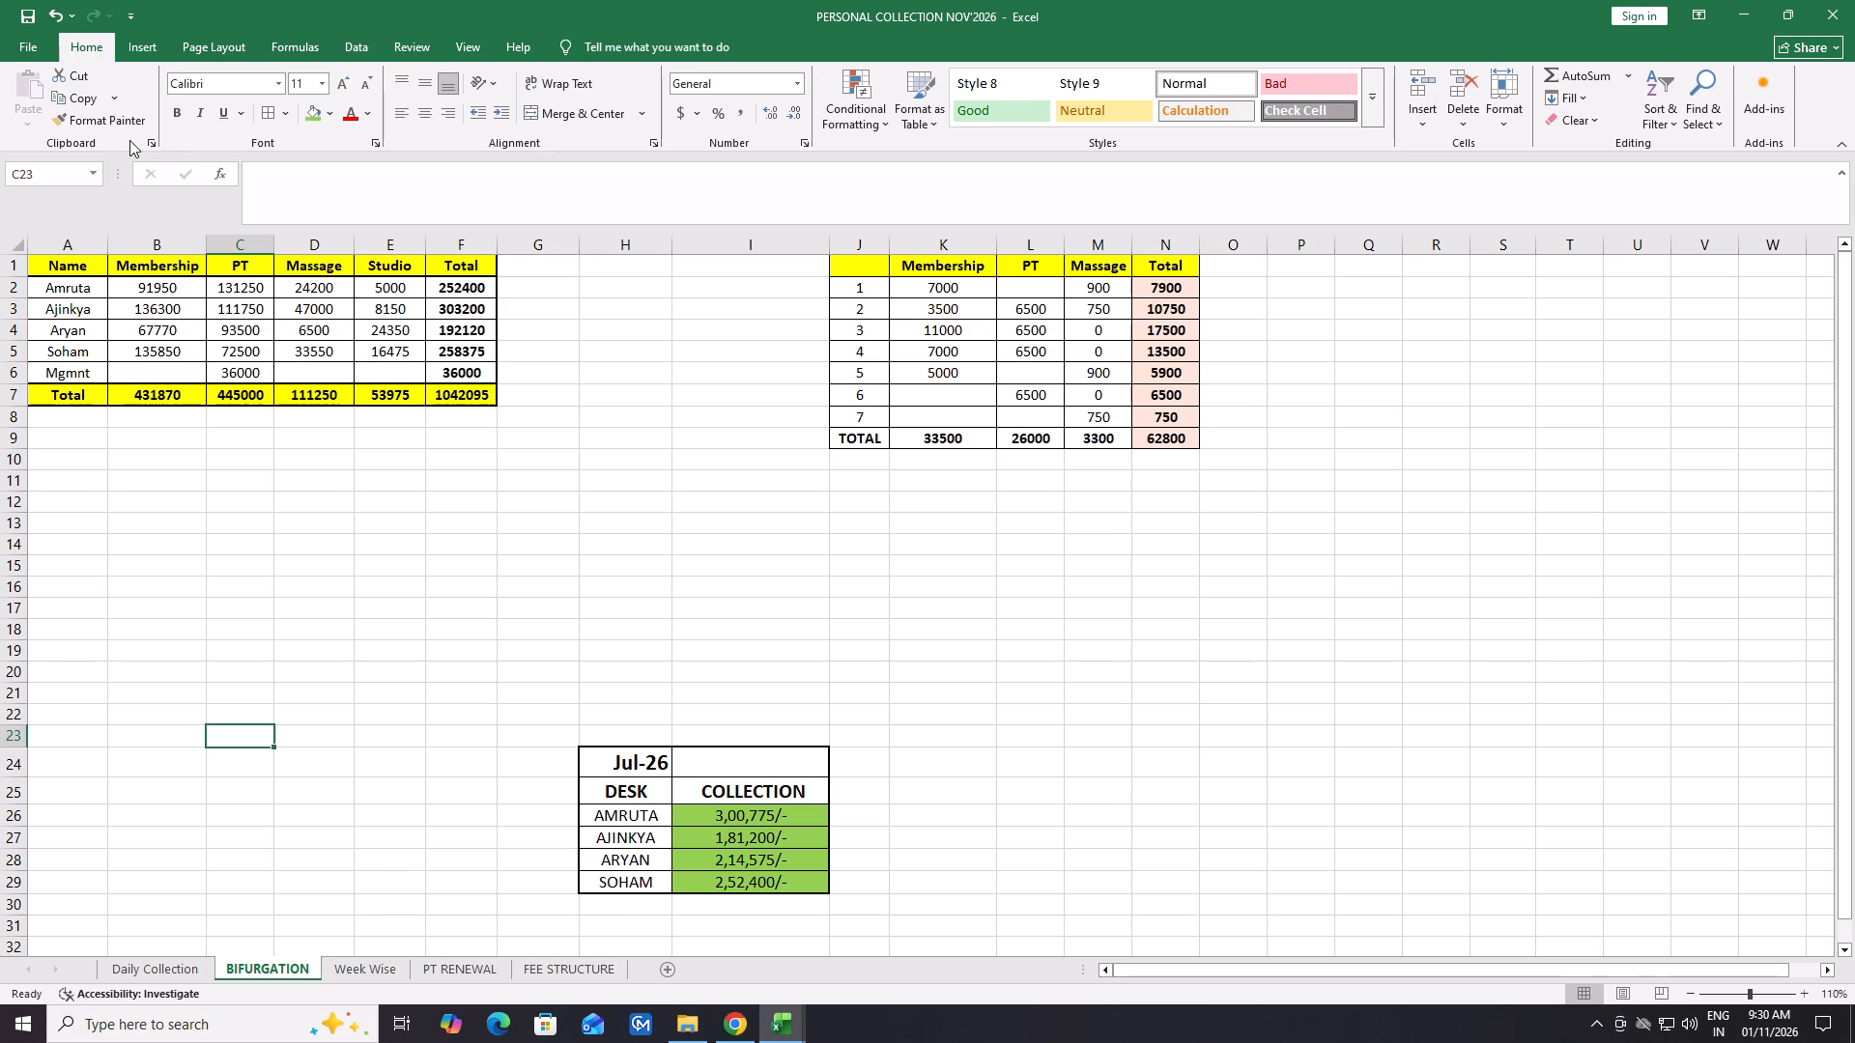
{"action": "left_click_drag", "start_coordinate": [161, 285], "coordinate": [172, 327]}
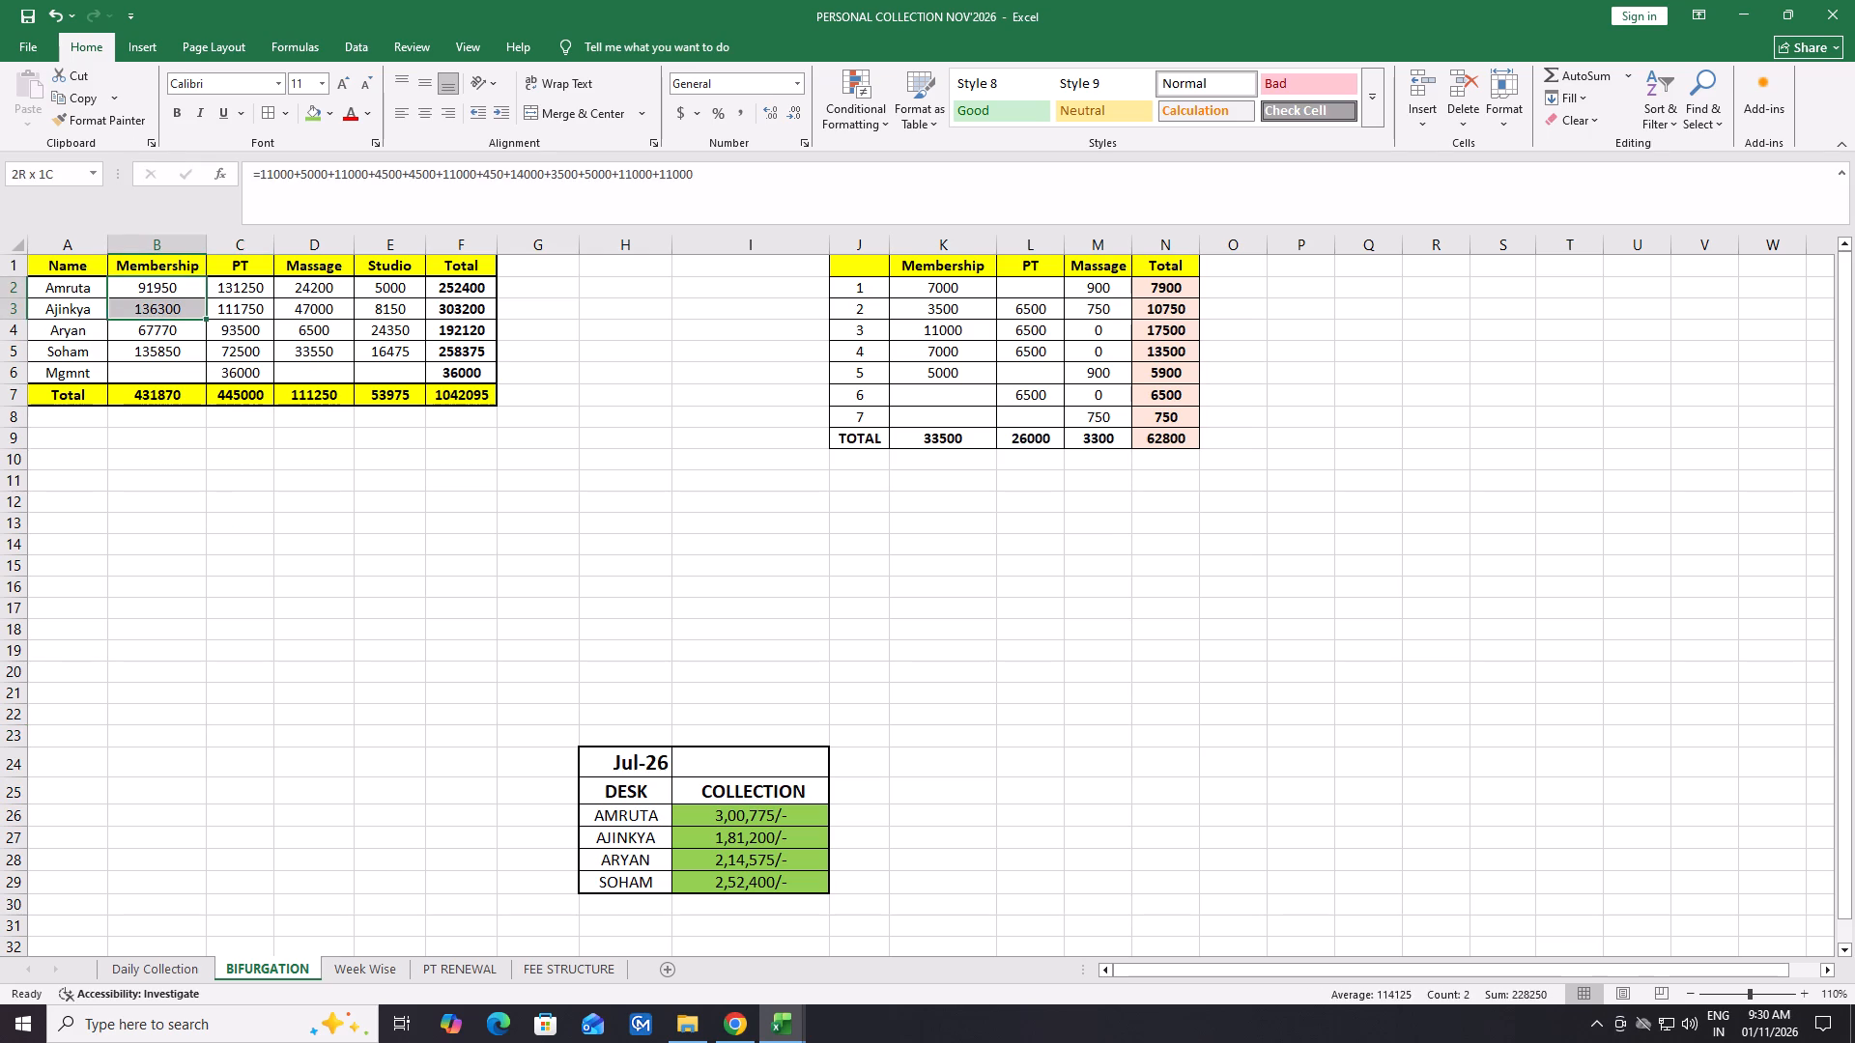
{"action": "left_click_drag", "start_coordinate": [172, 327], "coordinate": [433, 401]}
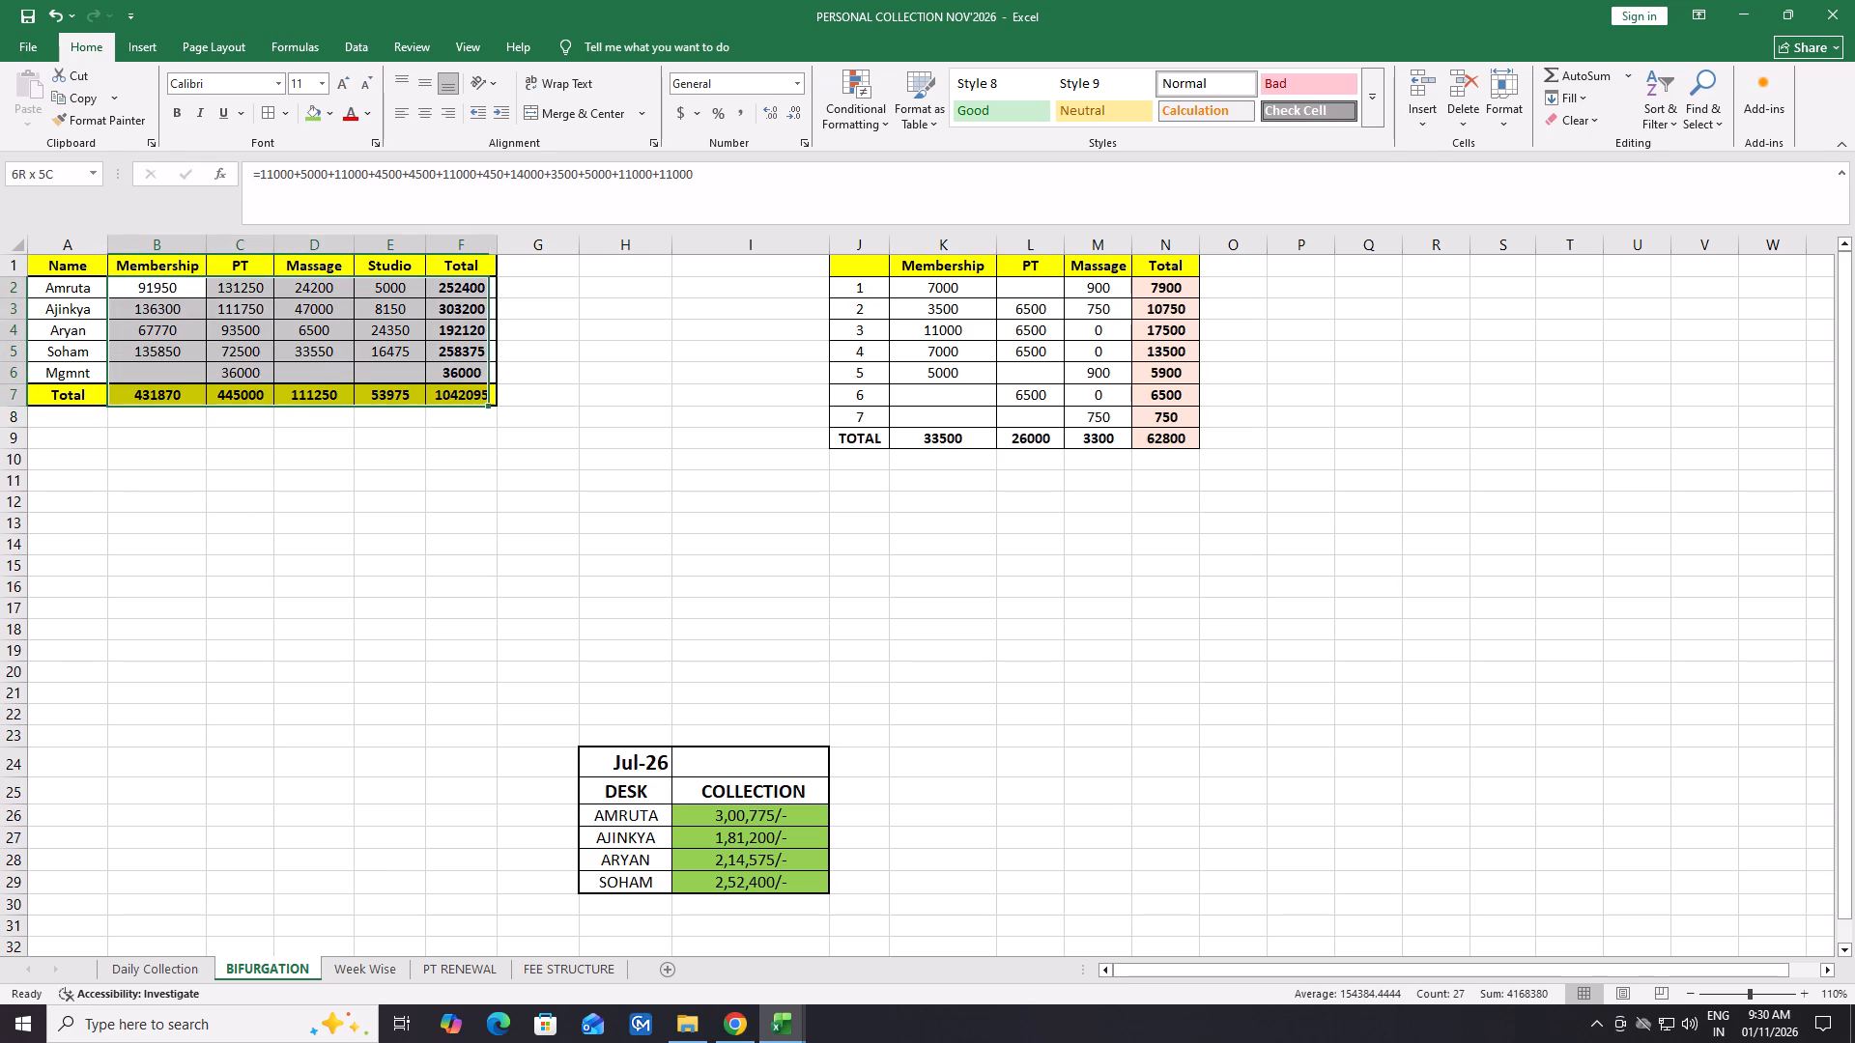
{"action": "left_click_drag", "start_coordinate": [433, 401], "coordinate": [443, 398]}
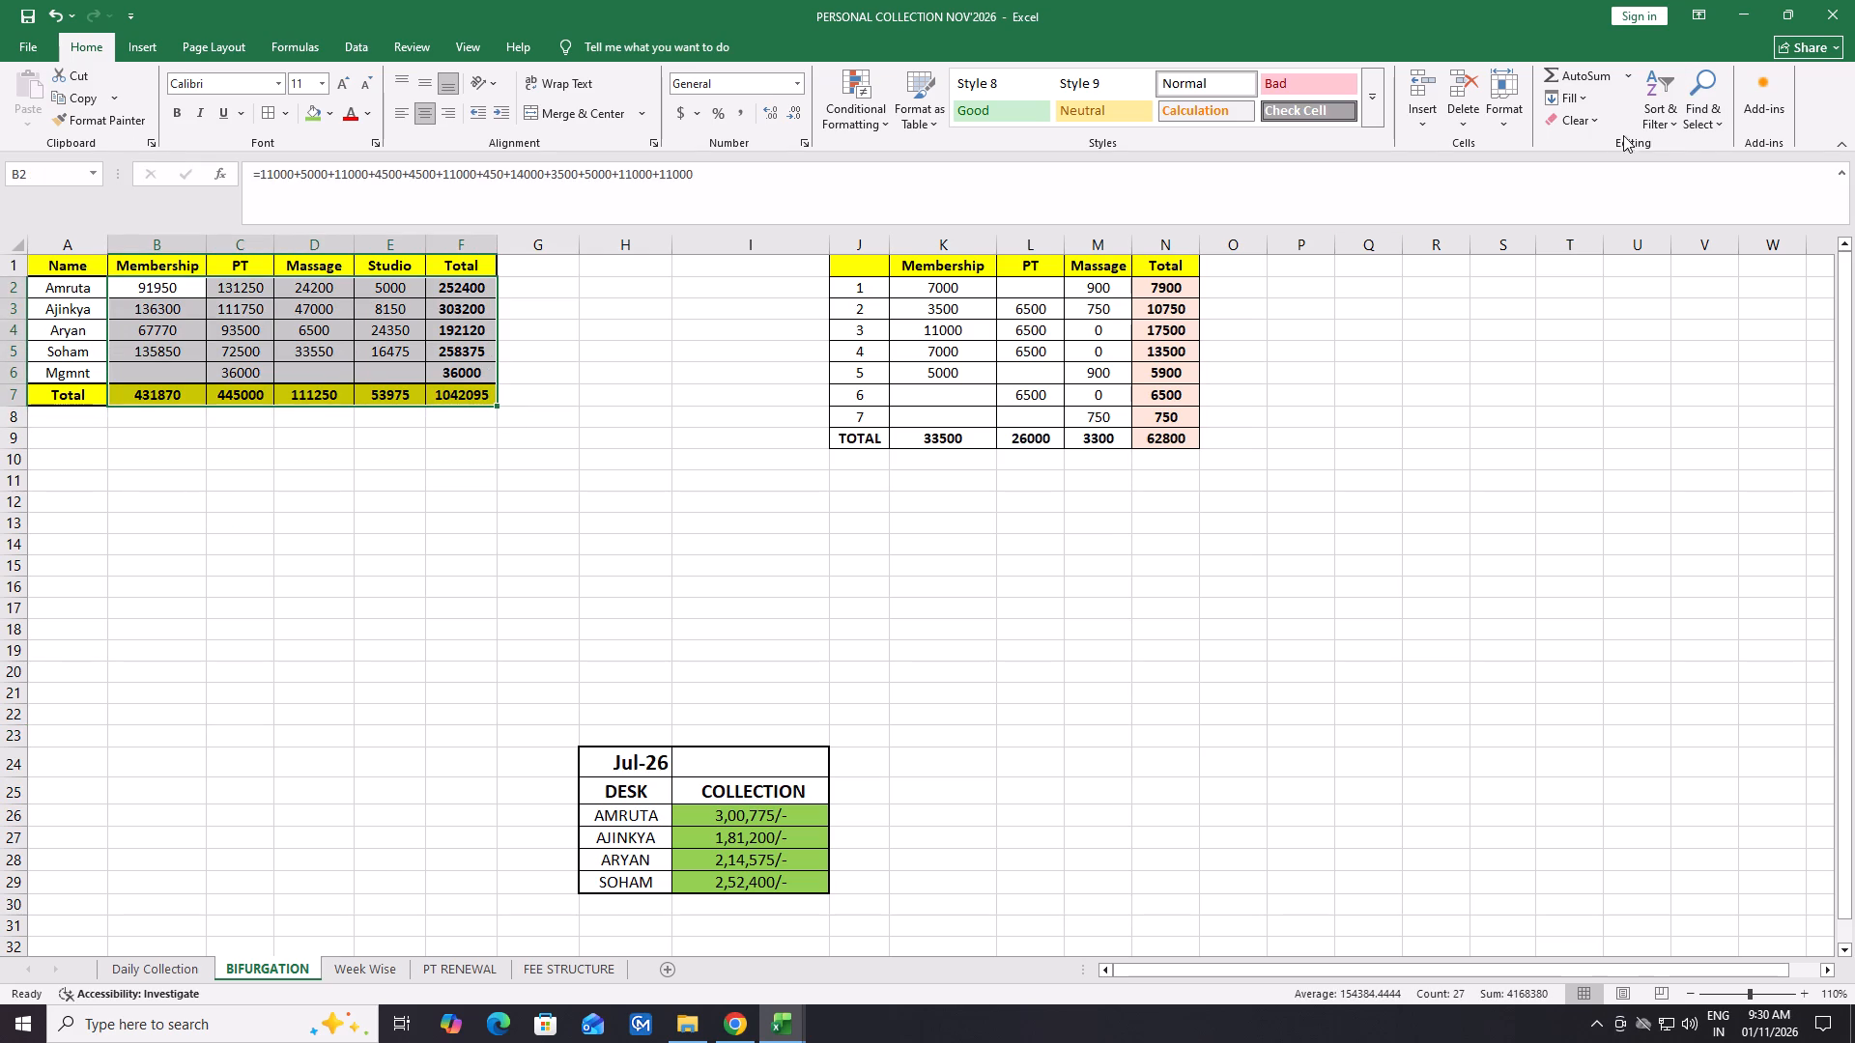
{"action": "left_click", "coordinate": [1582, 125]}
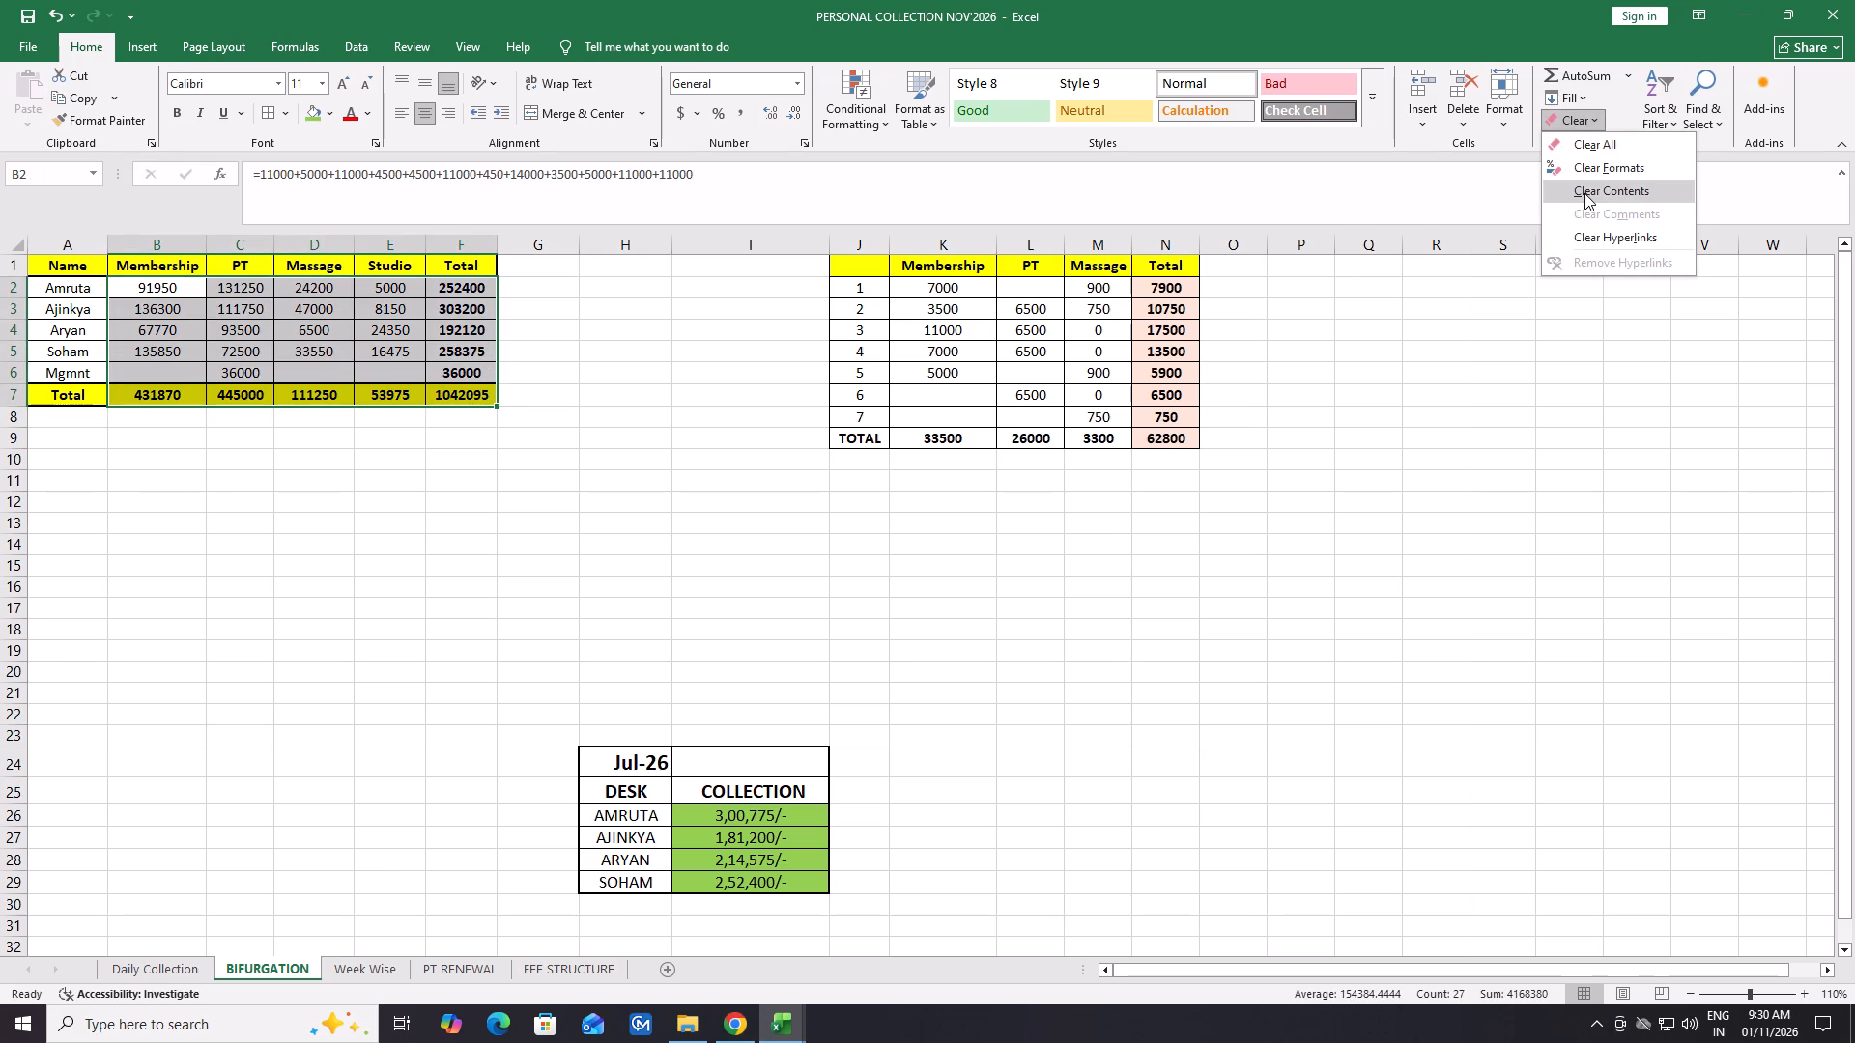
{"action": "left_click", "coordinate": [1585, 193]}
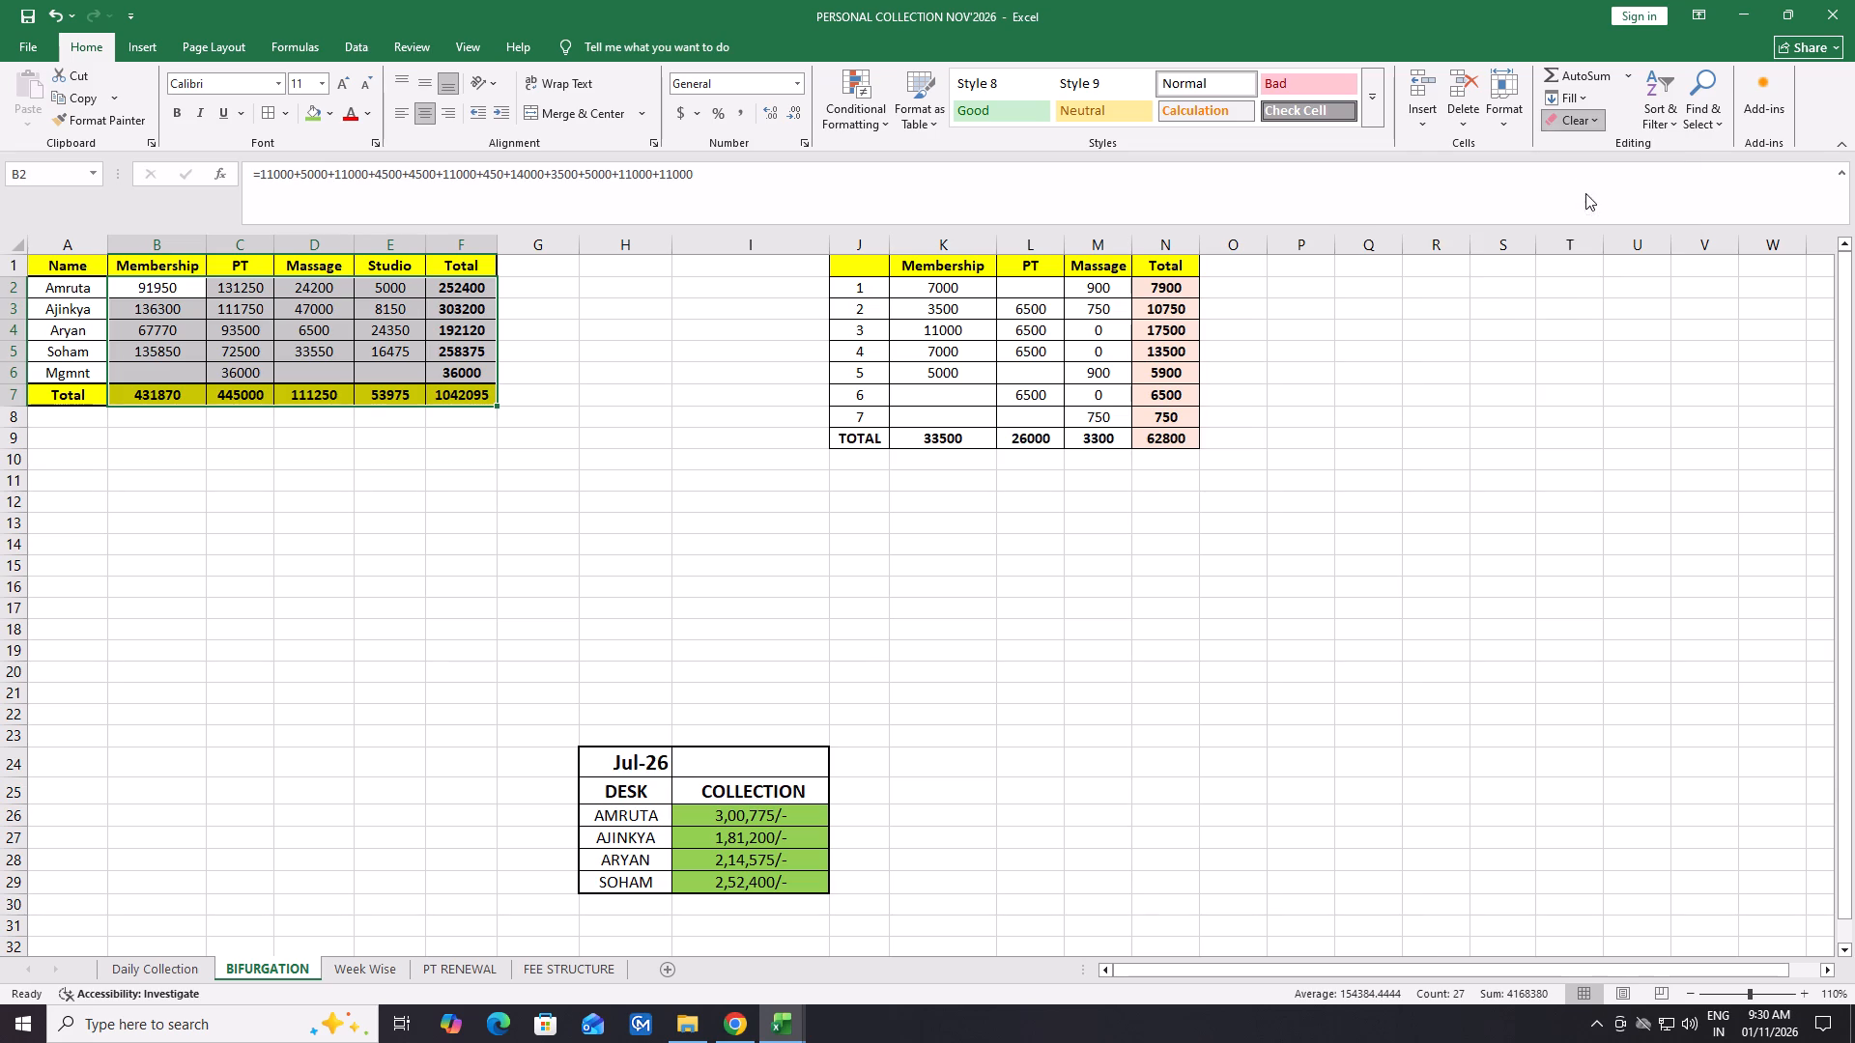
{"action": "left_click", "coordinate": [366, 587]}
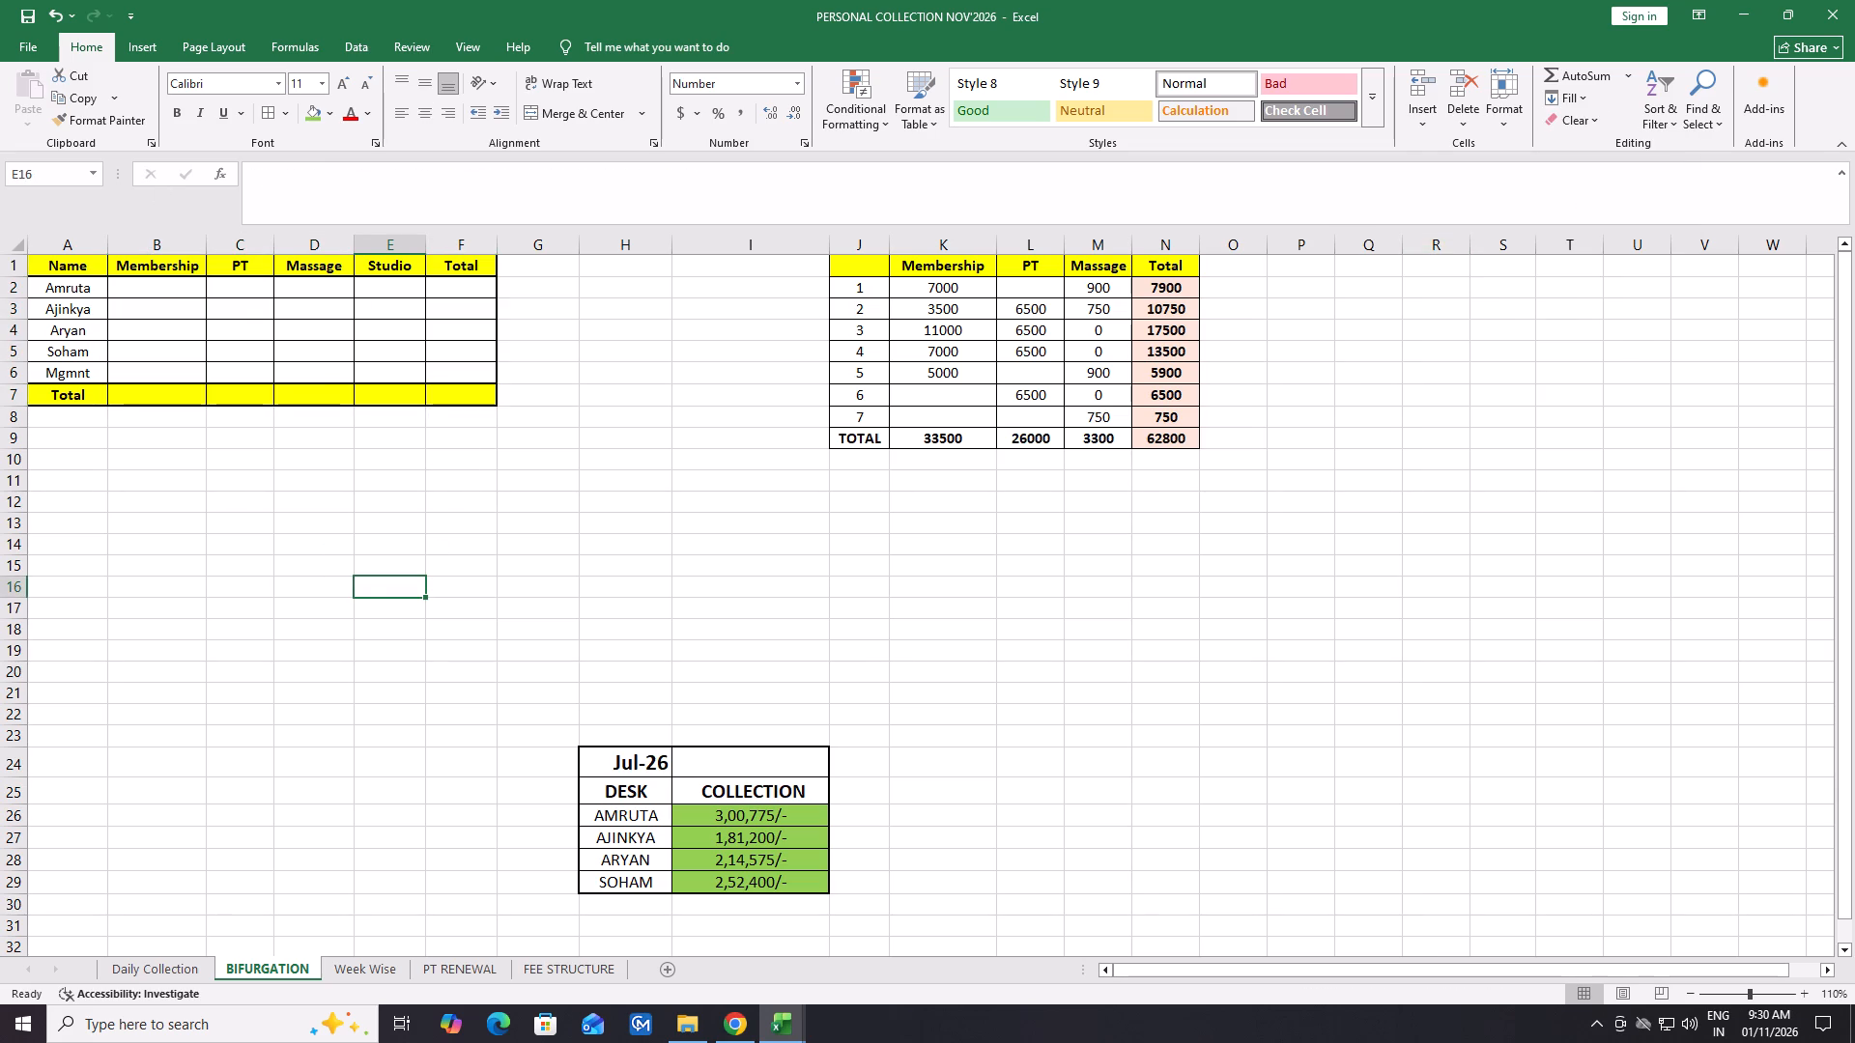
Compare the Week Wise report's weekly rows and collection formulas with the Daily Collection week blocks, and look over the PT RENEWAL sheet.
{"action": "left_click", "coordinate": [386, 978]}
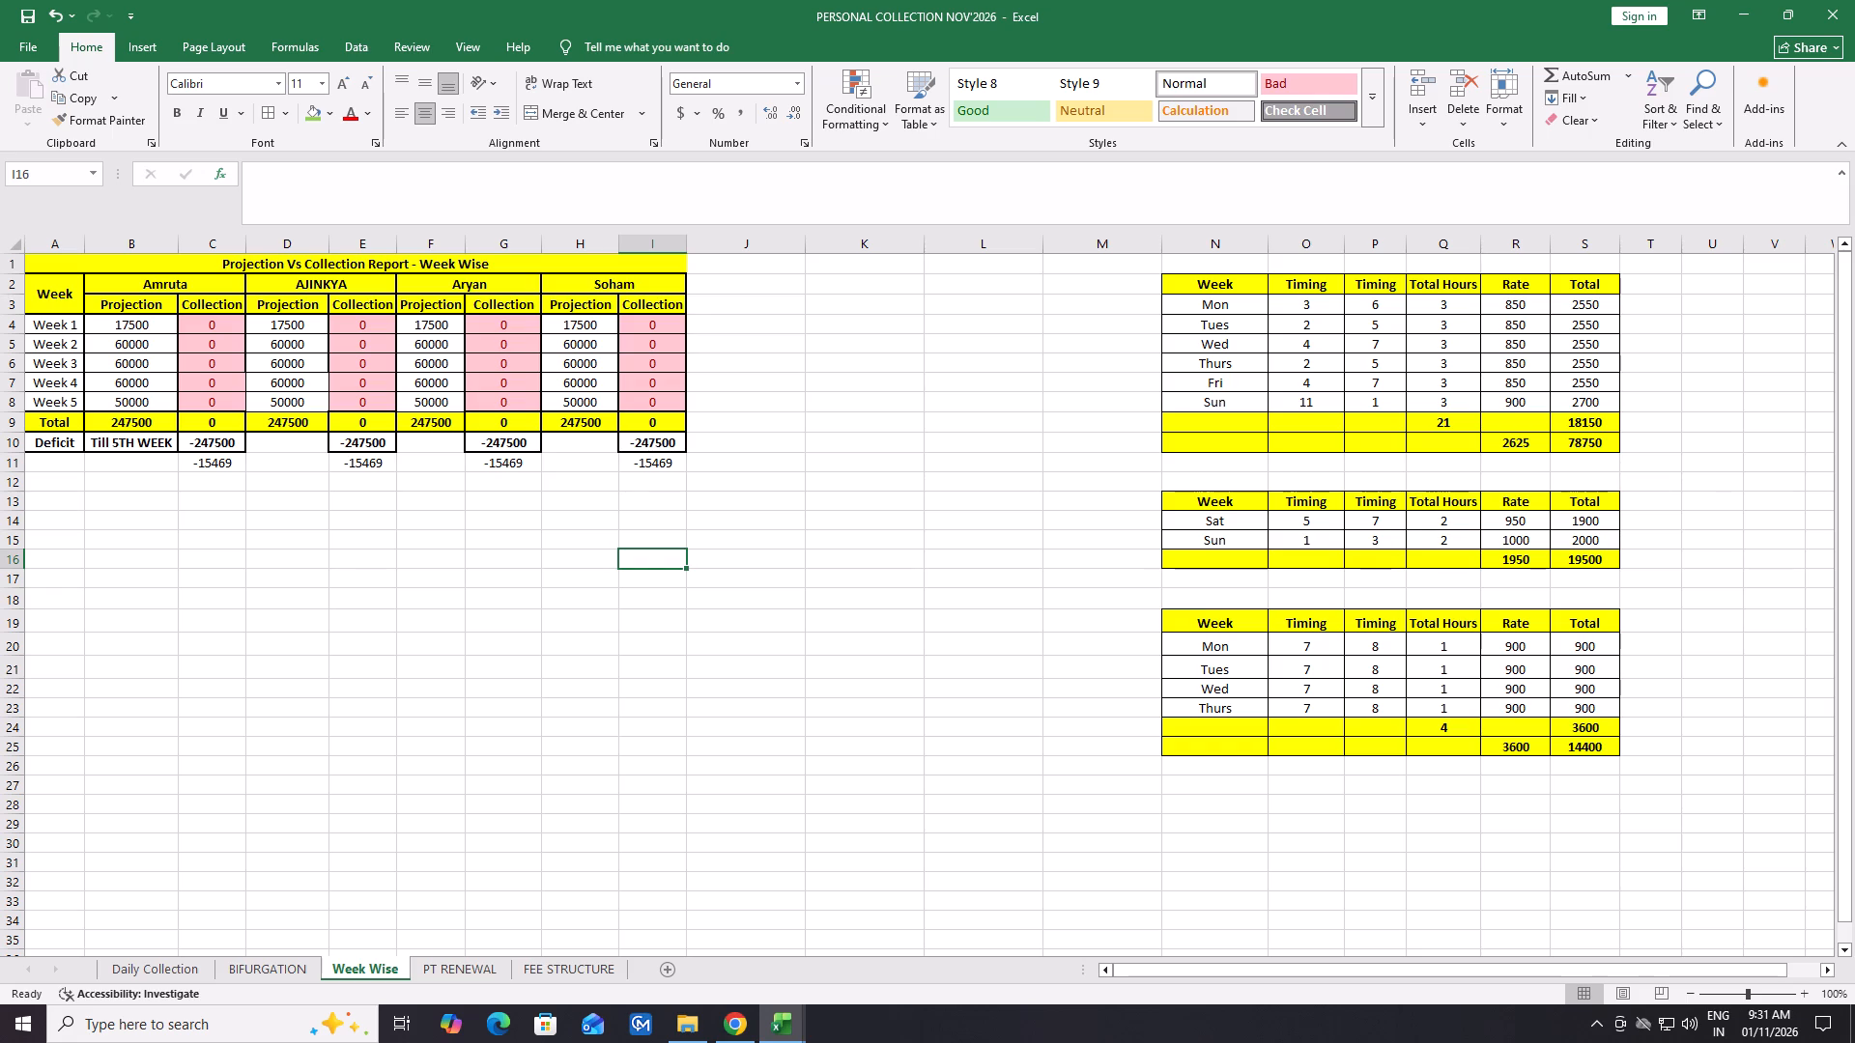
{"action": "left_click", "coordinate": [592, 324]}
{"action": "left_click", "coordinate": [556, 483]}
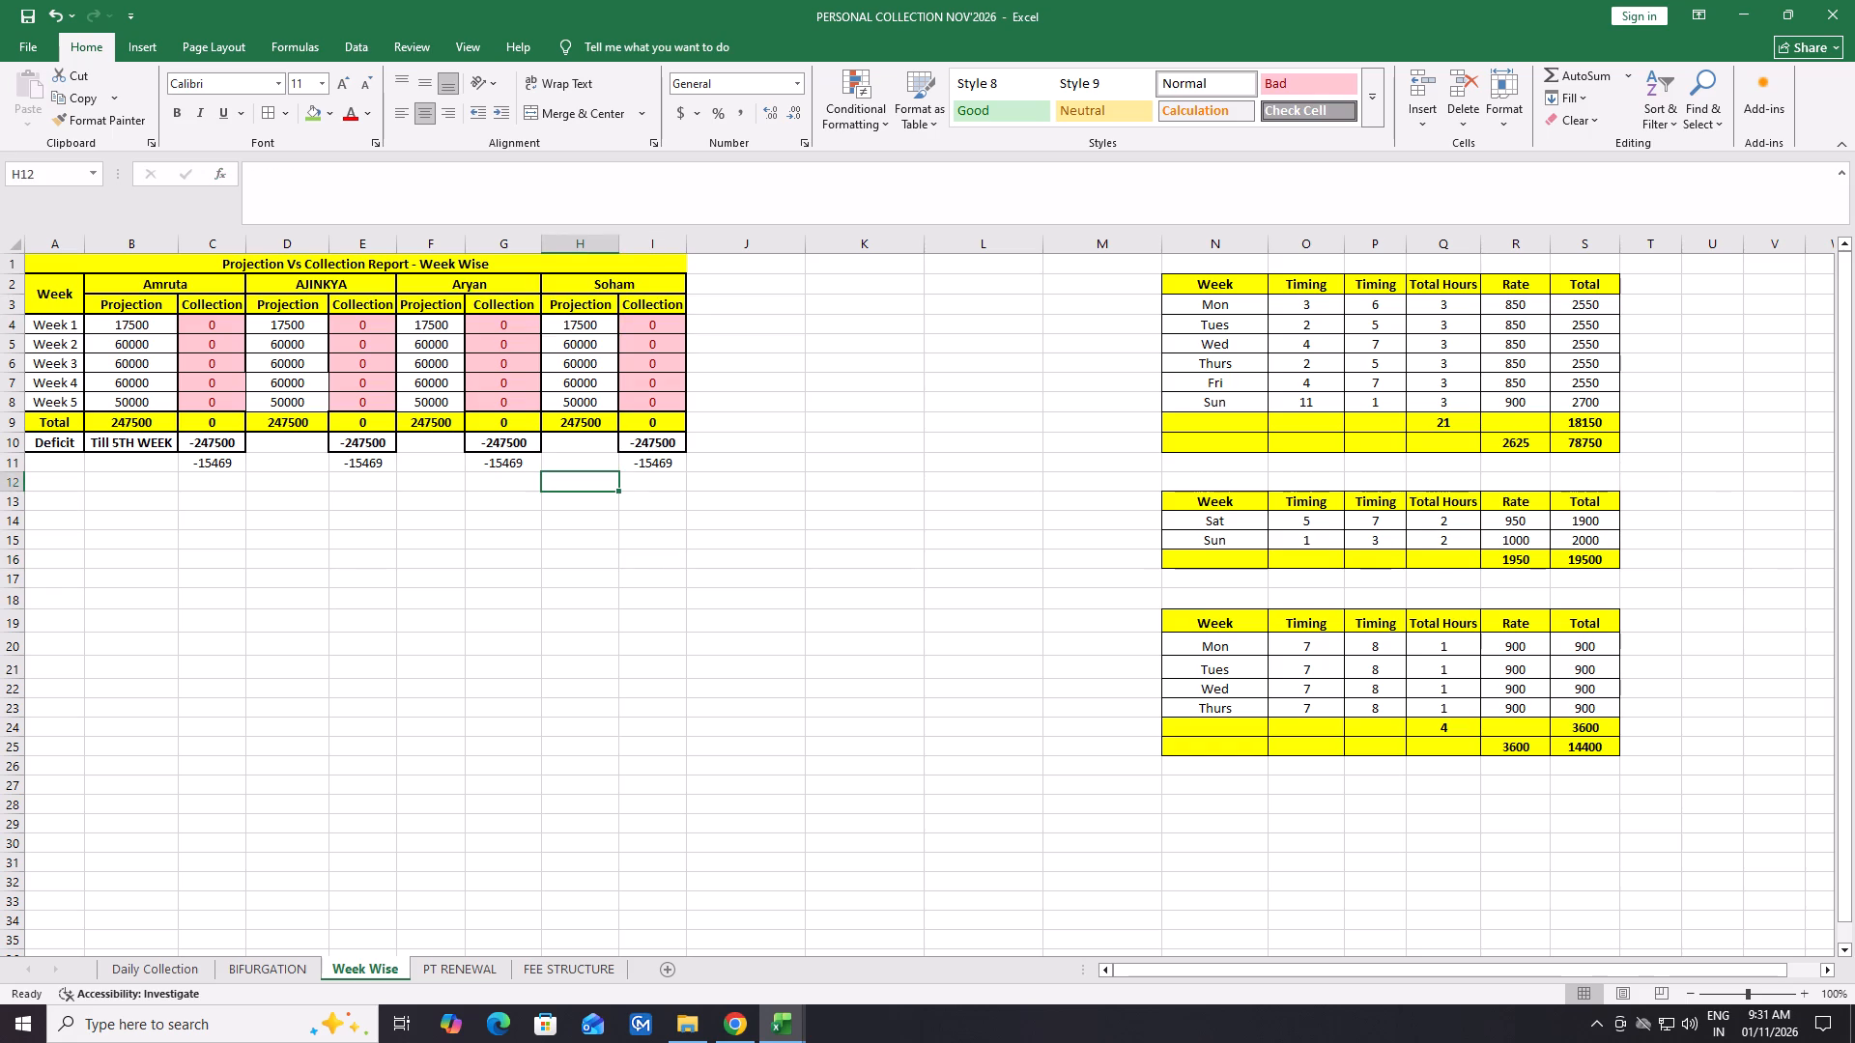
{"action": "left_click", "coordinate": [579, 409]}
{"action": "left_click", "coordinate": [573, 513]}
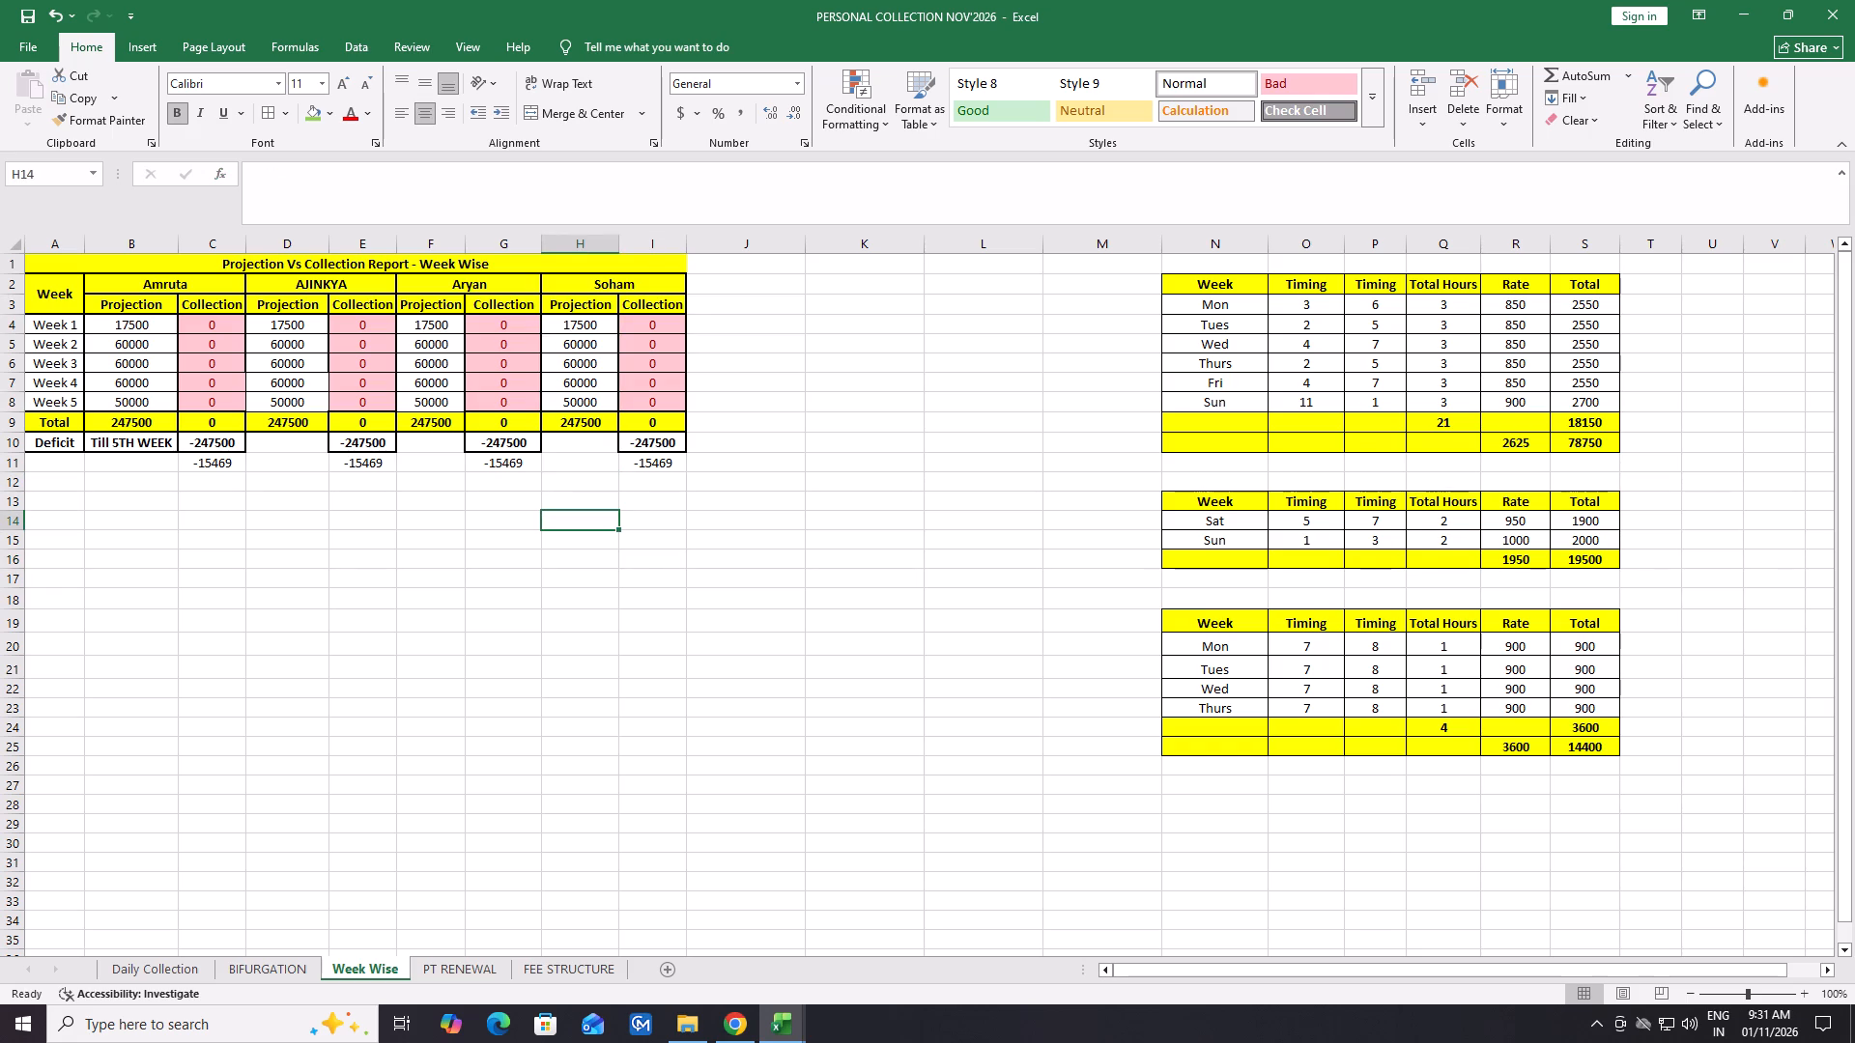
{"action": "left_click", "coordinate": [185, 966]}
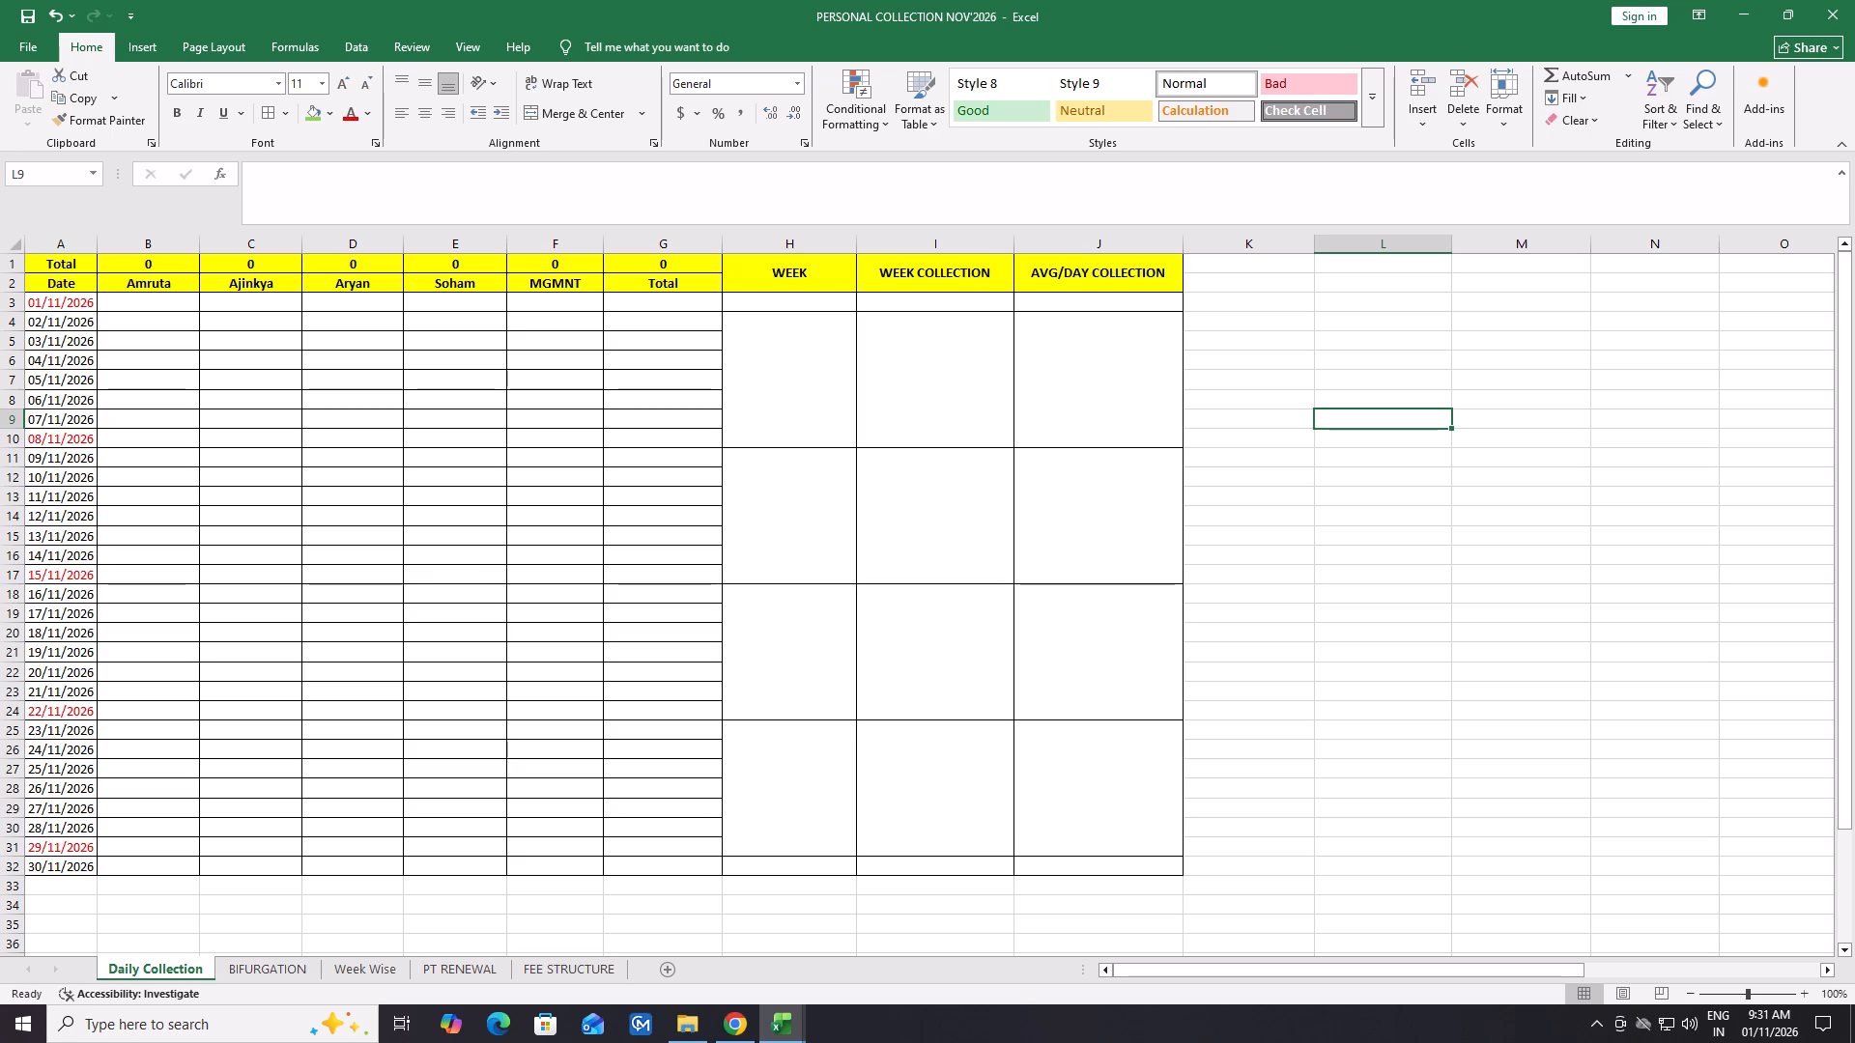
{"action": "left_click", "coordinate": [803, 916]}
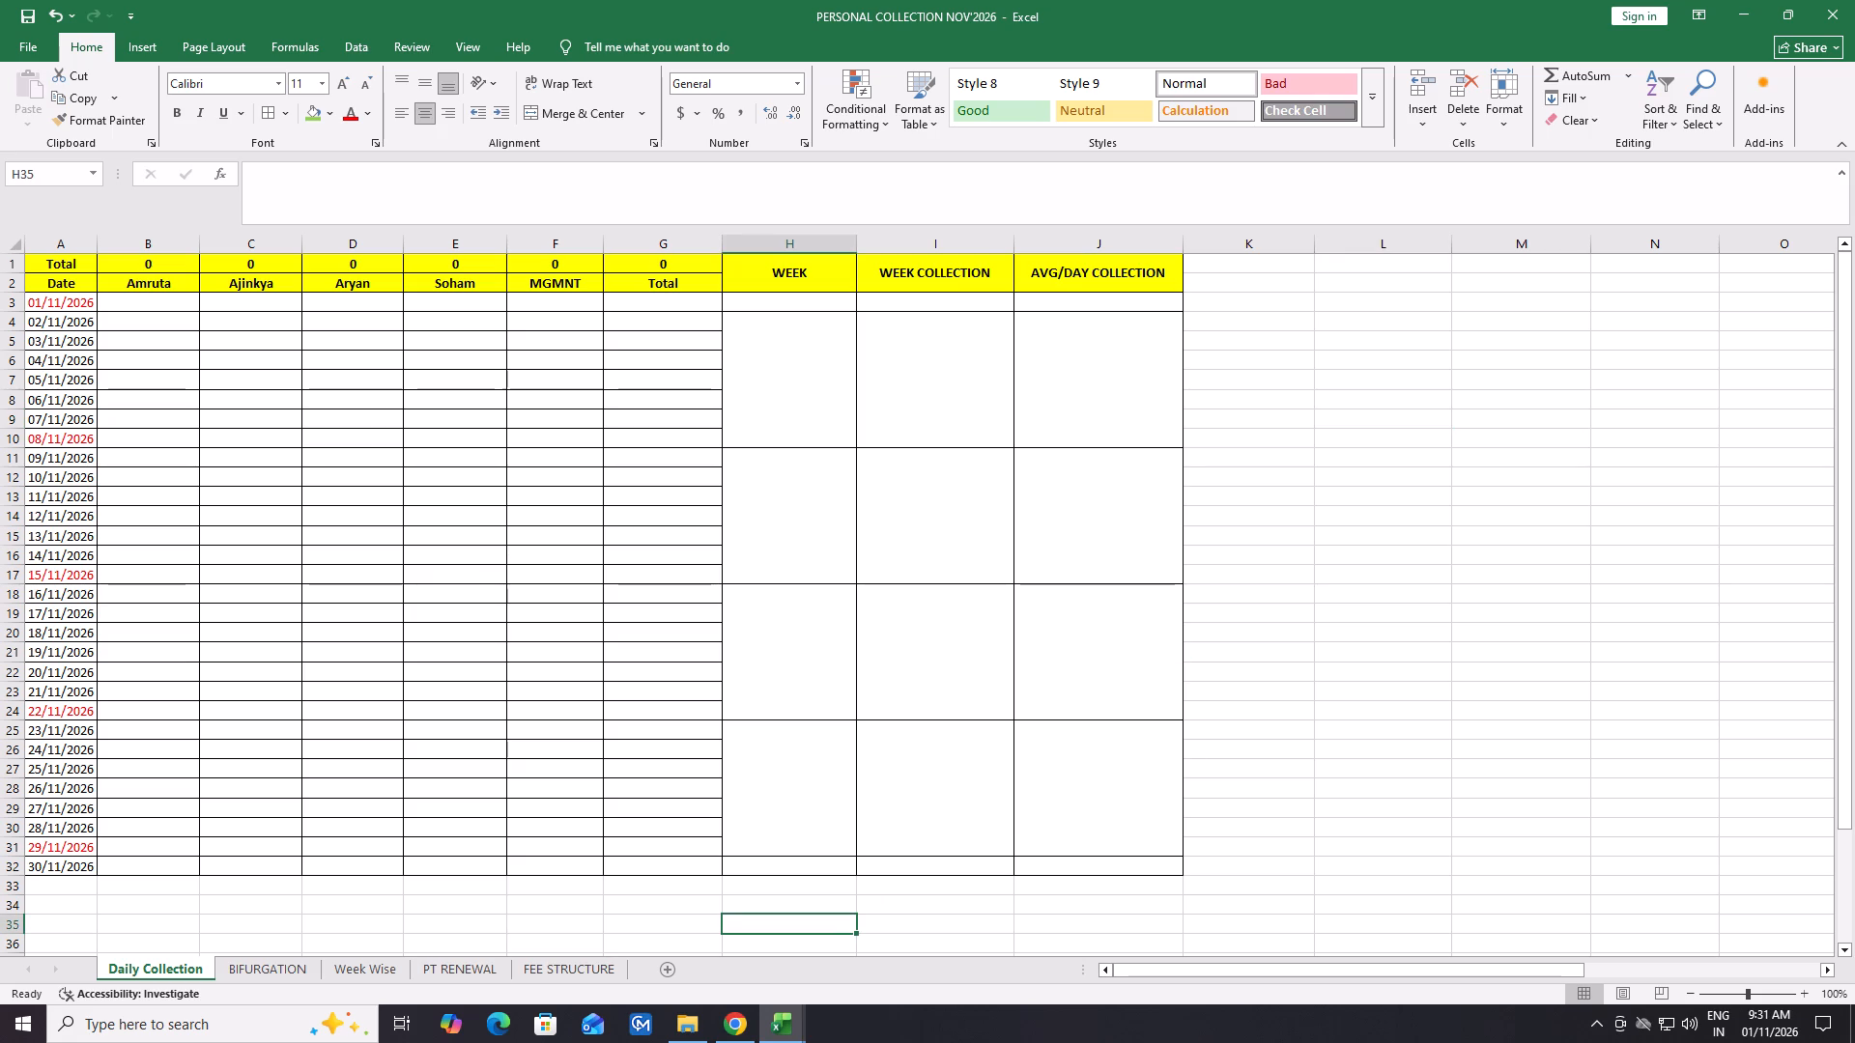
{"action": "left_click_drag", "start_coordinate": [804, 307], "coordinate": [825, 629]}
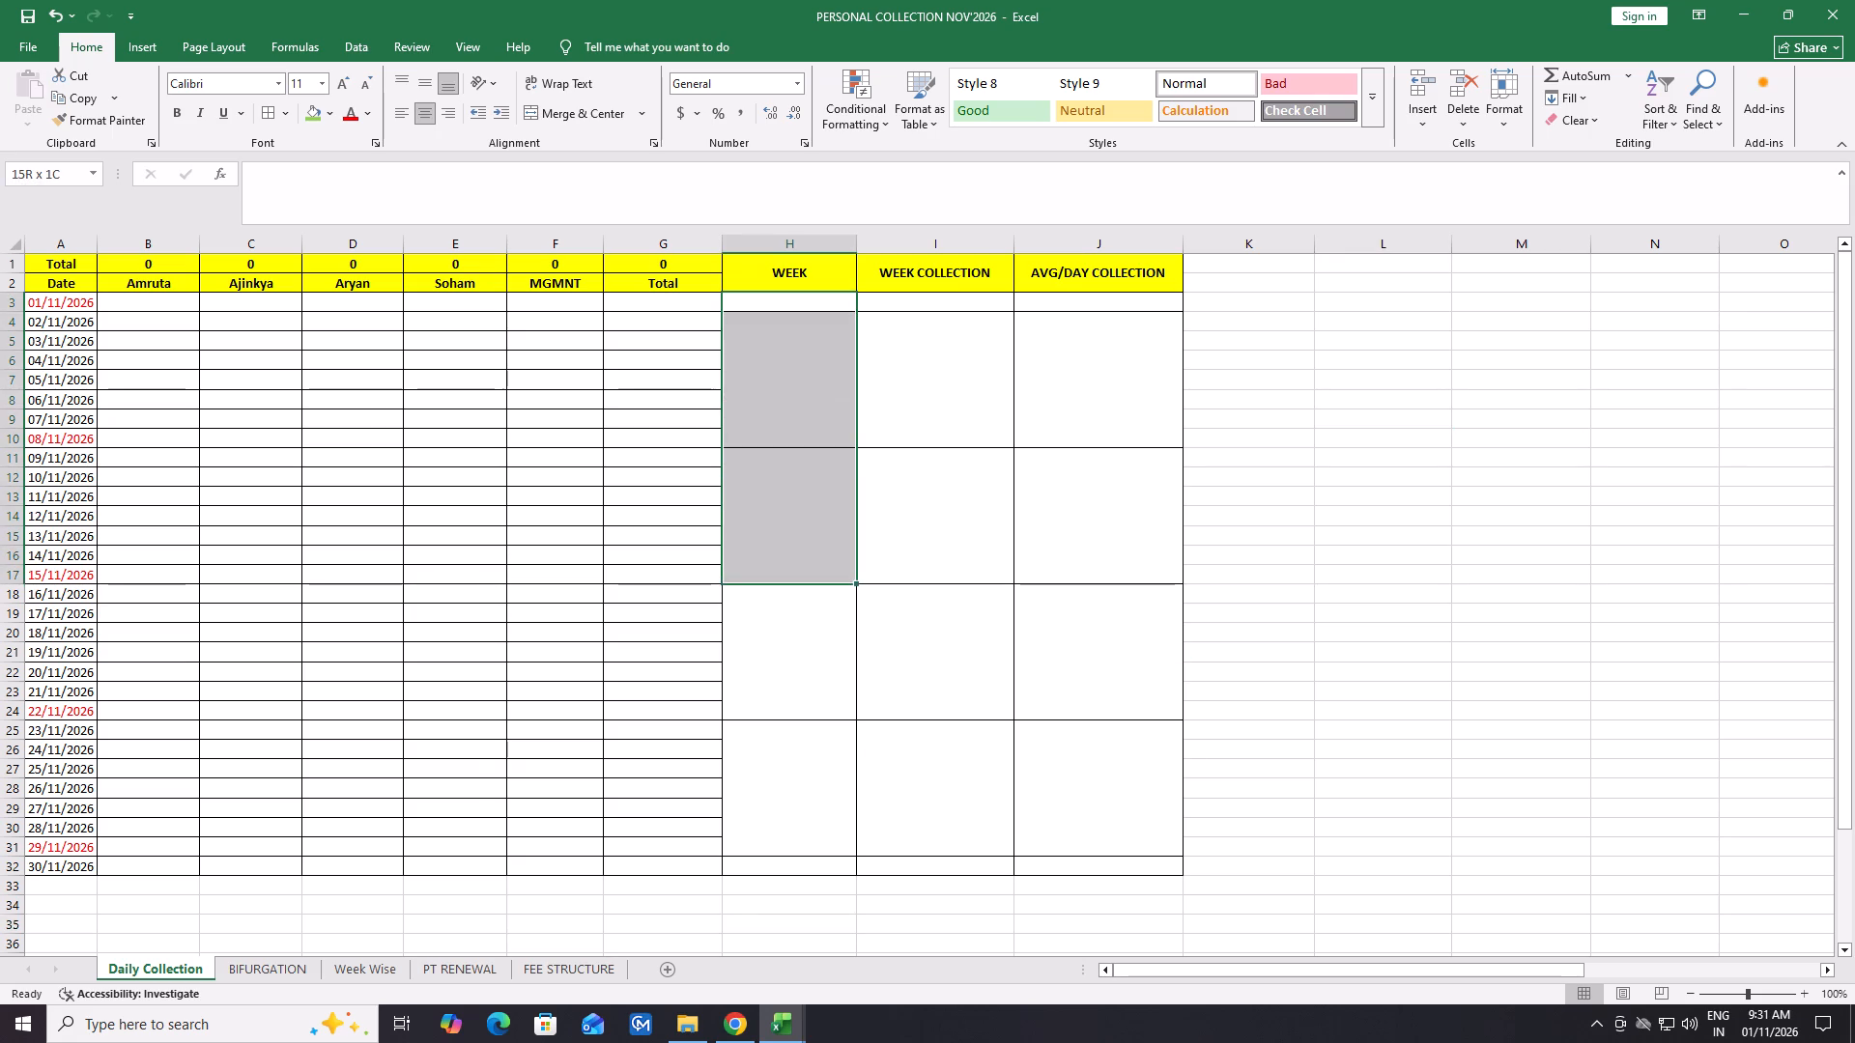
{"action": "left_click_drag", "start_coordinate": [825, 629], "coordinate": [1131, 864]}
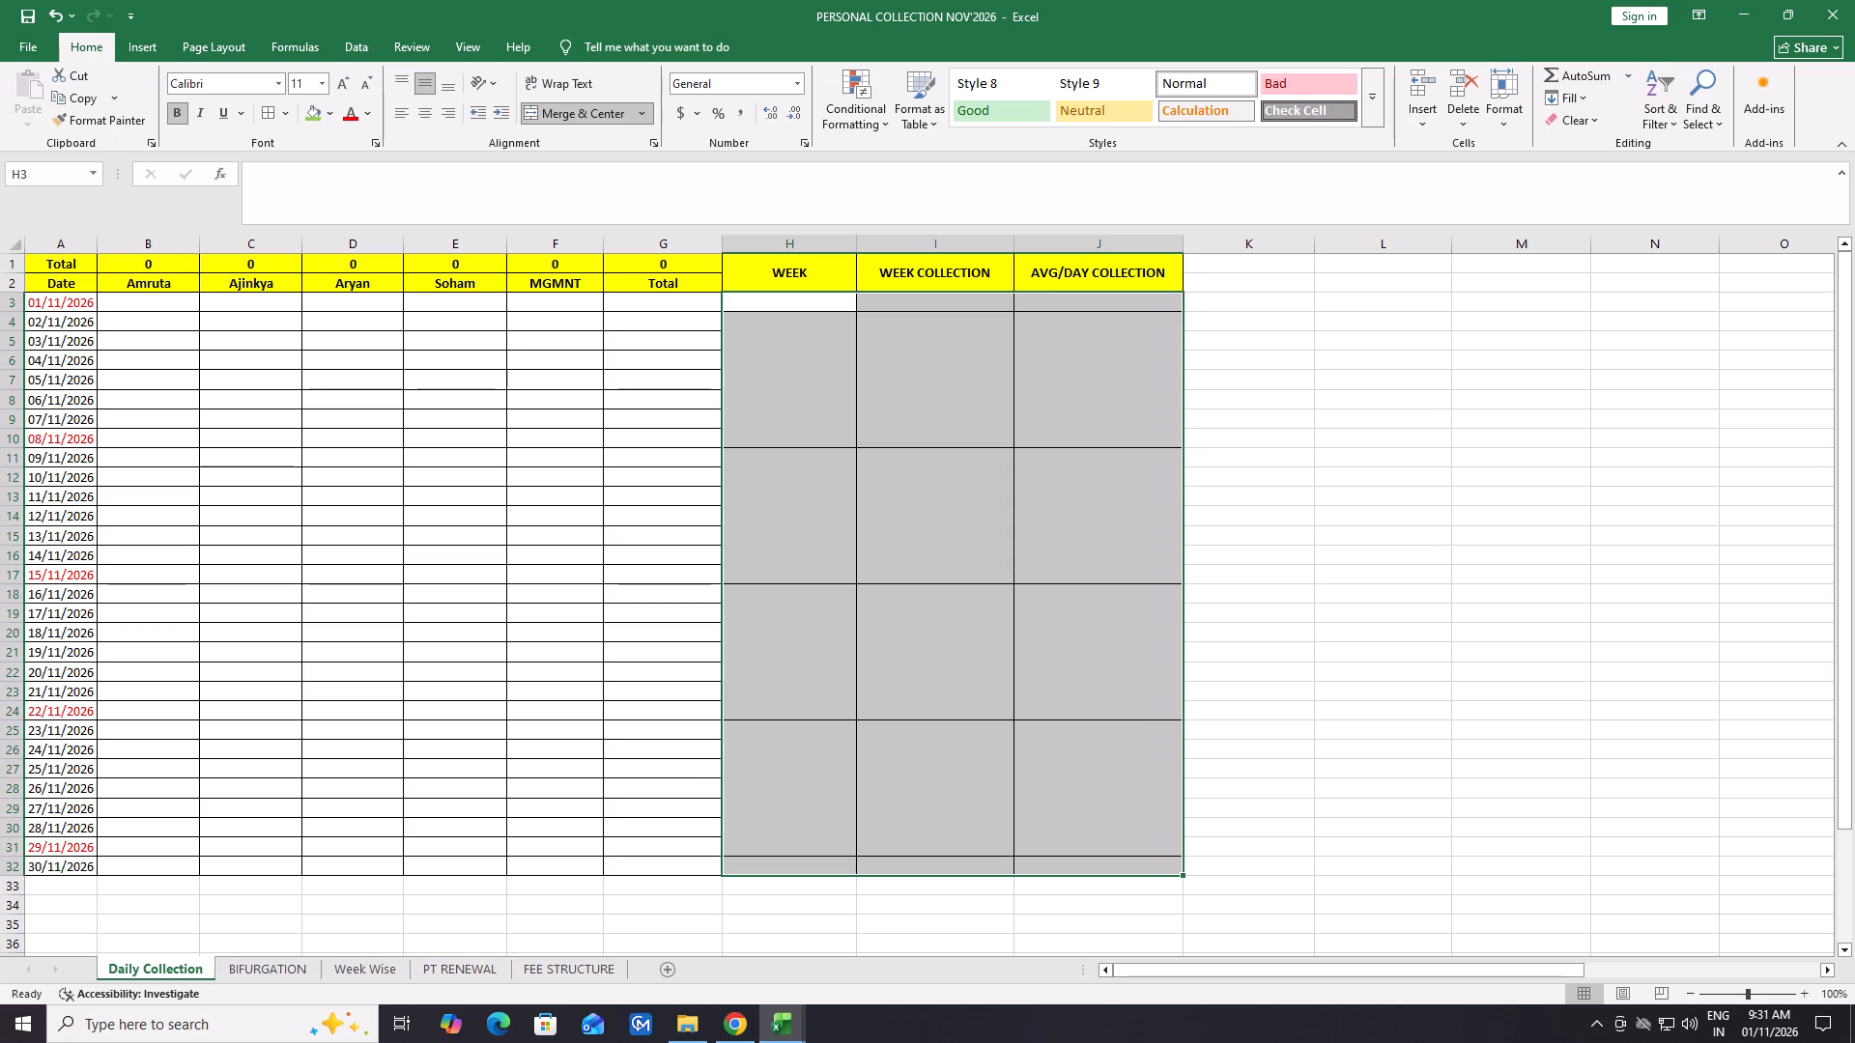
{"action": "left_click", "coordinate": [1388, 537]}
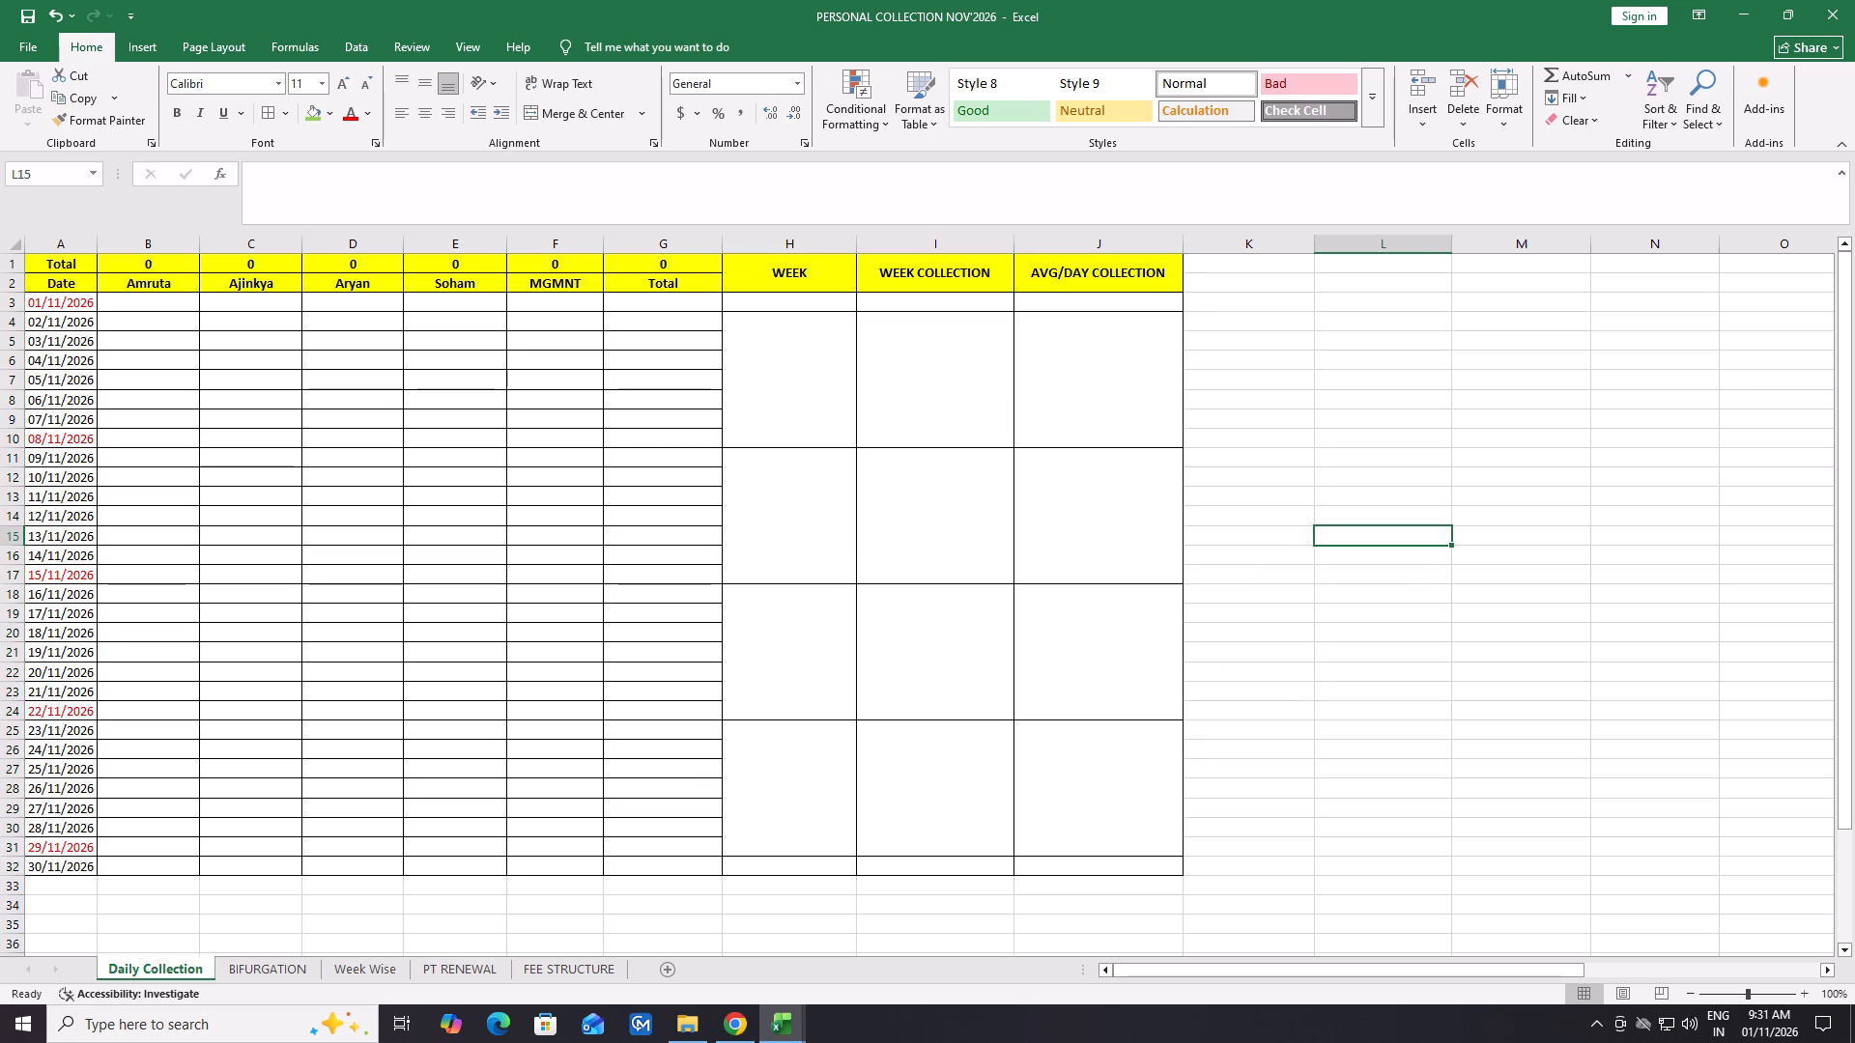
{"action": "left_click", "coordinate": [943, 865]}
{"action": "left_click", "coordinate": [1512, 782]}
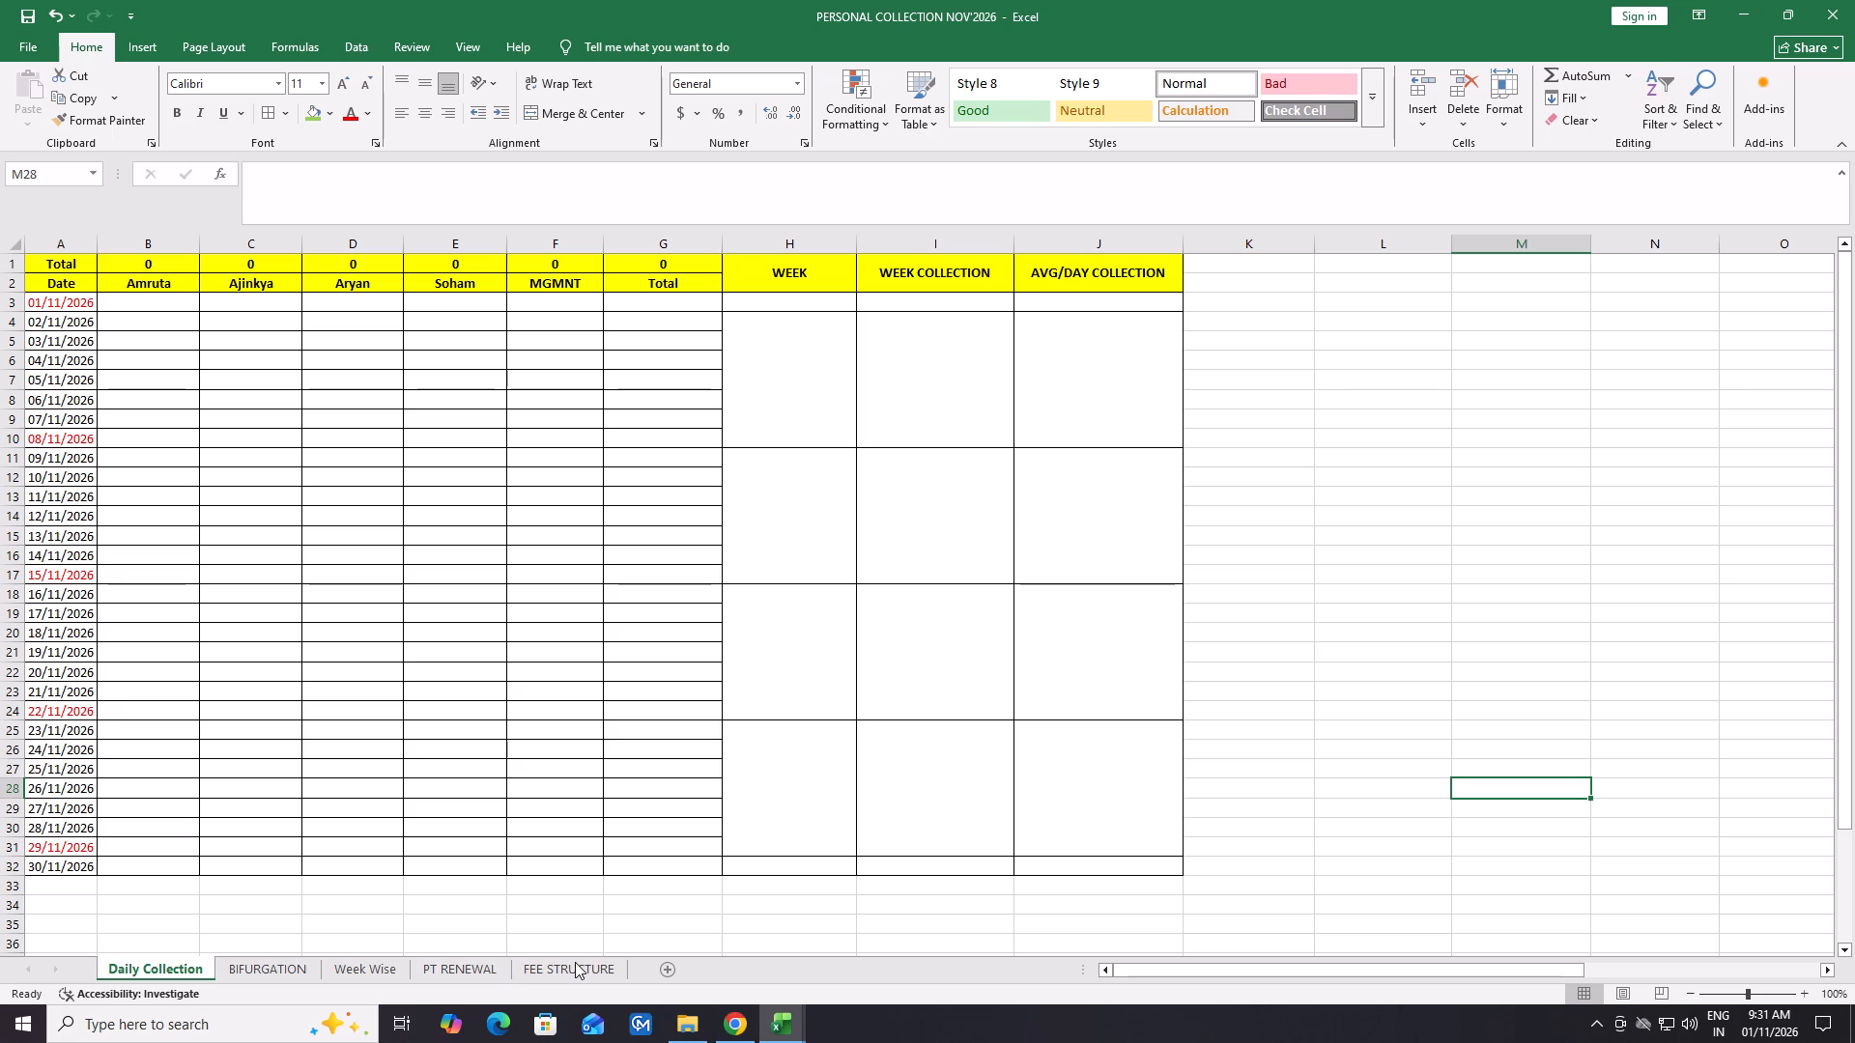
{"action": "left_click", "coordinate": [337, 971]}
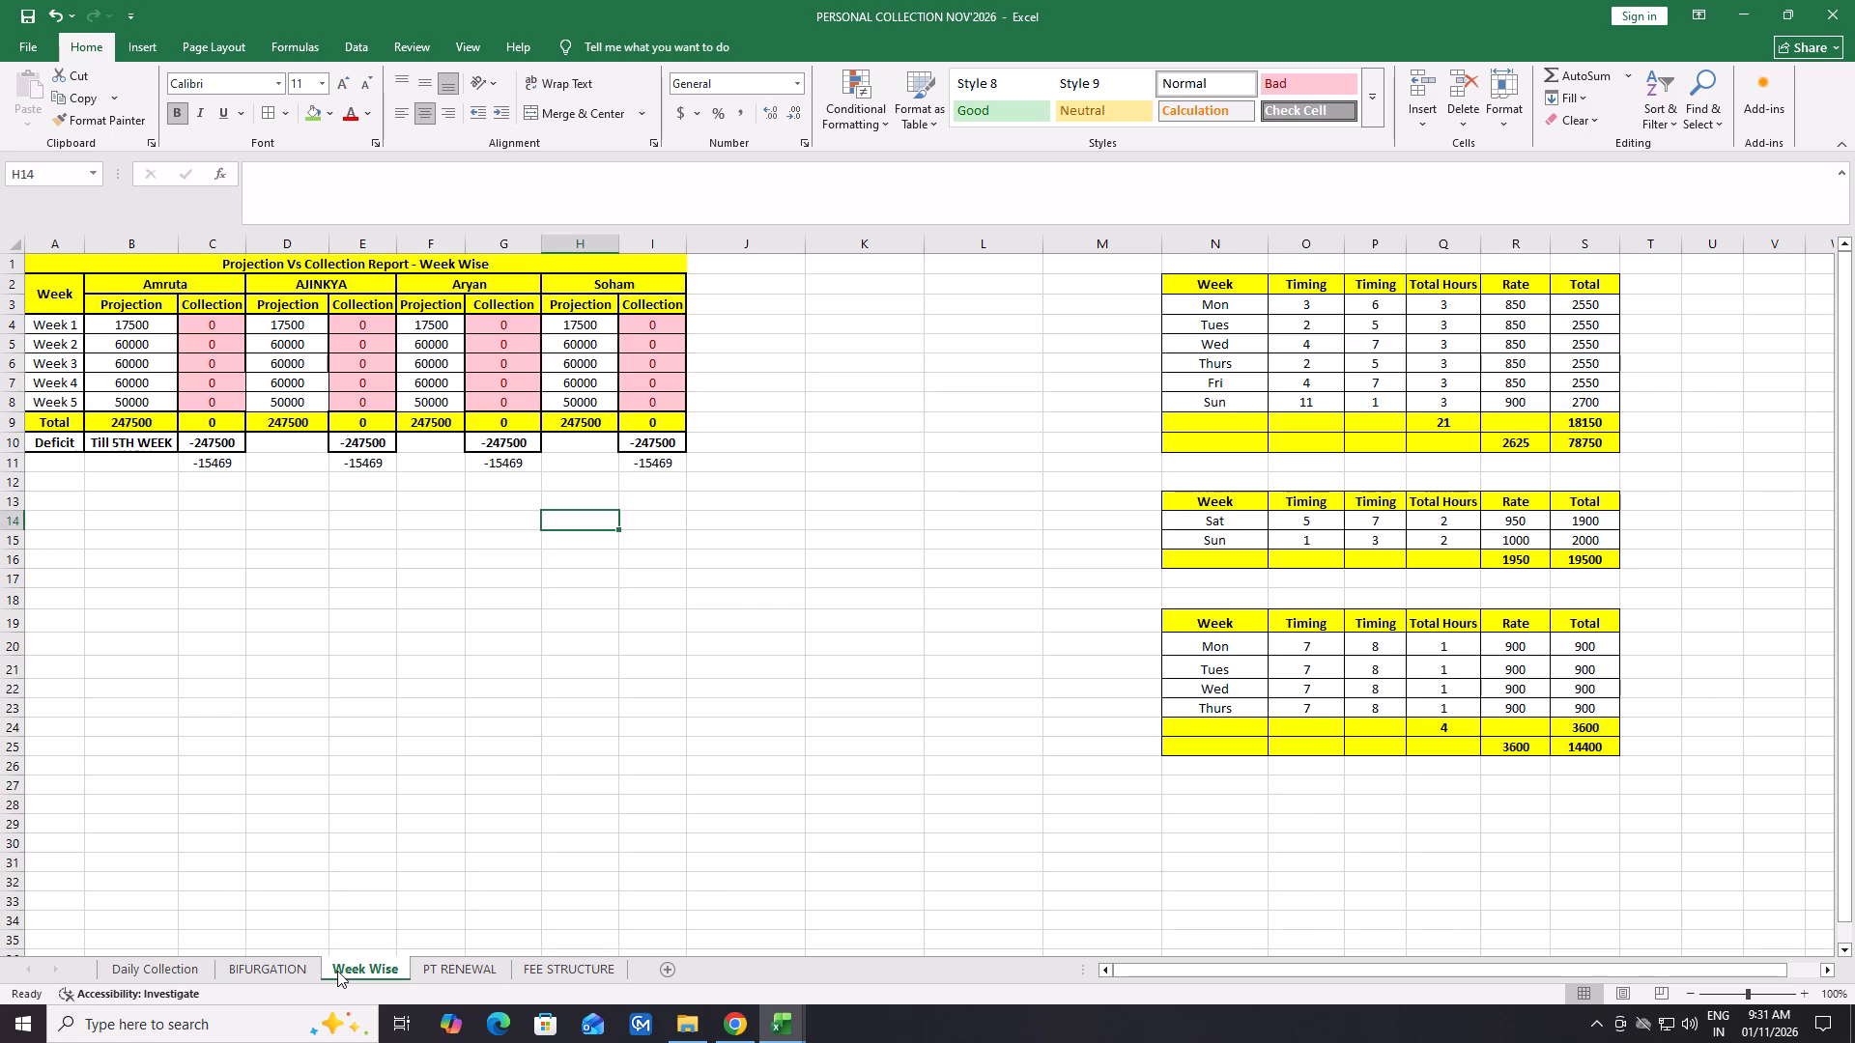
{"action": "left_click", "coordinate": [634, 408]}
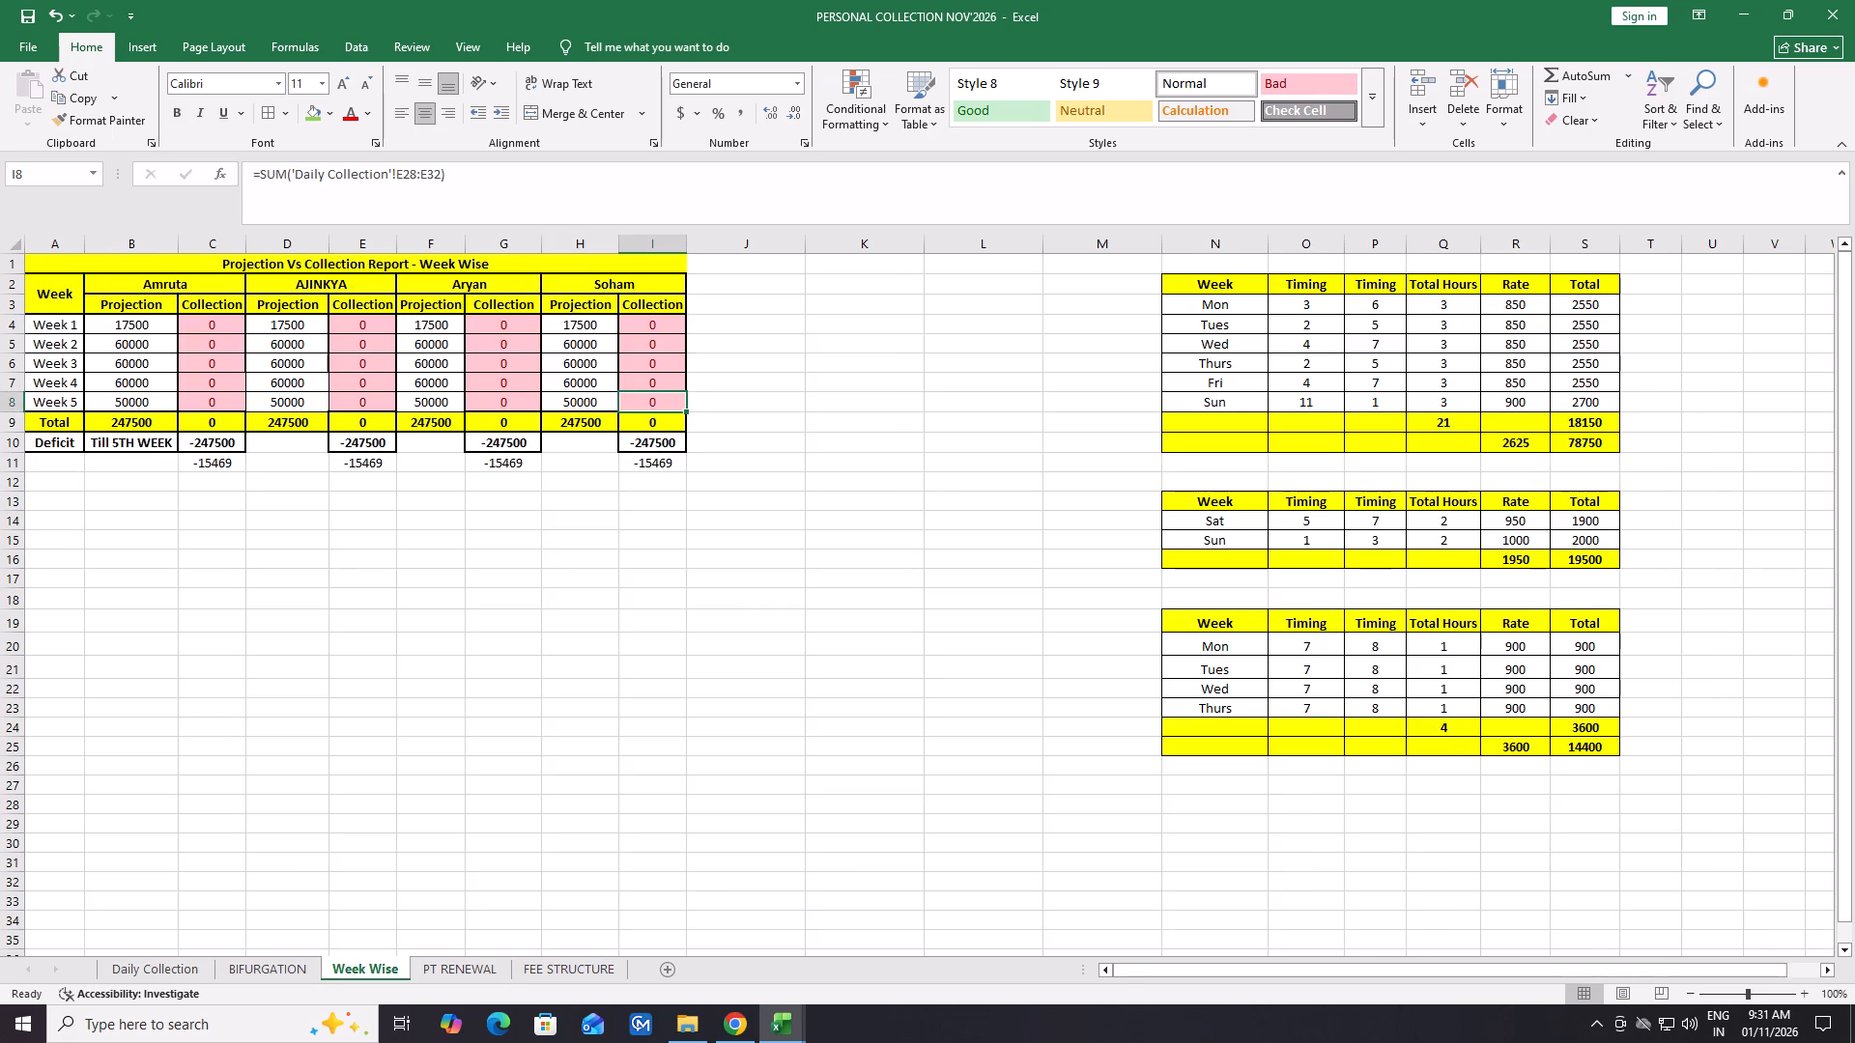
{"action": "left_click", "coordinate": [178, 964]}
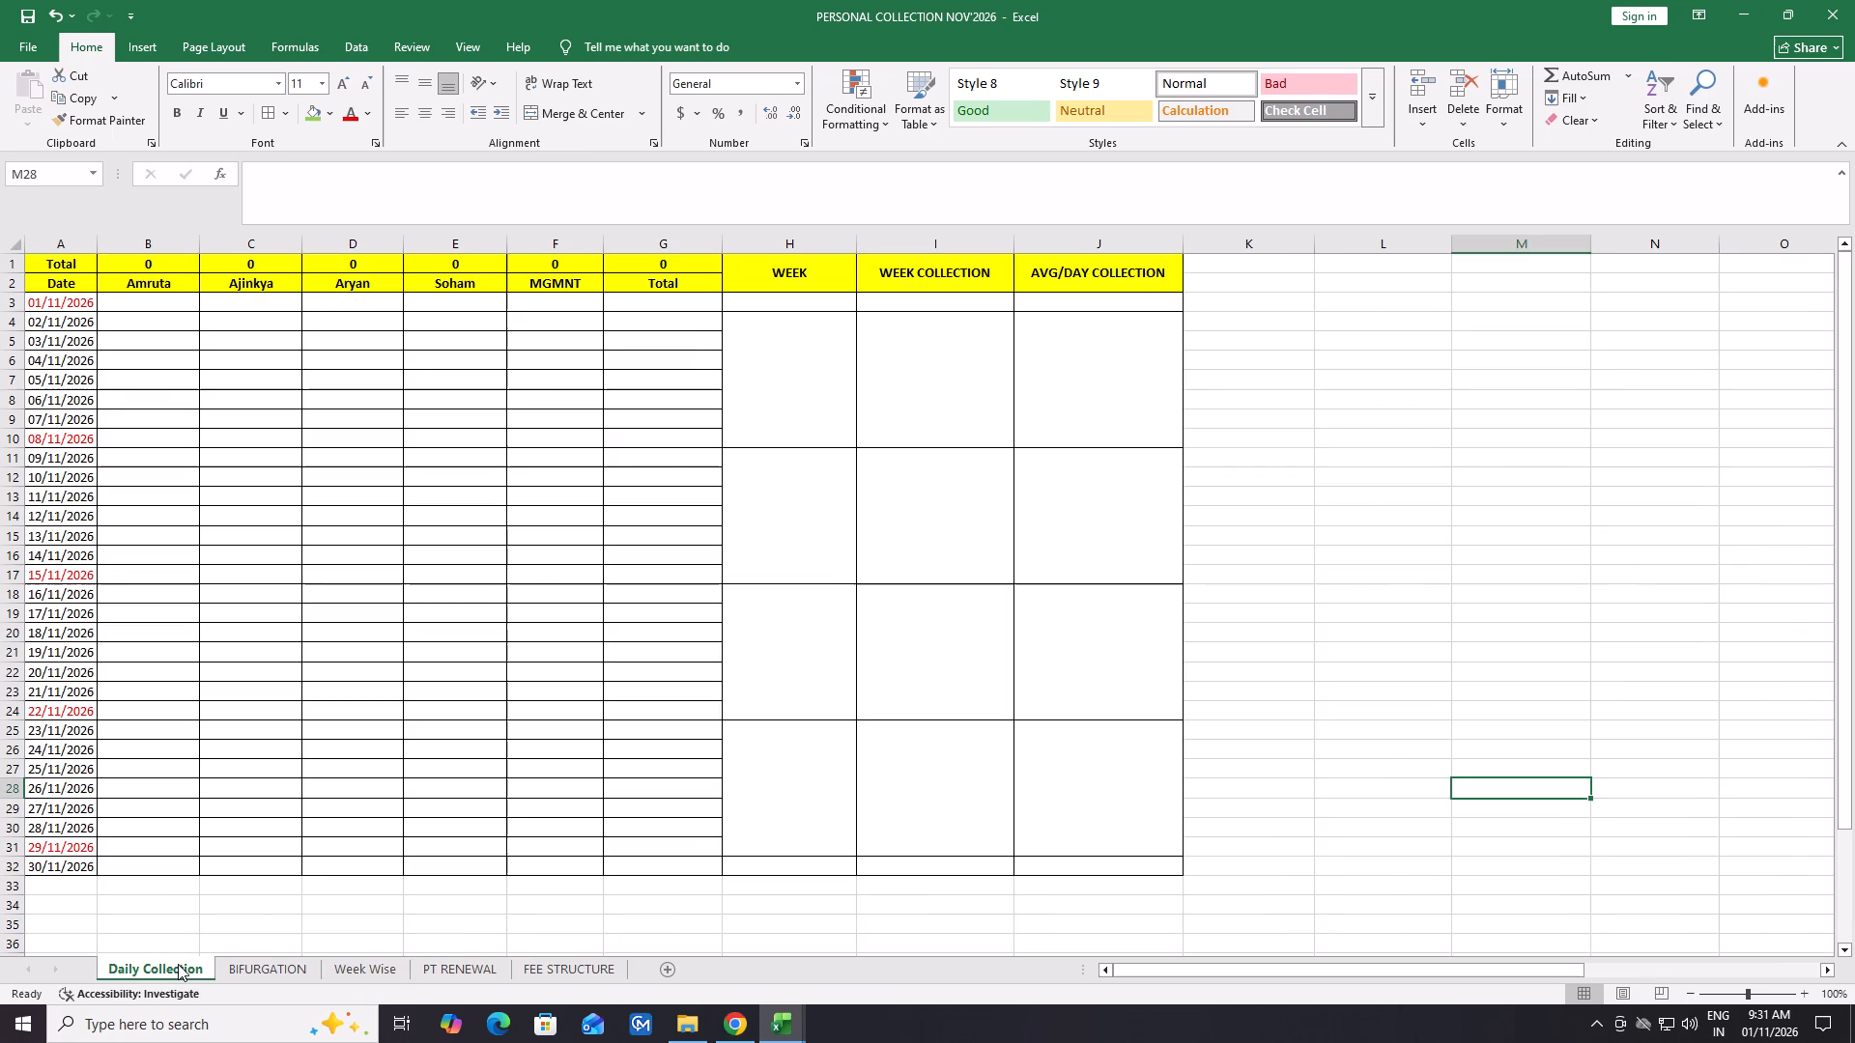
{"action": "left_click", "coordinate": [454, 964]}
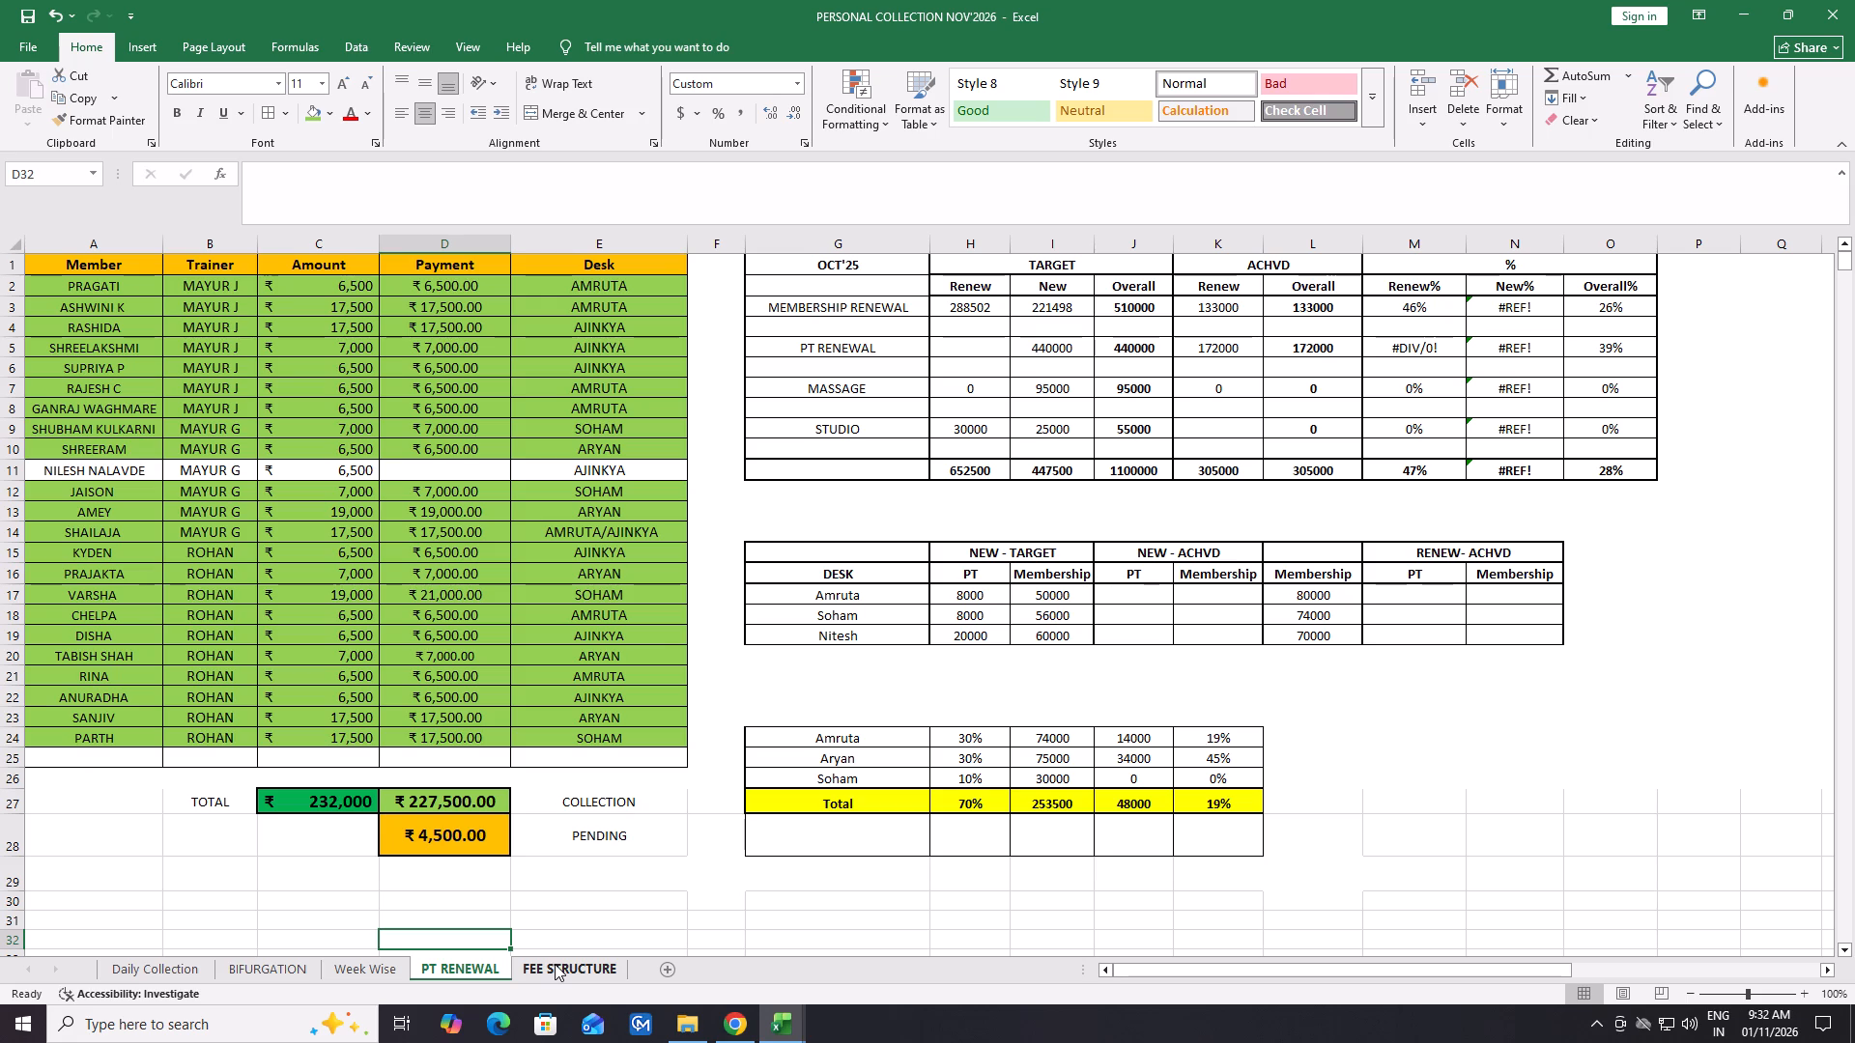
Insert a sheet row above the Total row, between Week 5 and Total, in the Week Wise report.
{"action": "left_click", "coordinate": [368, 971]}
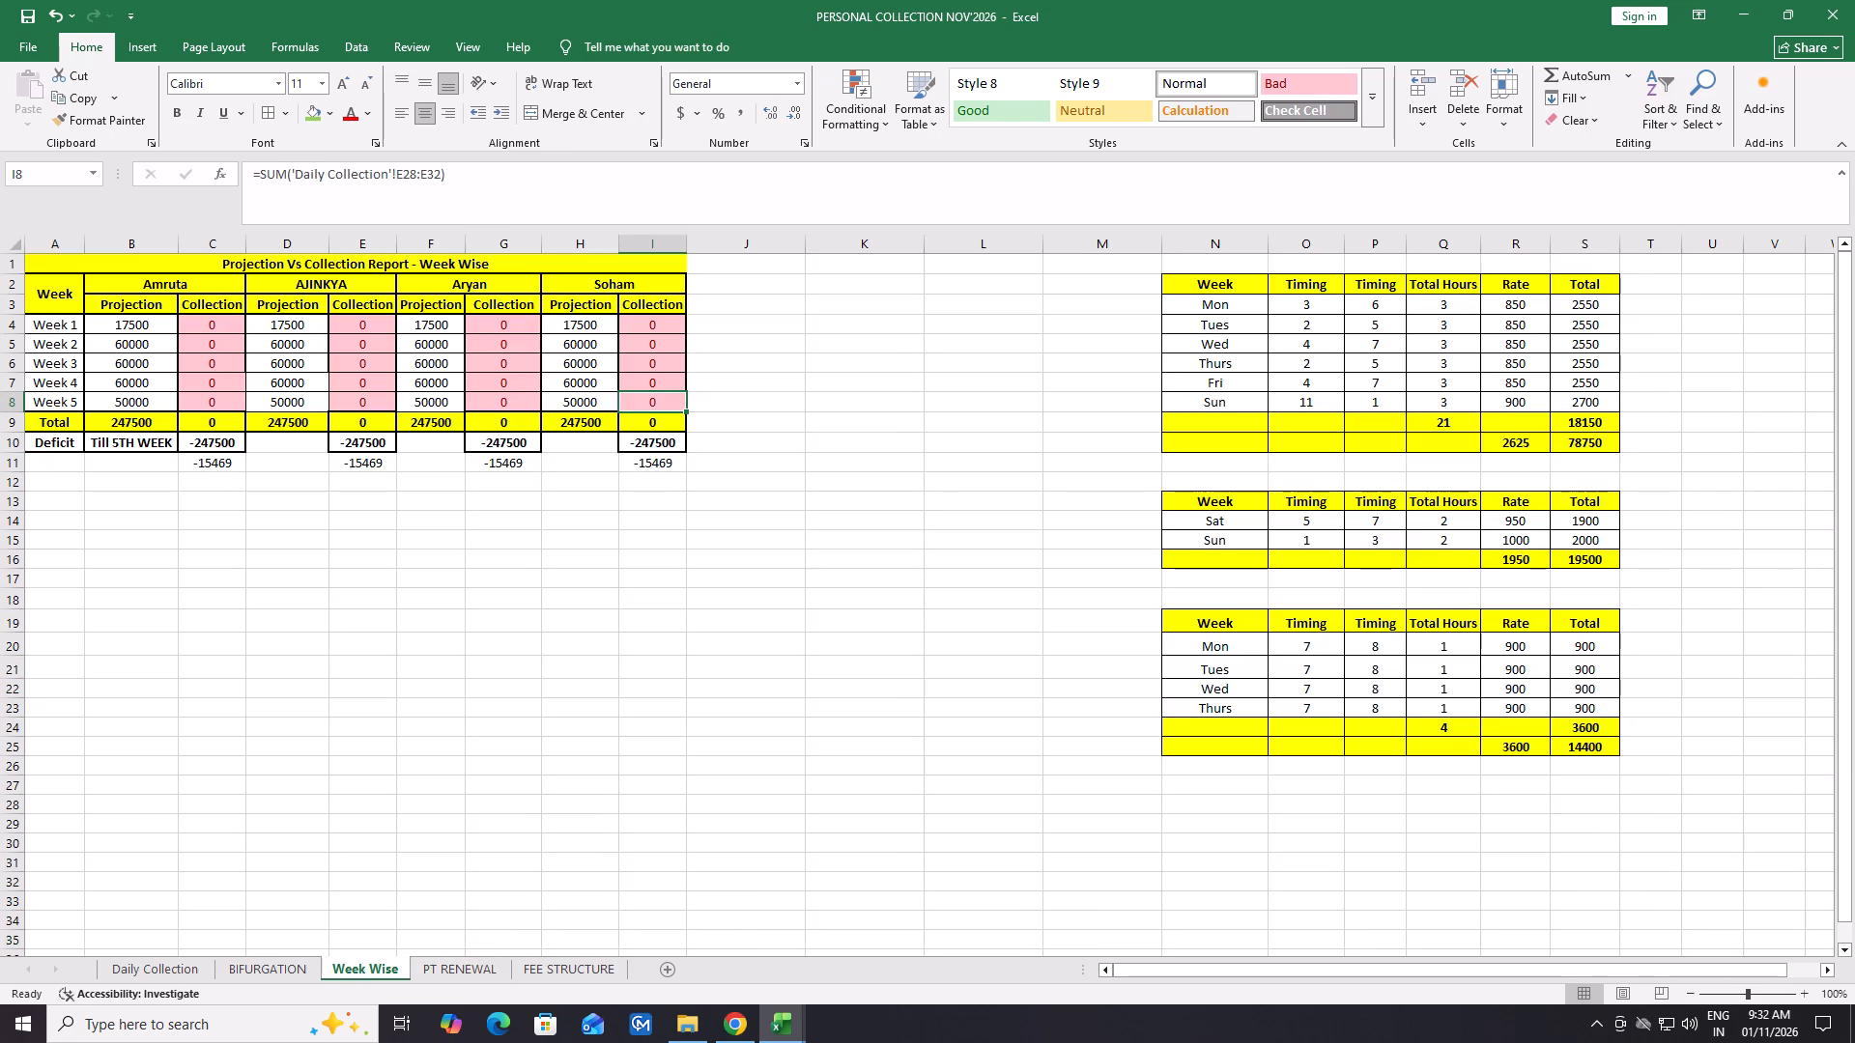
{"action": "left_click", "coordinate": [24, 421]}
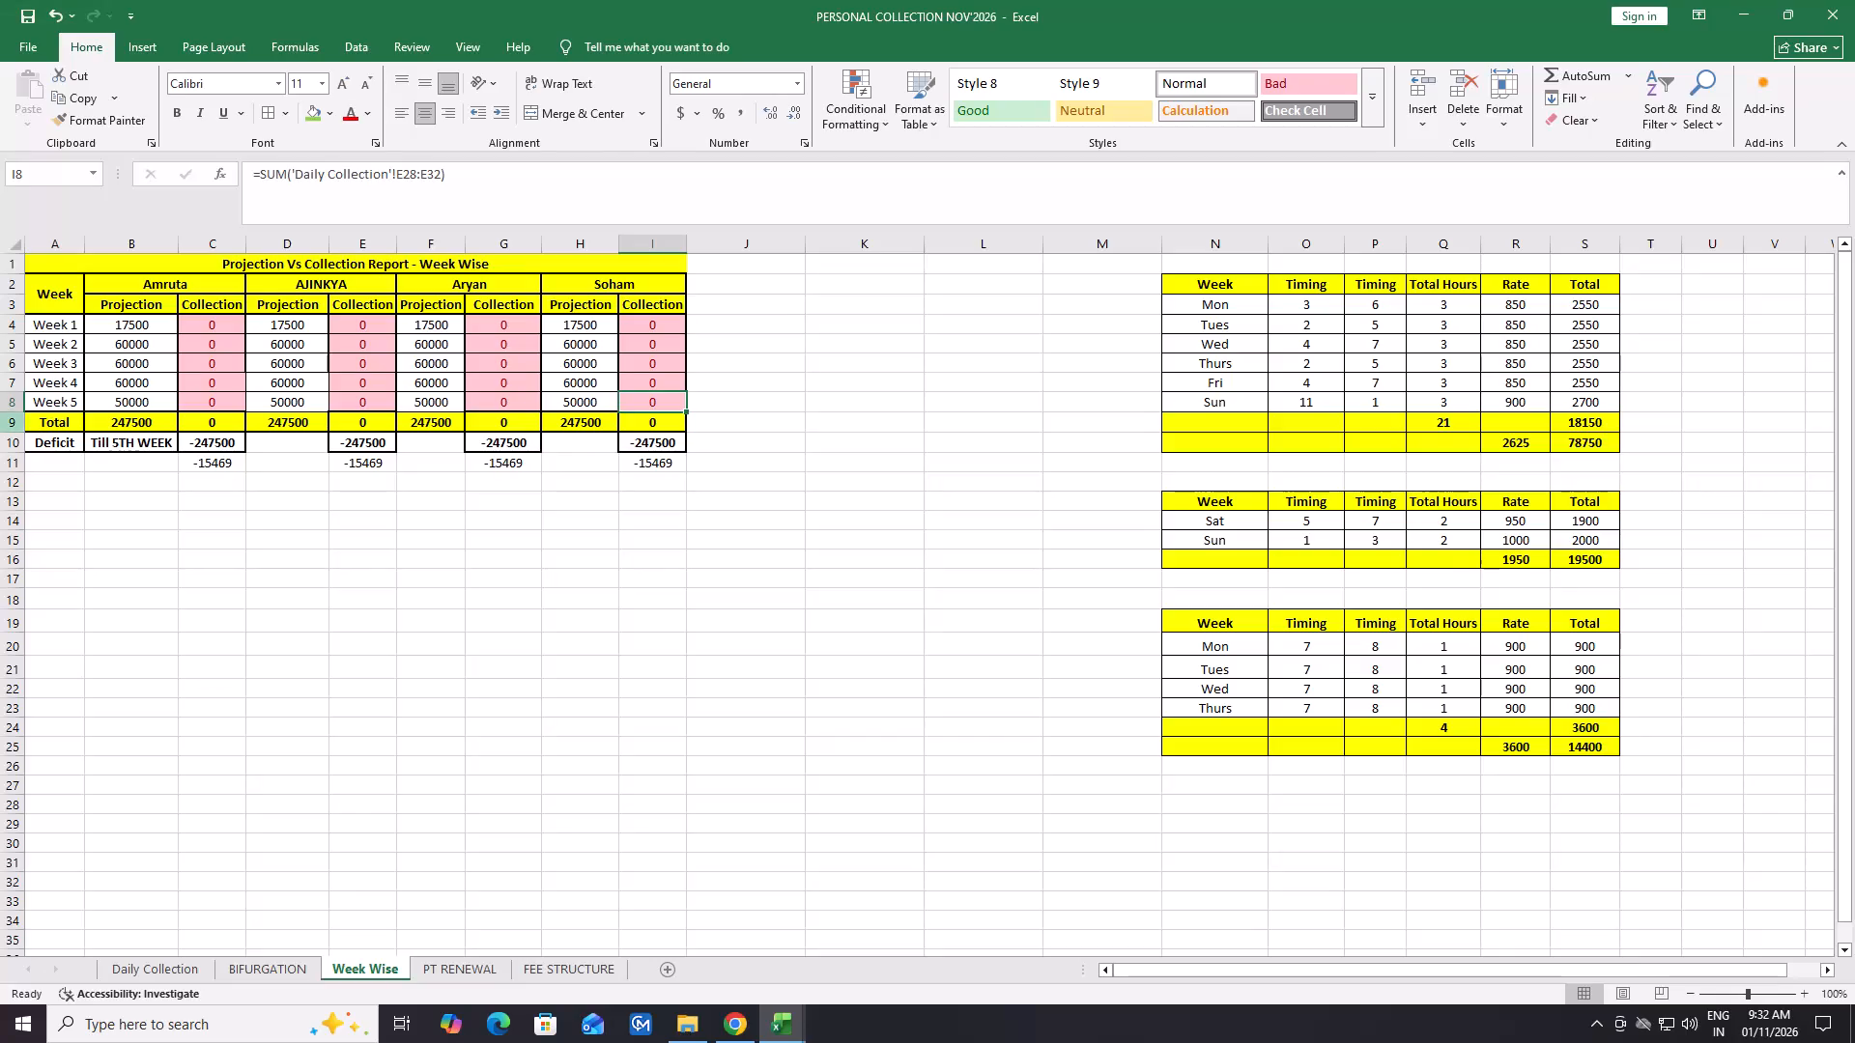
{"action": "left_click_drag", "start_coordinate": [43, 417], "coordinate": [259, 422]}
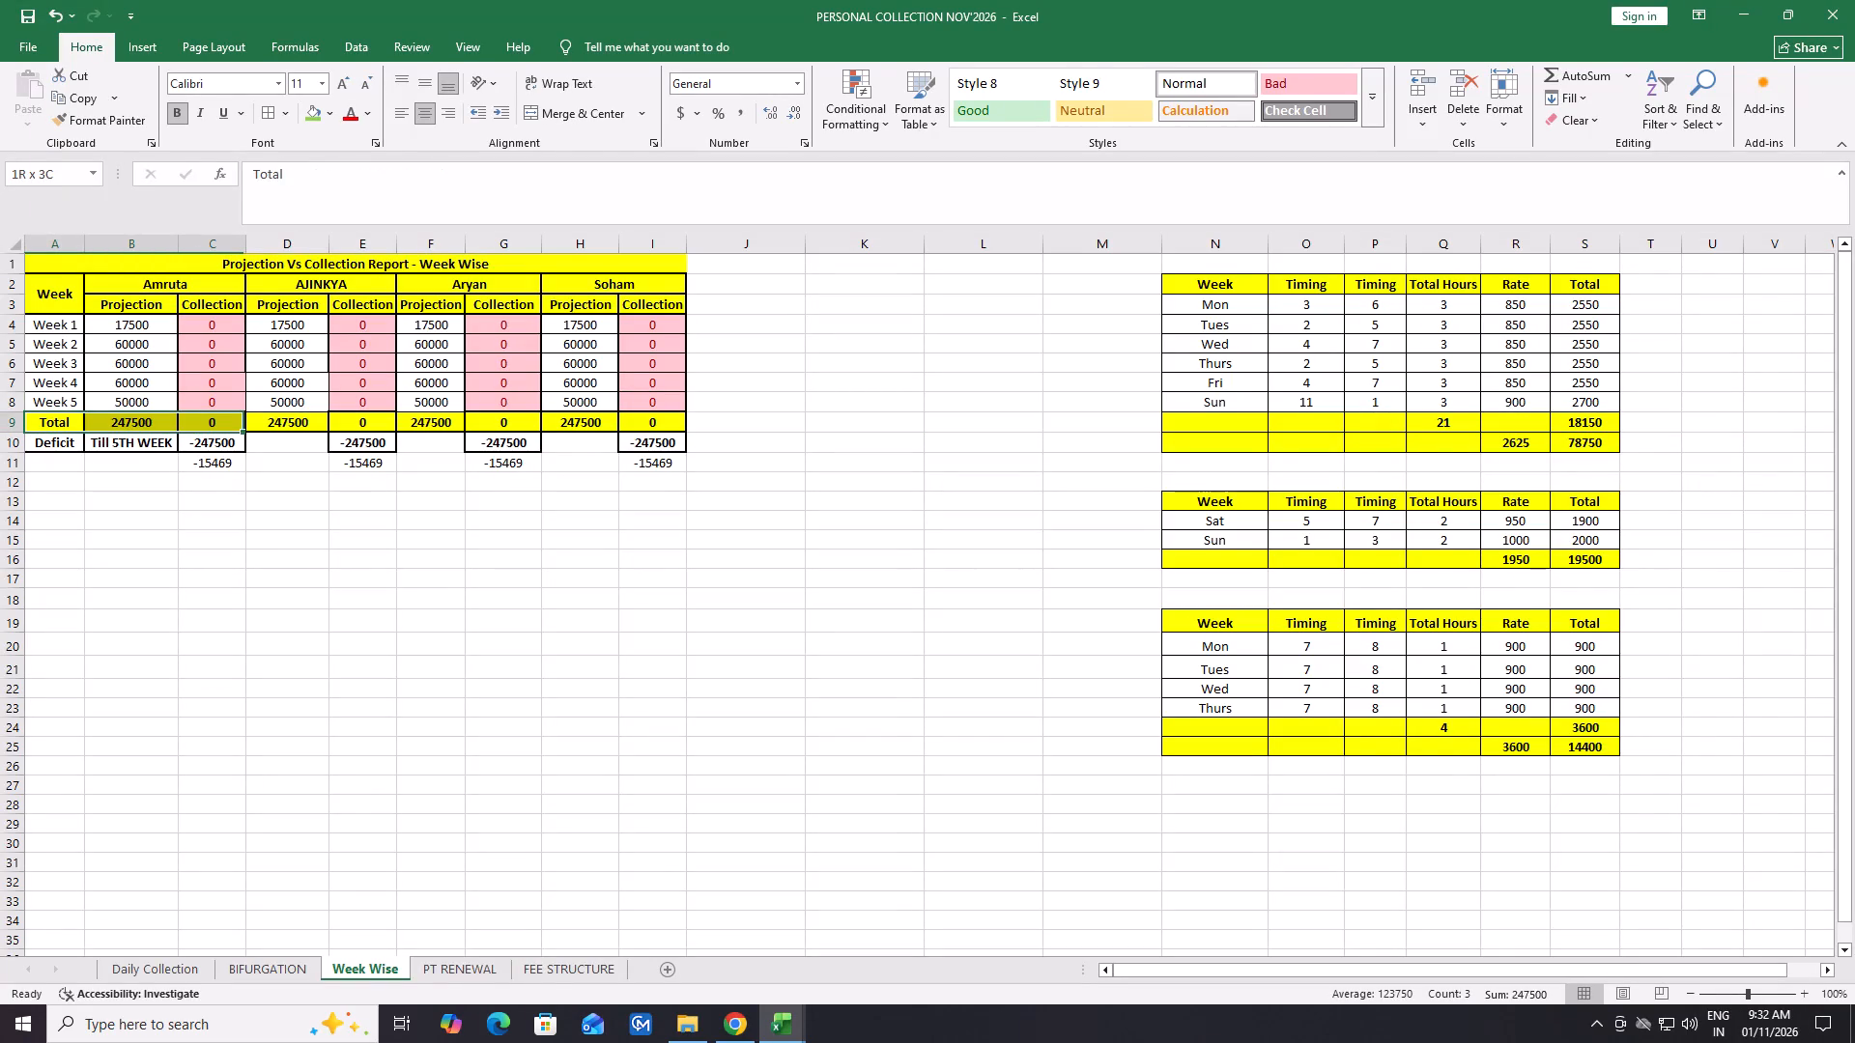
{"action": "left_click_drag", "start_coordinate": [259, 422], "coordinate": [648, 425]}
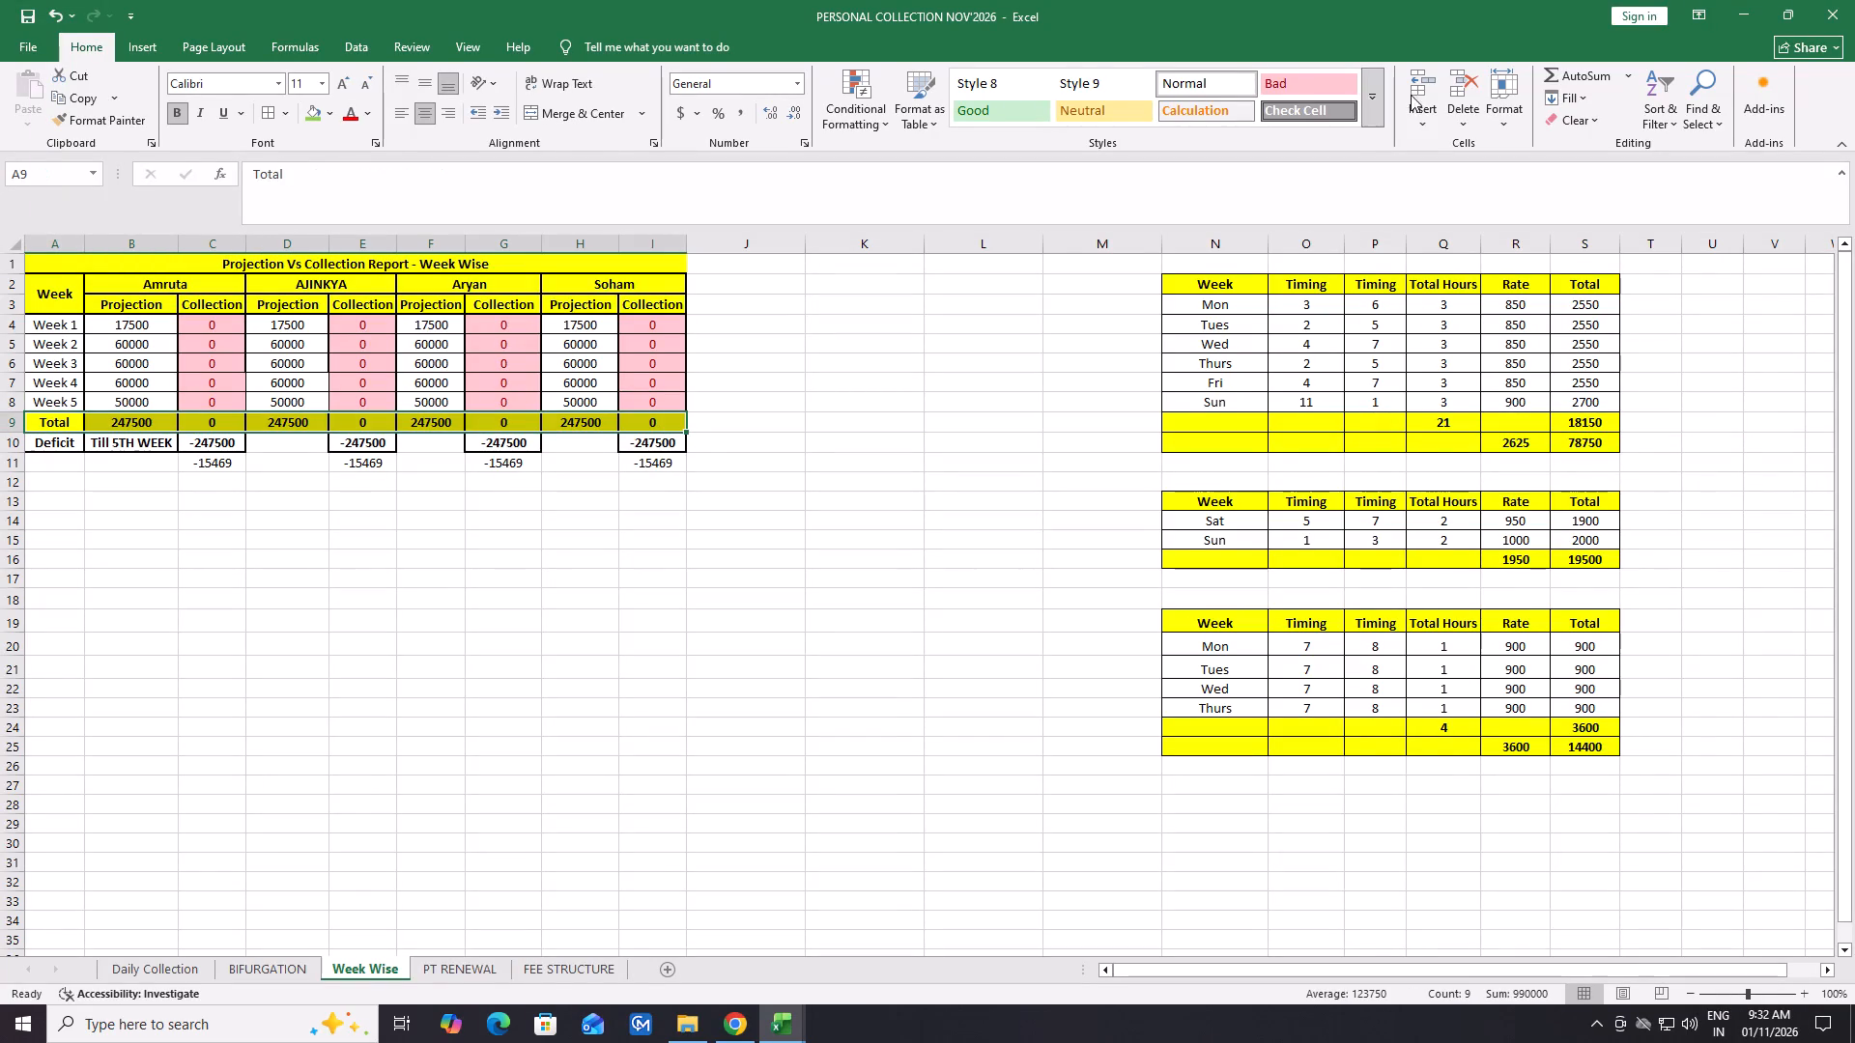
{"action": "left_click", "coordinate": [1423, 115]}
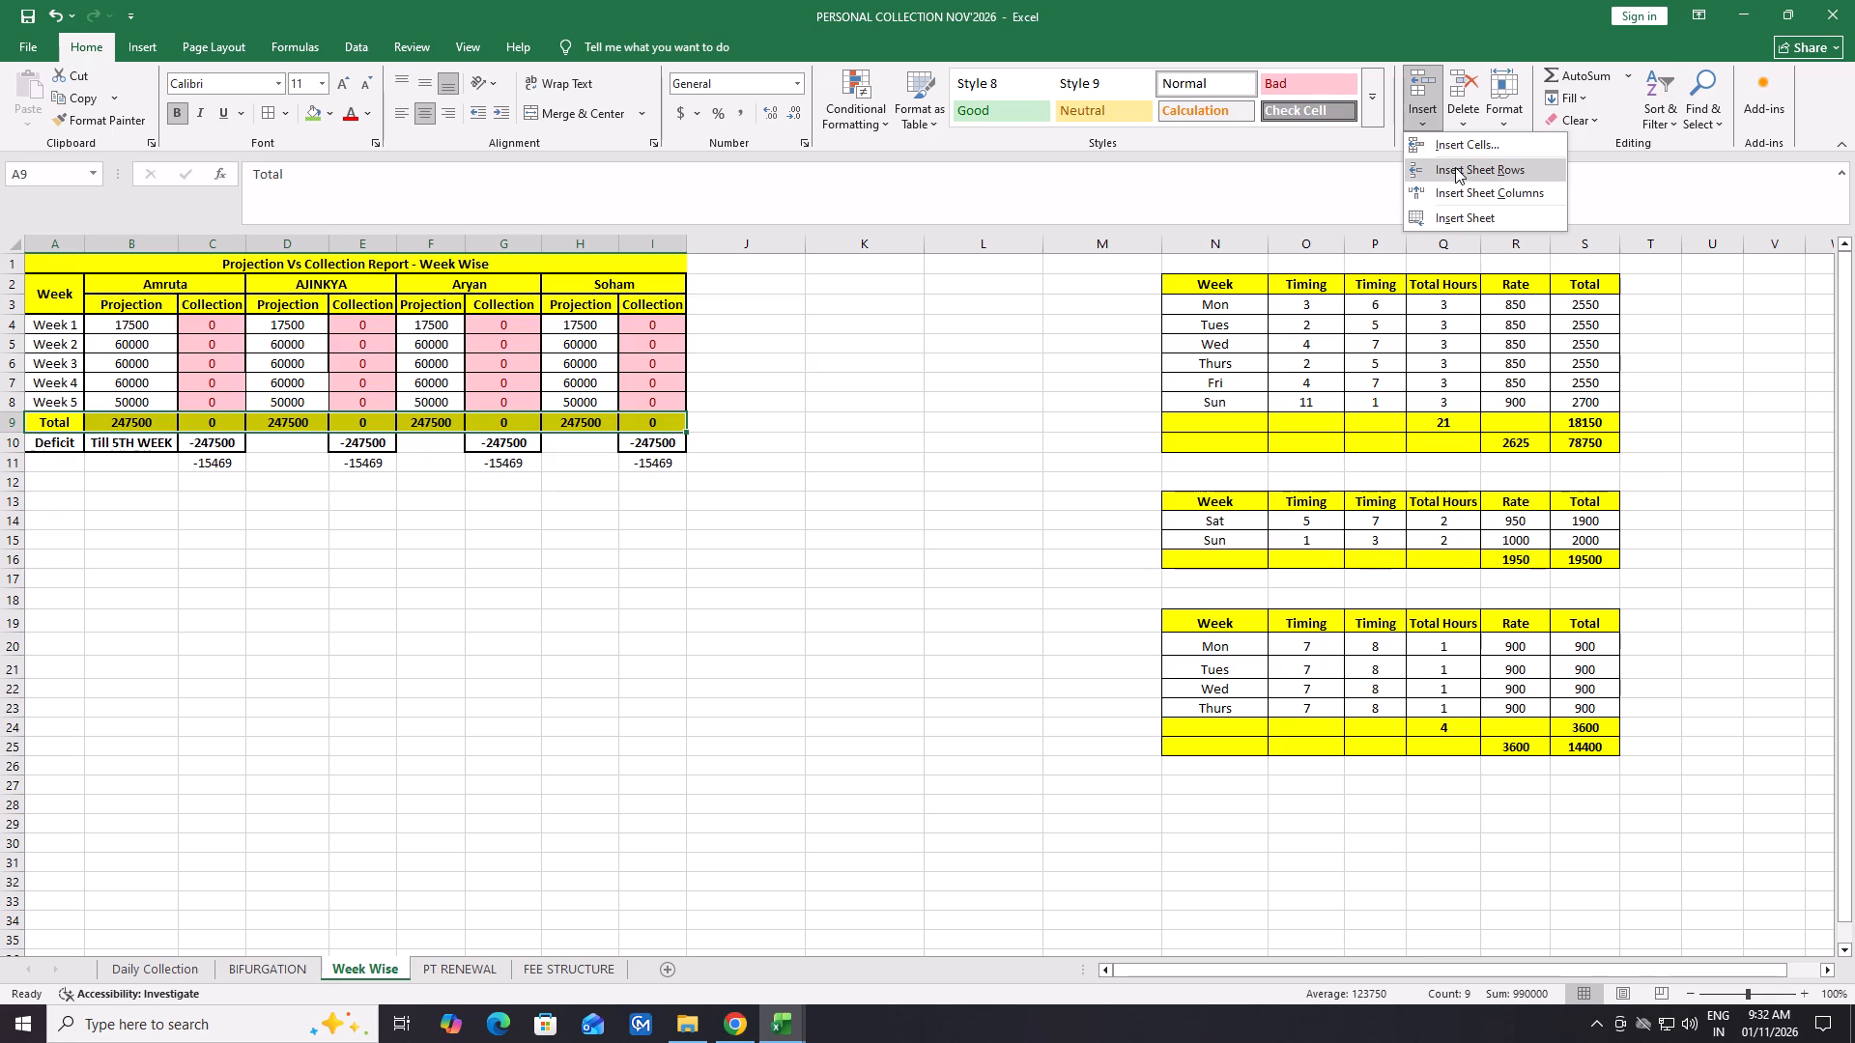
{"action": "left_click", "coordinate": [1455, 167]}
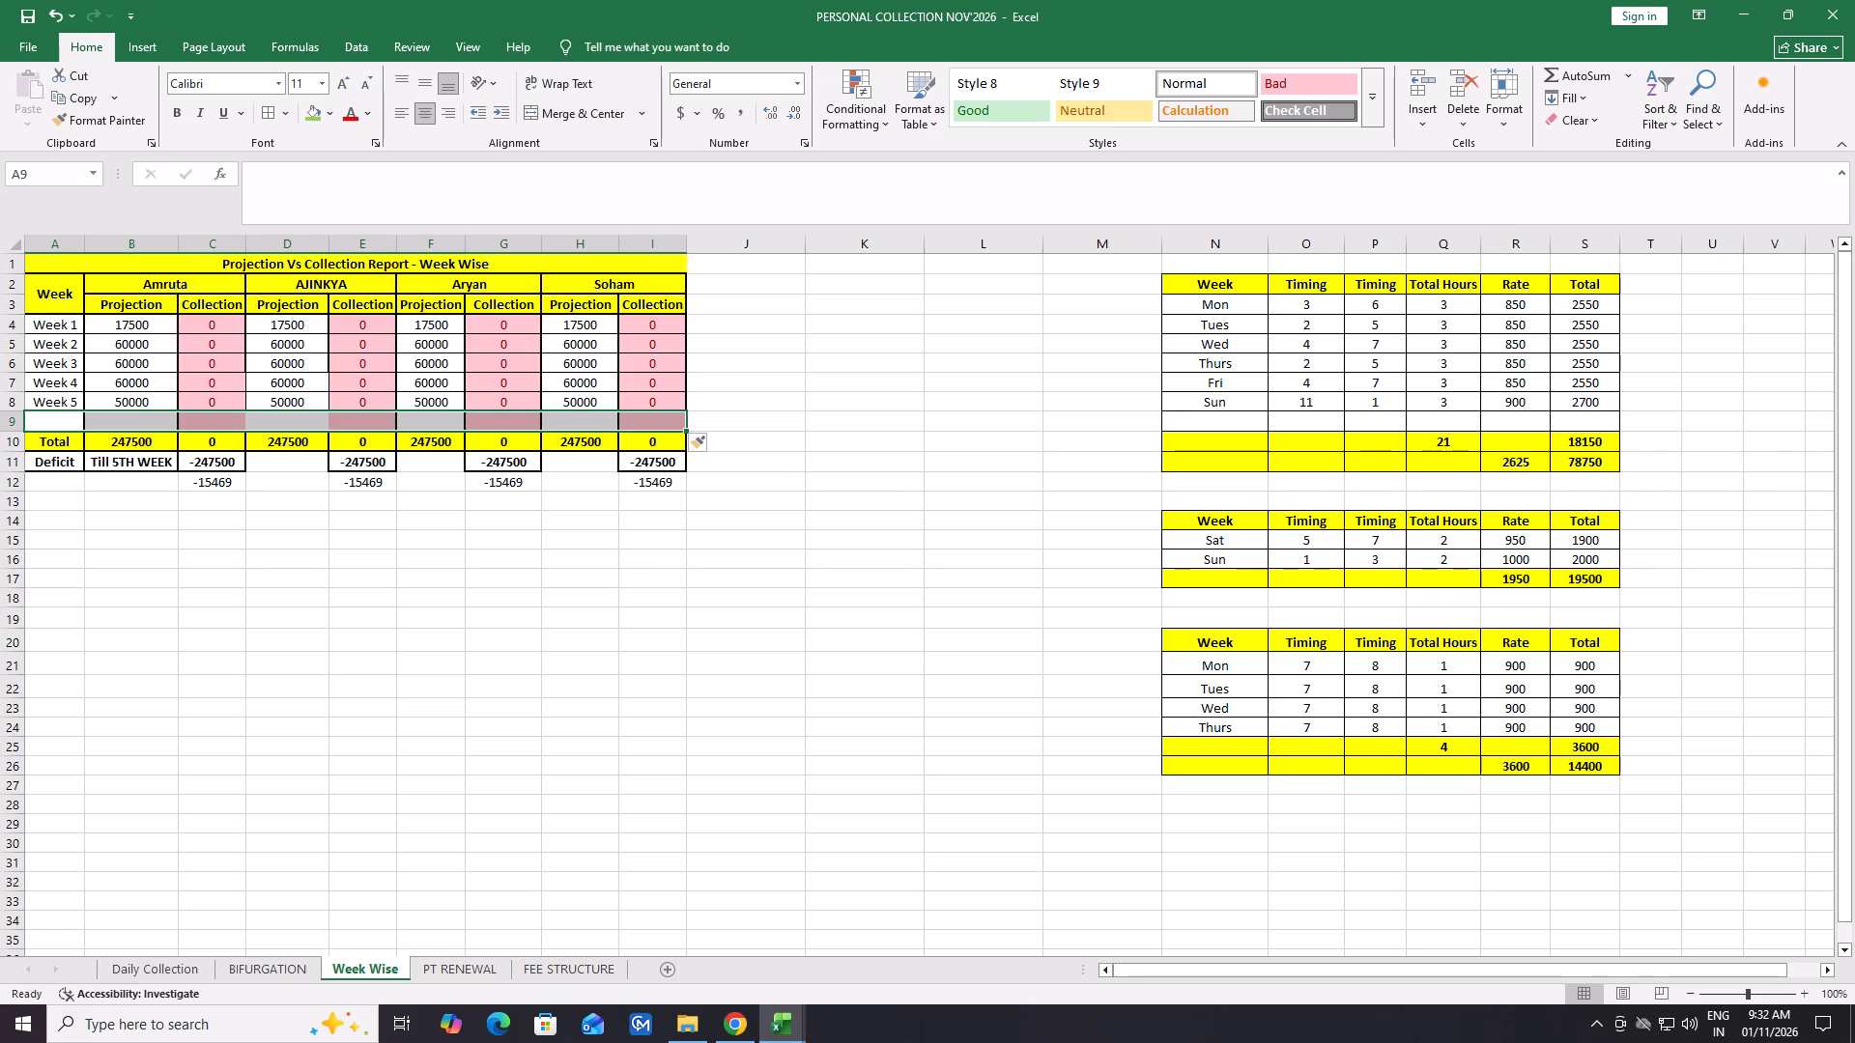
{"action": "left_click", "coordinate": [907, 387]}
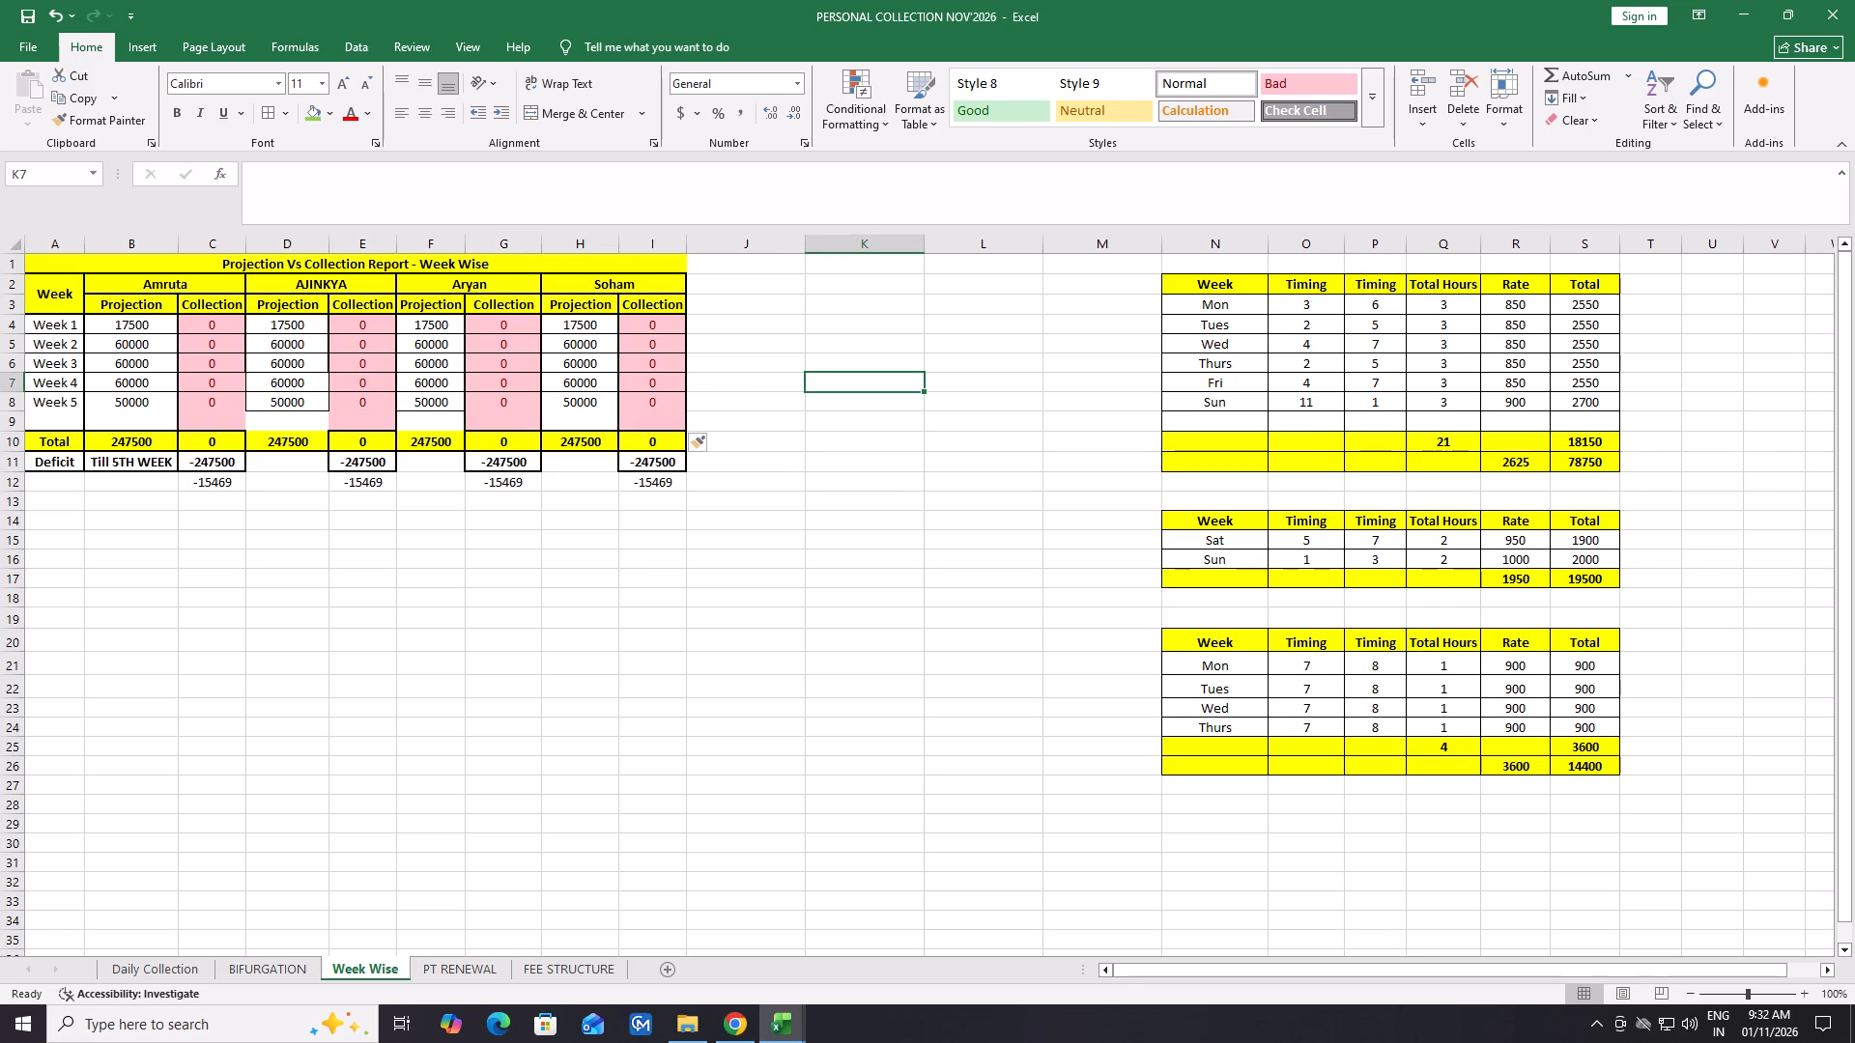
Extend the week labels down from Week 5 so the new row above Total, cell A9, reads Week 6.
{"action": "left_click", "coordinate": [40, 420]}
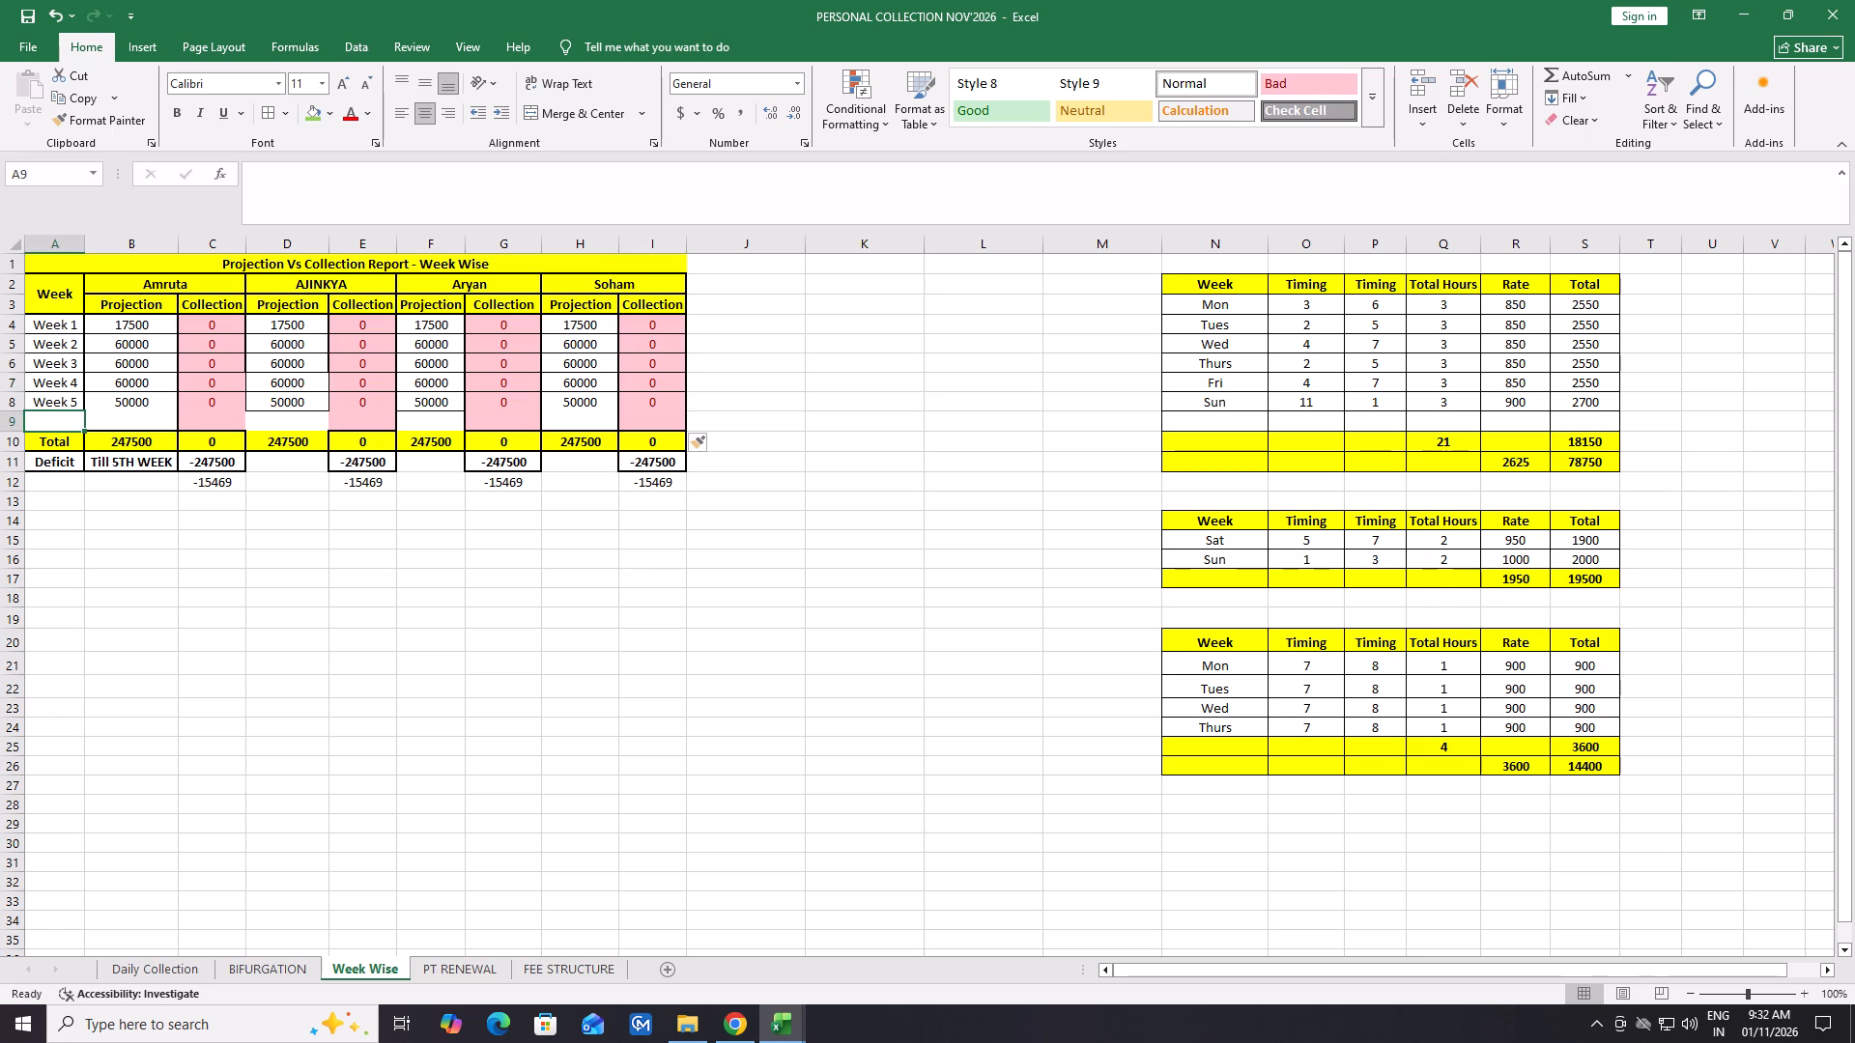
{"action": "left_click", "coordinate": [68, 383]}
{"action": "left_click_drag", "start_coordinate": [67, 384], "coordinate": [62, 401]}
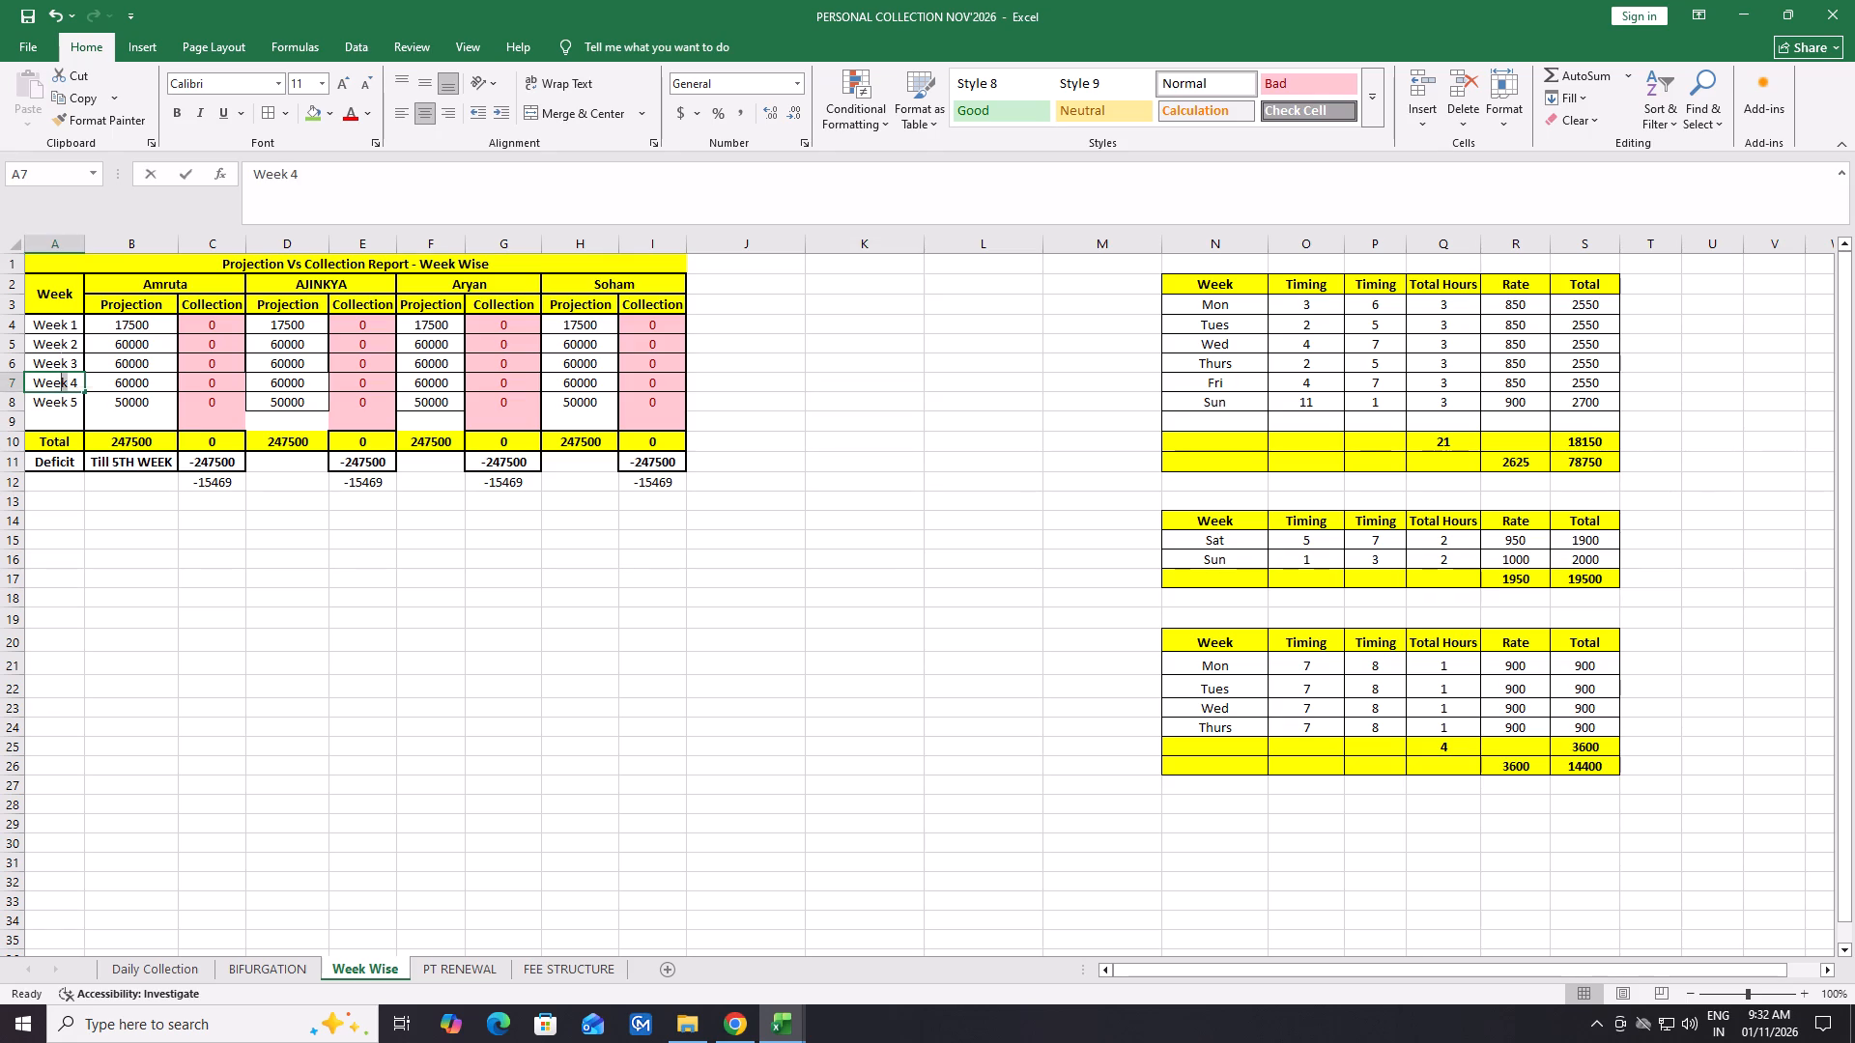
{"action": "left_click", "coordinate": [128, 423]}
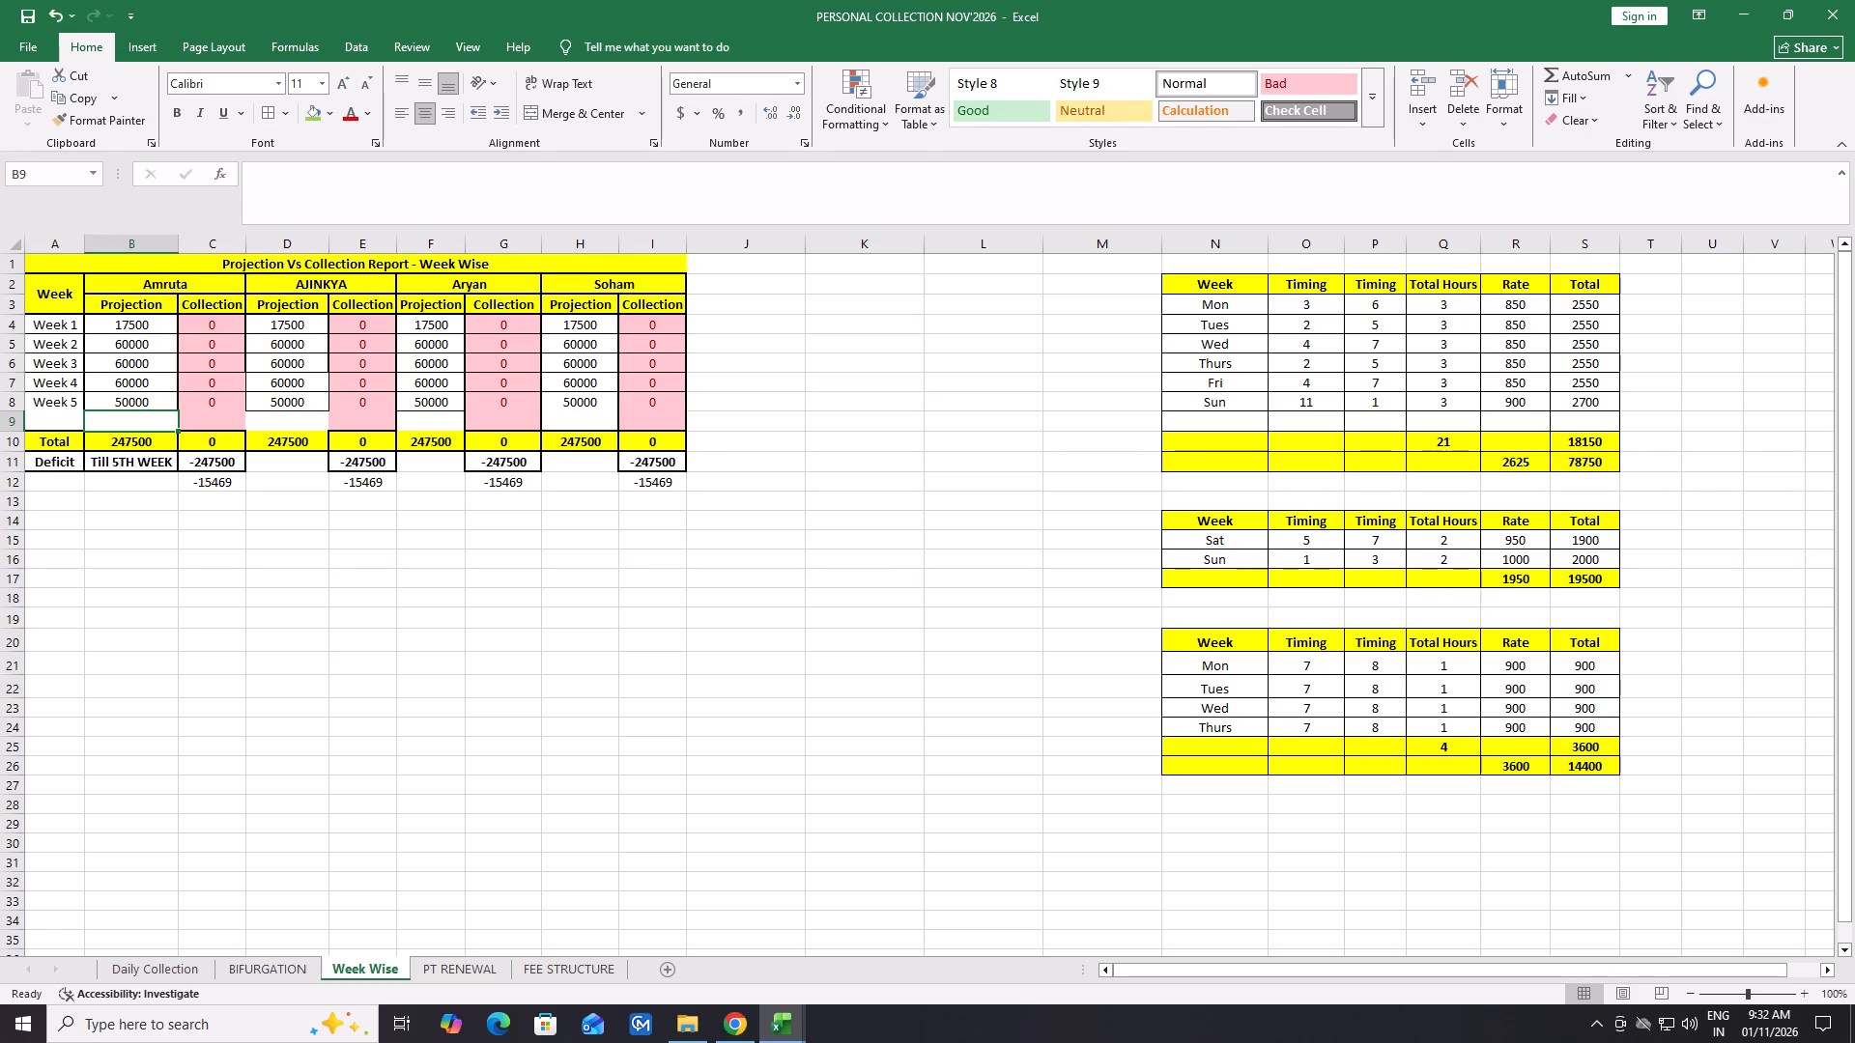
{"action": "left_click_drag", "start_coordinate": [74, 383], "coordinate": [63, 399]}
{"action": "left_click", "coordinate": [63, 399]}
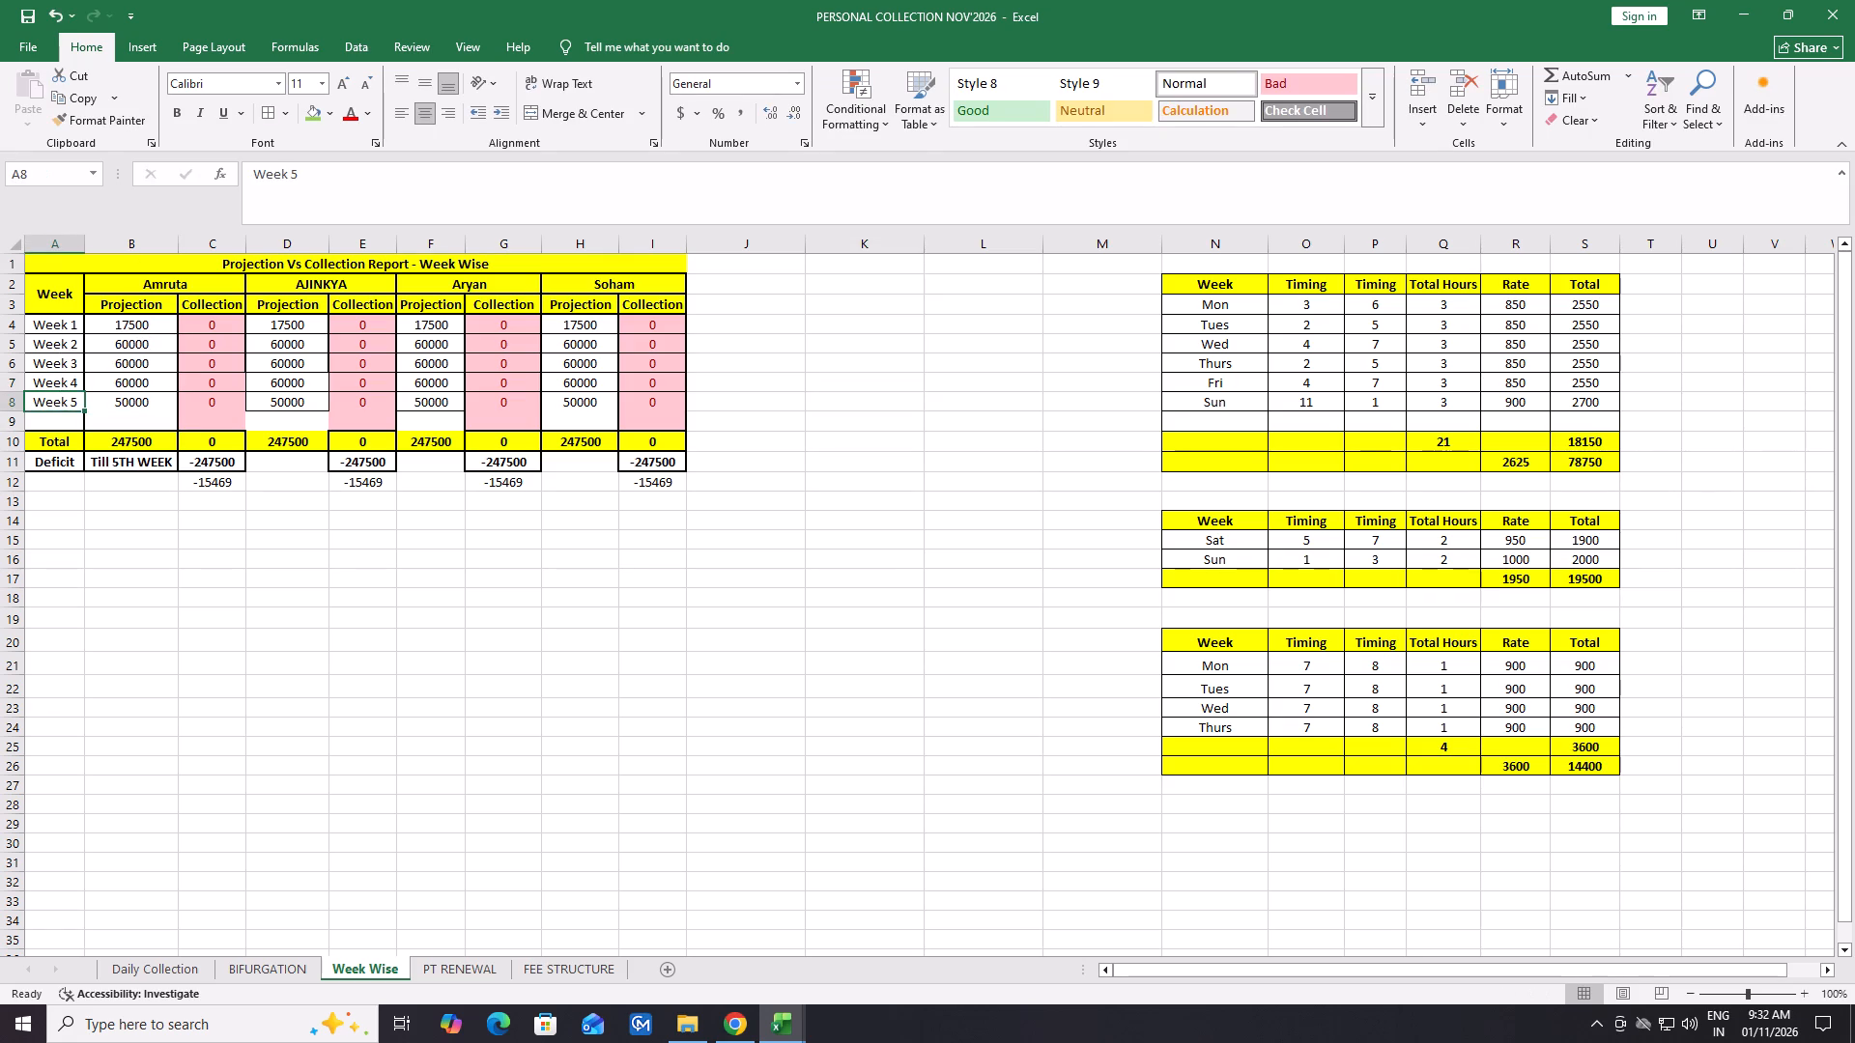
{"action": "left_click", "coordinate": [80, 409]}
{"action": "left_click_drag", "start_coordinate": [80, 409], "coordinate": [71, 411]}
{"action": "left_click", "coordinate": [71, 411]}
{"action": "left_click_drag", "start_coordinate": [81, 409], "coordinate": [80, 427]}
{"action": "left_click", "coordinate": [115, 427]}
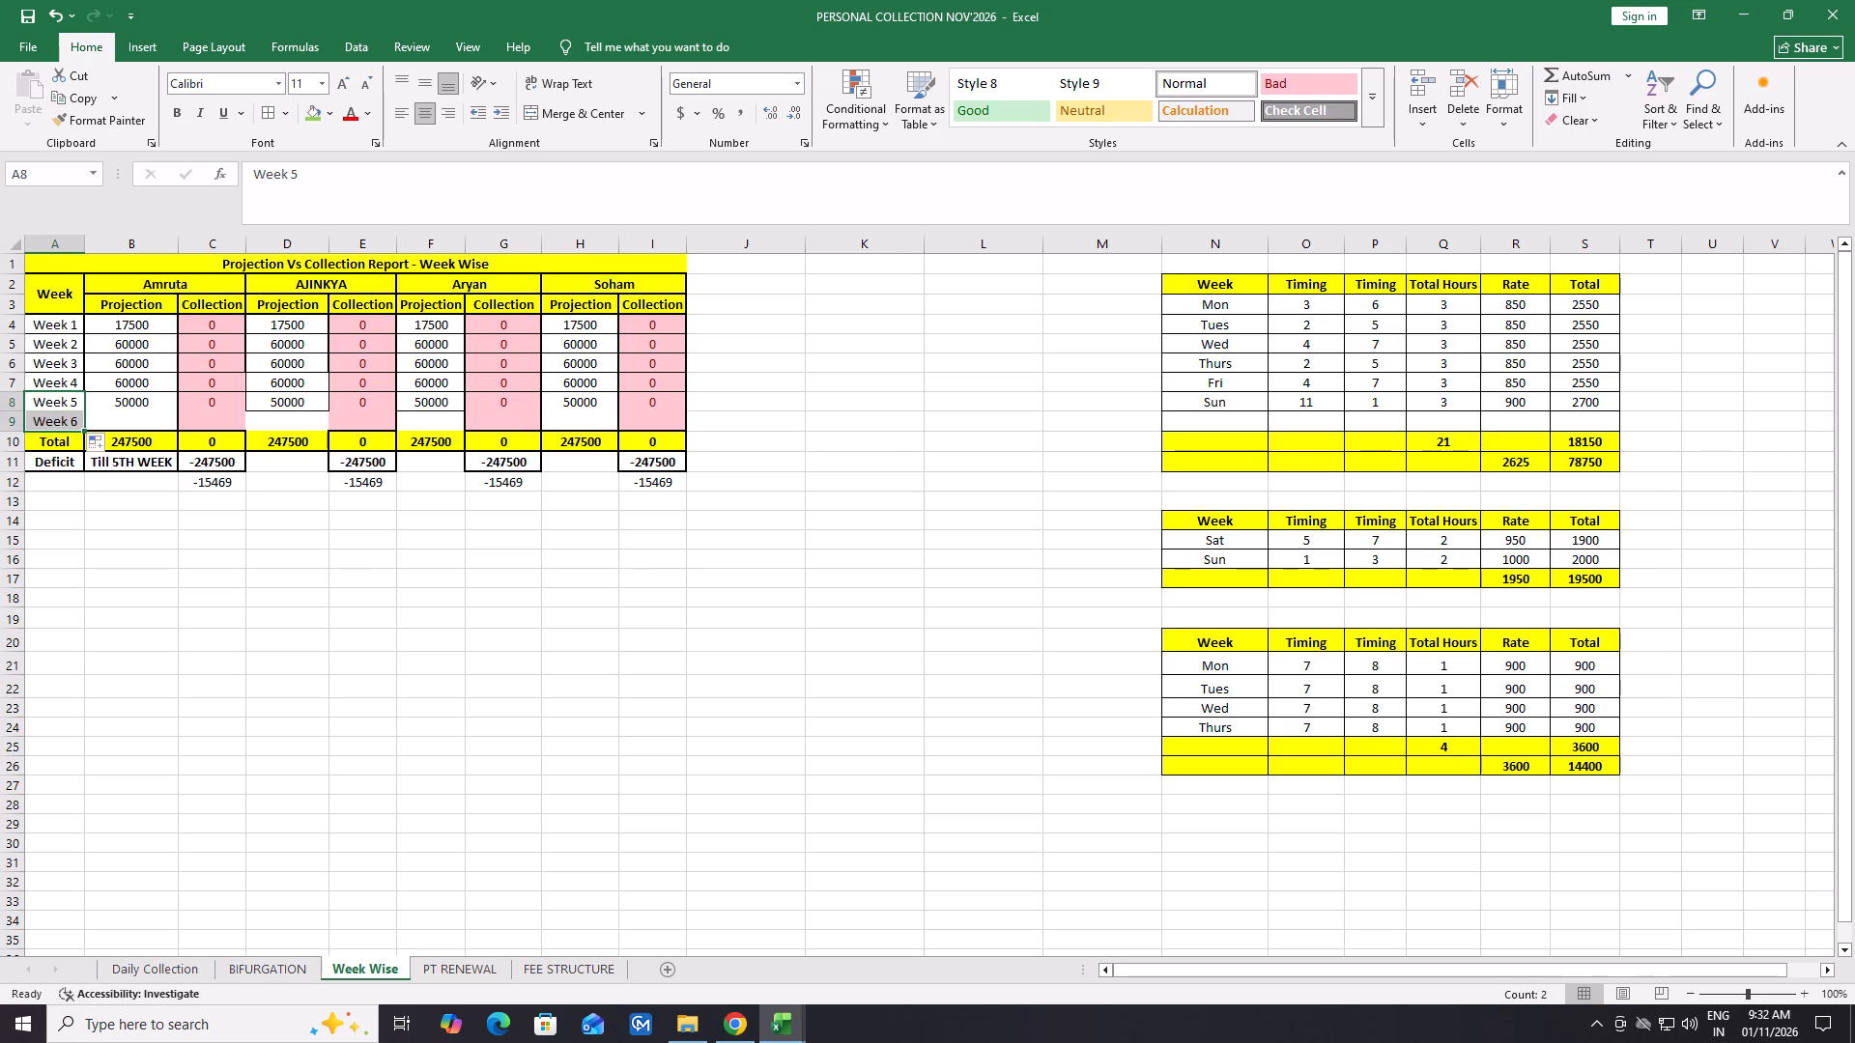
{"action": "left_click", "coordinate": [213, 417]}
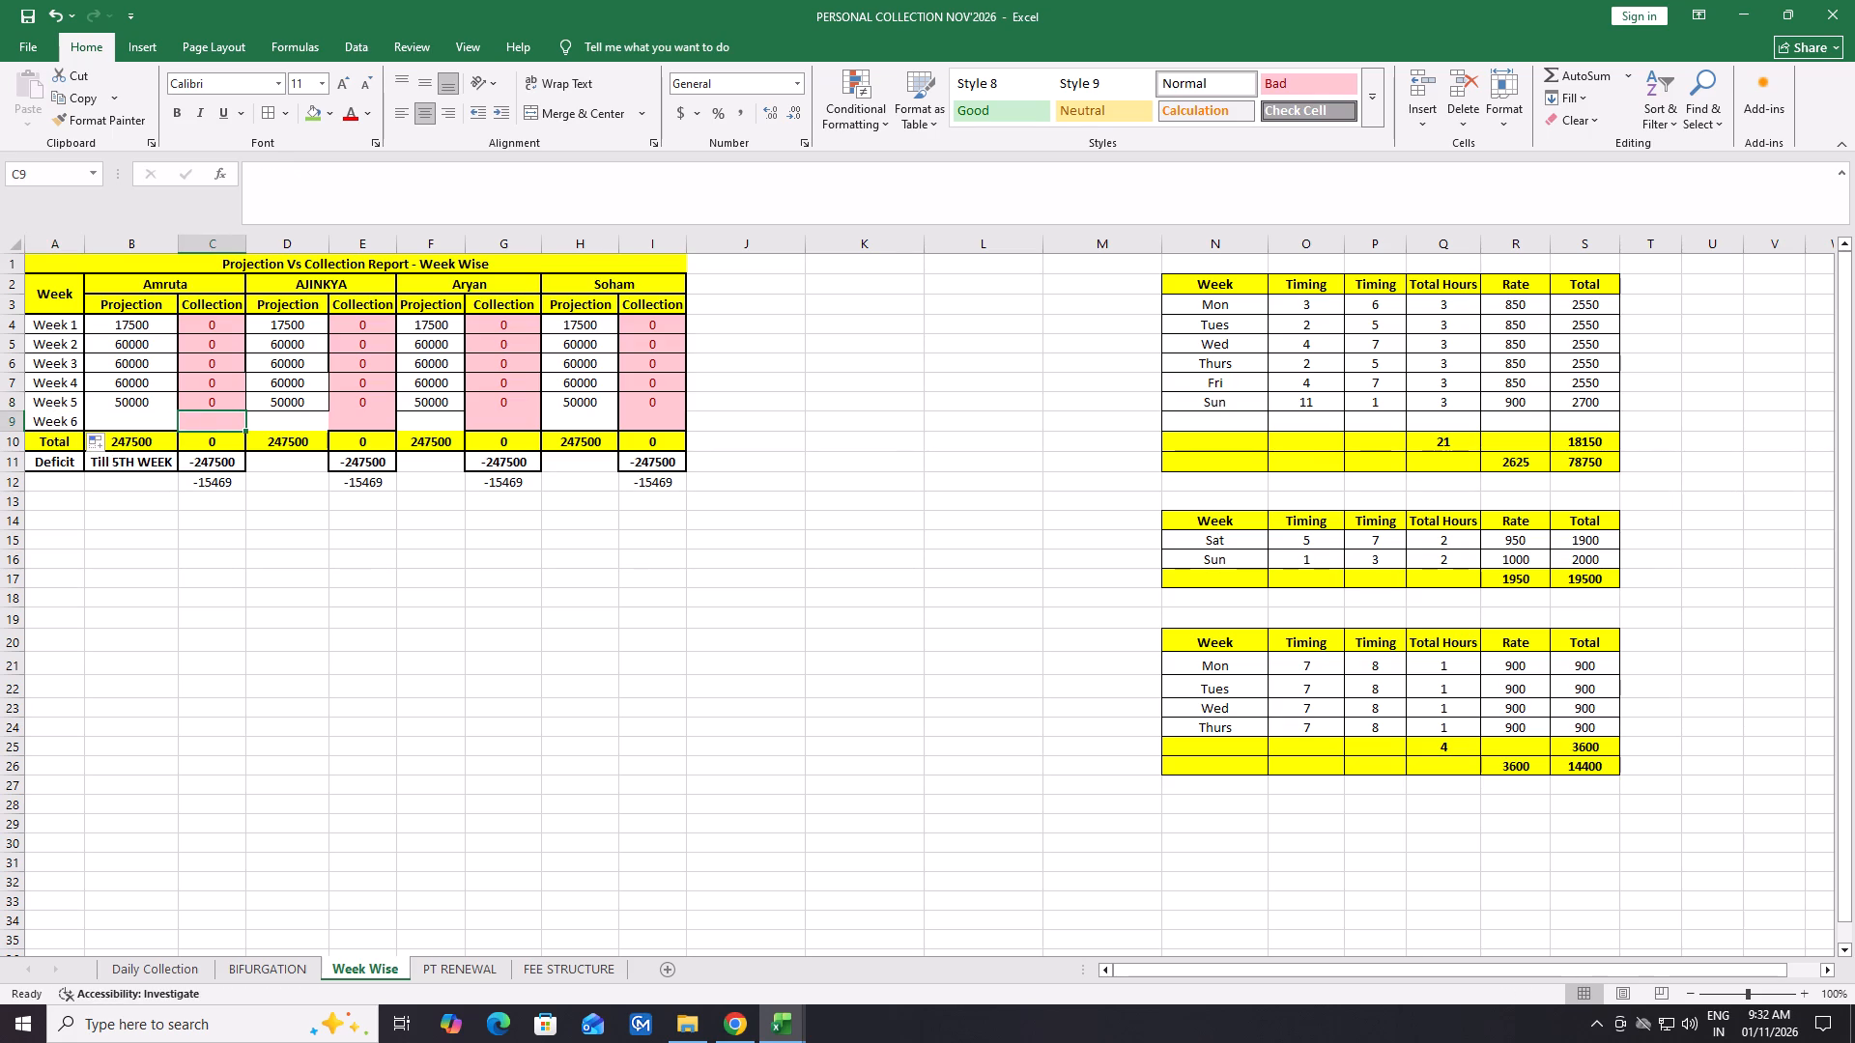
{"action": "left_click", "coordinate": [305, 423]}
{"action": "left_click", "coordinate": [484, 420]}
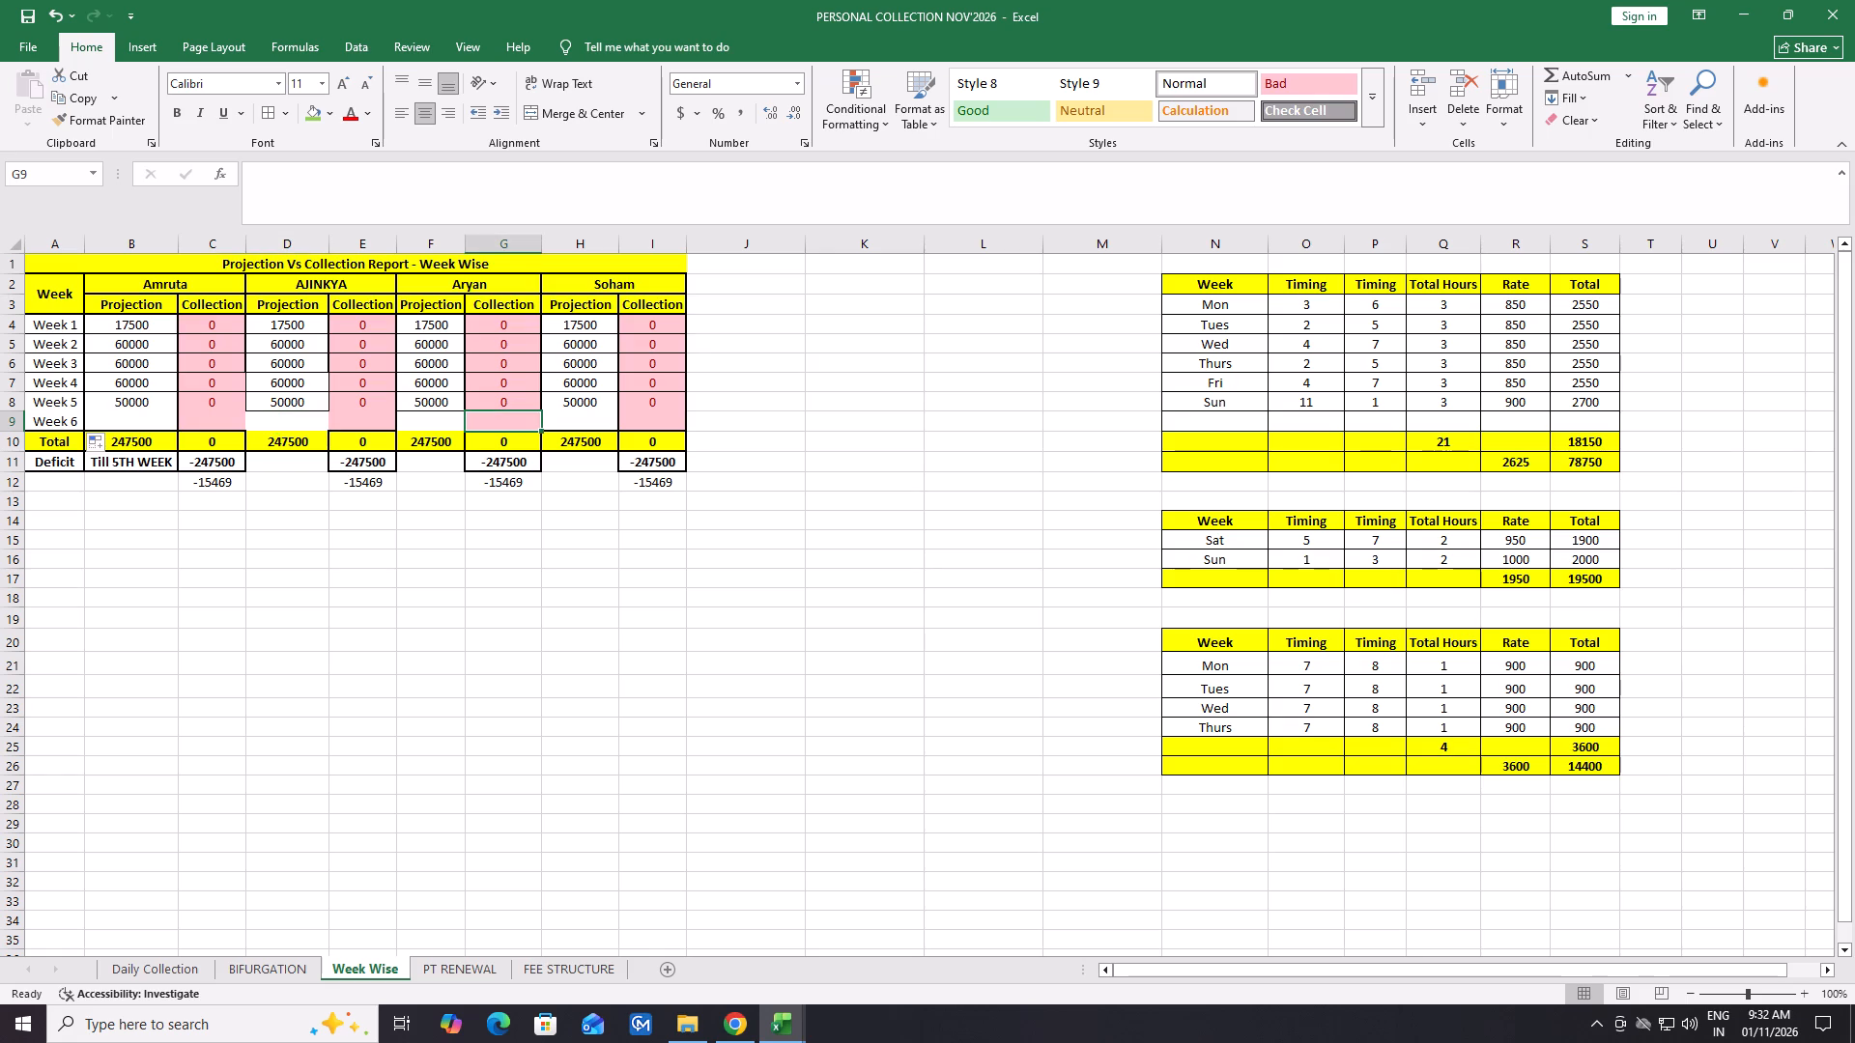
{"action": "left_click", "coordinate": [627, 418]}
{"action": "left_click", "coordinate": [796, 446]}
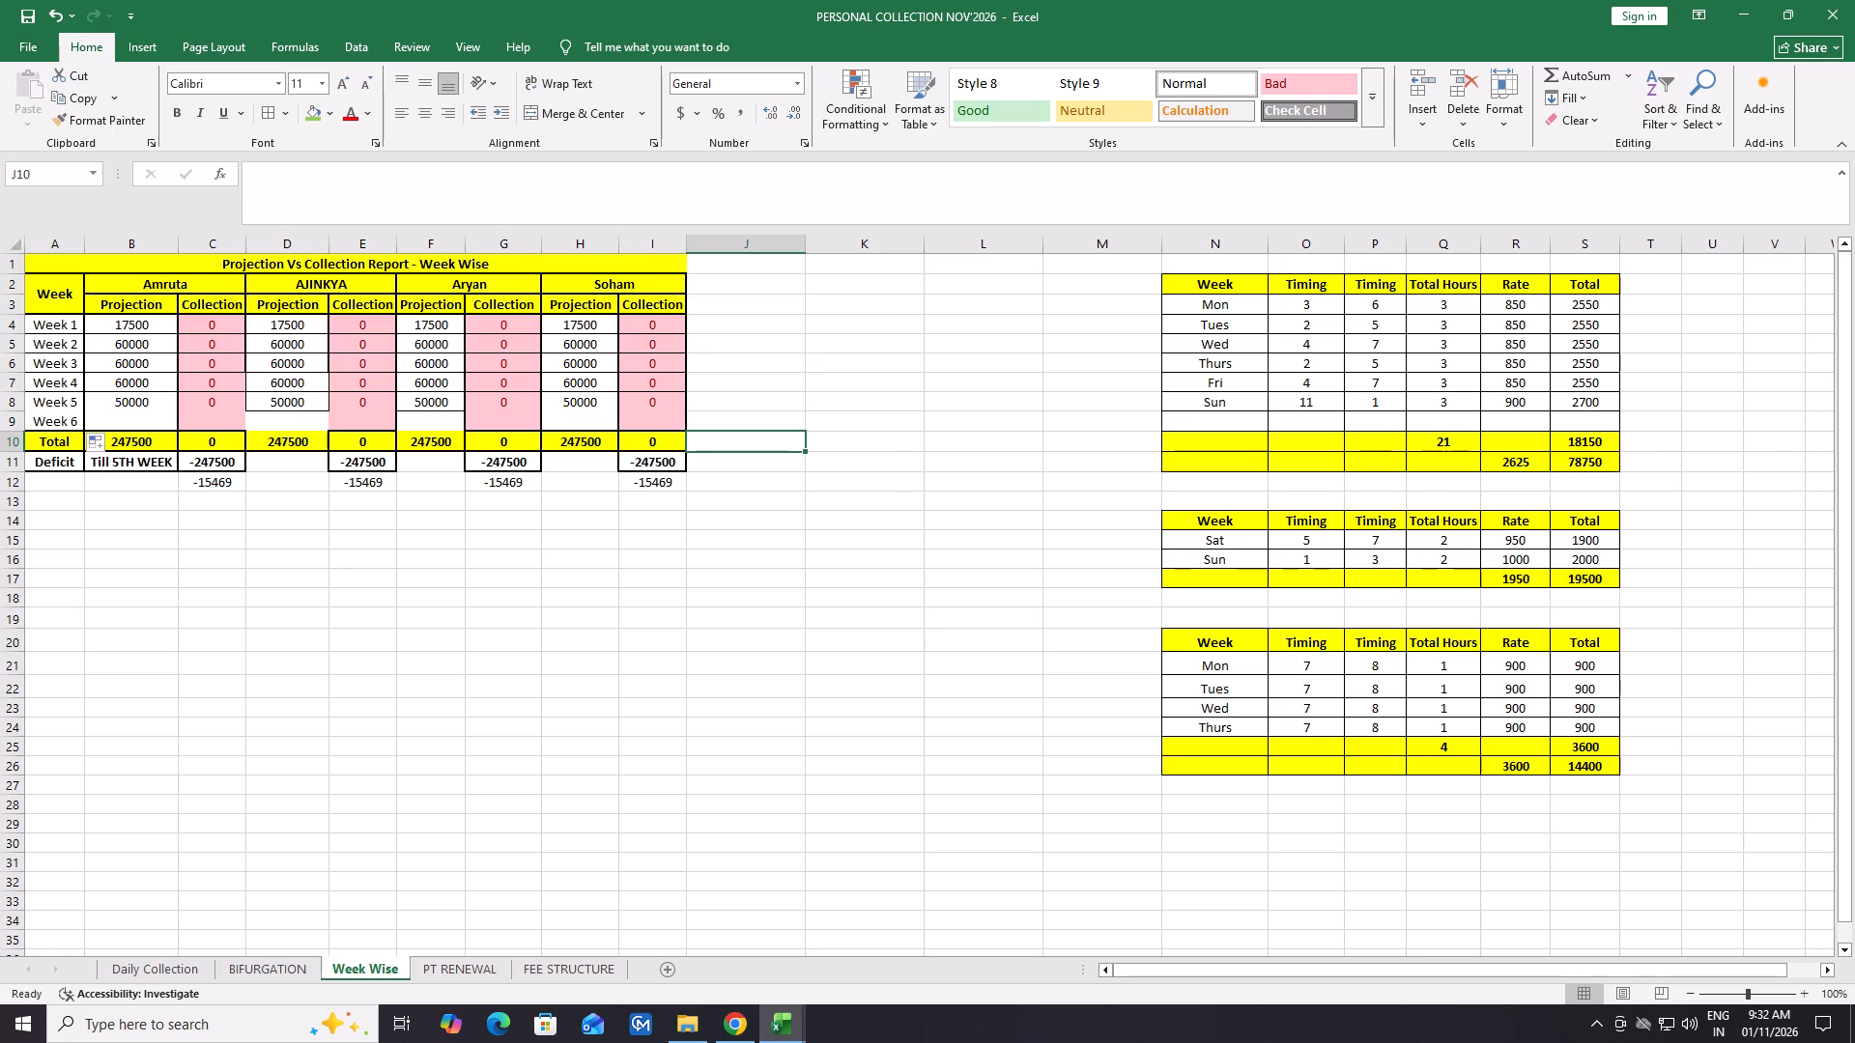
Set Amruta's projections for Week 1 and Week 6, cells B4 and B9, to 8750 each.
{"action": "left_click", "coordinate": [124, 327]}
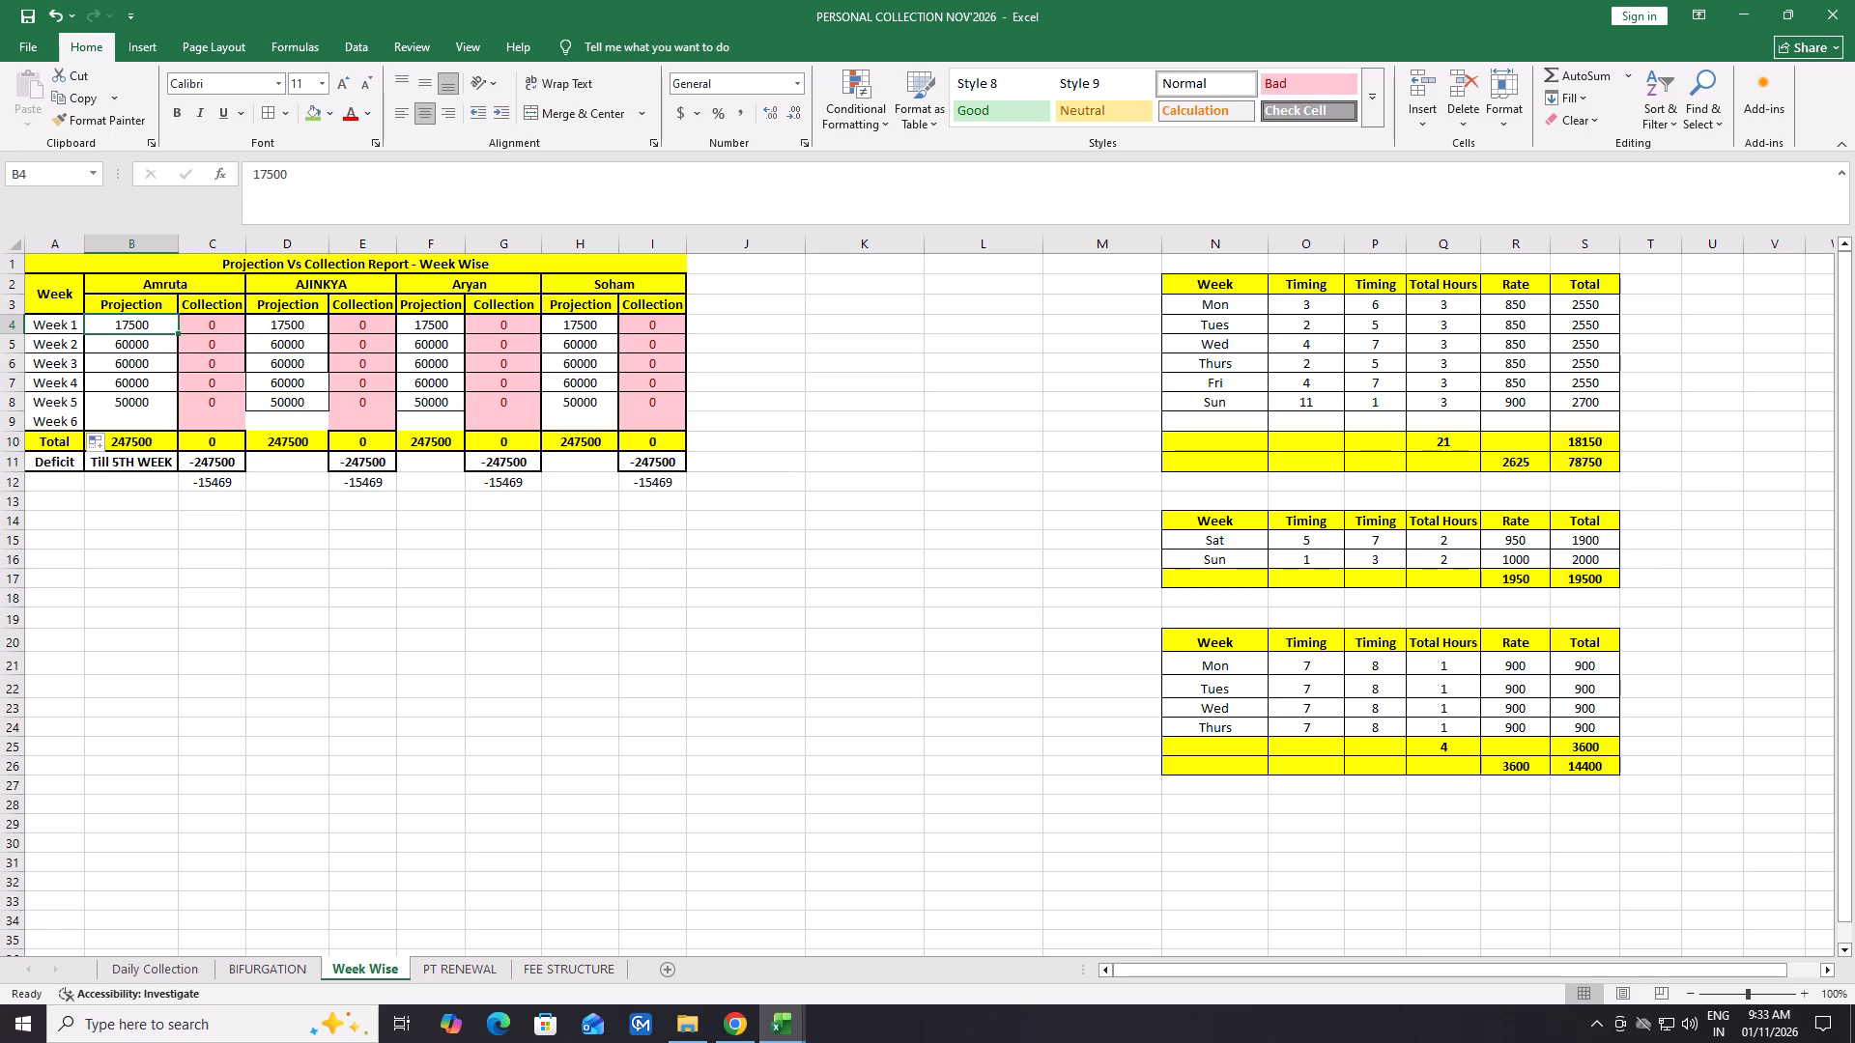
{"action": "type", "text": "8750"}
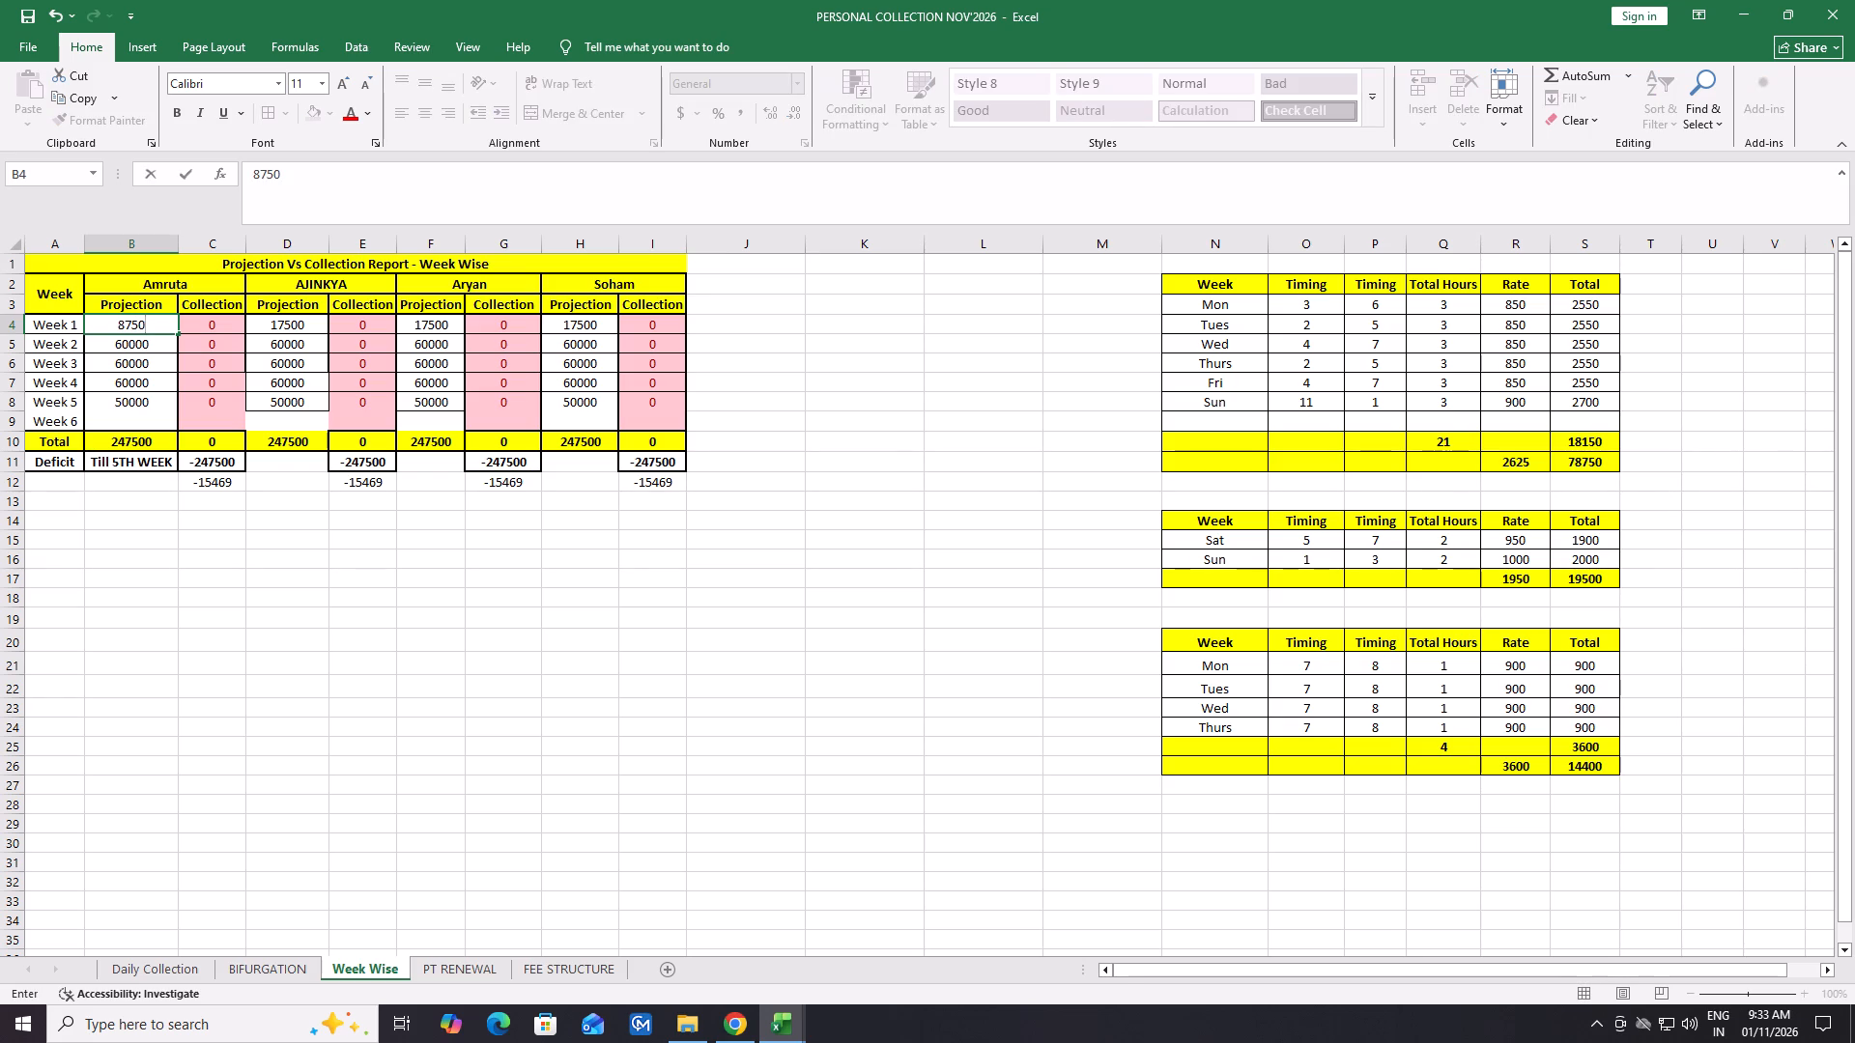
{"action": "double_click", "coordinate": [141, 420]}
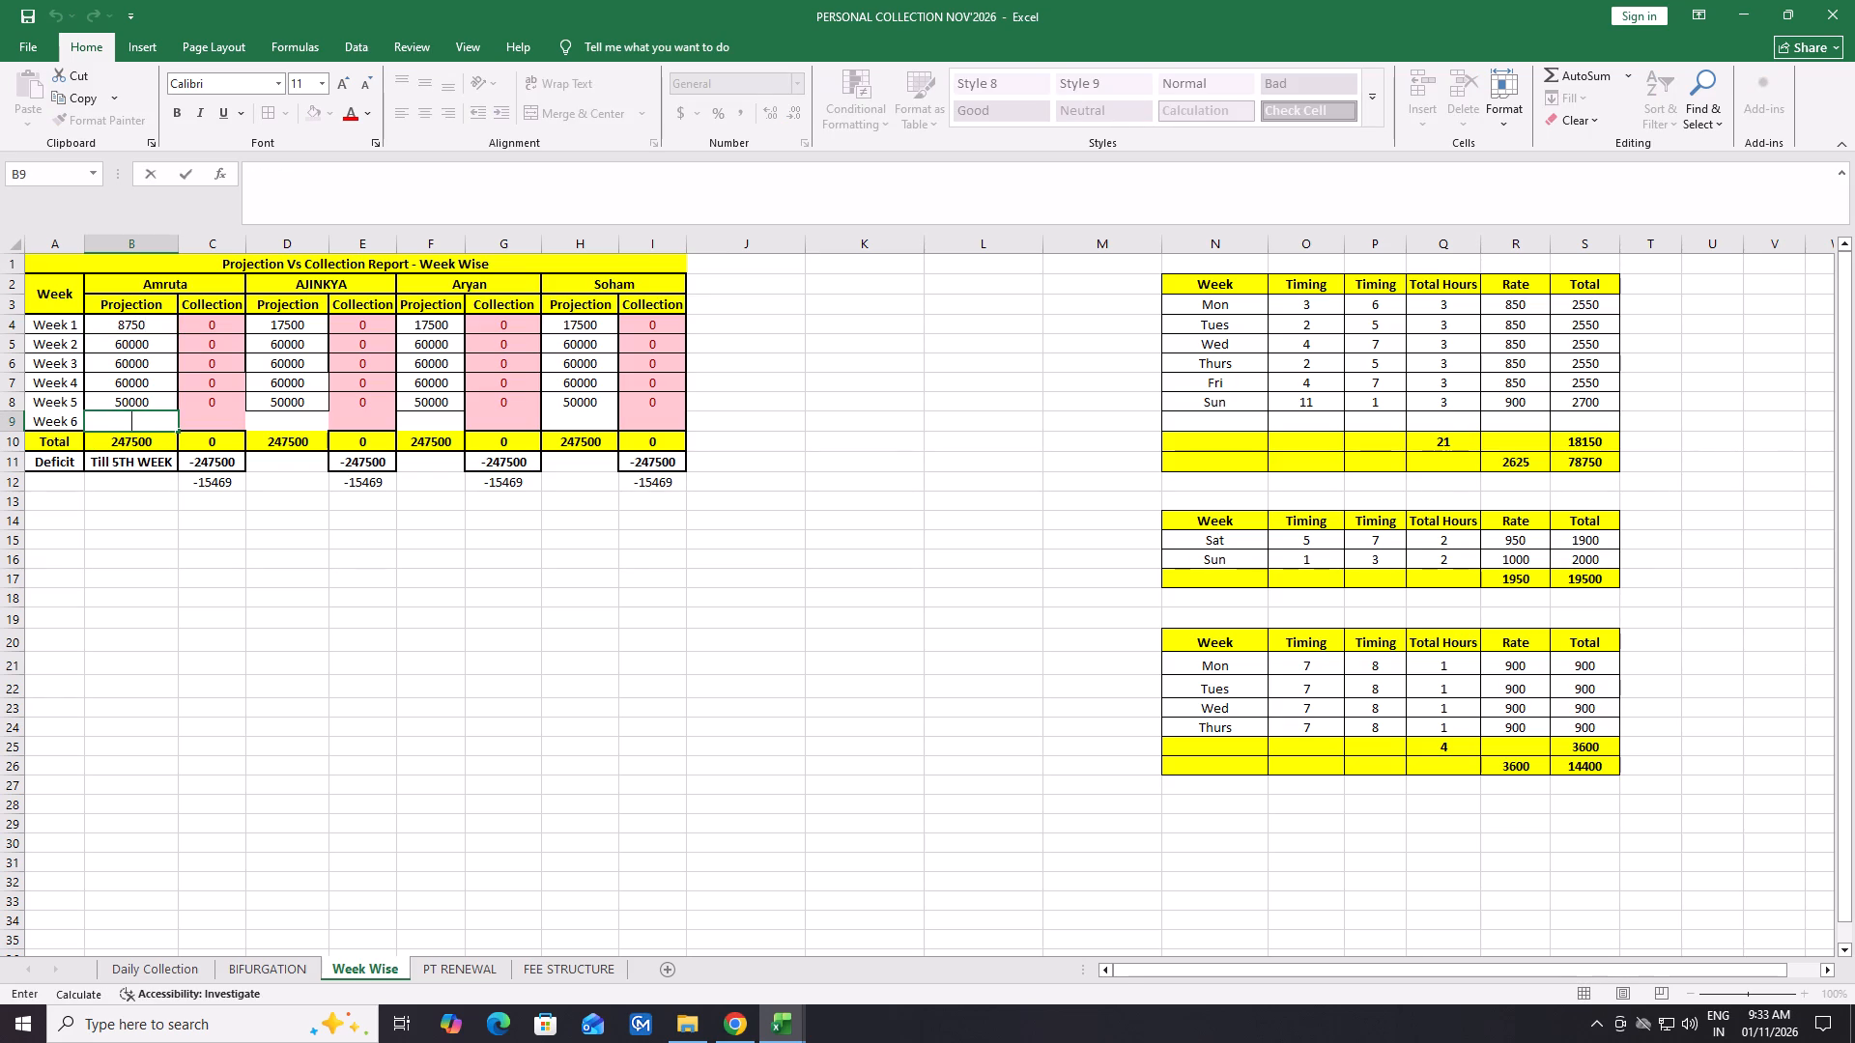
{"action": "type", "text": "8750"}
{"action": "key", "text": "Return"}
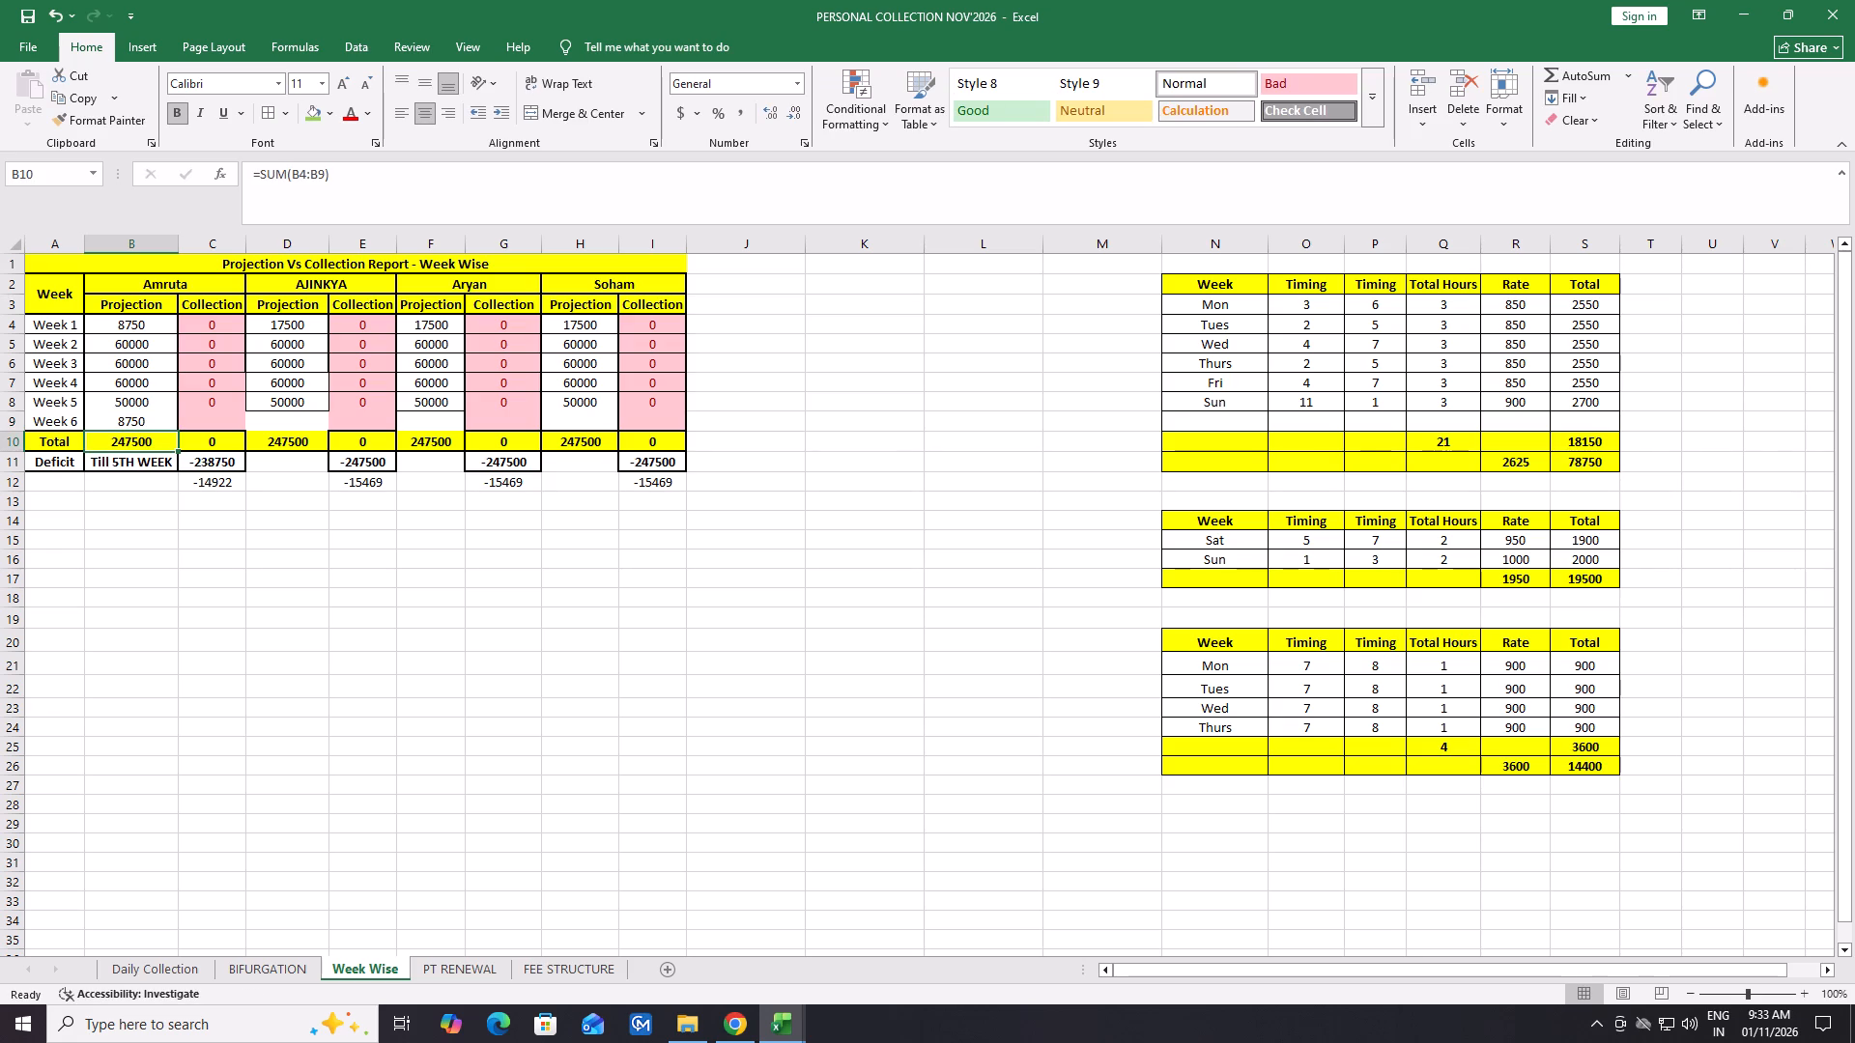
Copy Amruta's 8750 Week 1 projection into the Week 1 and Week 6 Projection cells of AJINKYA, Aryan and Soham.
{"action": "left_click", "coordinate": [137, 328]}
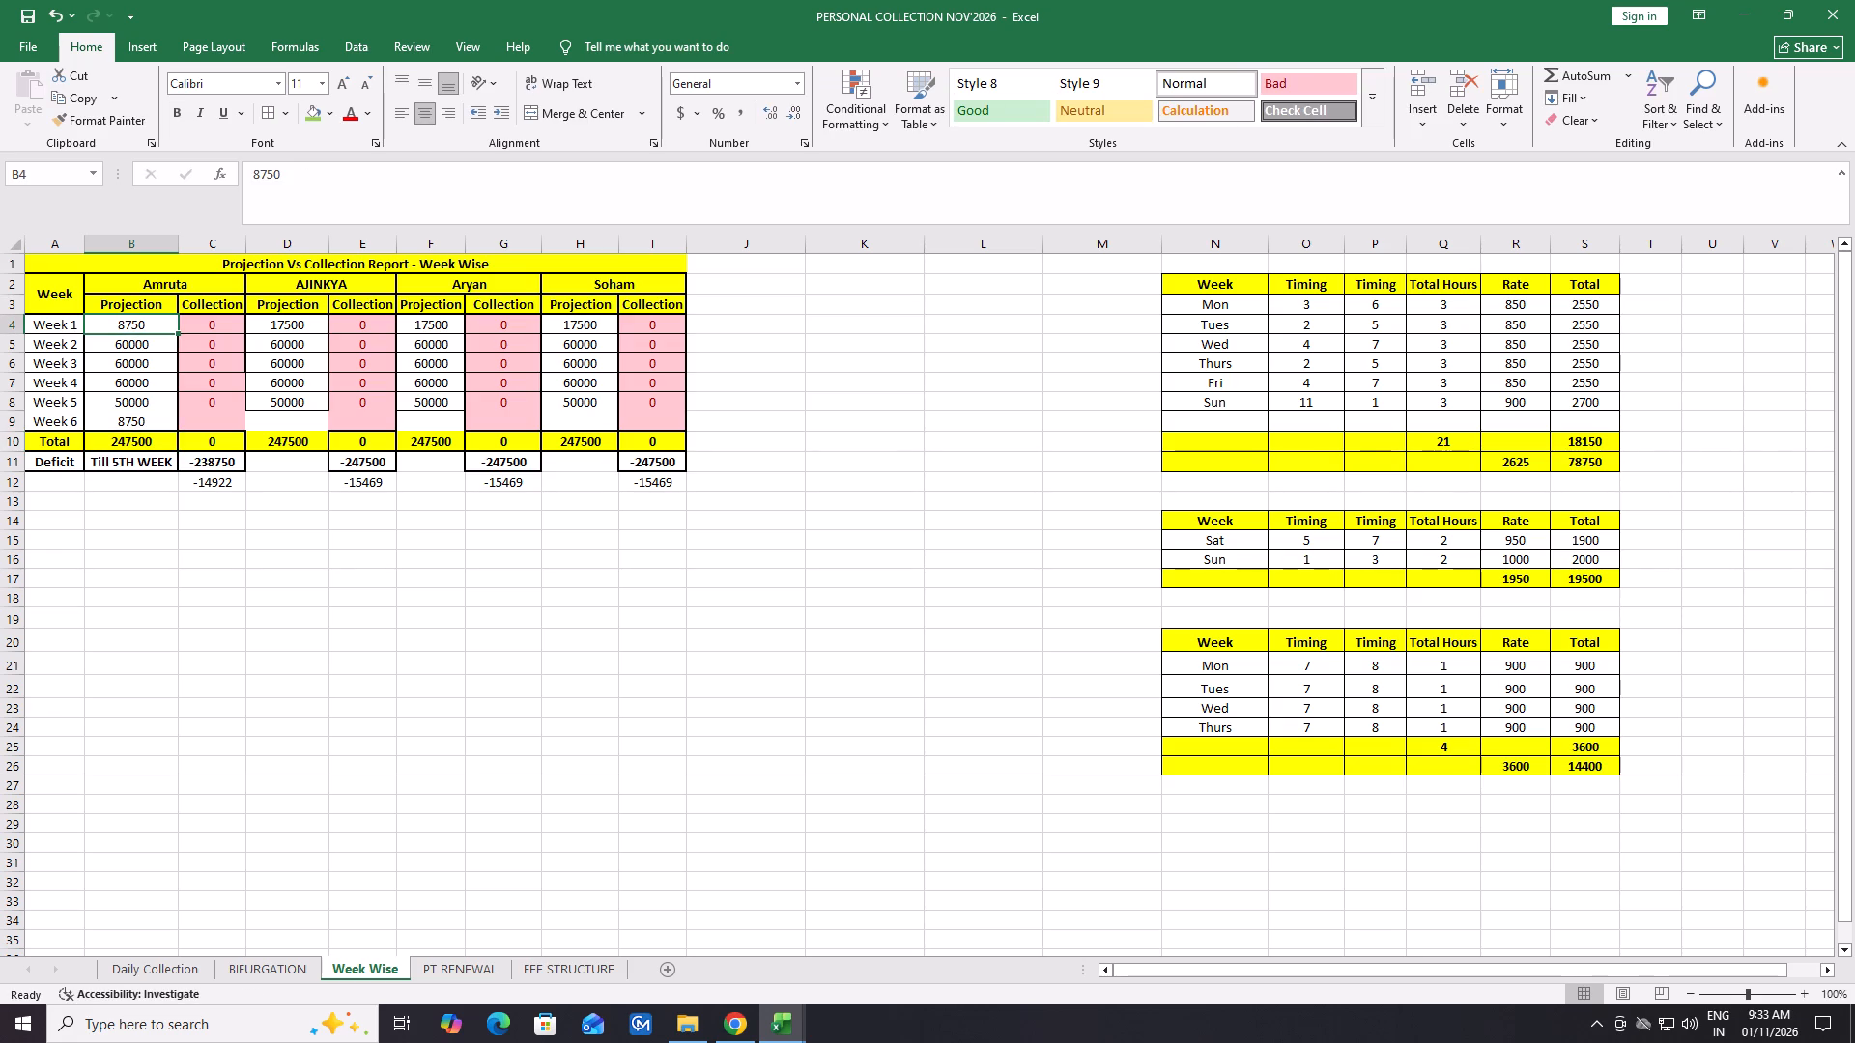
{"action": "key", "text": "ctrl+c"}
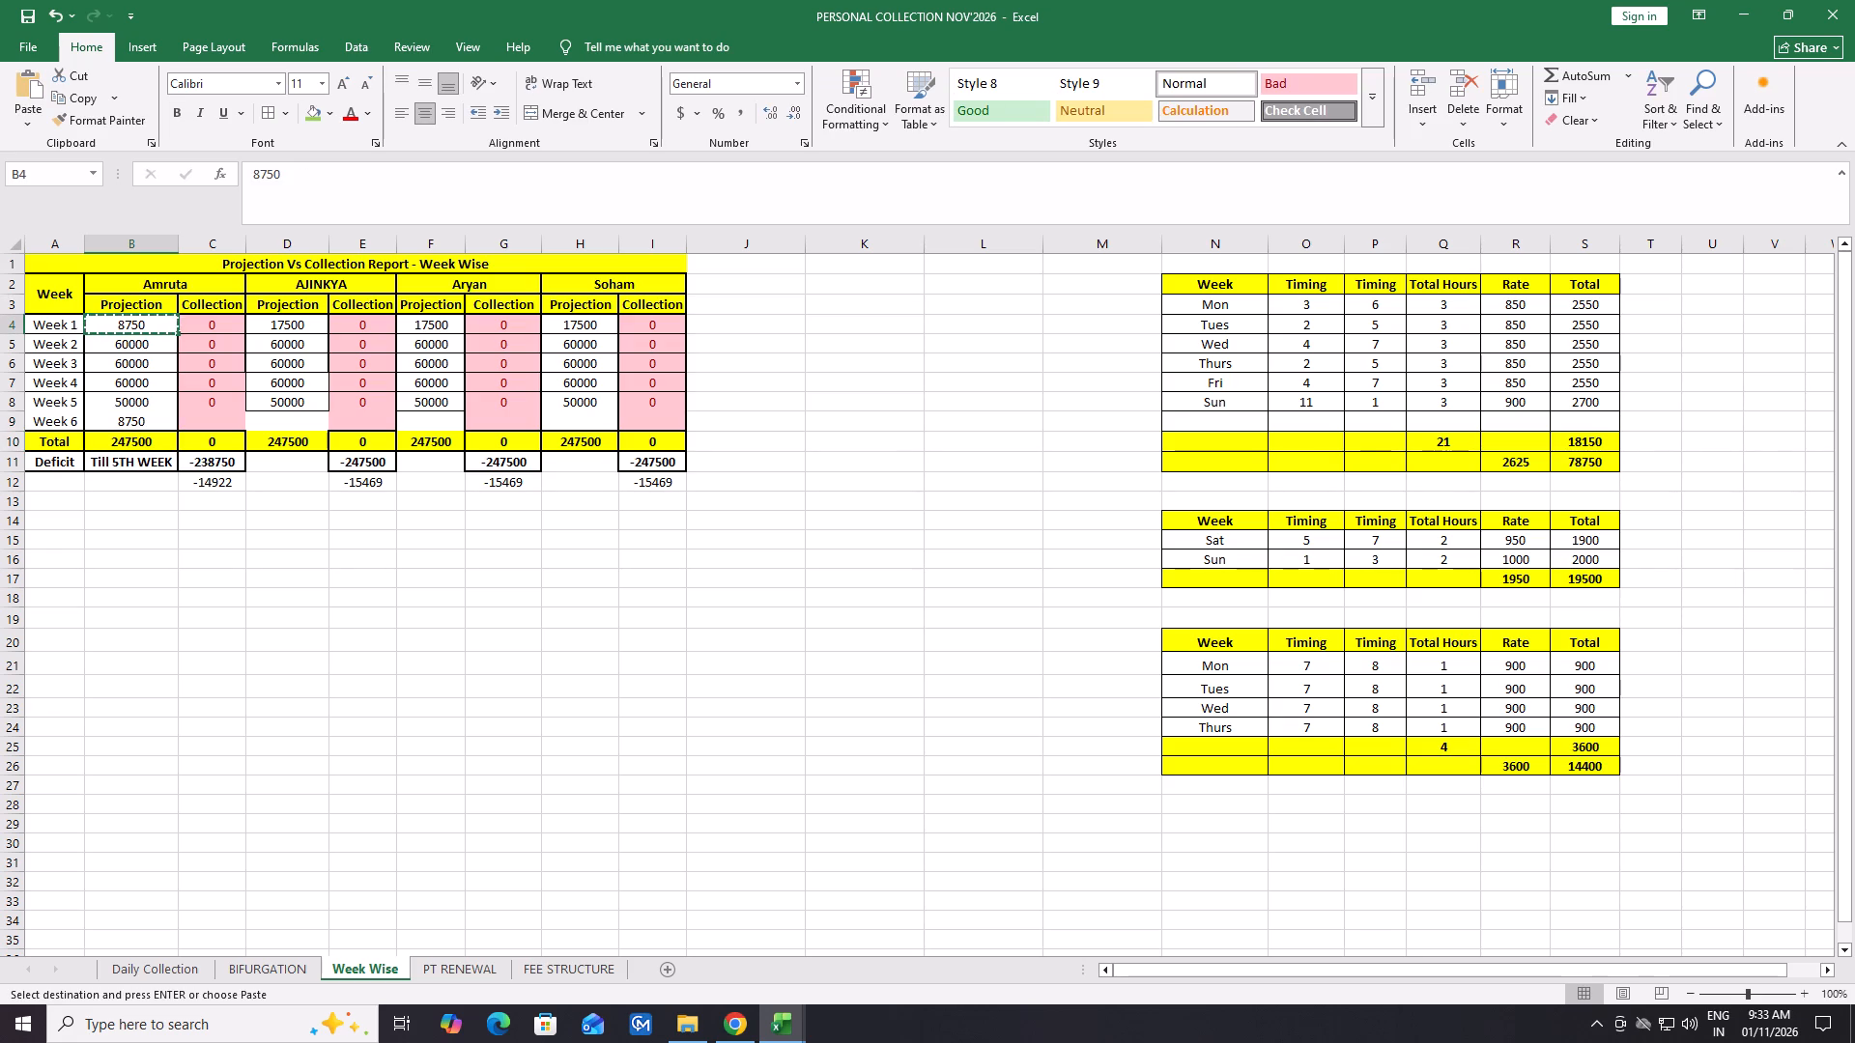
{"action": "left_click", "coordinate": [301, 318]}
{"action": "key", "text": "ctrl+v"}
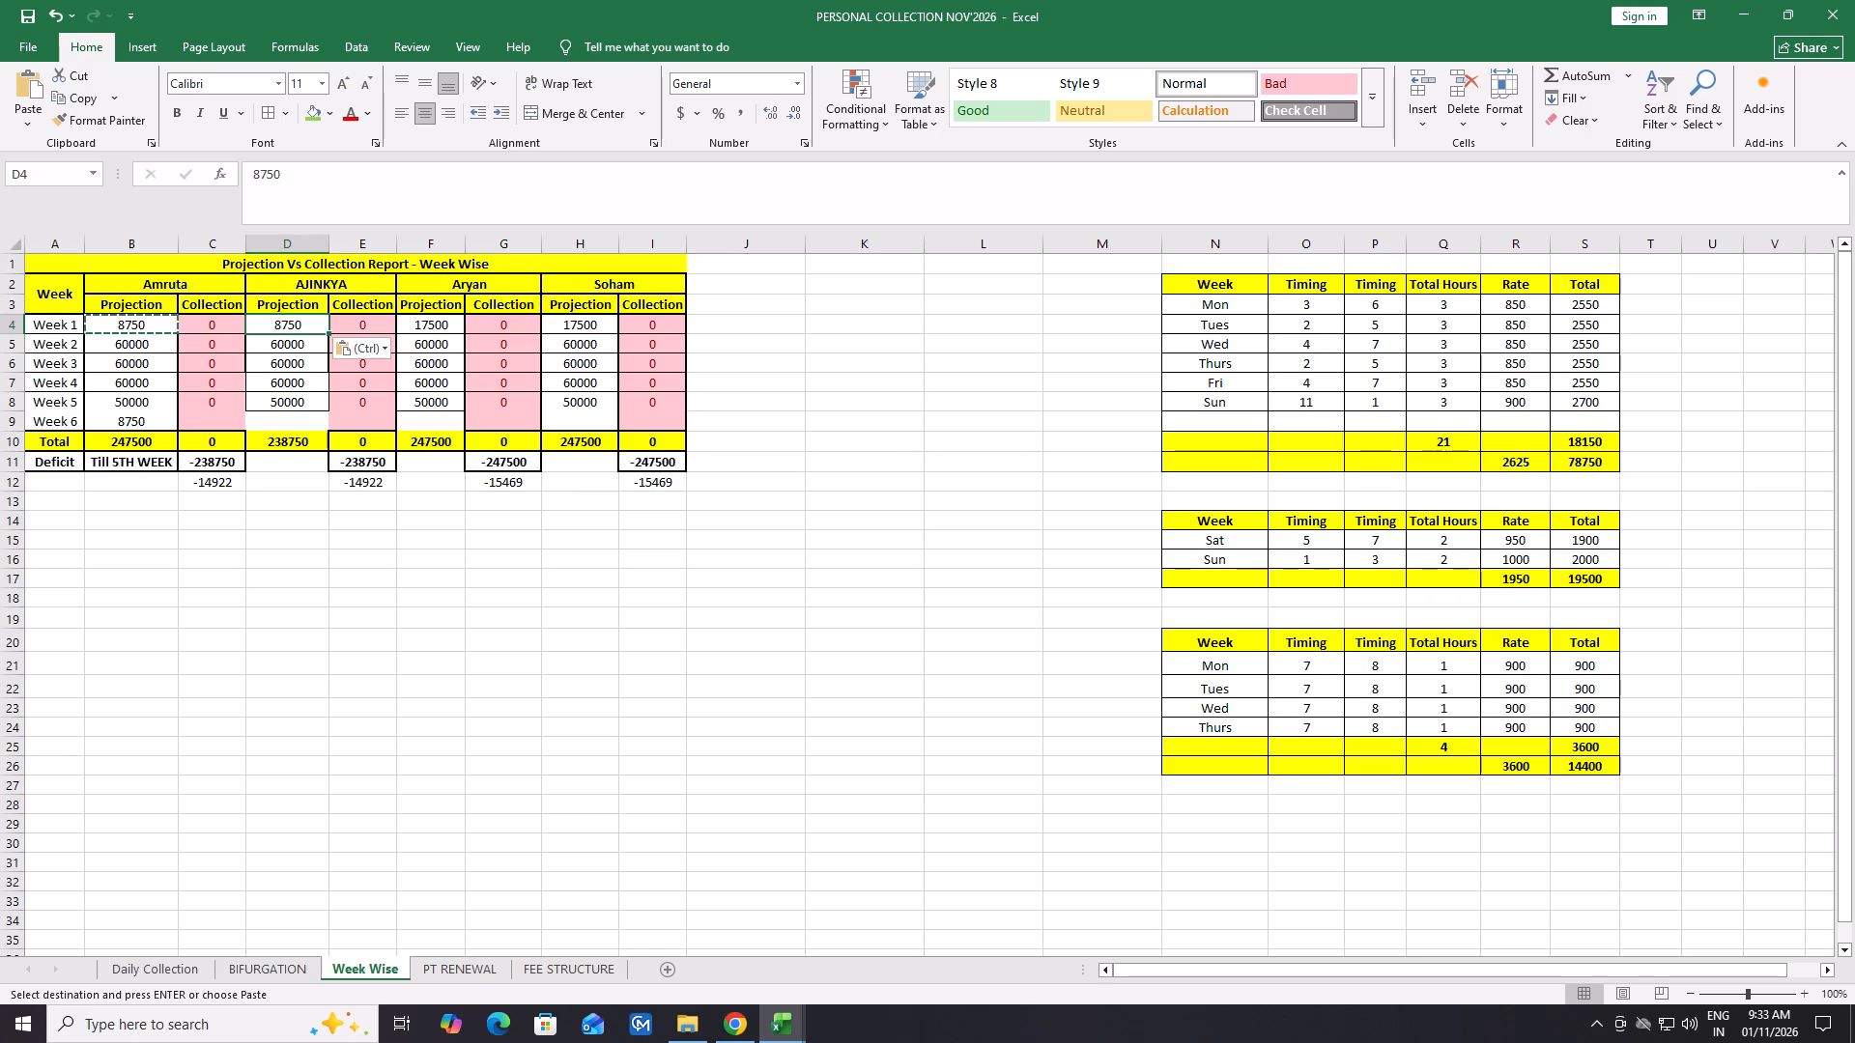
{"action": "left_click", "coordinate": [294, 422]}
{"action": "key", "text": "ctrl+v"}
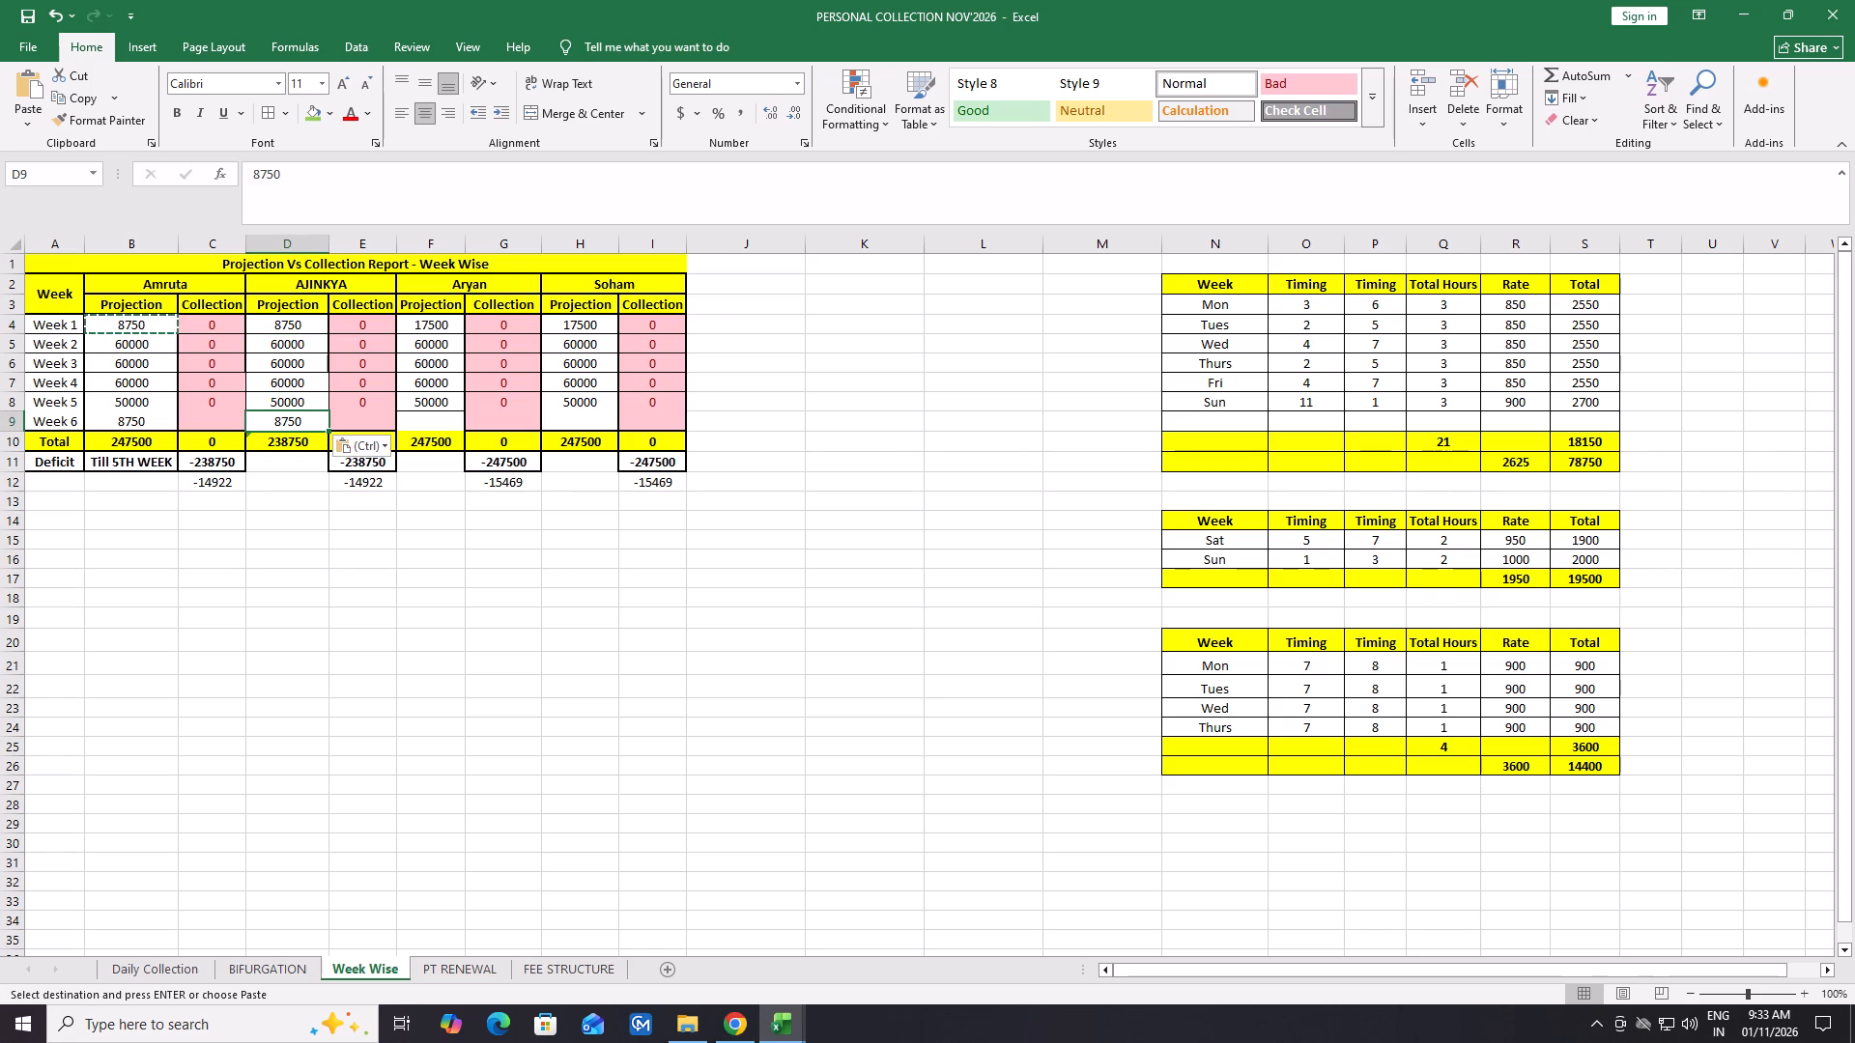
{"action": "left_click", "coordinate": [442, 328]}
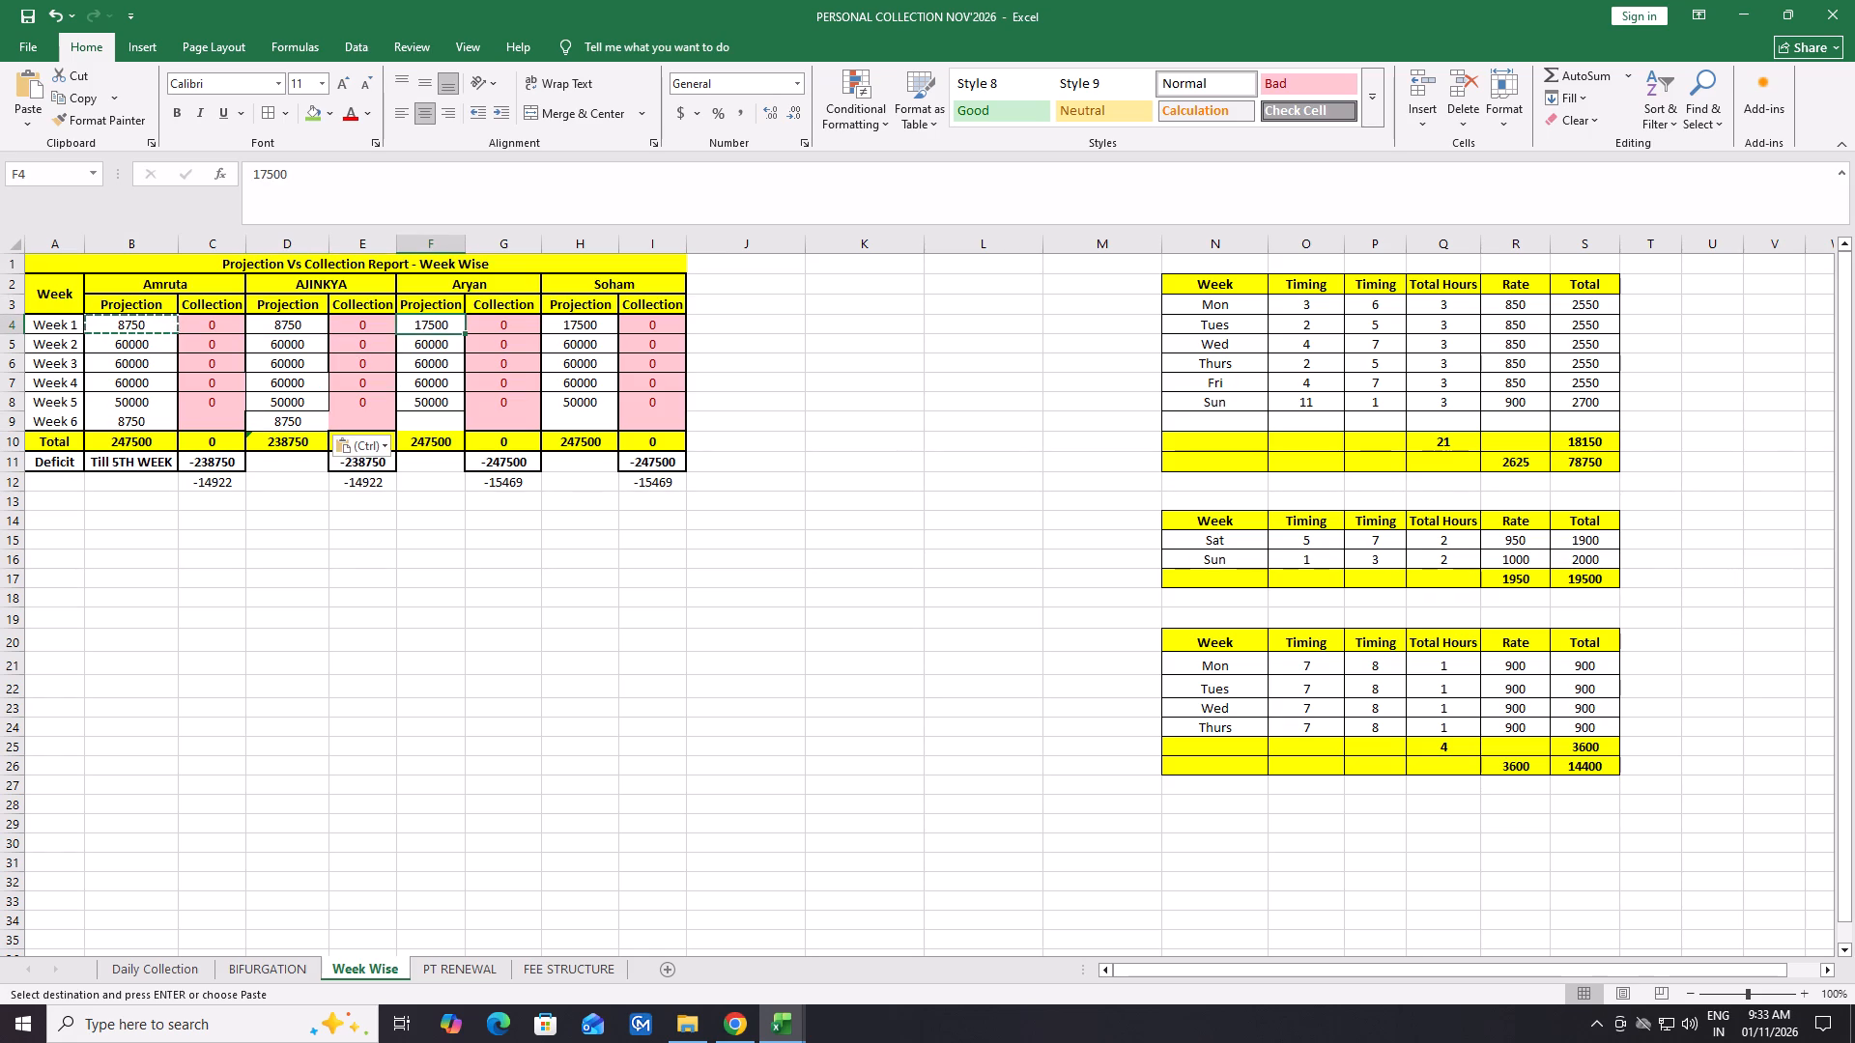
{"action": "key", "text": "ctrl+v"}
{"action": "left_click", "coordinate": [445, 426]}
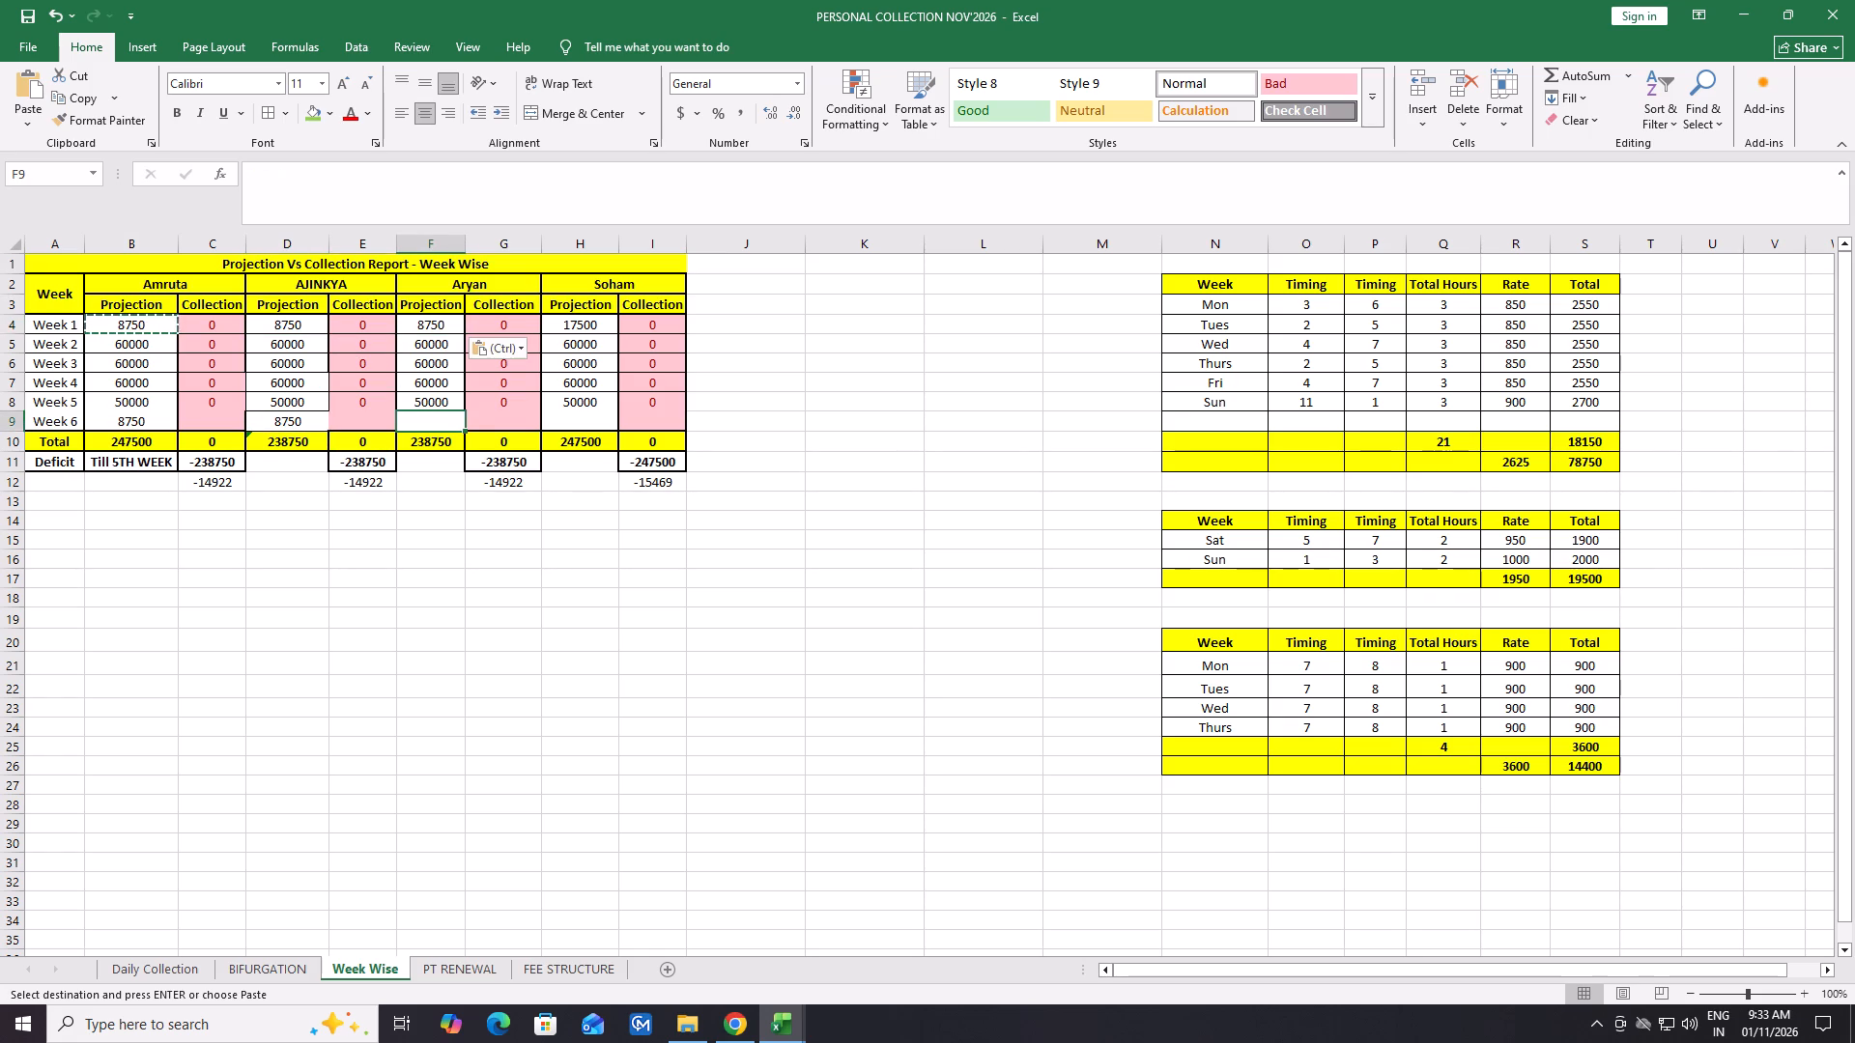
{"action": "key", "text": "ctrl+v"}
{"action": "left_click", "coordinate": [582, 326]}
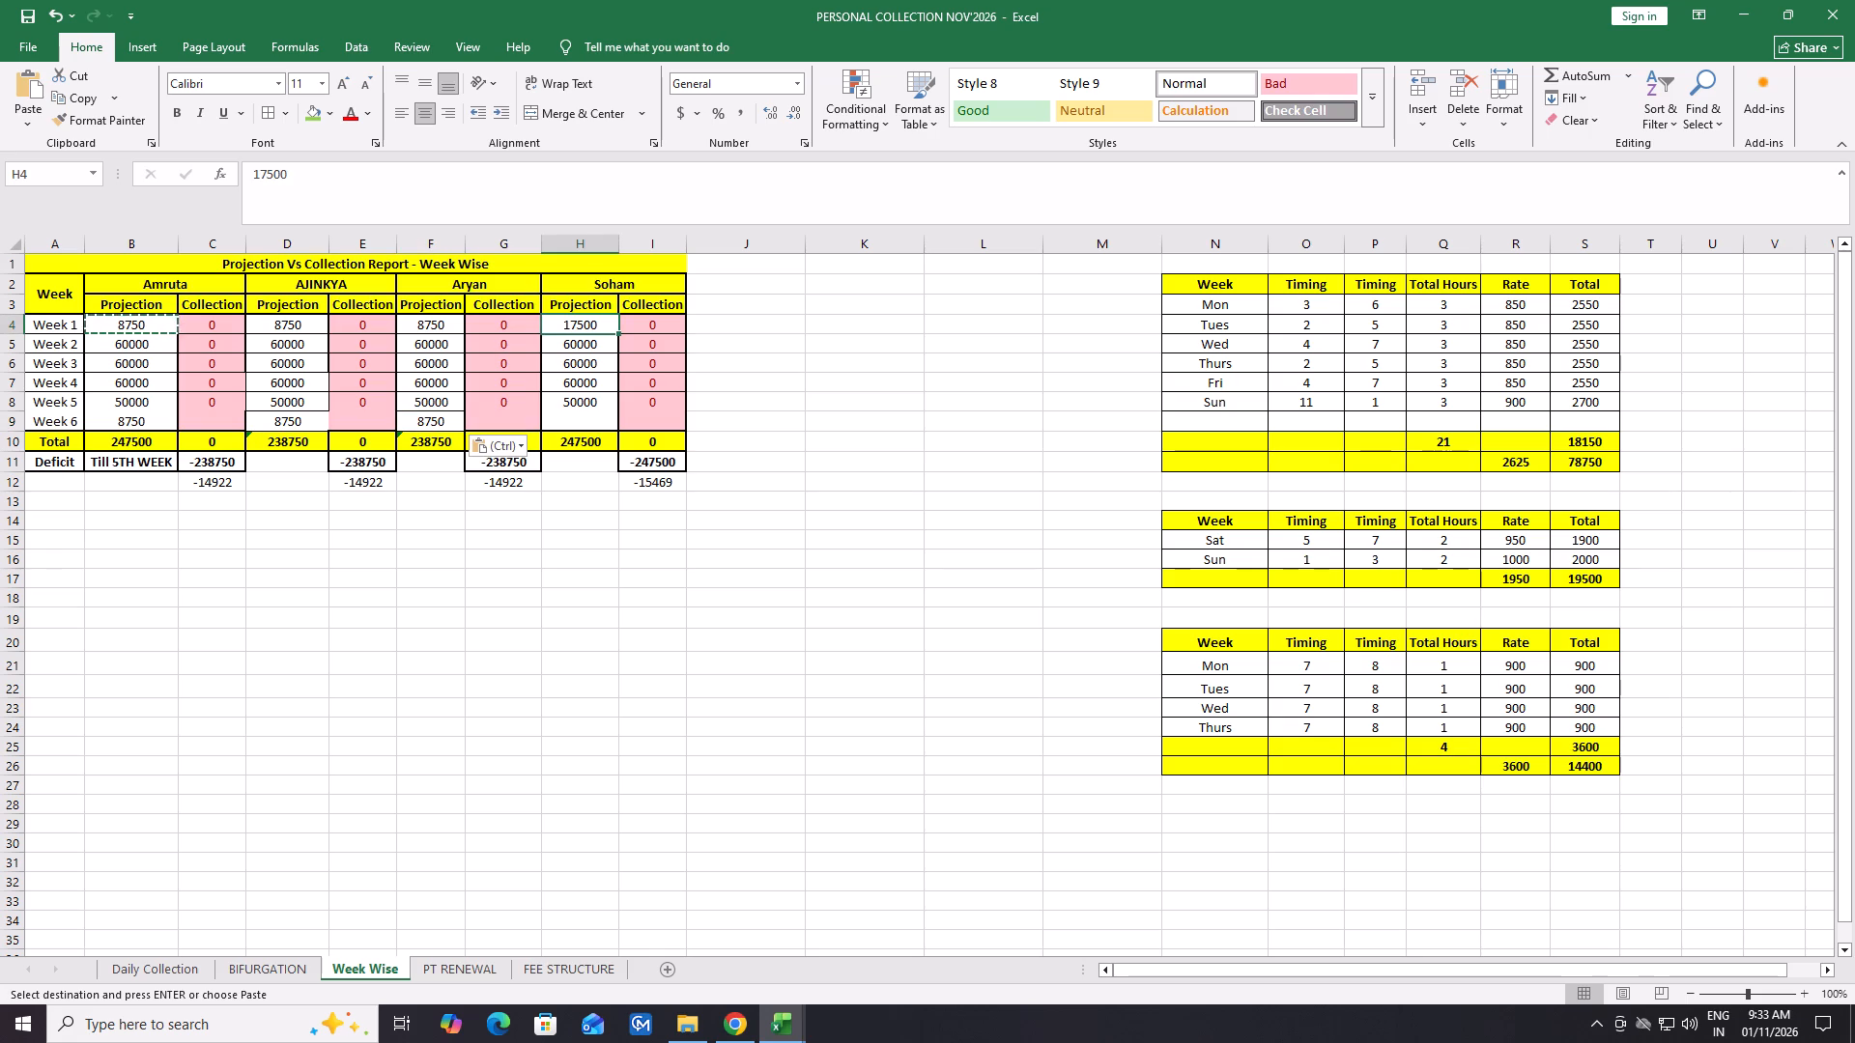
{"action": "key", "text": "ctrl+v"}
{"action": "left_click", "coordinate": [567, 422]}
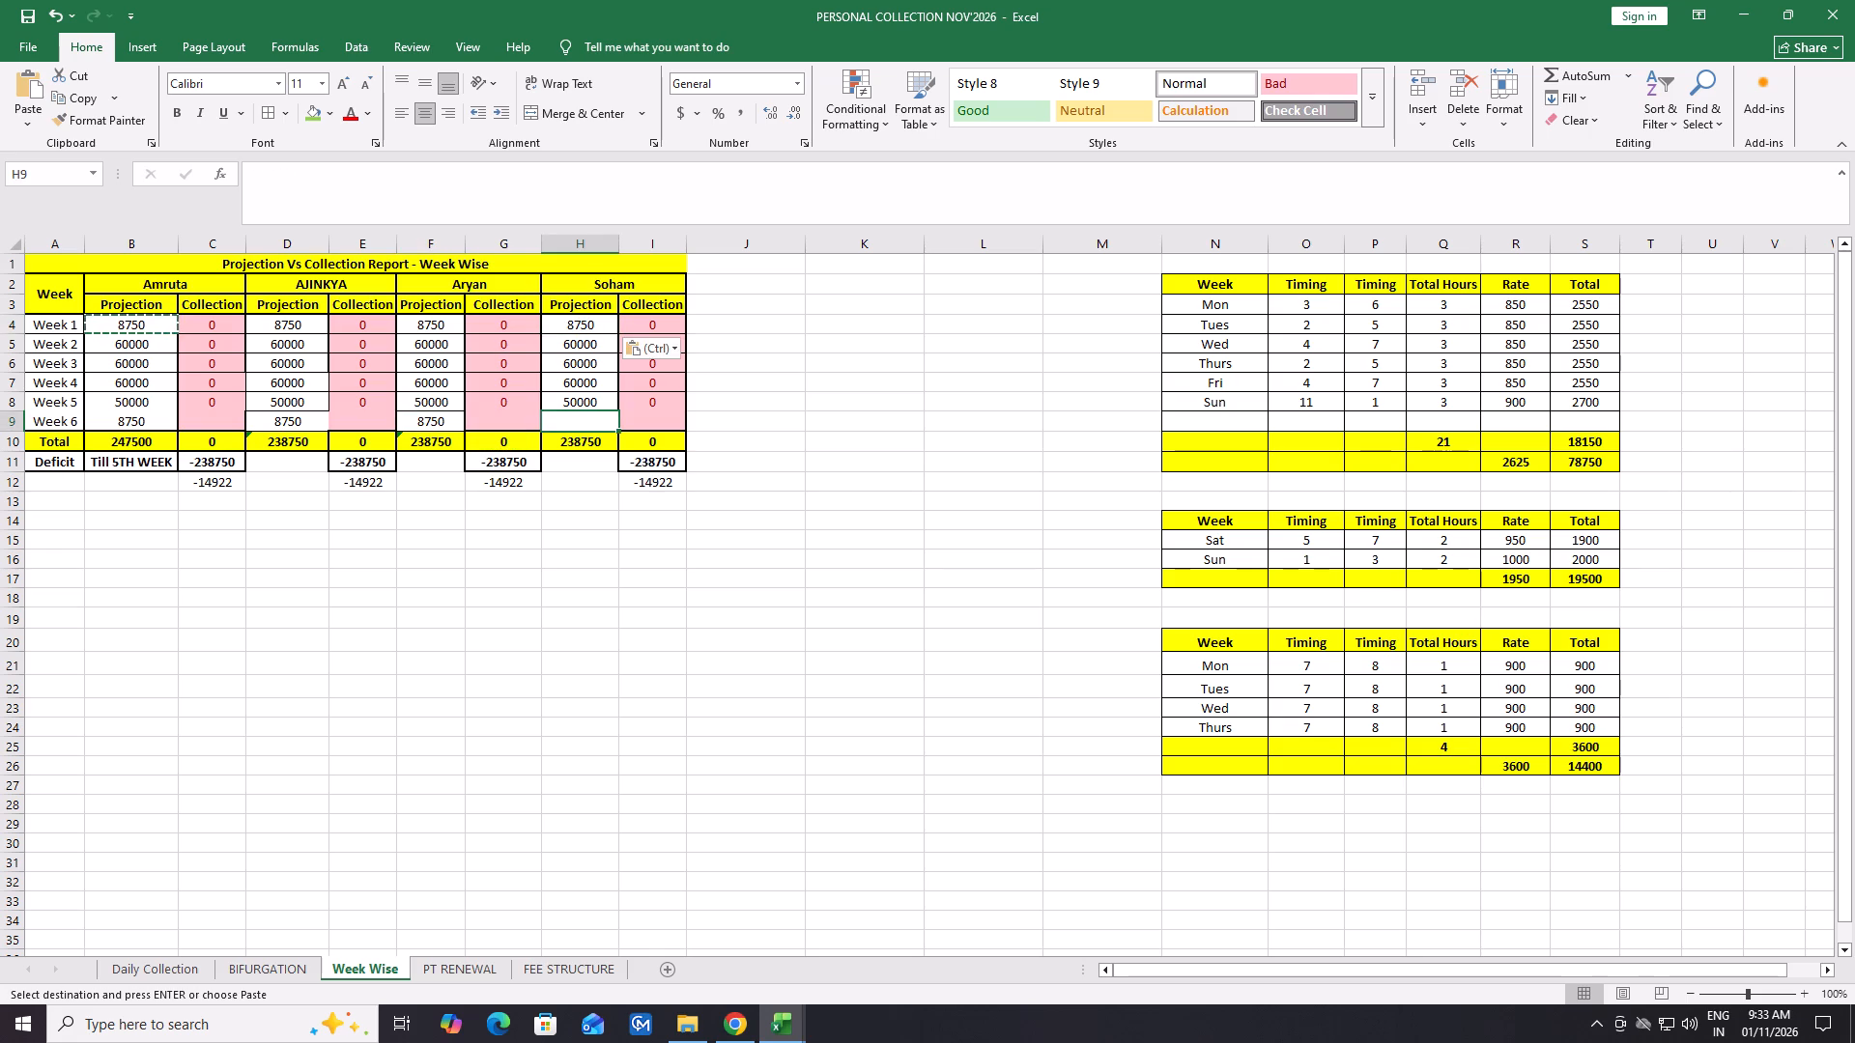
{"action": "key", "text": "ctrl+v"}
{"action": "left_click", "coordinate": [575, 565]}
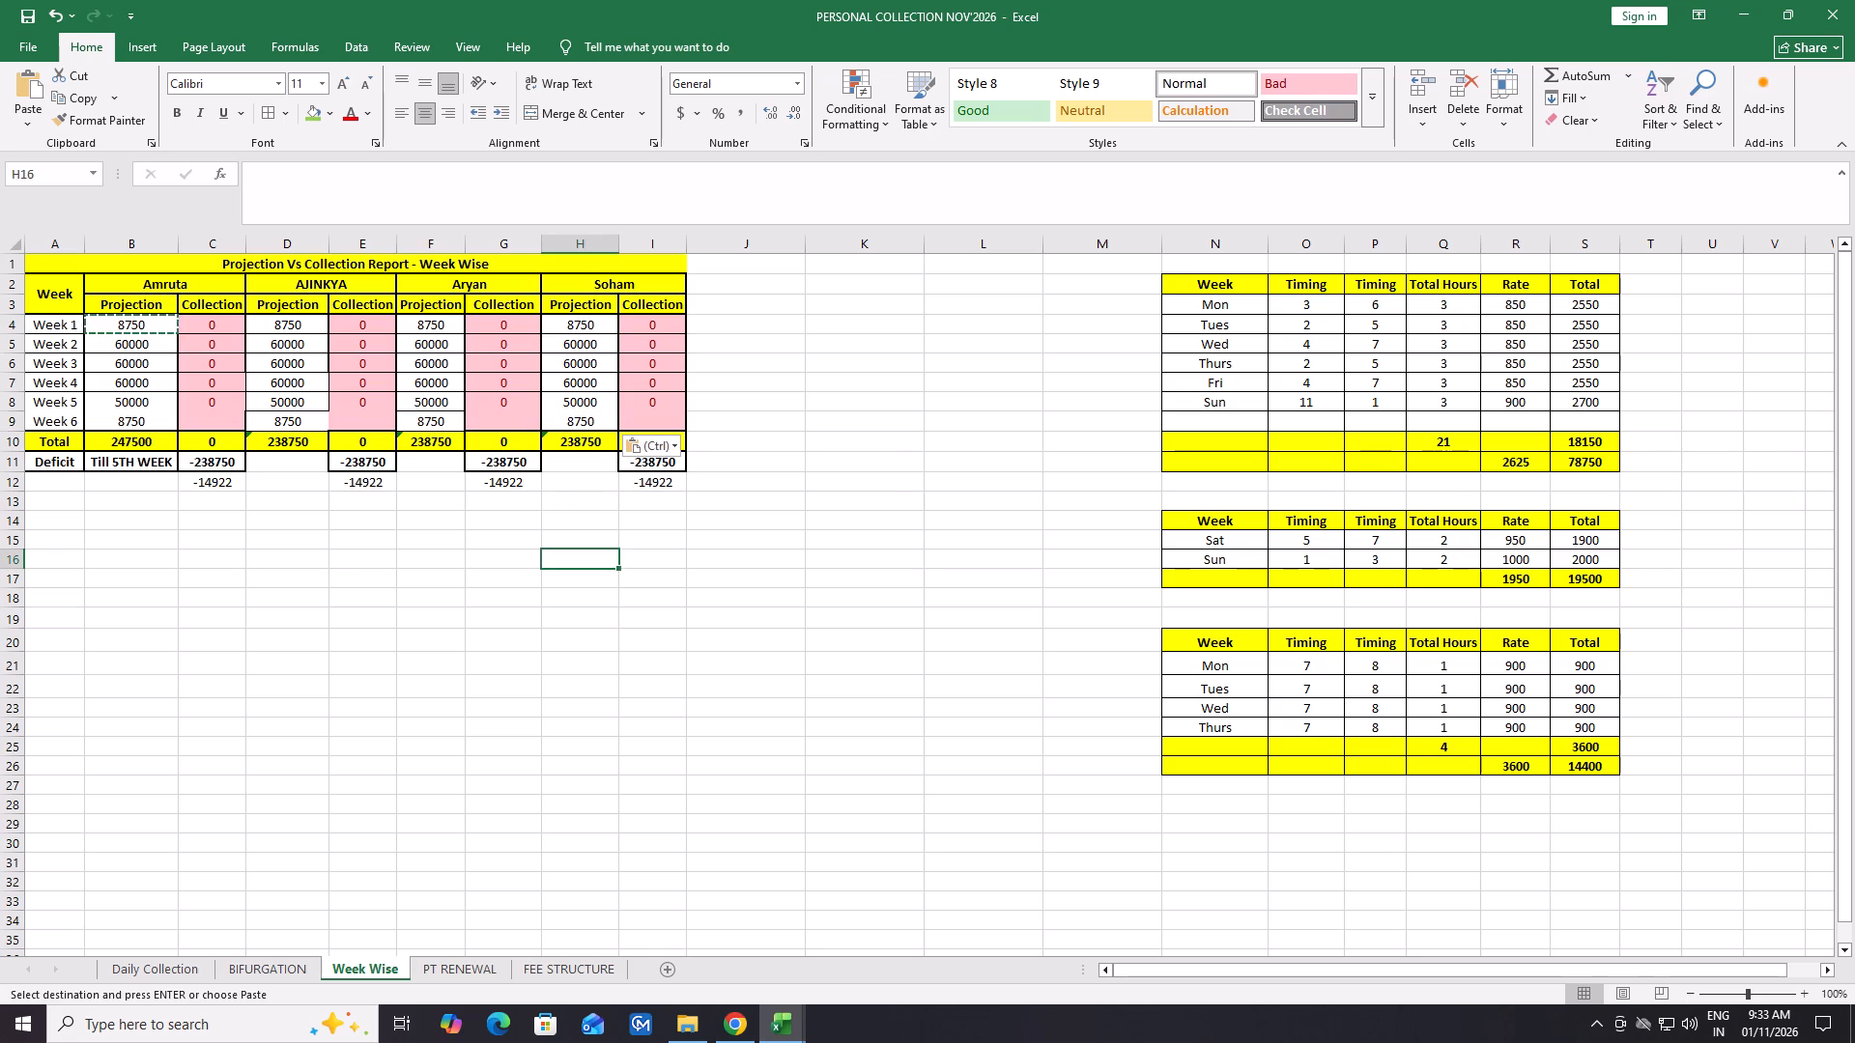
Apply all borders to the Week 5 and Week 6 rows of the report, range A8:I9.
{"action": "left_click_drag", "start_coordinate": [55, 399], "coordinate": [175, 440]}
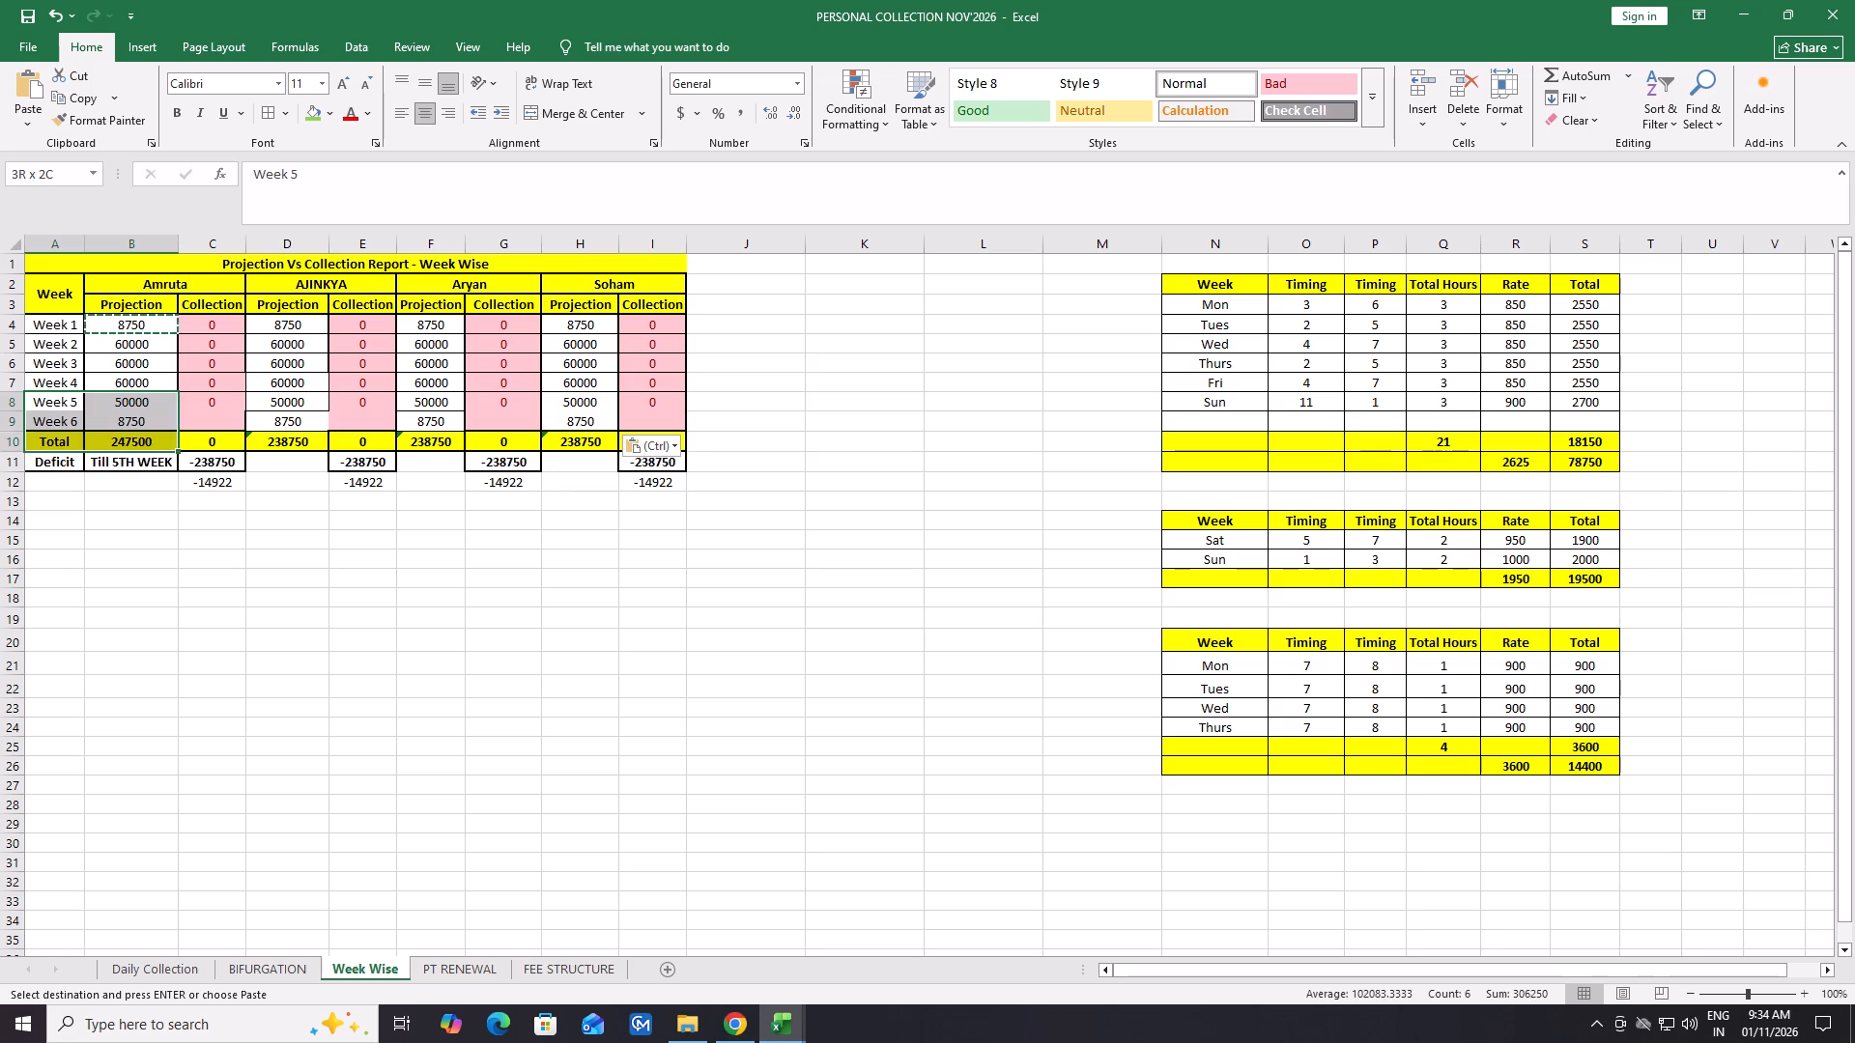
{"action": "left_click_drag", "start_coordinate": [175, 440], "coordinate": [642, 414]}
{"action": "left_click", "coordinate": [269, 108]}
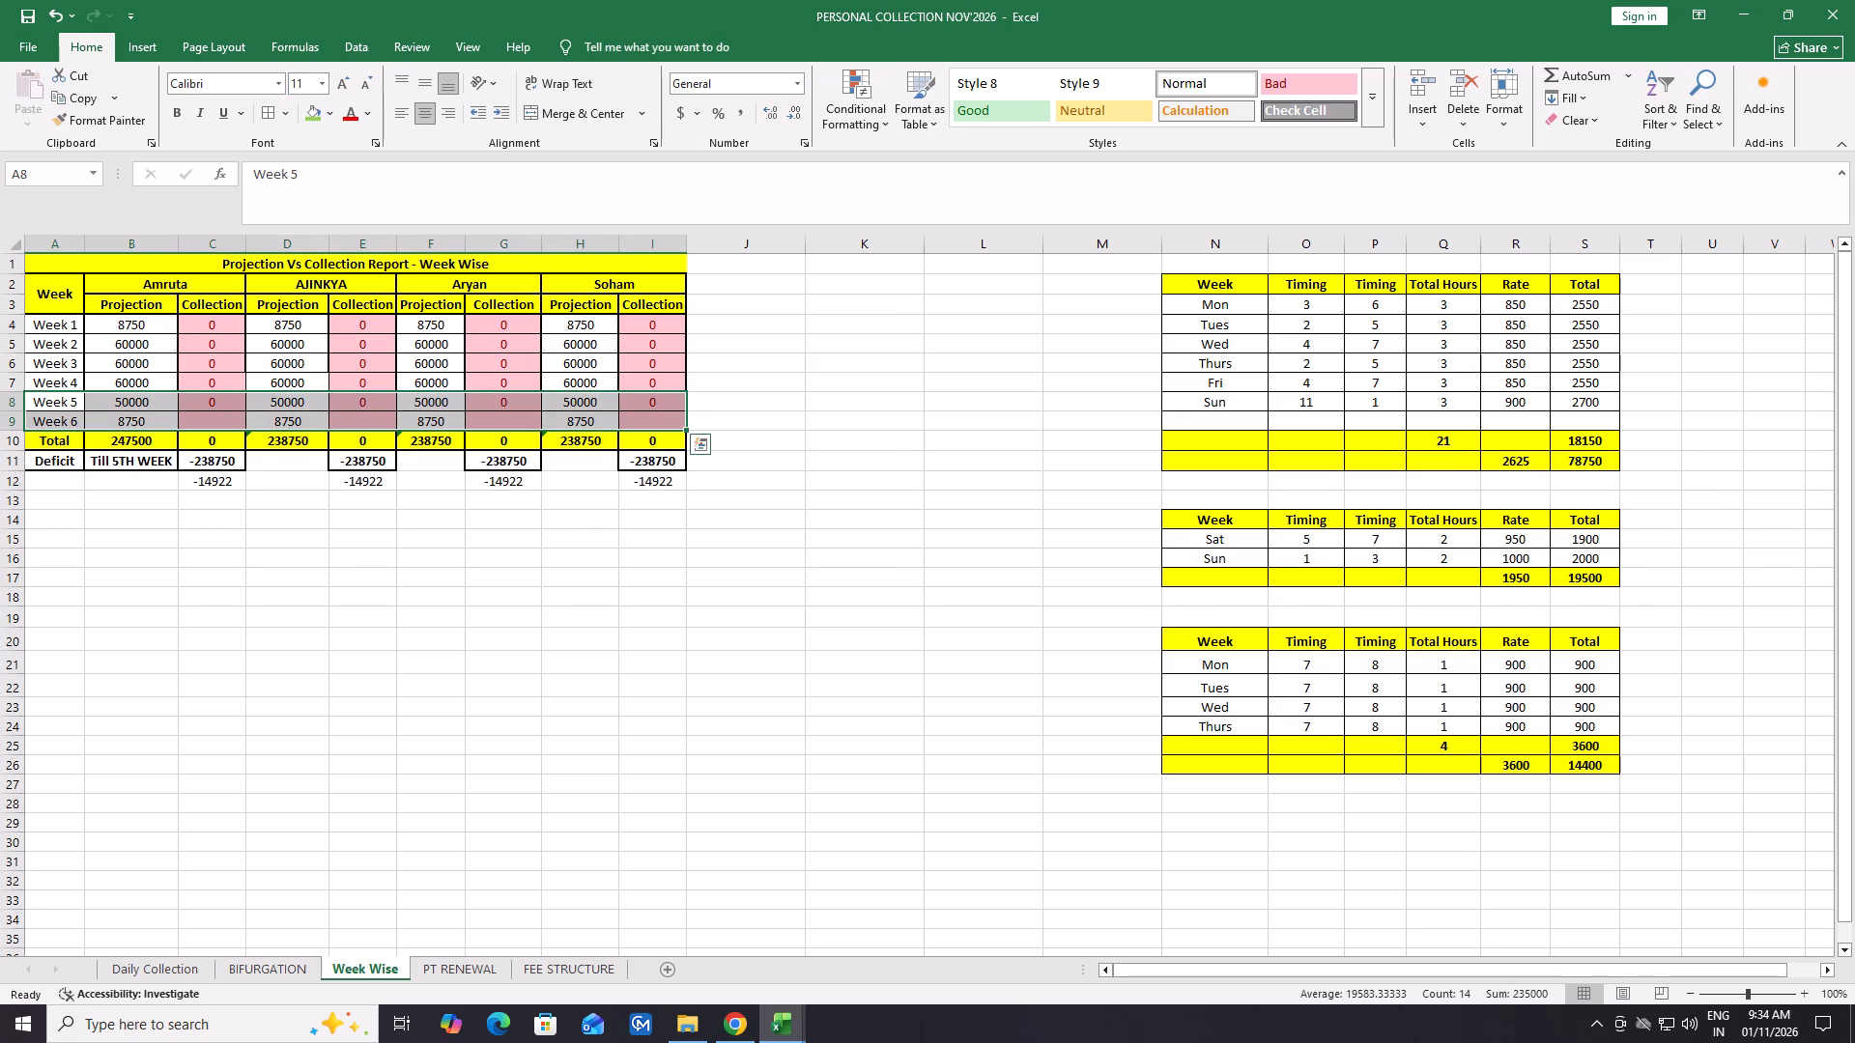
{"action": "left_click", "coordinate": [620, 544]}
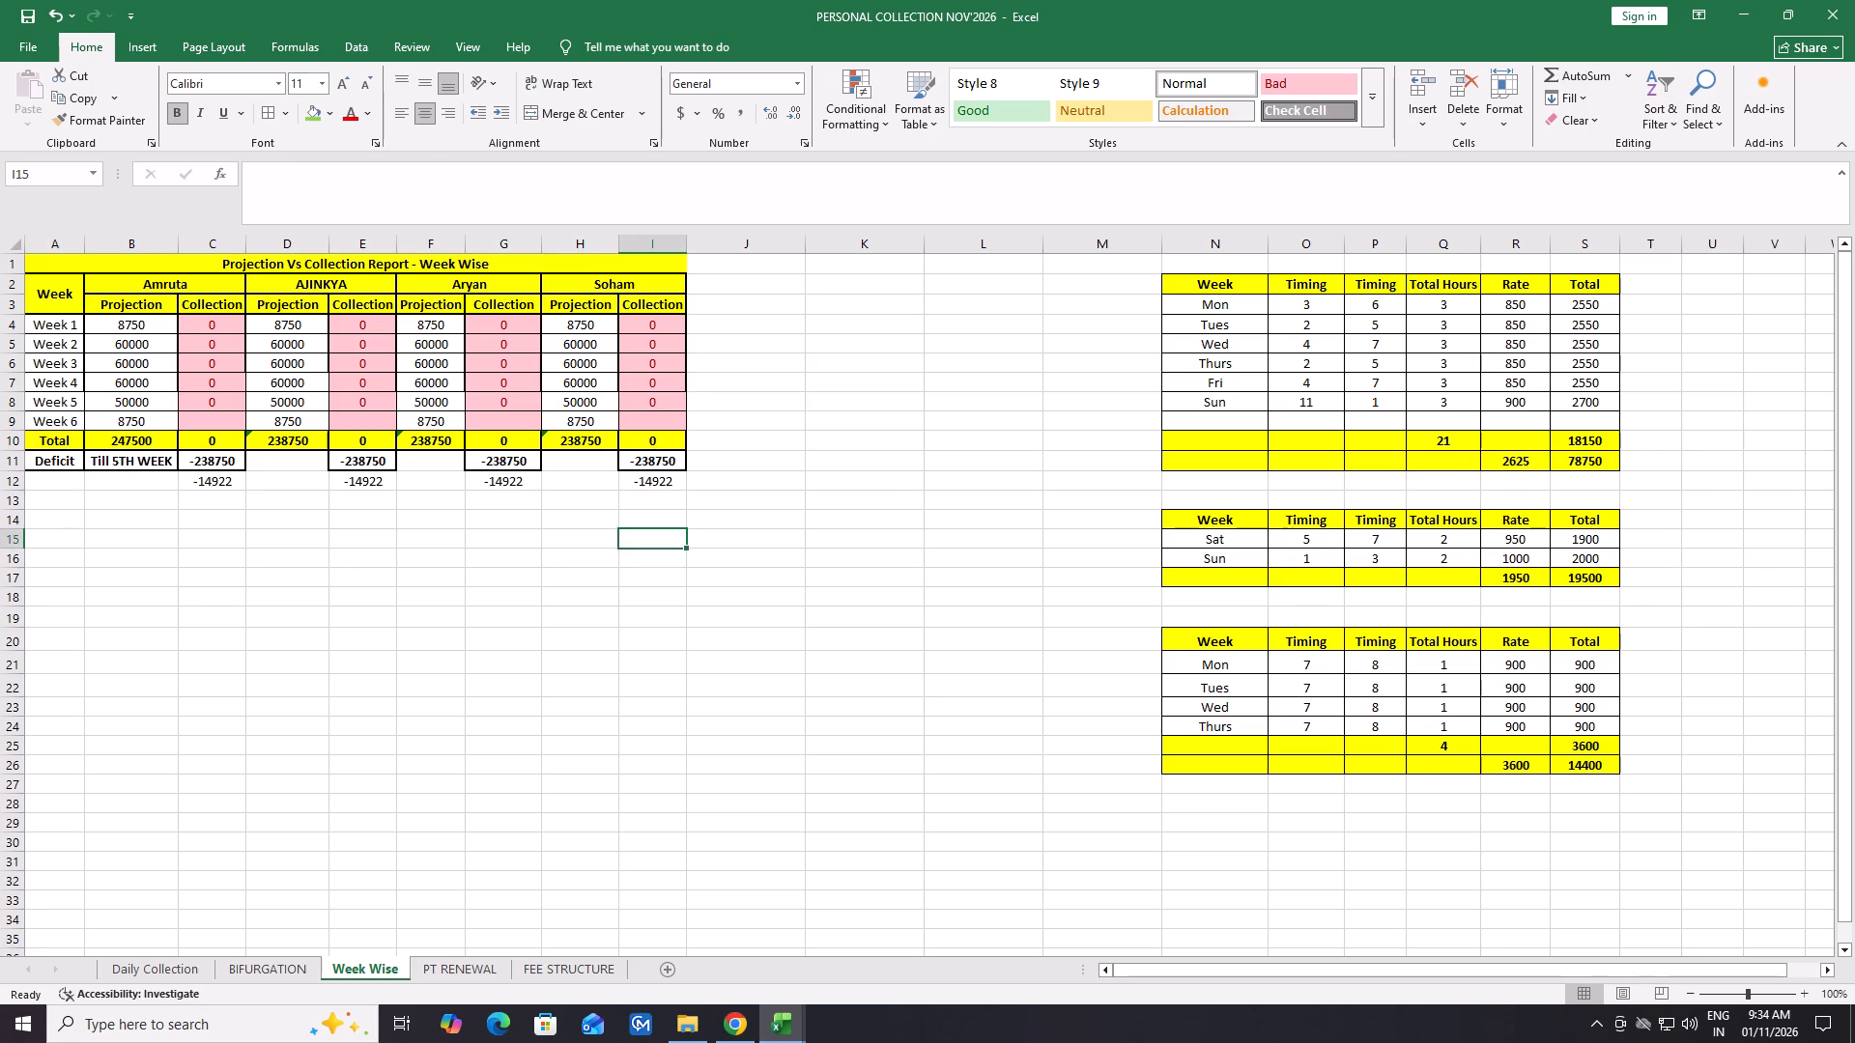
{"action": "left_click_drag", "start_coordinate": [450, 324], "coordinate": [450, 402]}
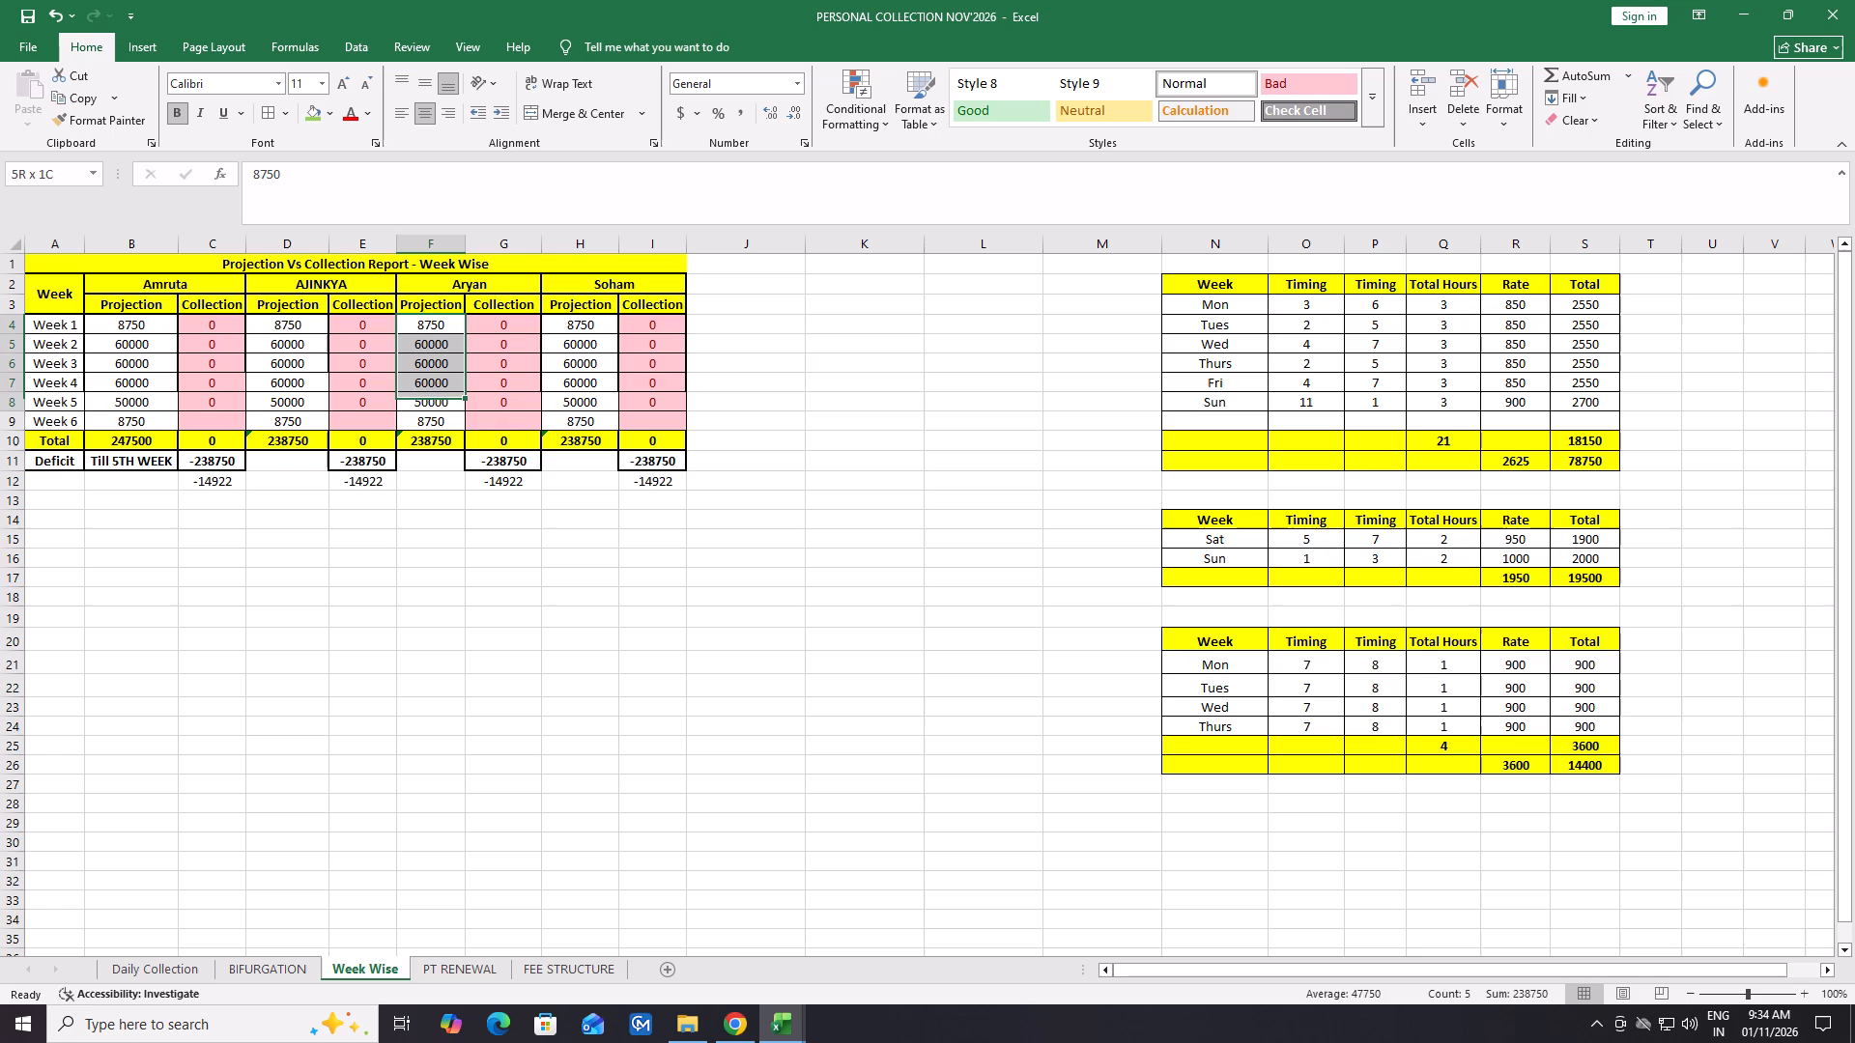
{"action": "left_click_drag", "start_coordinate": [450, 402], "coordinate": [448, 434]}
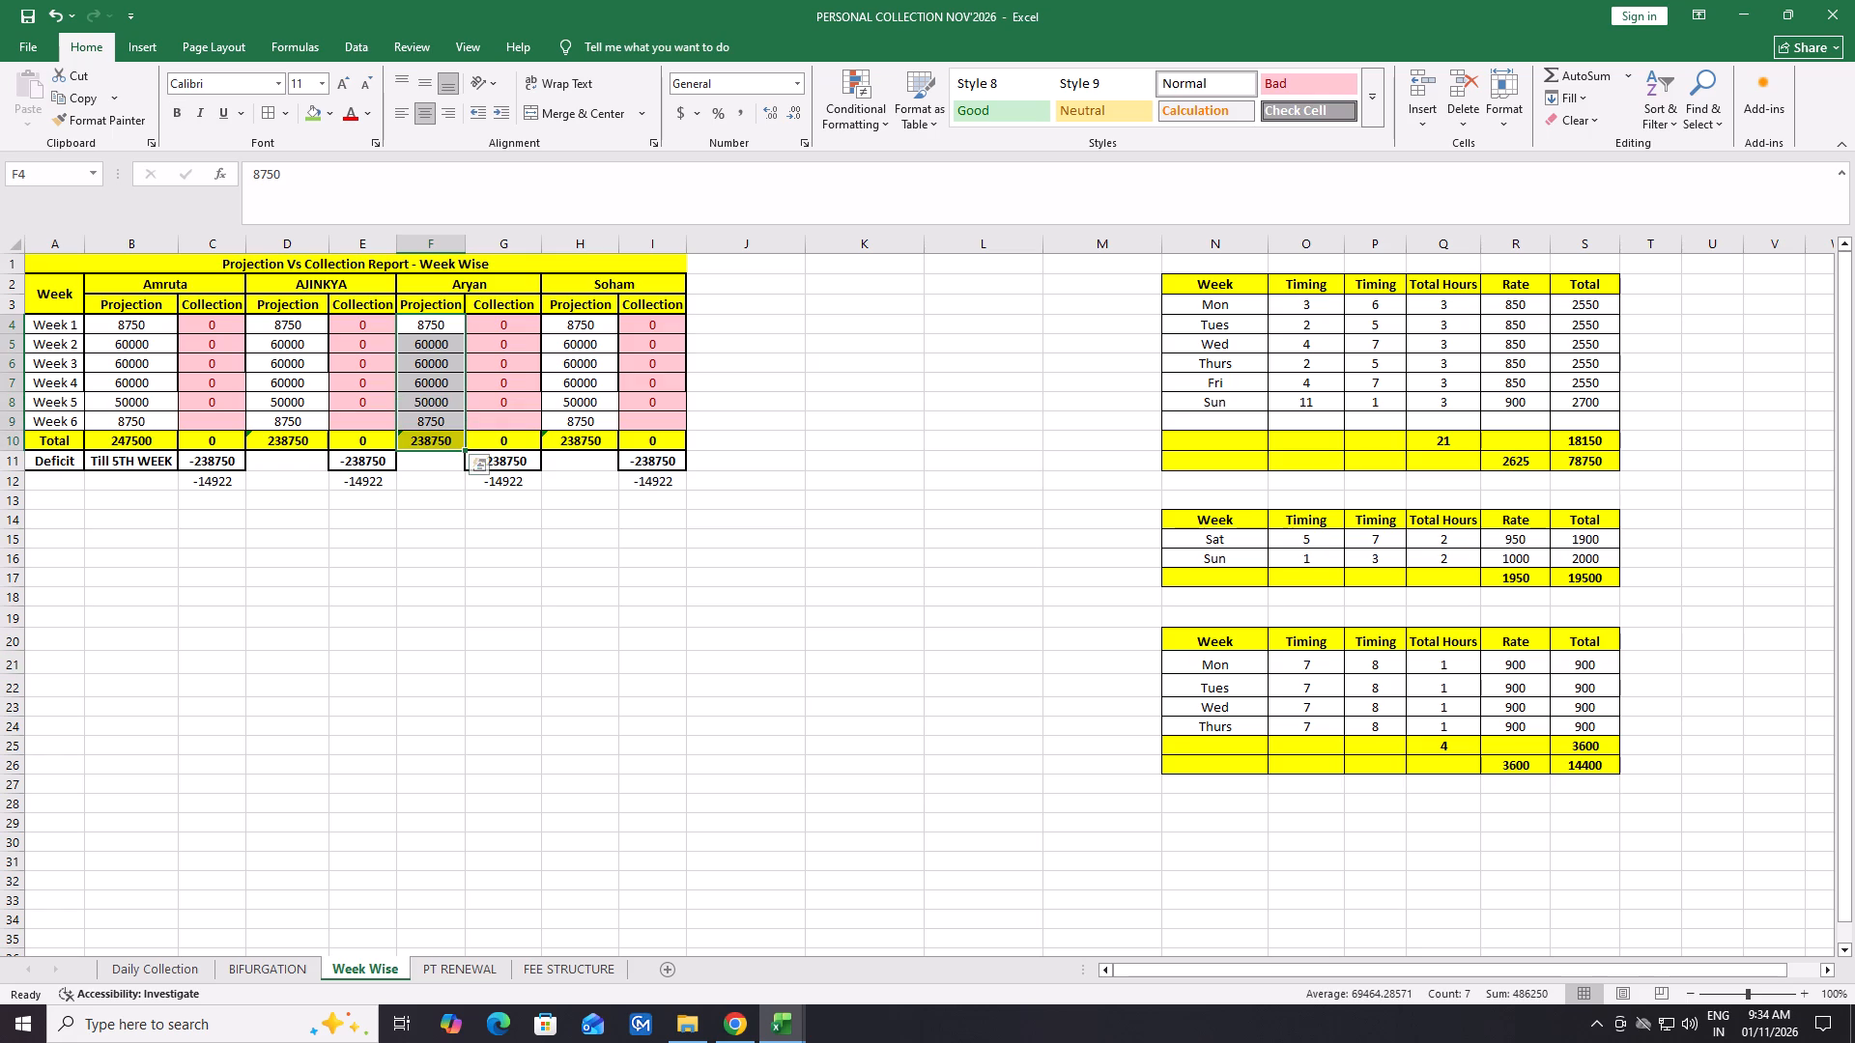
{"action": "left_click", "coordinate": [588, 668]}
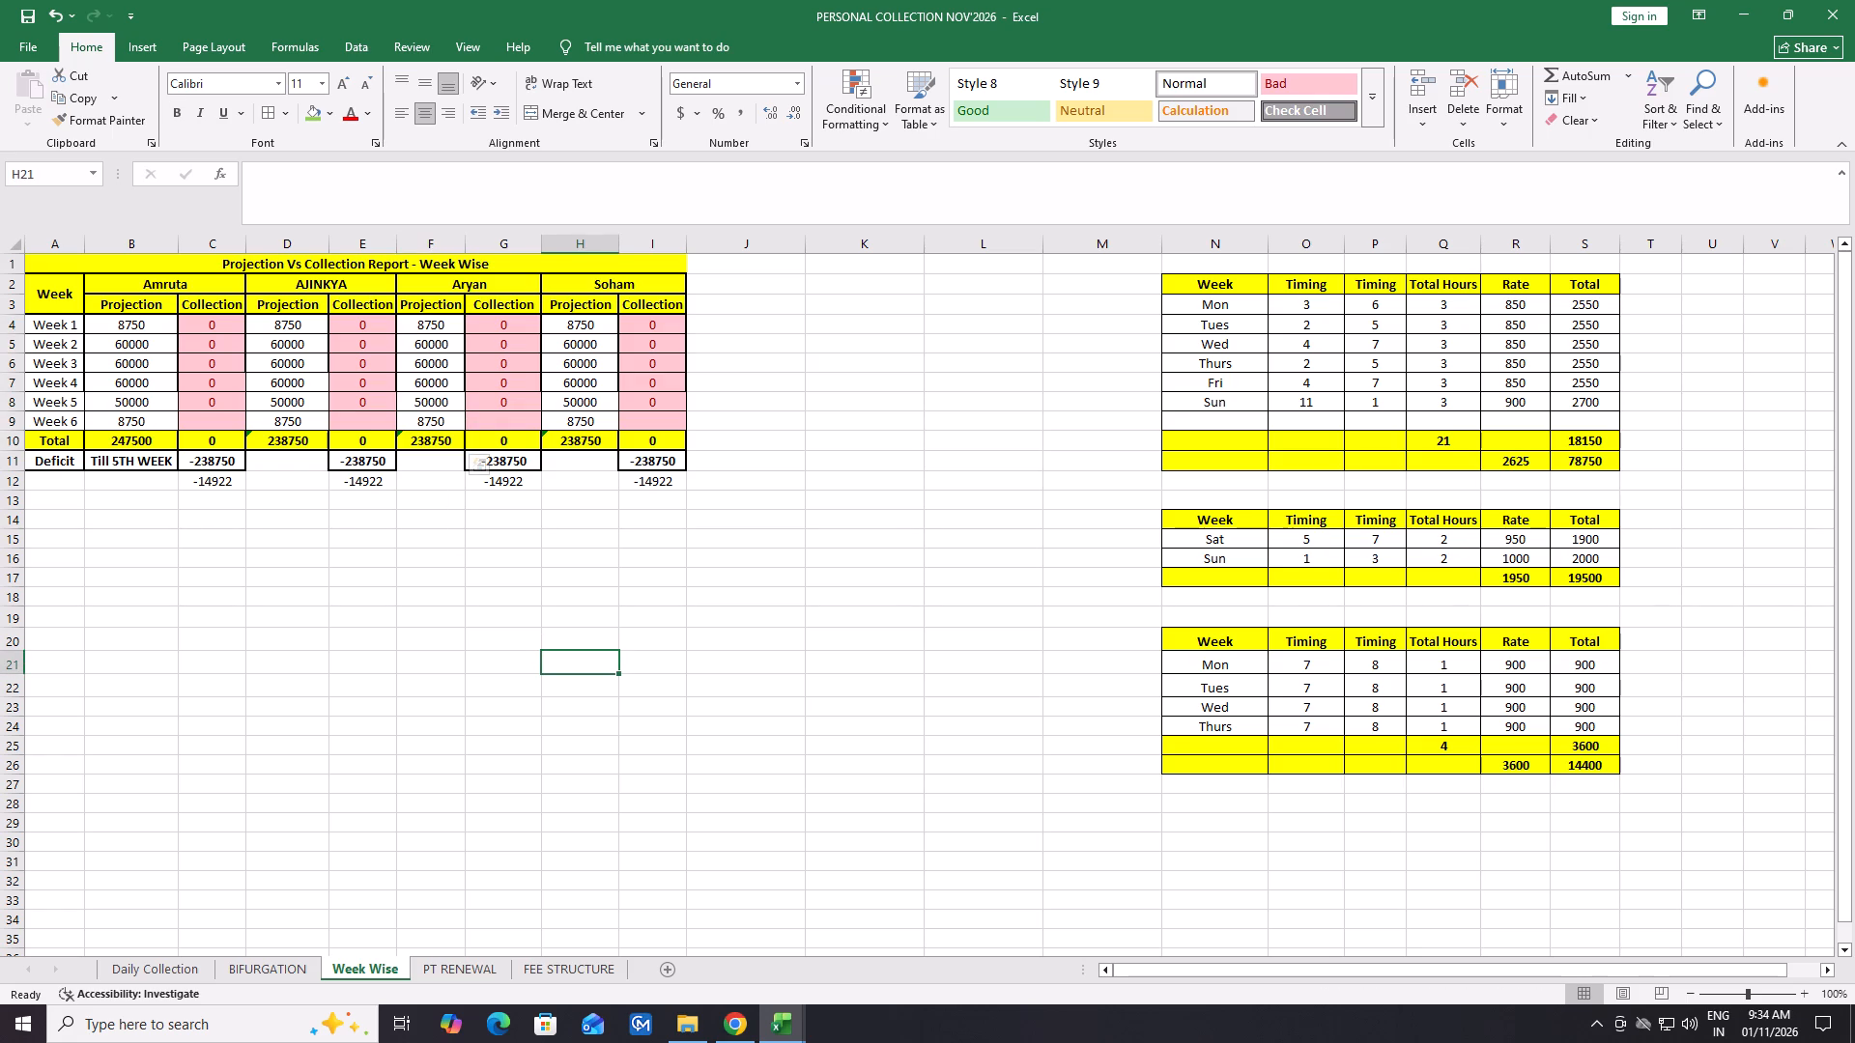
Apply thick outside borders to the Week column from Week 1 through Total, range A4:A10.
{"action": "left_click", "coordinate": [44, 324]}
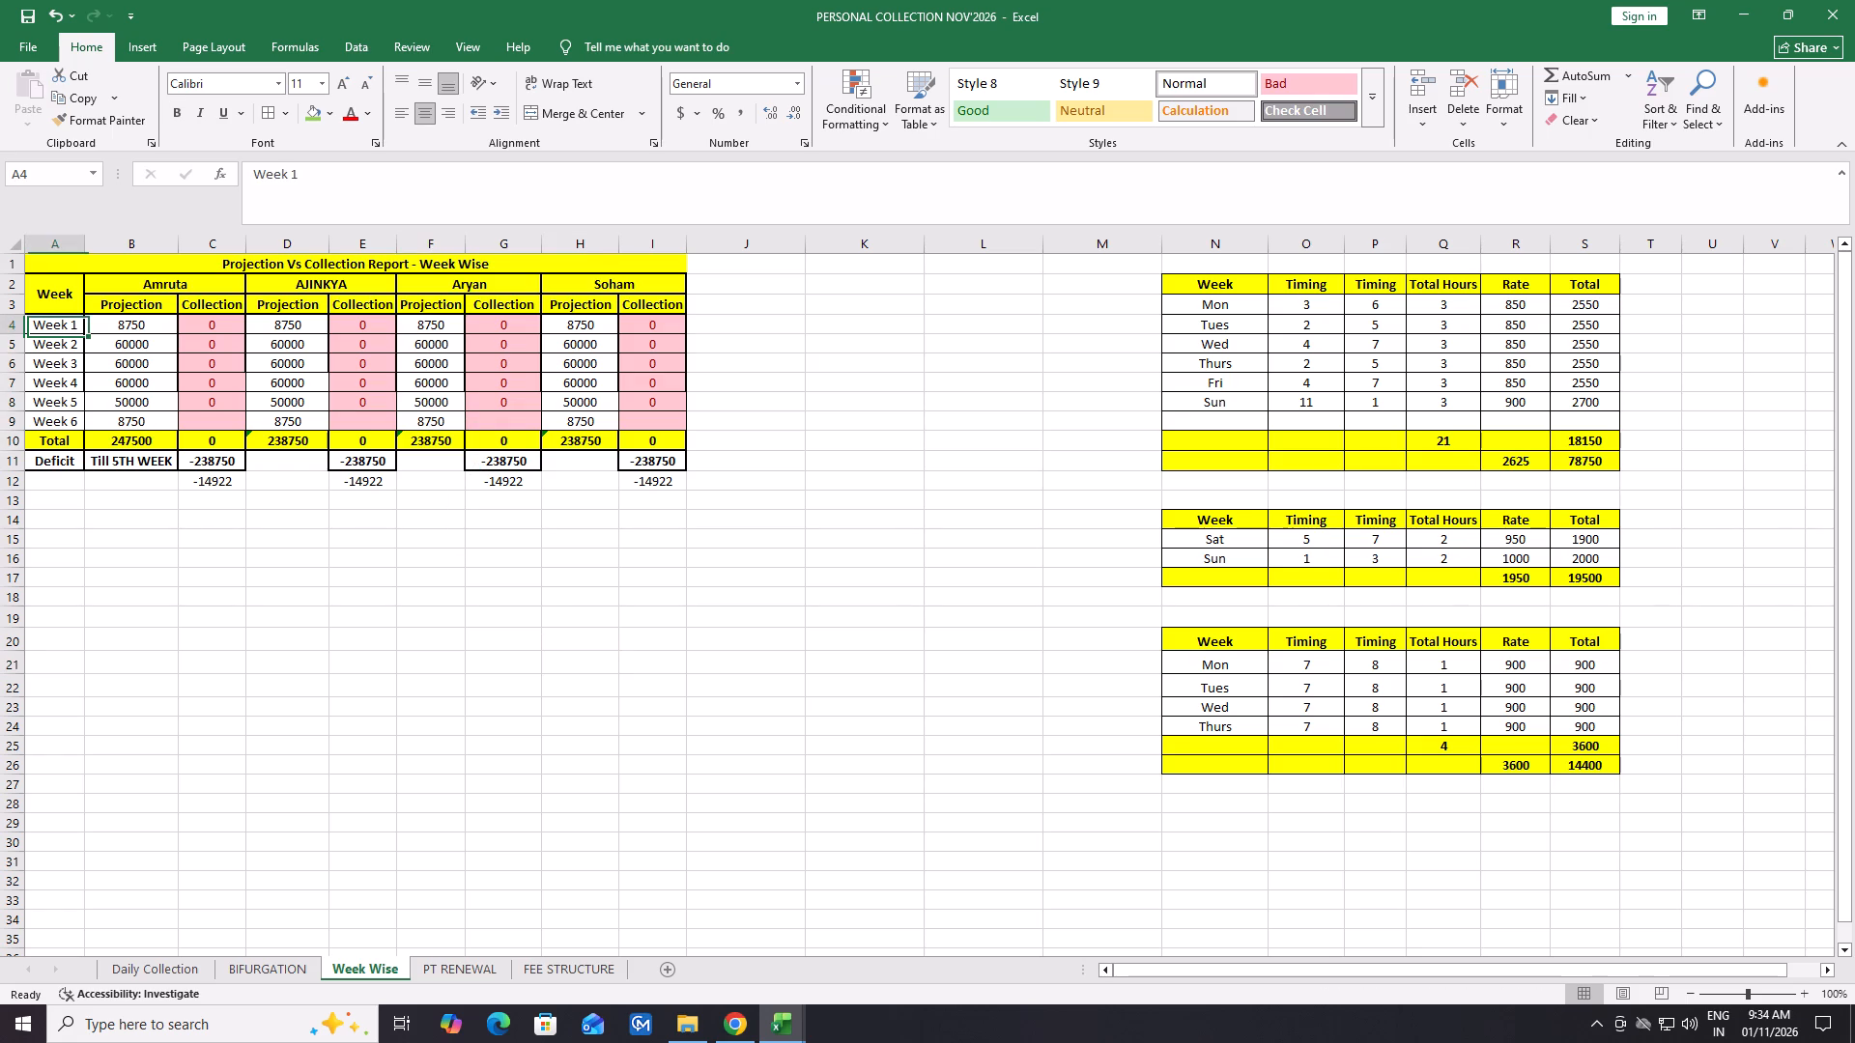
{"action": "left_click_drag", "start_coordinate": [65, 321], "coordinate": [62, 381]}
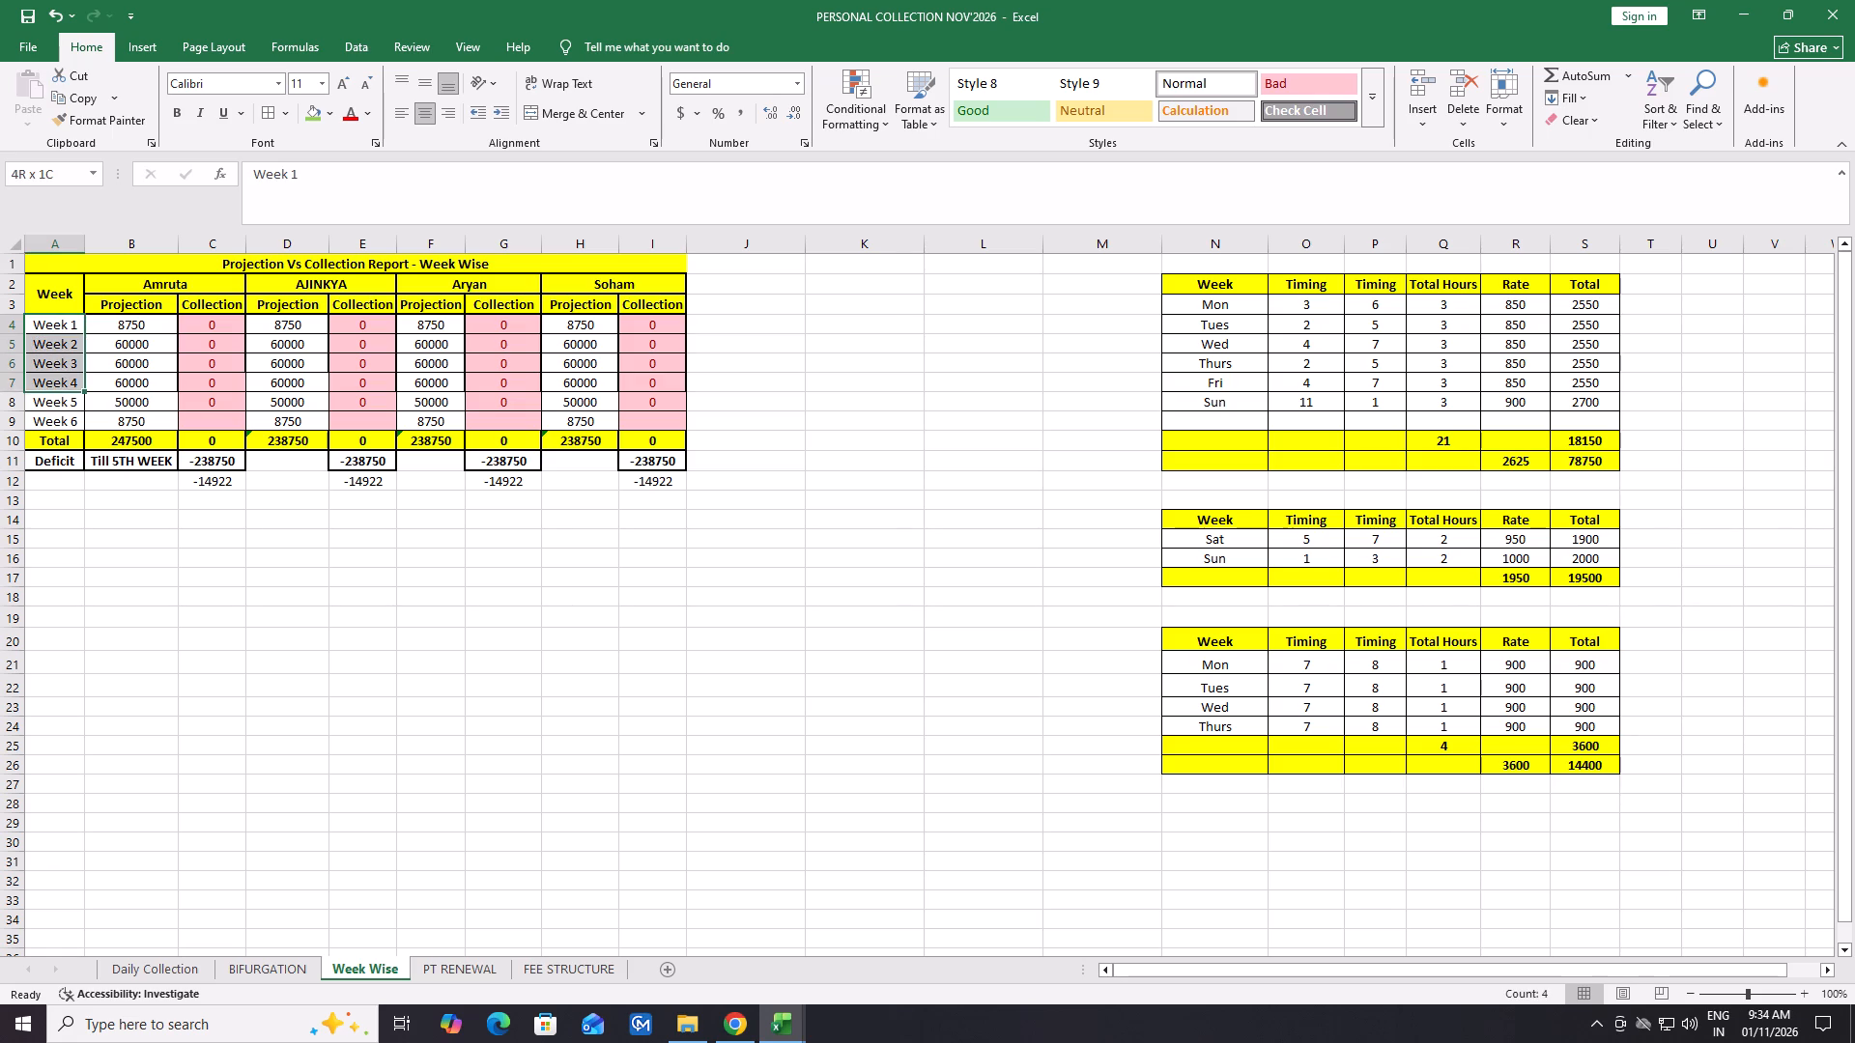
{"action": "left_click_drag", "start_coordinate": [62, 381], "coordinate": [64, 431]}
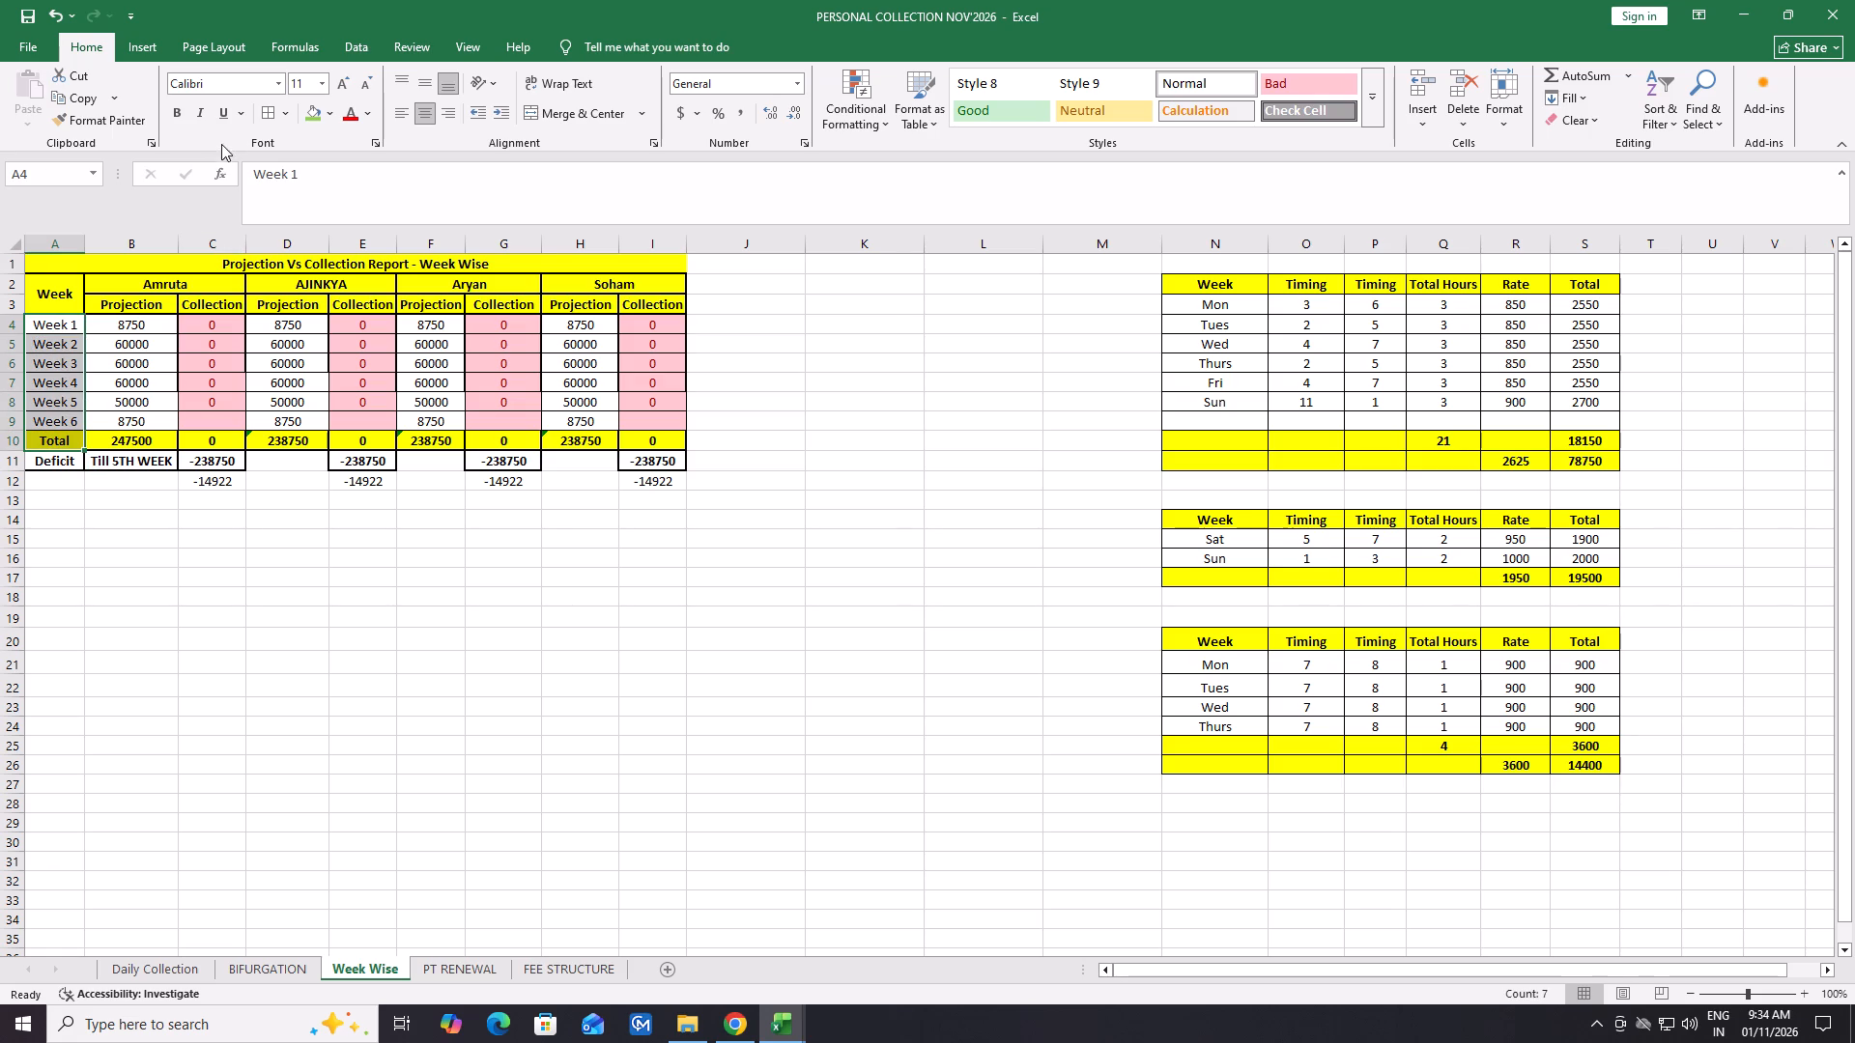
{"action": "left_click", "coordinate": [282, 115]}
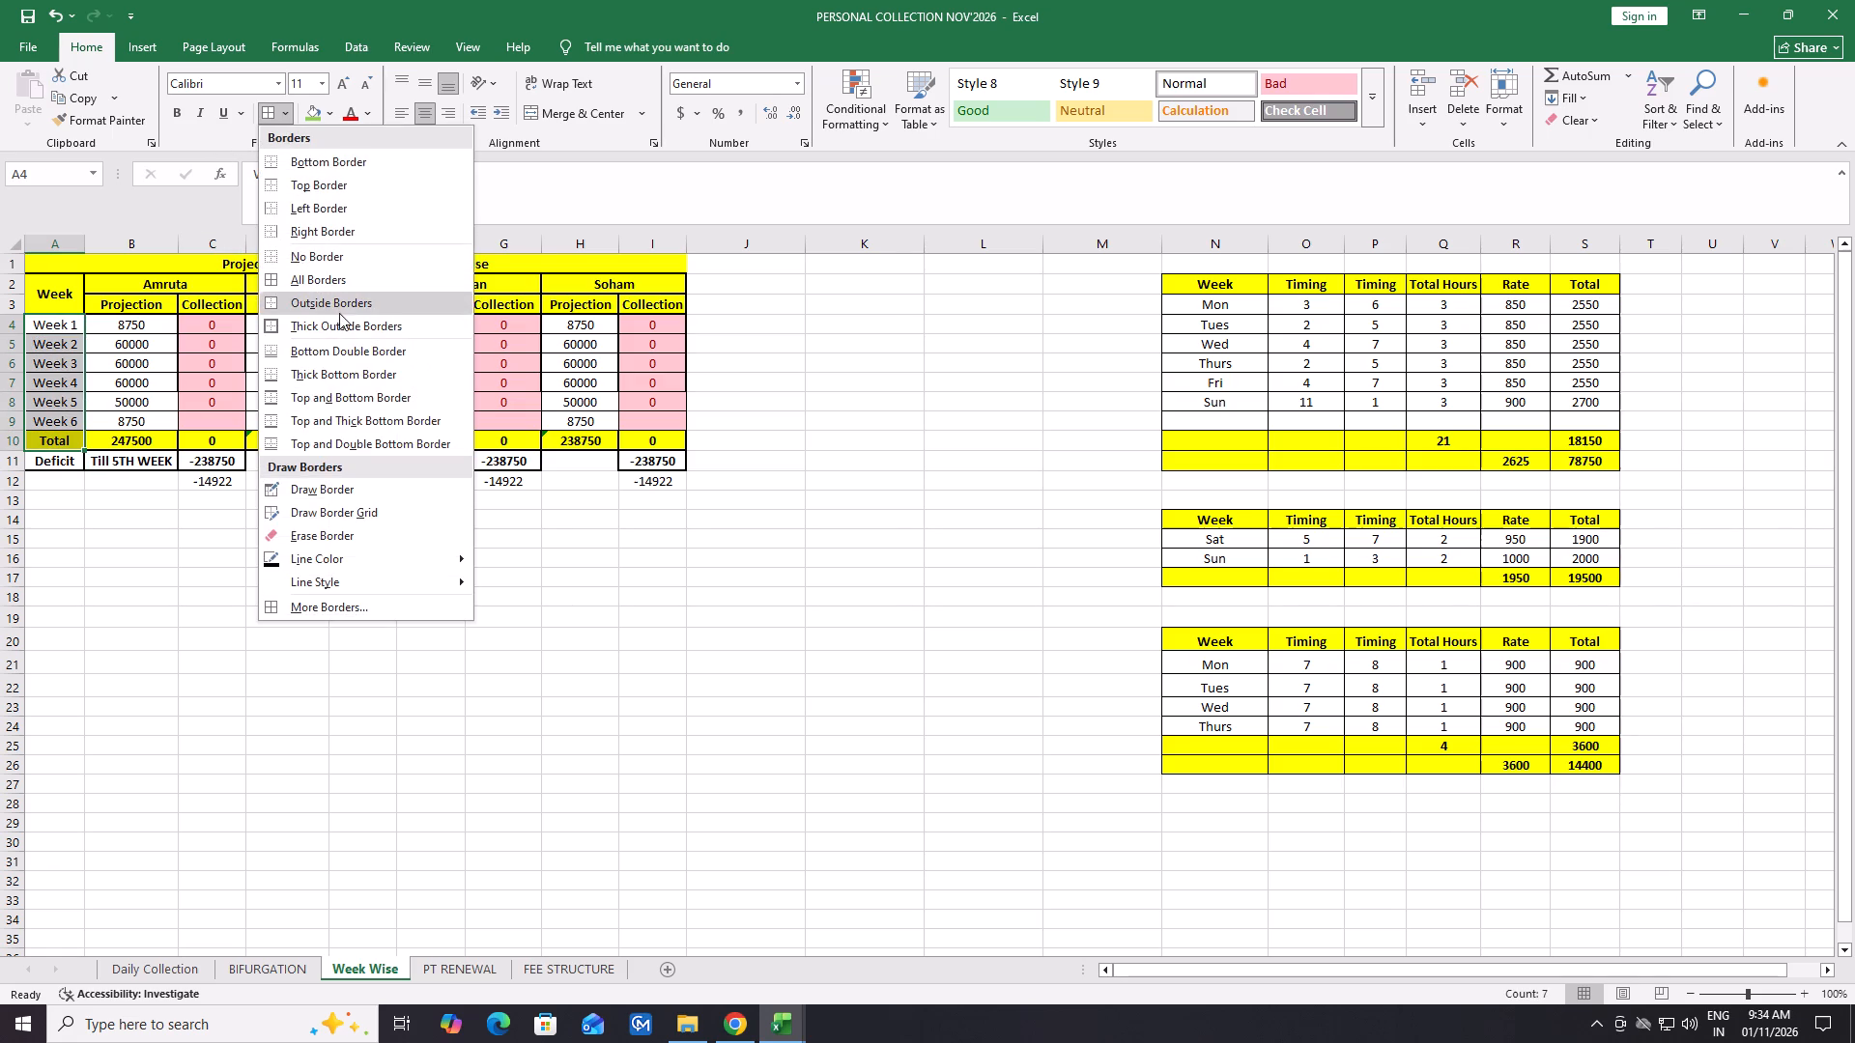
{"action": "left_click", "coordinate": [350, 324]}
Apply the same thick outside borders to Amruta's Projection cells for Week 1 to Week 6, range B4:B9.
{"action": "left_click_drag", "start_coordinate": [130, 327], "coordinate": [157, 377]}
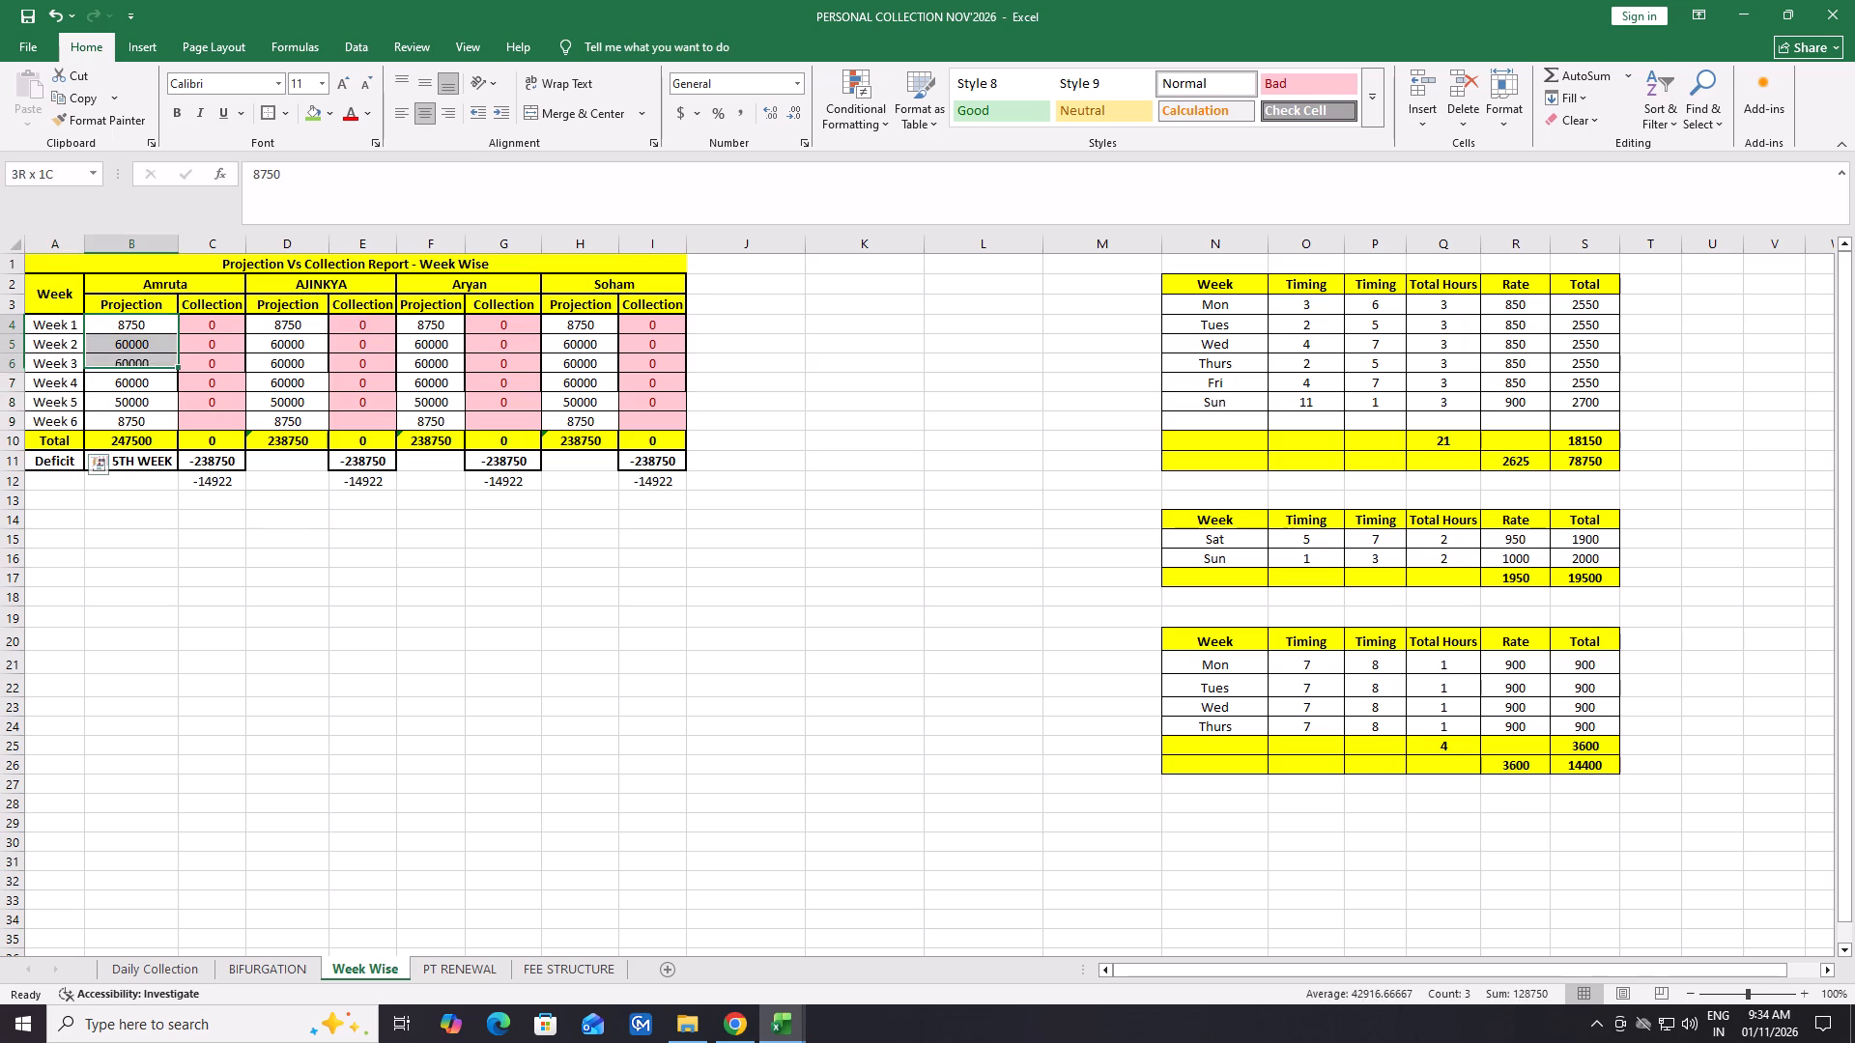
{"action": "left_click_drag", "start_coordinate": [157, 377], "coordinate": [158, 412]}
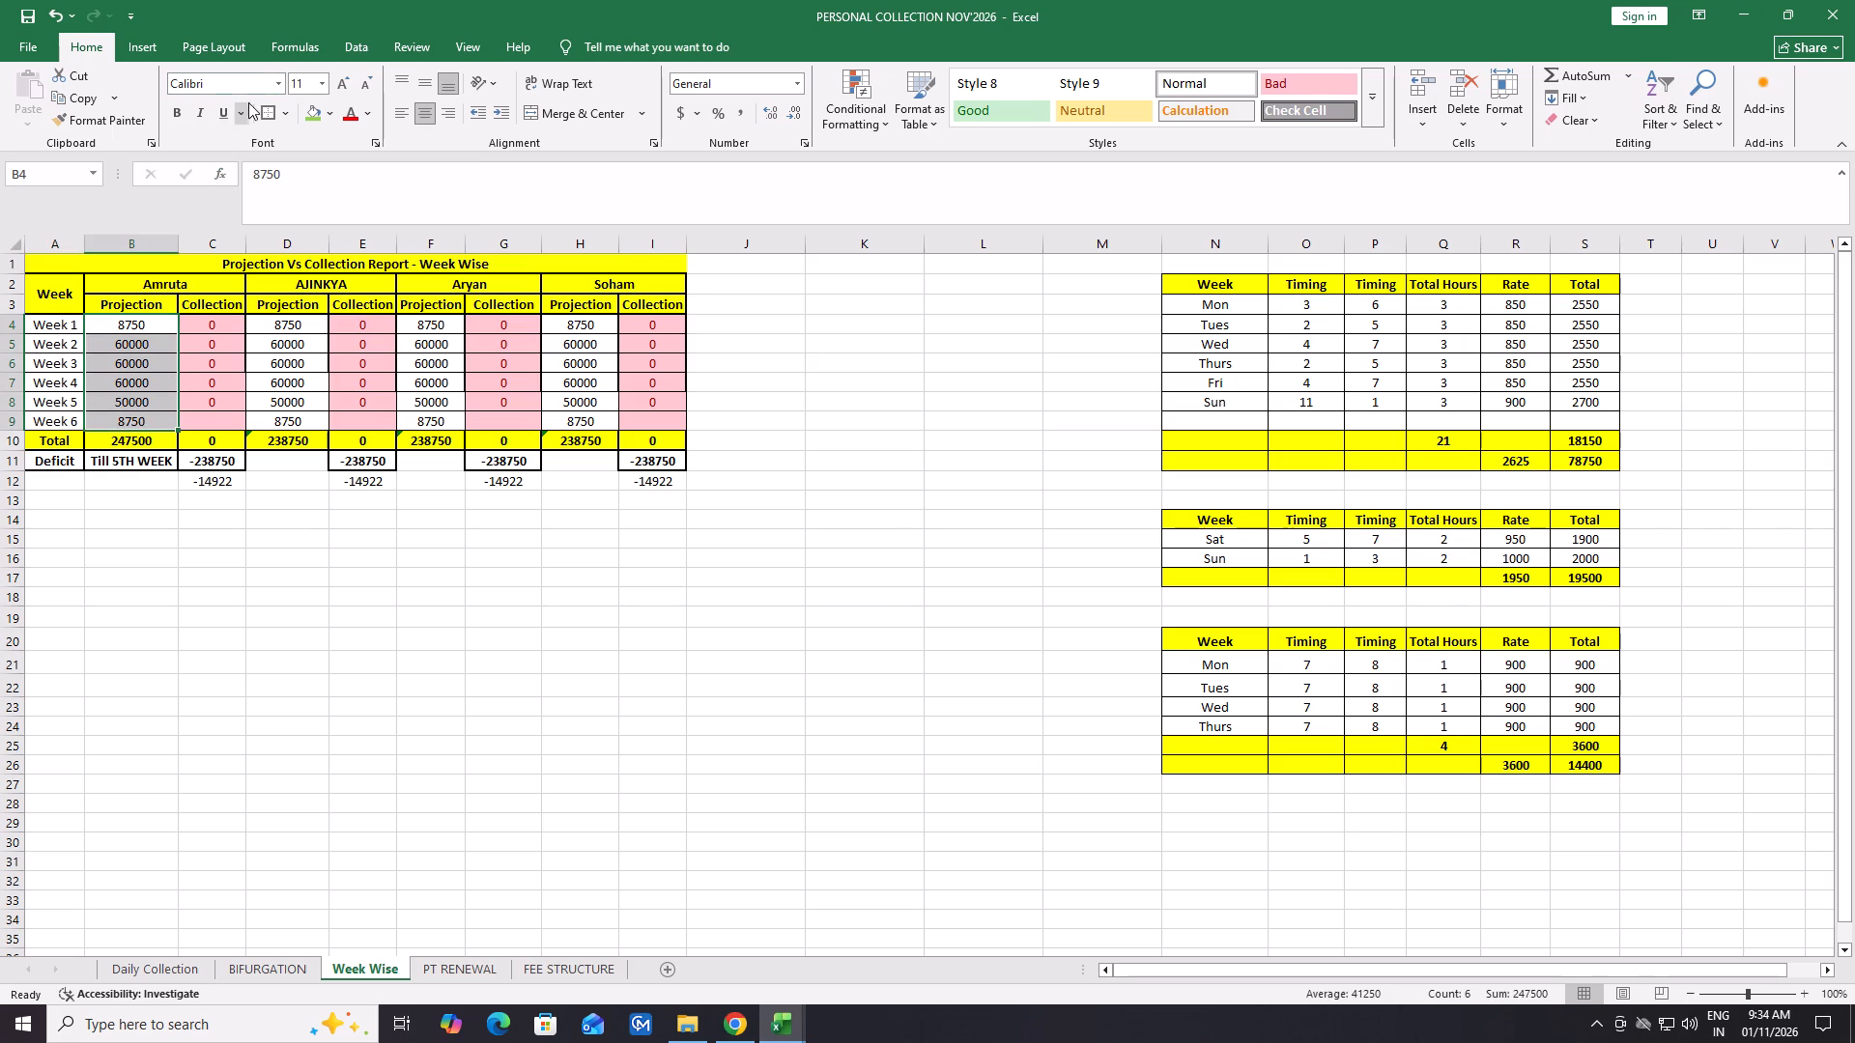
{"action": "left_click", "coordinate": [271, 112]}
Apply thick outside borders to Amruta's Collection cells for Week 1 to Week 6, range C4:C9.
{"action": "left_click", "coordinate": [223, 328]}
{"action": "left_click_drag", "start_coordinate": [223, 328], "coordinate": [223, 372]}
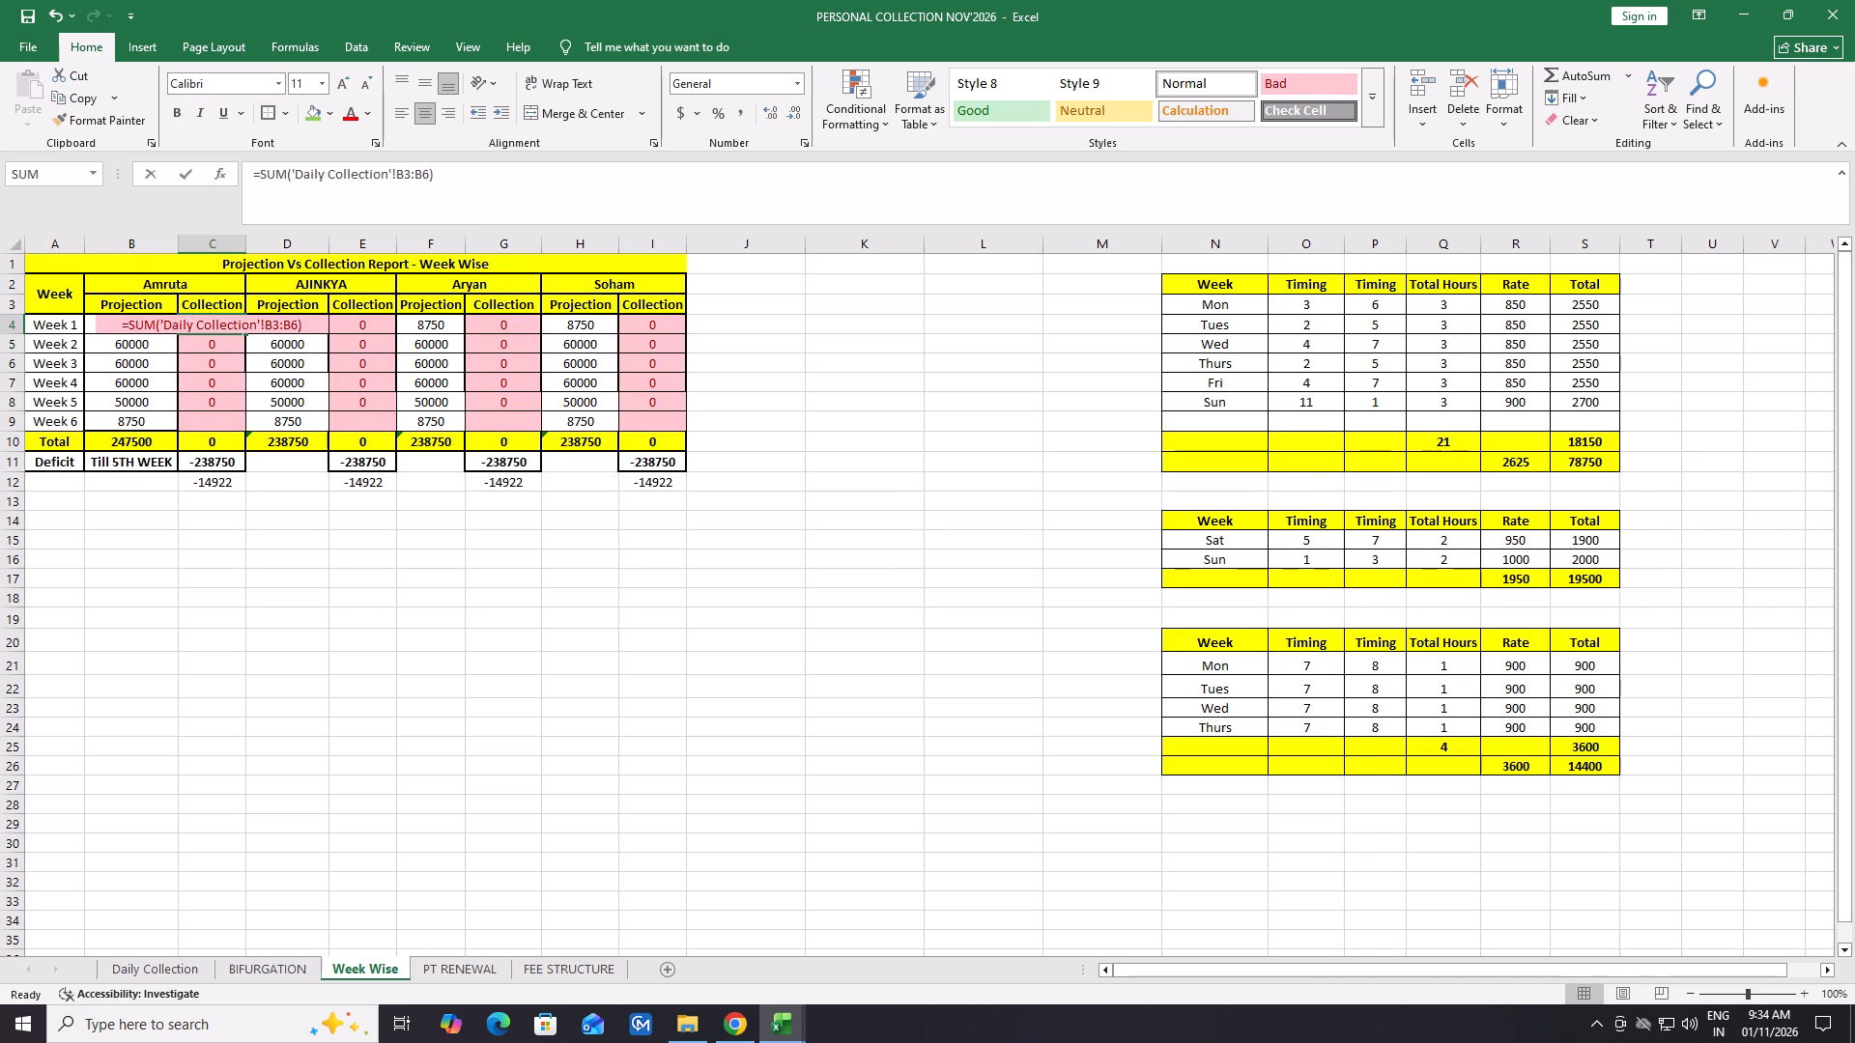
{"action": "left_click_drag", "start_coordinate": [223, 372], "coordinate": [223, 396]}
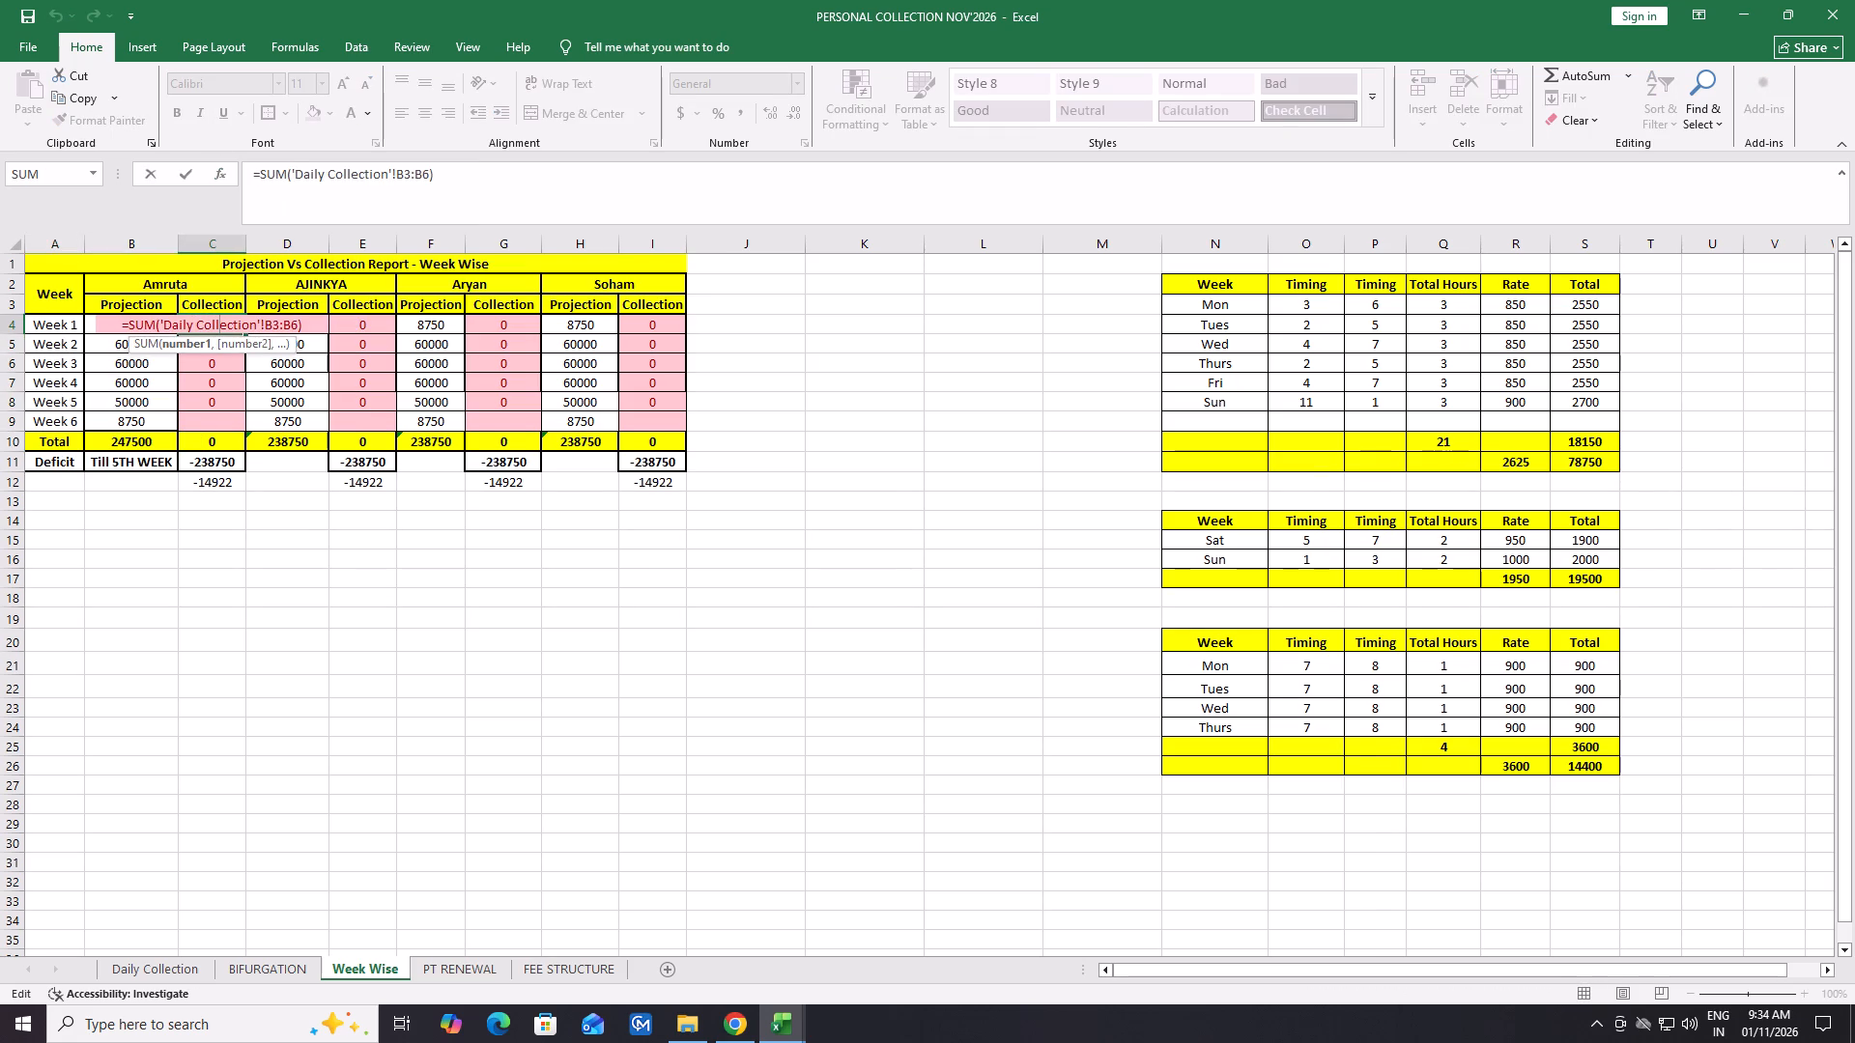
{"action": "key", "text": "Return"}
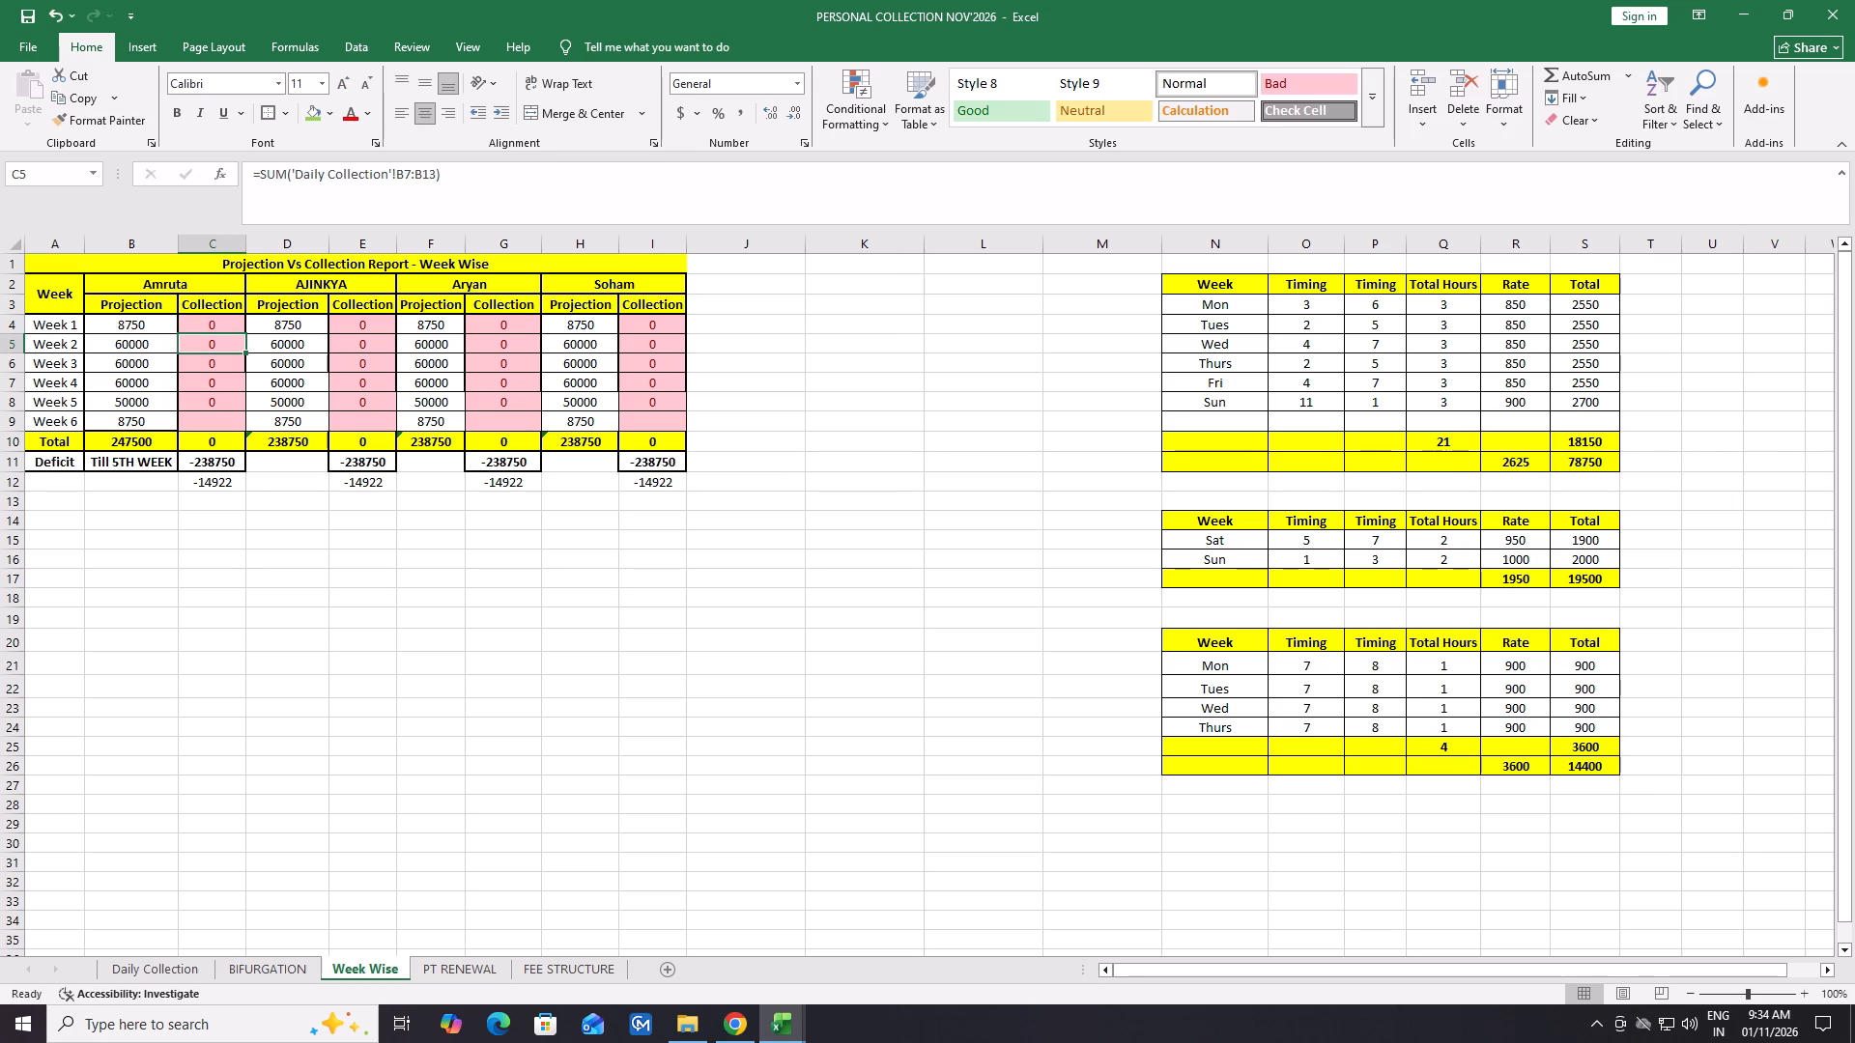
{"action": "left_click_drag", "start_coordinate": [214, 324], "coordinate": [212, 412]}
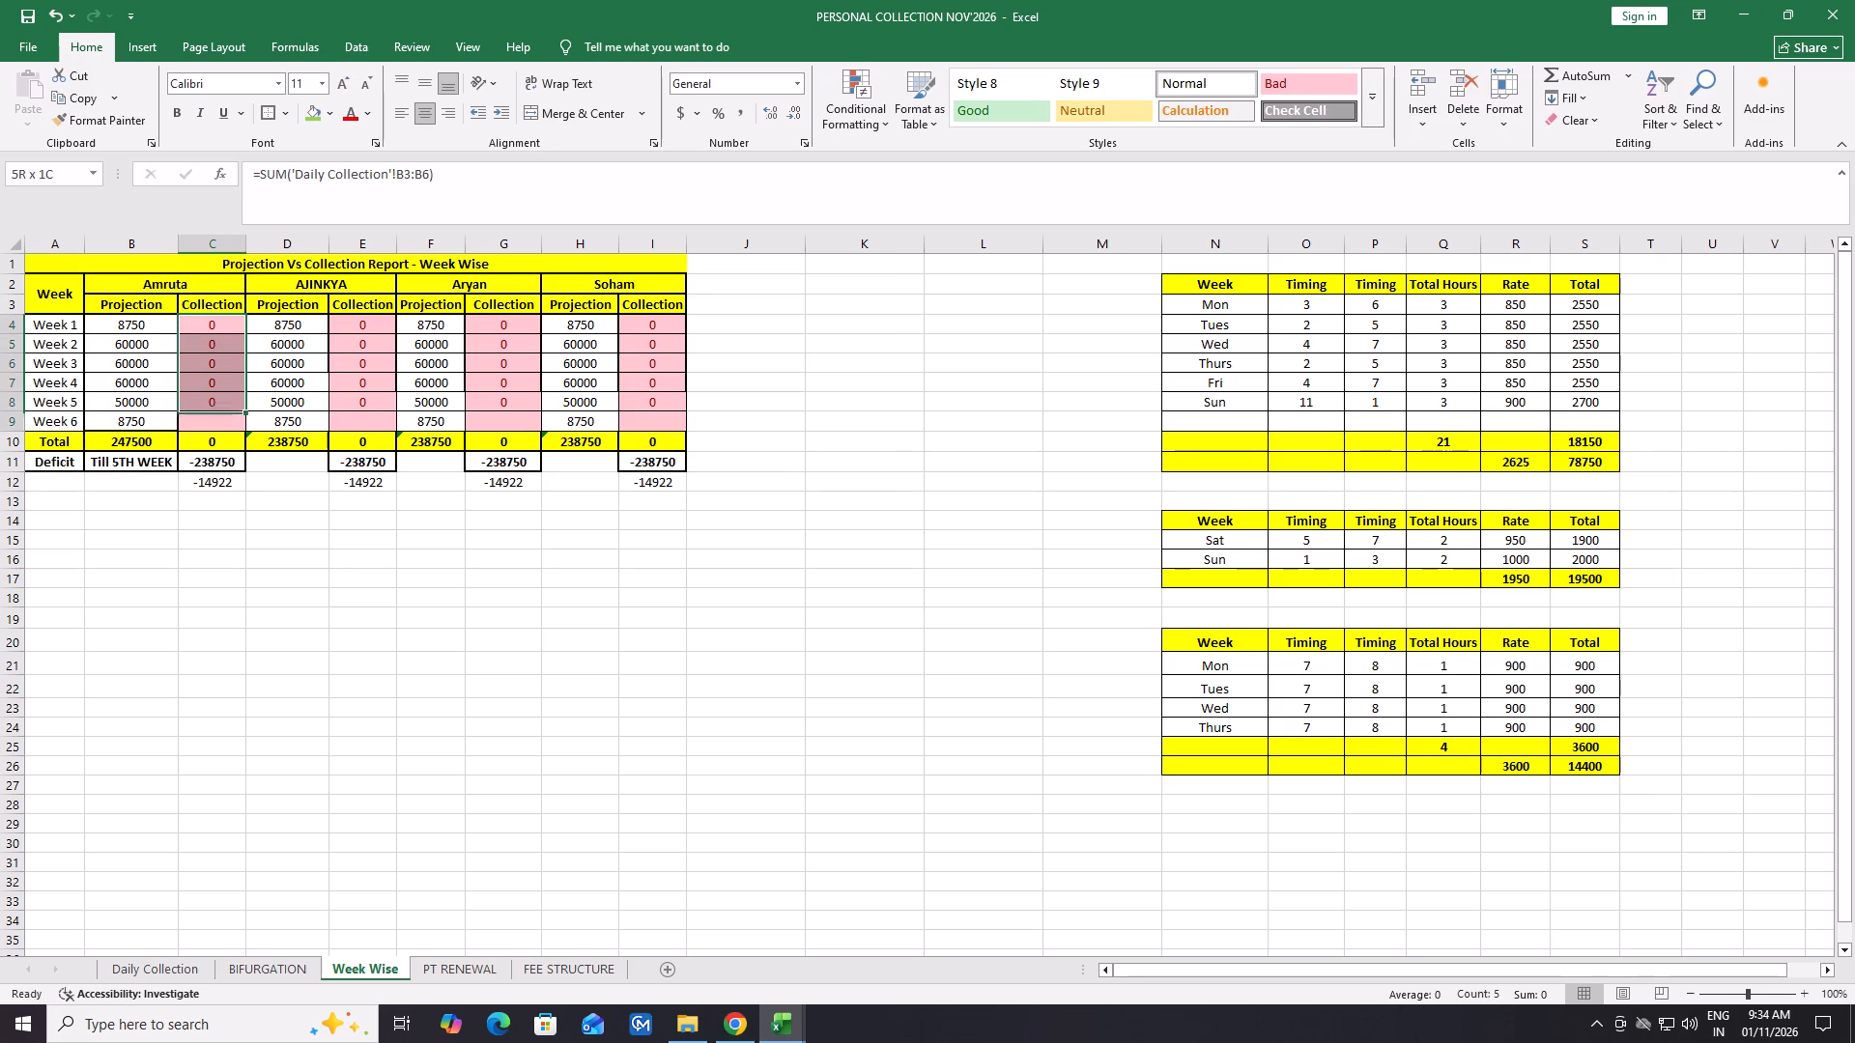
{"action": "left_click_drag", "start_coordinate": [212, 412], "coordinate": [217, 420]}
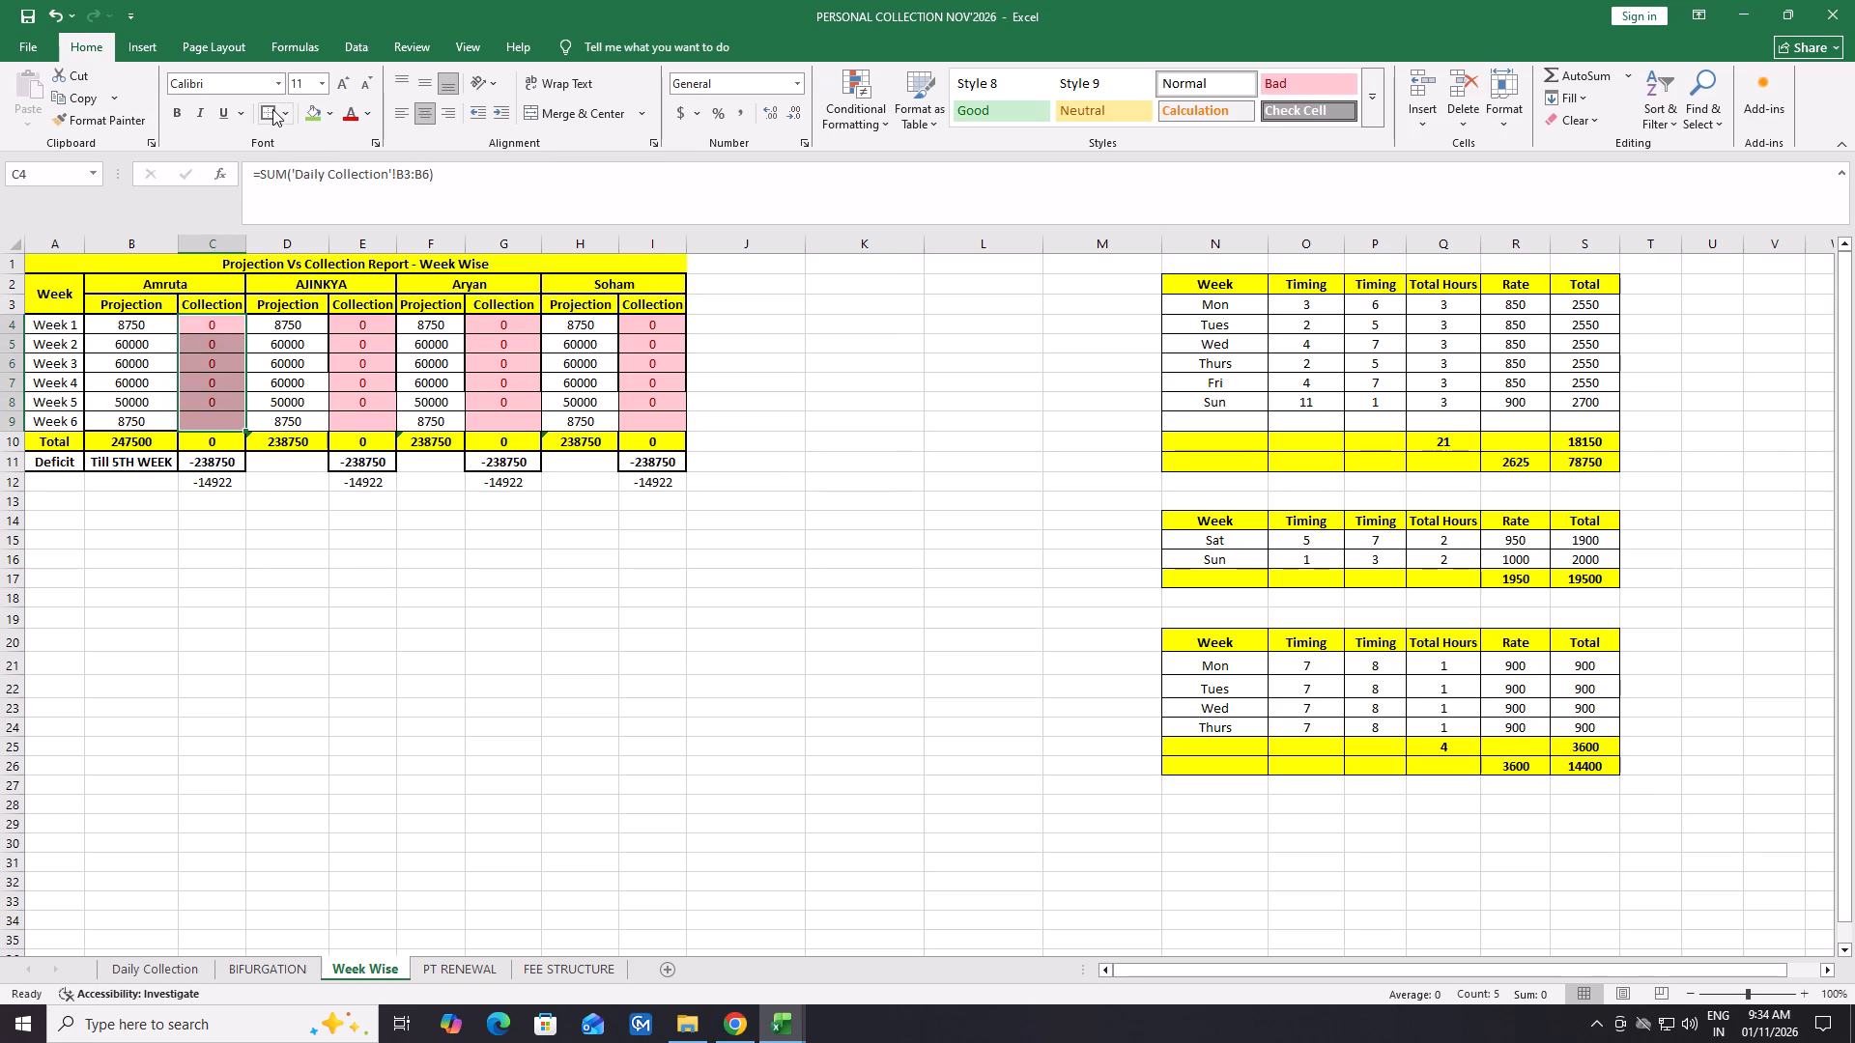
{"action": "left_click", "coordinate": [271, 108]}
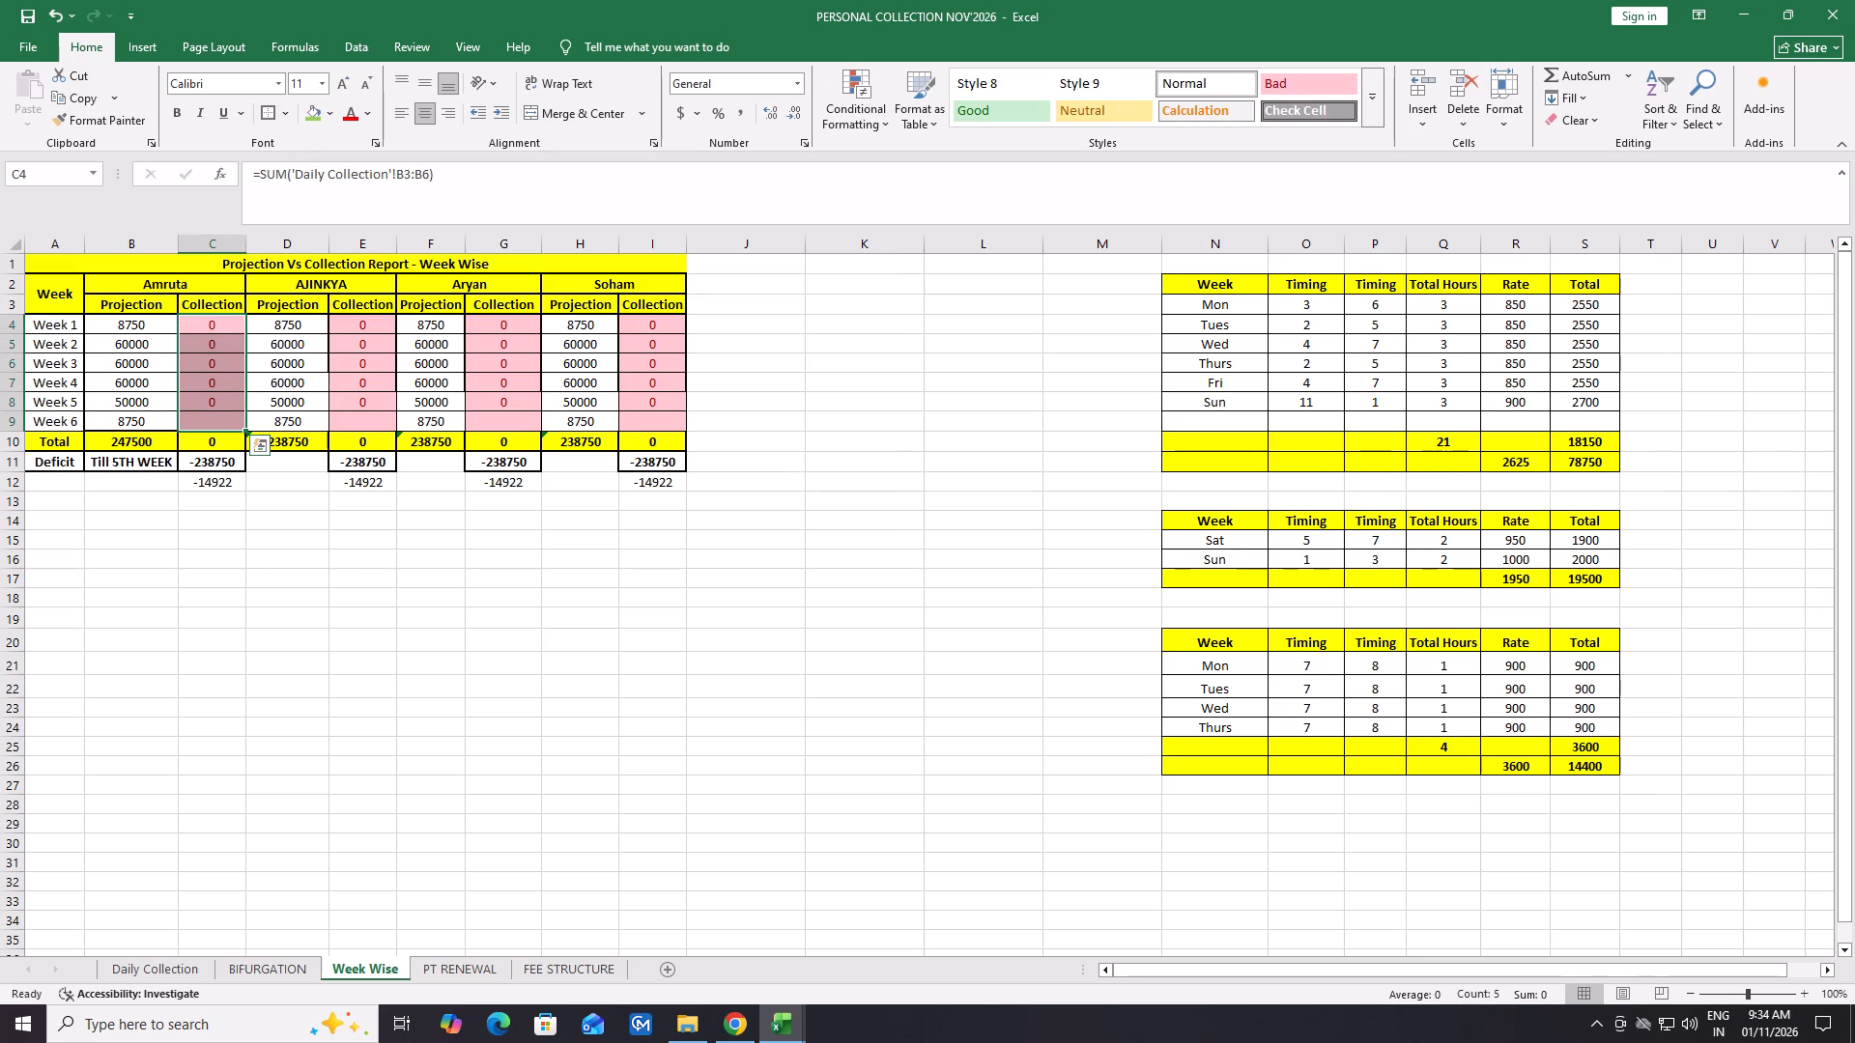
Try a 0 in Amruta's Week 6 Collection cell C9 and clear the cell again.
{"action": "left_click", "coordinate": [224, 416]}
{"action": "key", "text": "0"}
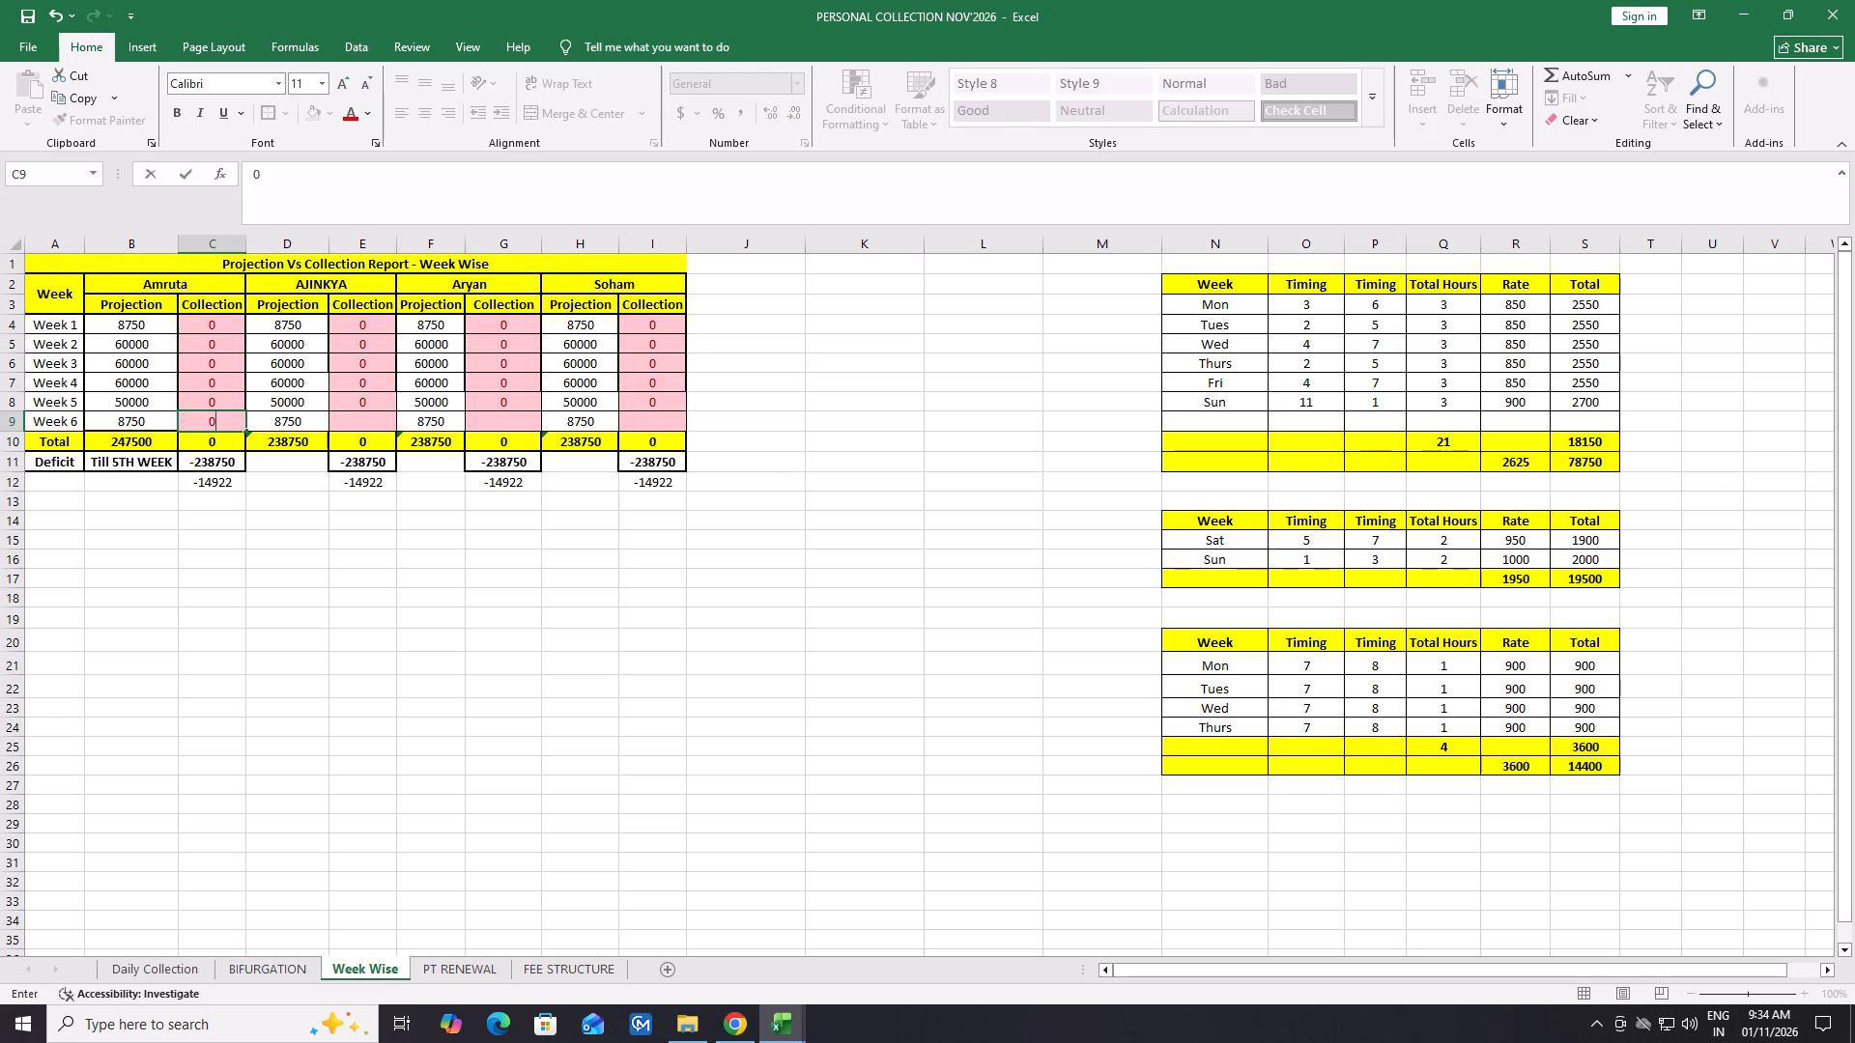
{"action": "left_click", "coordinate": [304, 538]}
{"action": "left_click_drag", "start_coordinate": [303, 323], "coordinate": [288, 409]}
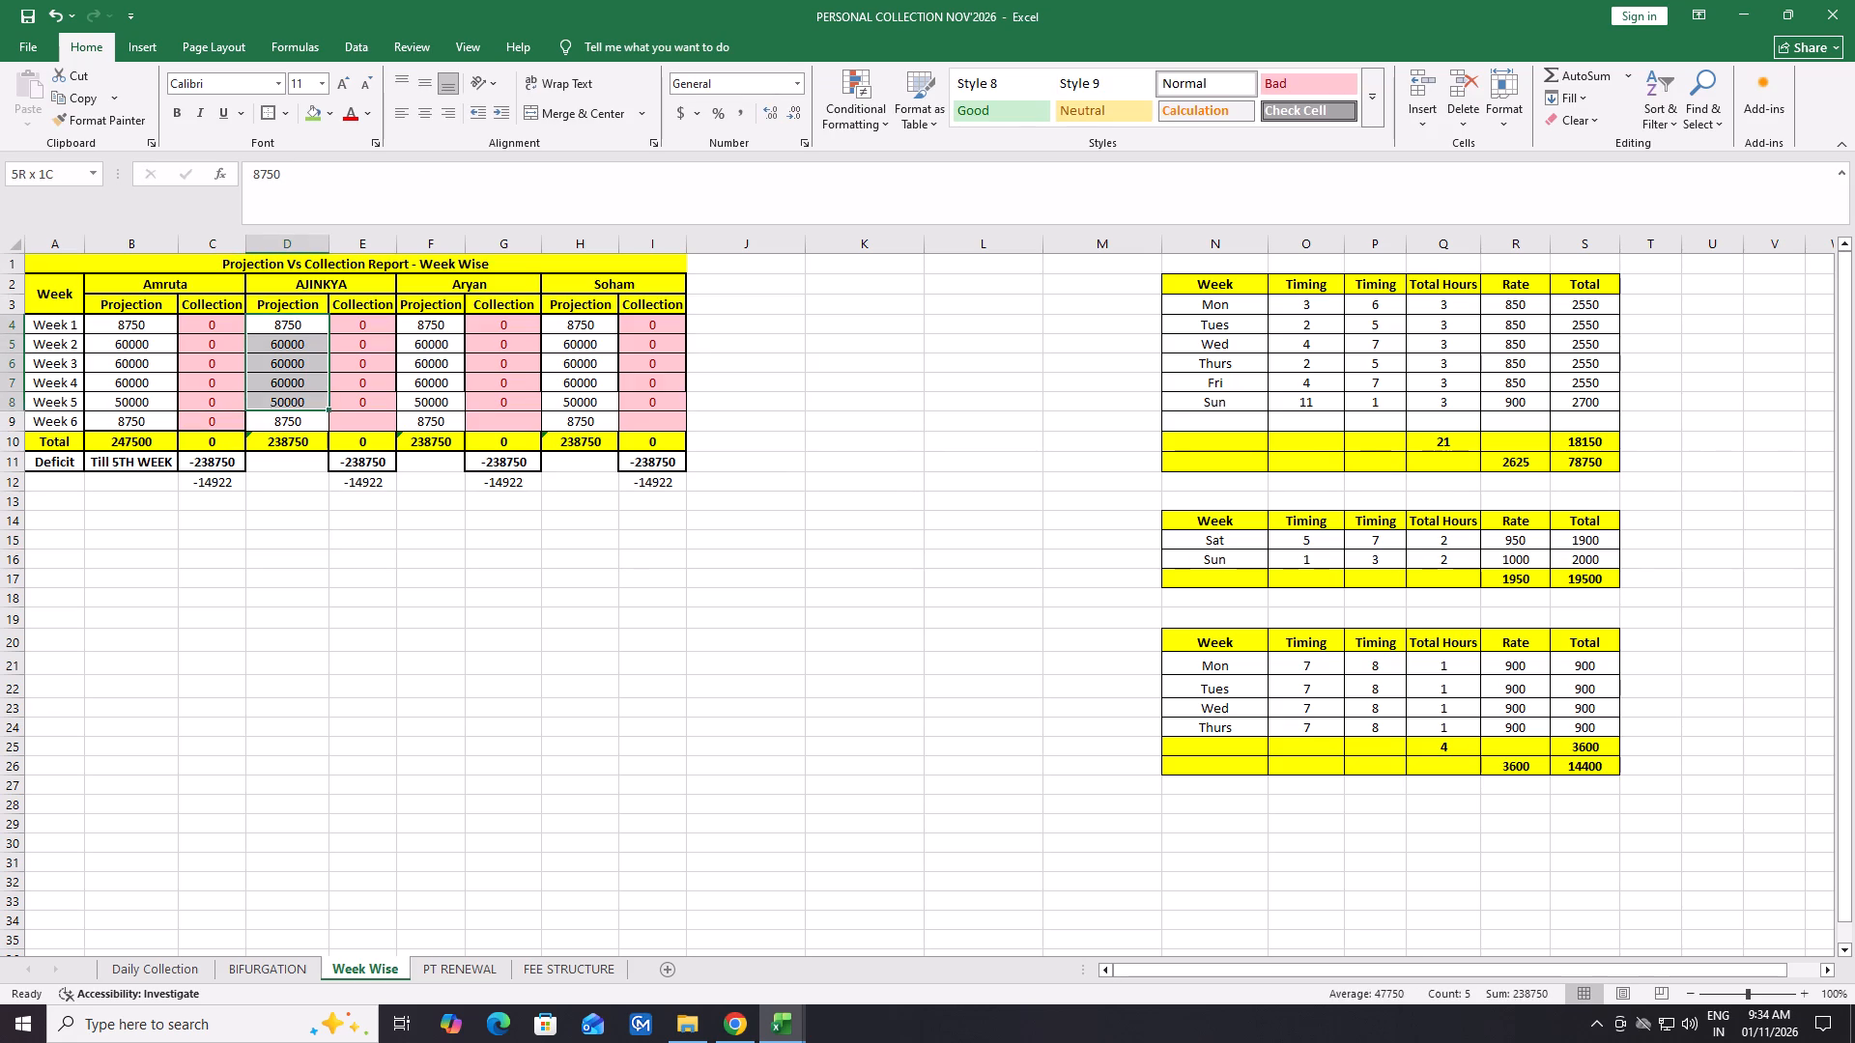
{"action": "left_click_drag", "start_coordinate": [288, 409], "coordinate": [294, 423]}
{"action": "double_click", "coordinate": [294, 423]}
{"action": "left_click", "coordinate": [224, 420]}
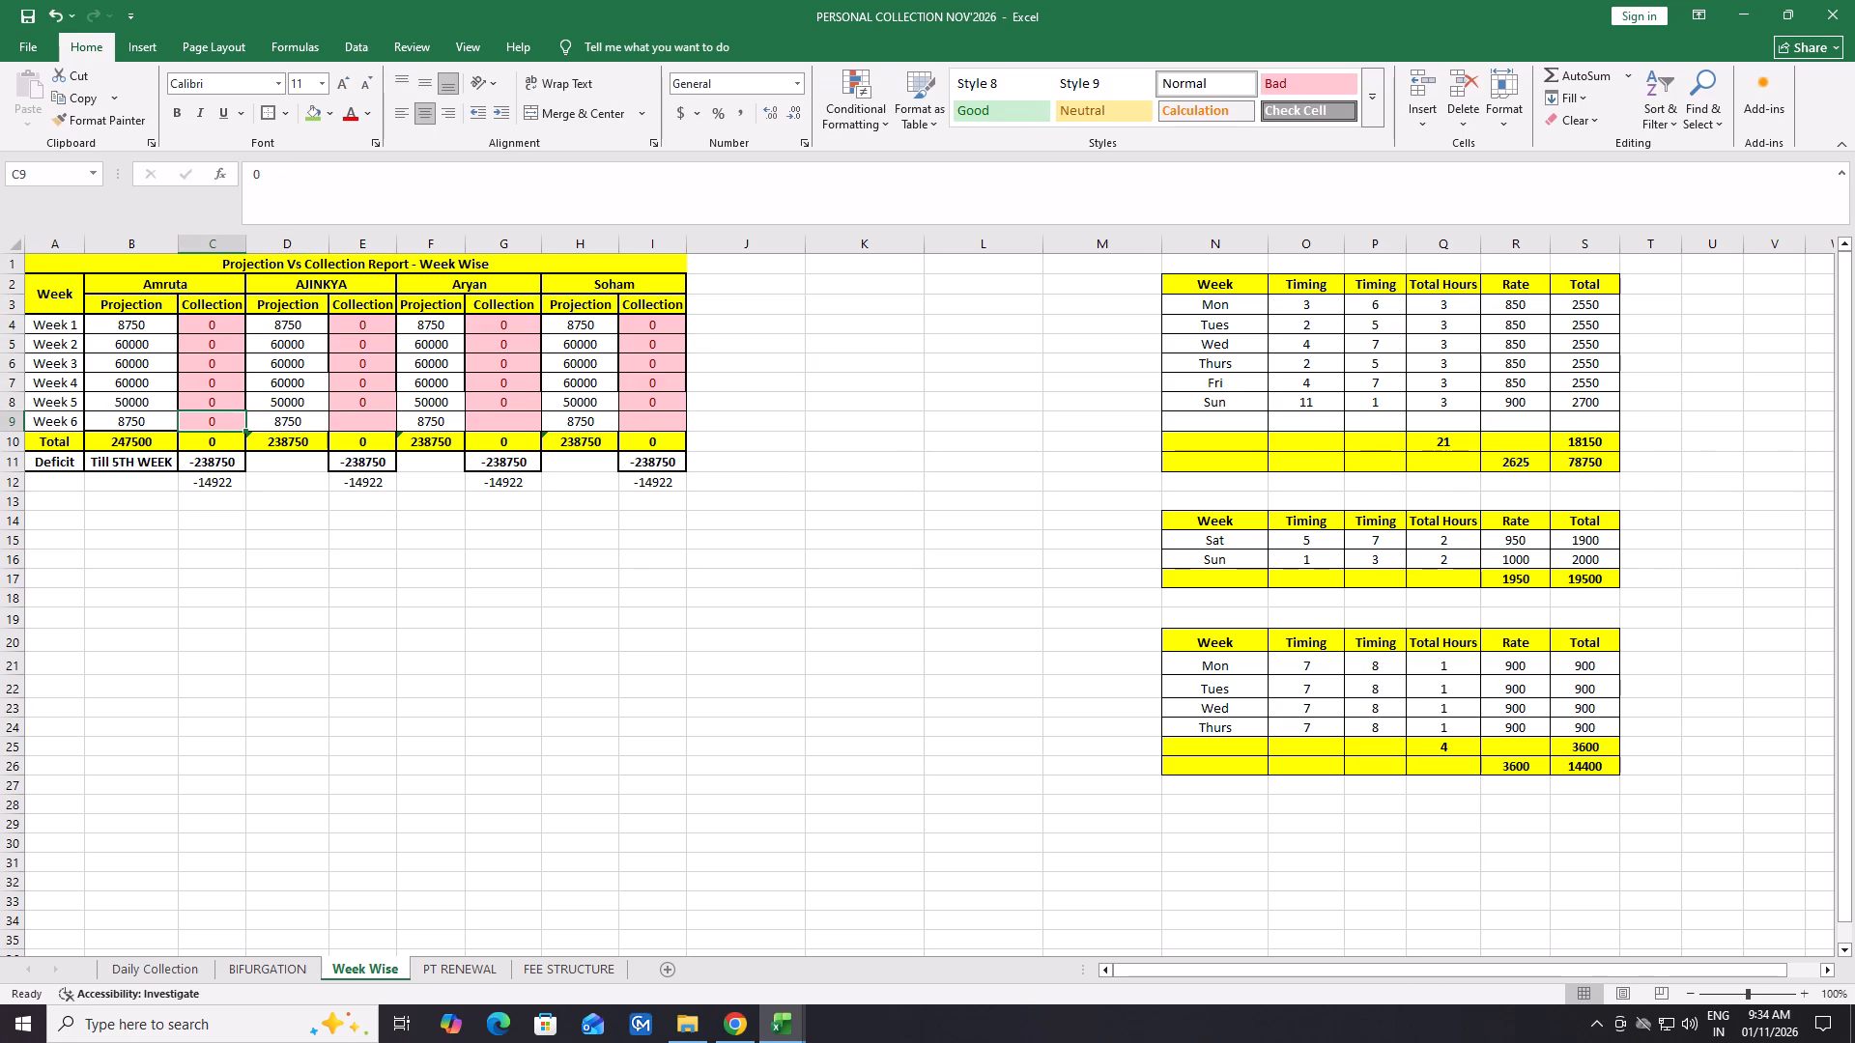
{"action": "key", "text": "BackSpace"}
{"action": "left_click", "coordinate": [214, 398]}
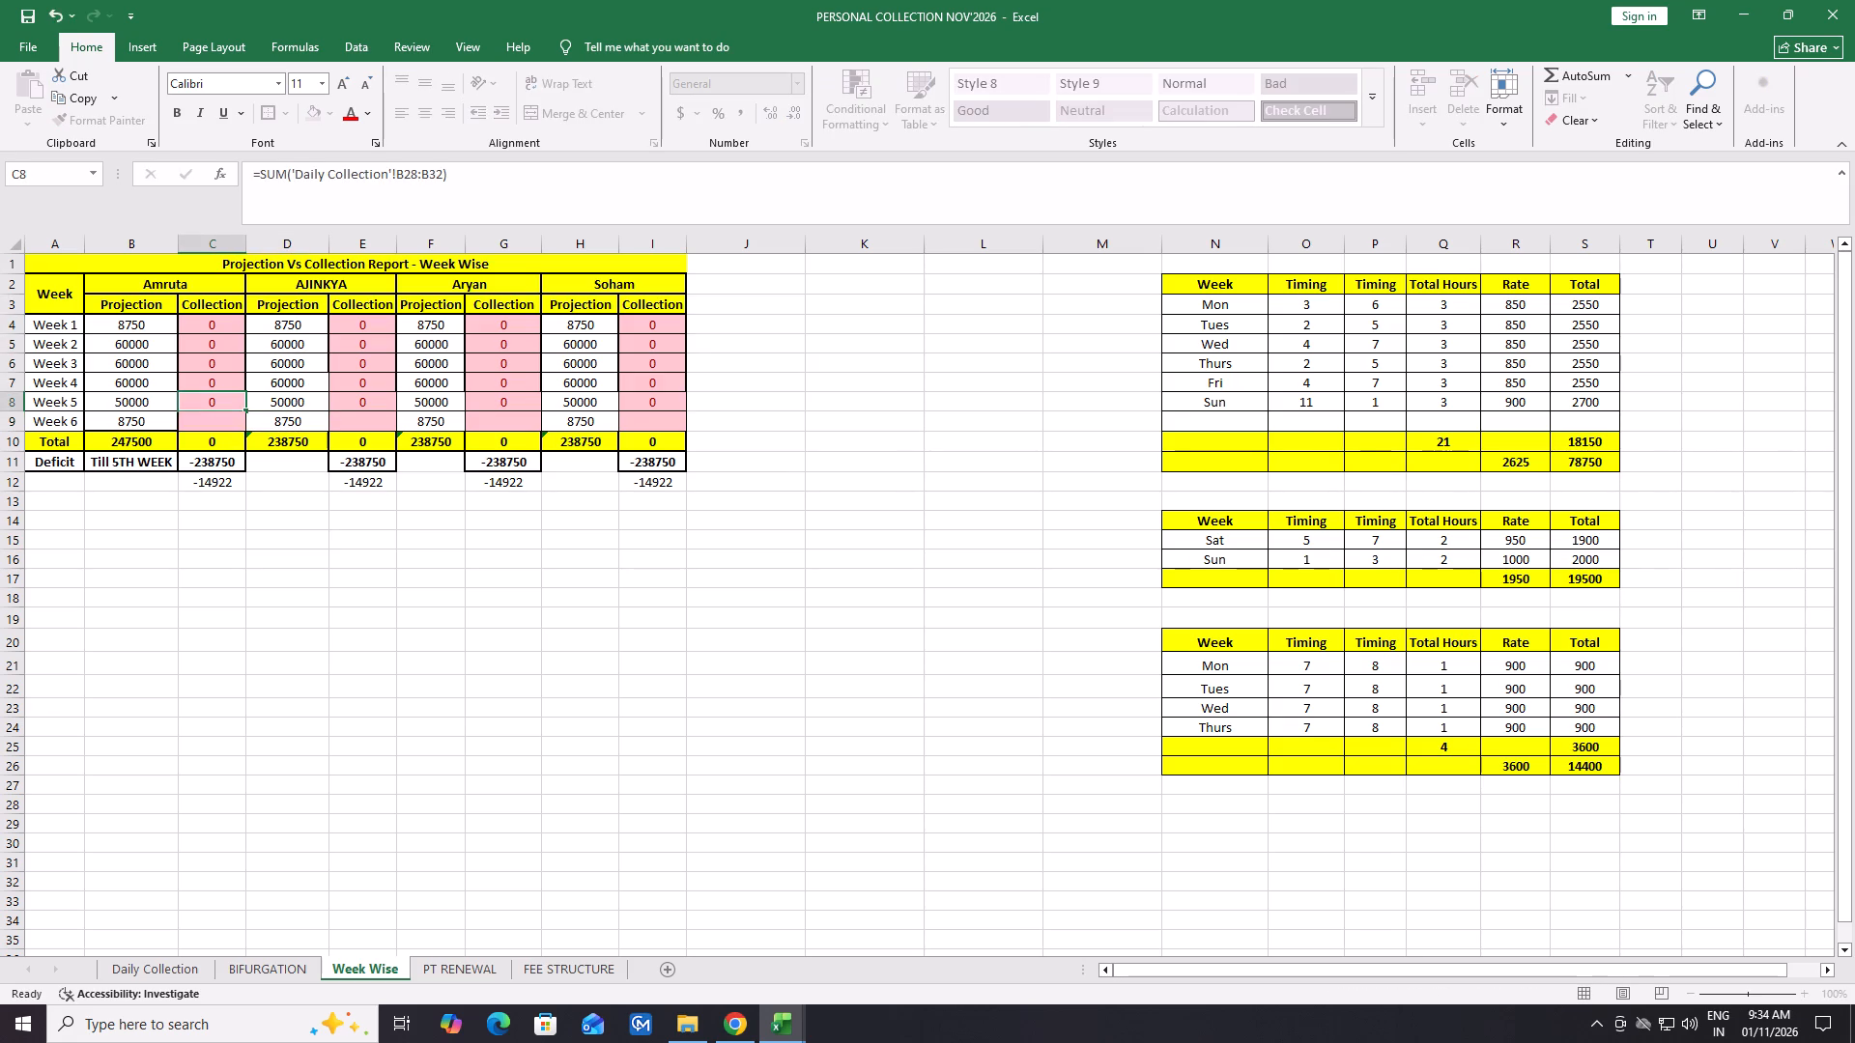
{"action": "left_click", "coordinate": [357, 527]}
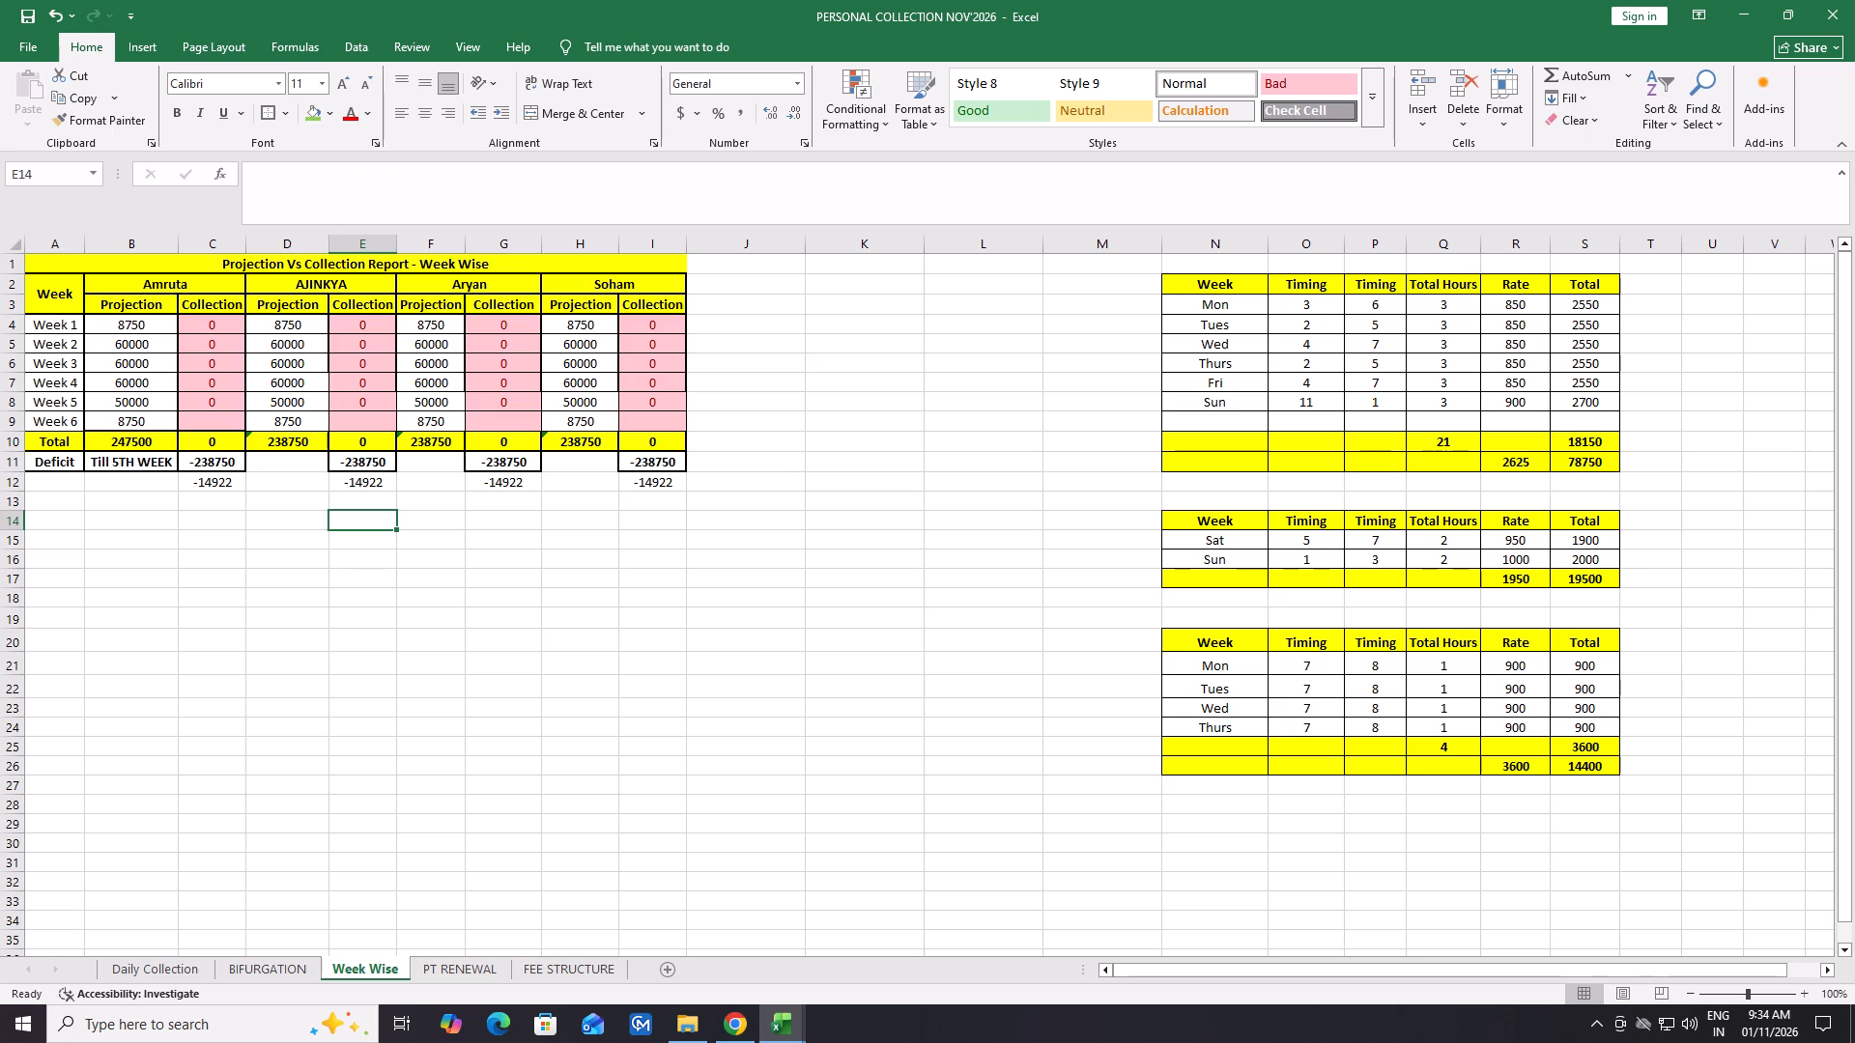
Apply thick outside borders separately to AJINKYA's Projection cells D4:D9 and Collection cells E4:E9.
{"action": "left_click_drag", "start_coordinate": [306, 325], "coordinate": [309, 429]}
{"action": "left_click", "coordinate": [309, 429]}
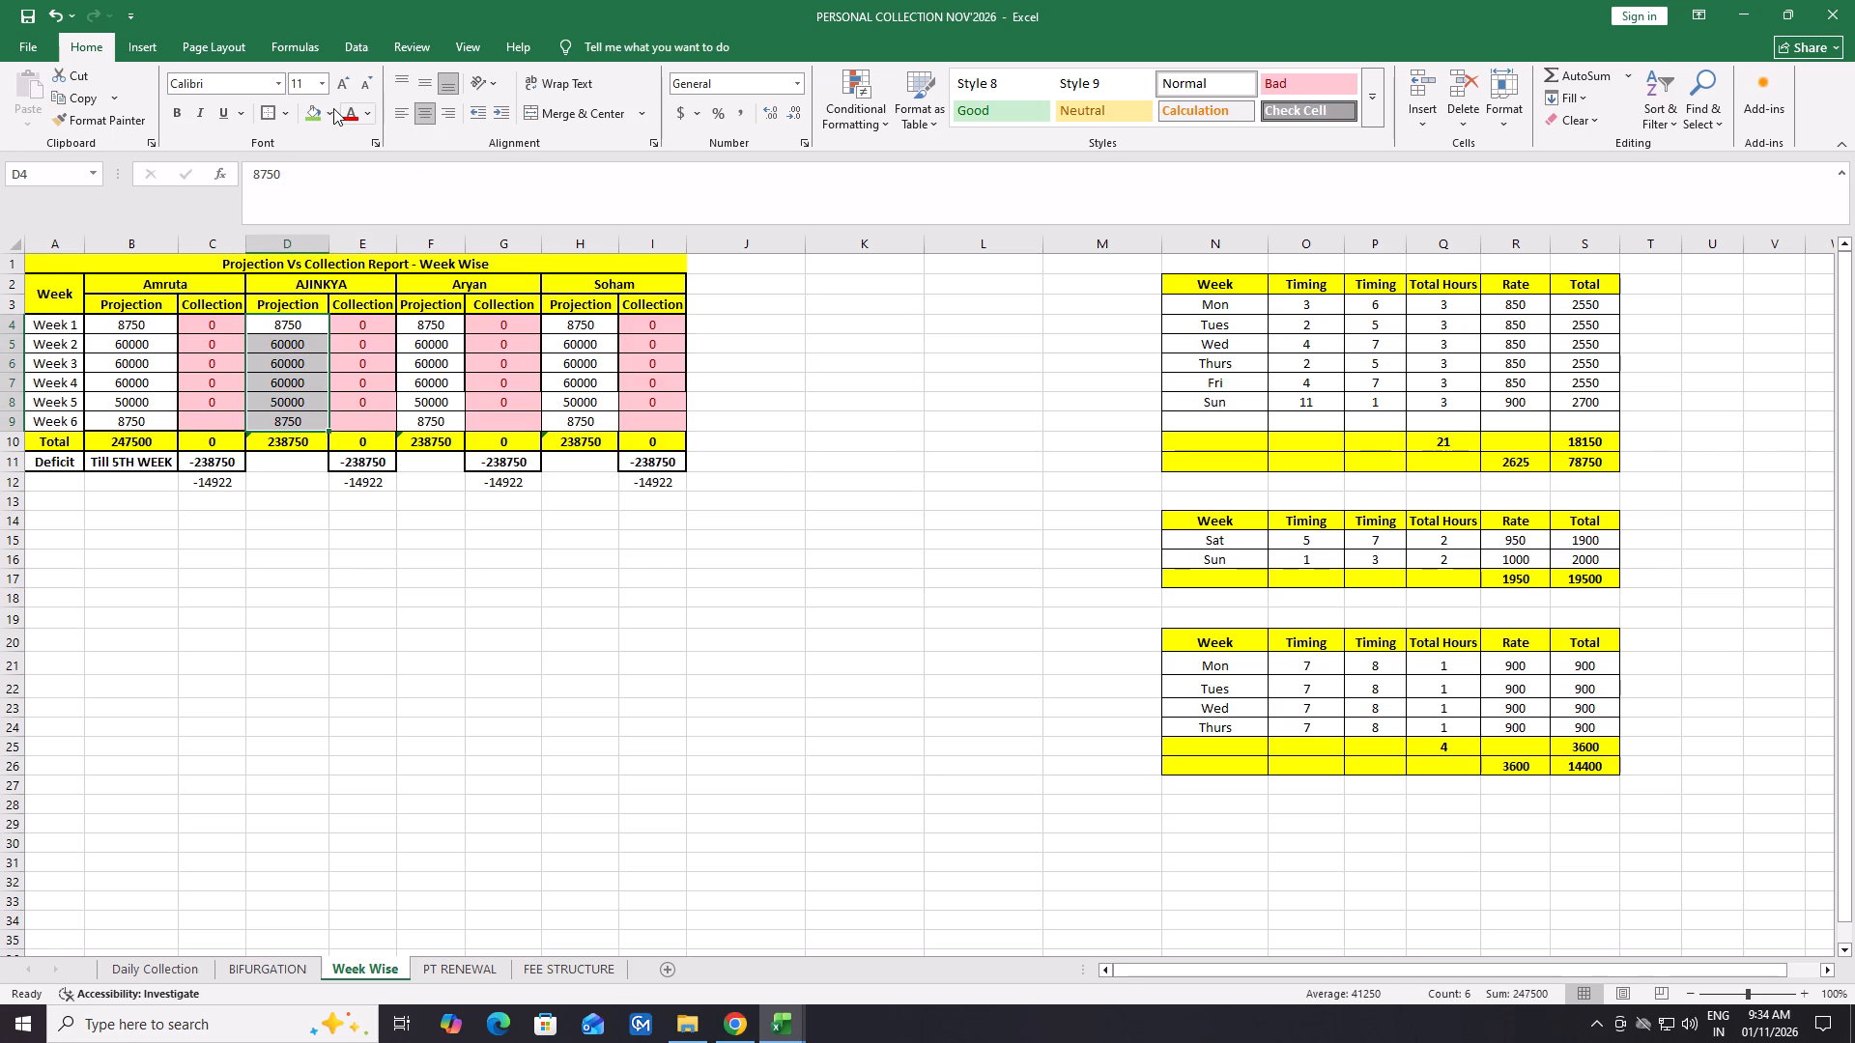
{"action": "left_click", "coordinate": [266, 119]}
{"action": "left_click", "coordinate": [310, 531]}
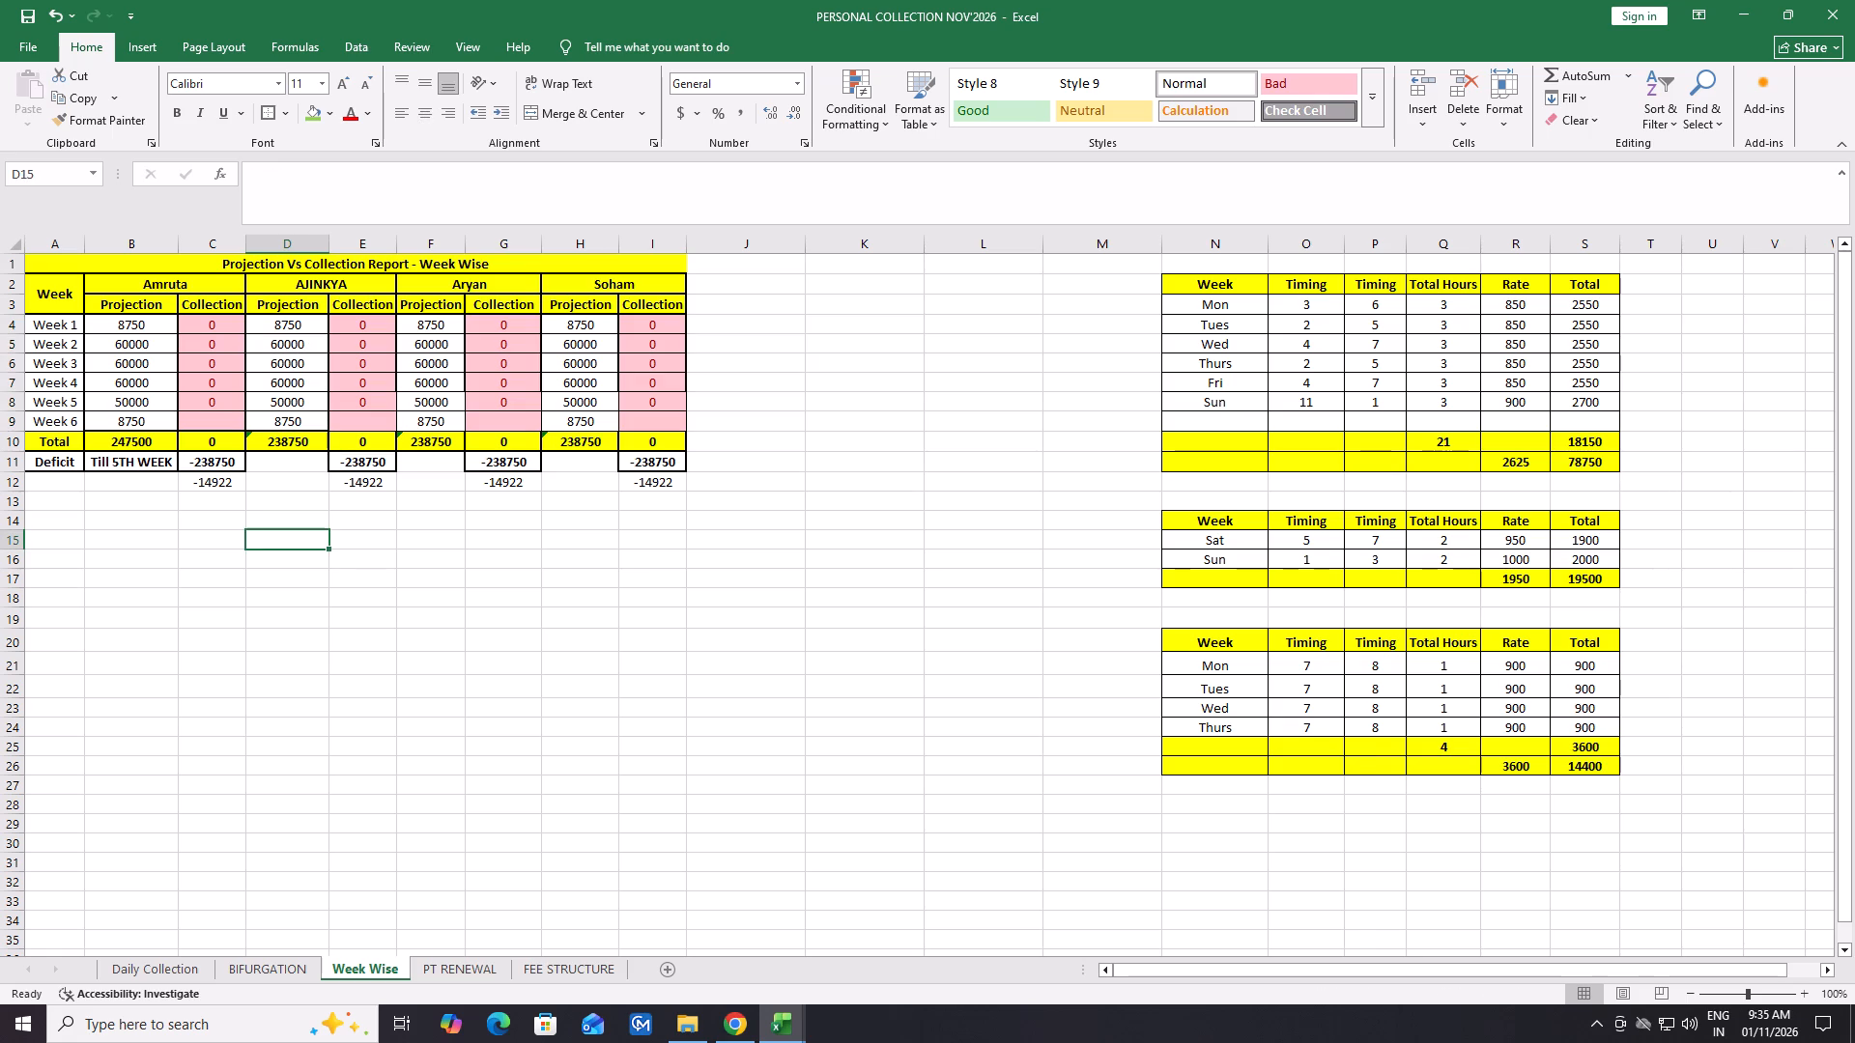
{"action": "left_click_drag", "start_coordinate": [349, 326], "coordinate": [353, 416]}
{"action": "left_click", "coordinate": [267, 113]}
{"action": "double_click", "coordinate": [439, 722]}
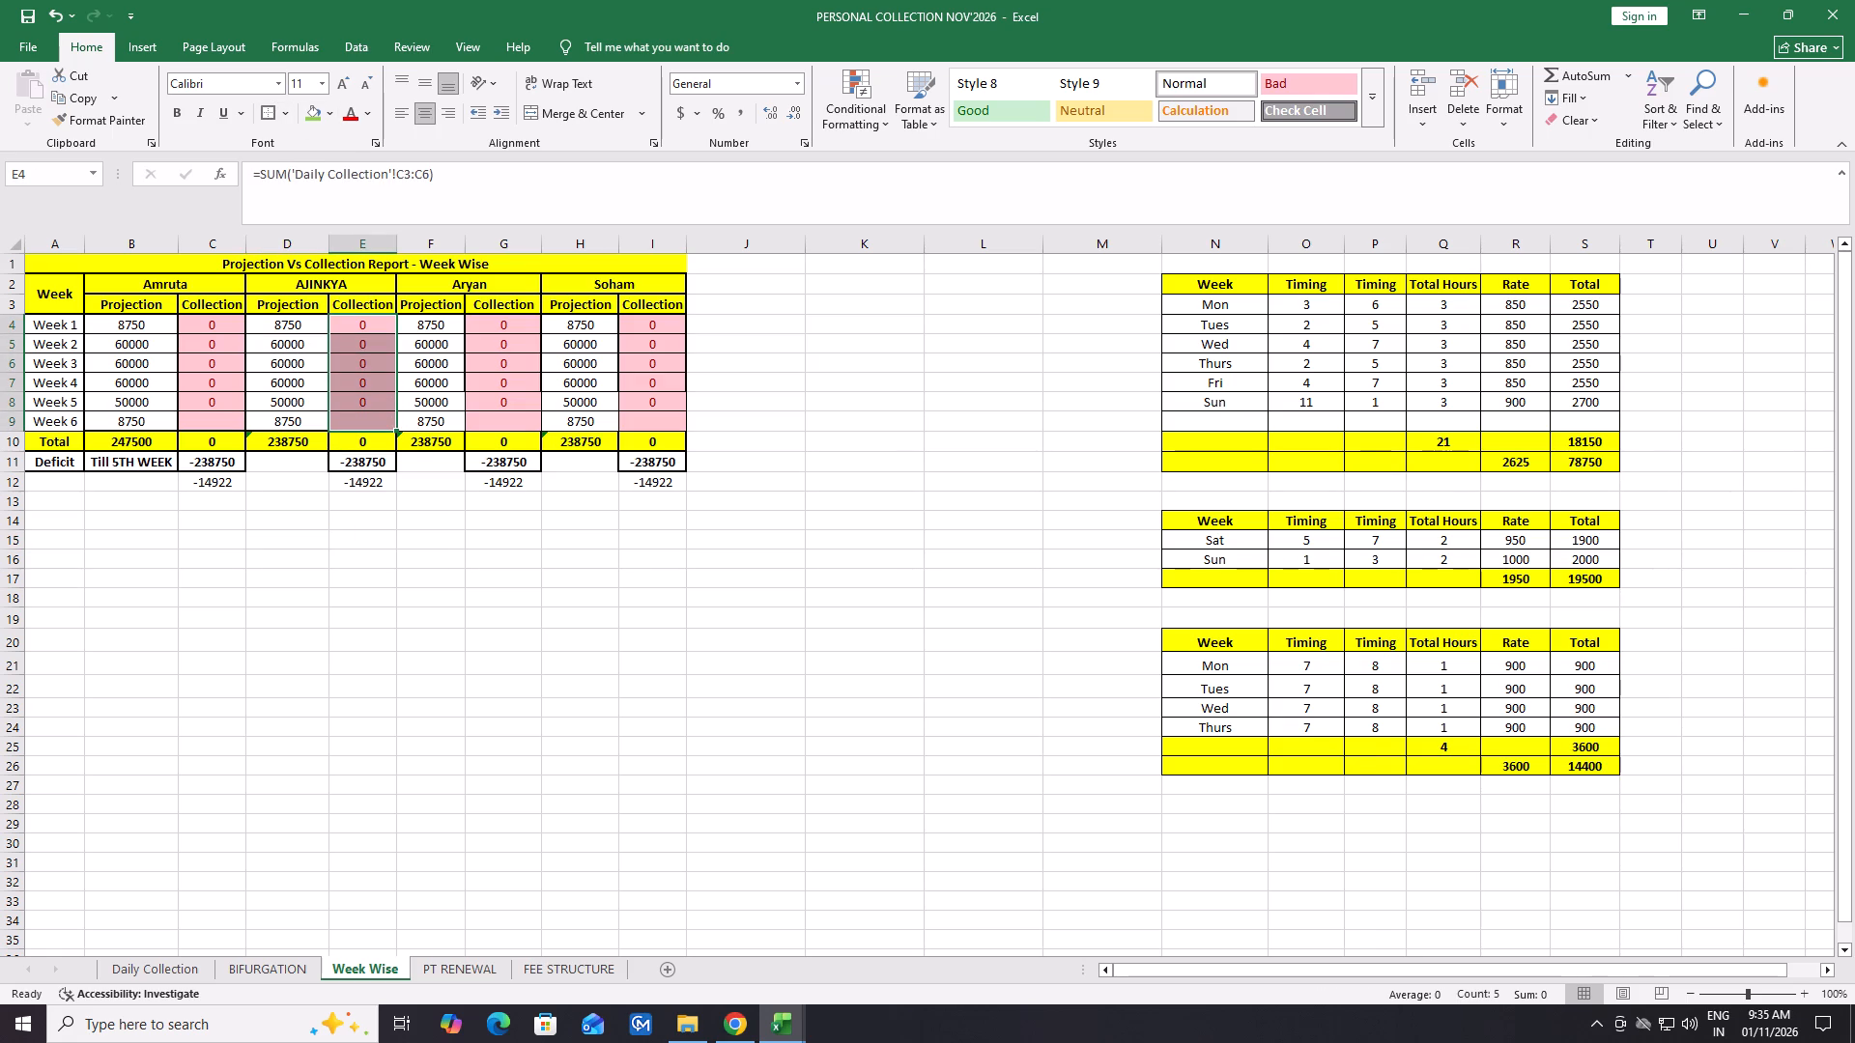
Apply thick outside borders separately to Aryan's Projection cells F4:F9 and Collection cells G4:G9.
{"action": "left_click_drag", "start_coordinate": [433, 326], "coordinate": [436, 425]}
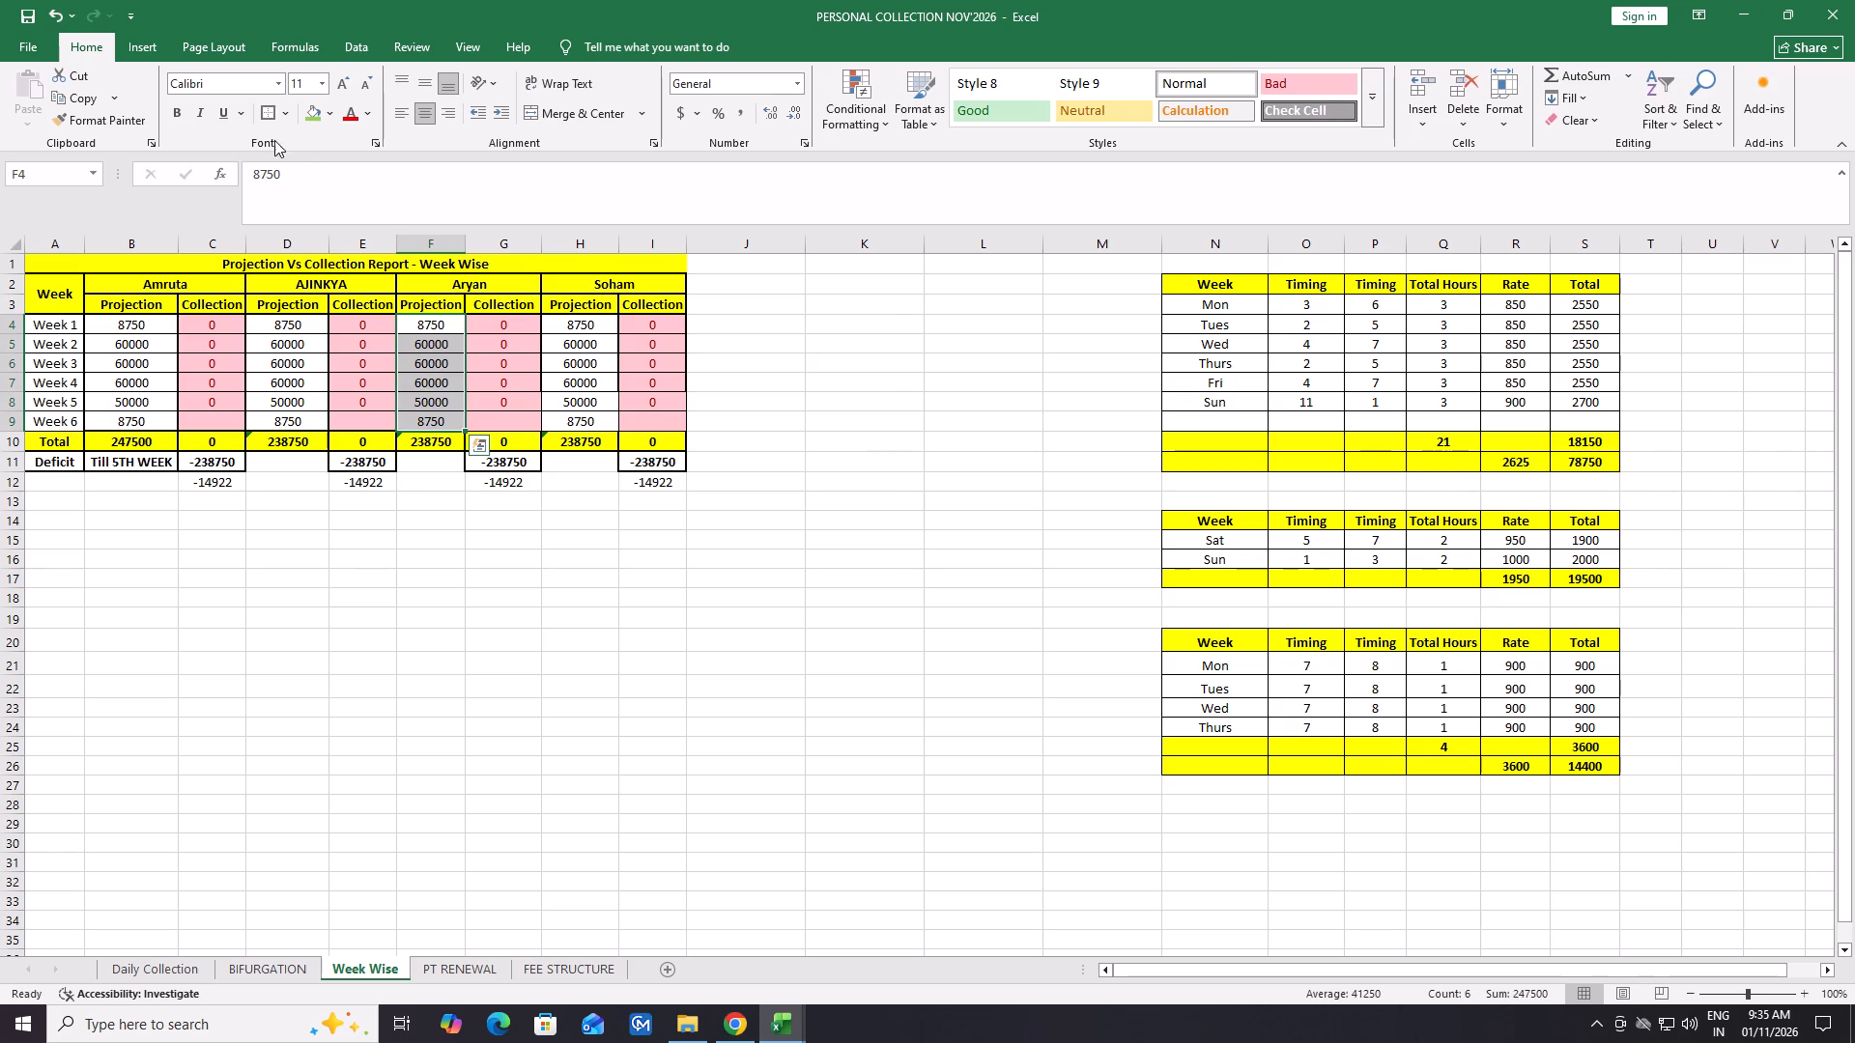
{"action": "left_click", "coordinate": [263, 115]}
{"action": "left_click_drag", "start_coordinate": [495, 323], "coordinate": [502, 365]}
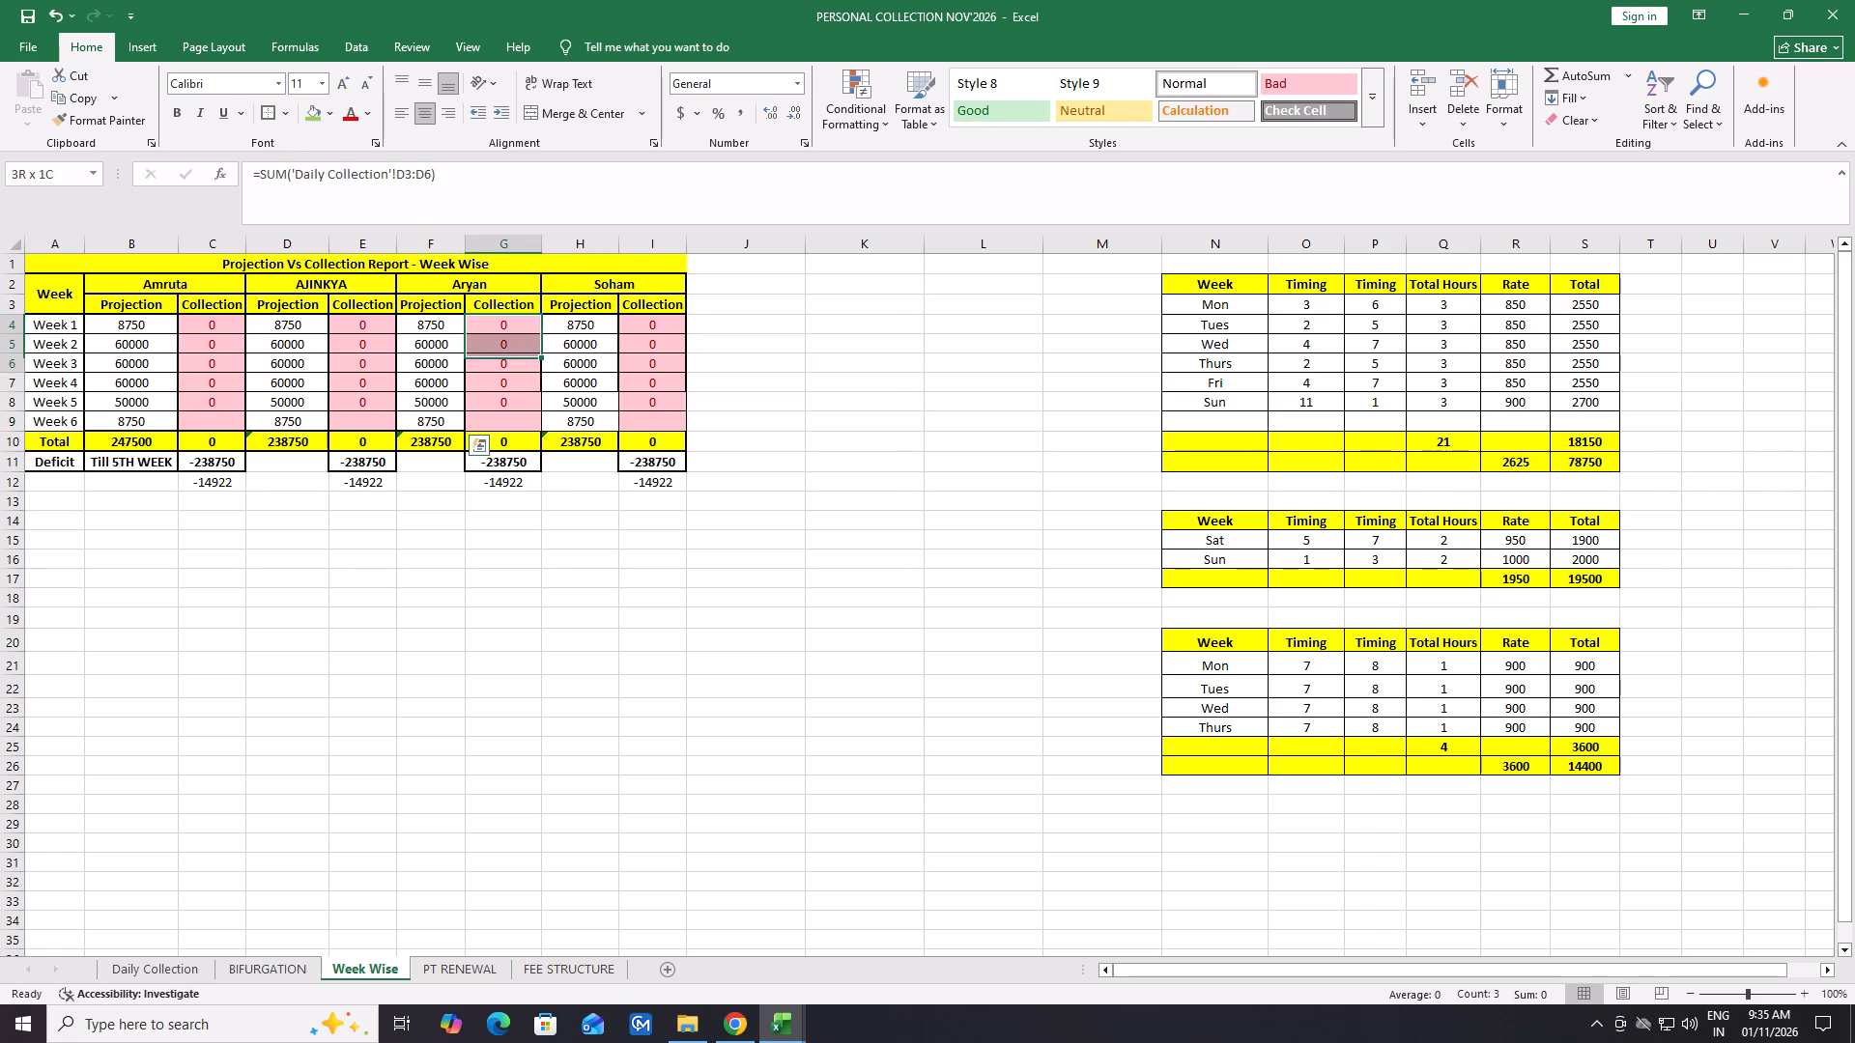
{"action": "left_click_drag", "start_coordinate": [502, 365], "coordinate": [512, 415]}
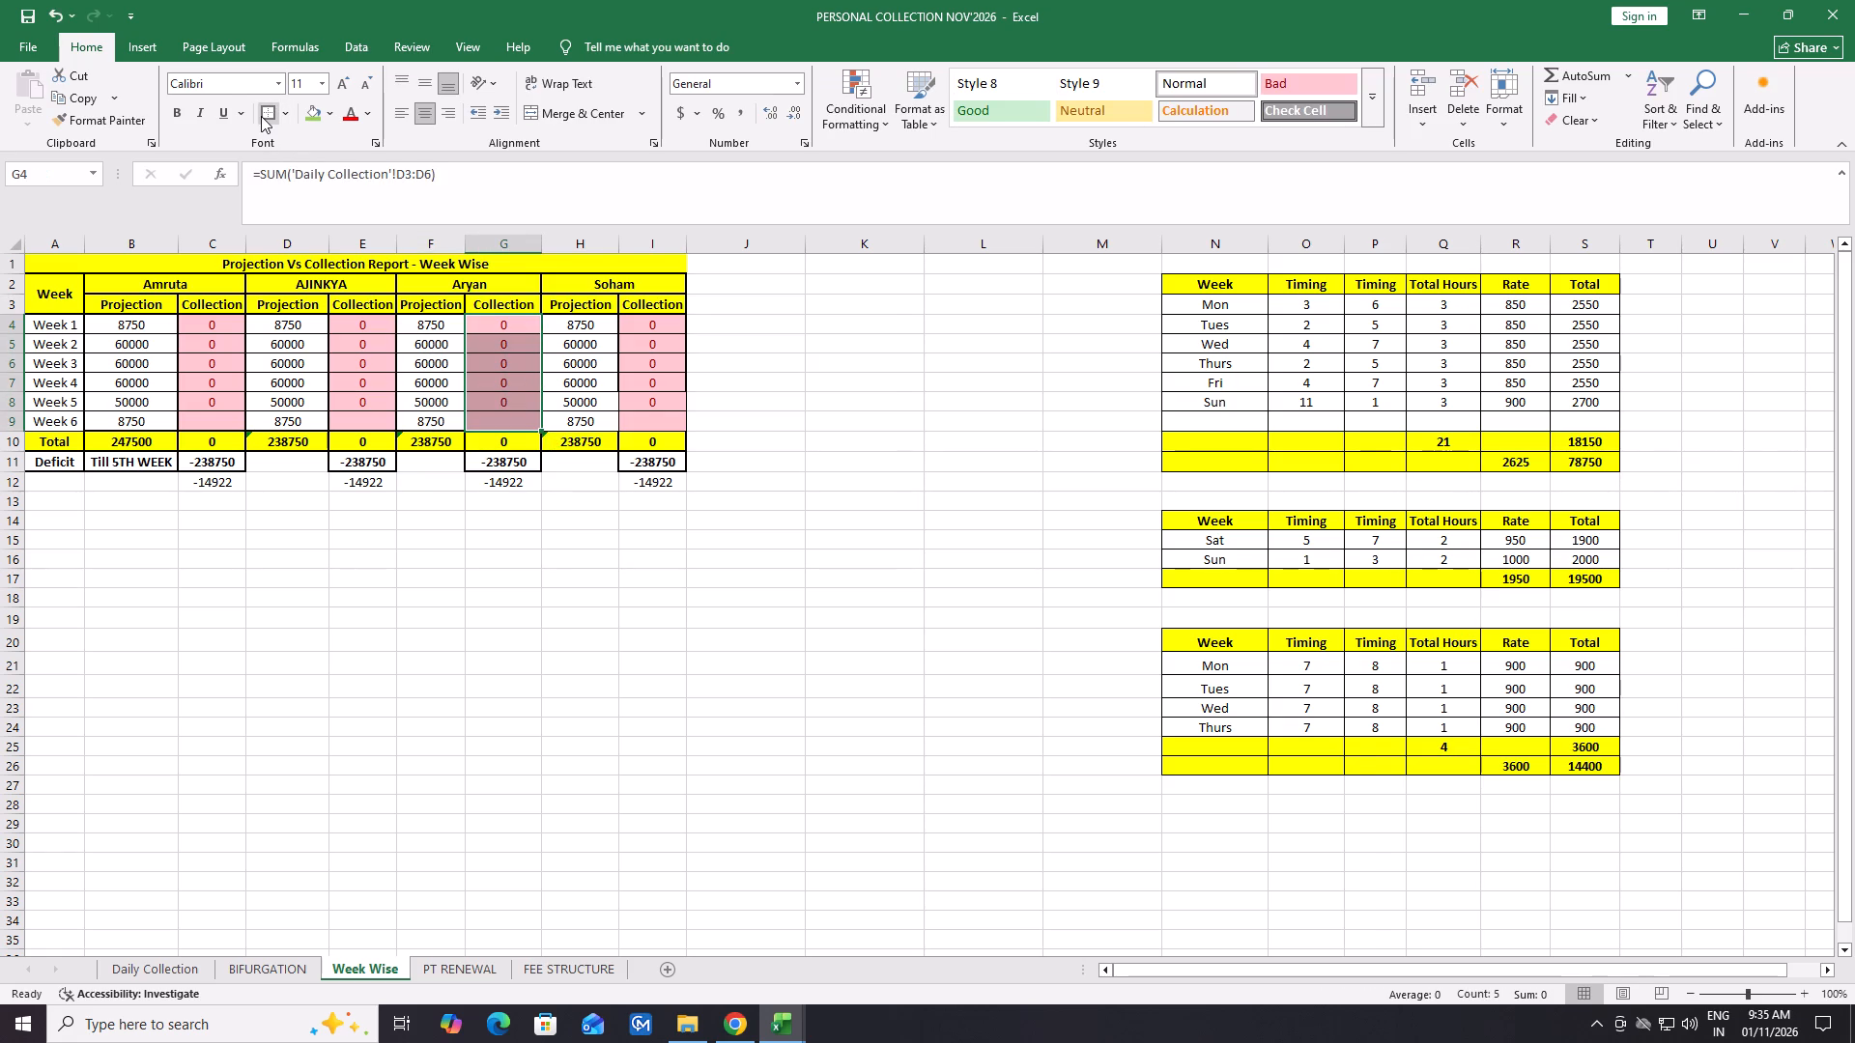
{"action": "left_click", "coordinate": [261, 116]}
Apply thick outside borders separately to Soham's Projection cells H4:H9 and Collection cells I4:I9.
{"action": "left_click_drag", "start_coordinate": [584, 330], "coordinate": [585, 410]}
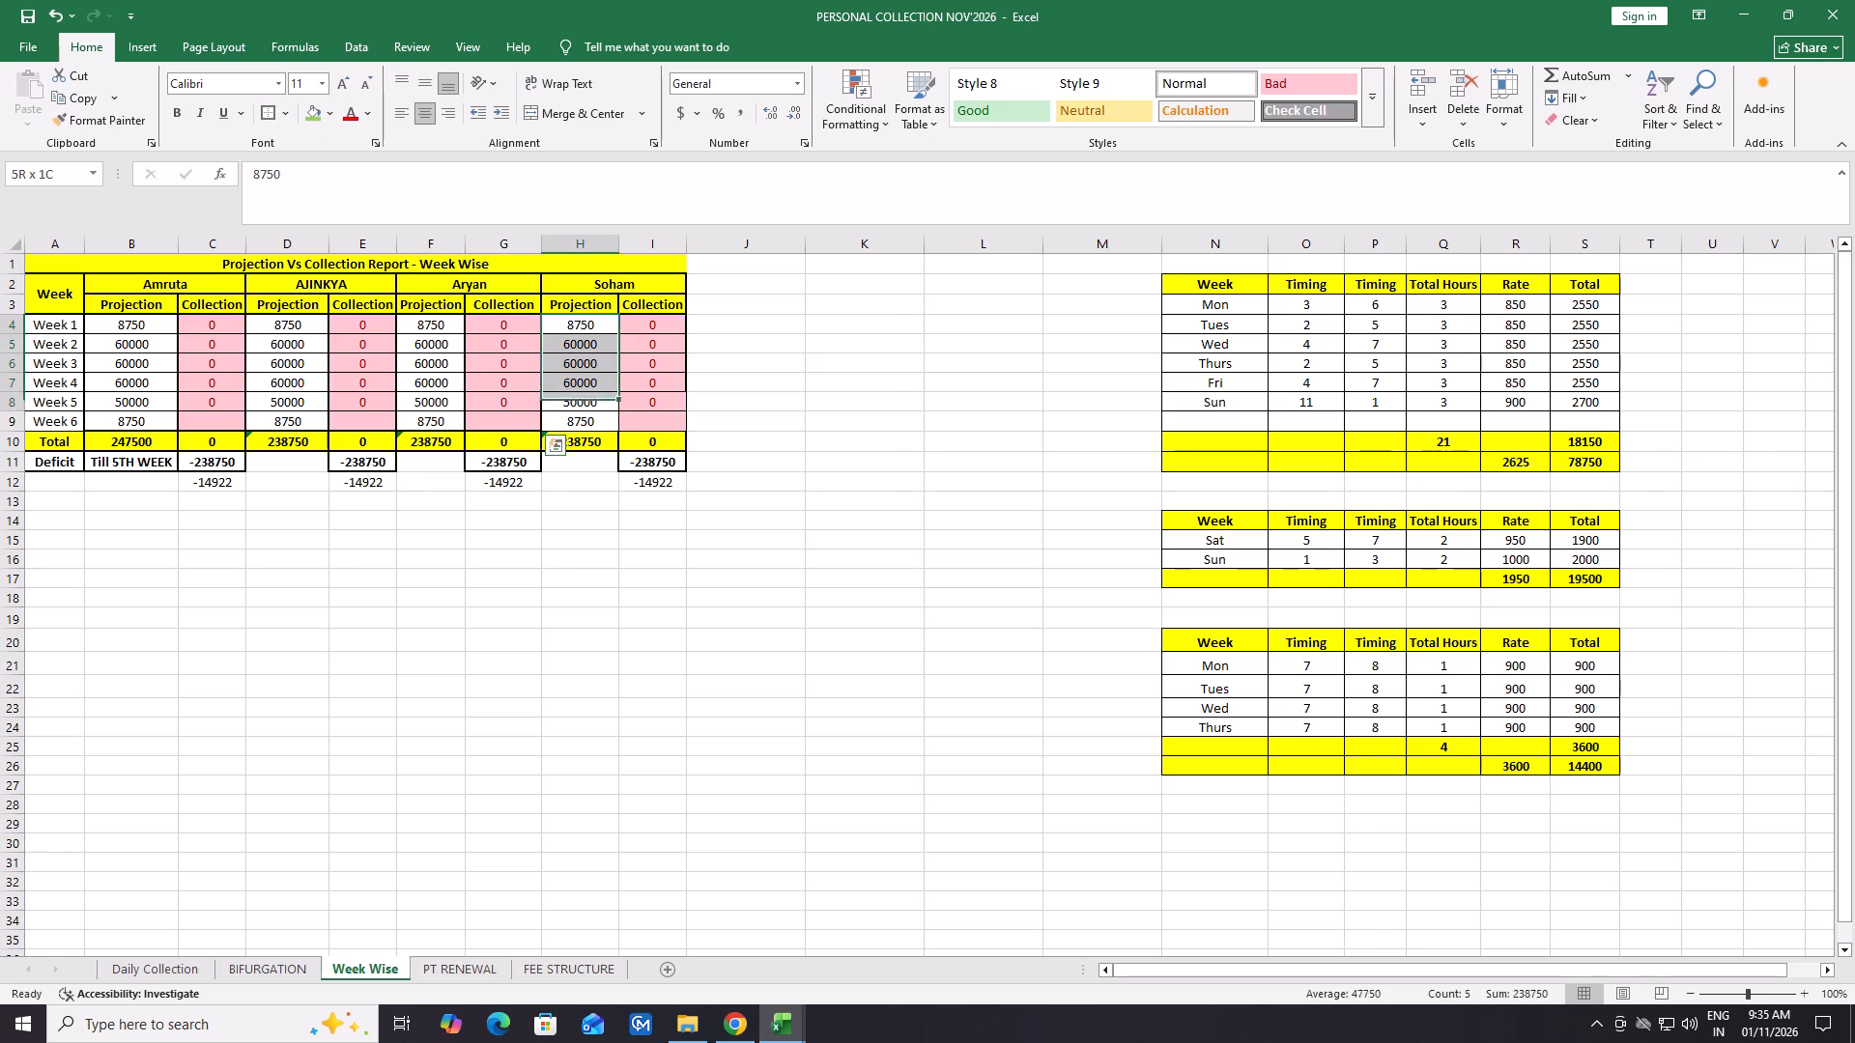
{"action": "left_click_drag", "start_coordinate": [585, 410], "coordinate": [592, 433]}
{"action": "left_click", "coordinate": [585, 522]}
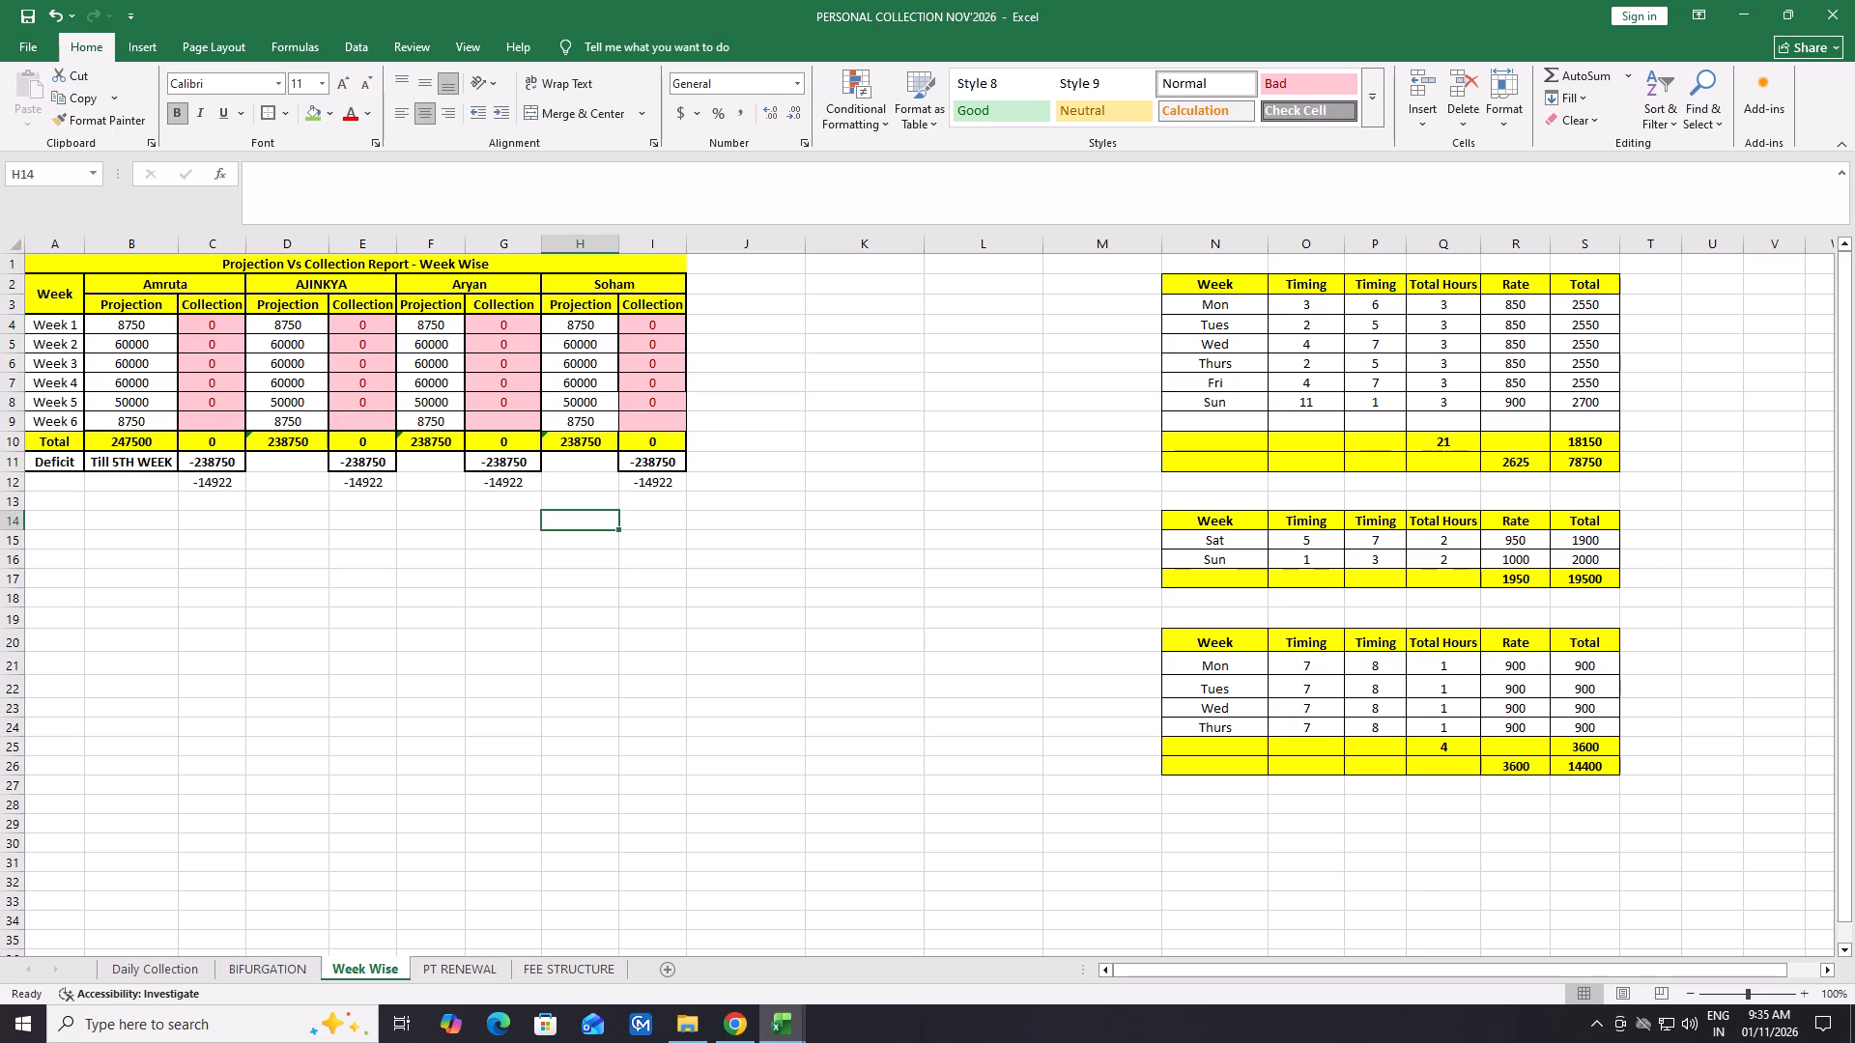
{"action": "left_click_drag", "start_coordinate": [576, 326], "coordinate": [599, 419]}
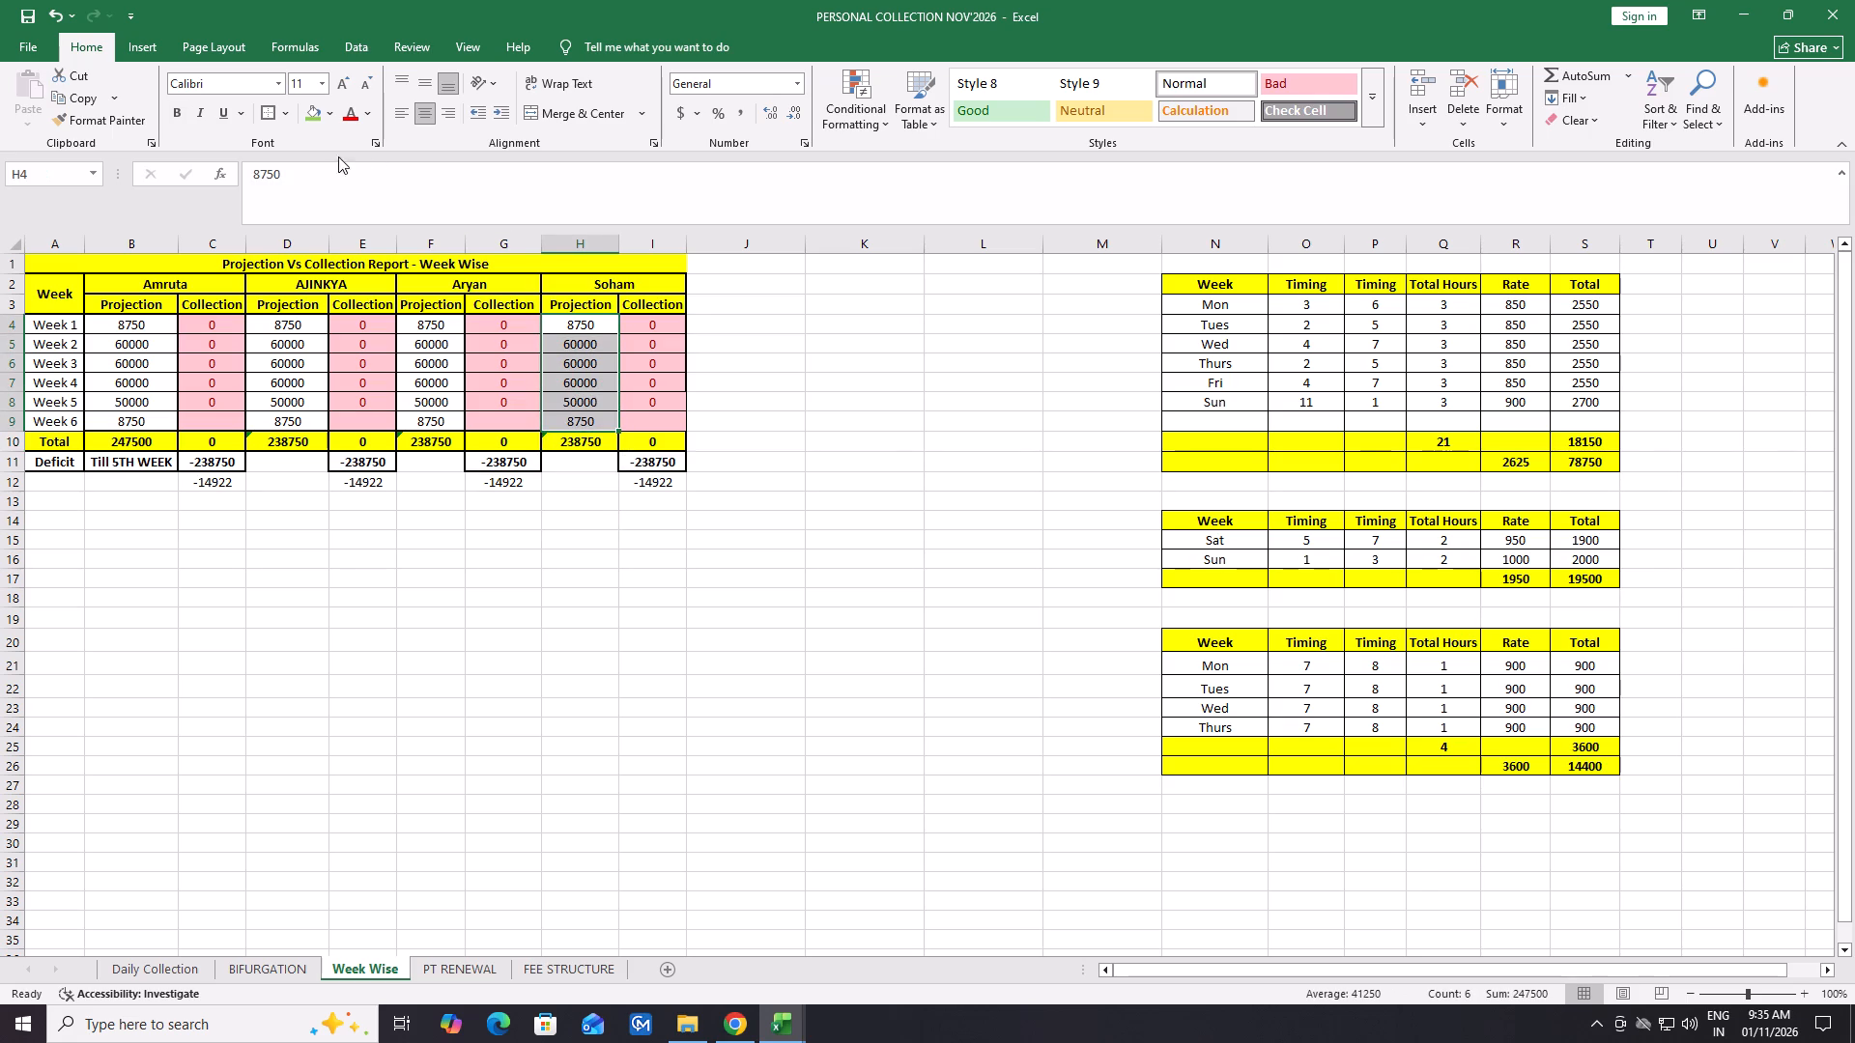
{"action": "left_click", "coordinate": [266, 119]}
{"action": "left_click_drag", "start_coordinate": [652, 331], "coordinate": [660, 417]}
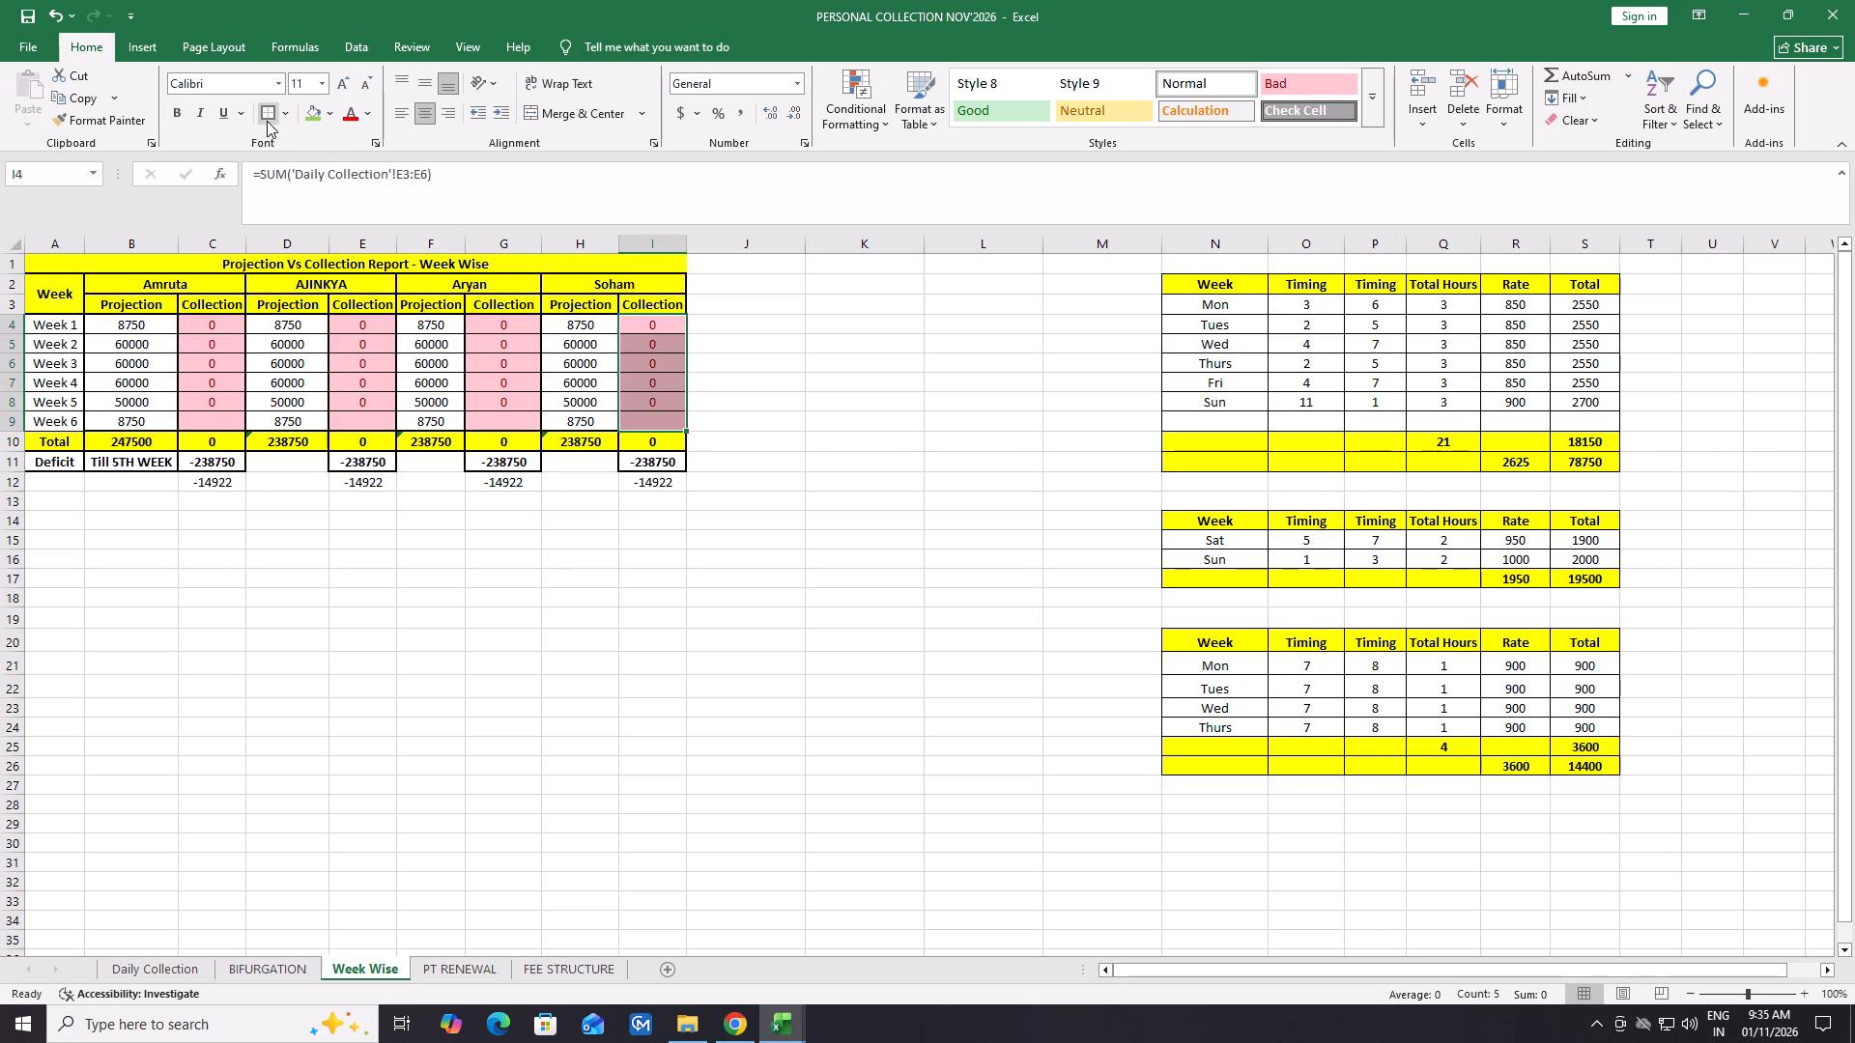
{"action": "left_click", "coordinate": [263, 119]}
{"action": "left_click", "coordinate": [667, 773]}
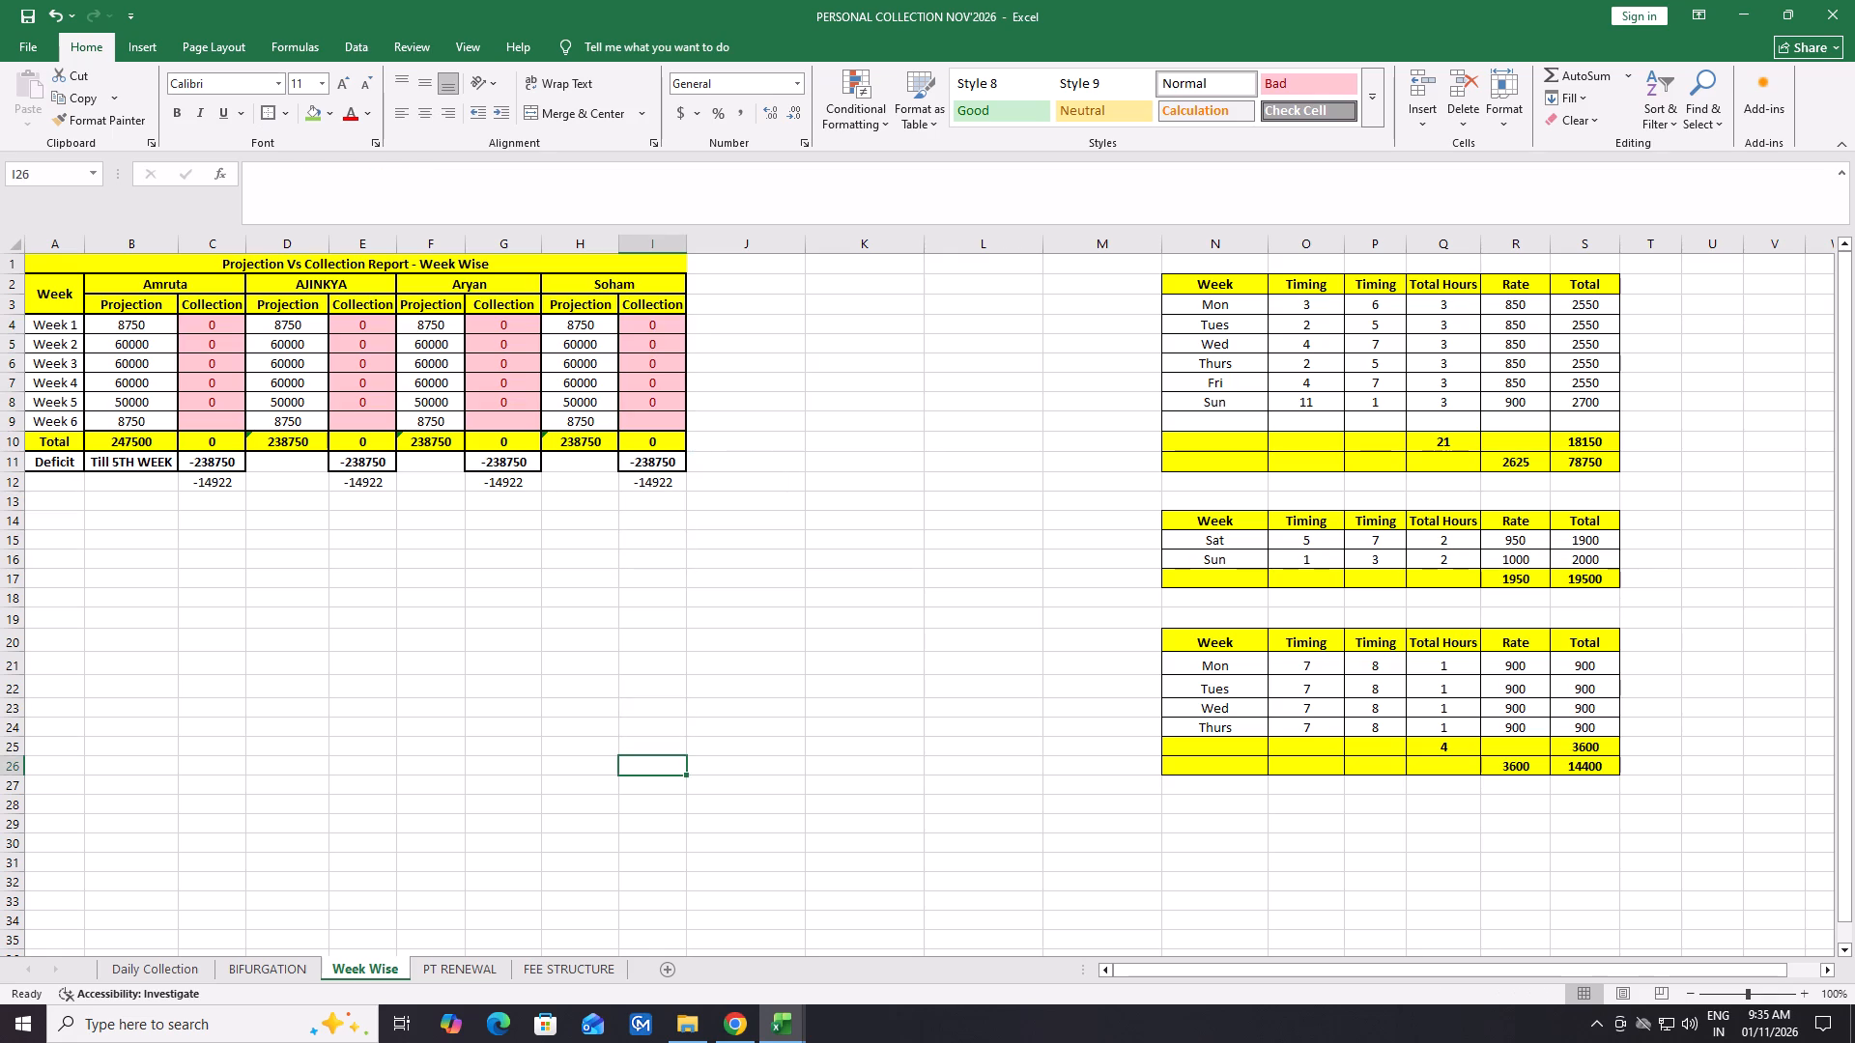
Change the label beside Deficit in cell B11 to read Till 6TH WEEK.
{"action": "triple_click", "coordinate": [118, 461]}
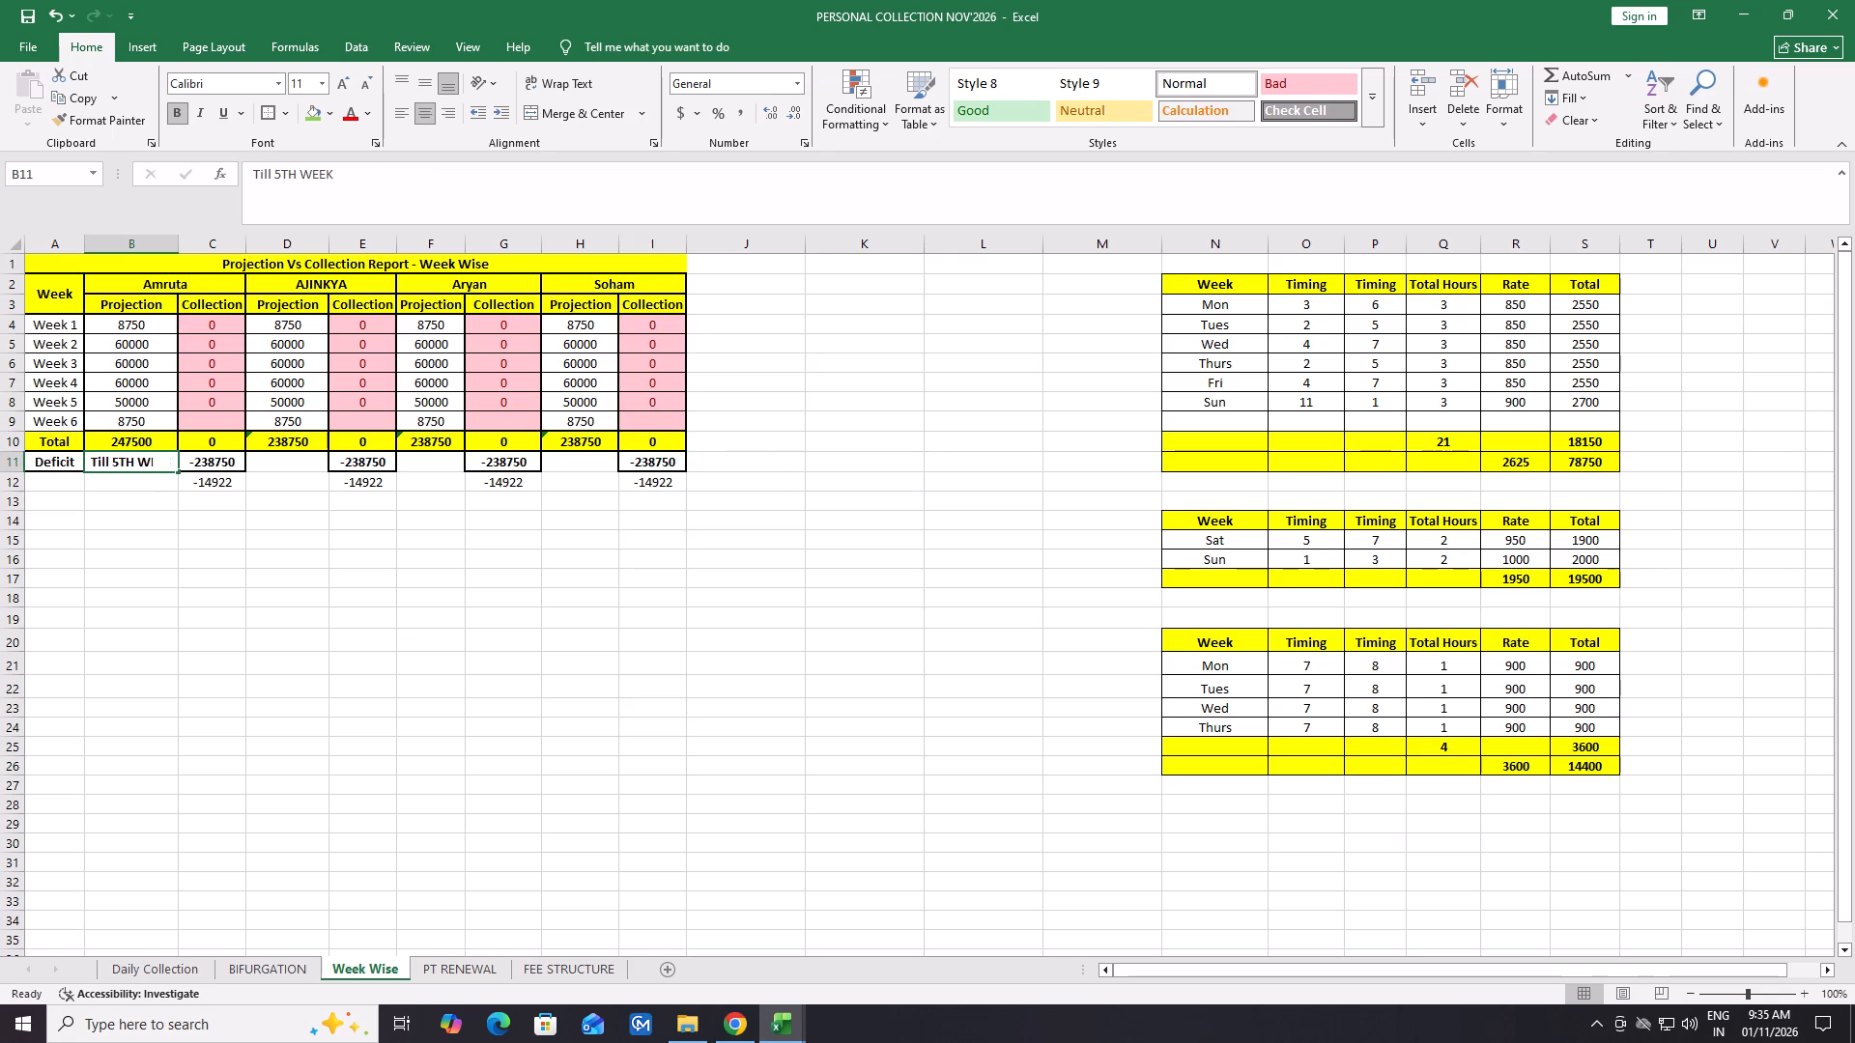
{"action": "key", "text": "BackSpace"}
{"action": "key", "text": "6"}
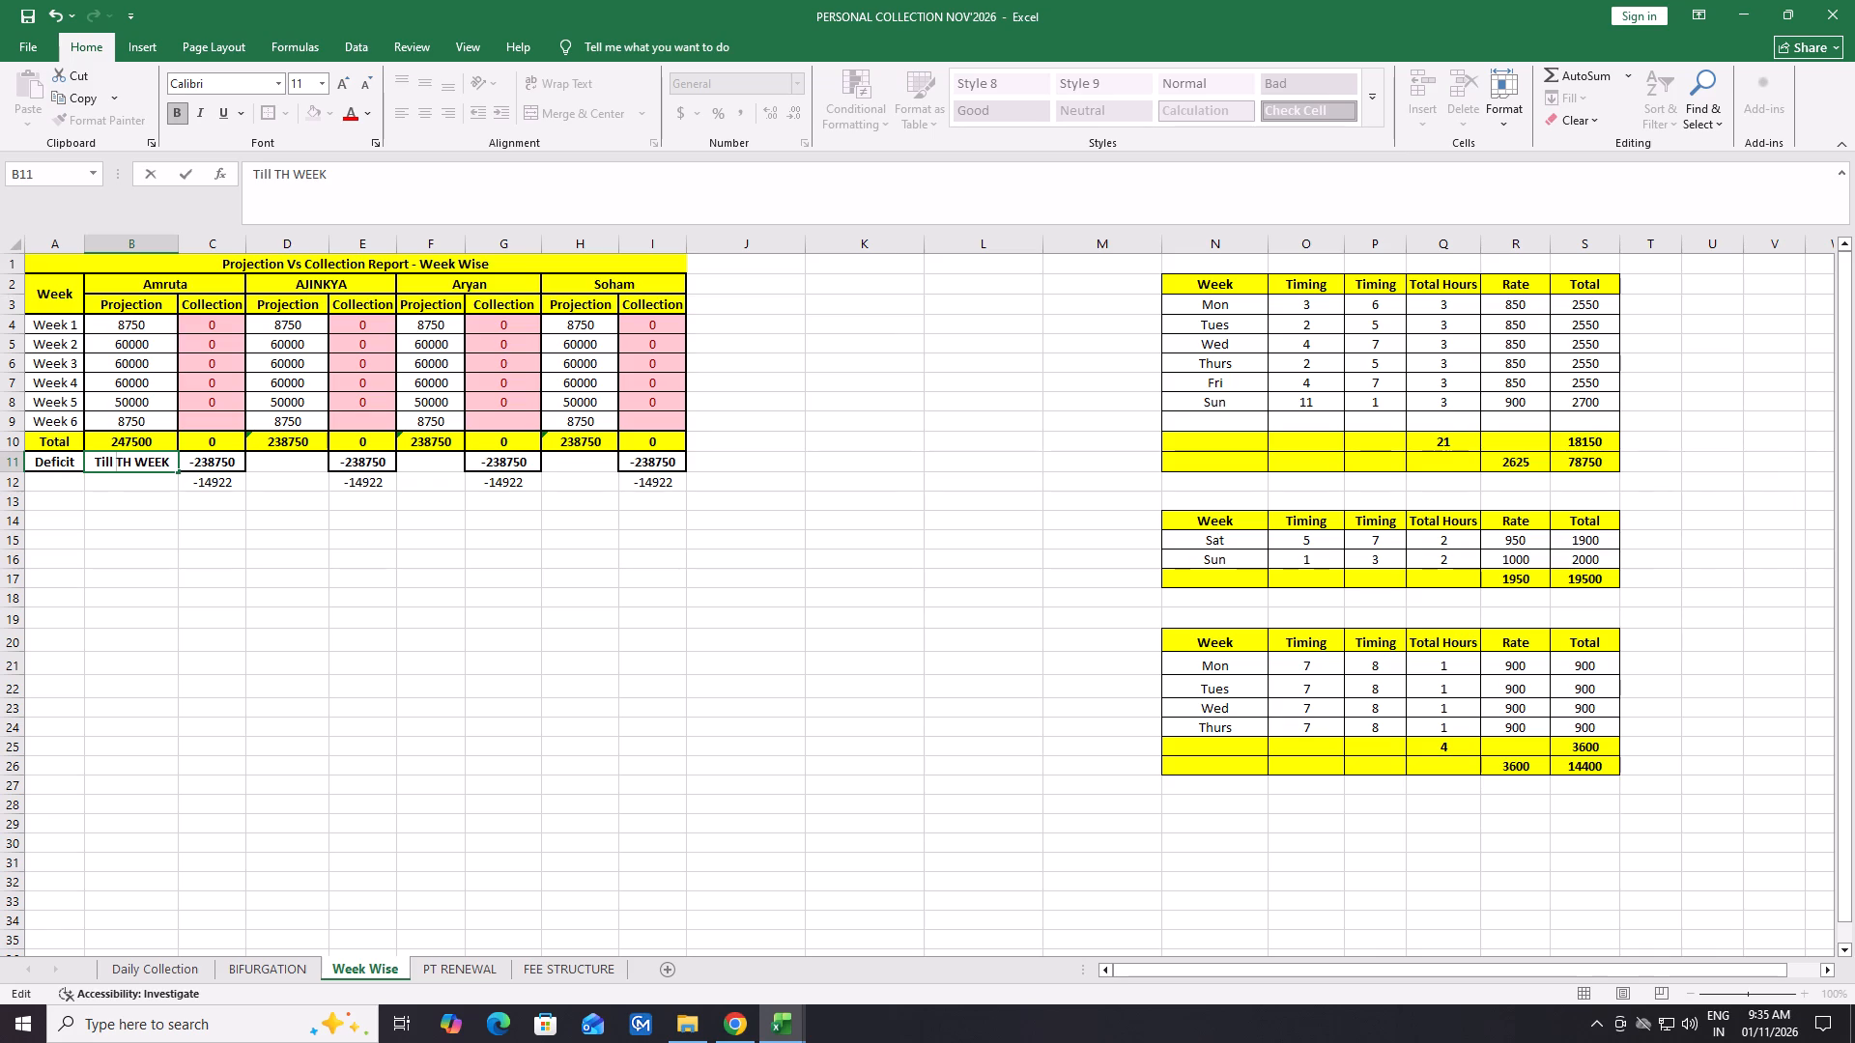
{"action": "key", "text": "Return"}
{"action": "left_click", "coordinate": [266, 556]}
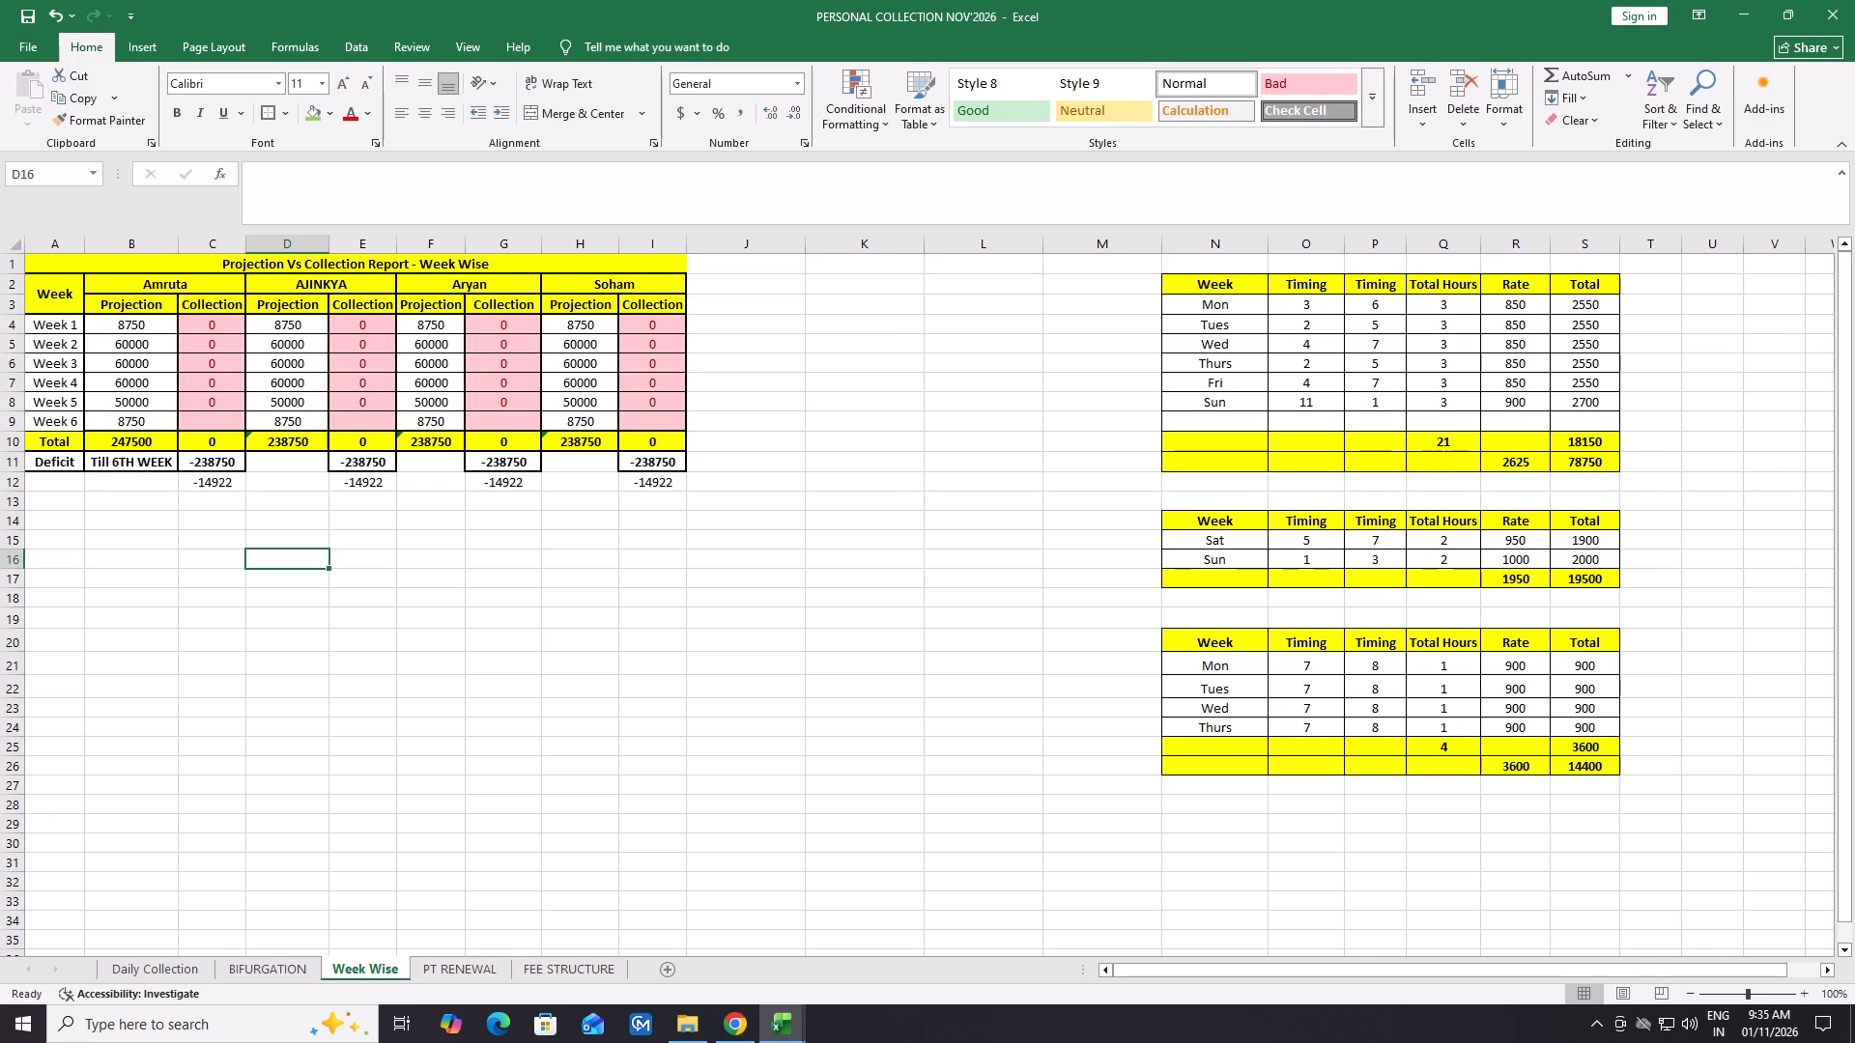
Save the PERSONAL COLLECTION NOV'2026 workbook.
{"action": "key", "text": "ctrl+s"}
Check Amruta's and AJINKYA's Projection entries for Weeks 1, 2 and 6 and their early-week Collection formulas.
{"action": "left_click", "coordinate": [651, 564]}
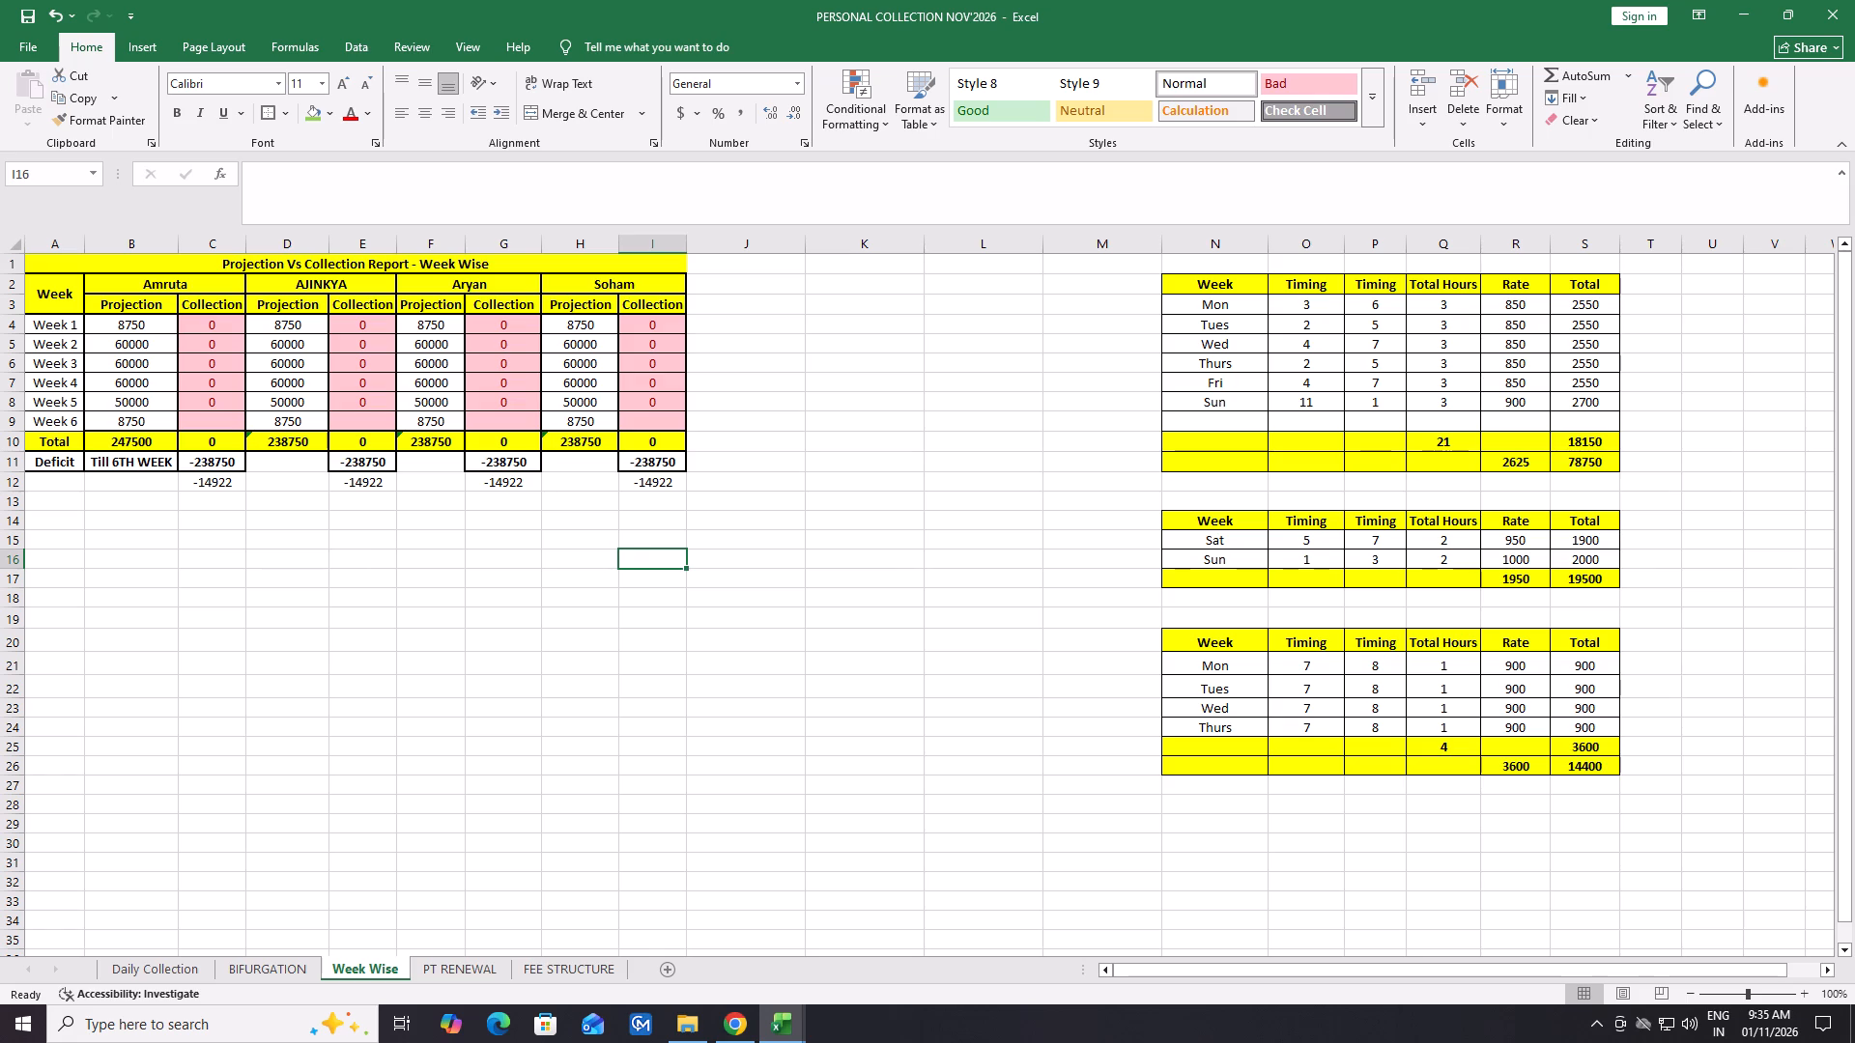
{"action": "double_click", "coordinate": [313, 416]}
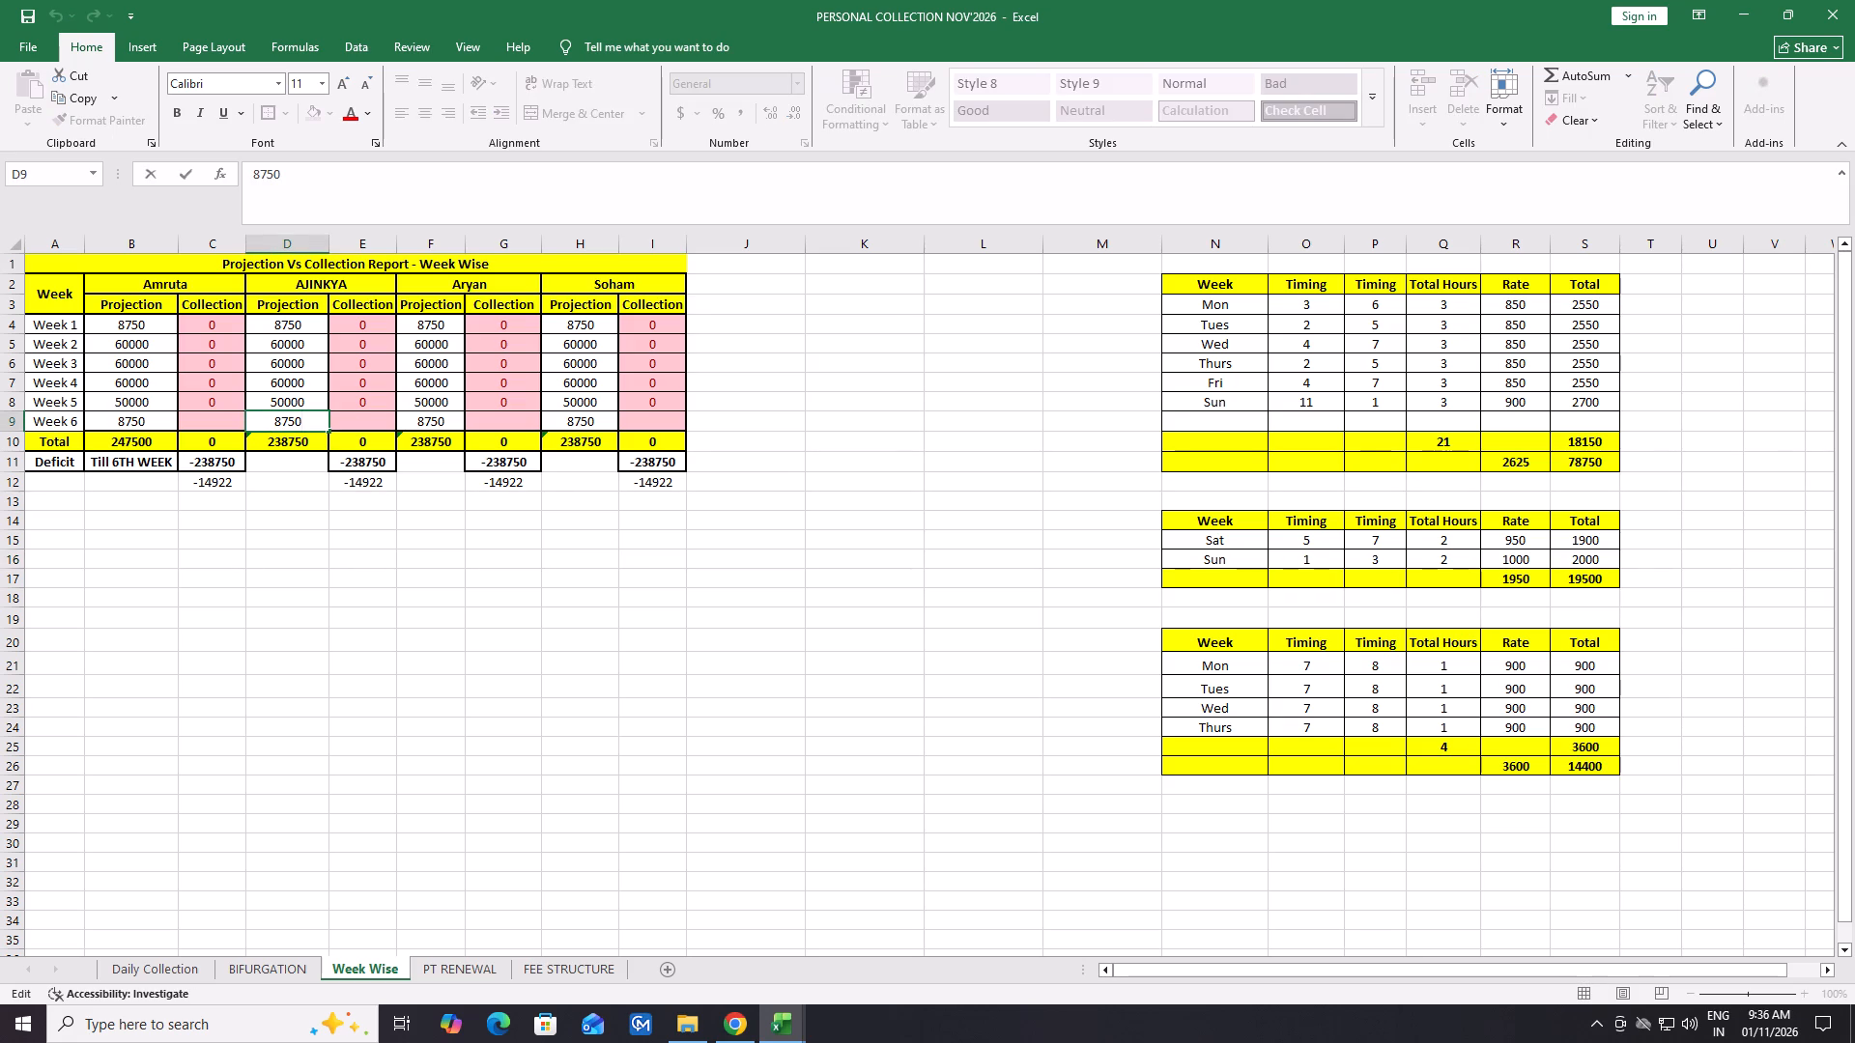
{"action": "left_click", "coordinate": [155, 421]}
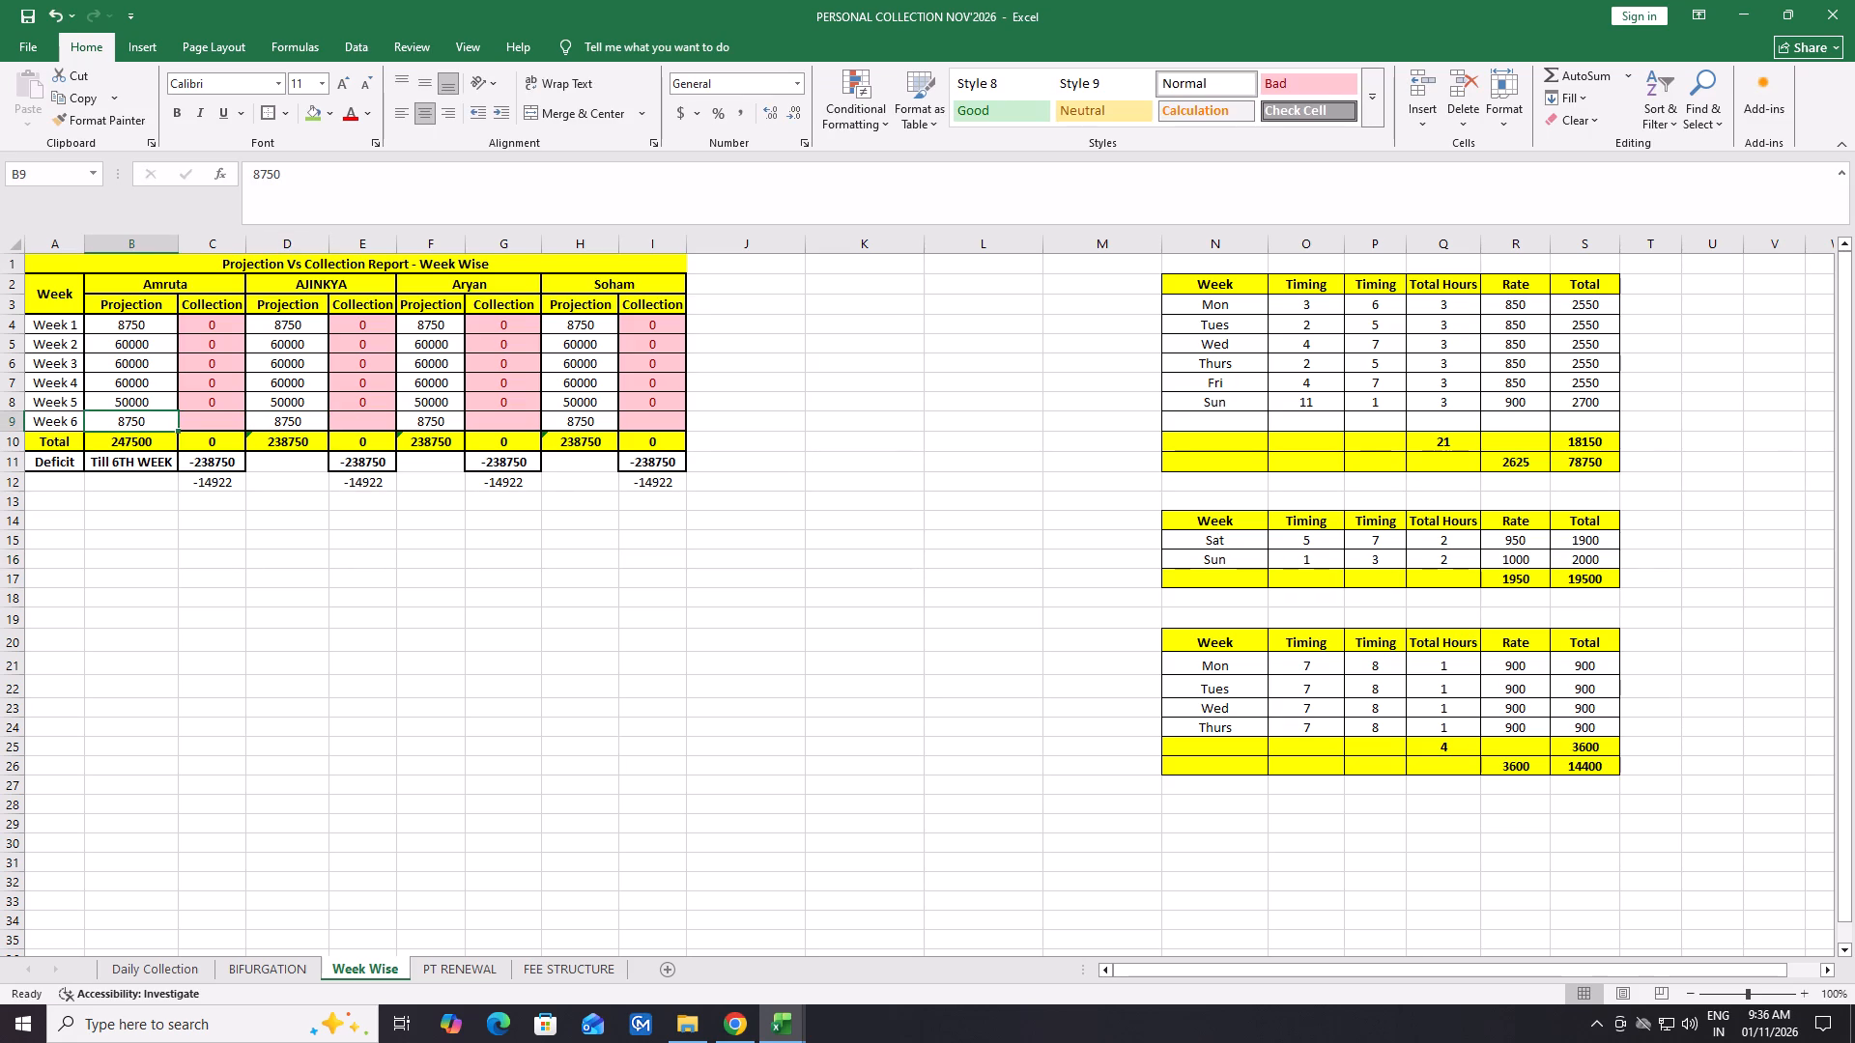
{"action": "left_click", "coordinate": [300, 324]}
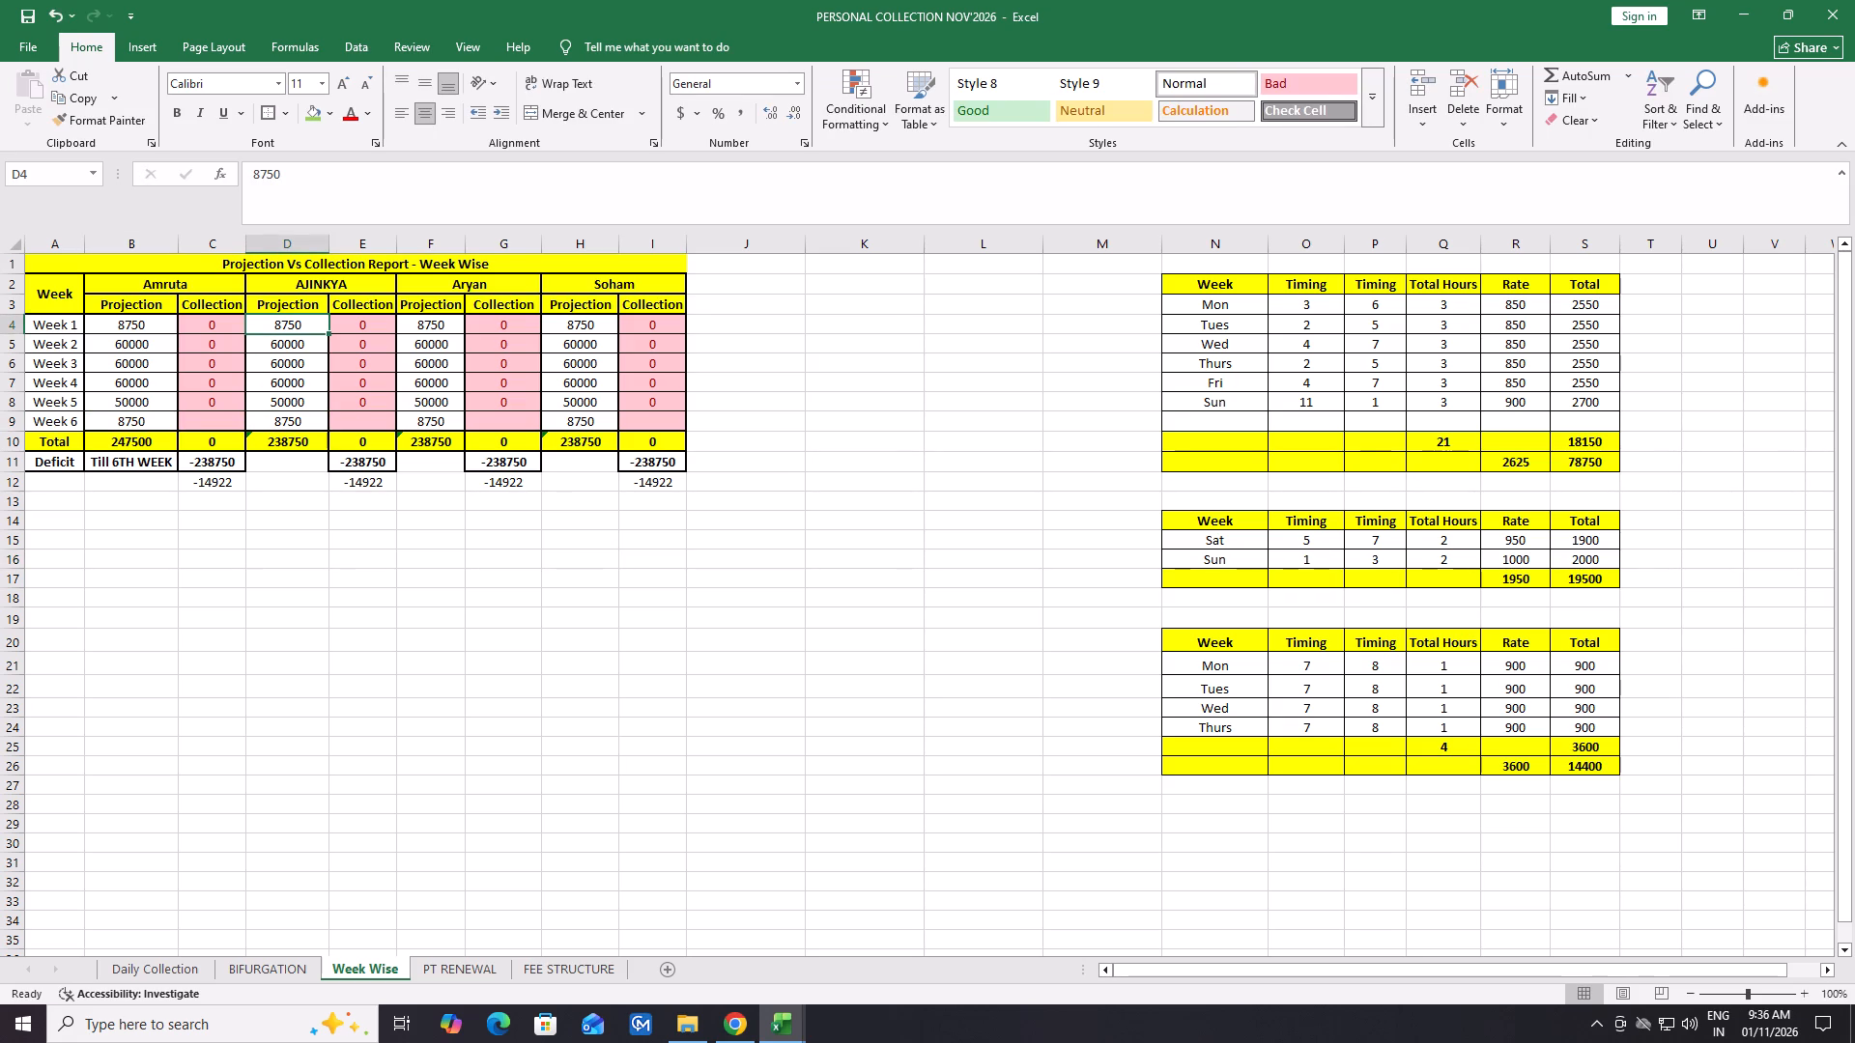
{"action": "left_click", "coordinate": [144, 328]}
{"action": "left_click", "coordinate": [151, 346]}
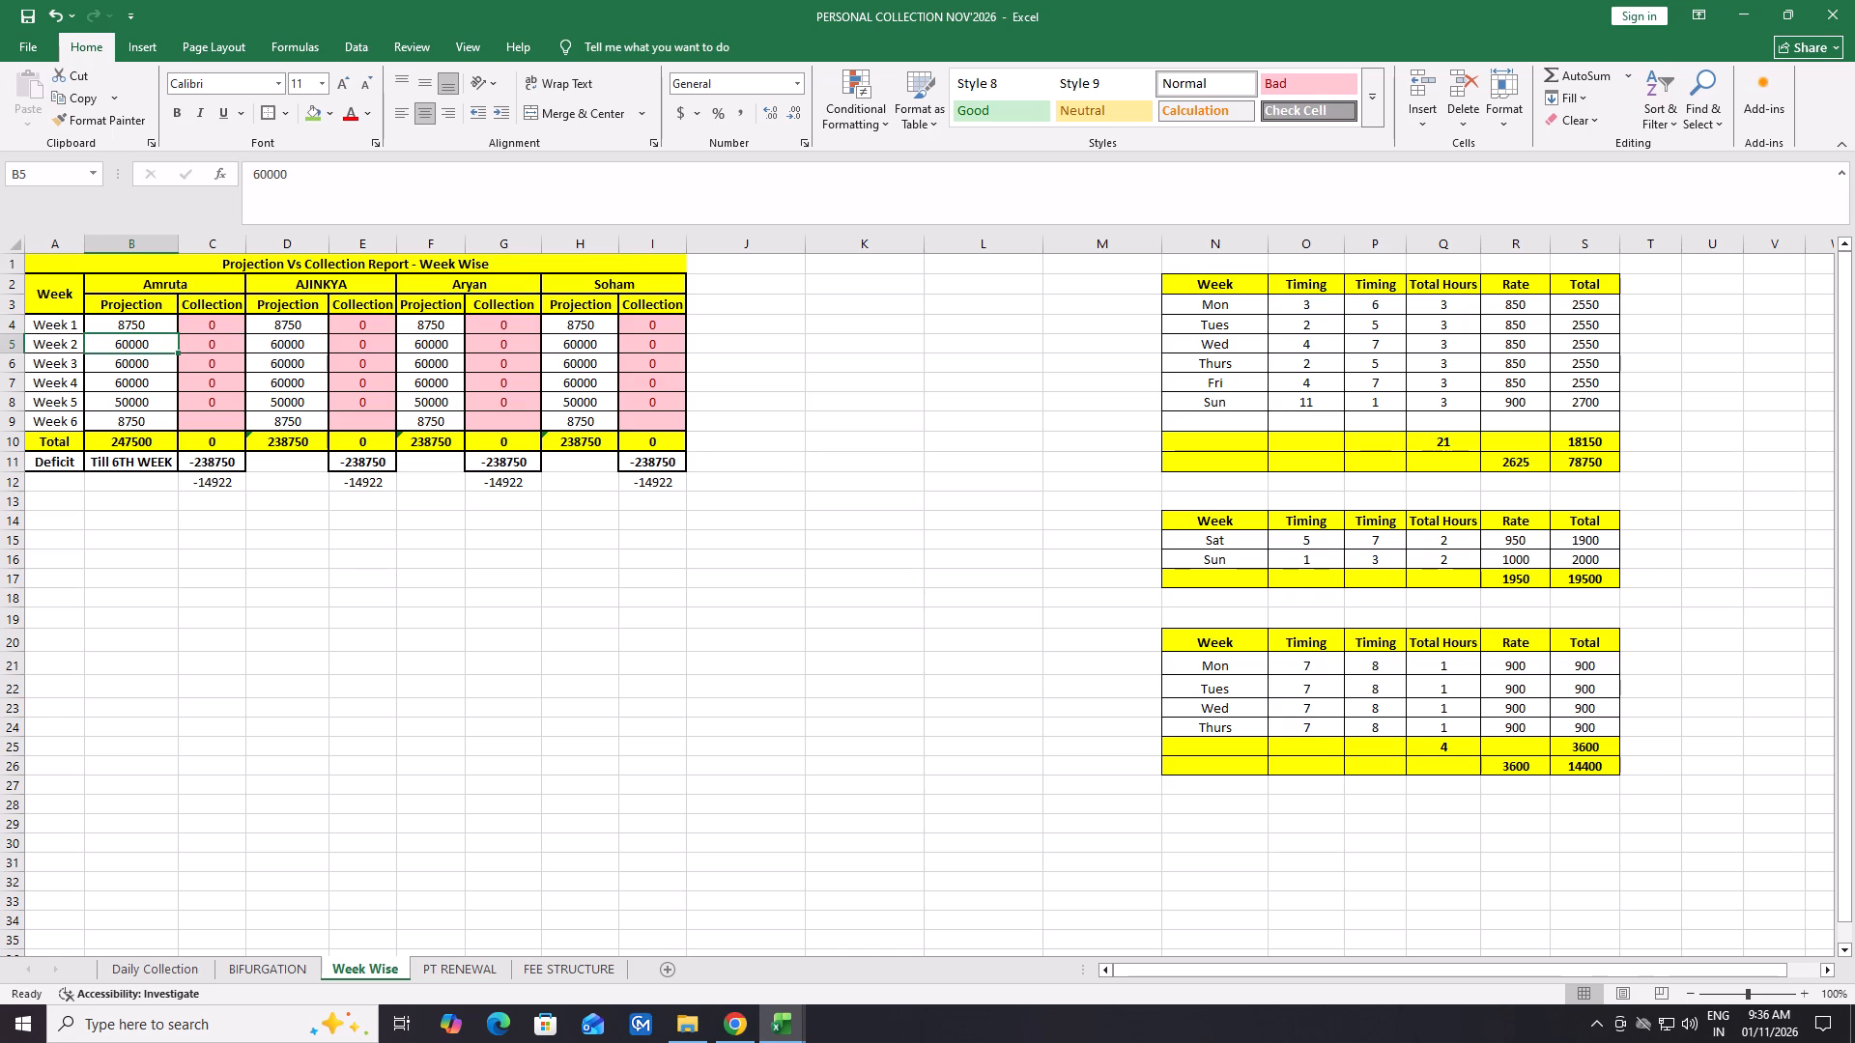
{"action": "left_click", "coordinate": [341, 318]}
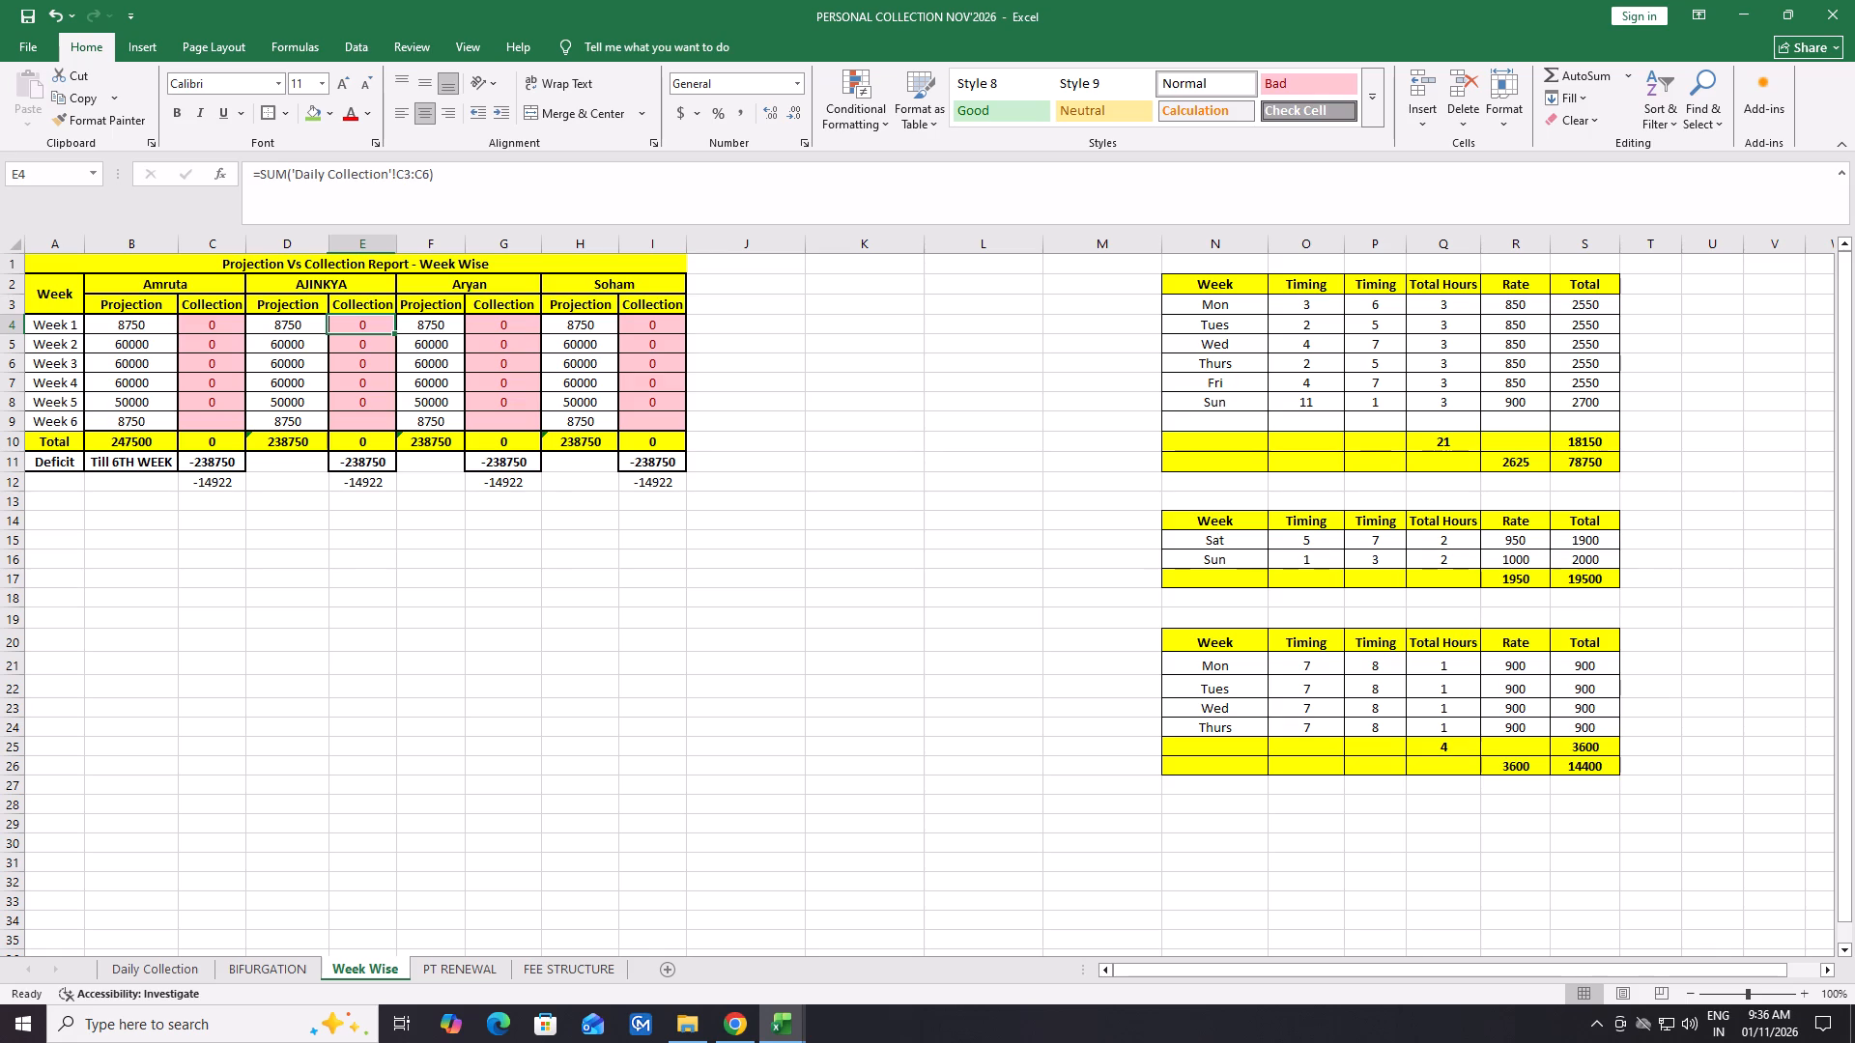
{"action": "left_click", "coordinate": [200, 335]}
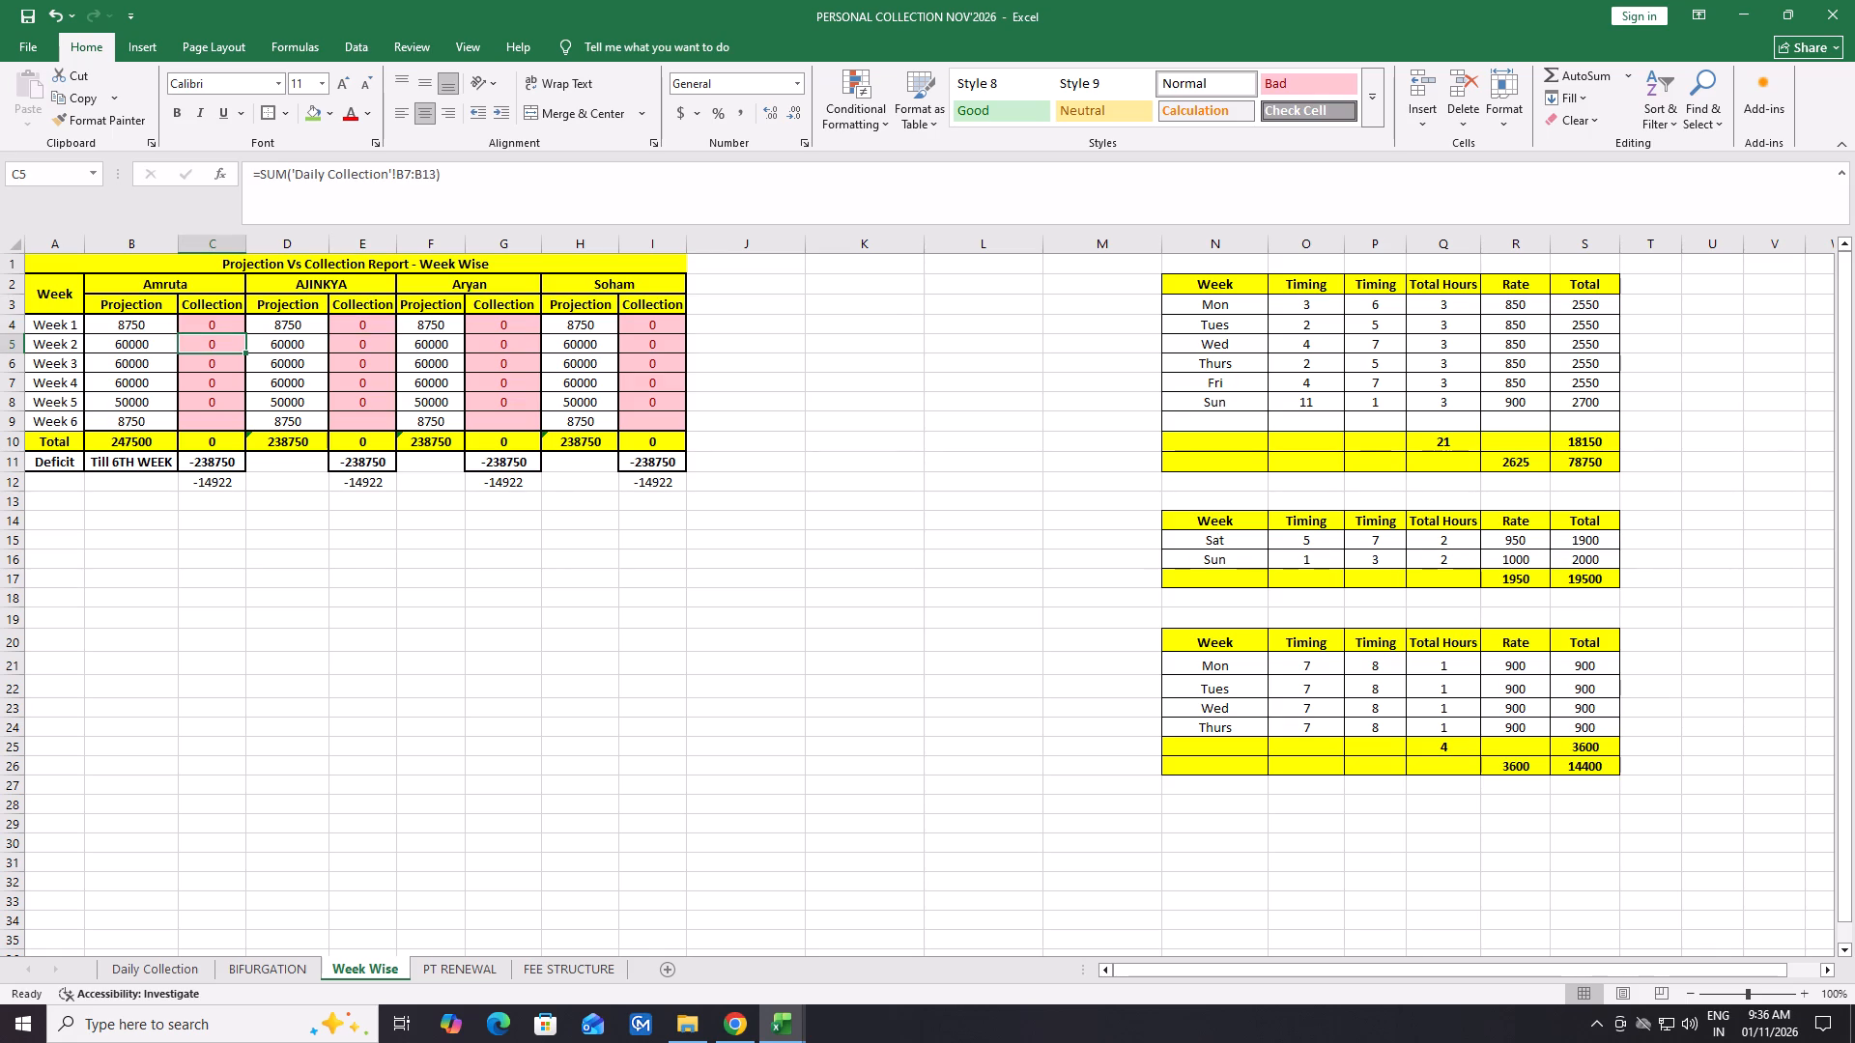
{"action": "left_click", "coordinate": [208, 324]}
{"action": "left_click", "coordinate": [271, 525]}
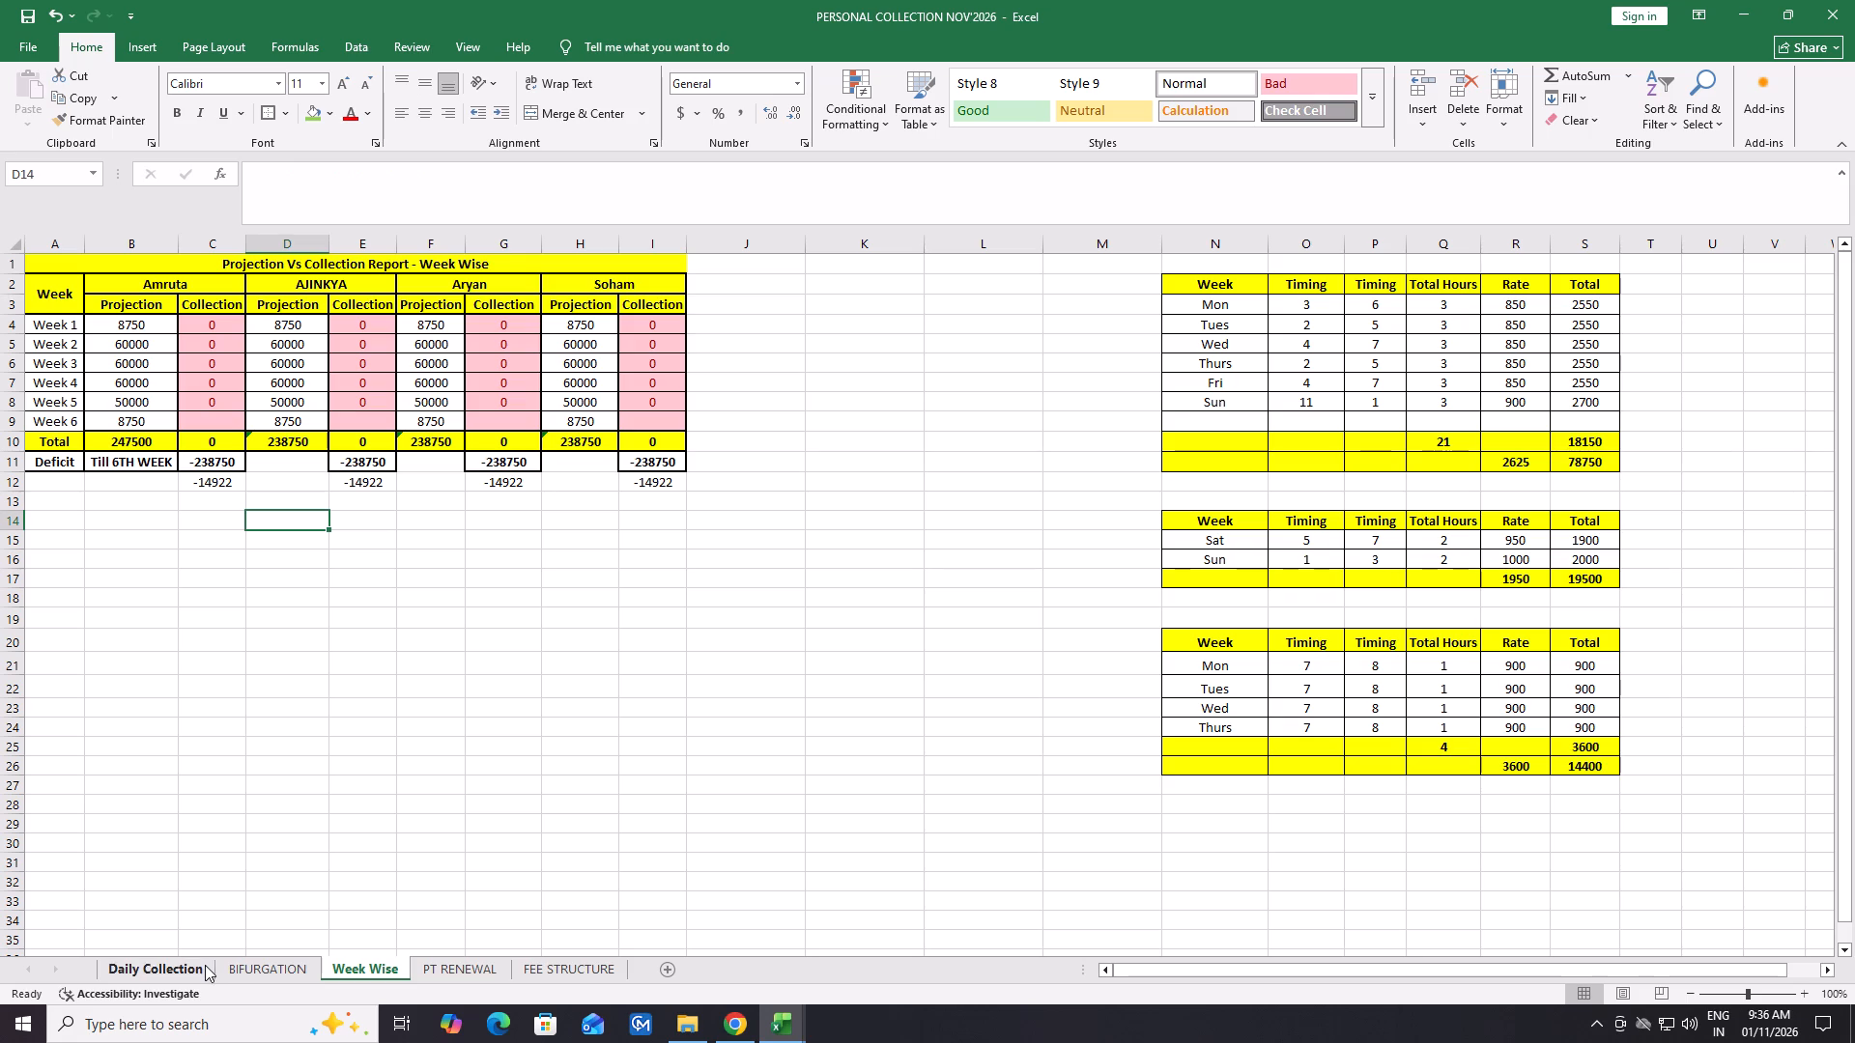
Change Amruta's Week 1 Collection formula in C4 to sum only cell B3 of the Daily Collection sheet.
{"action": "left_click", "coordinate": [221, 324]}
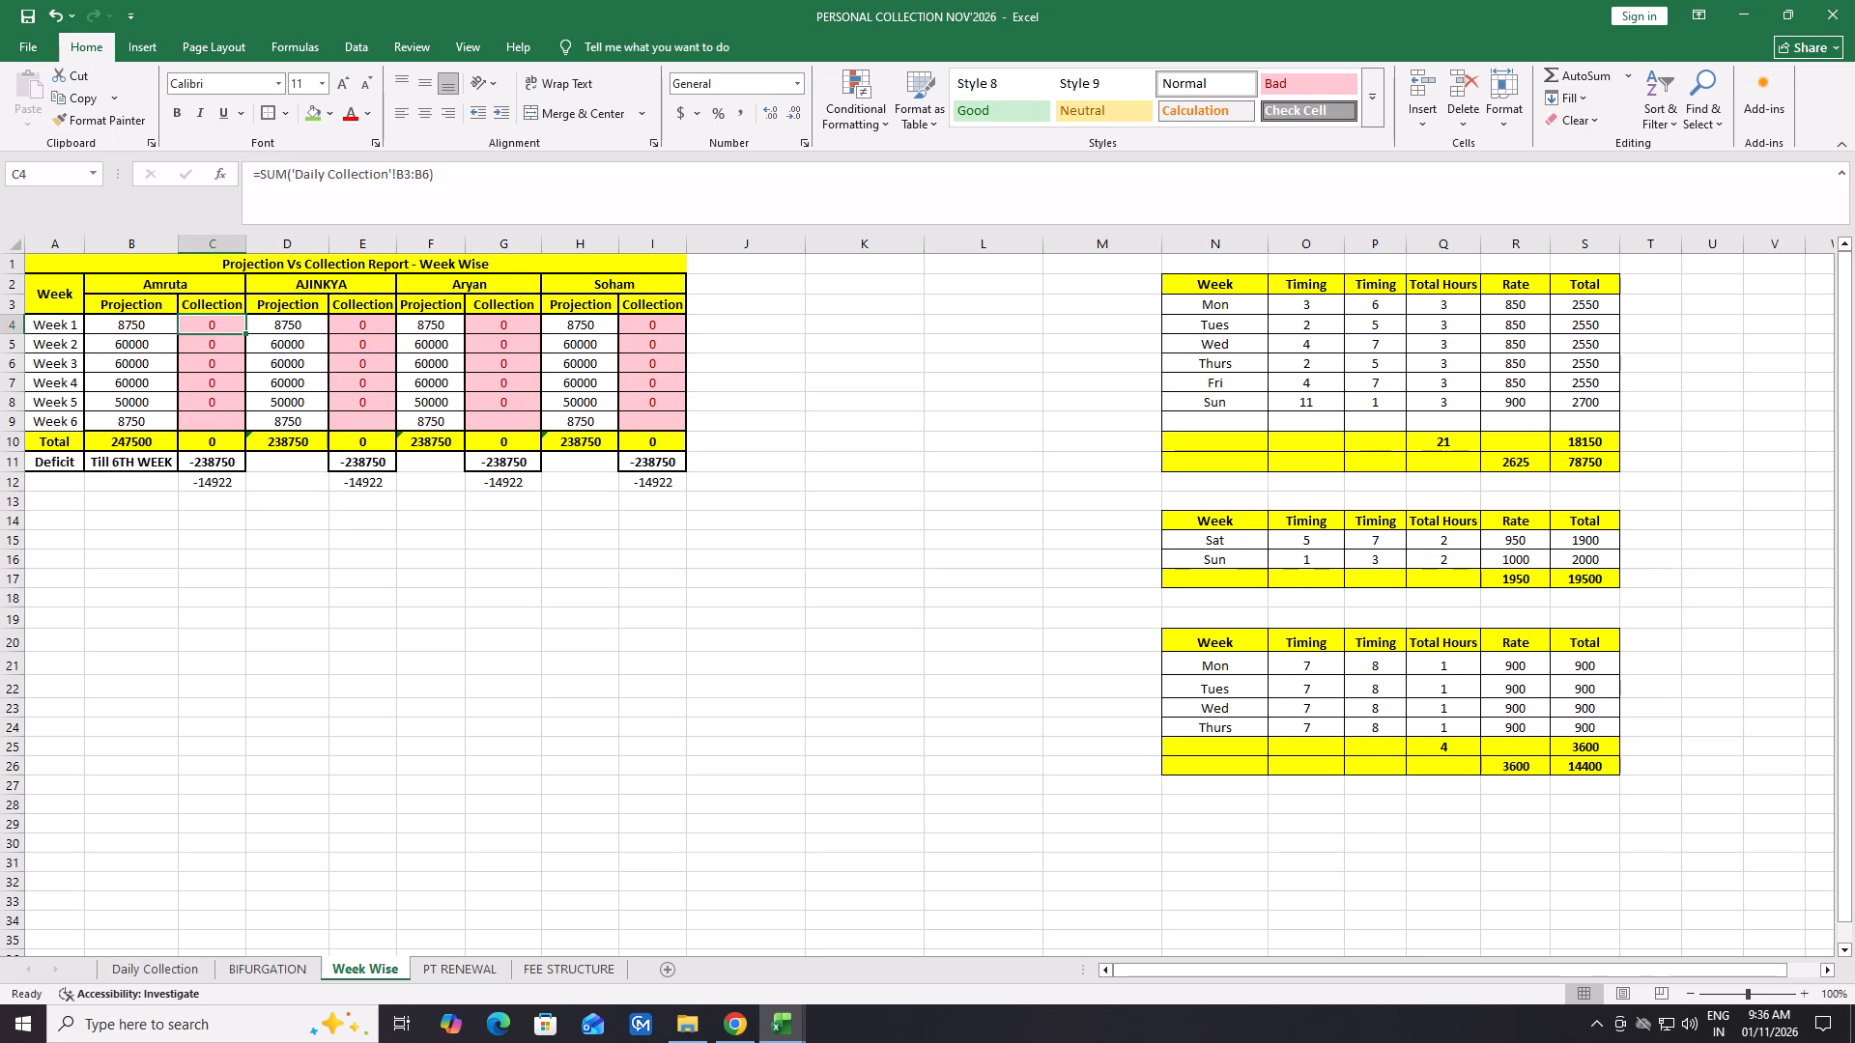
{"action": "left_click", "coordinate": [178, 965]}
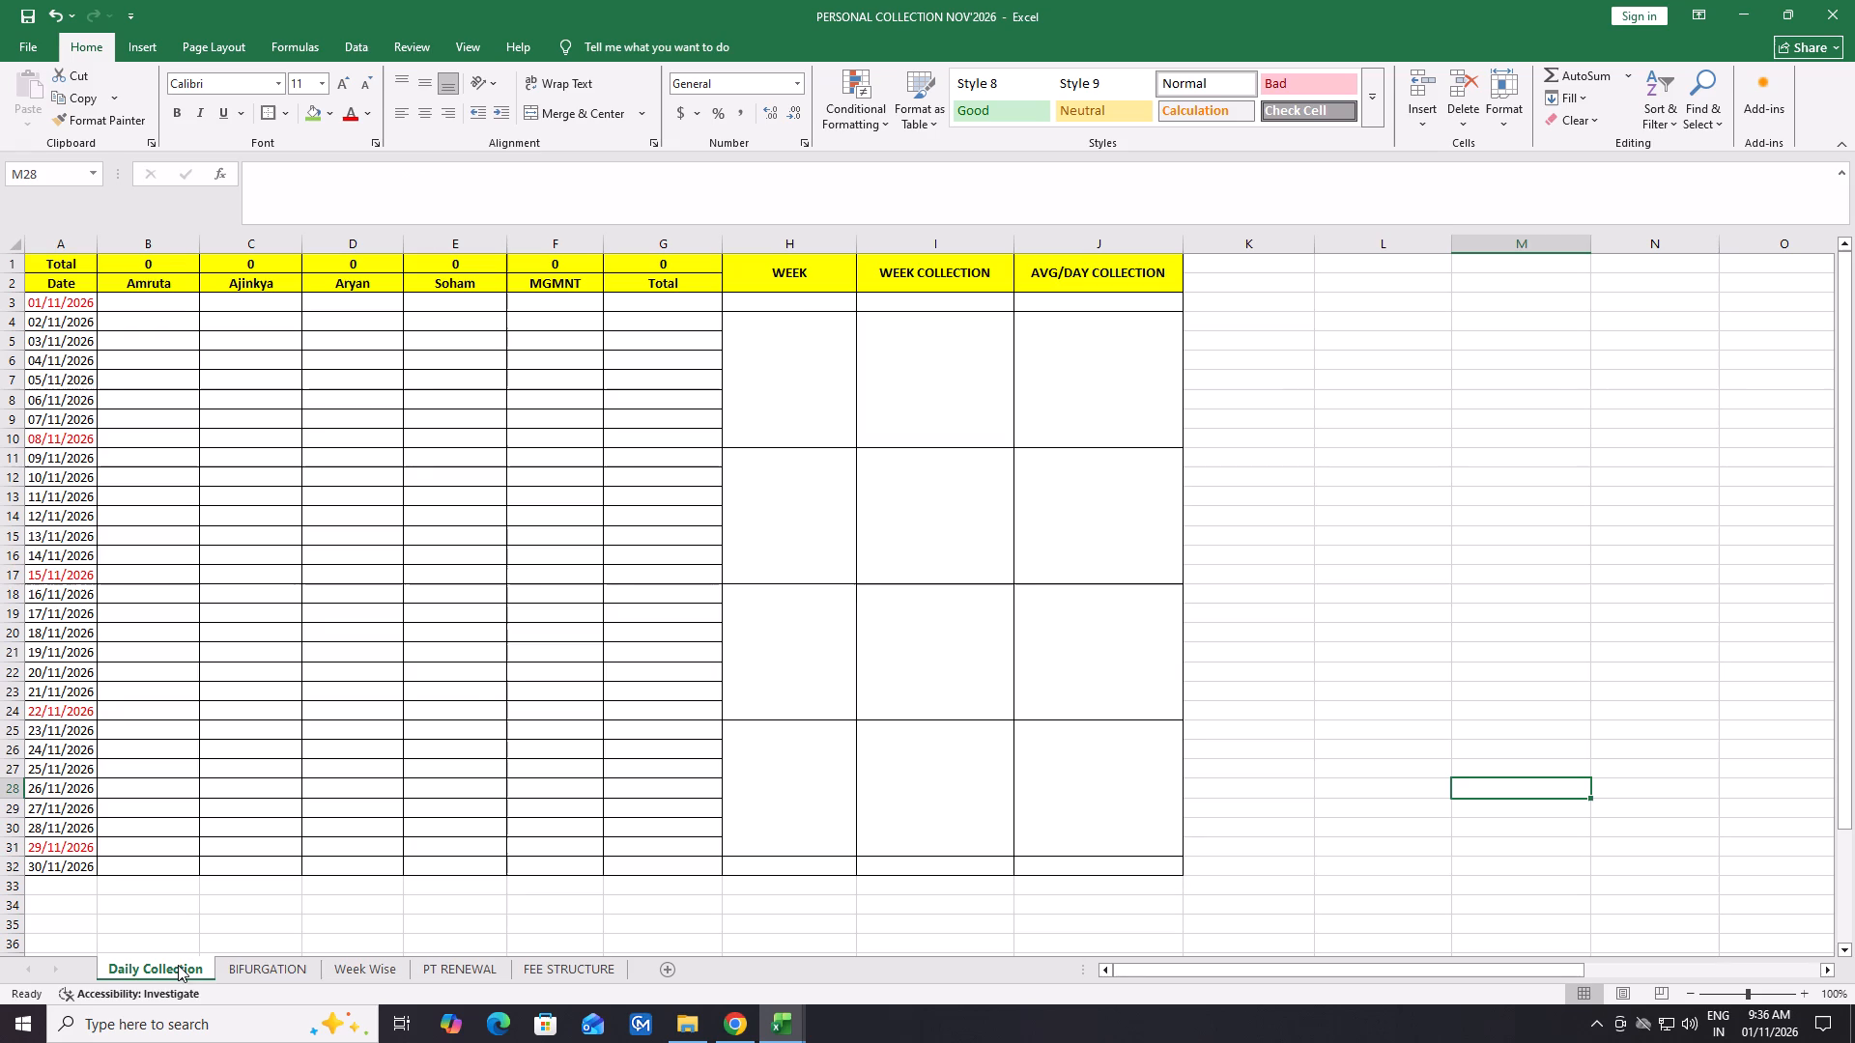
{"action": "left_click", "coordinate": [239, 964]}
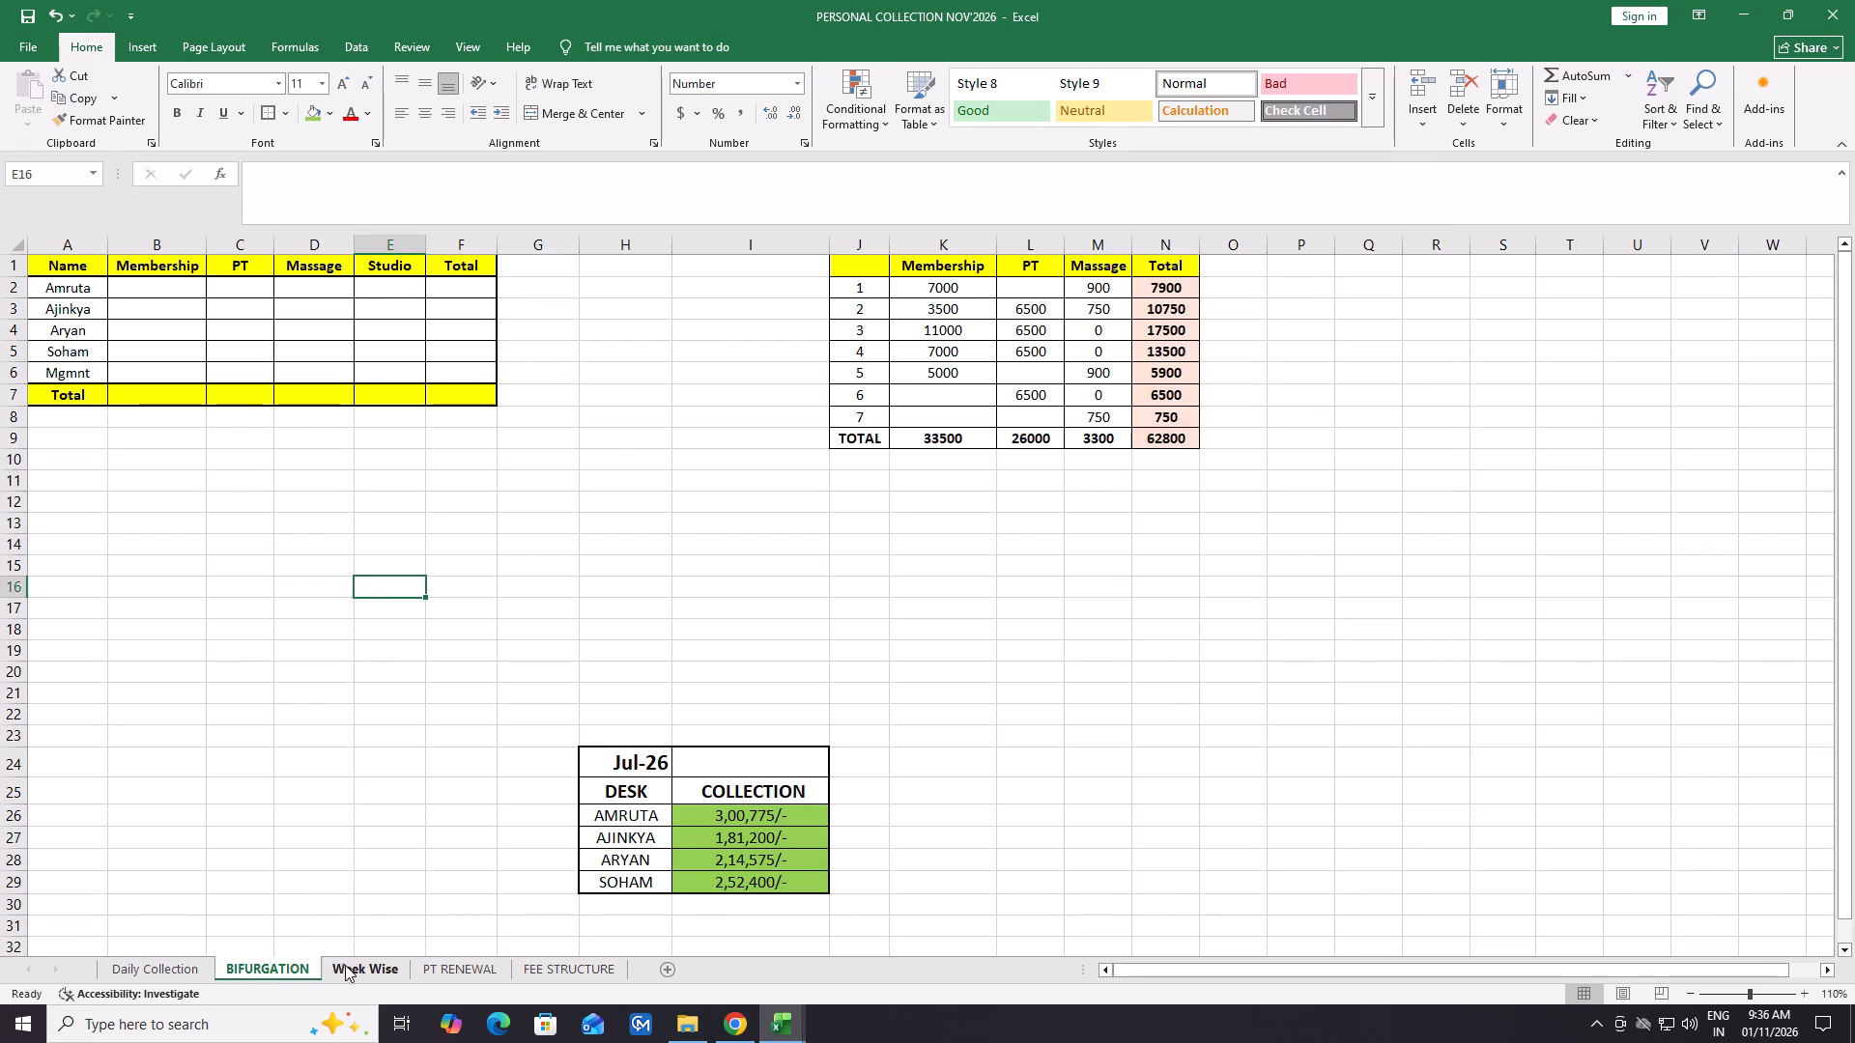
{"action": "left_click", "coordinate": [372, 964]}
{"action": "left_click", "coordinate": [428, 176]}
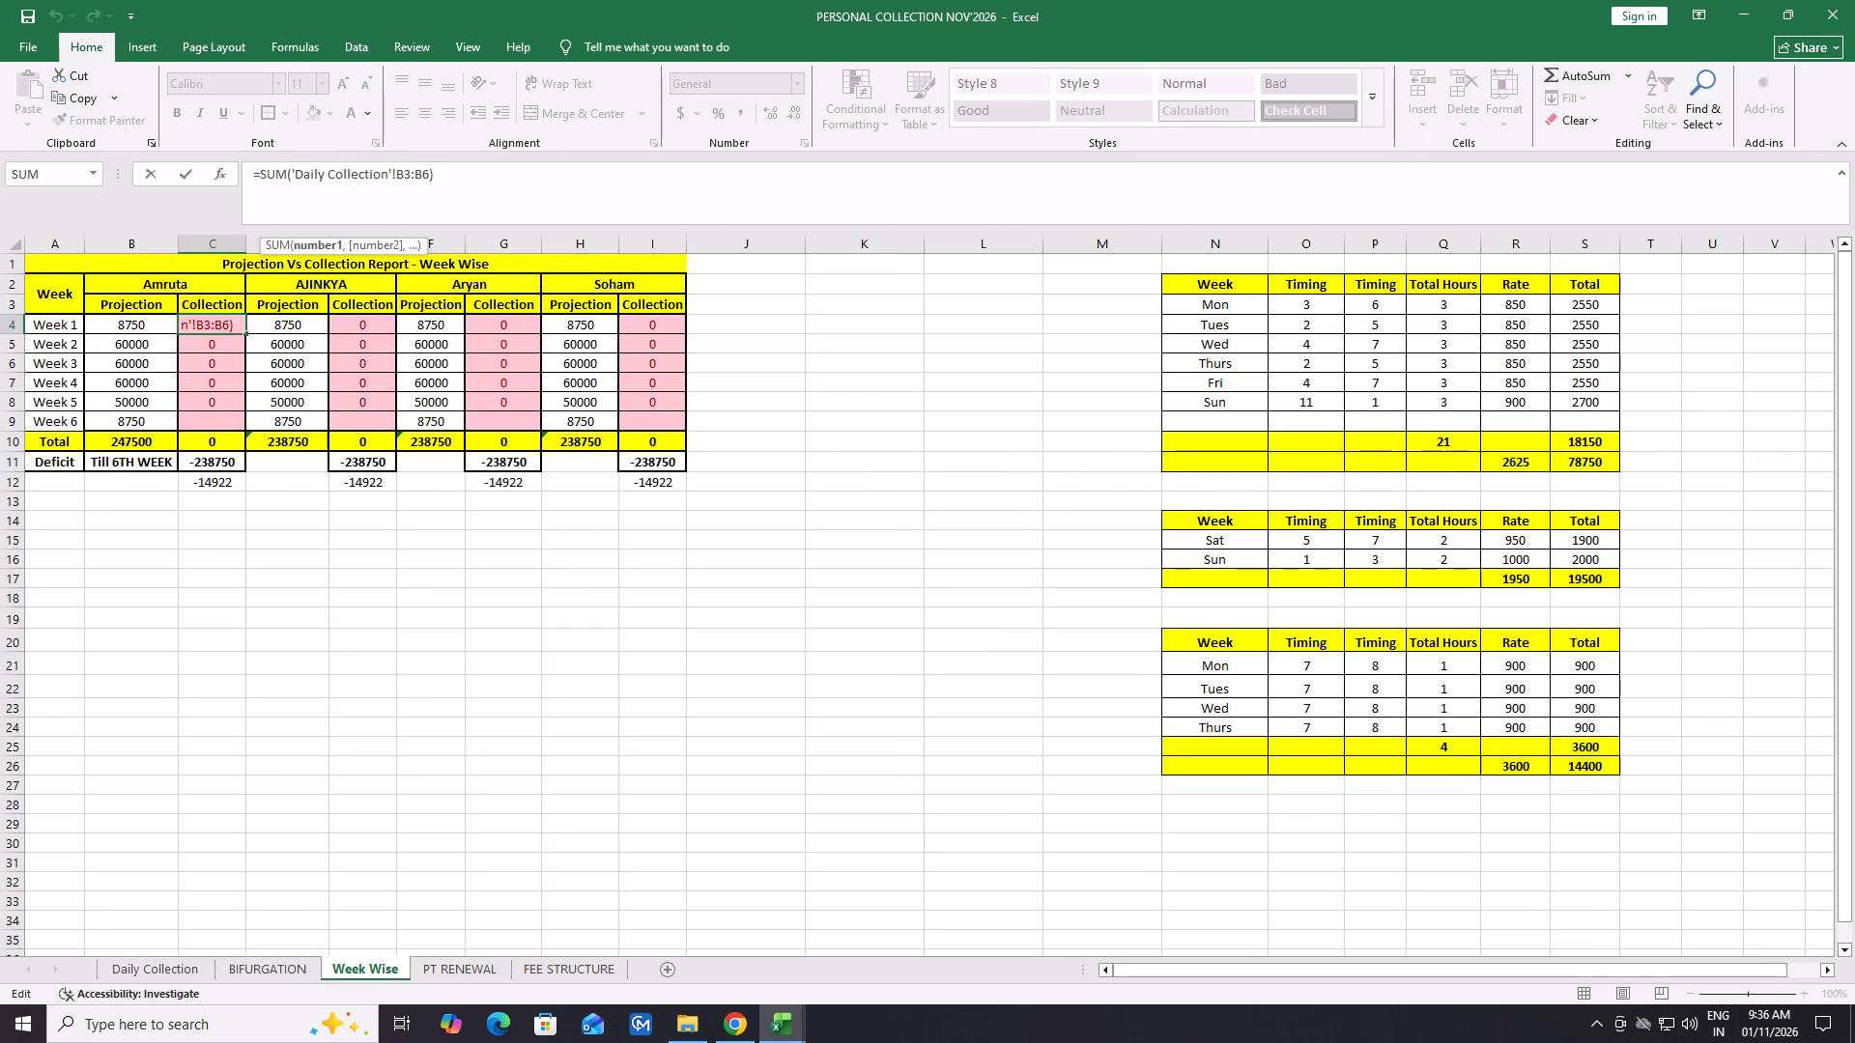
{"action": "key", "text": "BackSpace"}
{"action": "key", "text": "BackSpace"}
{"action": "key", "text": "BackSpace"}
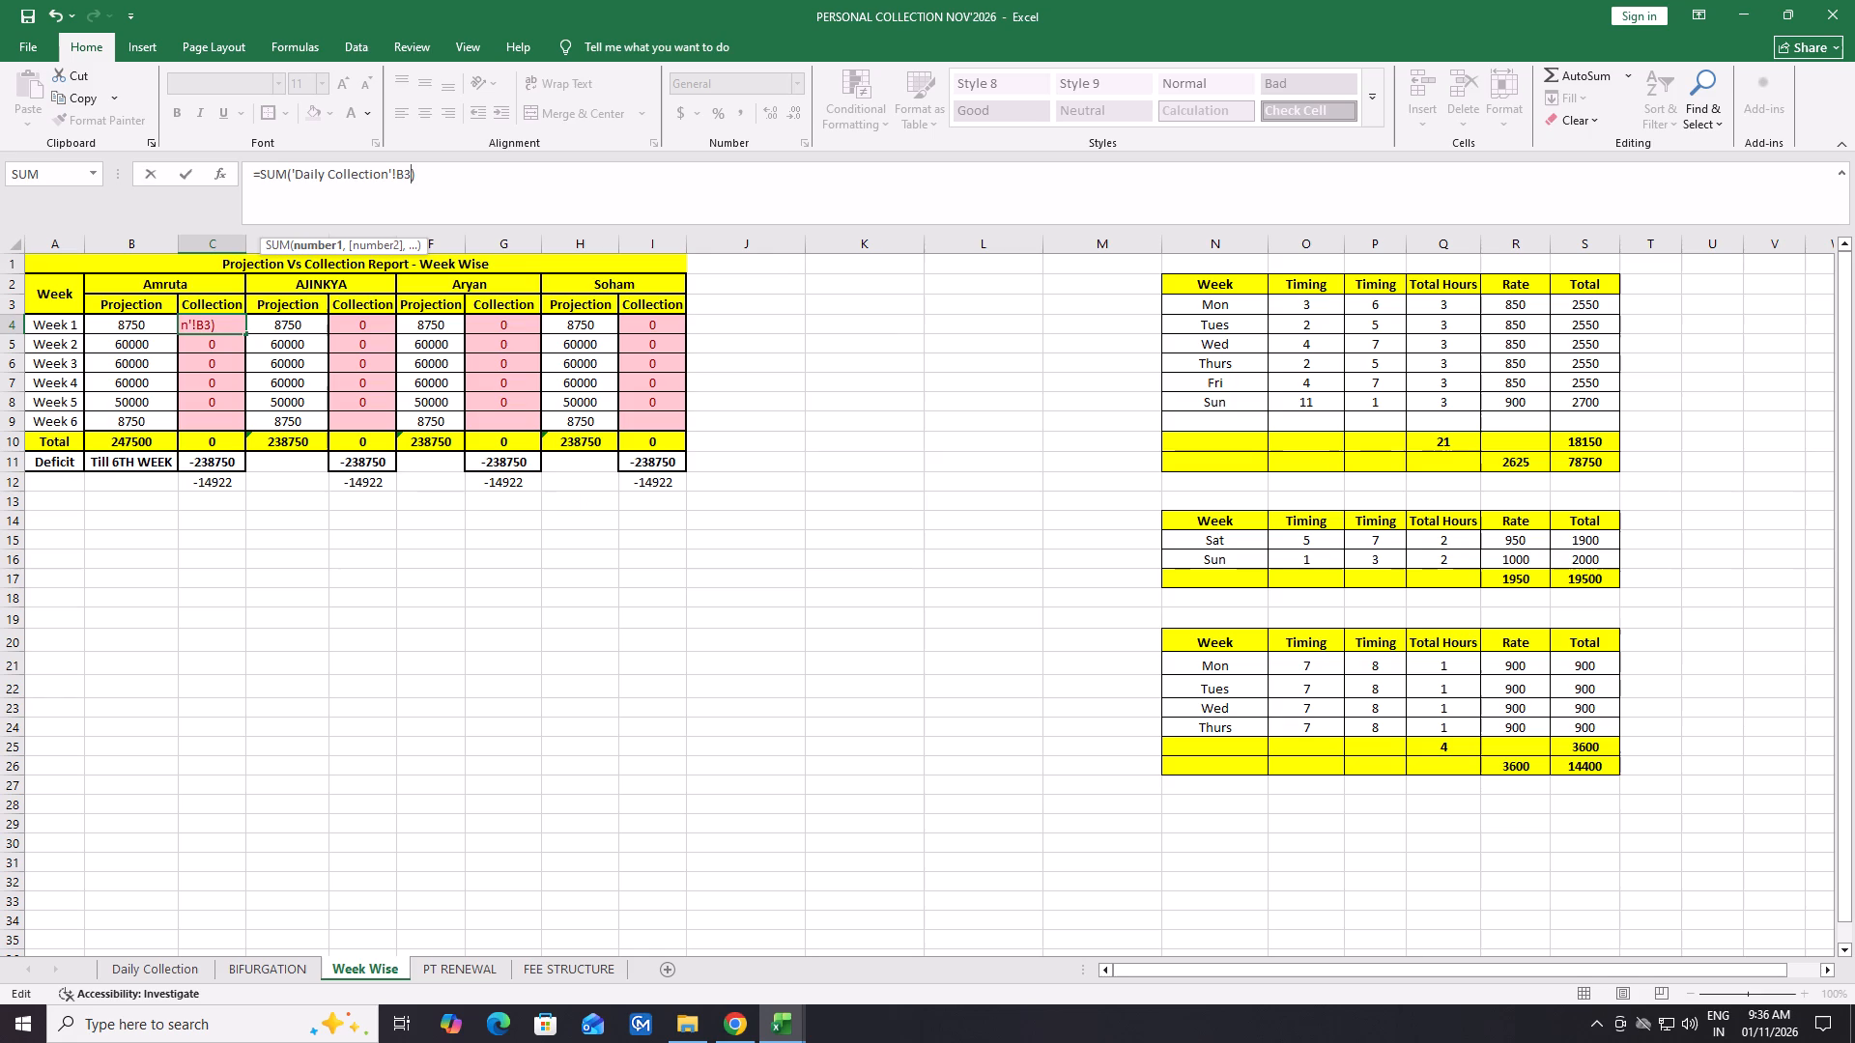
{"action": "key", "text": "Return"}
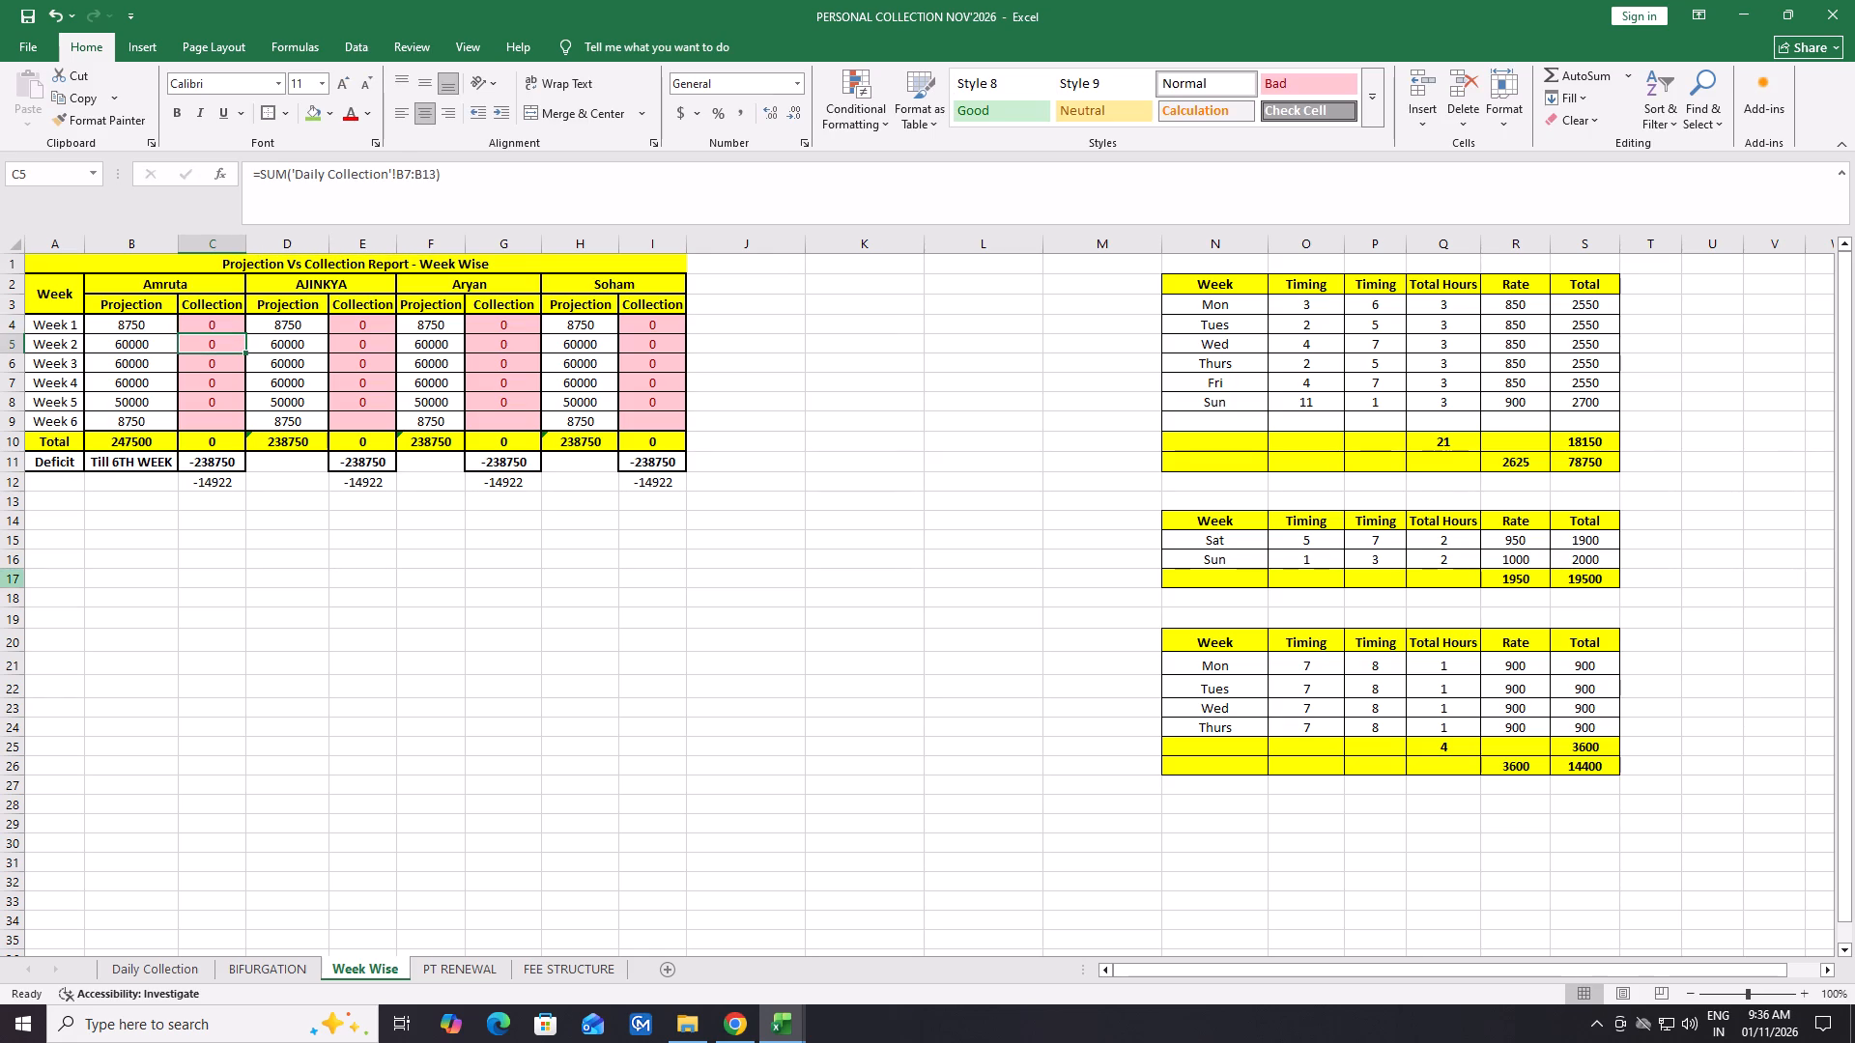
{"action": "left_click", "coordinate": [200, 319]}
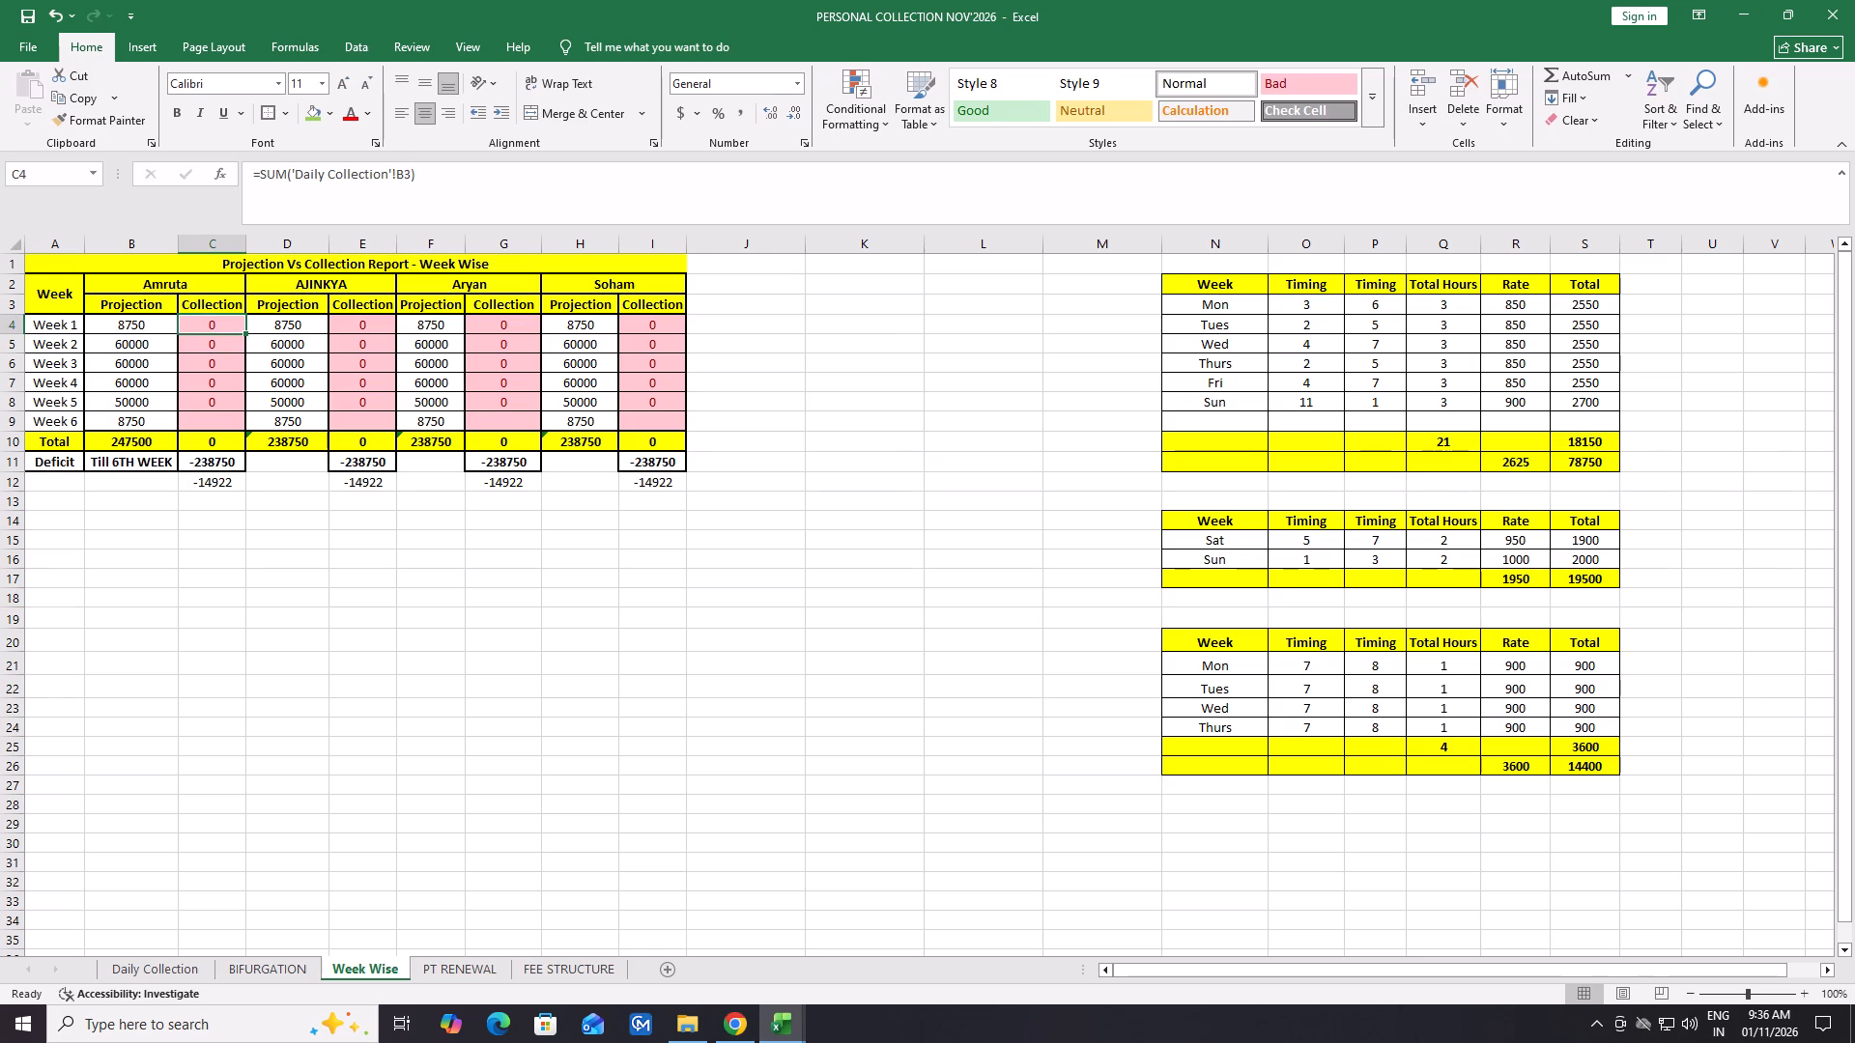
{"action": "left_click", "coordinate": [218, 349]}
{"action": "left_click", "coordinate": [243, 492]}
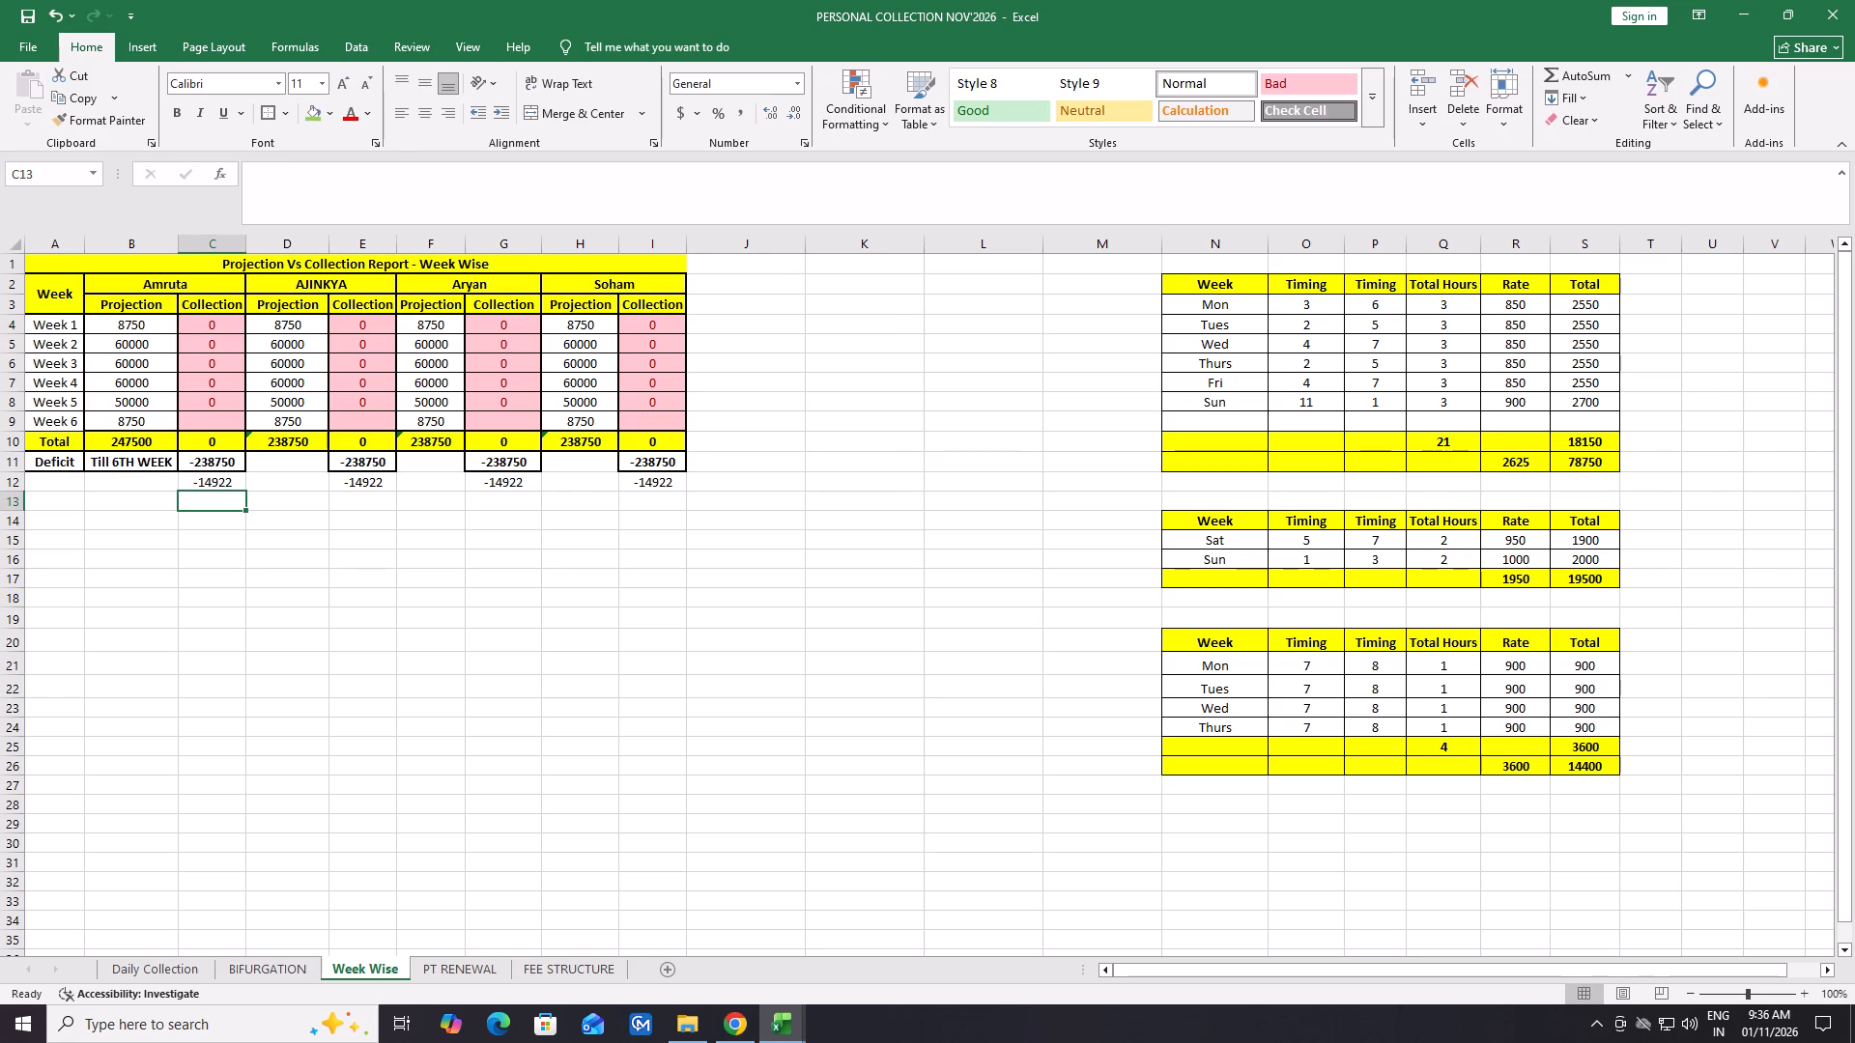
{"action": "left_click", "coordinate": [205, 342]}
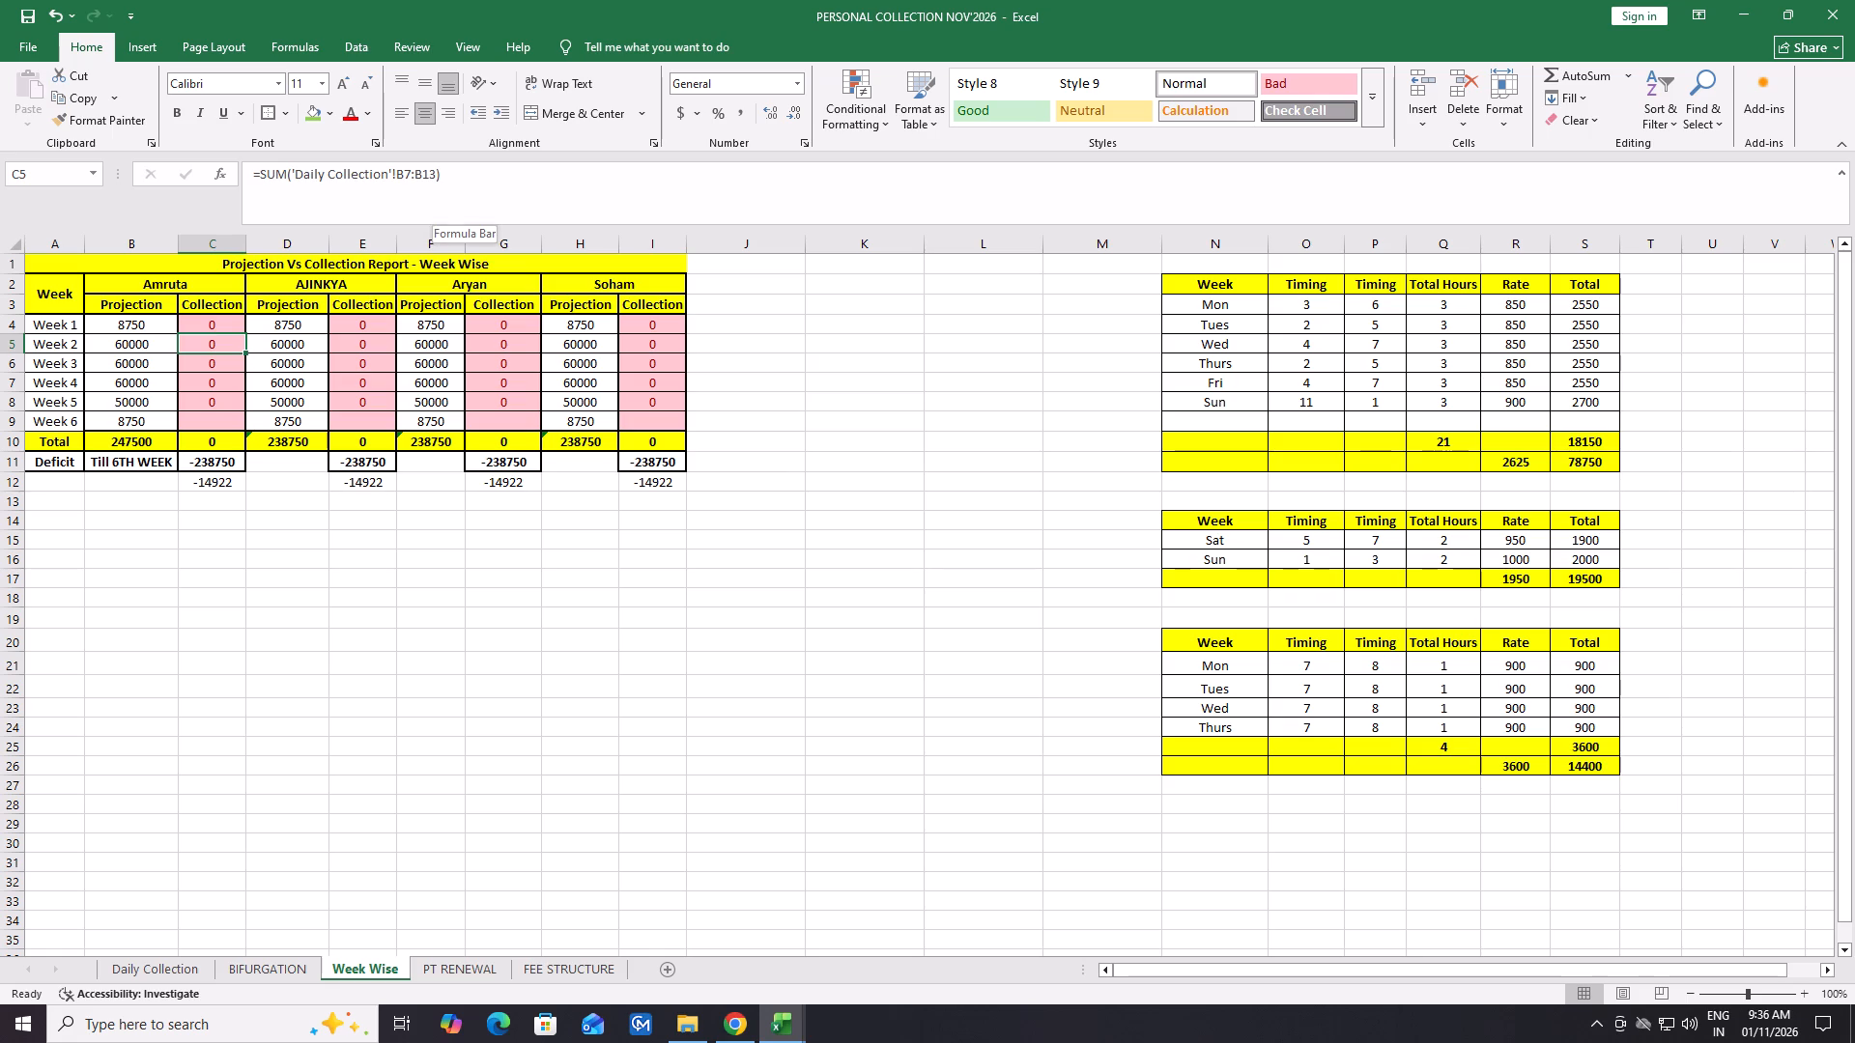
Change AJINKYA's Week 1 Collection formula in E4 to sum only cell C3 of the Daily Collection sheet.
{"action": "left_click", "coordinate": [376, 324]}
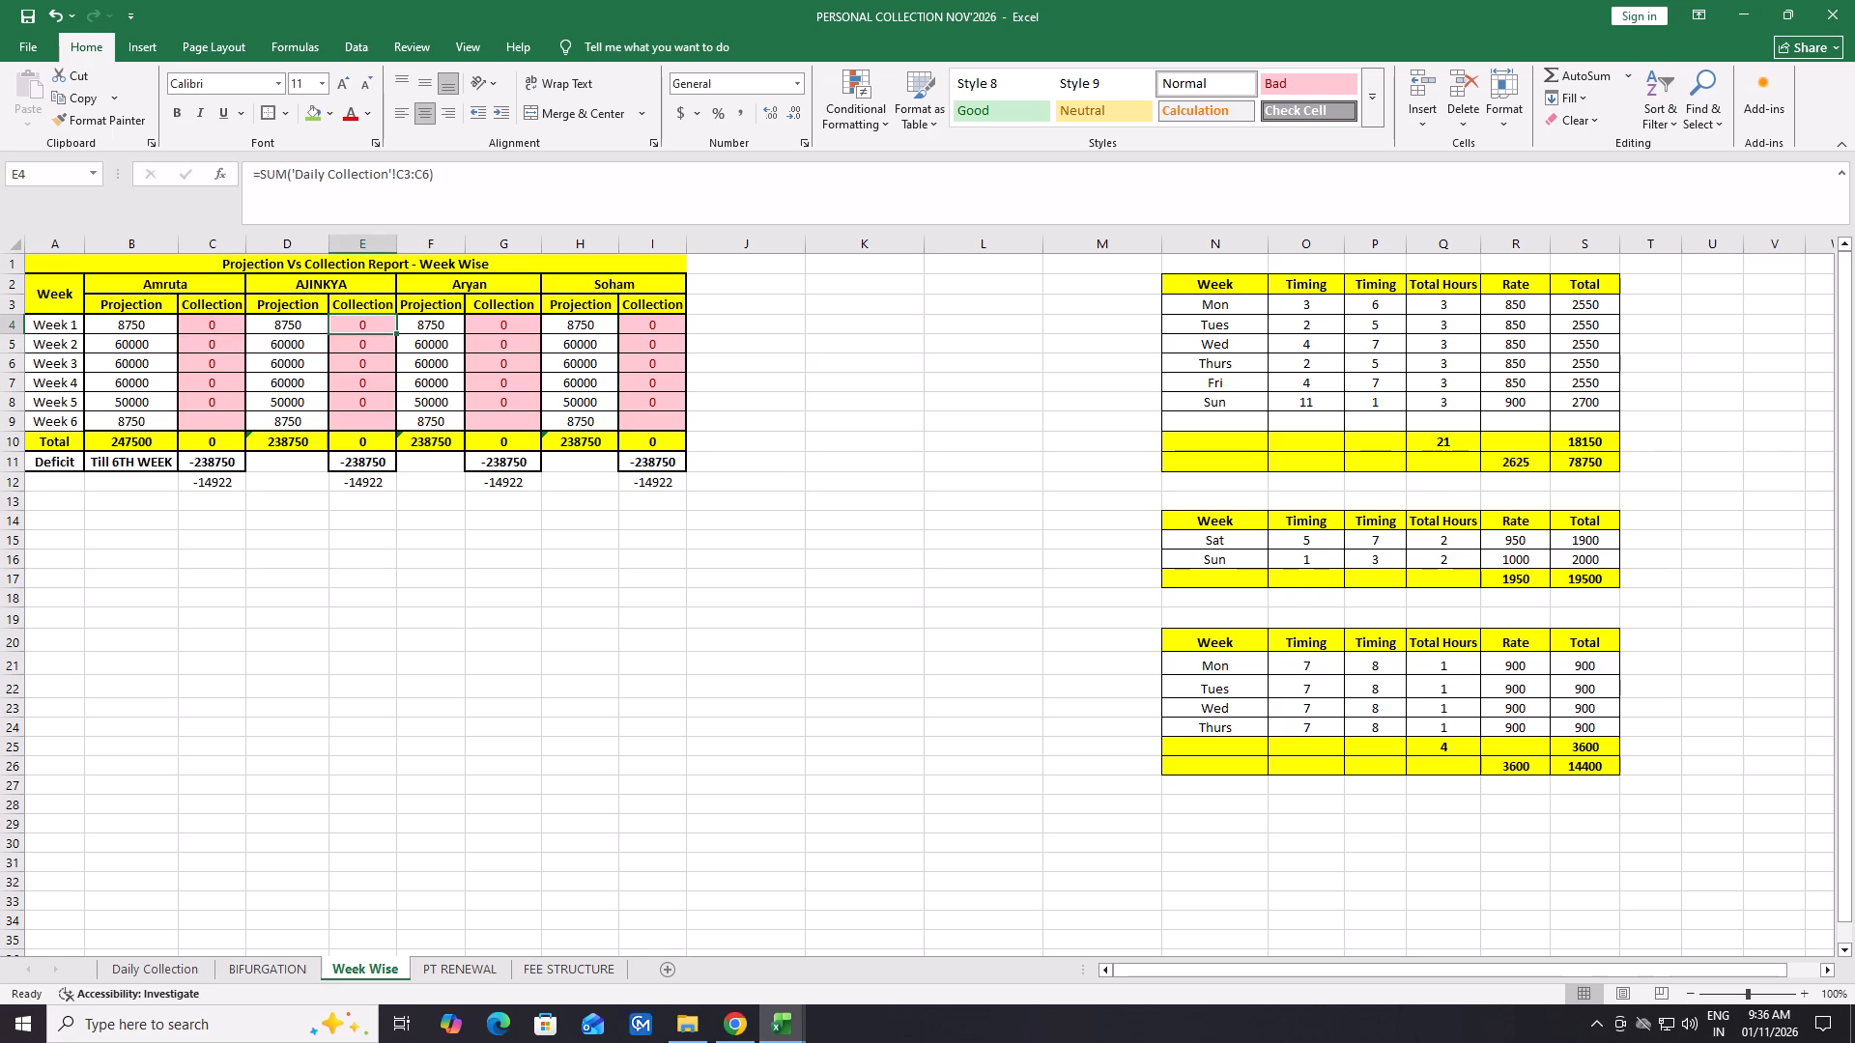
{"action": "left_click", "coordinate": [426, 176]}
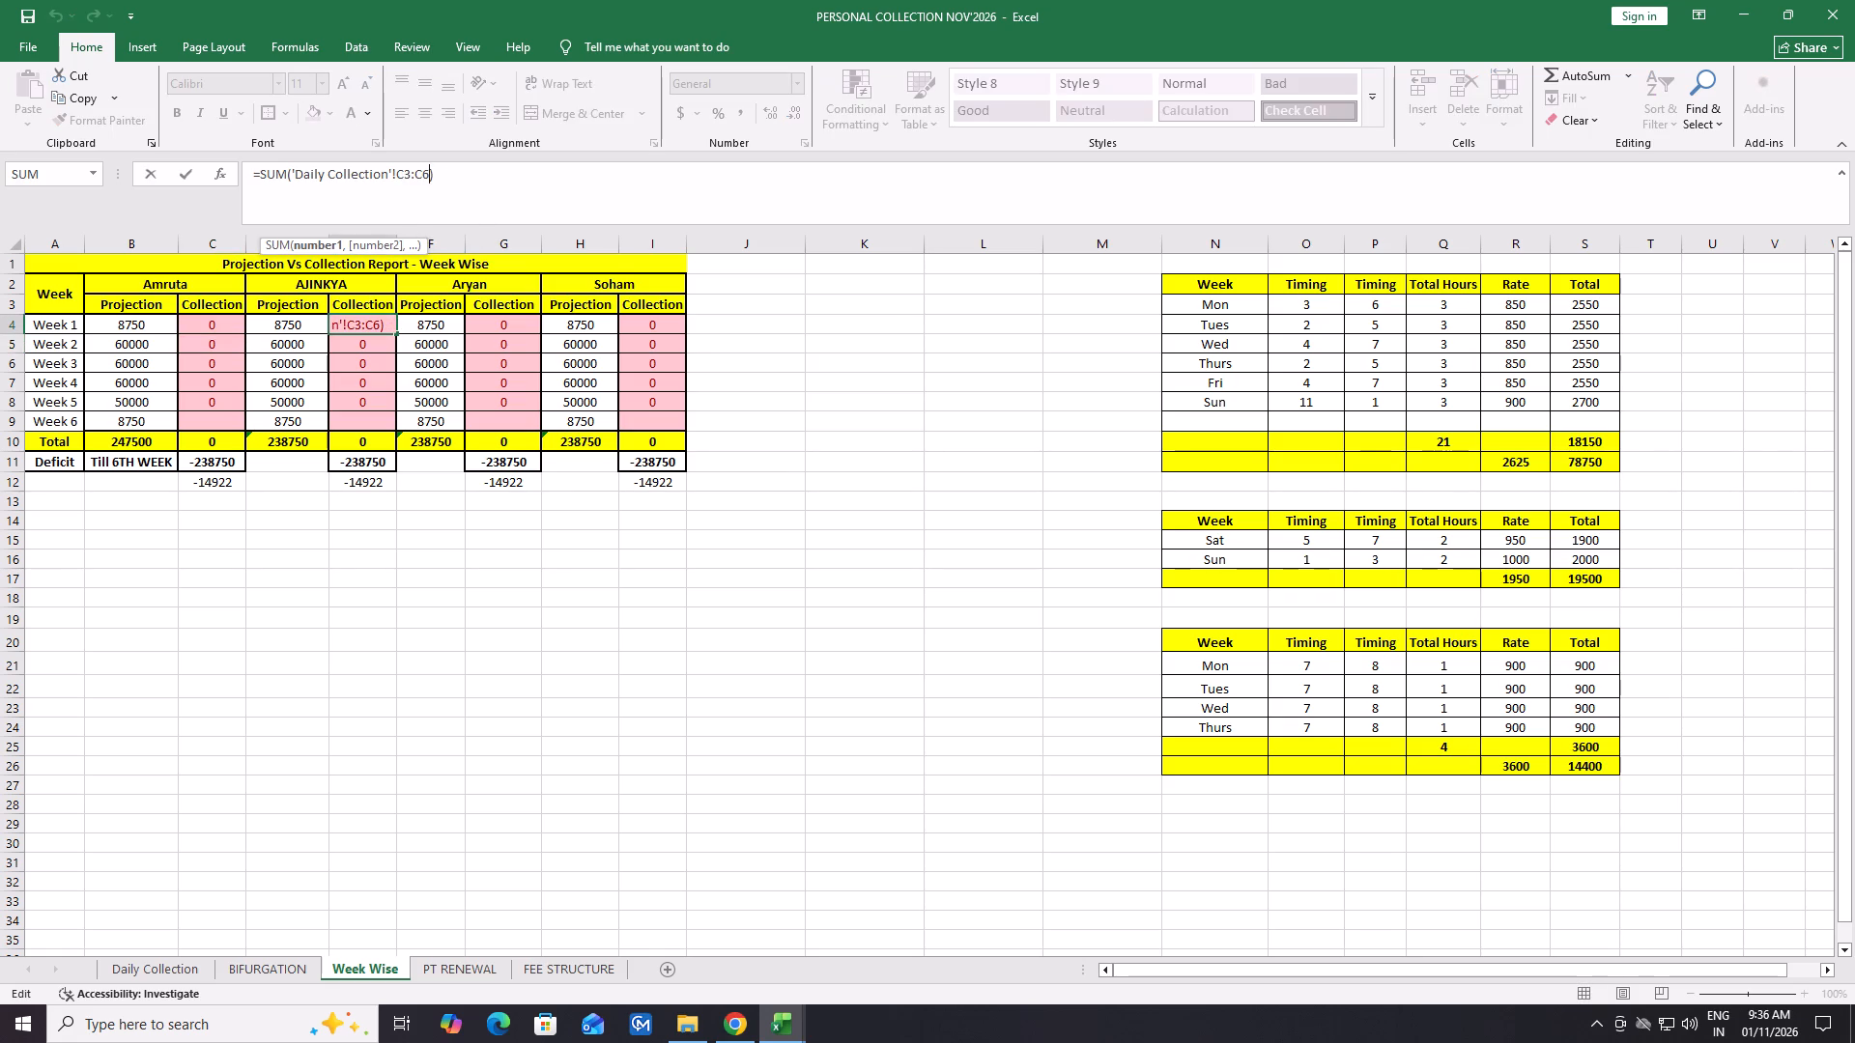
{"action": "key", "text": "BackSpace"}
{"action": "key", "text": "BackSpace"}
{"action": "key", "text": "BackSpace"}
{"action": "key", "text": "Return"}
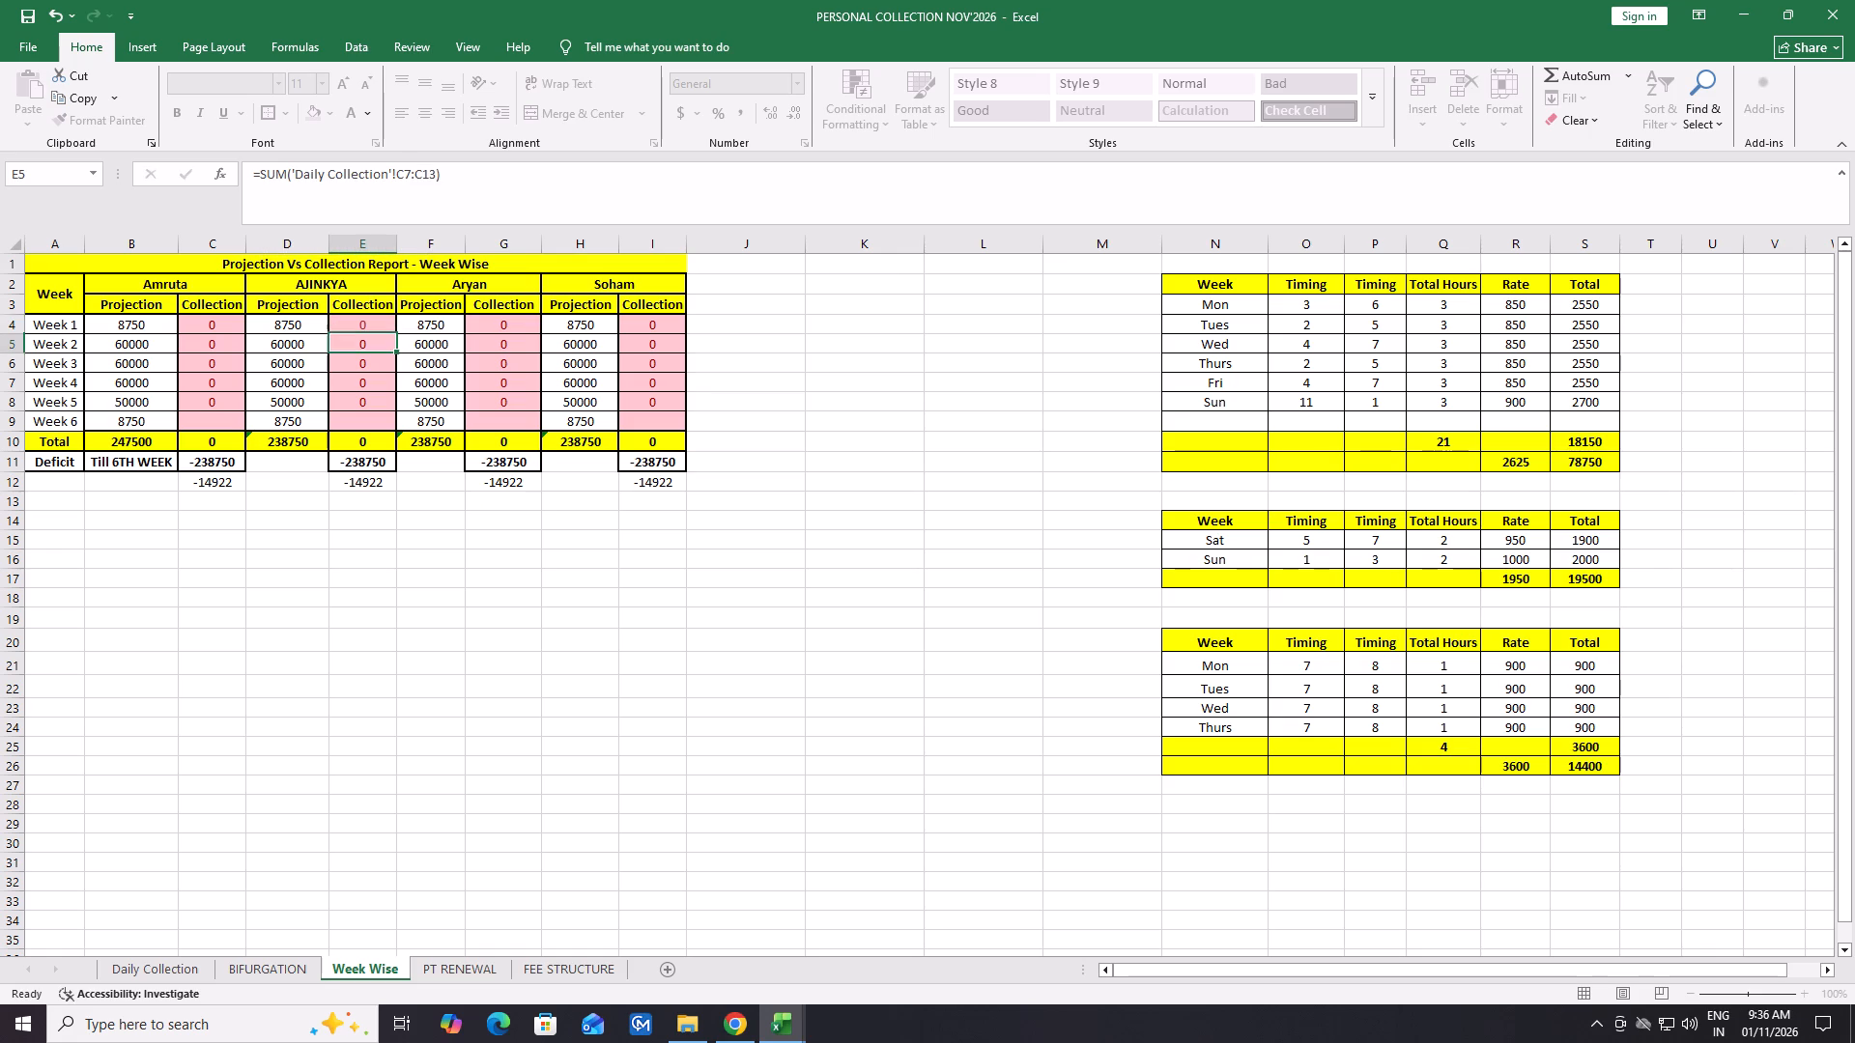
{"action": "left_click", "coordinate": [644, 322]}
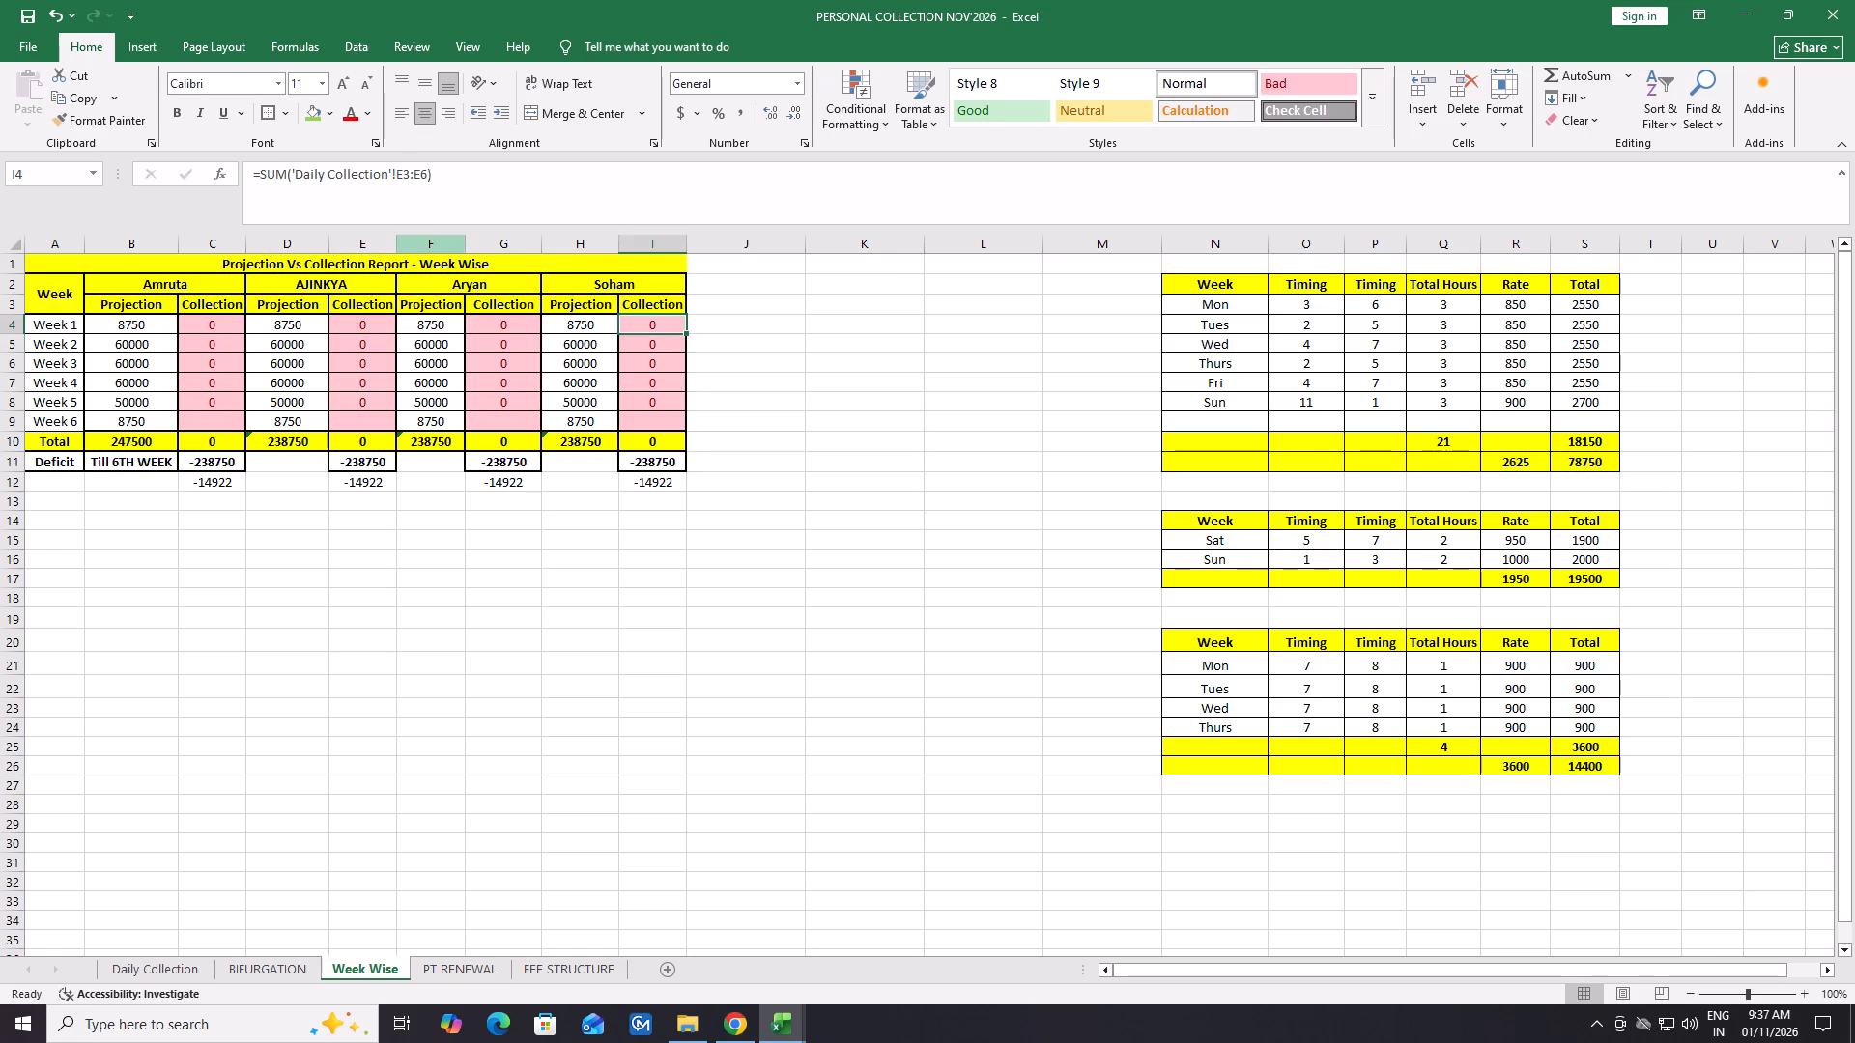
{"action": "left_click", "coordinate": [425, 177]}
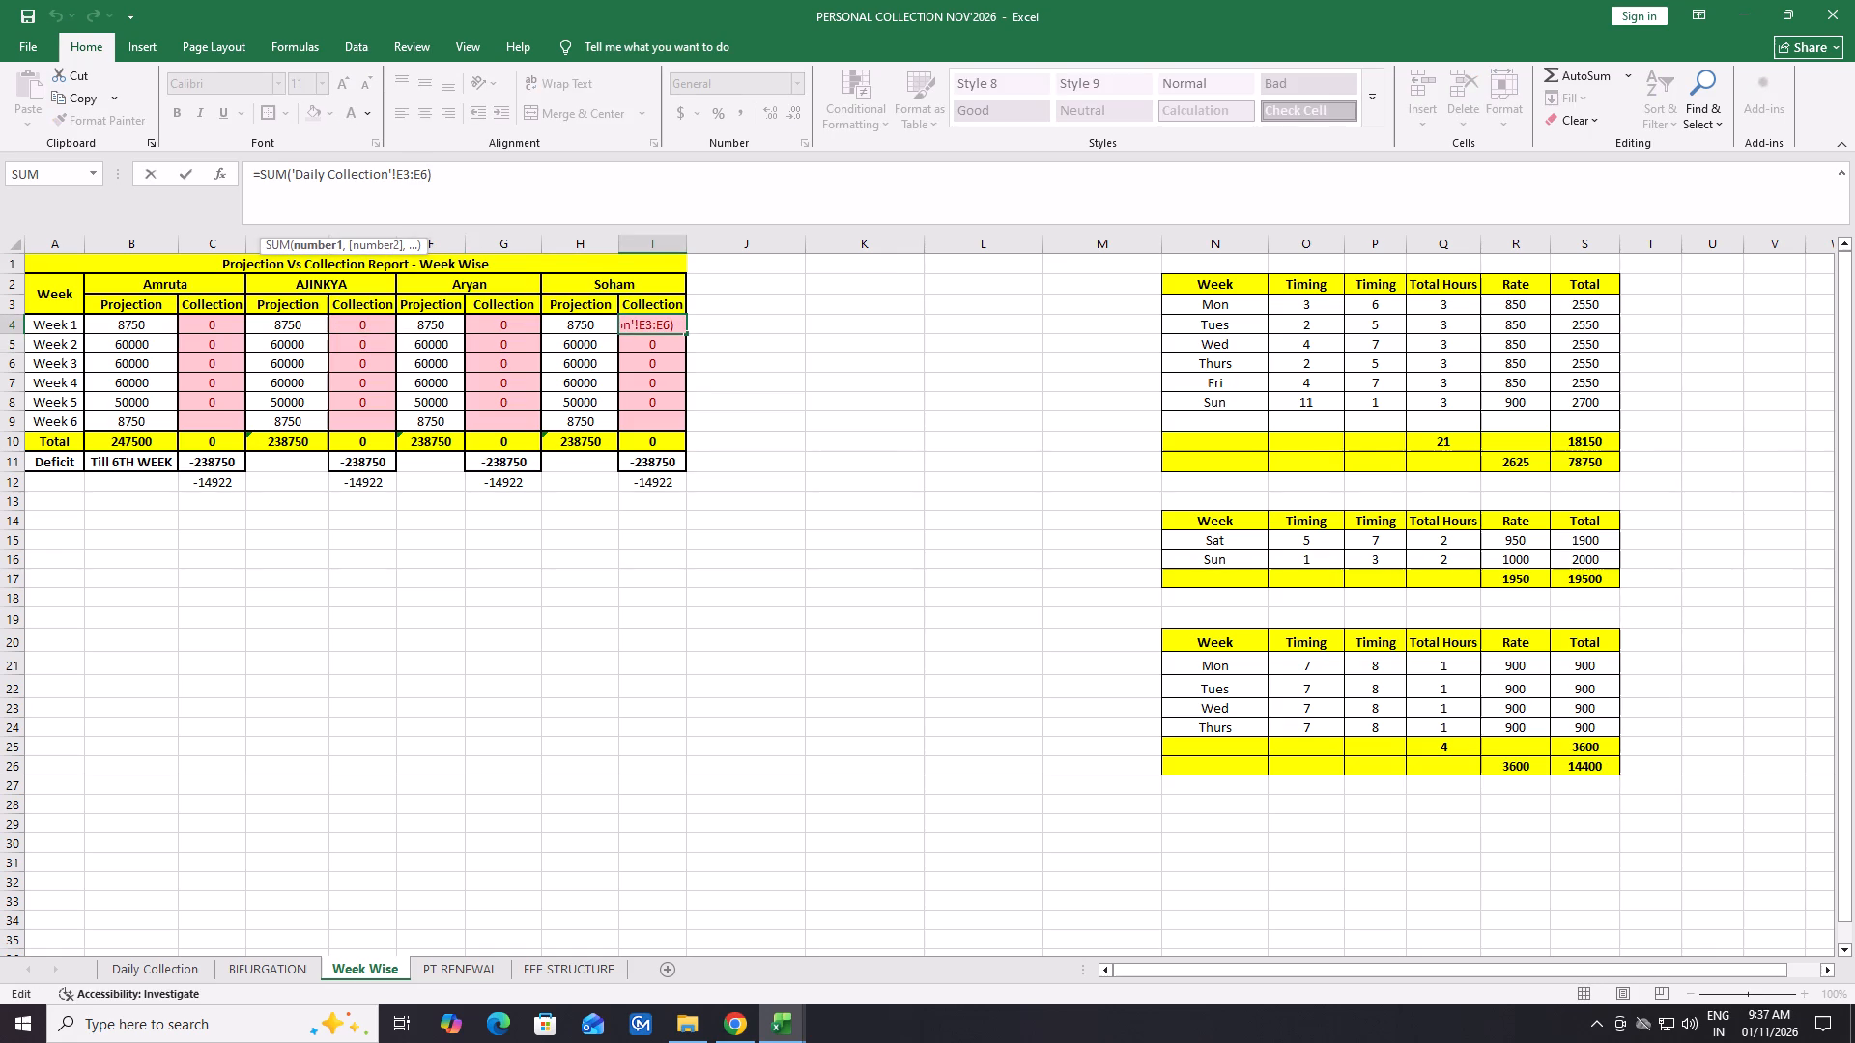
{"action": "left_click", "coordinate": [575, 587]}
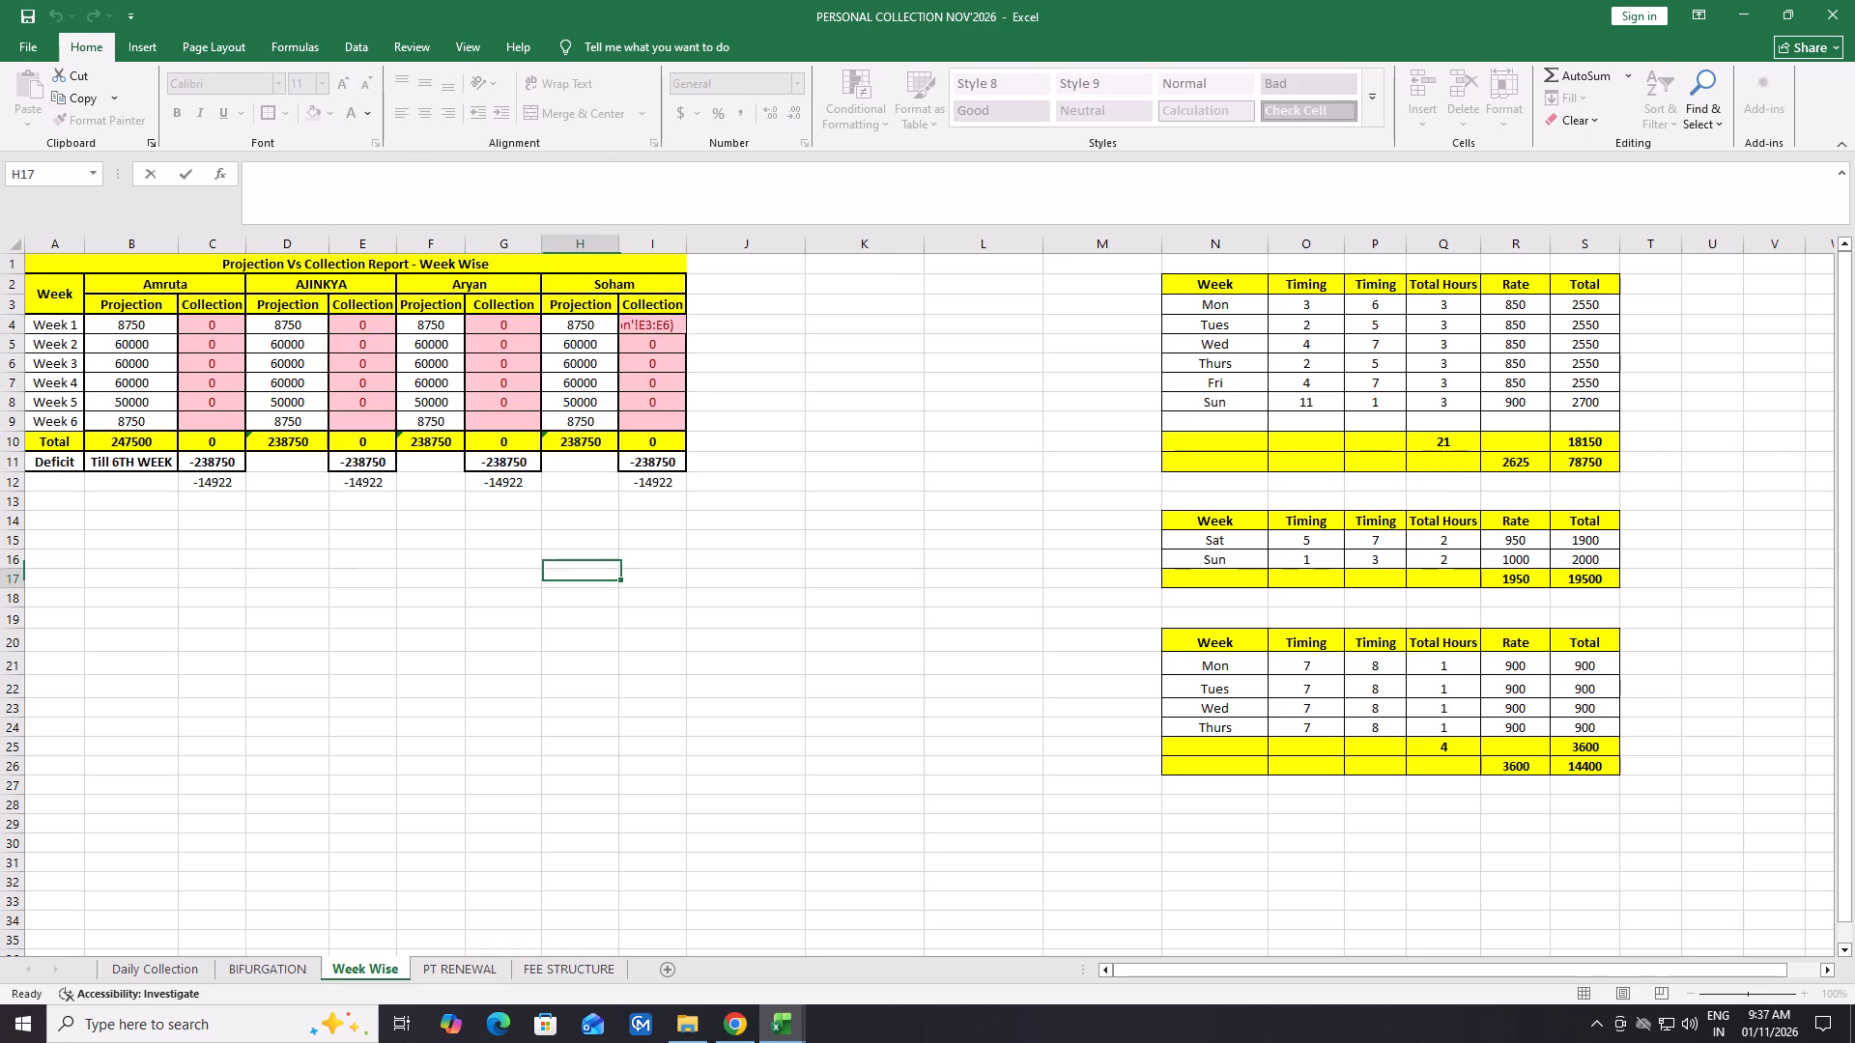
Change Aryan's Week 1 Collection formula in G4 to sum only cell D3 of the Daily Collection sheet.
{"action": "left_click", "coordinate": [504, 320]}
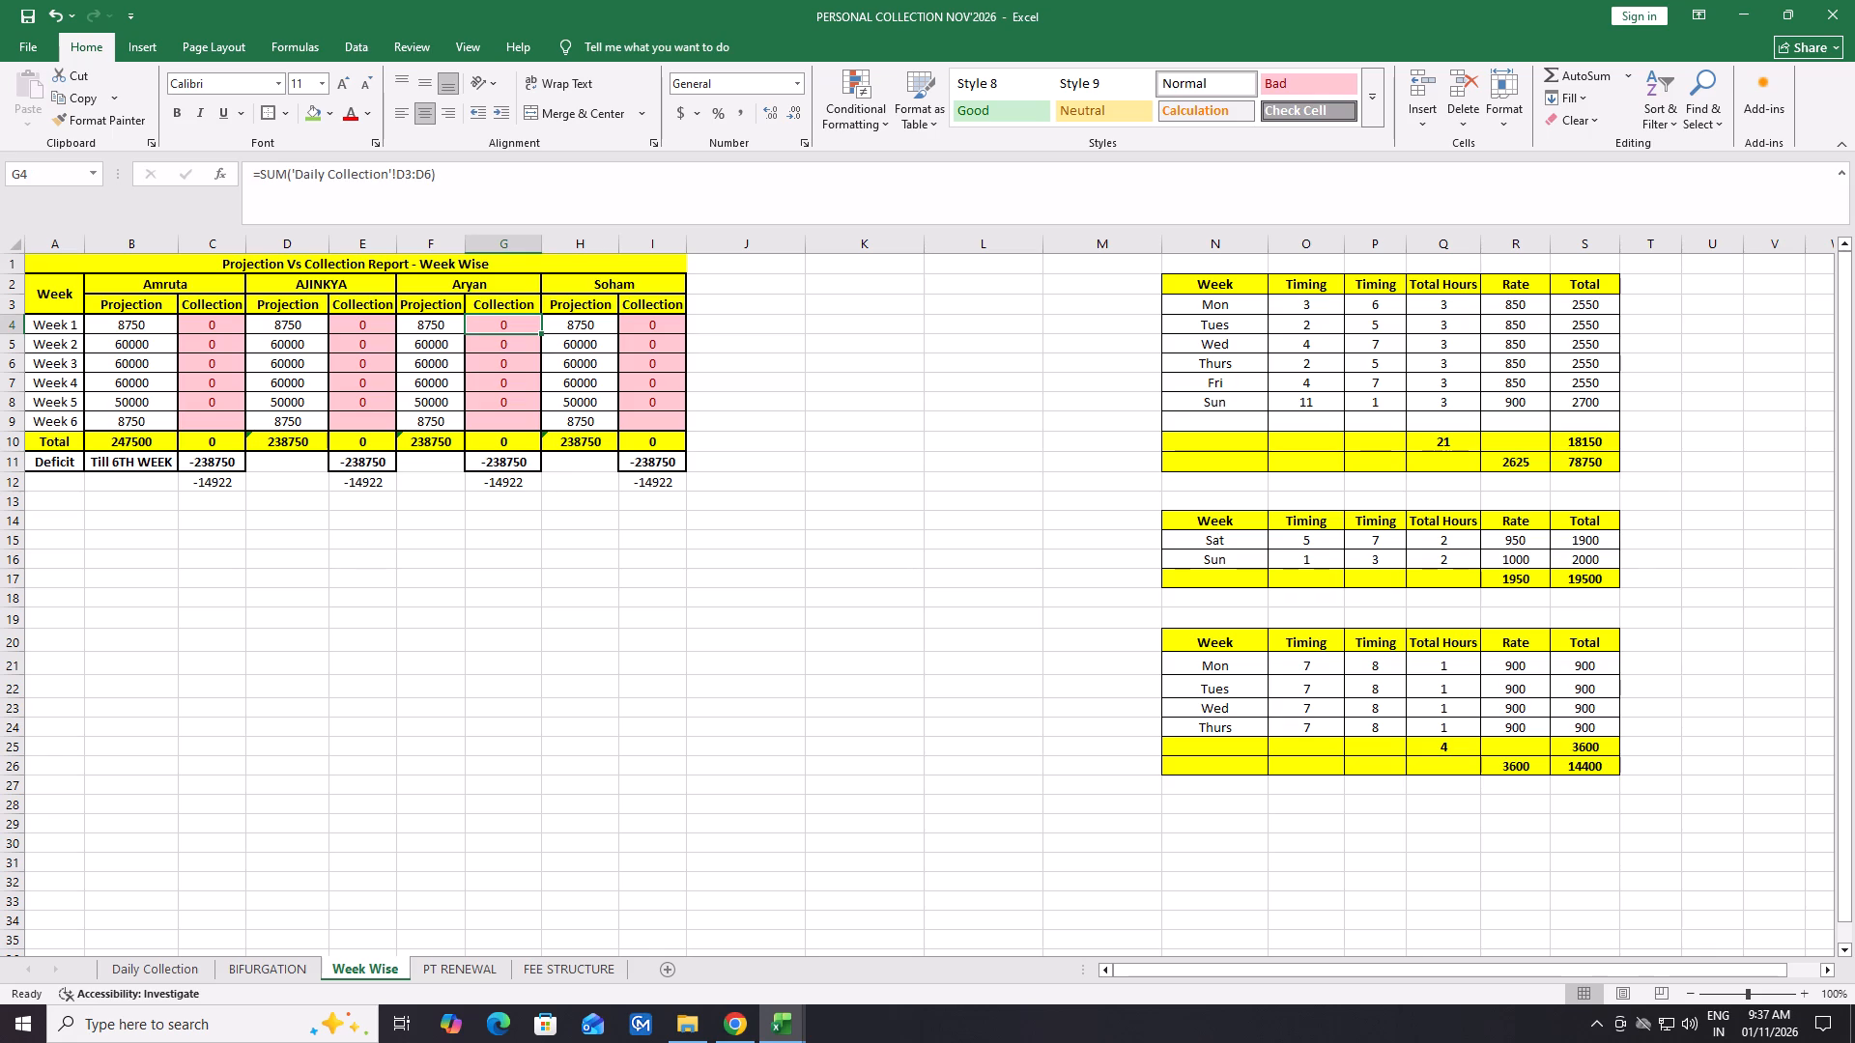
{"action": "left_click", "coordinate": [430, 170]}
{"action": "key", "text": "BackSpace"}
{"action": "key", "text": "BackSpace"}
{"action": "key", "text": "BackSpace"}
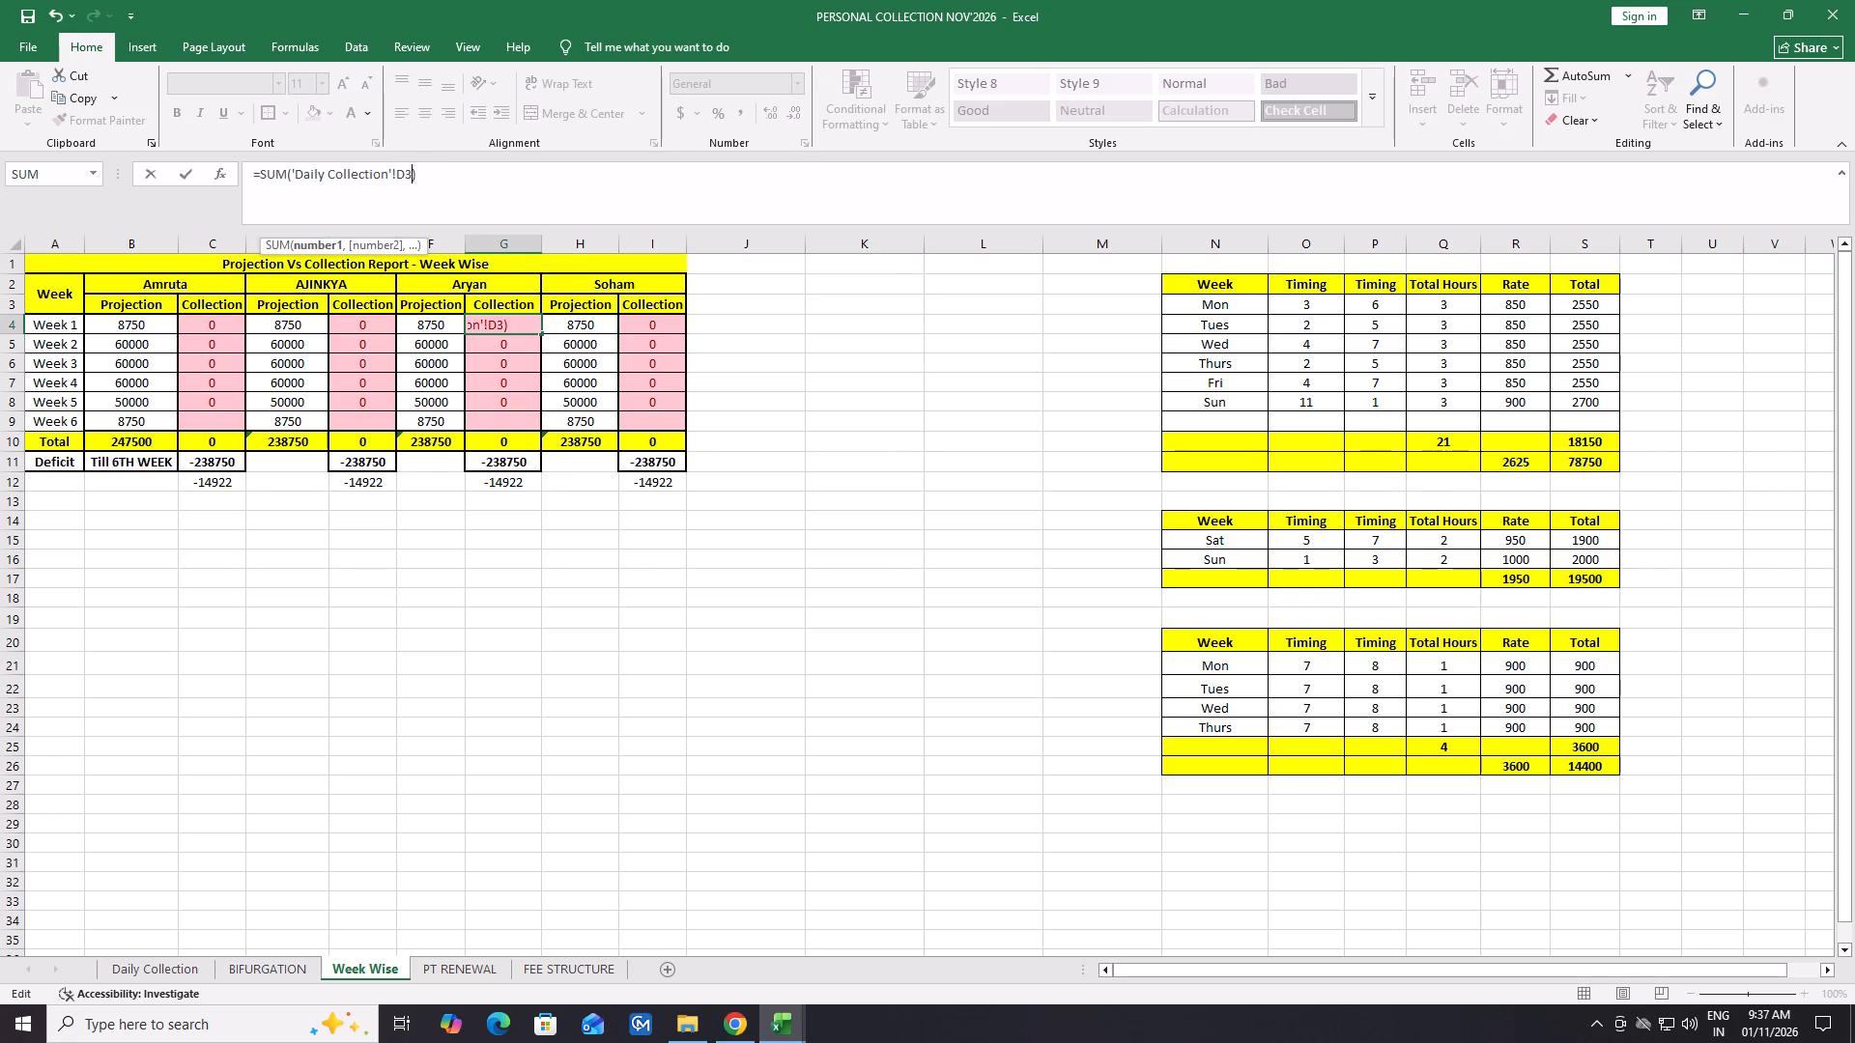
{"action": "key", "text": "Return"}
Change Soham's Week 1 Collection formula in I4 to sum only cell E3 of the Daily Collection sheet.
{"action": "left_click", "coordinate": [667, 328]}
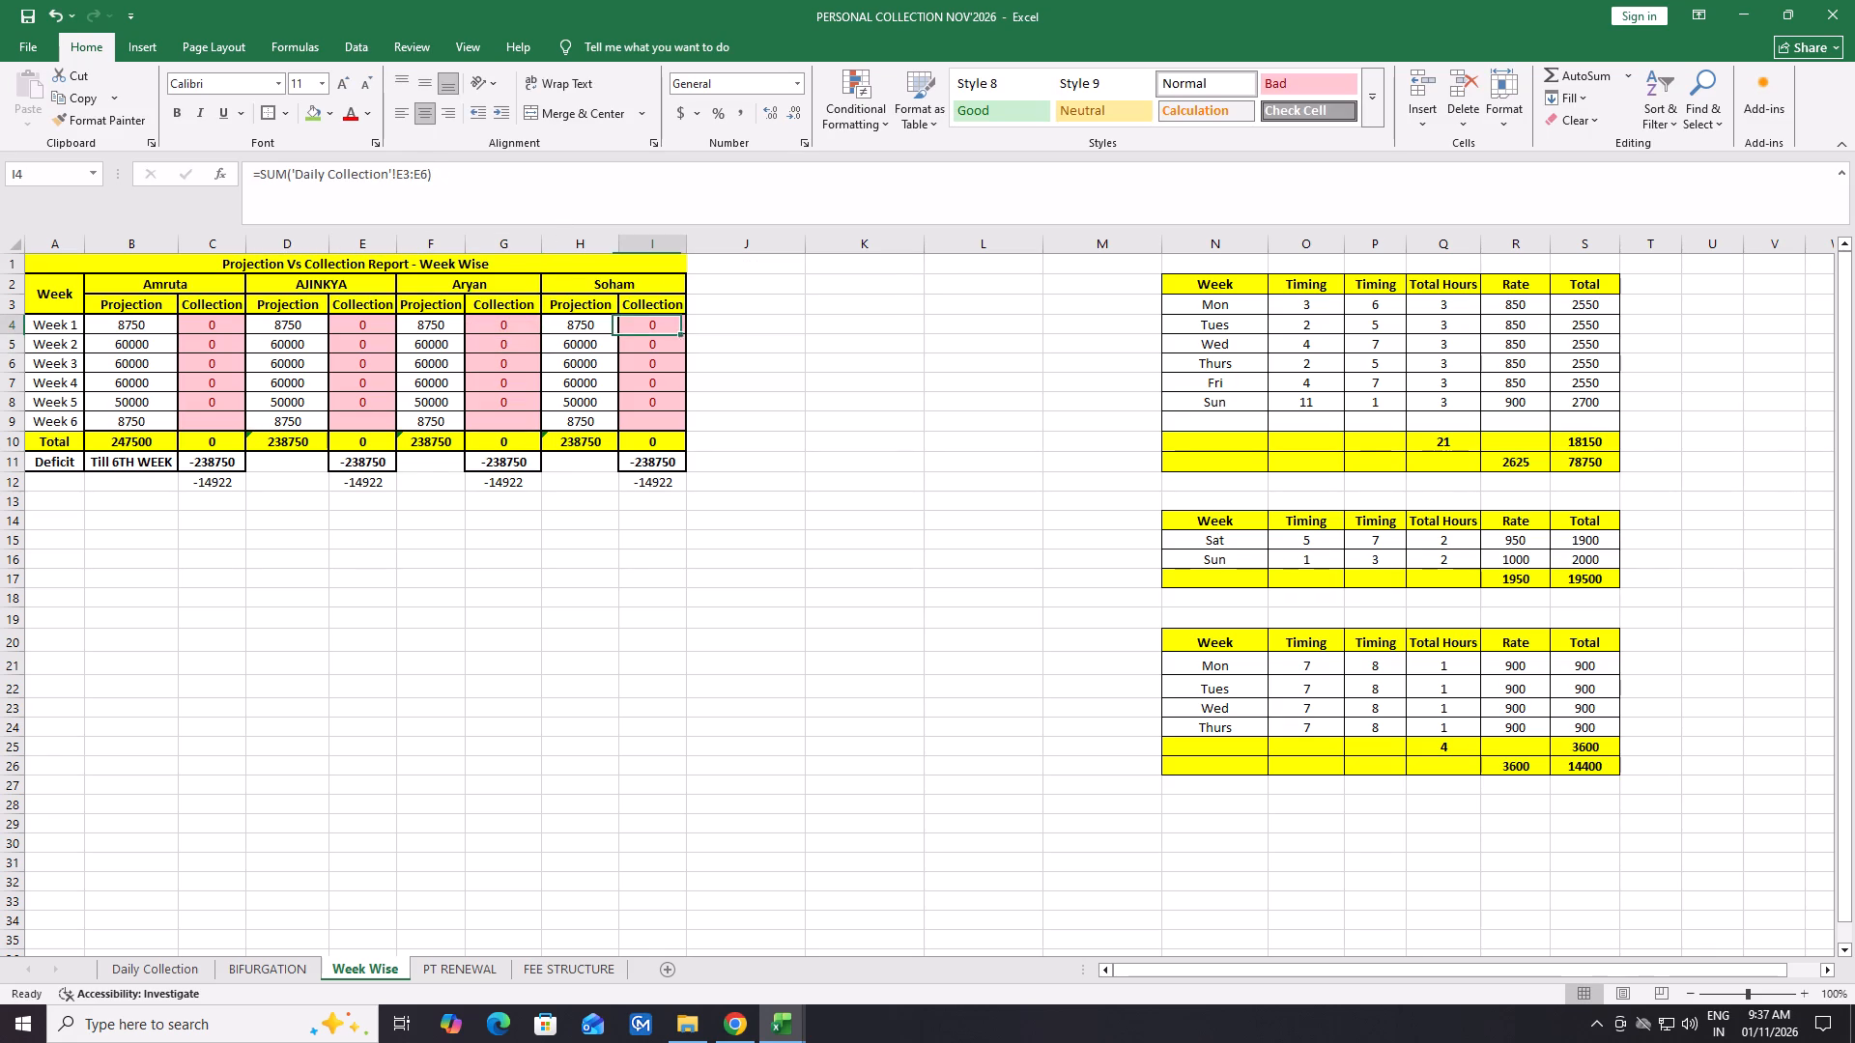
{"action": "left_click", "coordinate": [428, 176]}
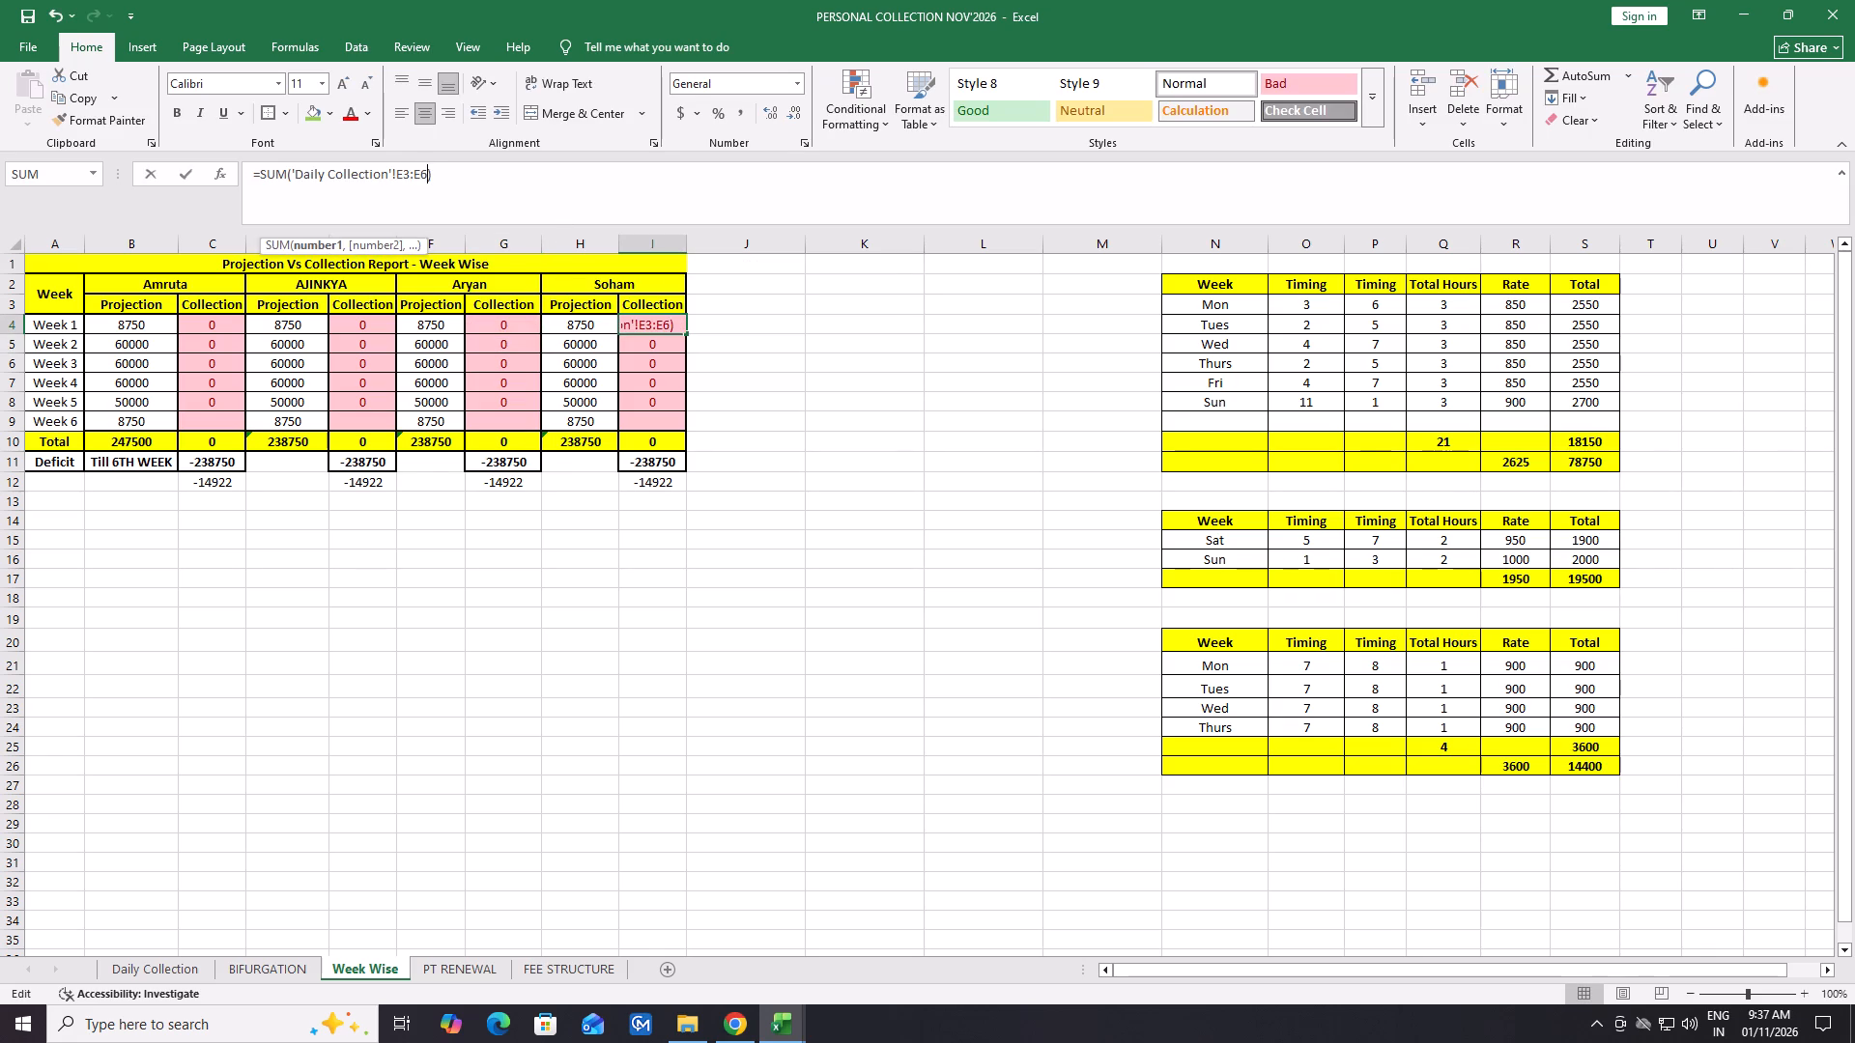
{"action": "key", "text": "BackSpace"}
{"action": "key", "text": "BackSpace"}
{"action": "key", "text": "BackSpace"}
{"action": "key", "text": "Return"}
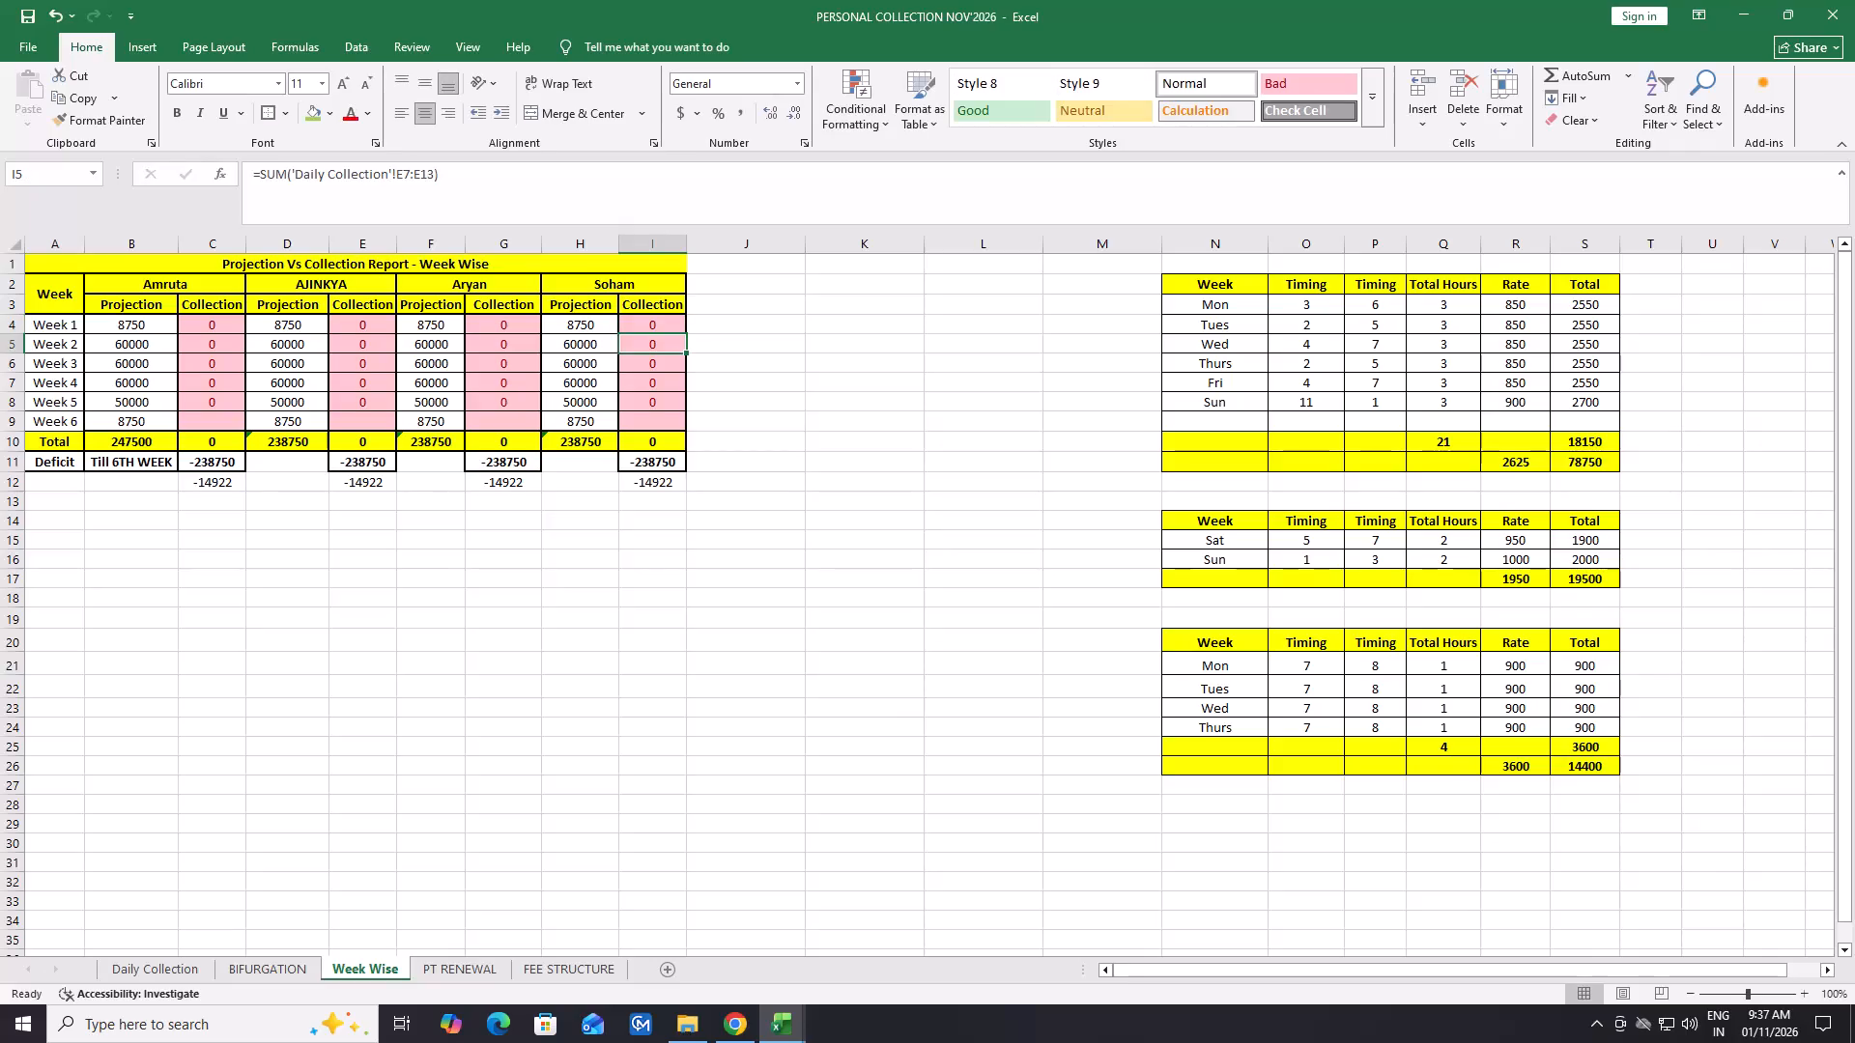
Change Amruta's Week 2 Collection formula in C5 to sum Daily Collection B4:B10, checking the dates on that sheet first.
{"action": "double_click", "coordinate": [221, 347]}
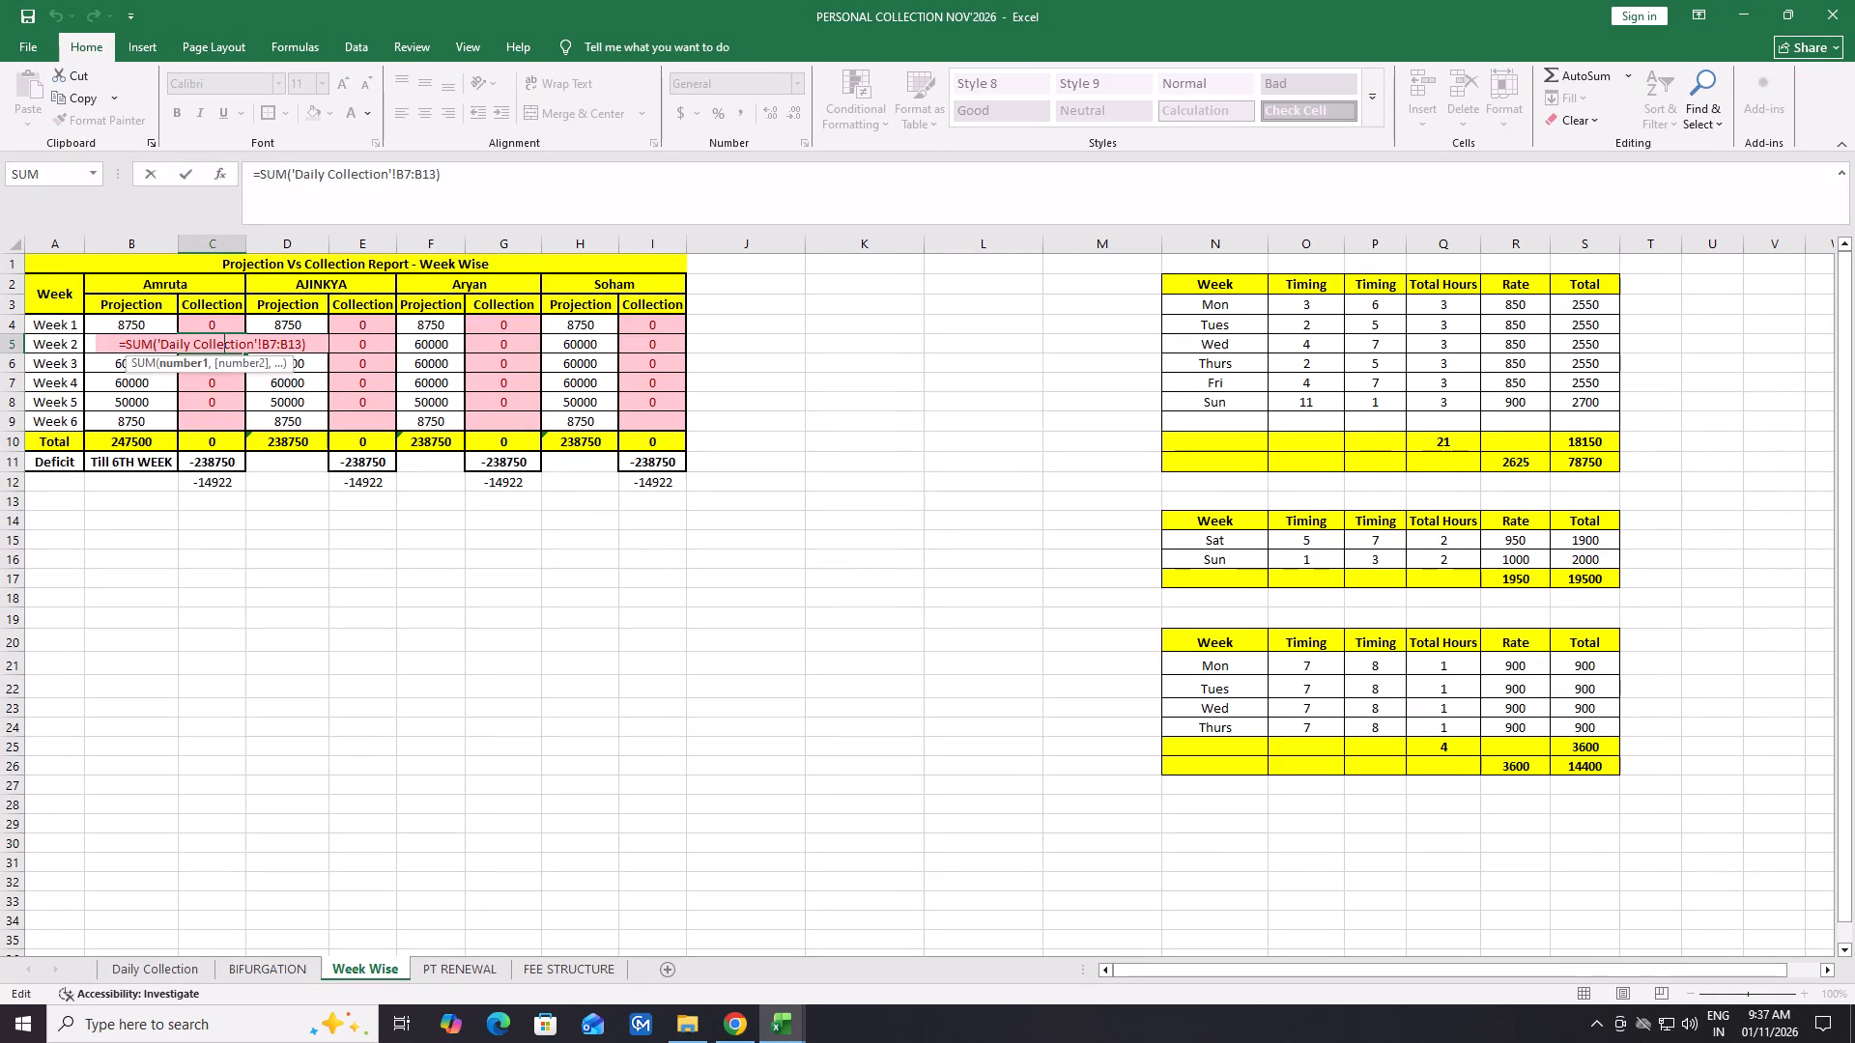
{"action": "key", "text": "Return"}
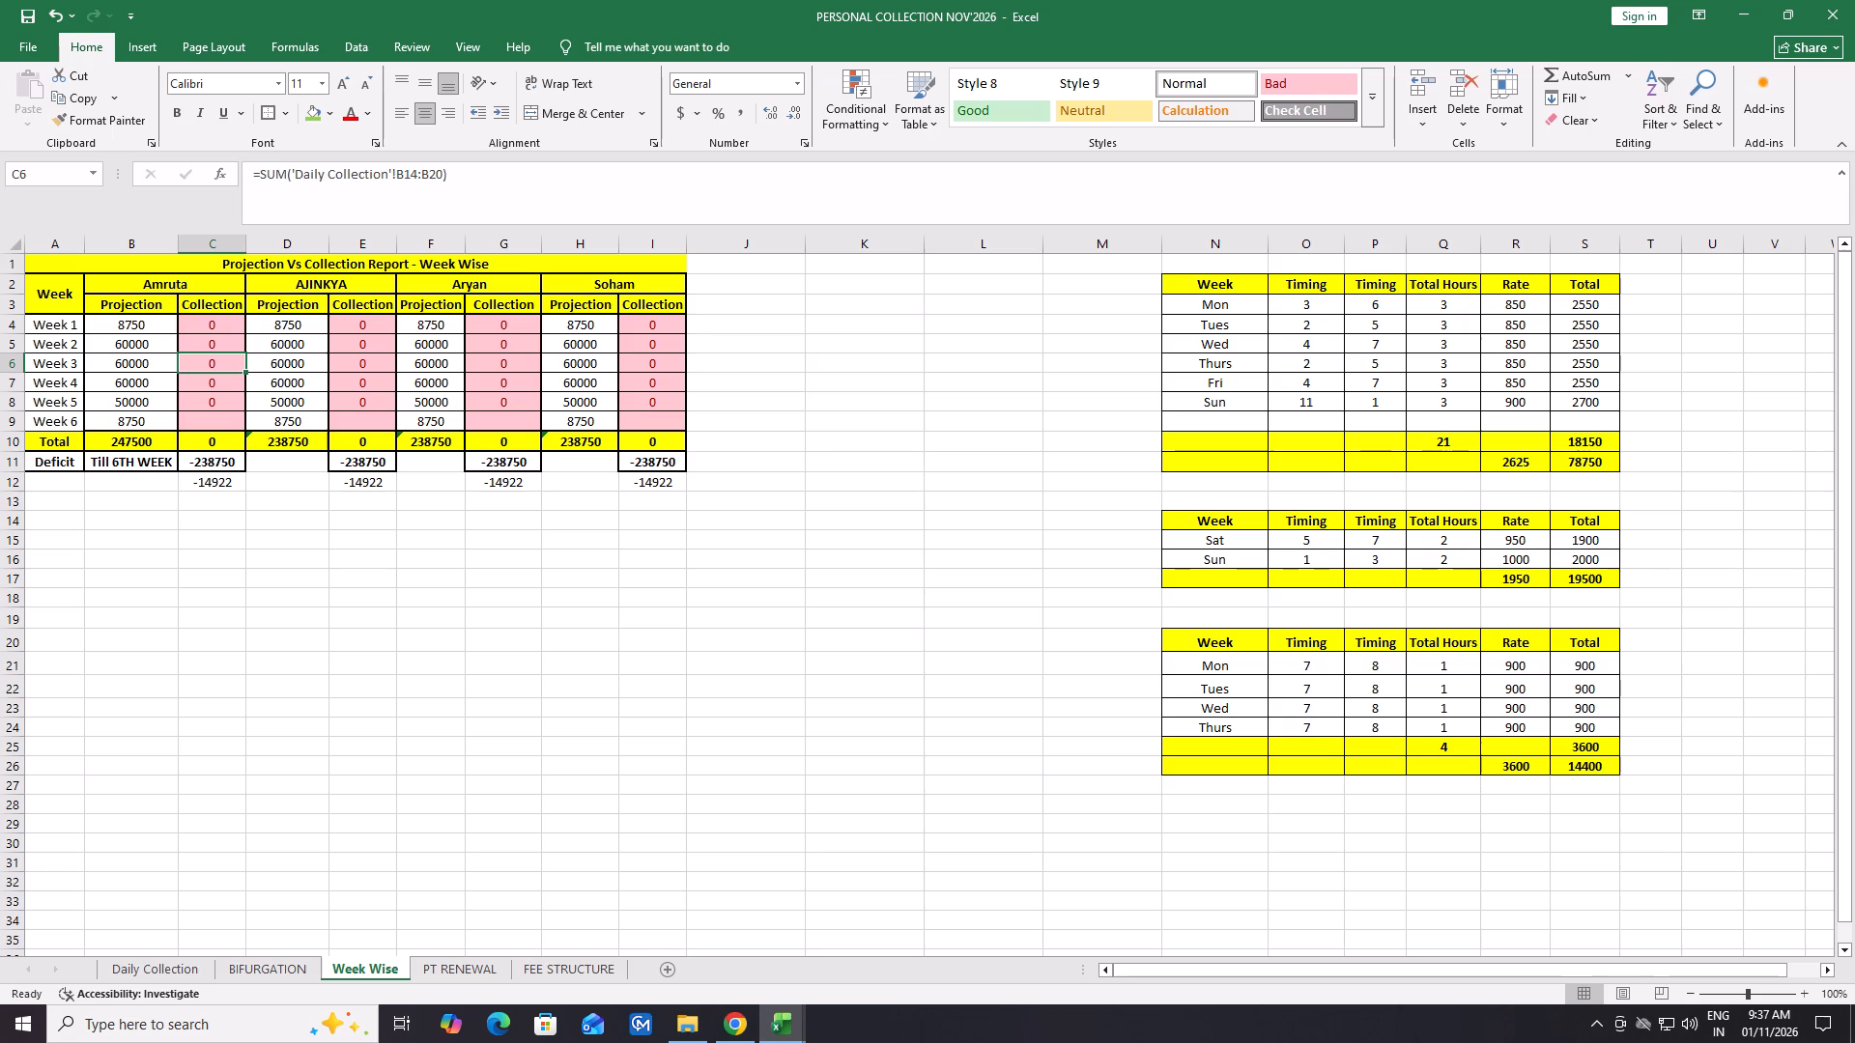
{"action": "left_click", "coordinate": [229, 346]}
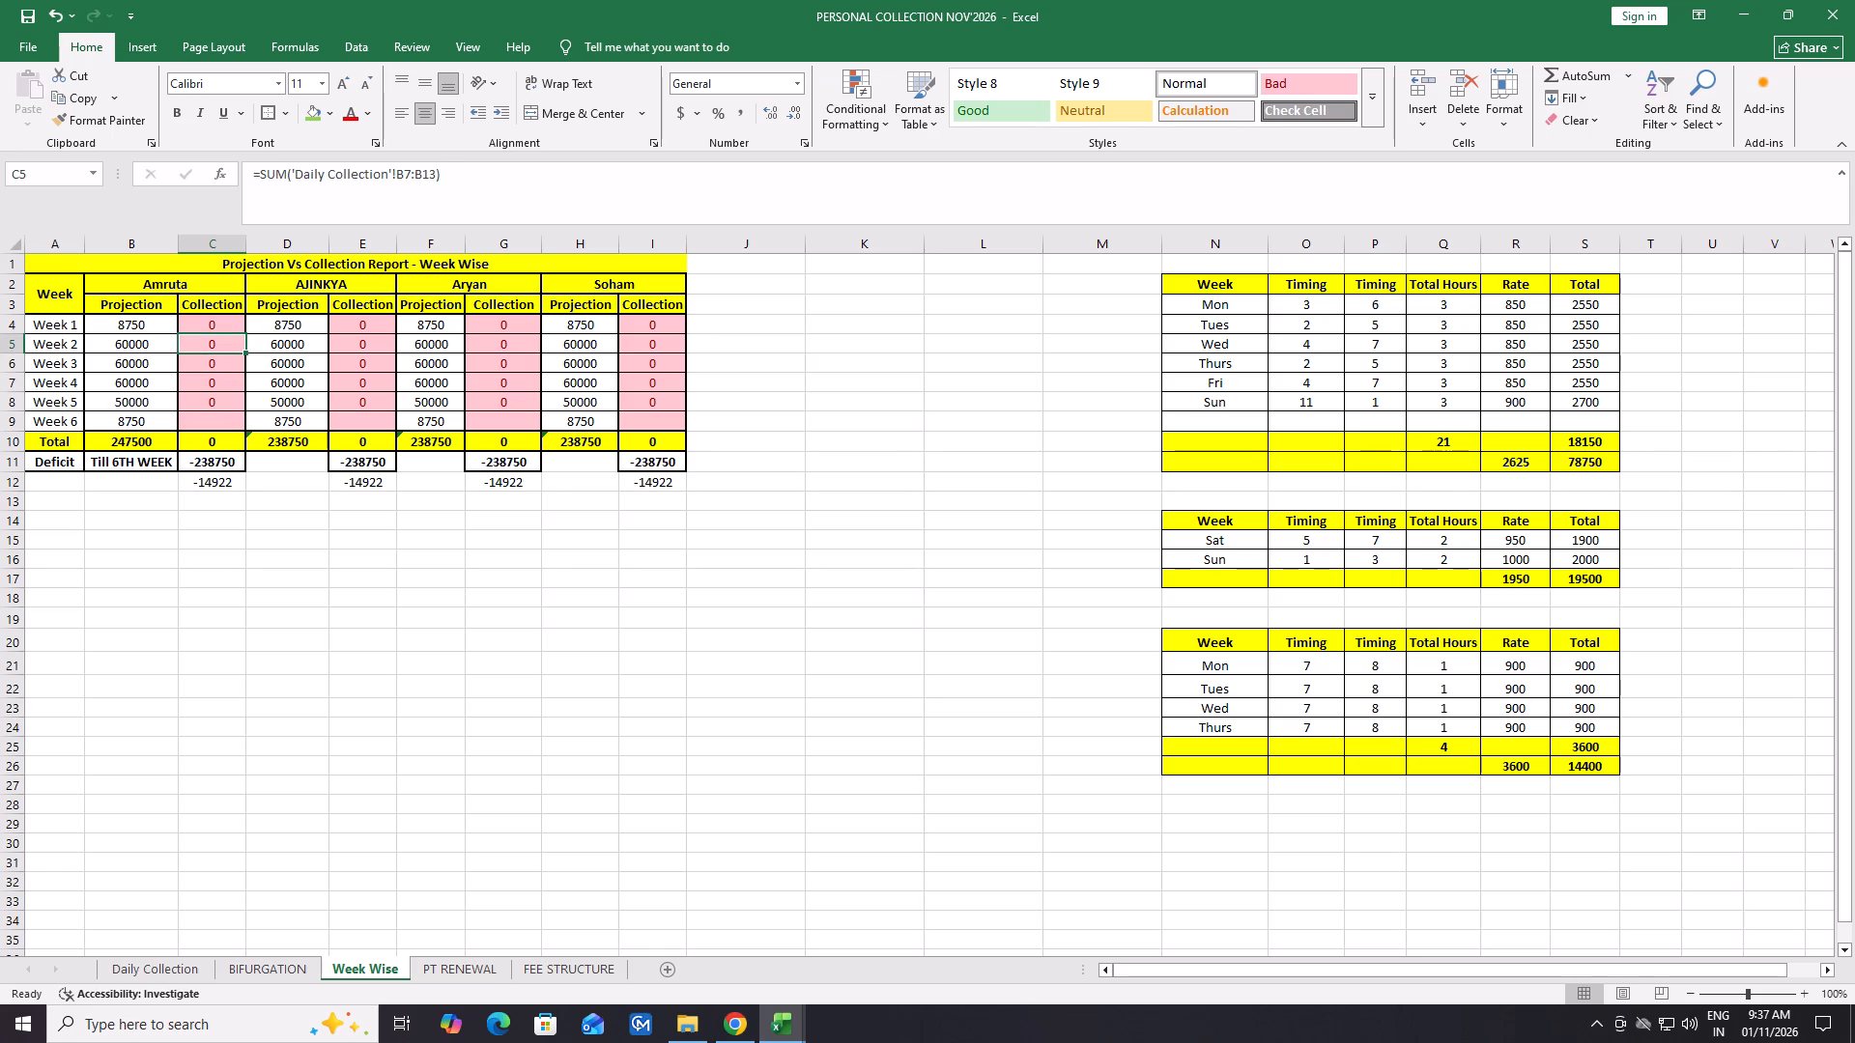
{"action": "left_click", "coordinate": [171, 968]}
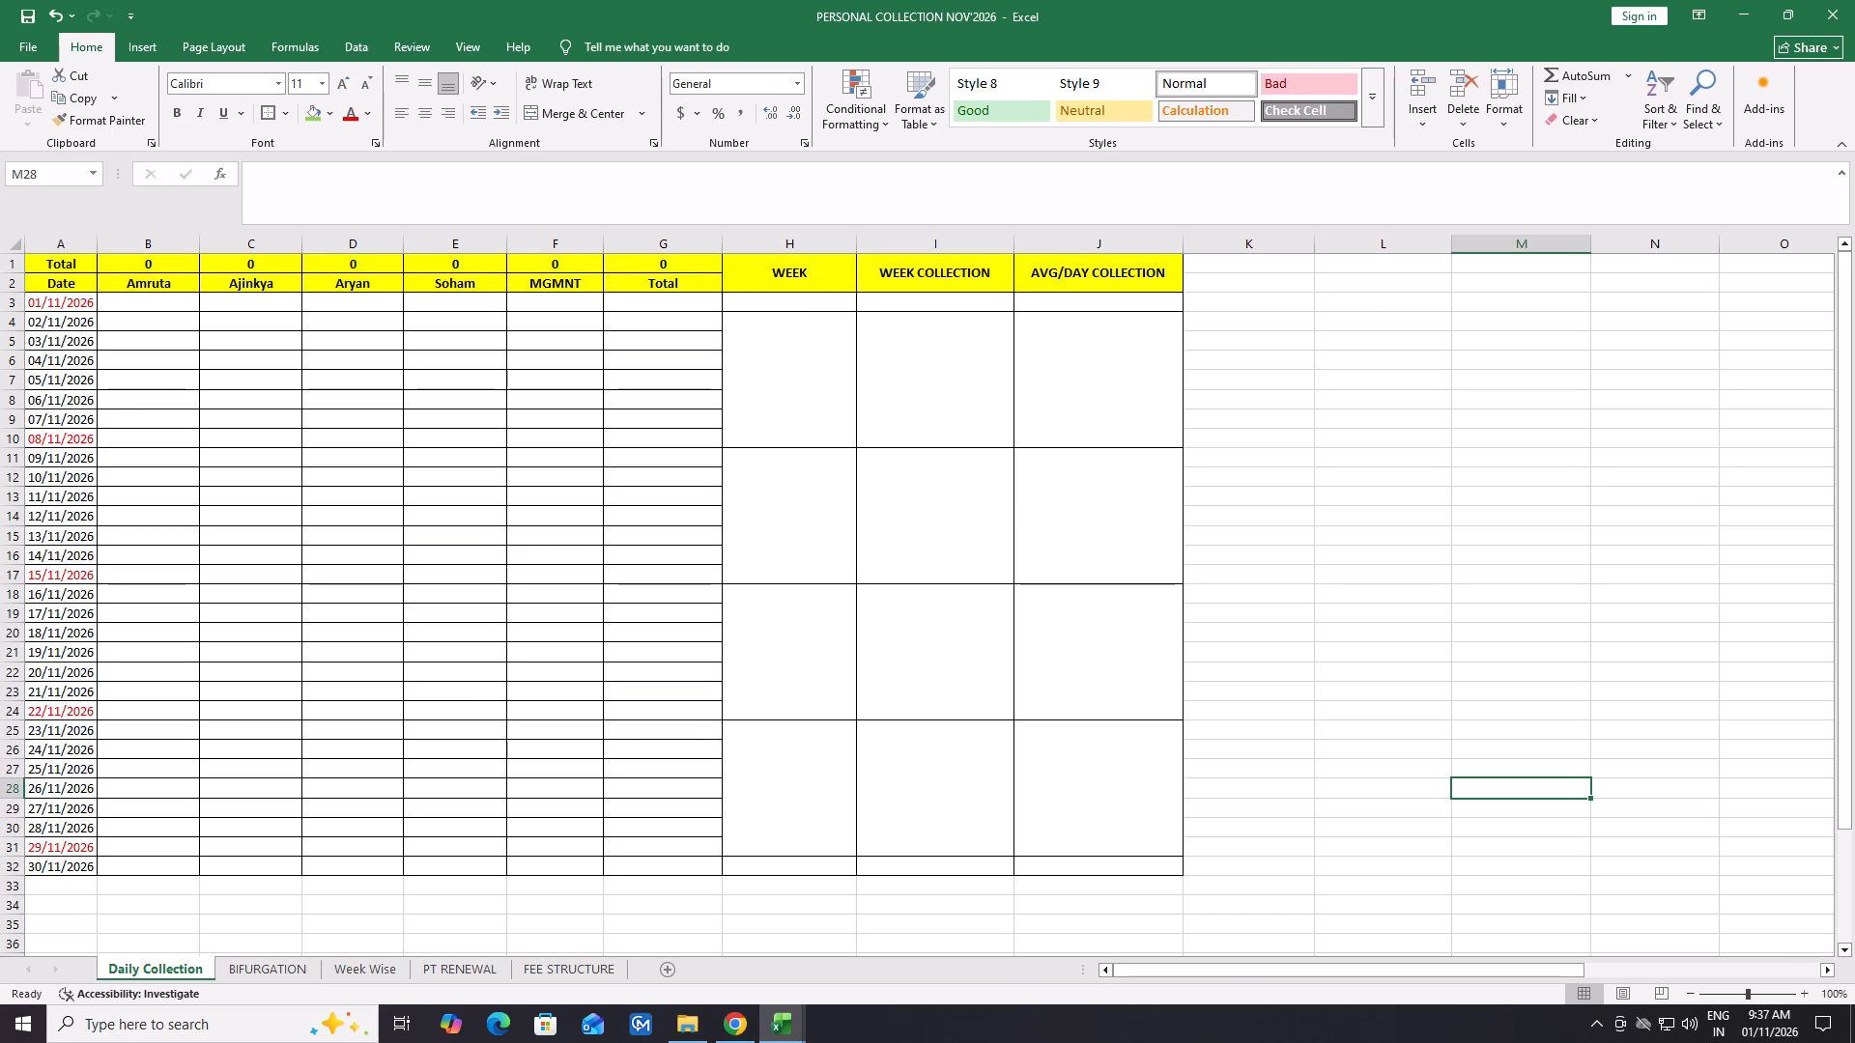
{"action": "left_click", "coordinate": [282, 962]}
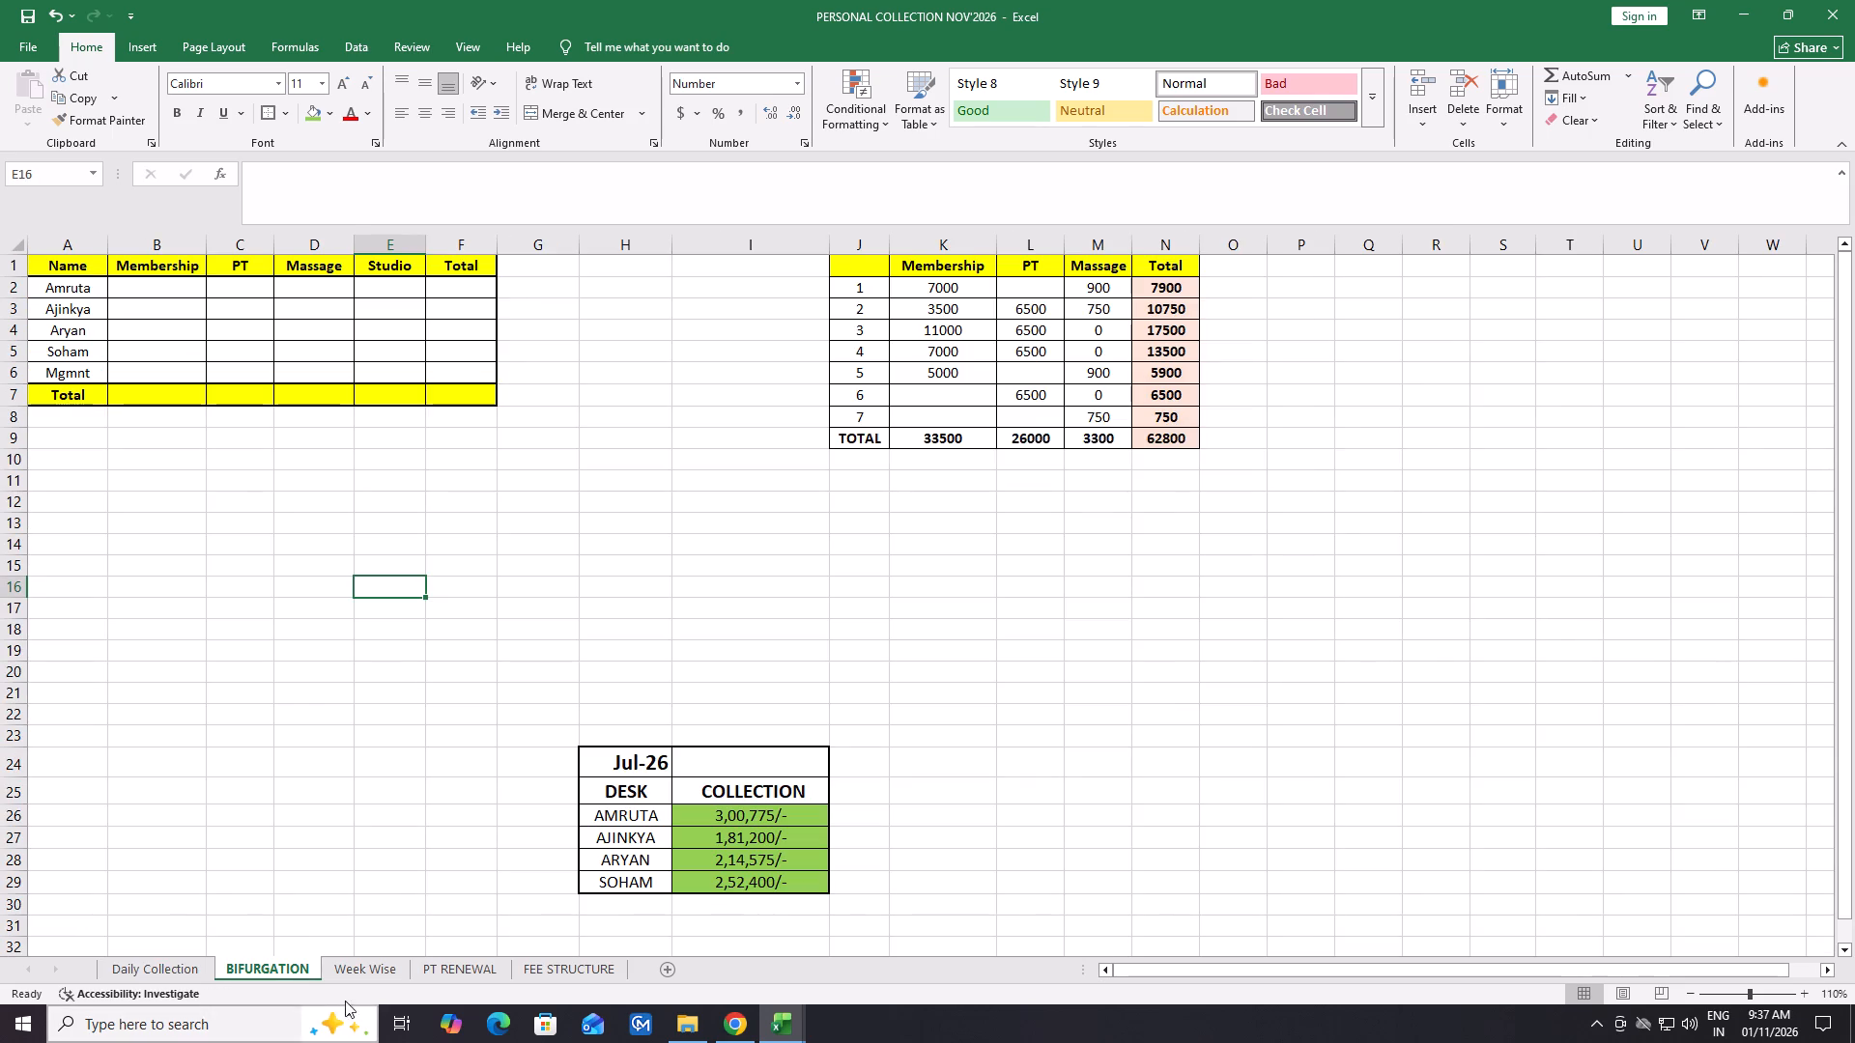
{"action": "double_click", "coordinate": [350, 970]}
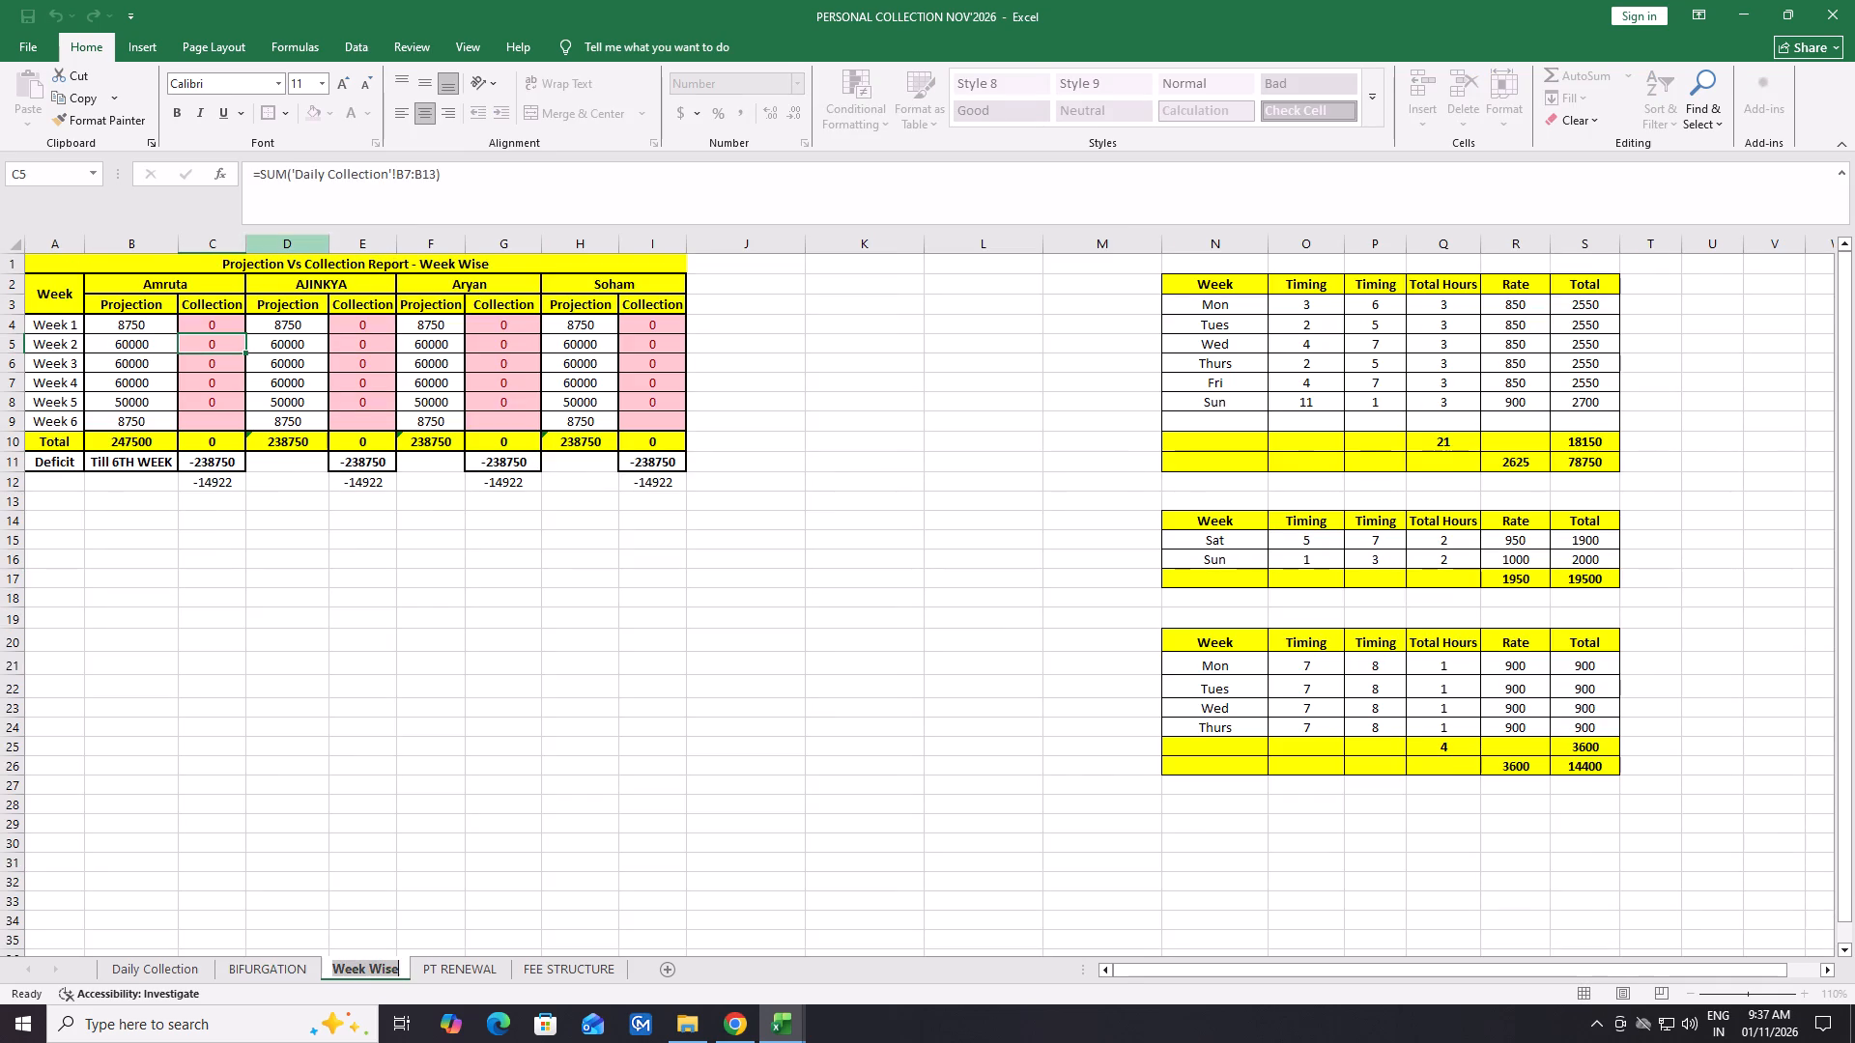
{"action": "left_click", "coordinate": [410, 180]}
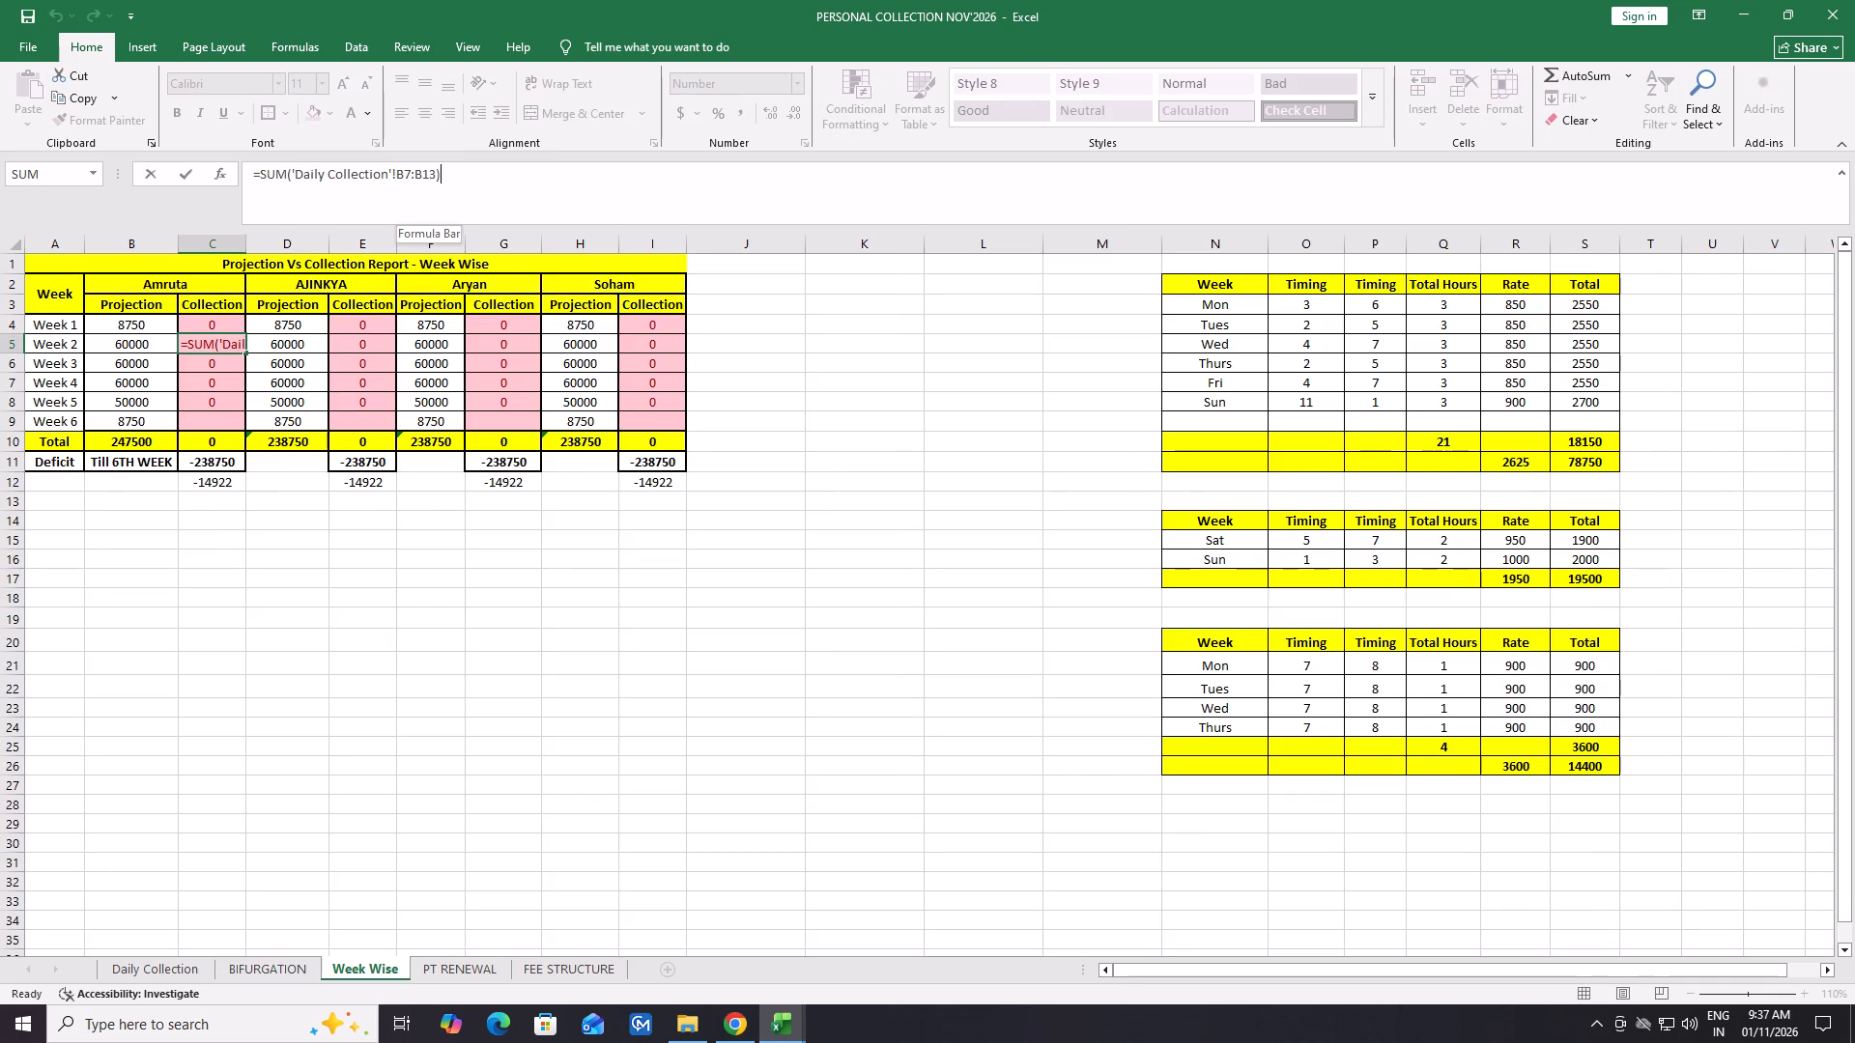
{"action": "left_click", "coordinate": [412, 170]}
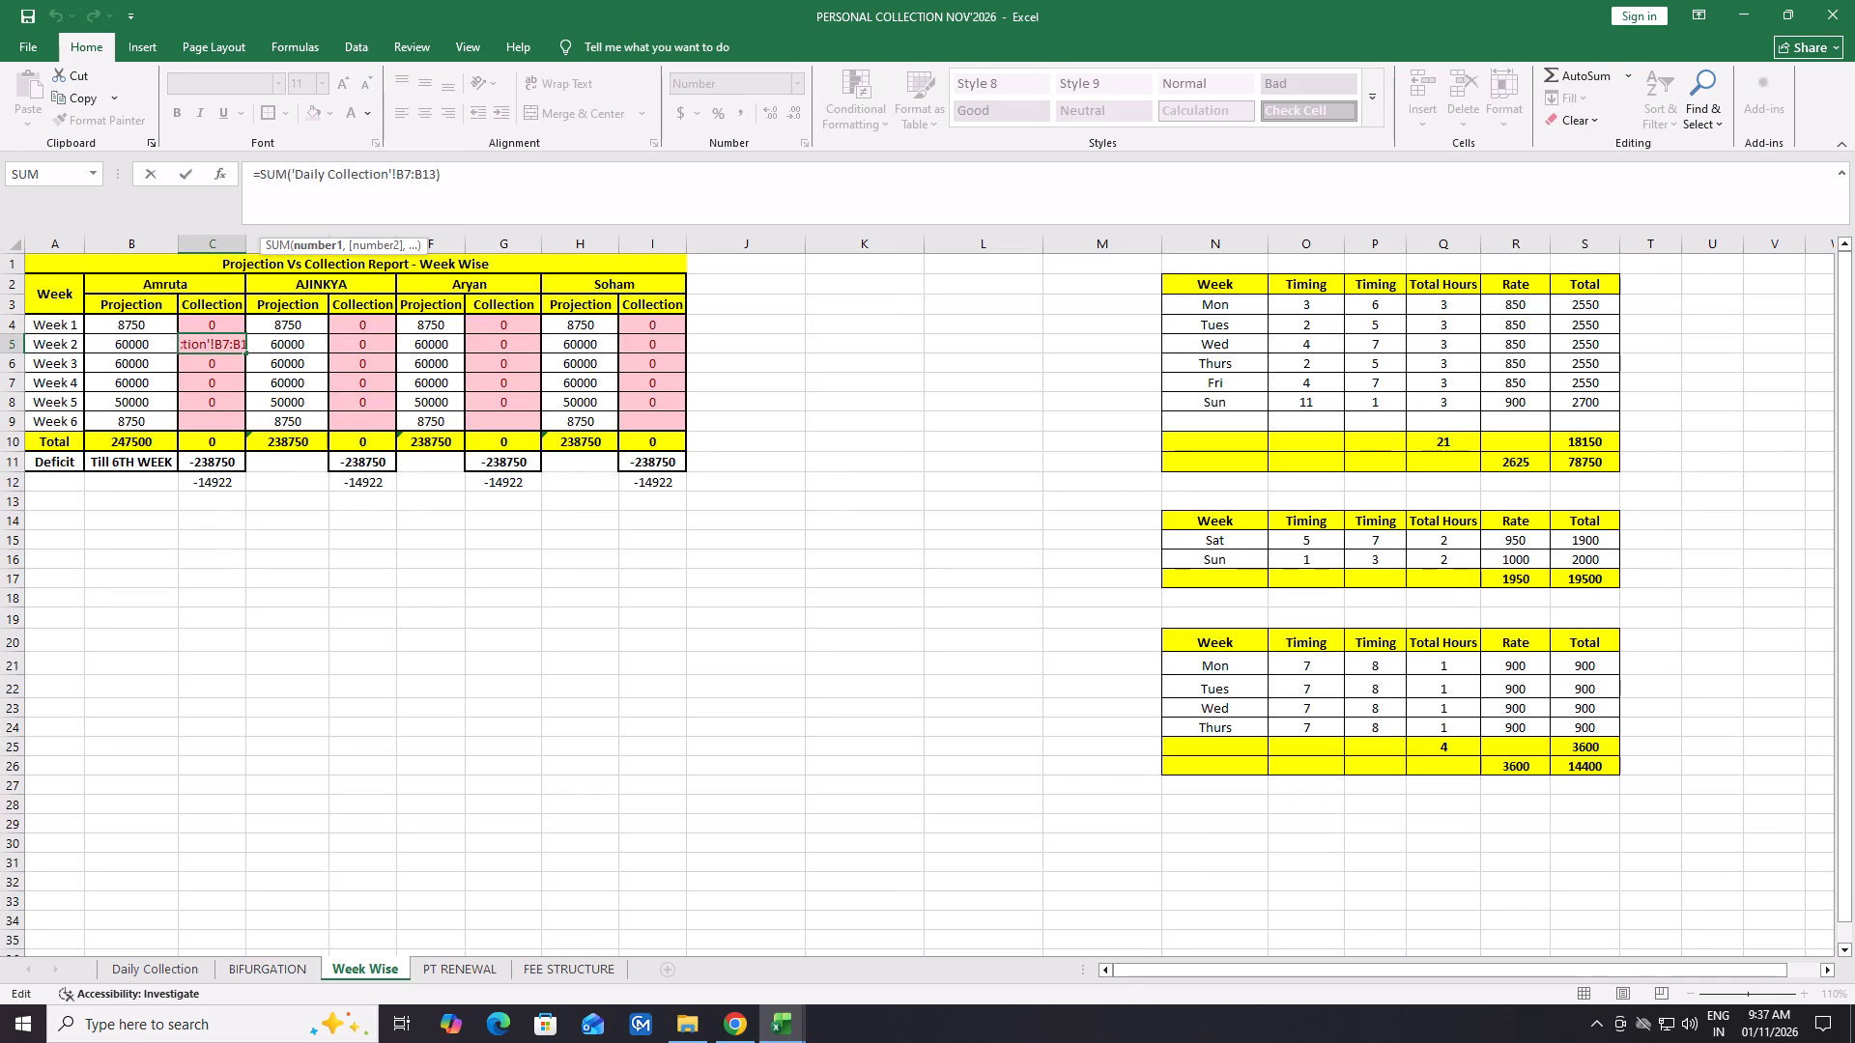
{"action": "key", "text": "BackSpace"}
{"action": "key", "text": "4"}
{"action": "key", "text": "Right"}
{"action": "key", "text": "Right"}
{"action": "key", "text": "Right"}
{"action": "key", "text": "Right"}
{"action": "key", "text": "BackSpace"}
{"action": "key", "text": "0"}
{"action": "key", "text": "Return"}
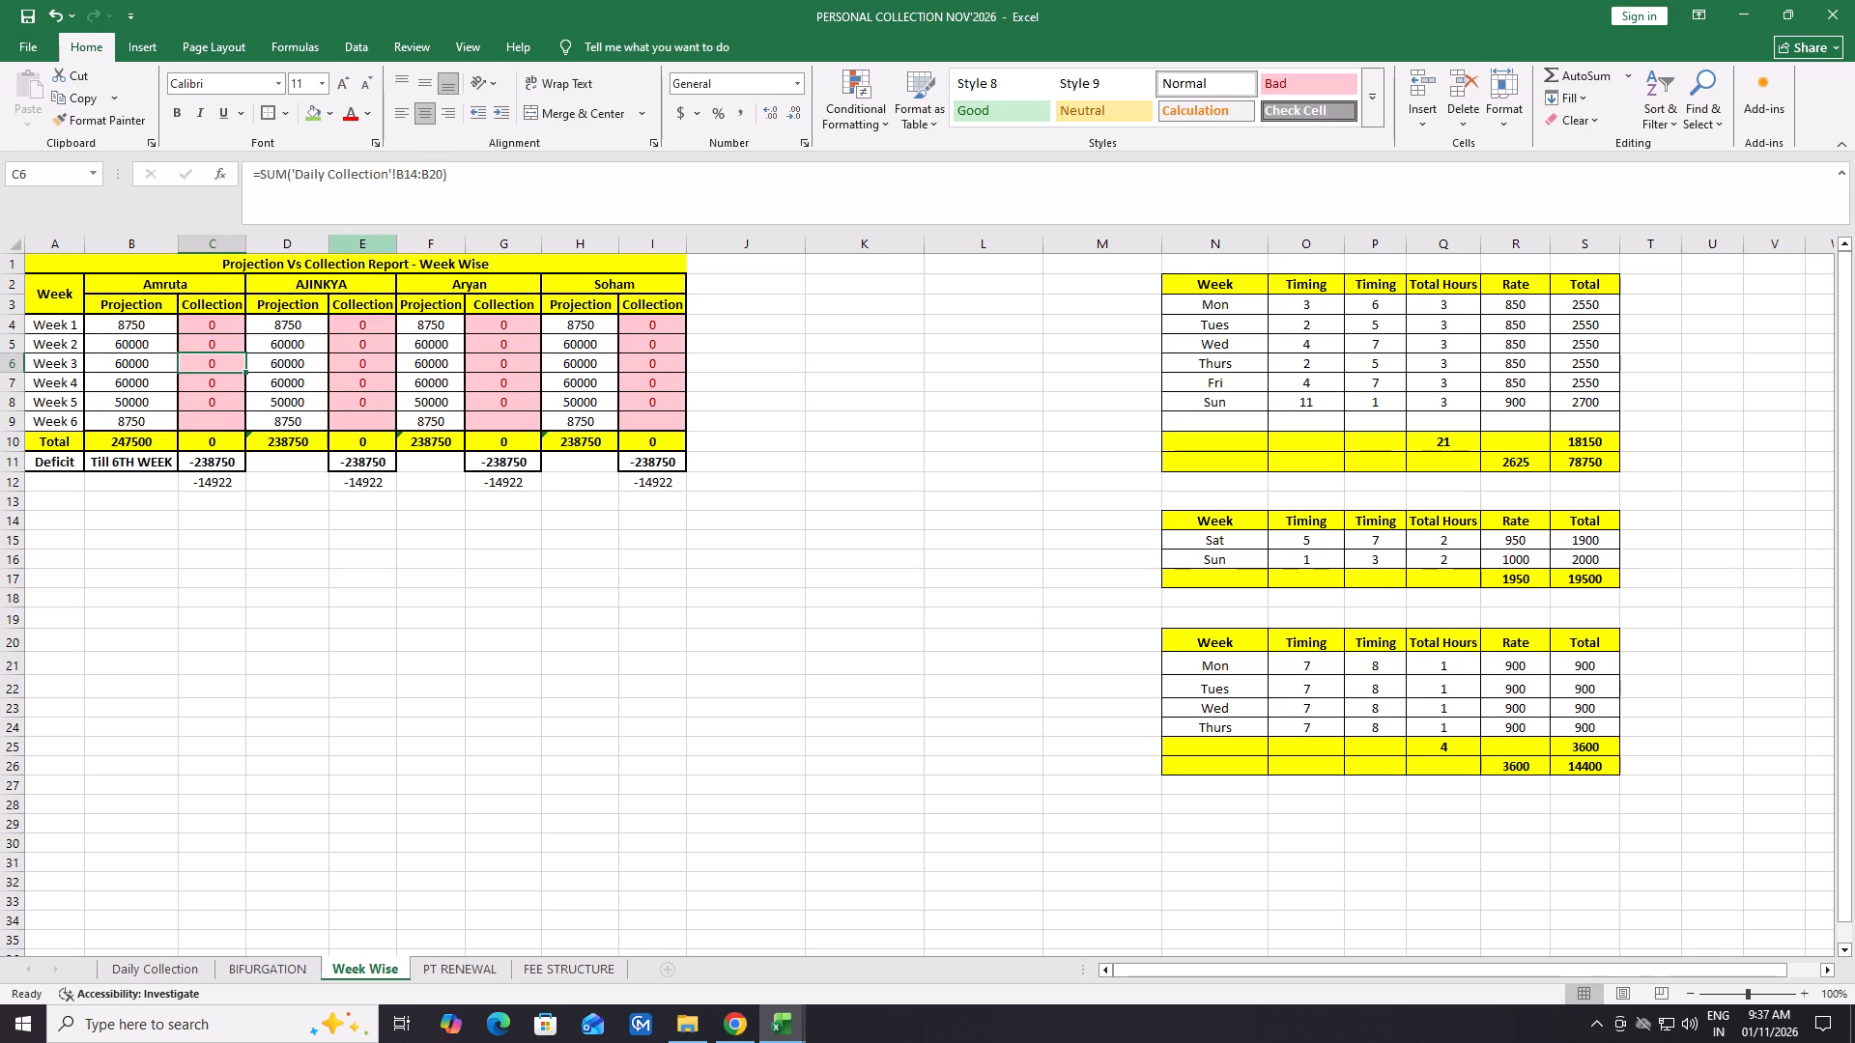
Change Amruta's Week 3 Collection formula in C6 to sum Daily Collection B11:B17, checking the dates on that sheet first.
{"action": "double_click", "coordinate": [205, 959]}
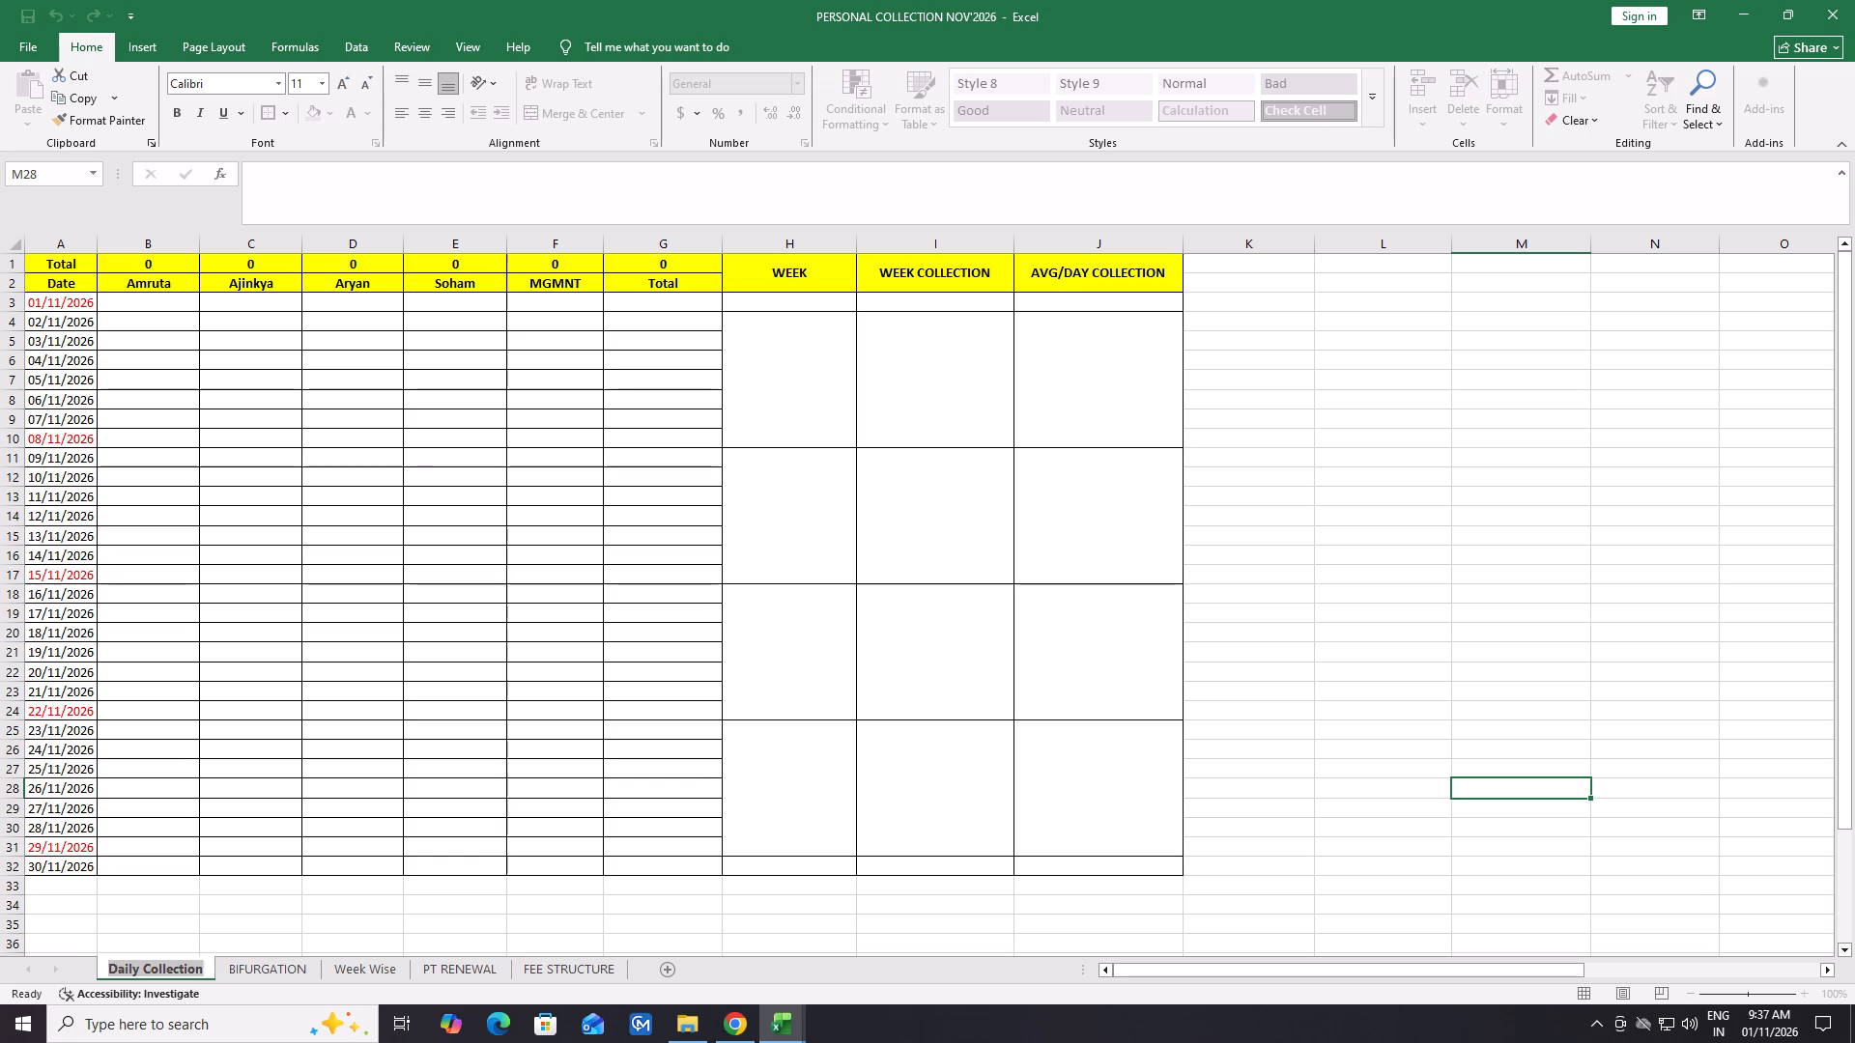
{"action": "left_click", "coordinate": [351, 967]}
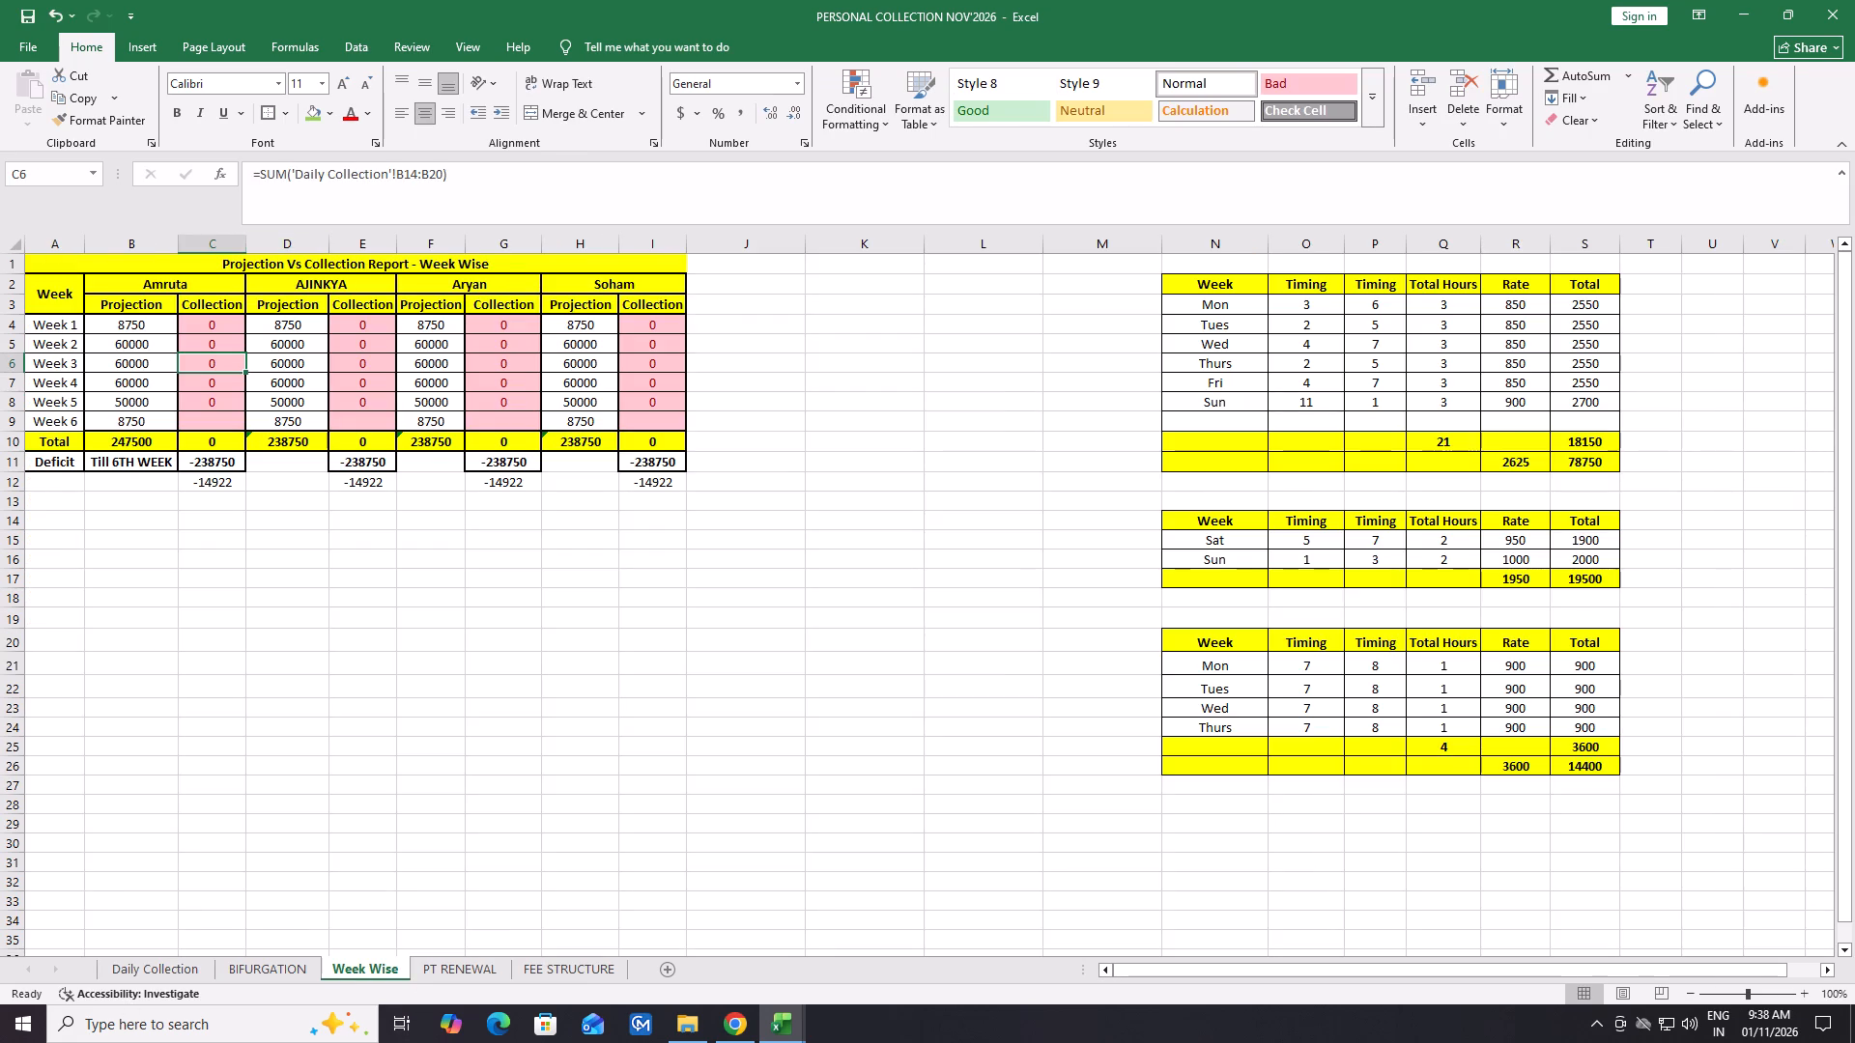
{"action": "left_click", "coordinate": [413, 172]}
{"action": "left_click", "coordinate": [416, 173]}
{"action": "key", "text": "BackSpace"}
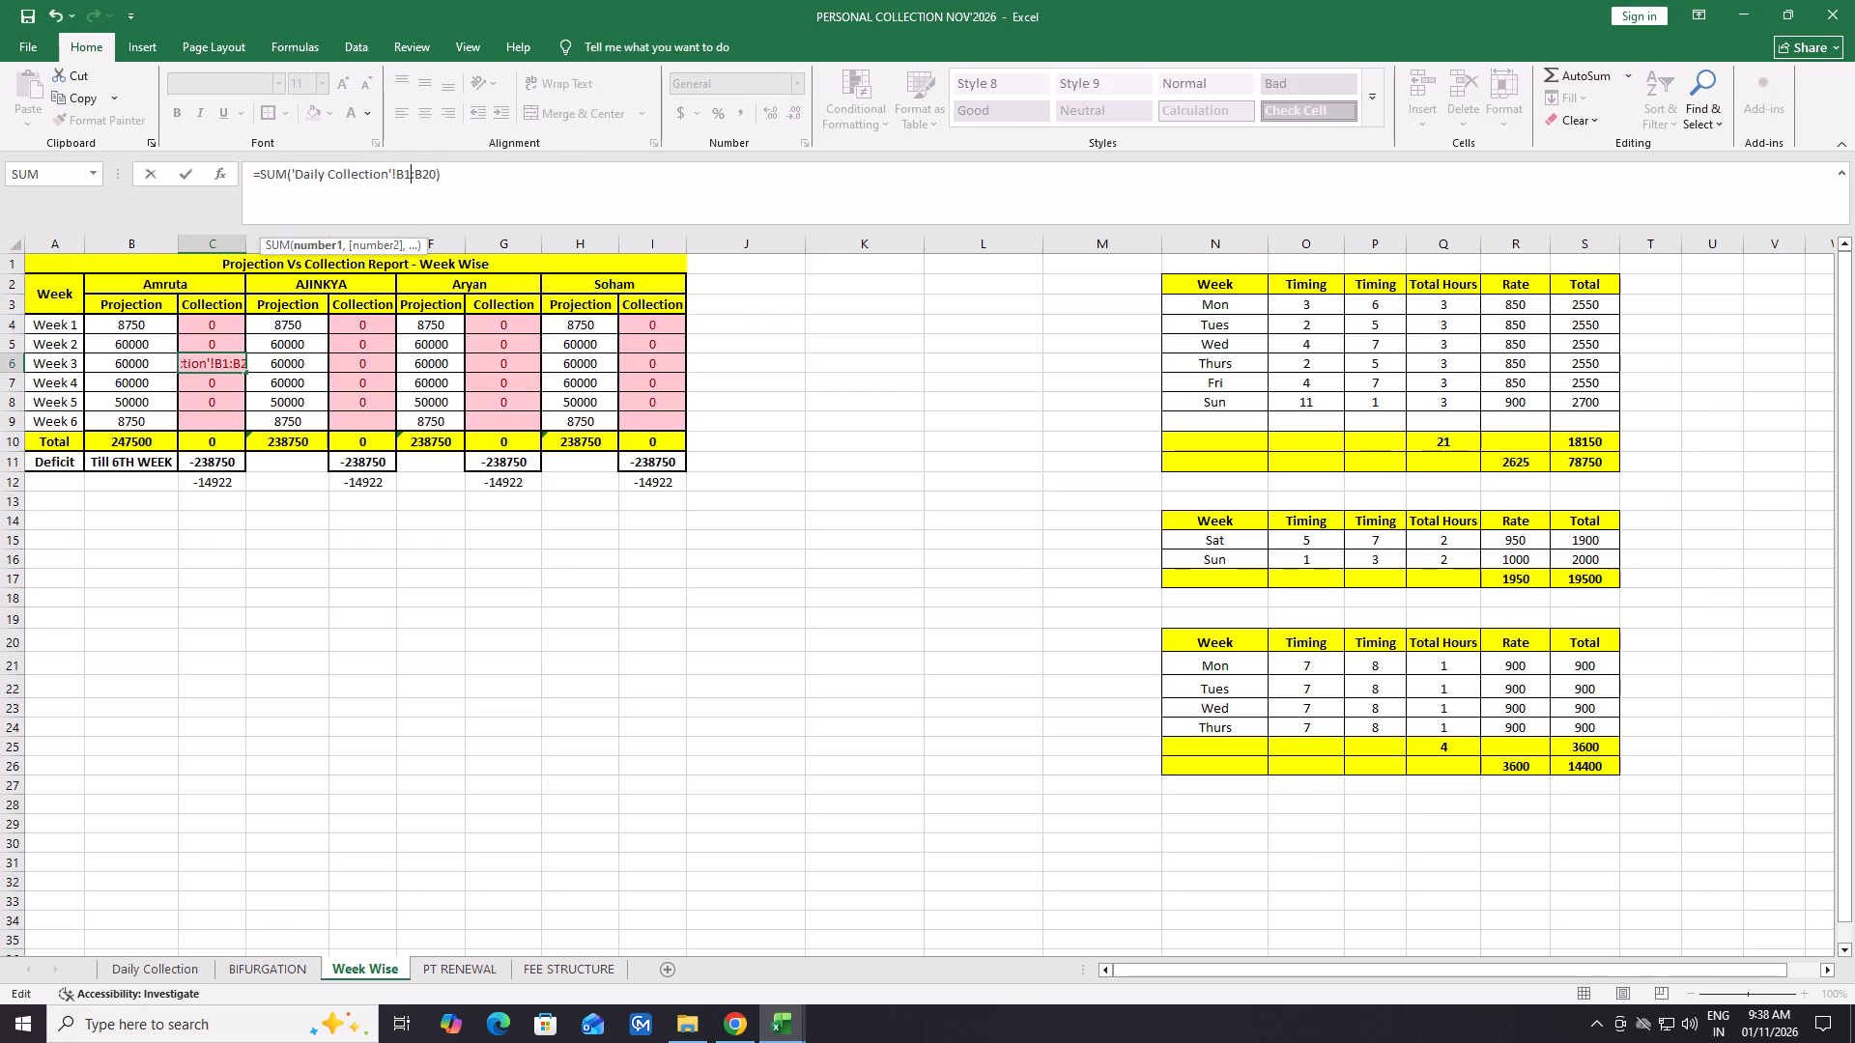
{"action": "key", "text": "1"}
{"action": "key", "text": "Right"}
{"action": "key", "text": "Right"}
{"action": "key", "text": "Right"}
{"action": "key", "text": "Right"}
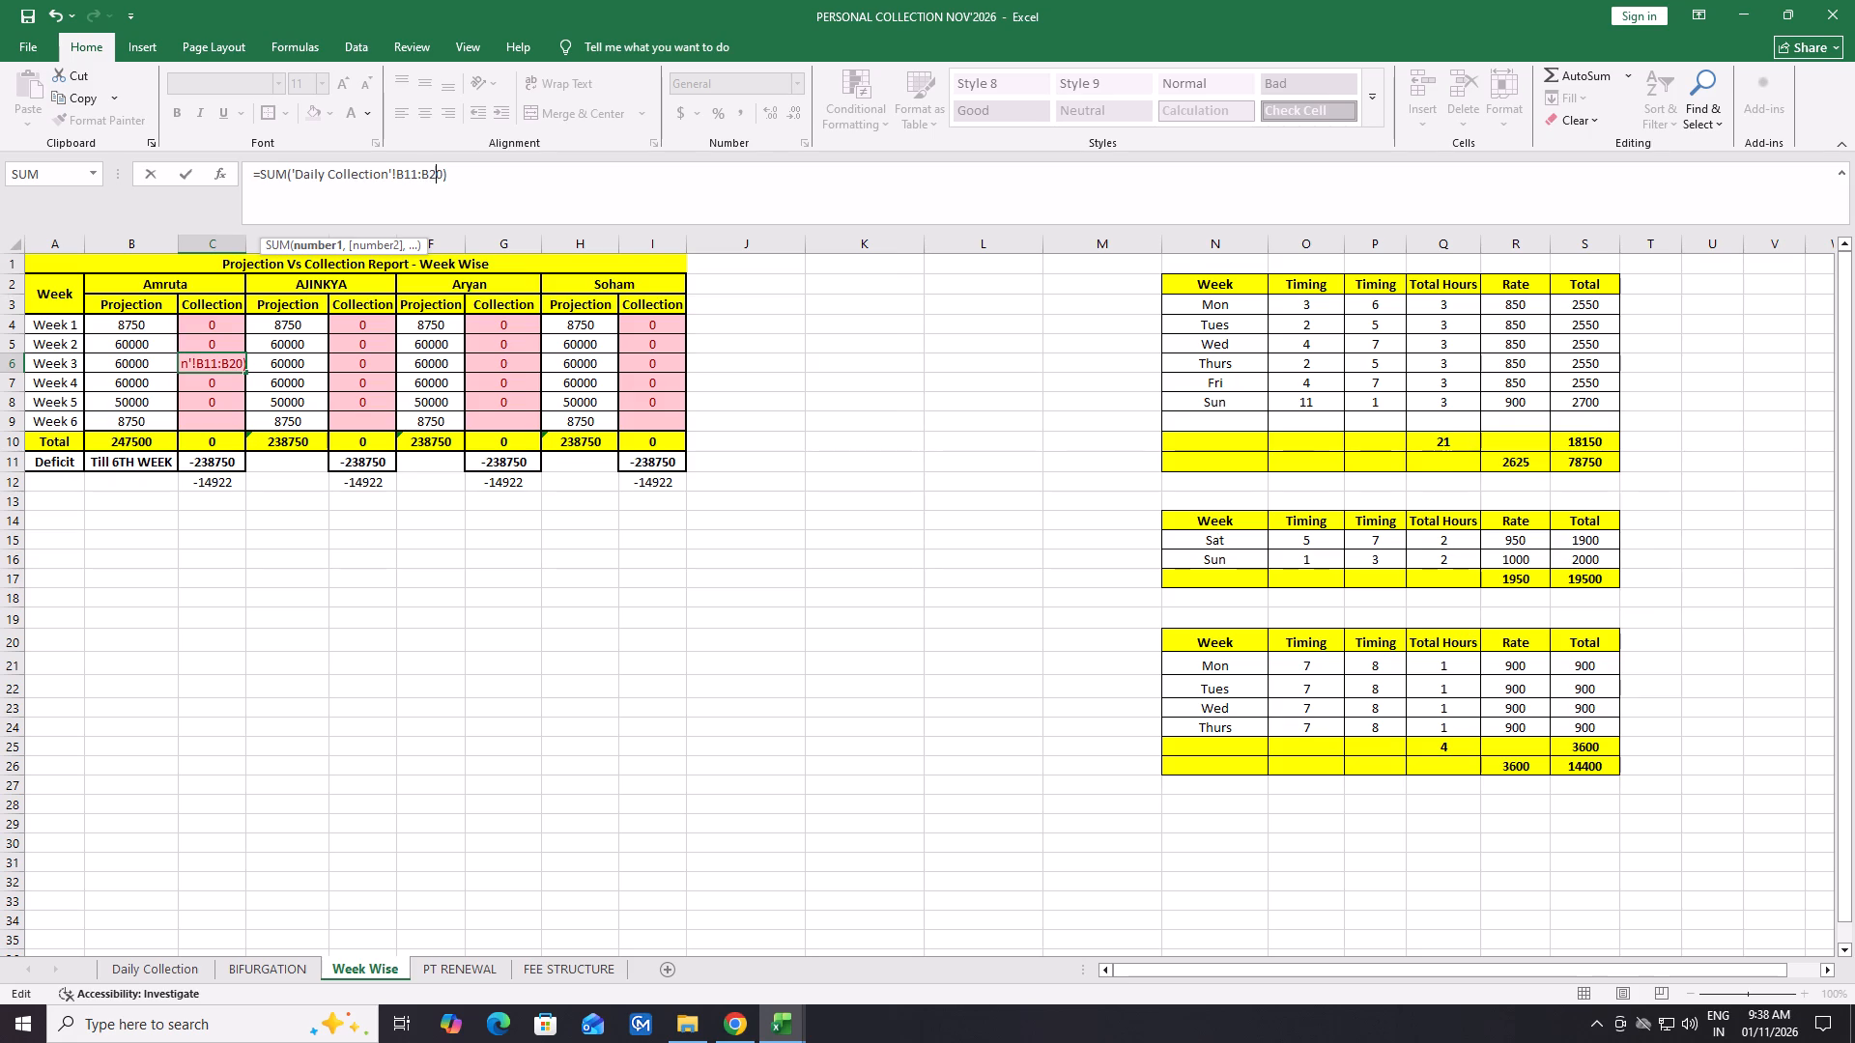
{"action": "key", "text": "BackSpace"}
{"action": "key", "text": "BackSpace"}
{"action": "key", "text": "1"}
{"action": "key", "text": "7"}
{"action": "key", "text": "Return"}
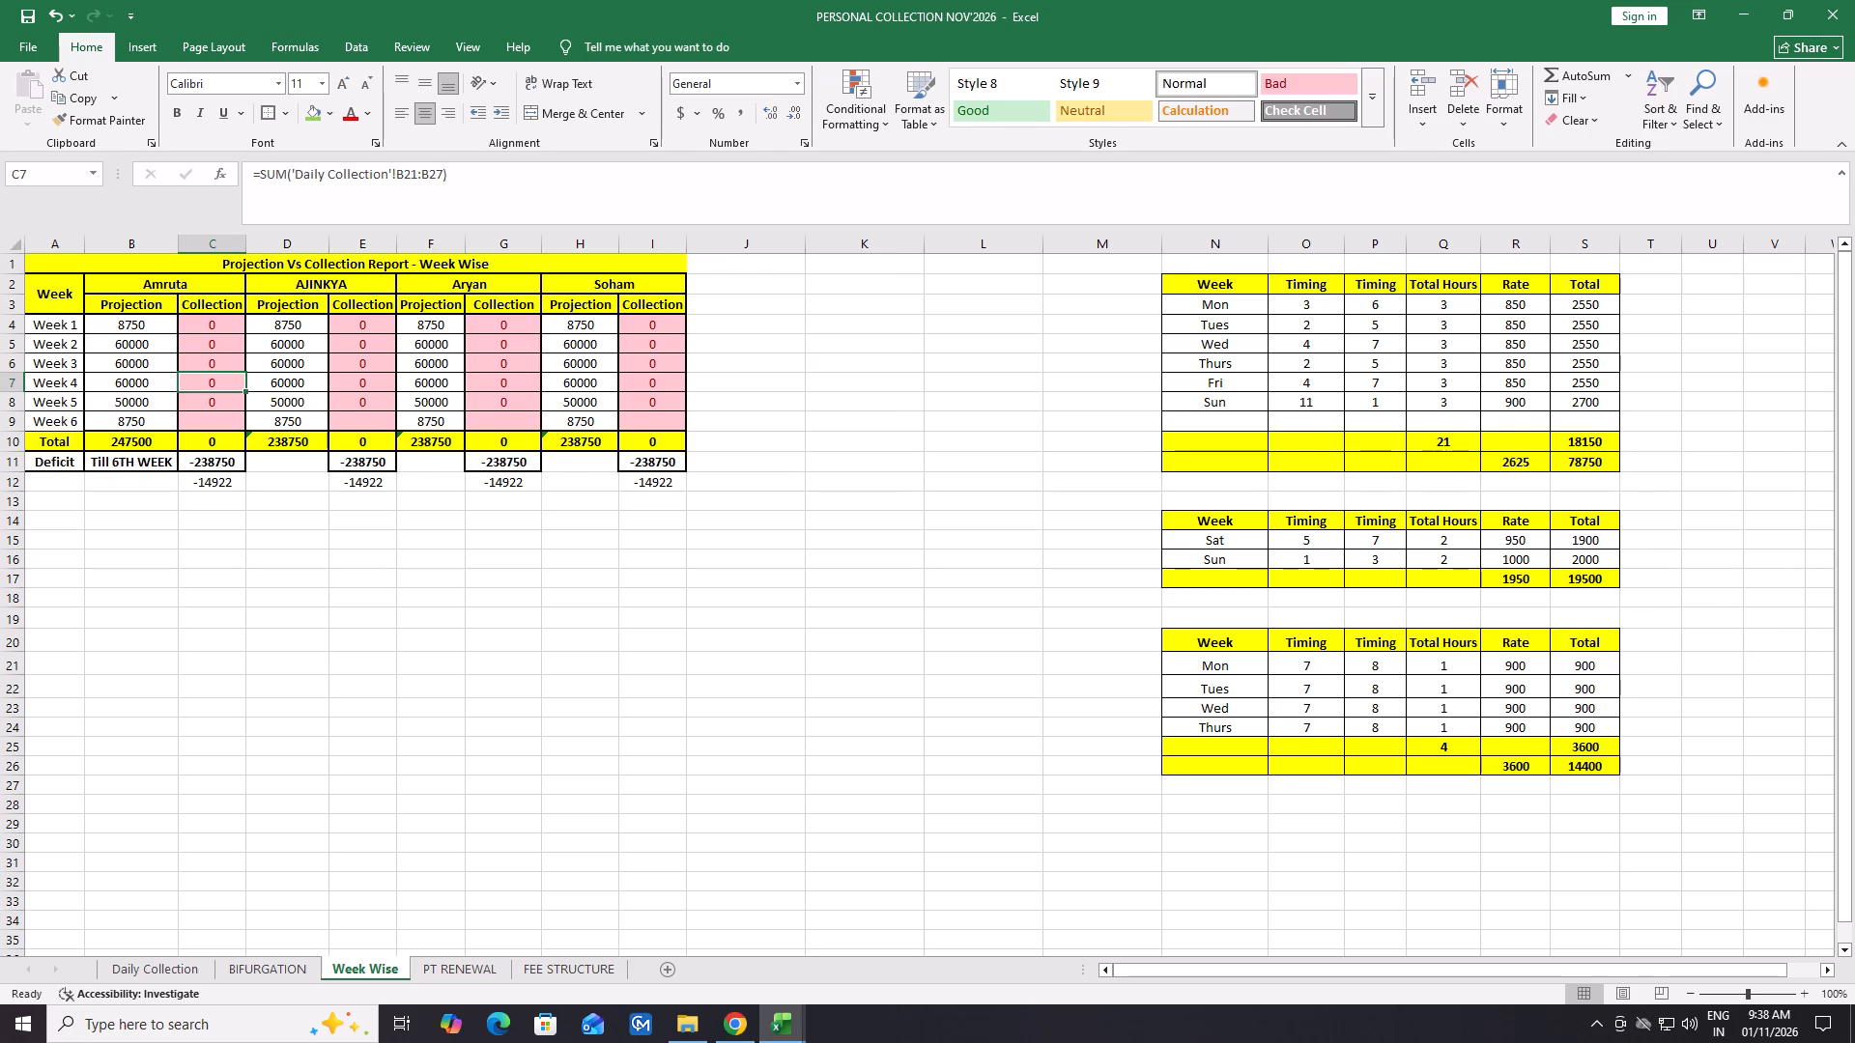
{"action": "double_click", "coordinate": [205, 359]}
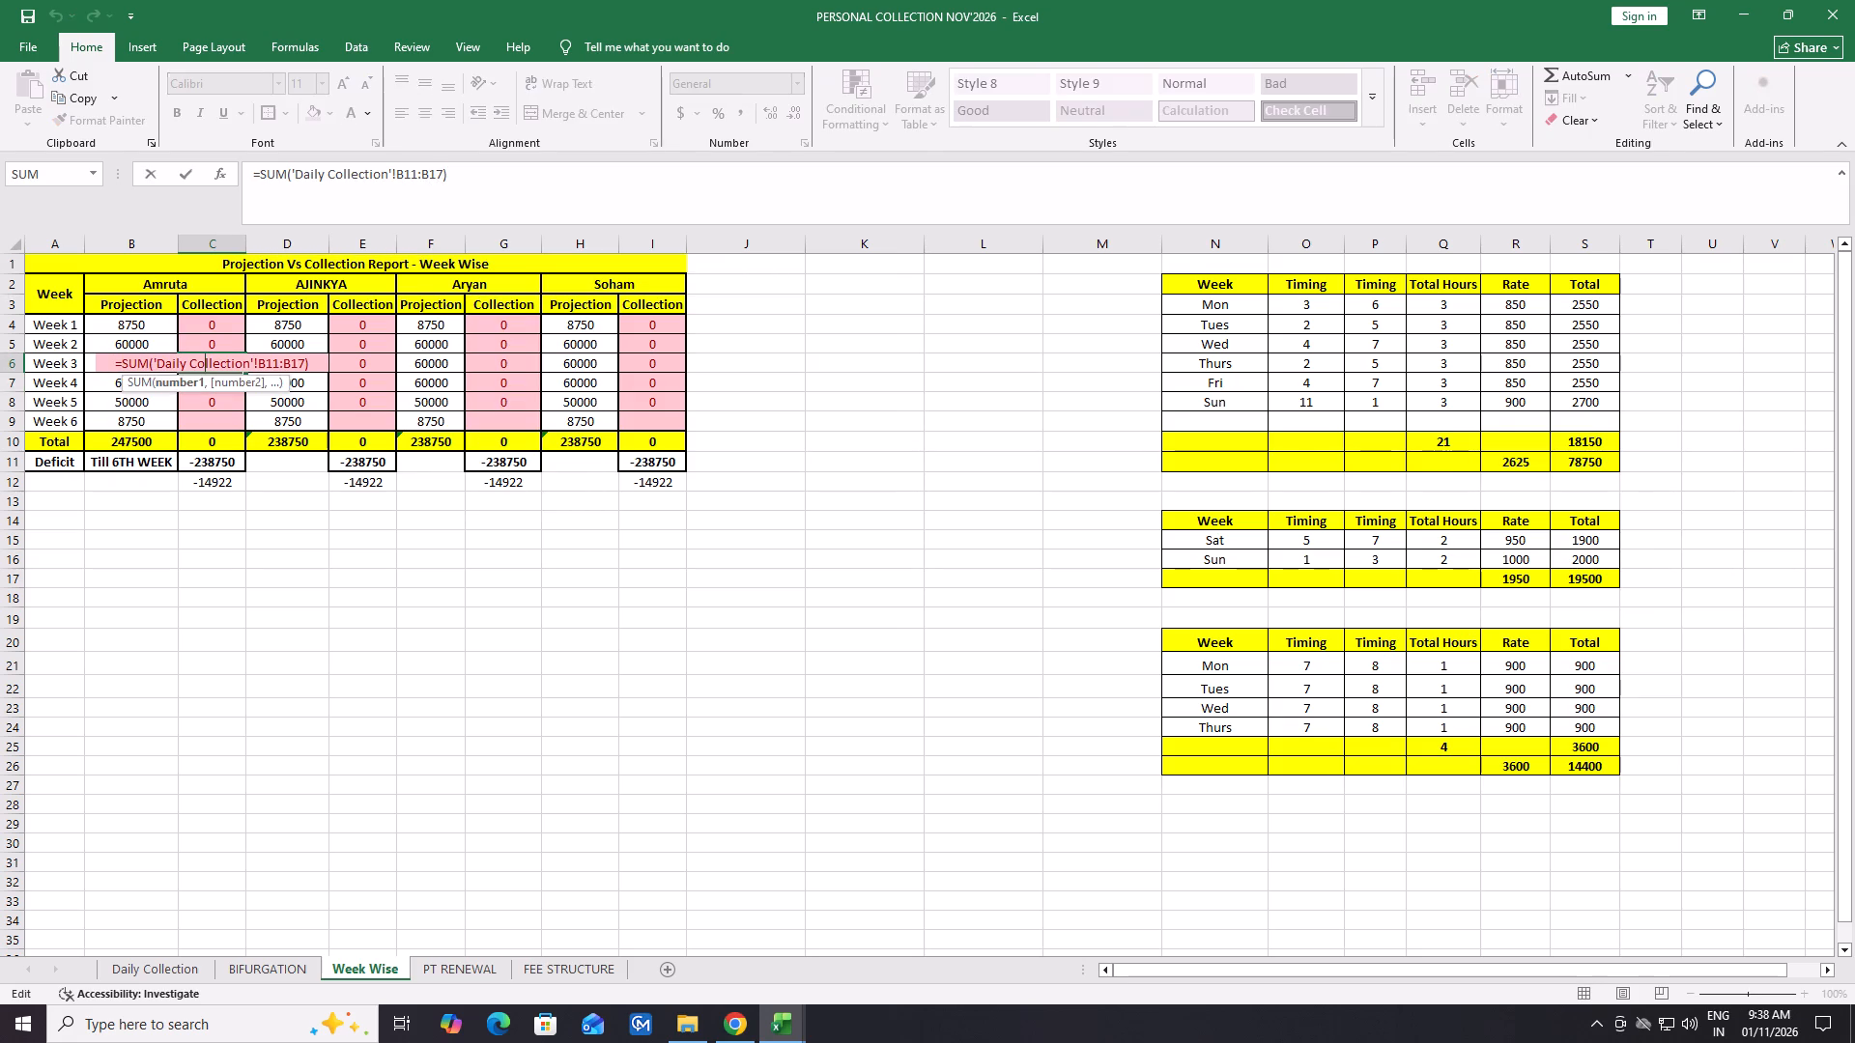
{"action": "key", "text": "Return"}
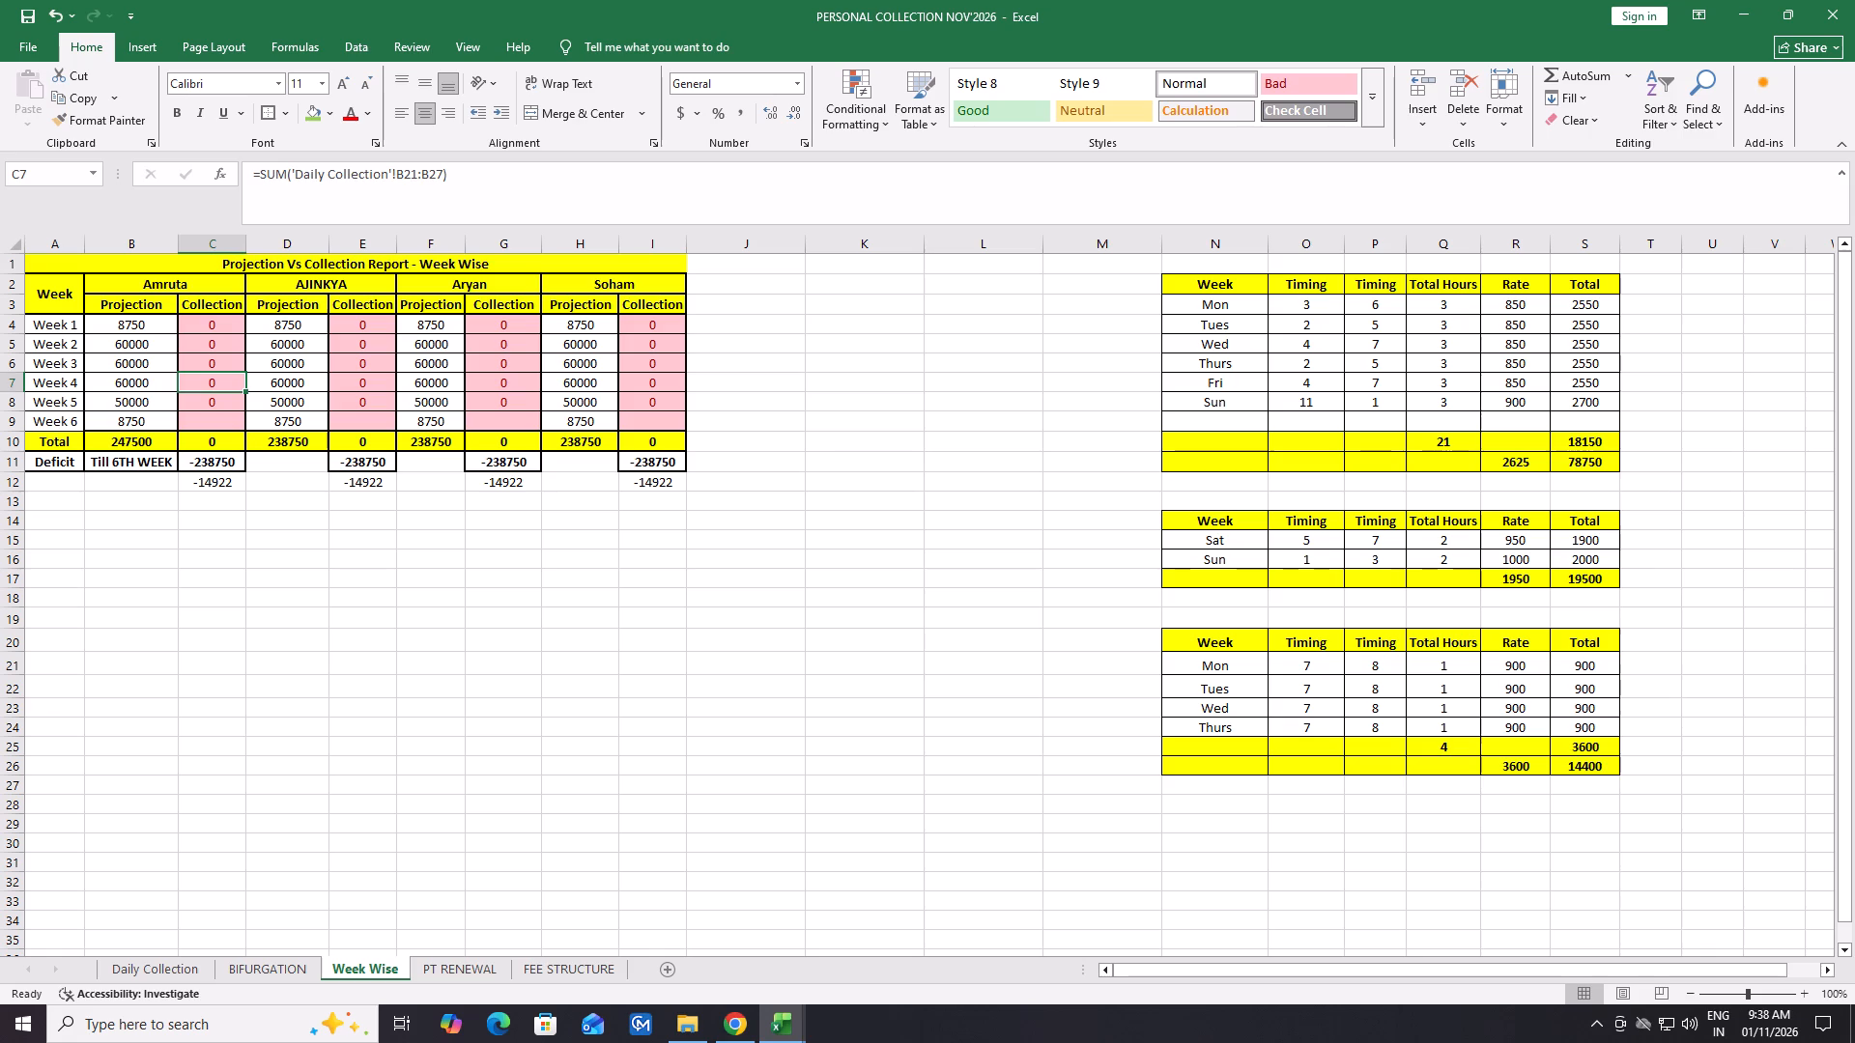
Change Amruta's Week 4 Collection formula in C7 to sum Daily Collection B18:B24, checking the dates on that sheet first.
{"action": "left_click", "coordinate": [187, 975]}
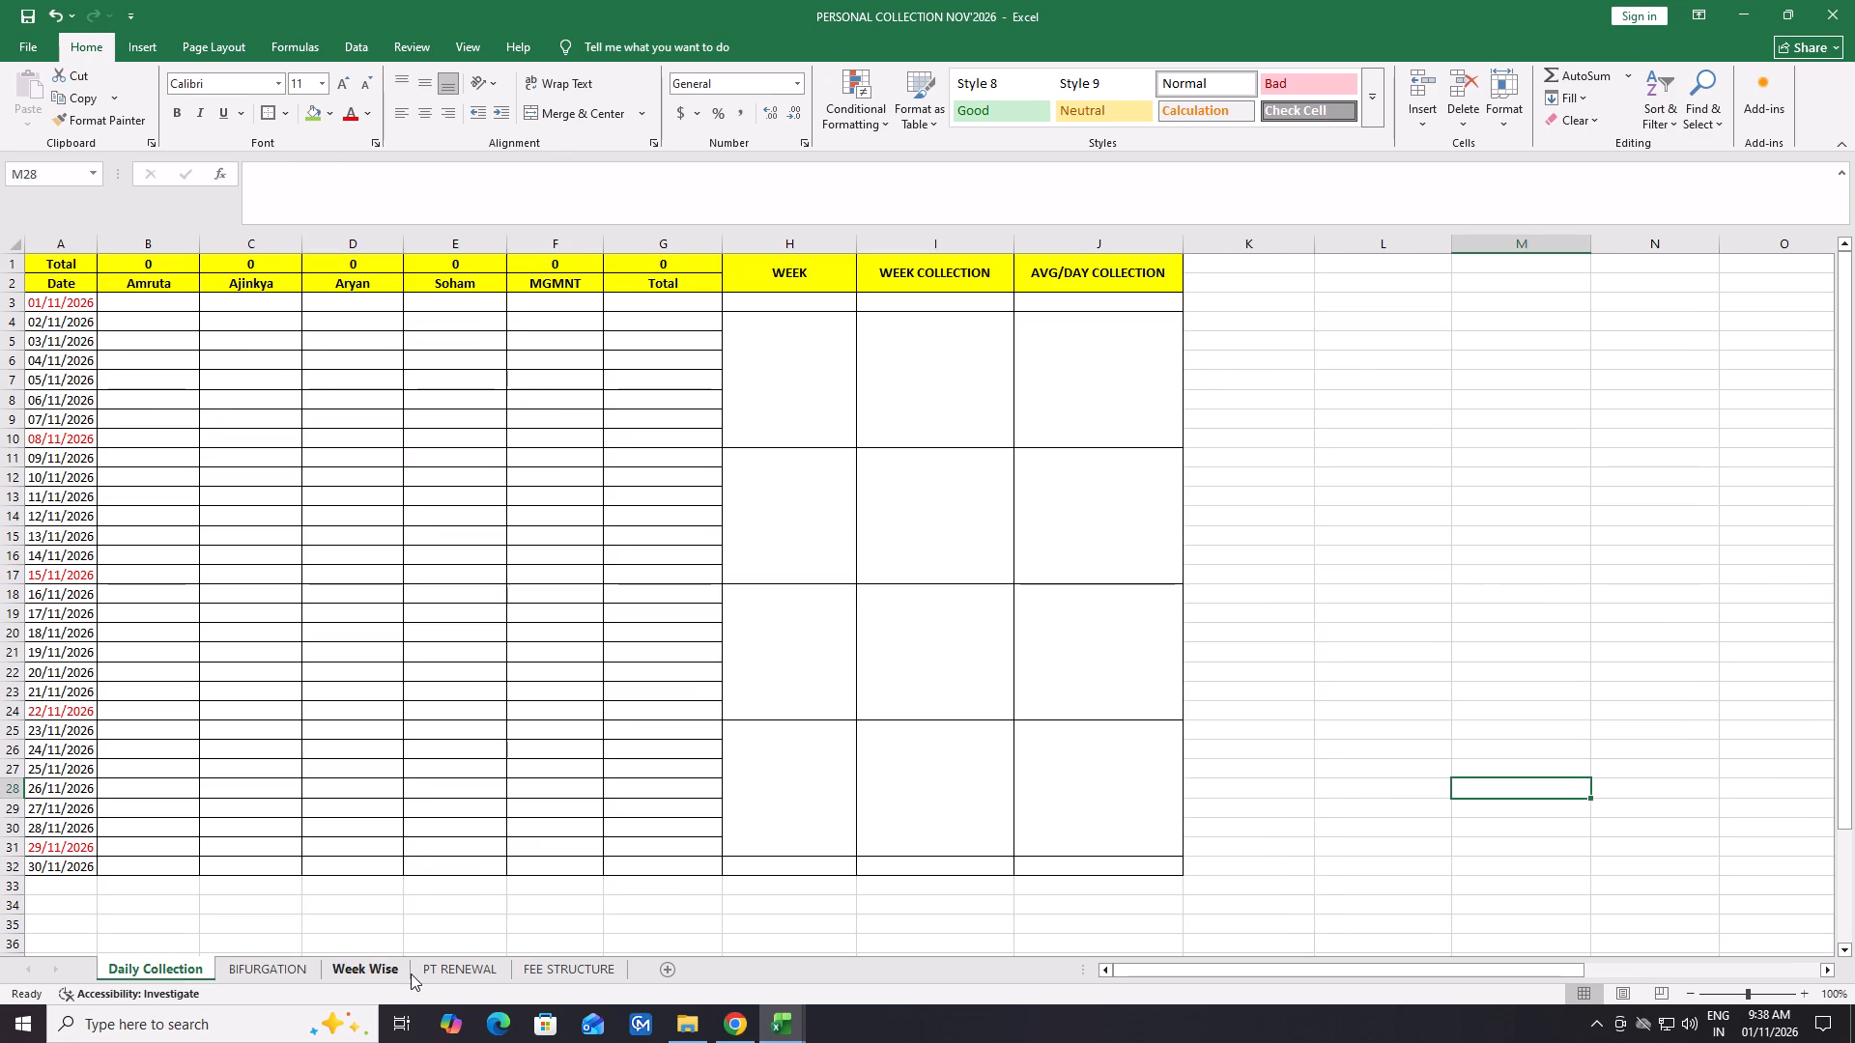
{"action": "left_click", "coordinate": [387, 965]}
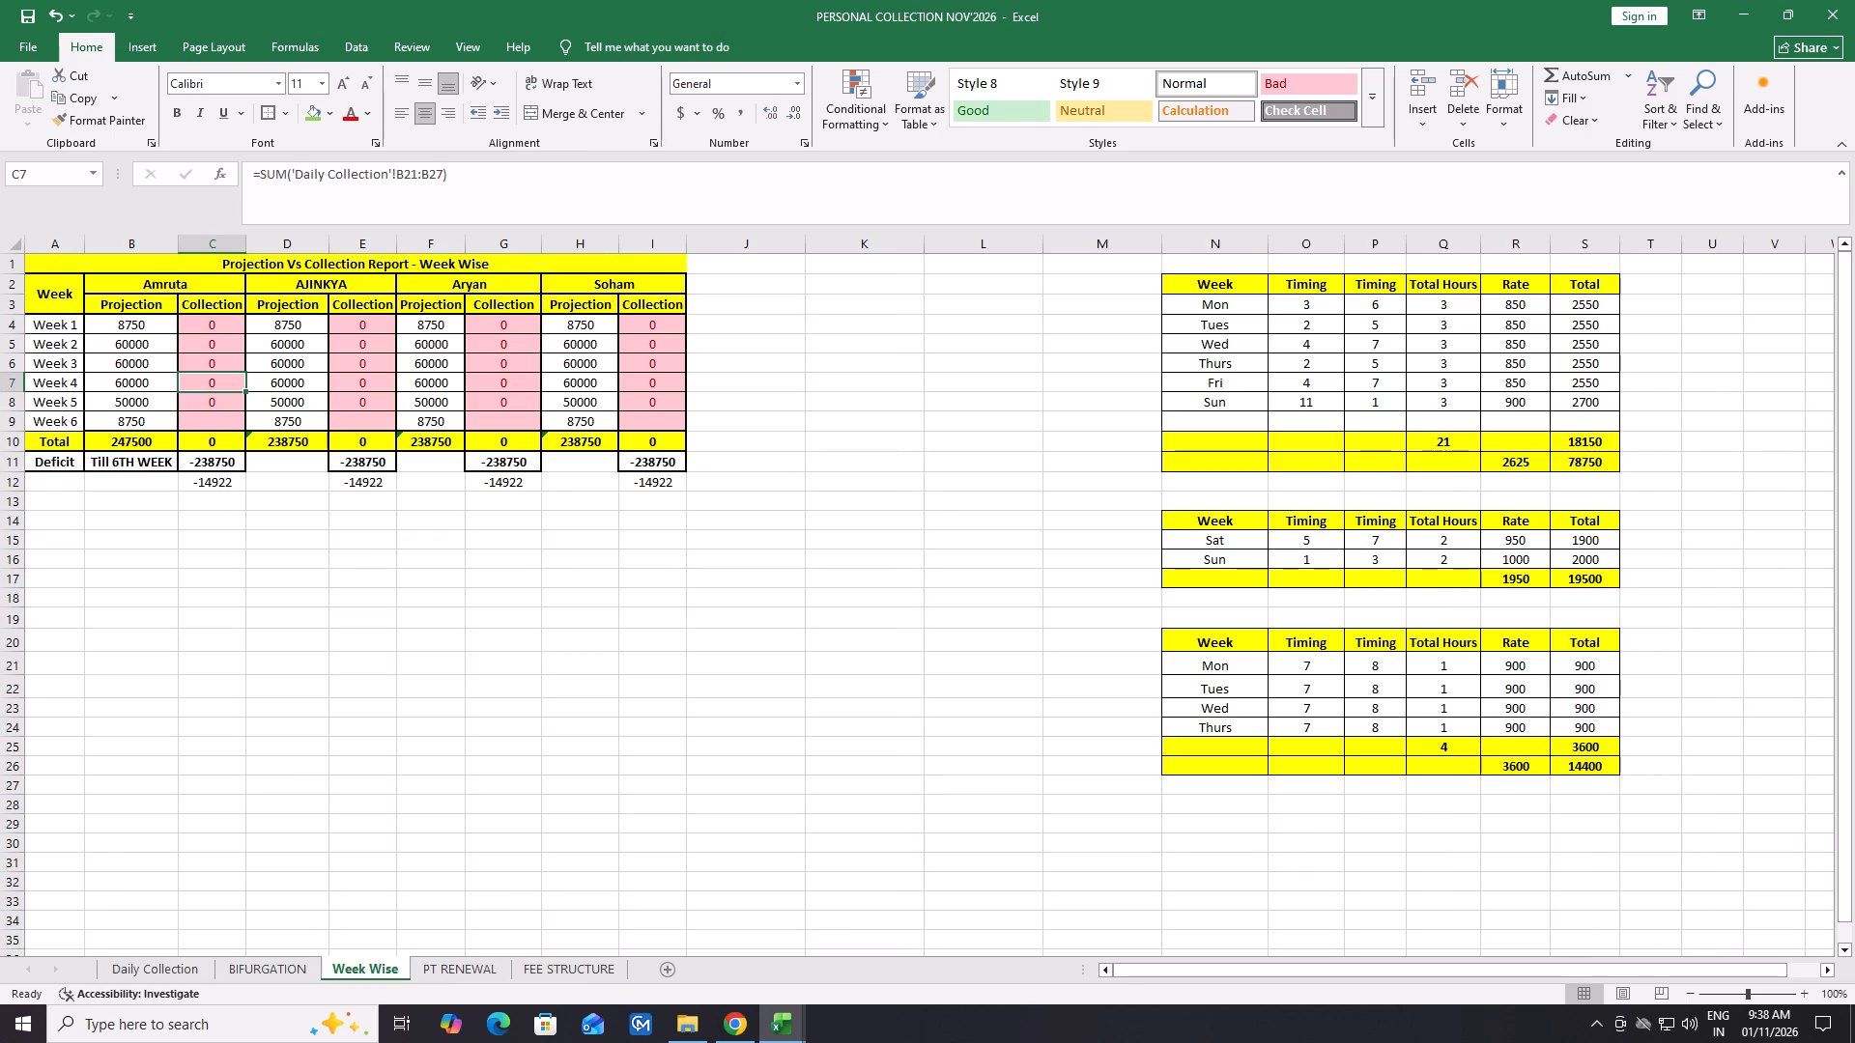
{"action": "left_click", "coordinate": [418, 177]}
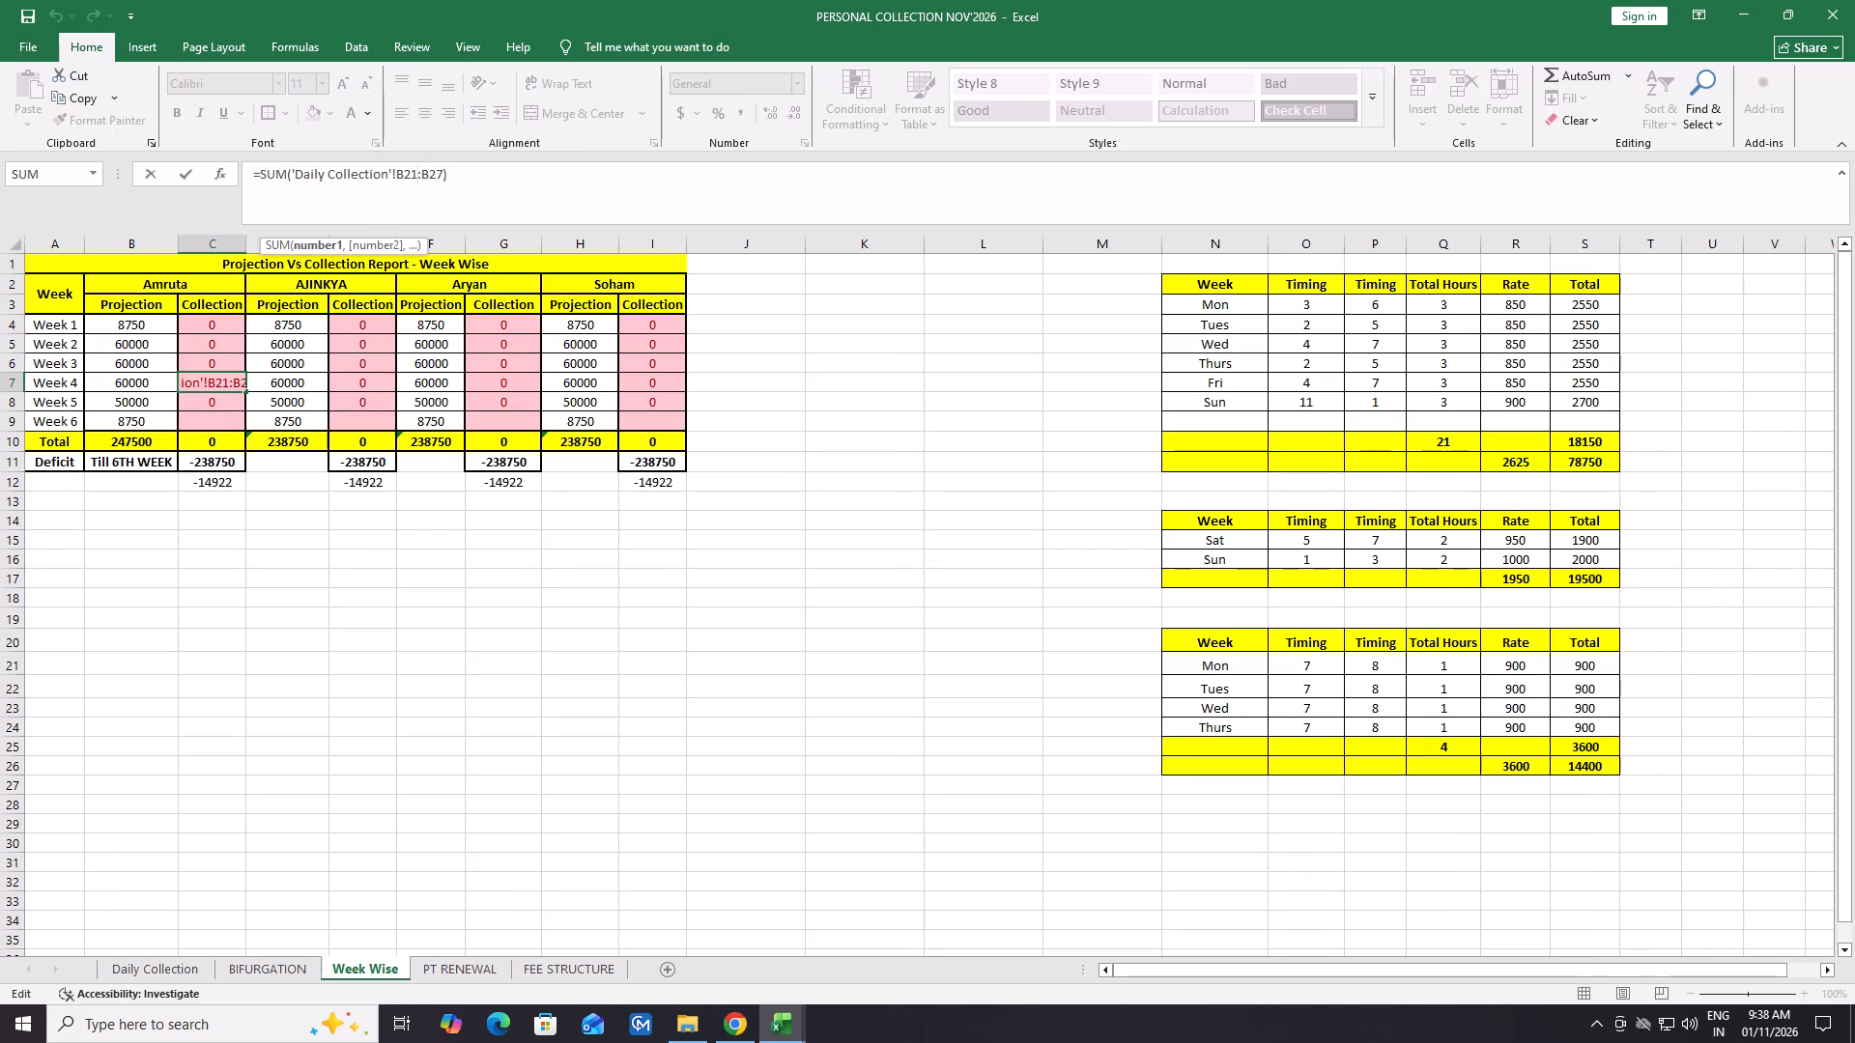
{"action": "key", "text": "BackSpace"}
{"action": "key", "text": "BackSpace"}
{"action": "type", "text": "18"}
{"action": "key", "text": "Right"}
{"action": "key", "text": "Right"}
{"action": "key", "text": "Right"}
{"action": "key", "text": "Right"}
{"action": "key", "text": "BackSpace"}
{"action": "key", "text": "4"}
{"action": "key", "text": "Return"}
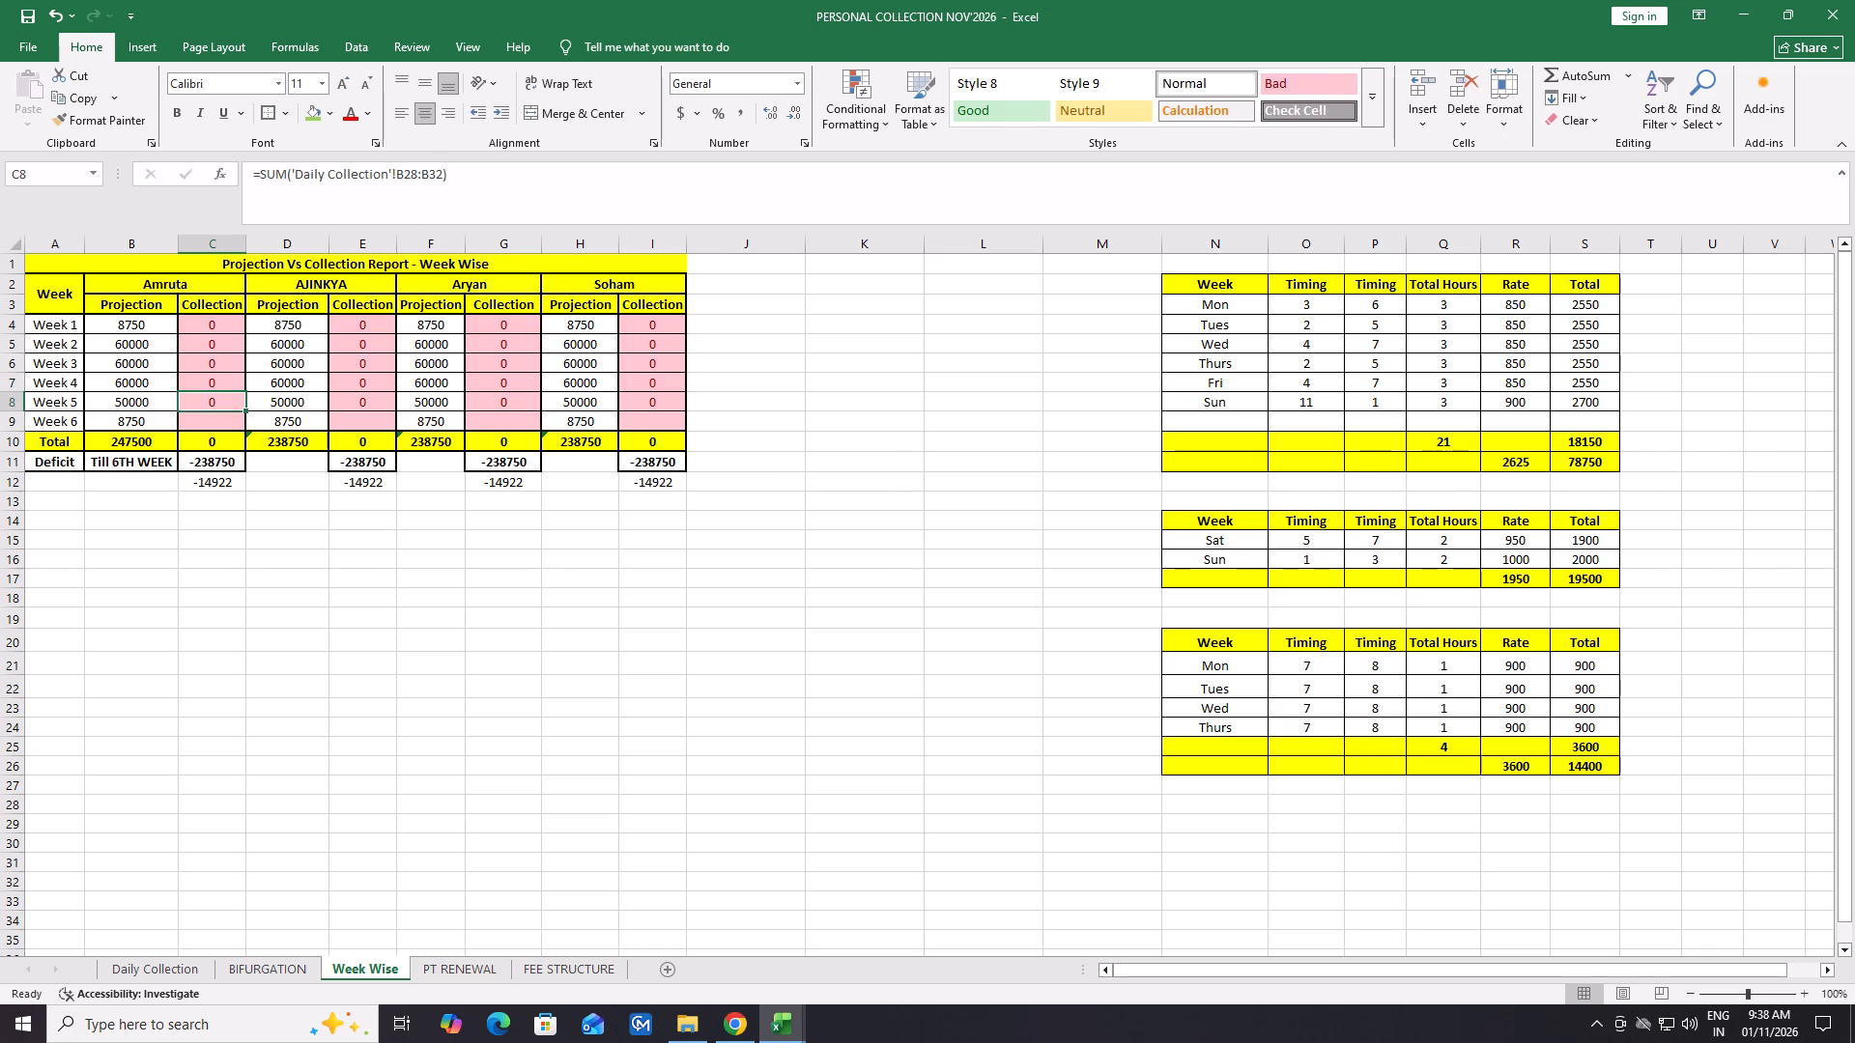
Change Amruta's Week 5 Collection formula in C8 to sum Daily Collection B25:B31, checking the dates on that sheet first.
{"action": "left_click", "coordinate": [158, 958]}
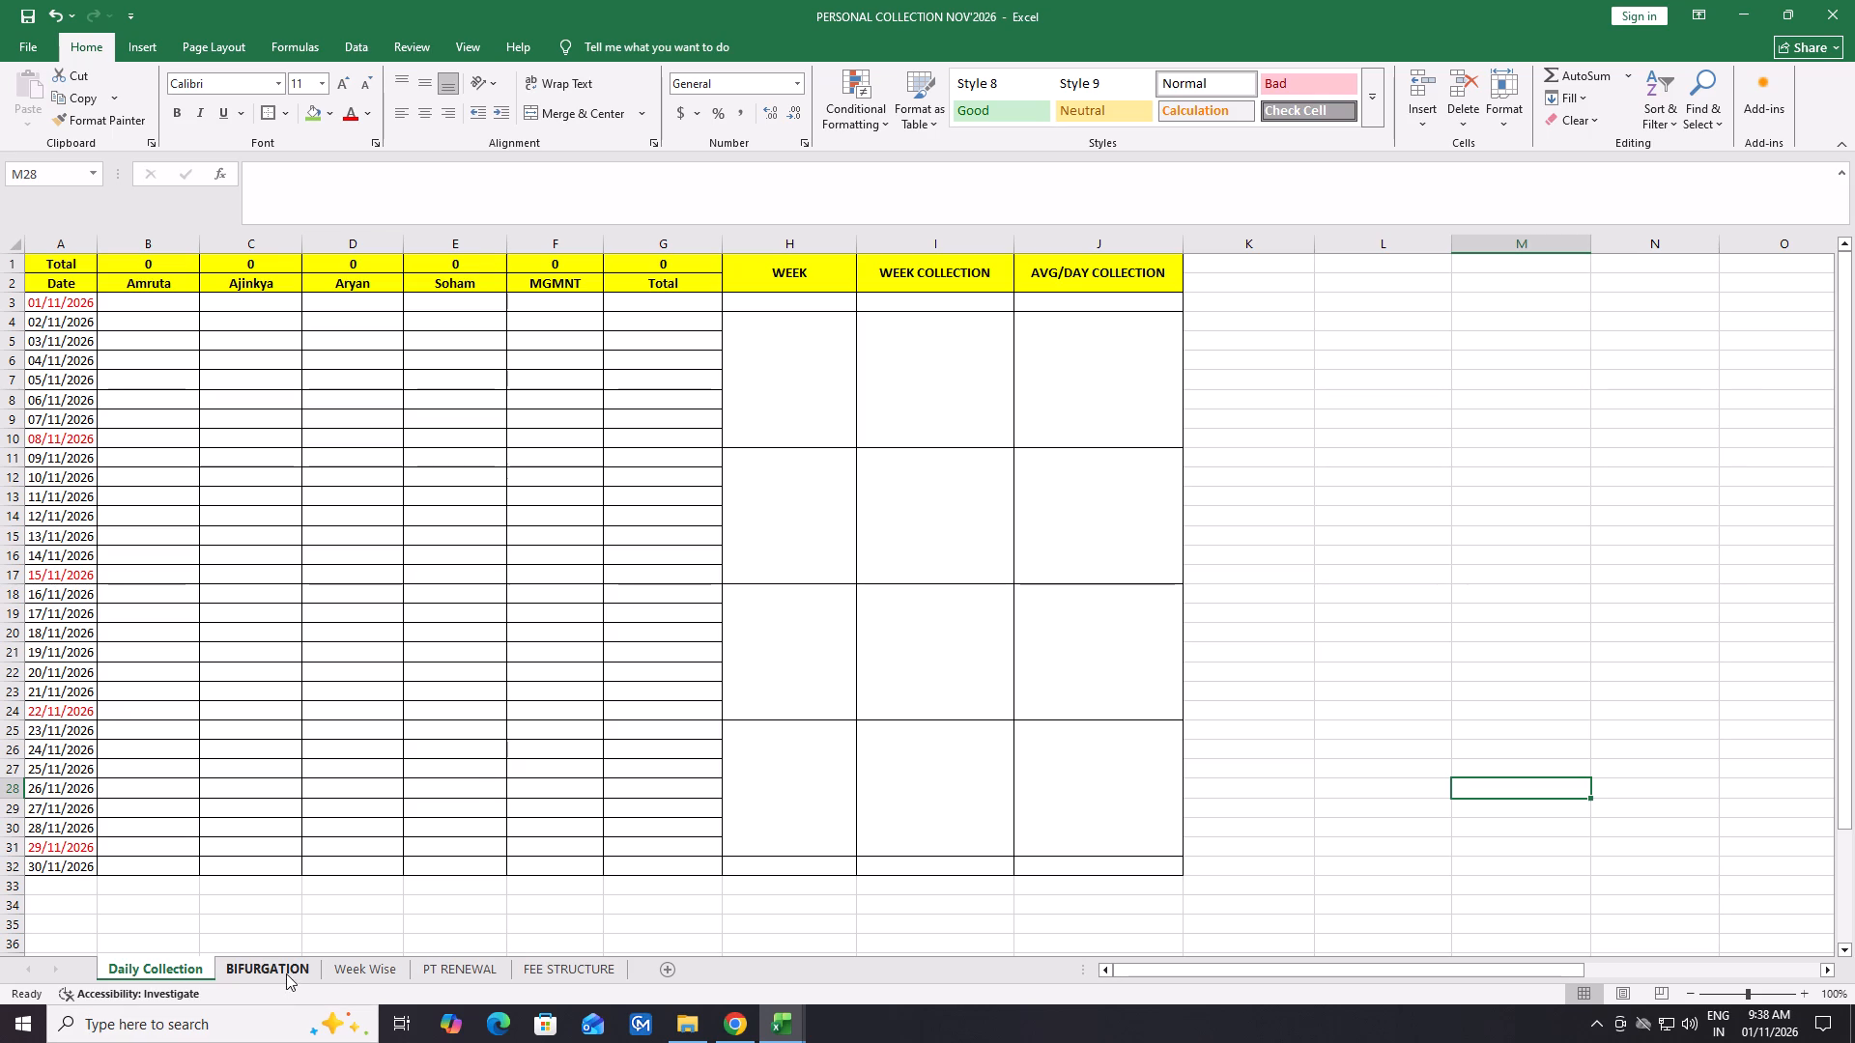
{"action": "left_click", "coordinate": [338, 972]}
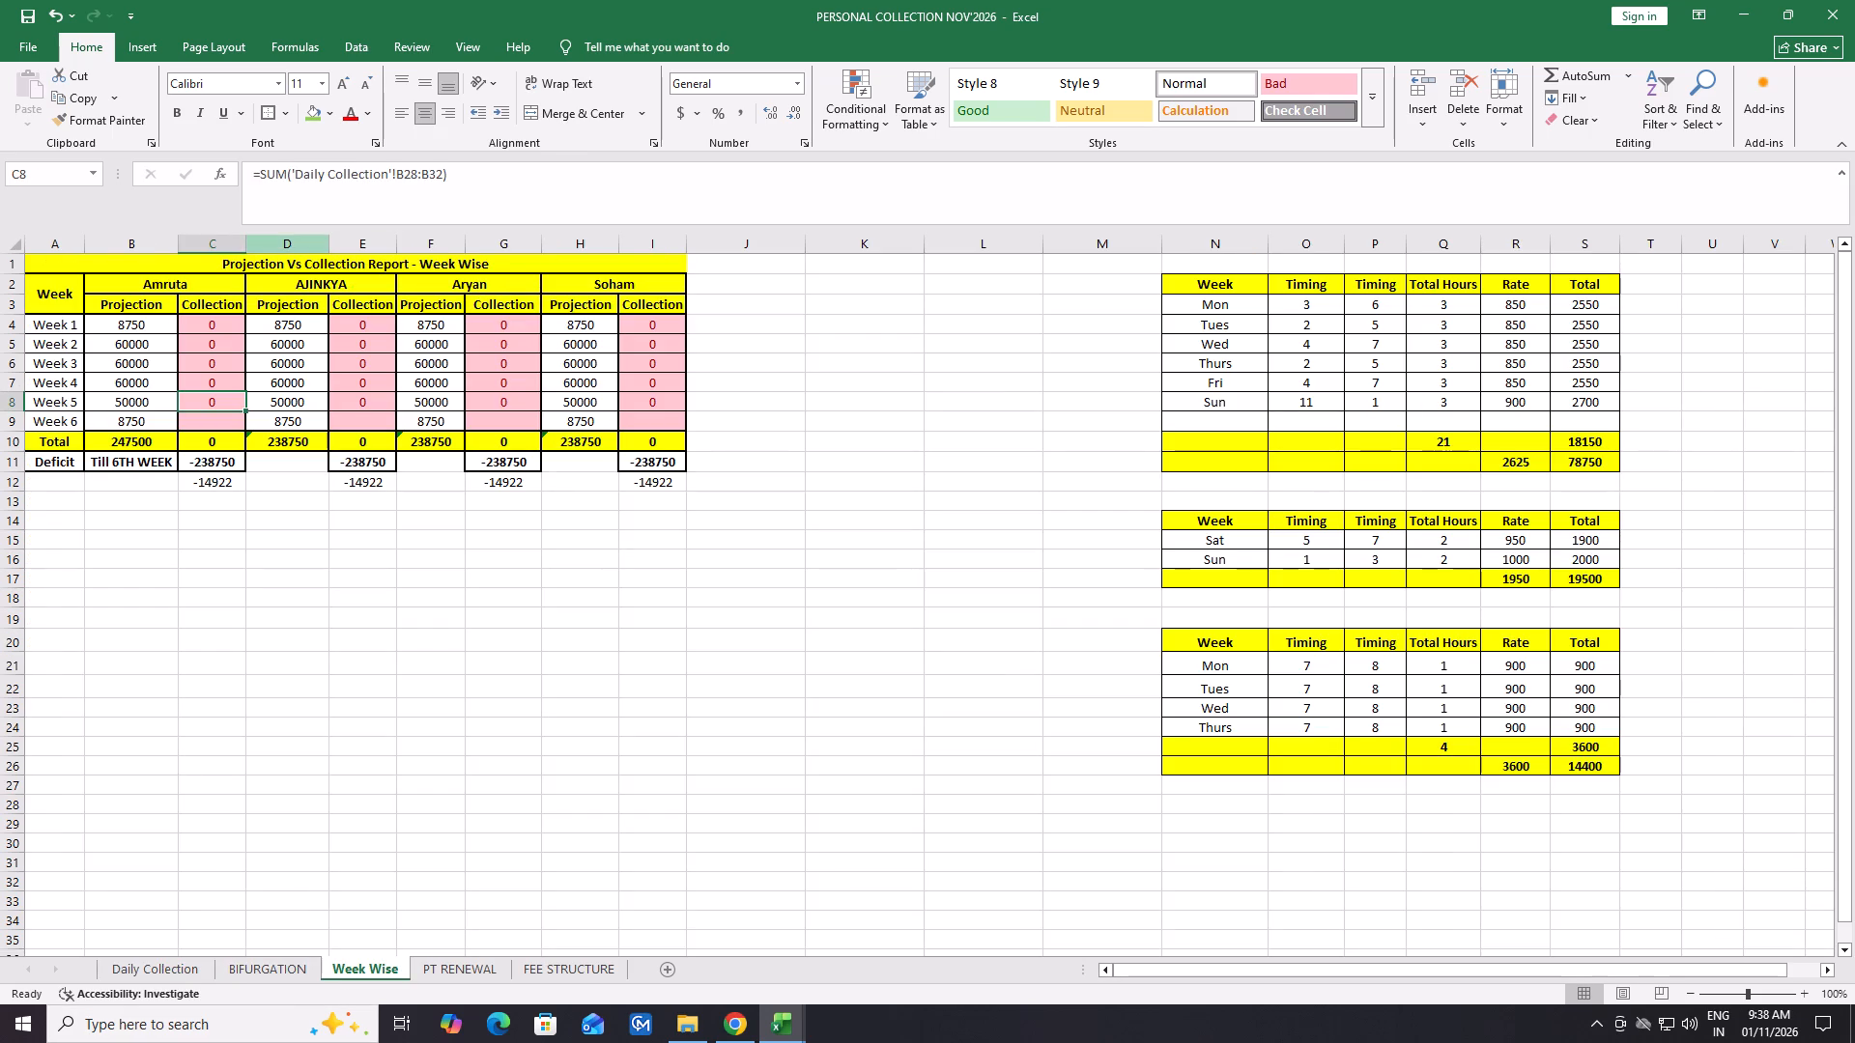
{"action": "left_click", "coordinate": [414, 176]}
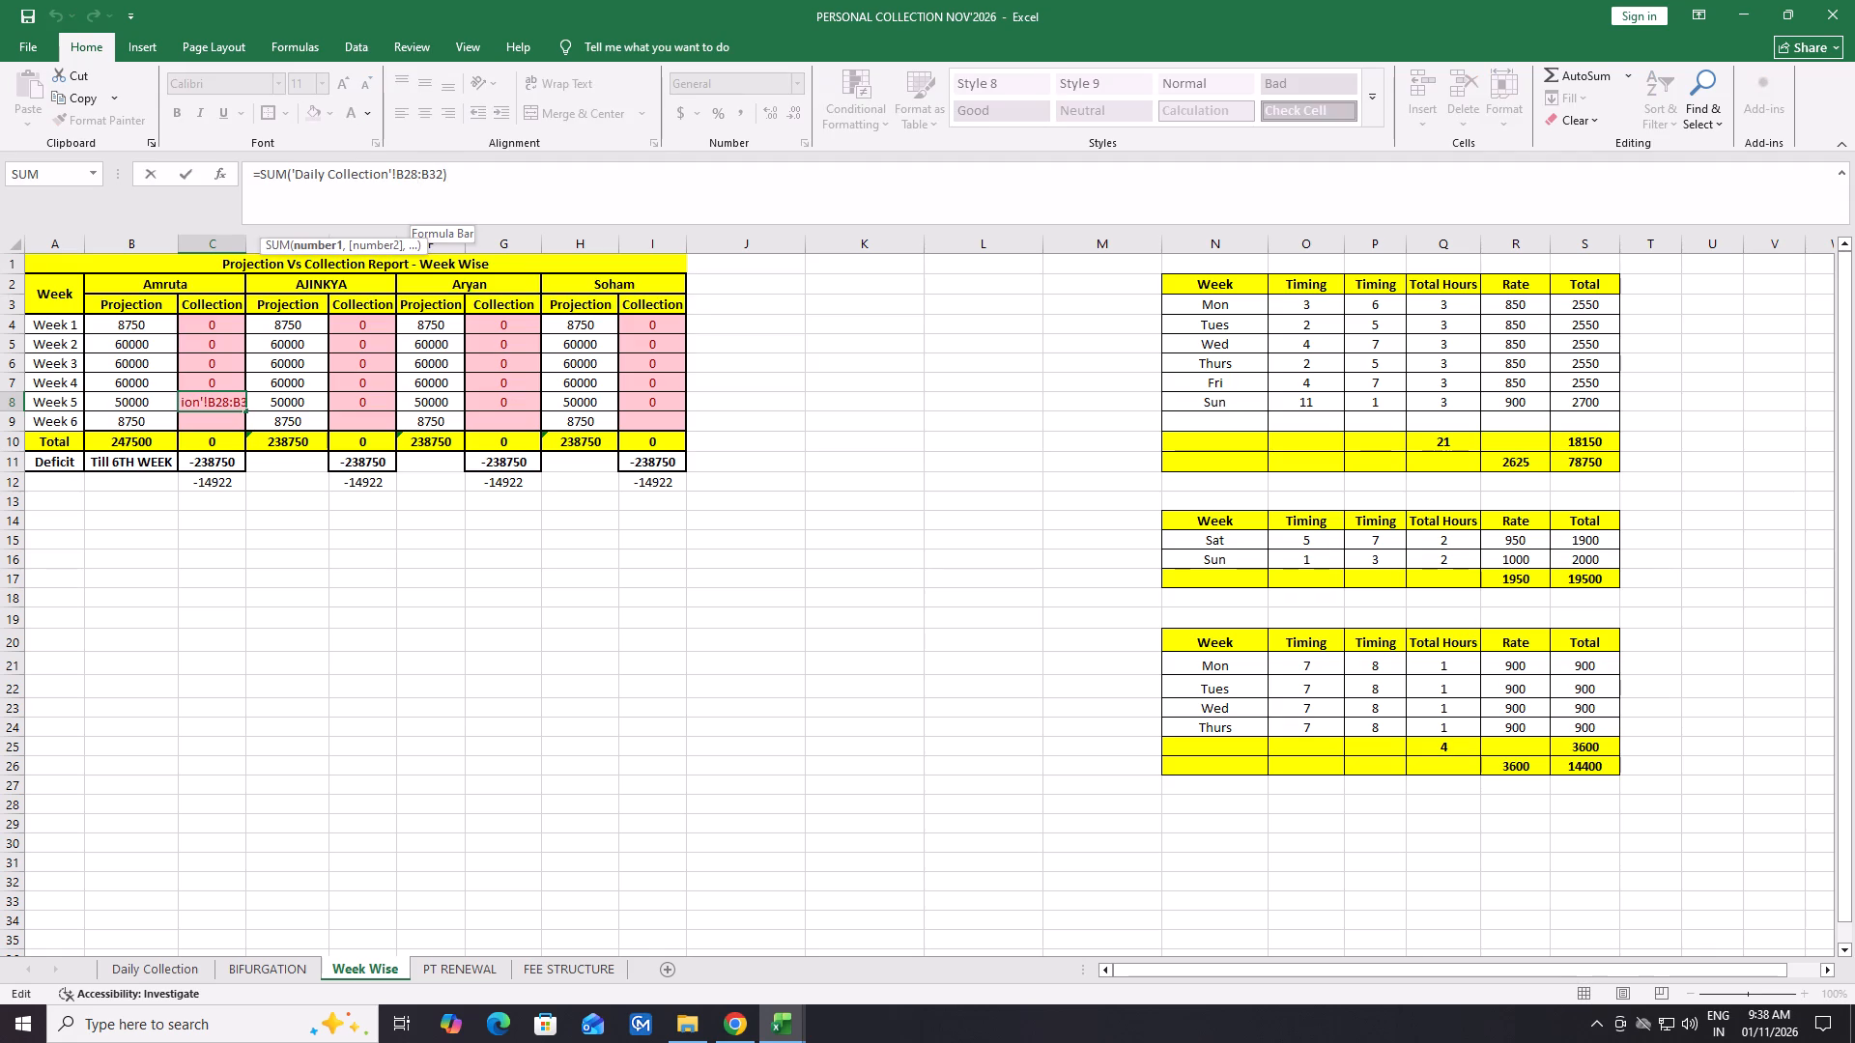
{"action": "key", "text": "BackSpace"}
{"action": "key", "text": "Right"}
{"action": "key", "text": "Right"}
{"action": "key", "text": "Right"}
{"action": "key", "text": "Right"}
{"action": "key", "text": "BackSpace"}
{"action": "key", "text": "1"}
{"action": "key", "text": "Return"}
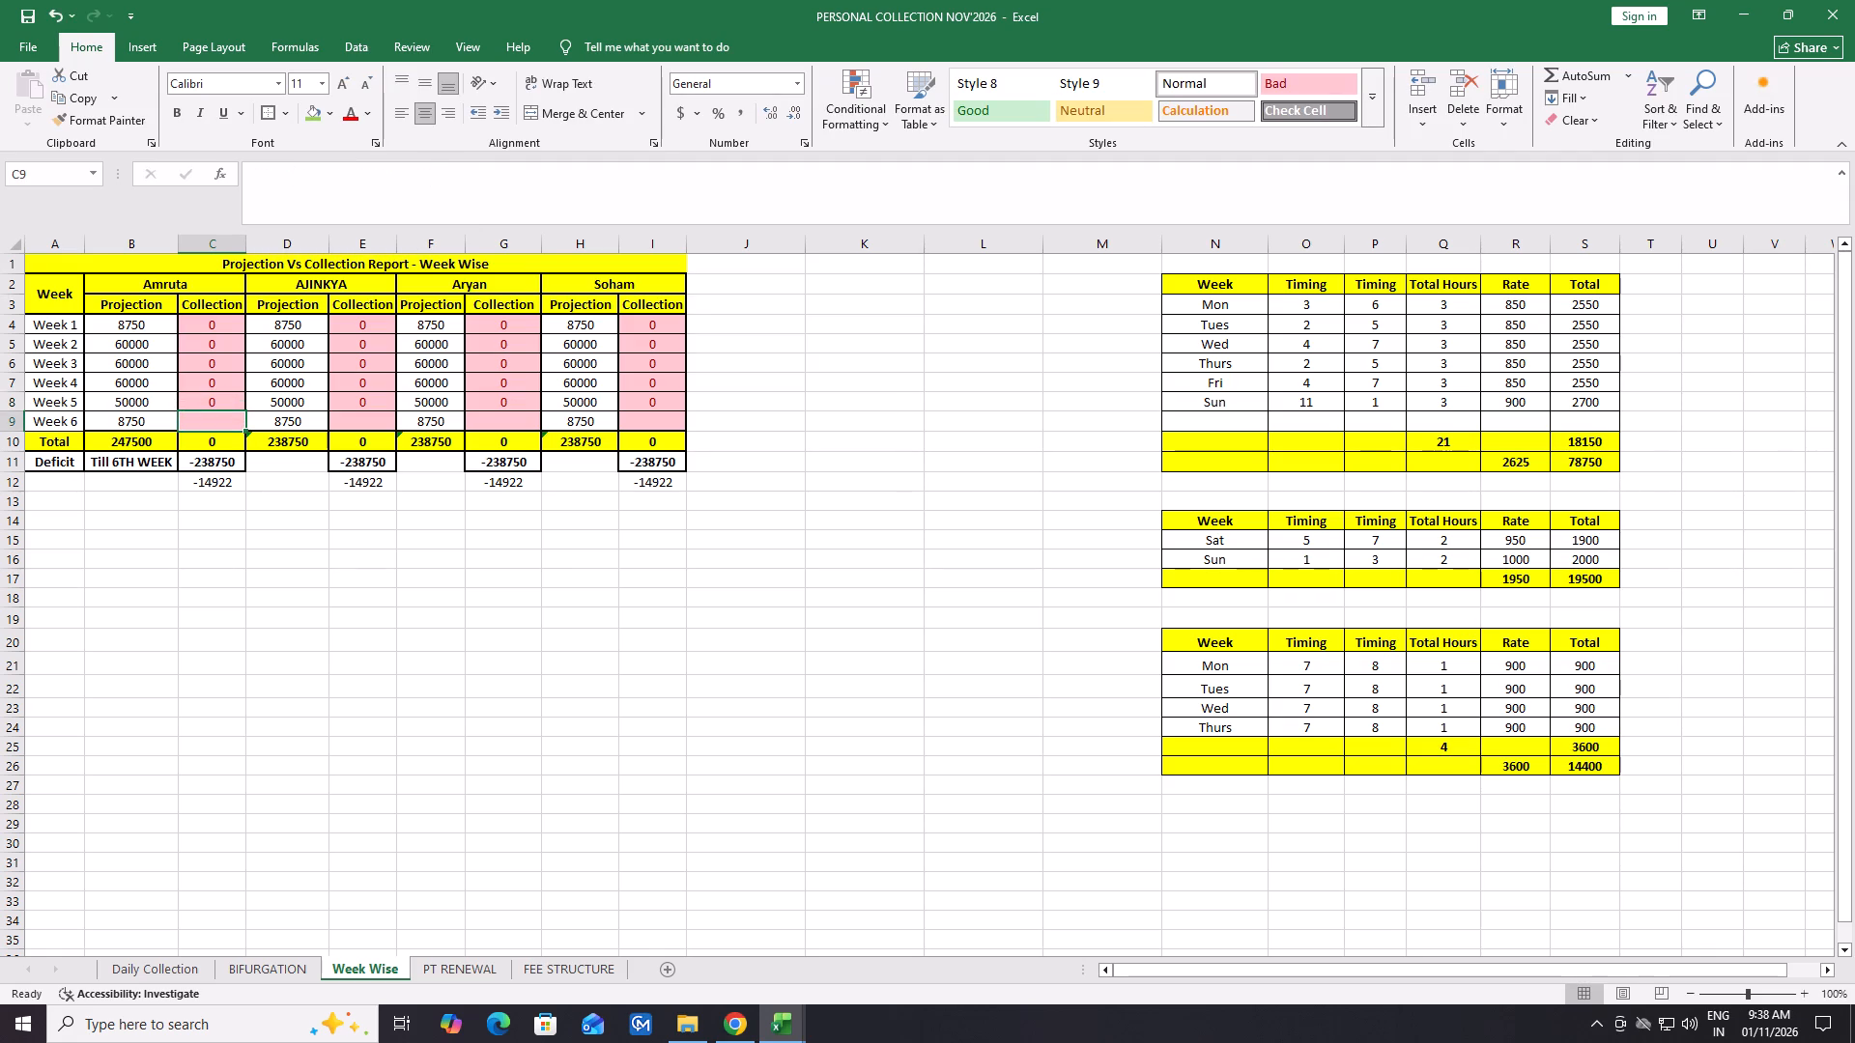
{"action": "left_click", "coordinate": [213, 404]}
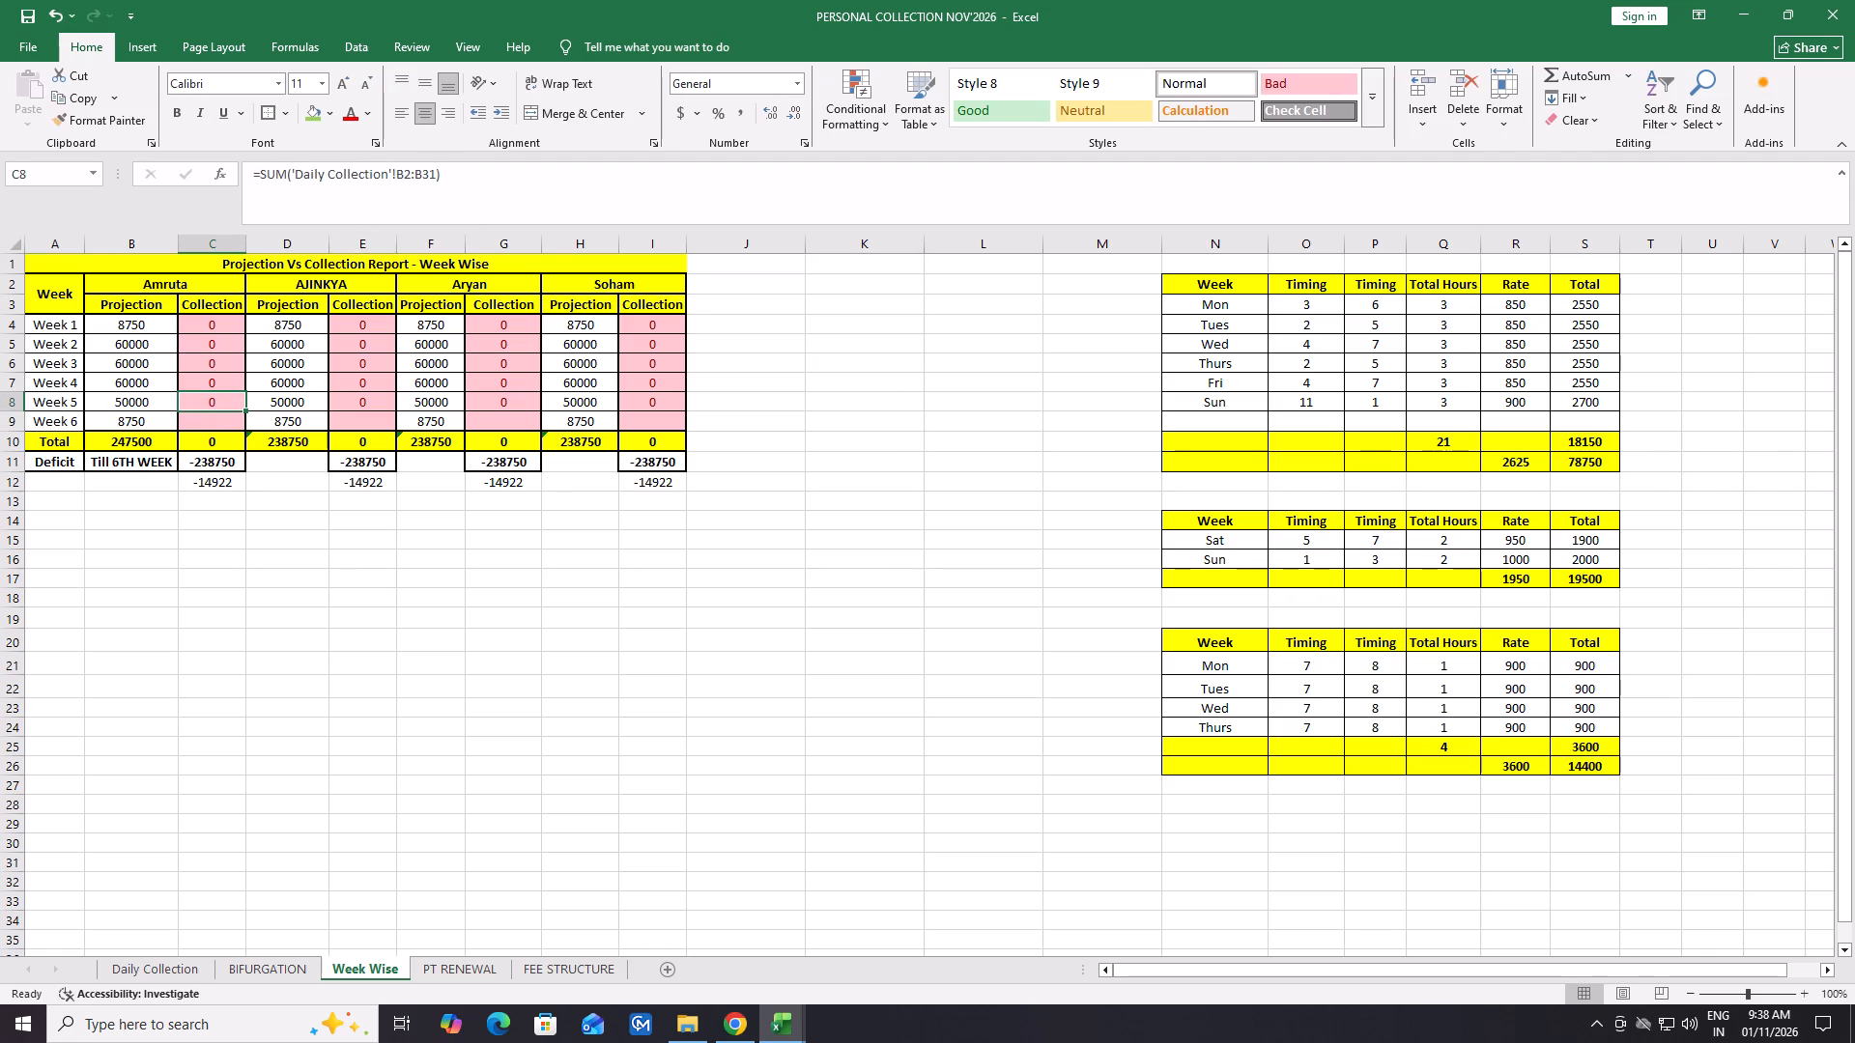
{"action": "left_click_drag", "start_coordinate": [248, 174], "coordinate": [442, 189]}
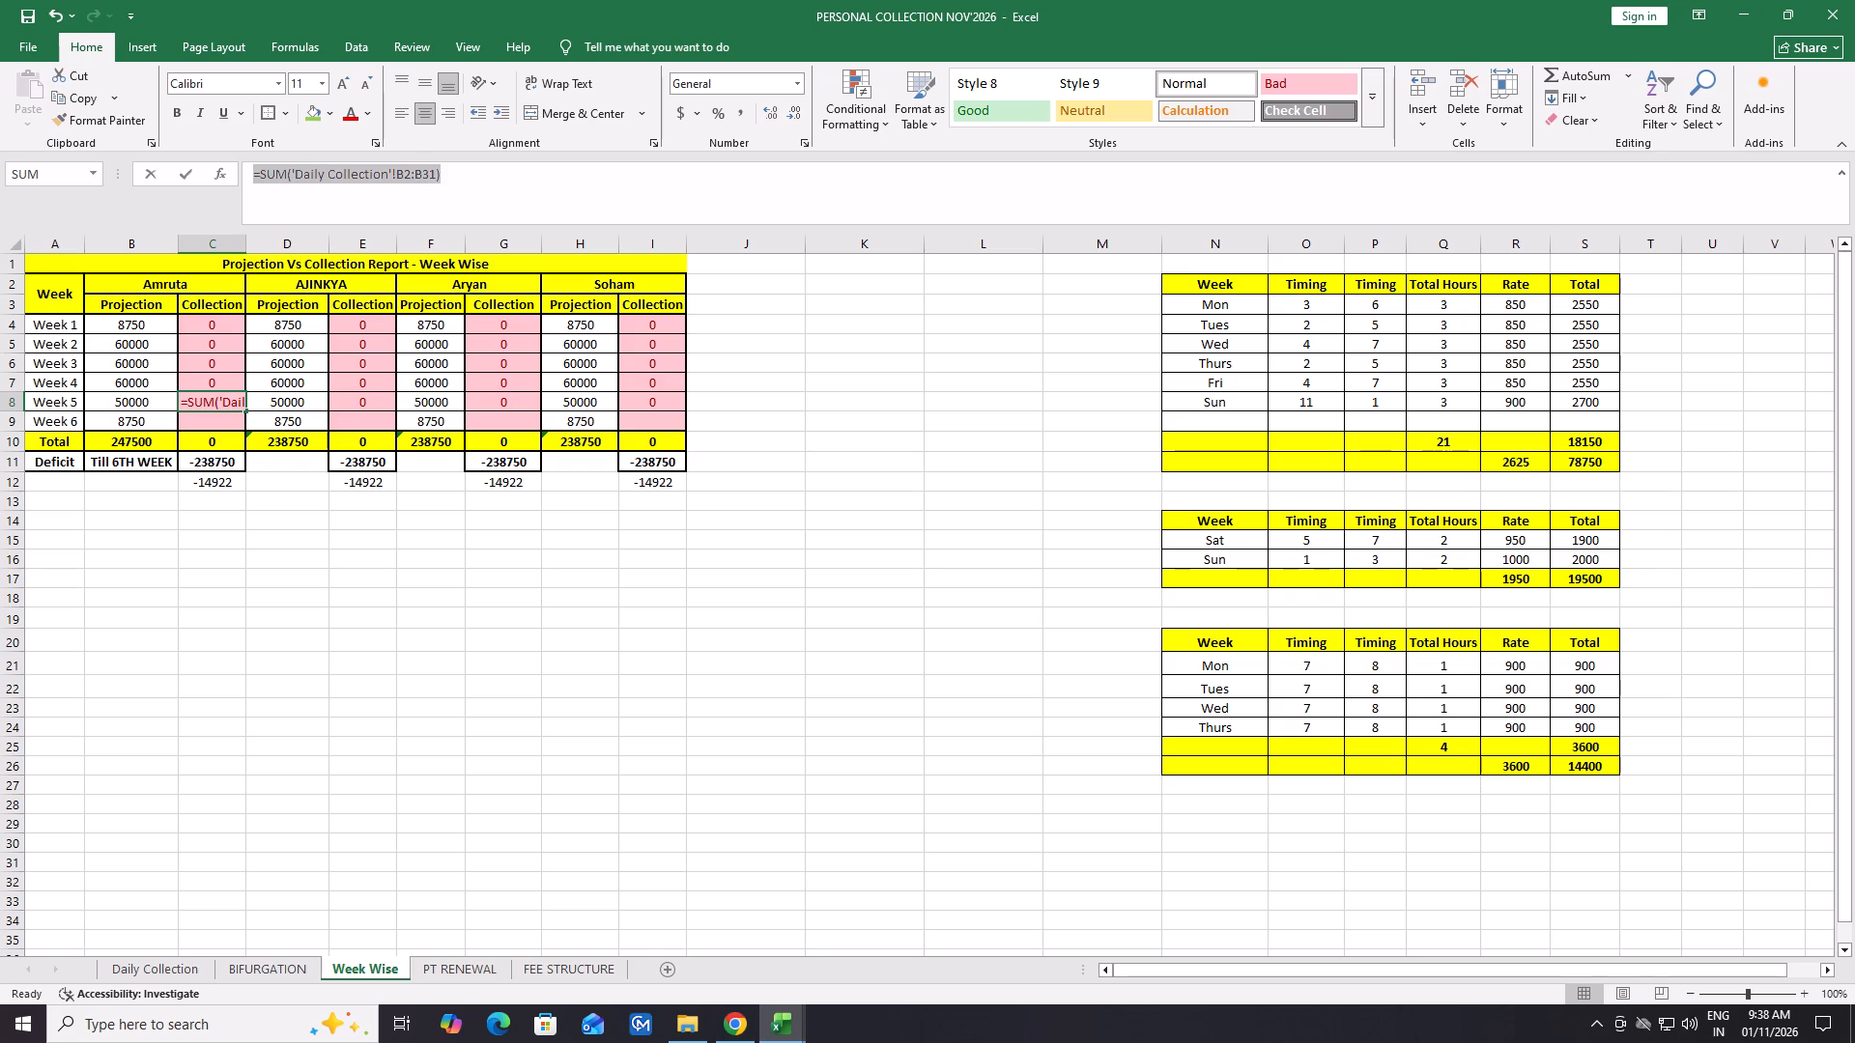
{"action": "left_click_drag", "start_coordinate": [442, 189], "coordinate": [445, 189]}
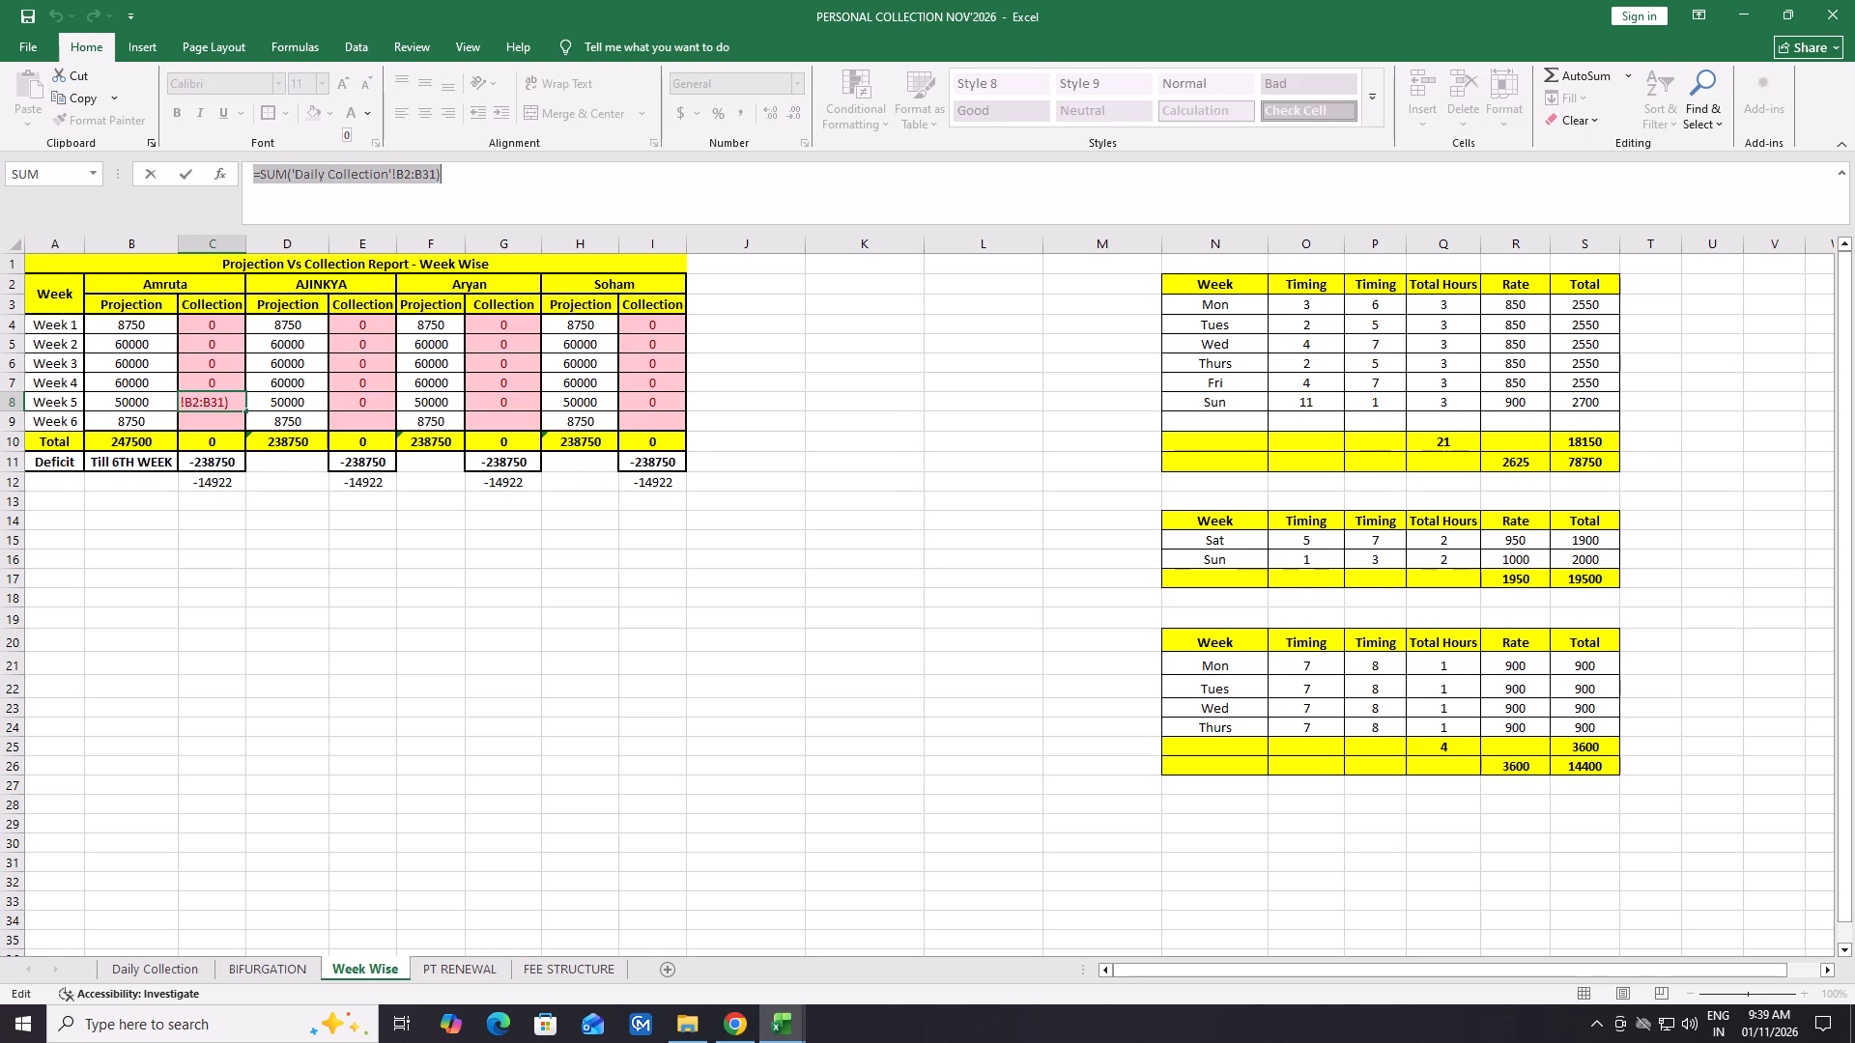
{"action": "left_click", "coordinate": [412, 172]}
{"action": "key", "text": "5"}
{"action": "key", "text": "Return"}
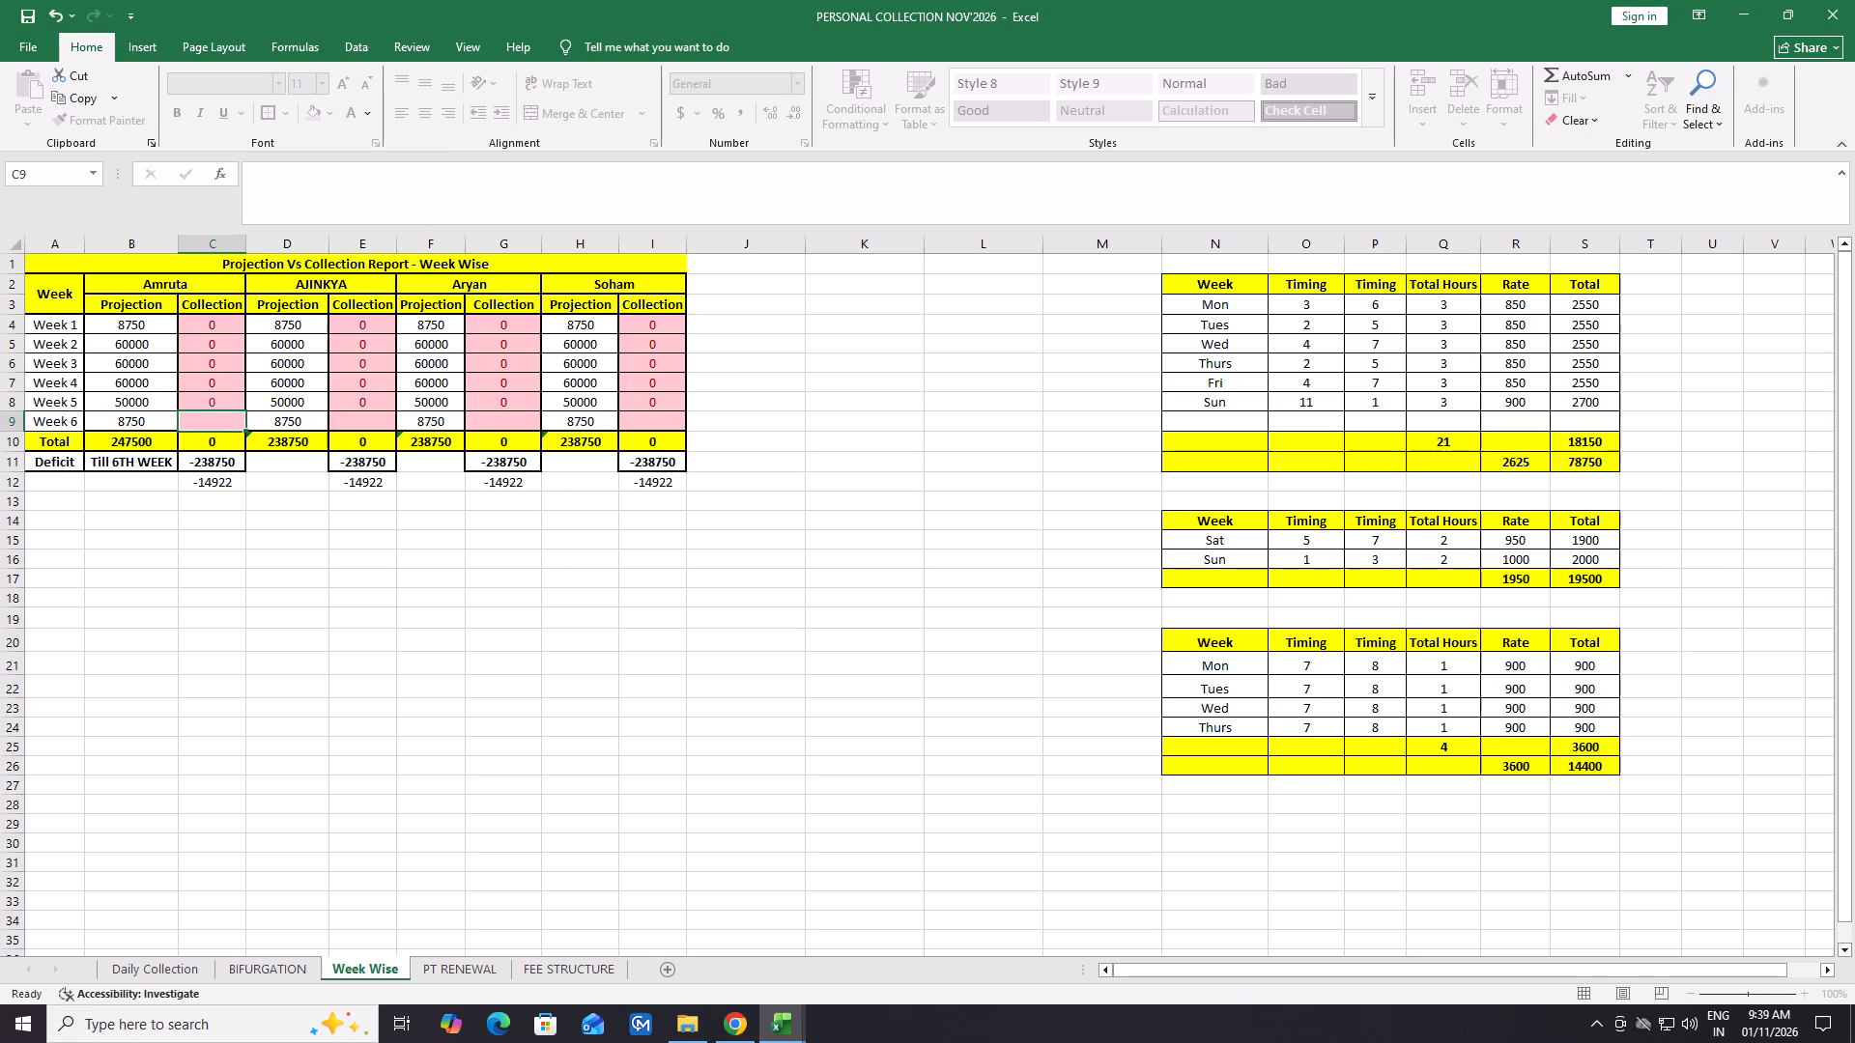
{"action": "left_click", "coordinate": [272, 713]}
{"action": "left_click", "coordinate": [213, 373]}
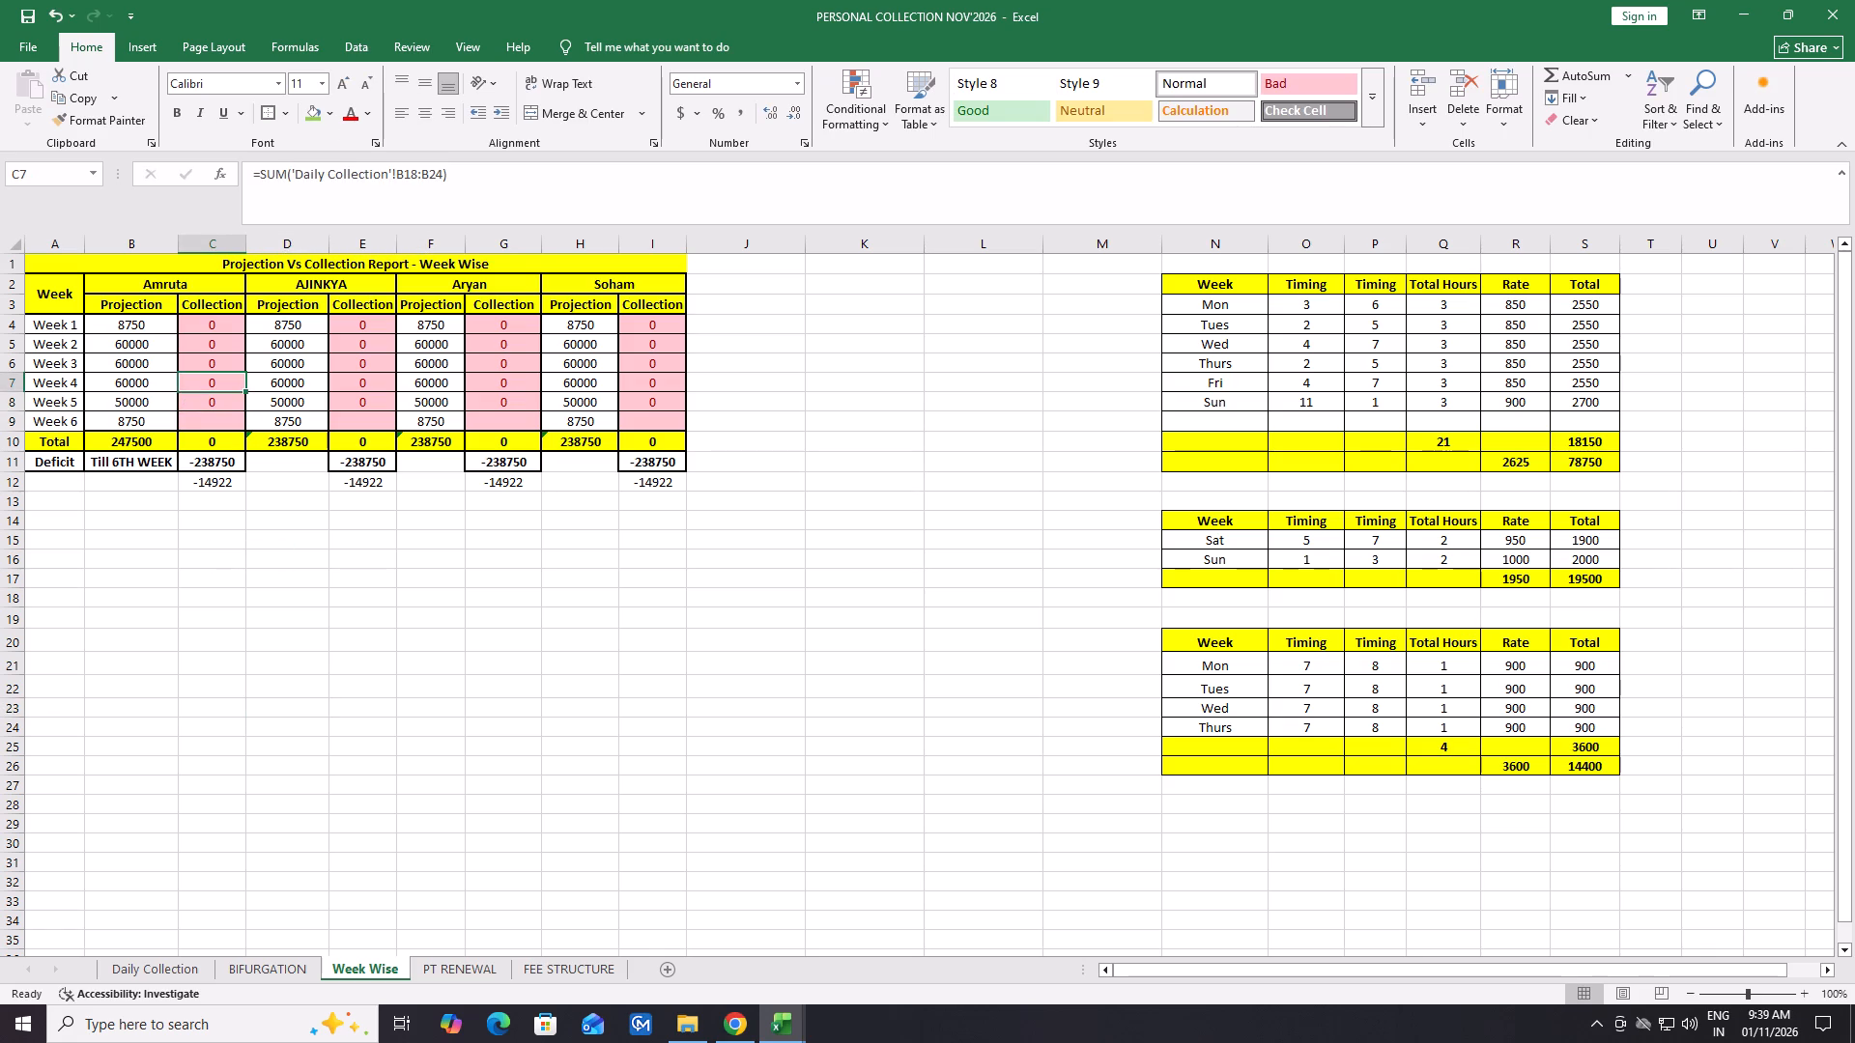
Copy Amruta's Week 5 Collection formula text from C8 into the empty Week 6 Collection cell C9.
{"action": "left_click", "coordinate": [231, 400]}
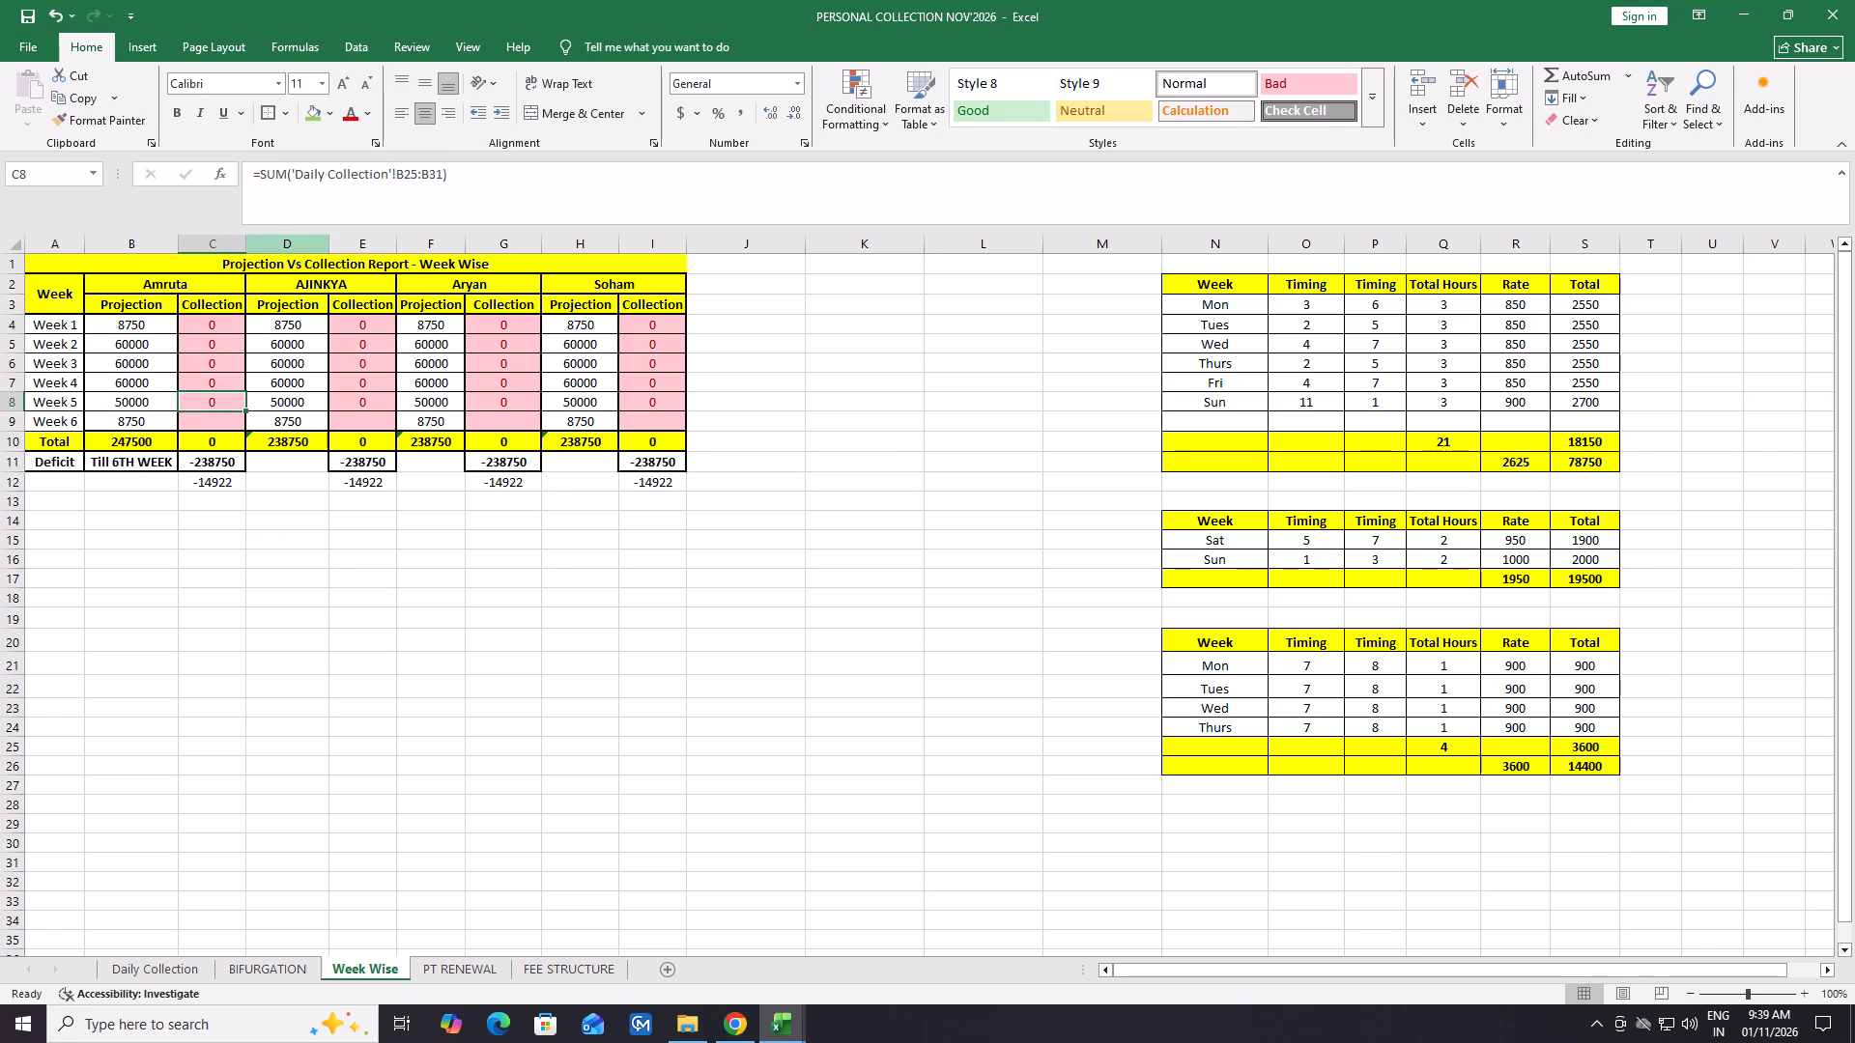
{"action": "left_click_drag", "start_coordinate": [250, 173], "coordinate": [458, 189]}
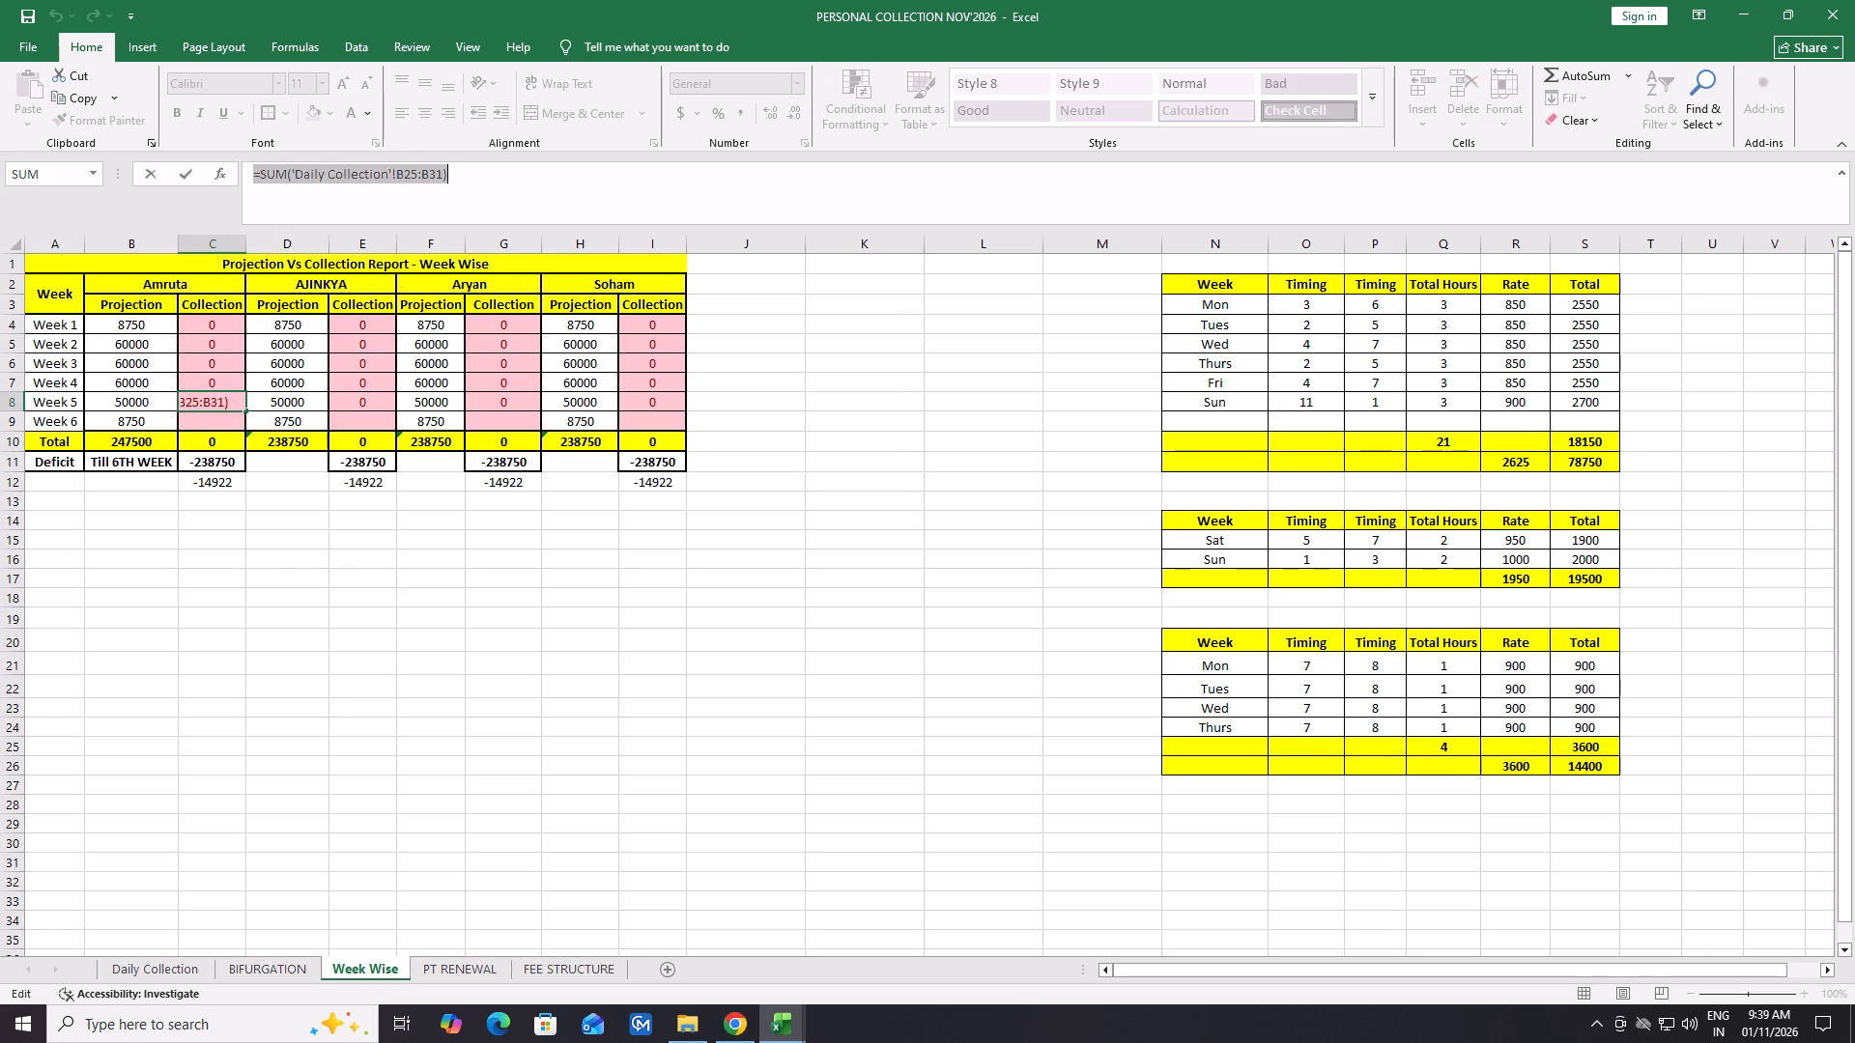
{"action": "key", "text": "ctrl+c"}
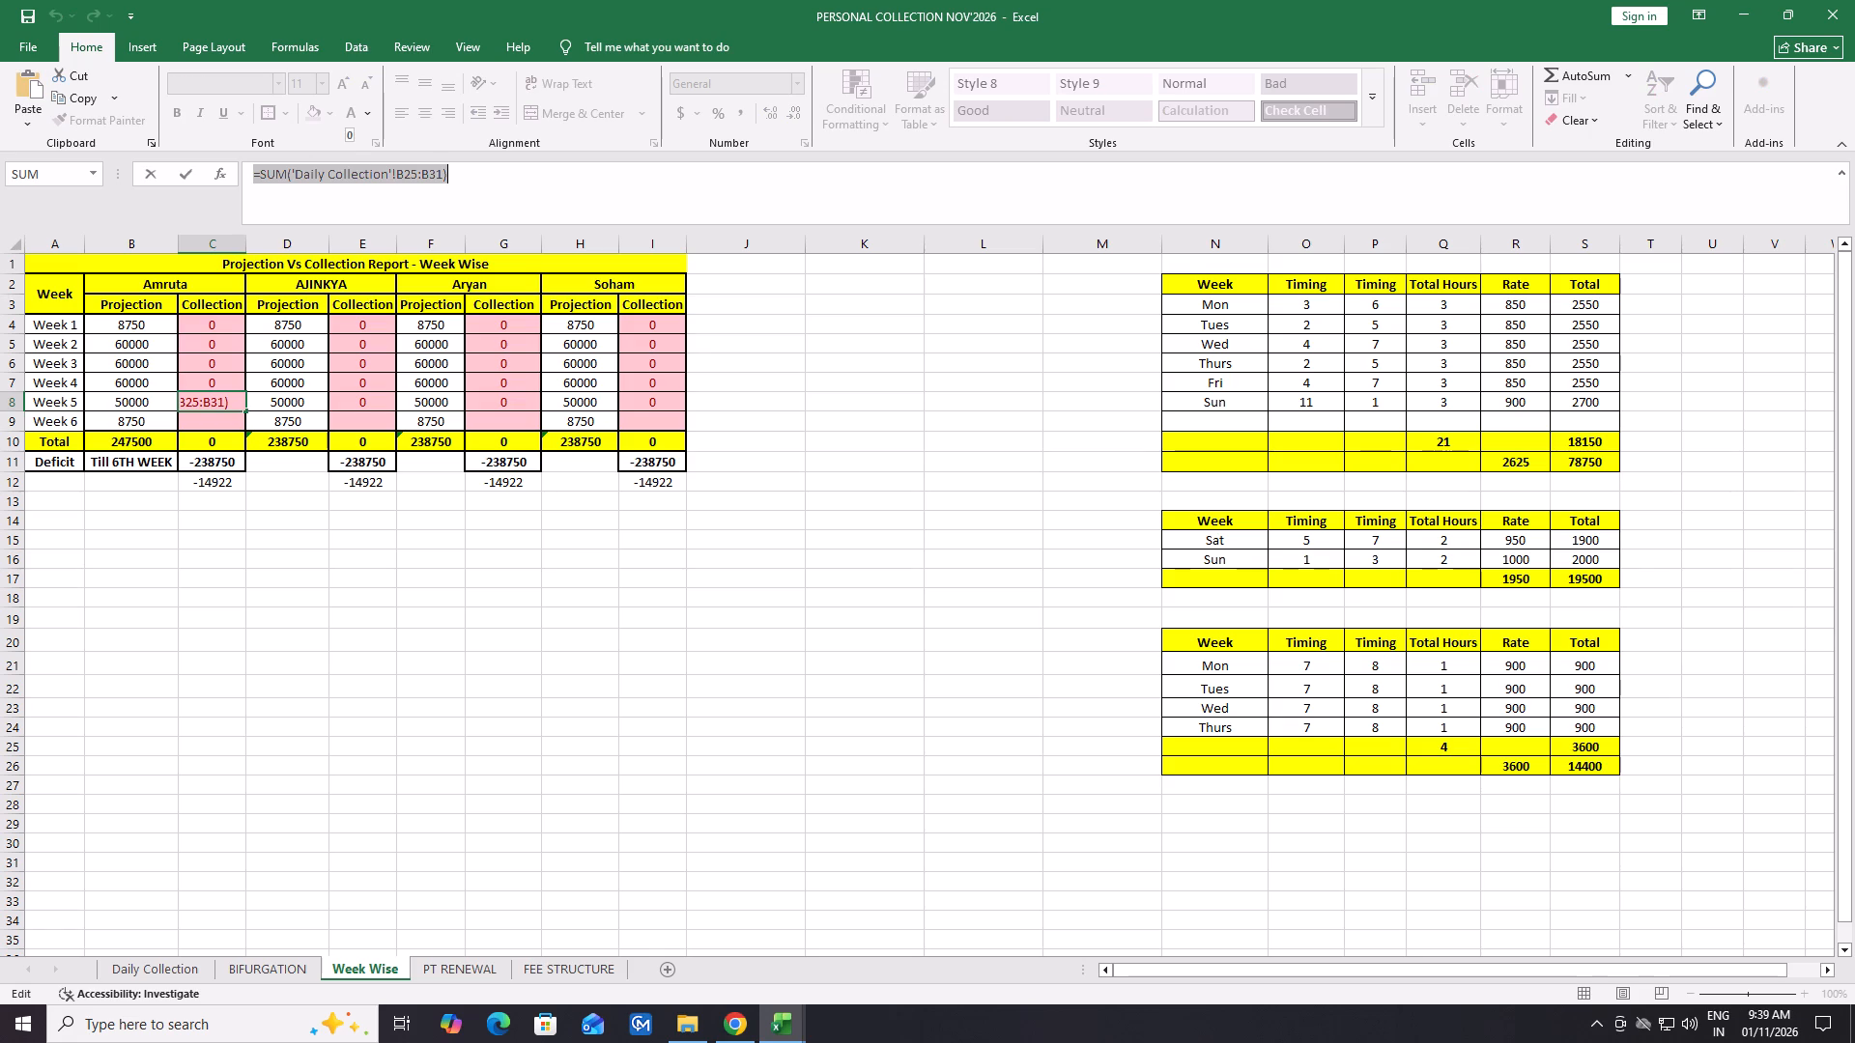
{"action": "left_click", "coordinate": [205, 422]}
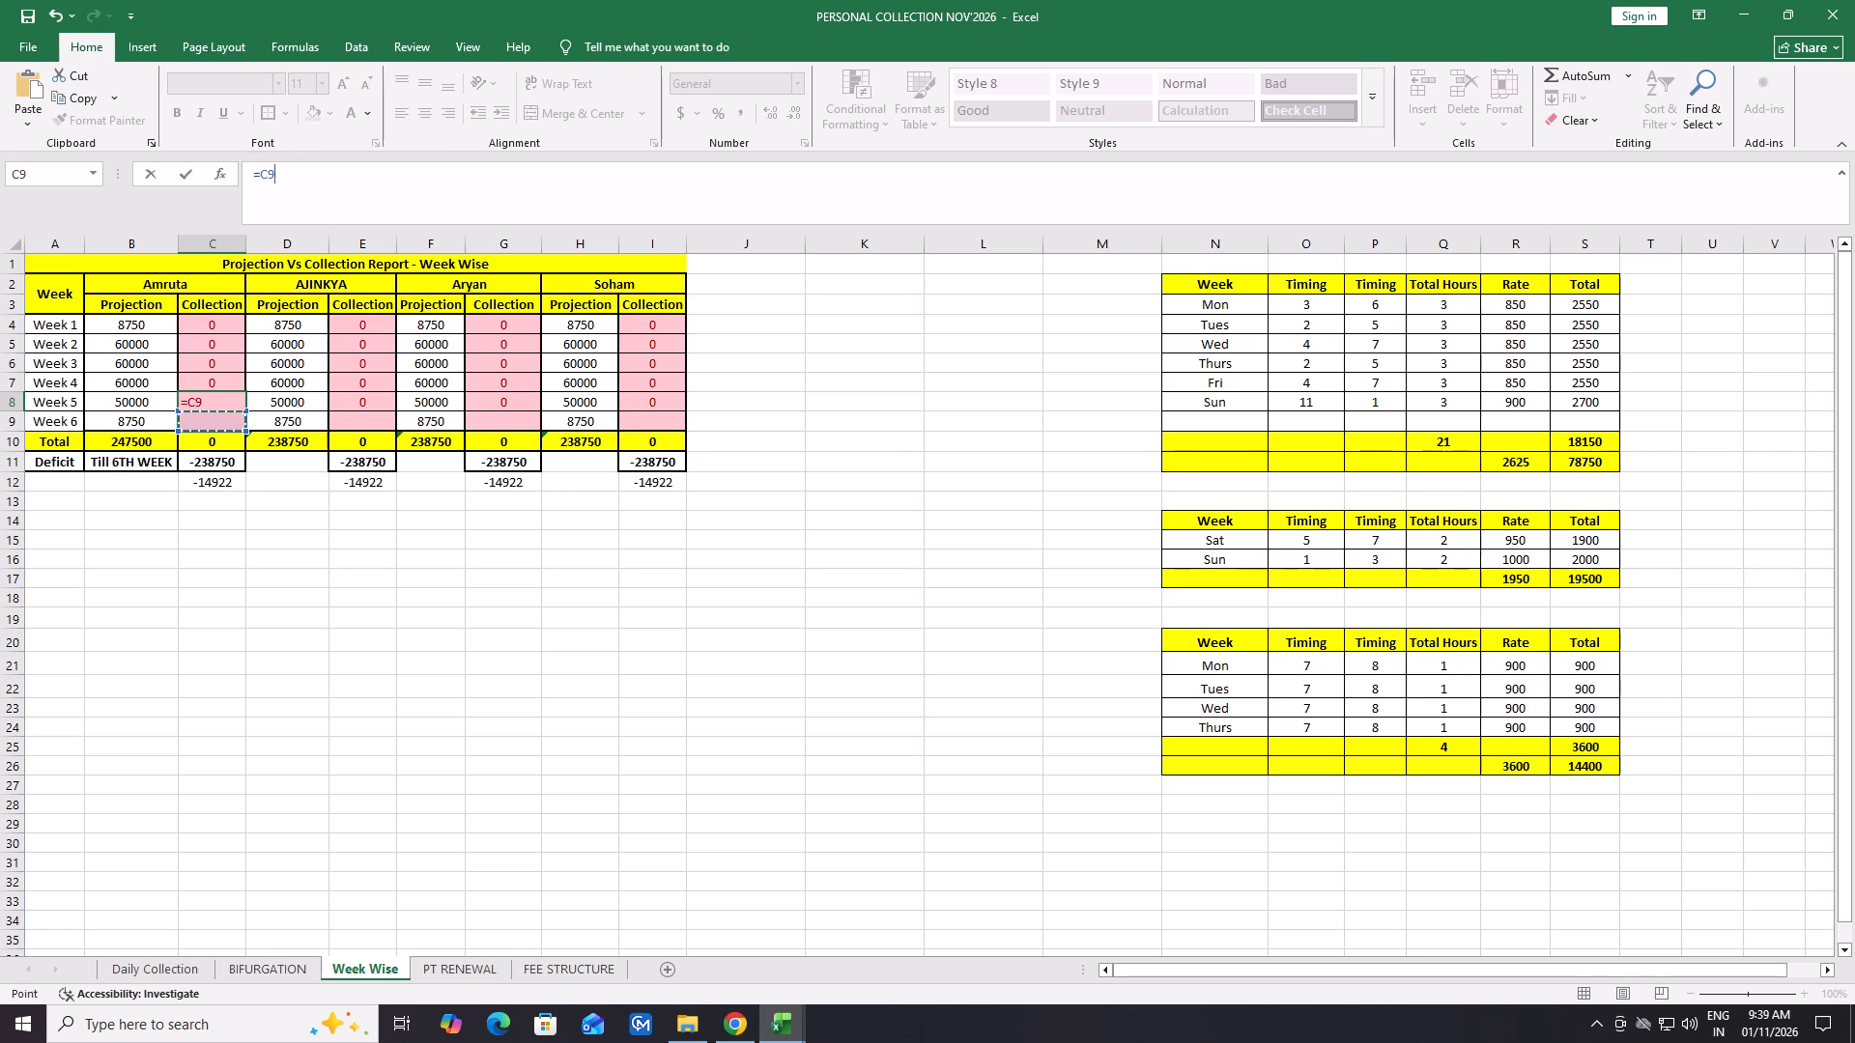
{"action": "left_click", "coordinate": [63, 14]}
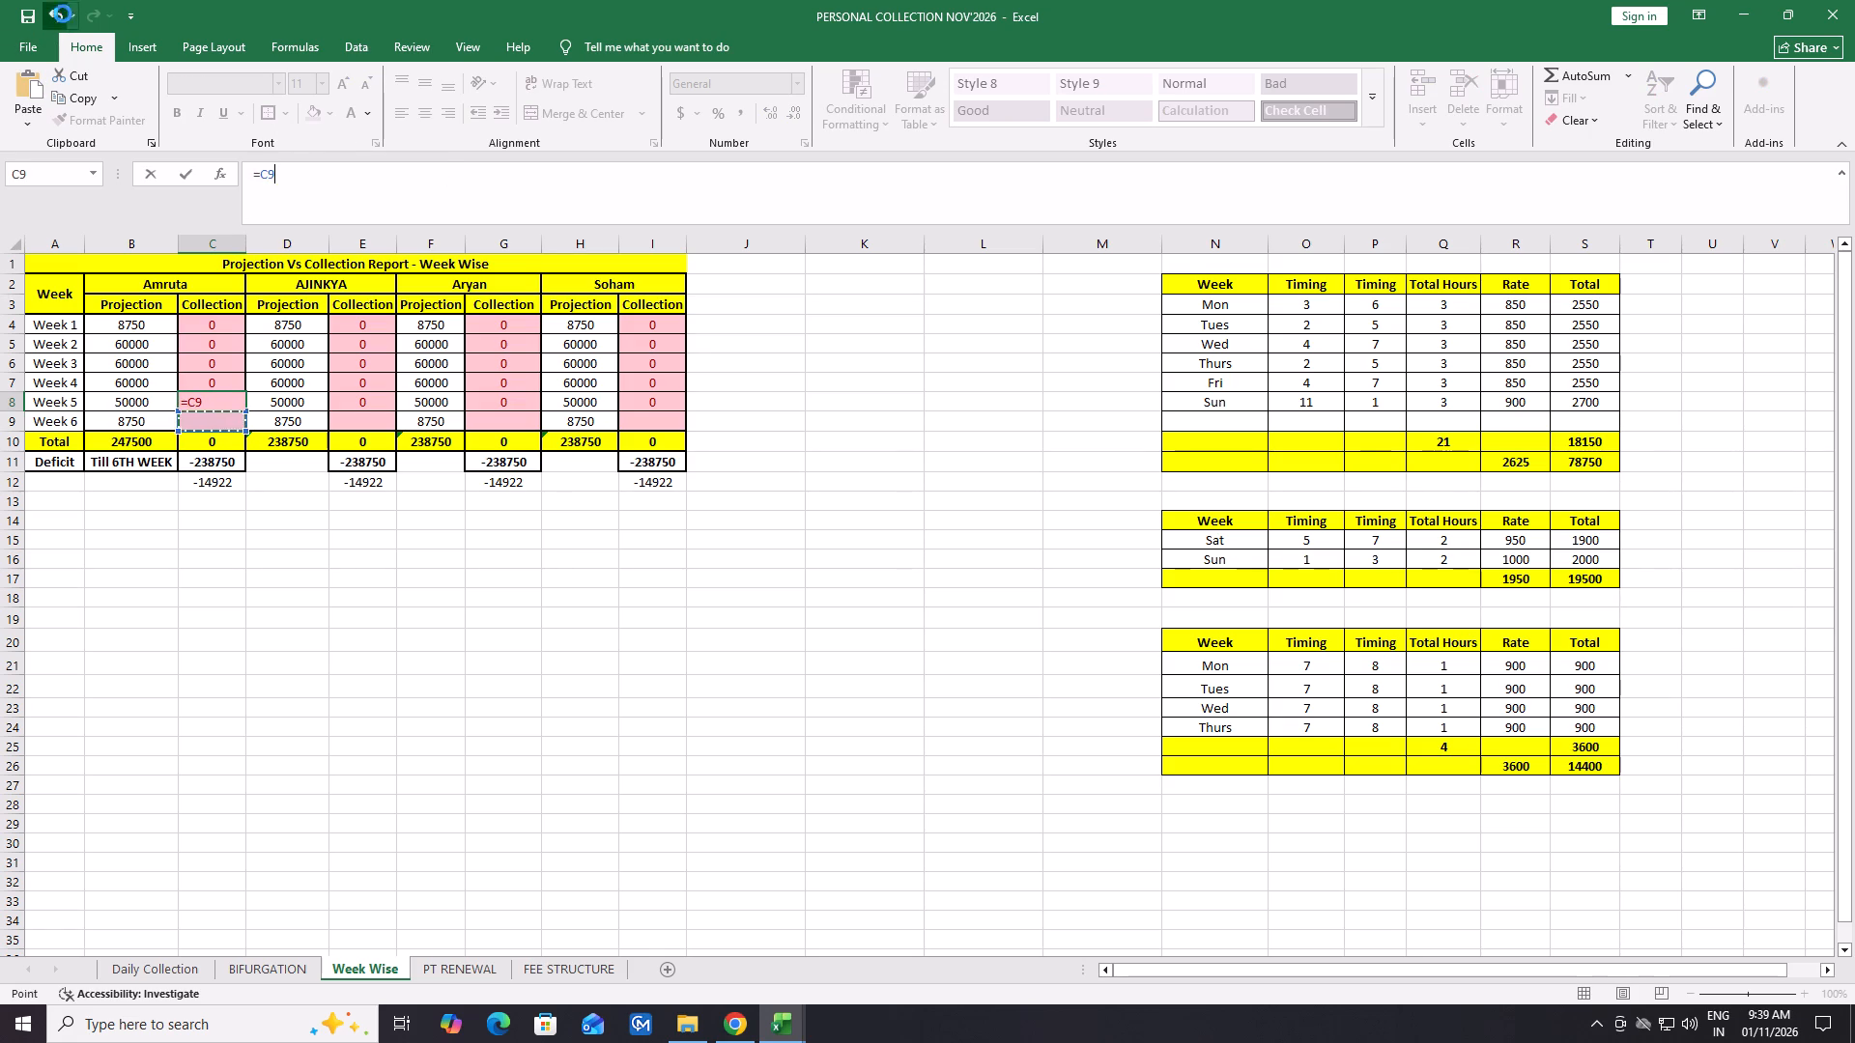
{"action": "key", "text": "Return"}
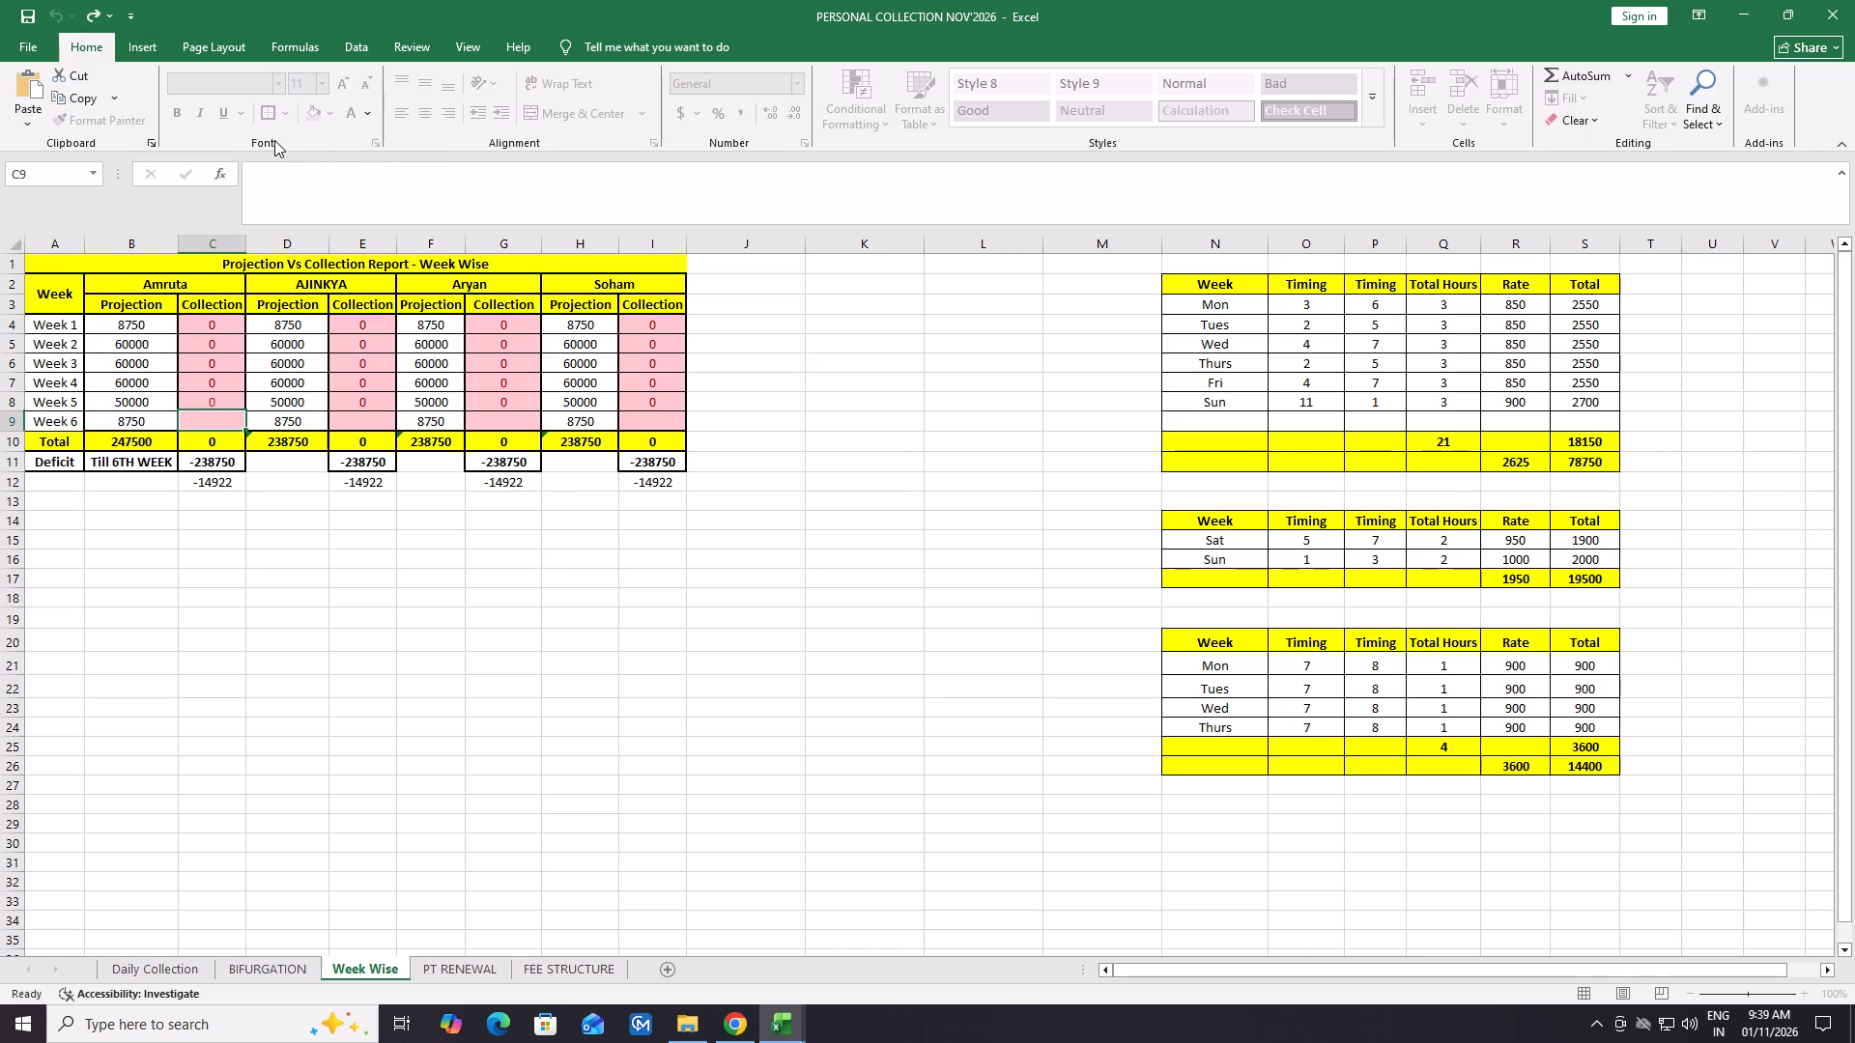
{"action": "key", "text": "ctrl+v"}
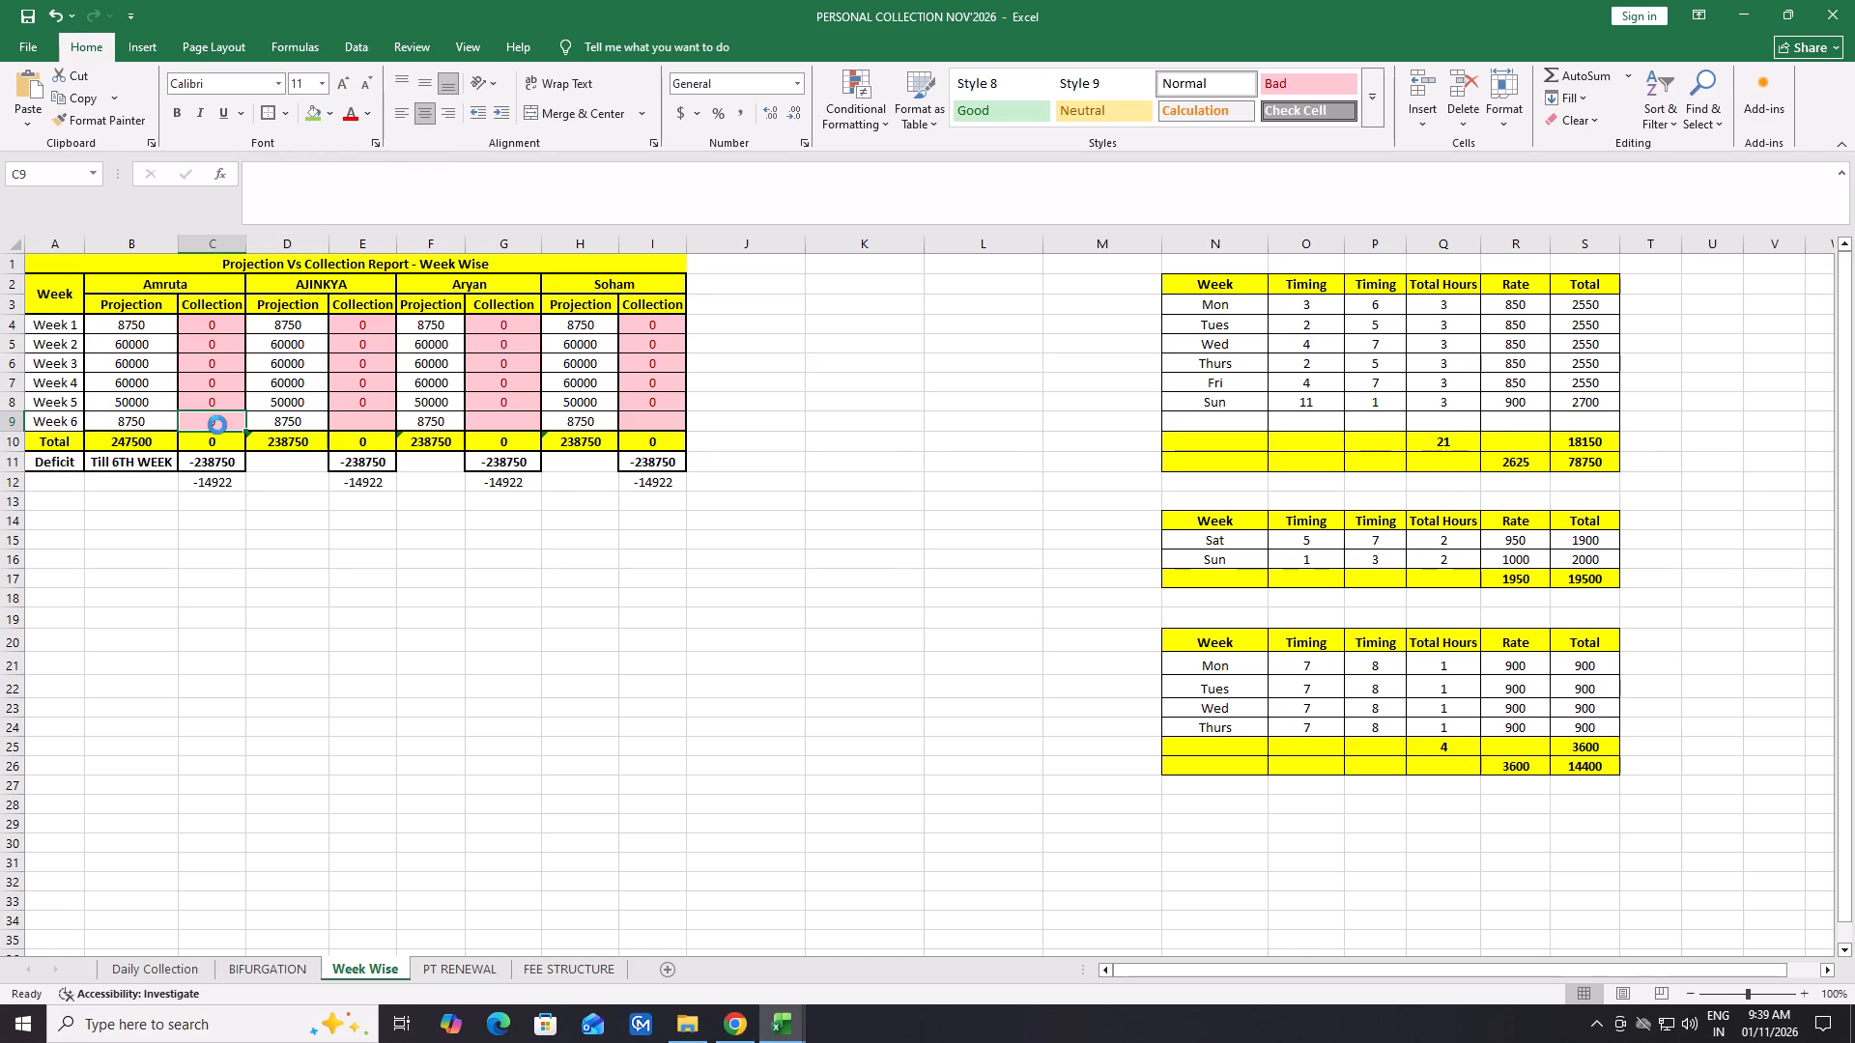
Change Amruta's Week 6 Collection formula in C9 to sum only Daily Collection cell B32.
{"action": "double_click", "coordinate": [421, 178]}
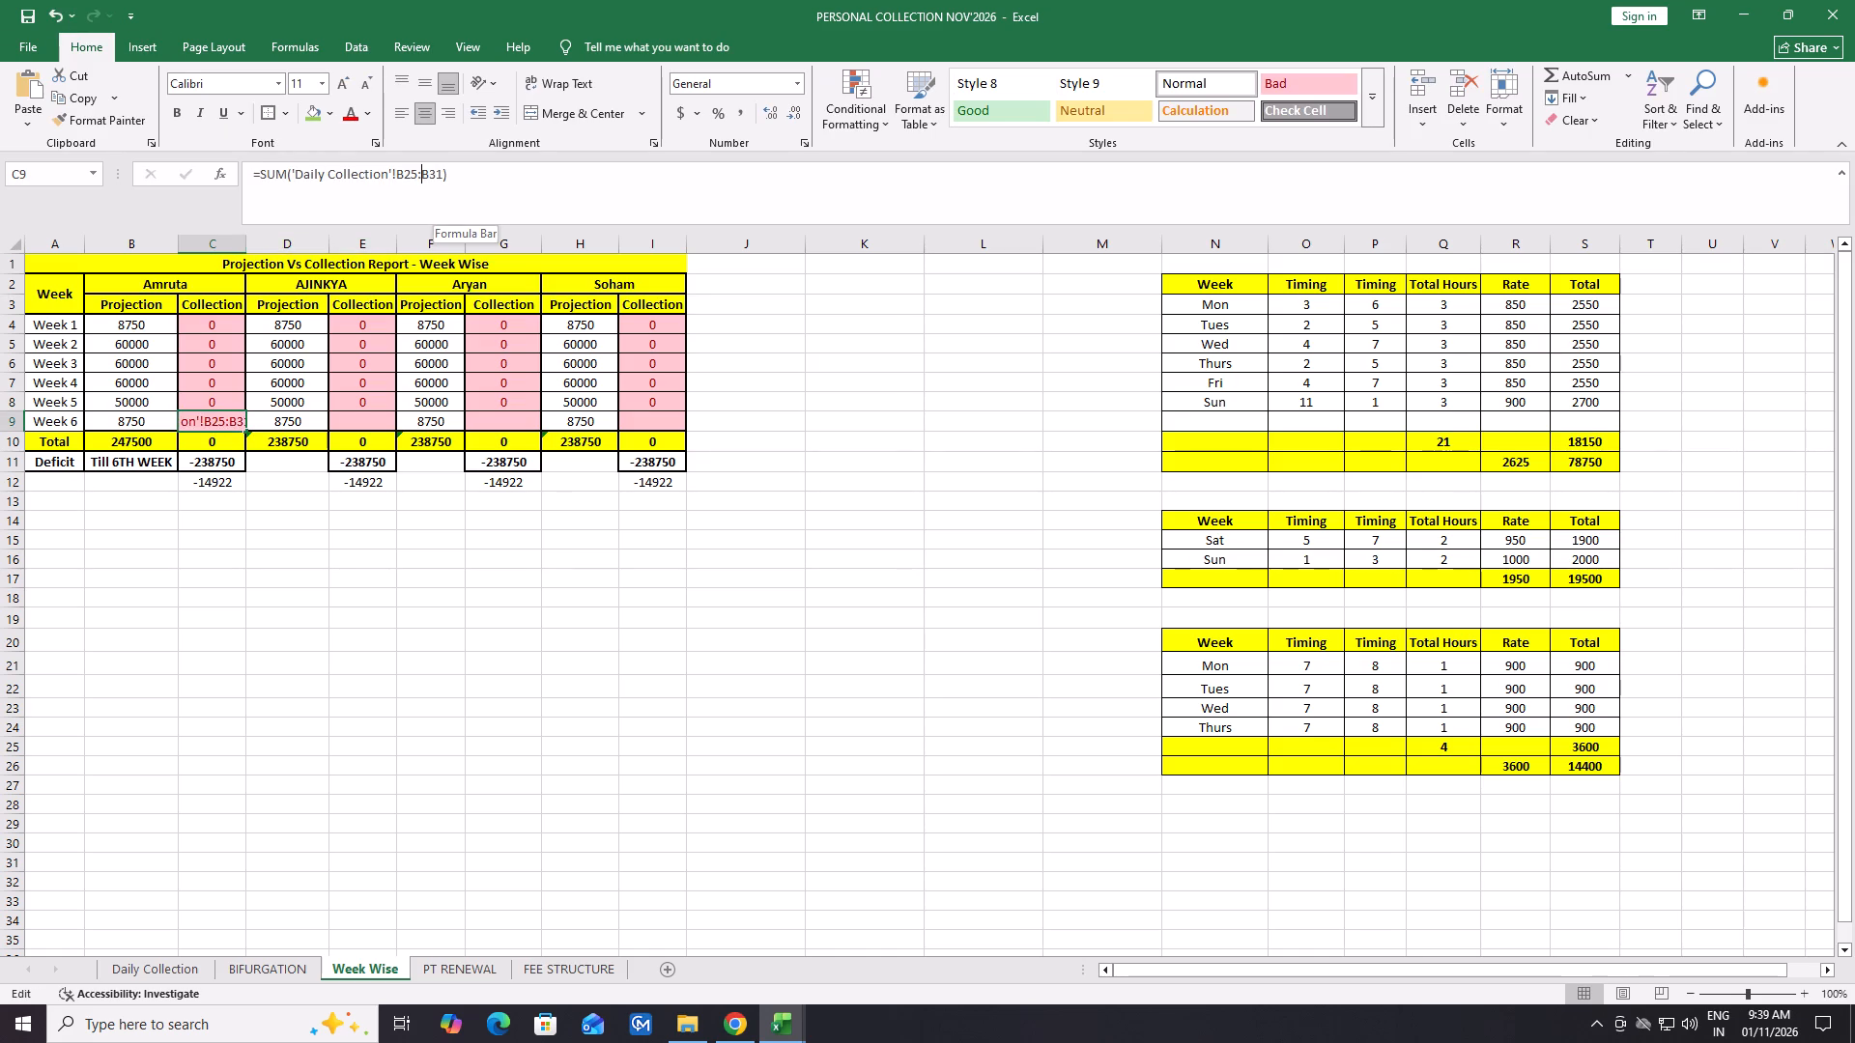
{"action": "left_click", "coordinate": [421, 178]}
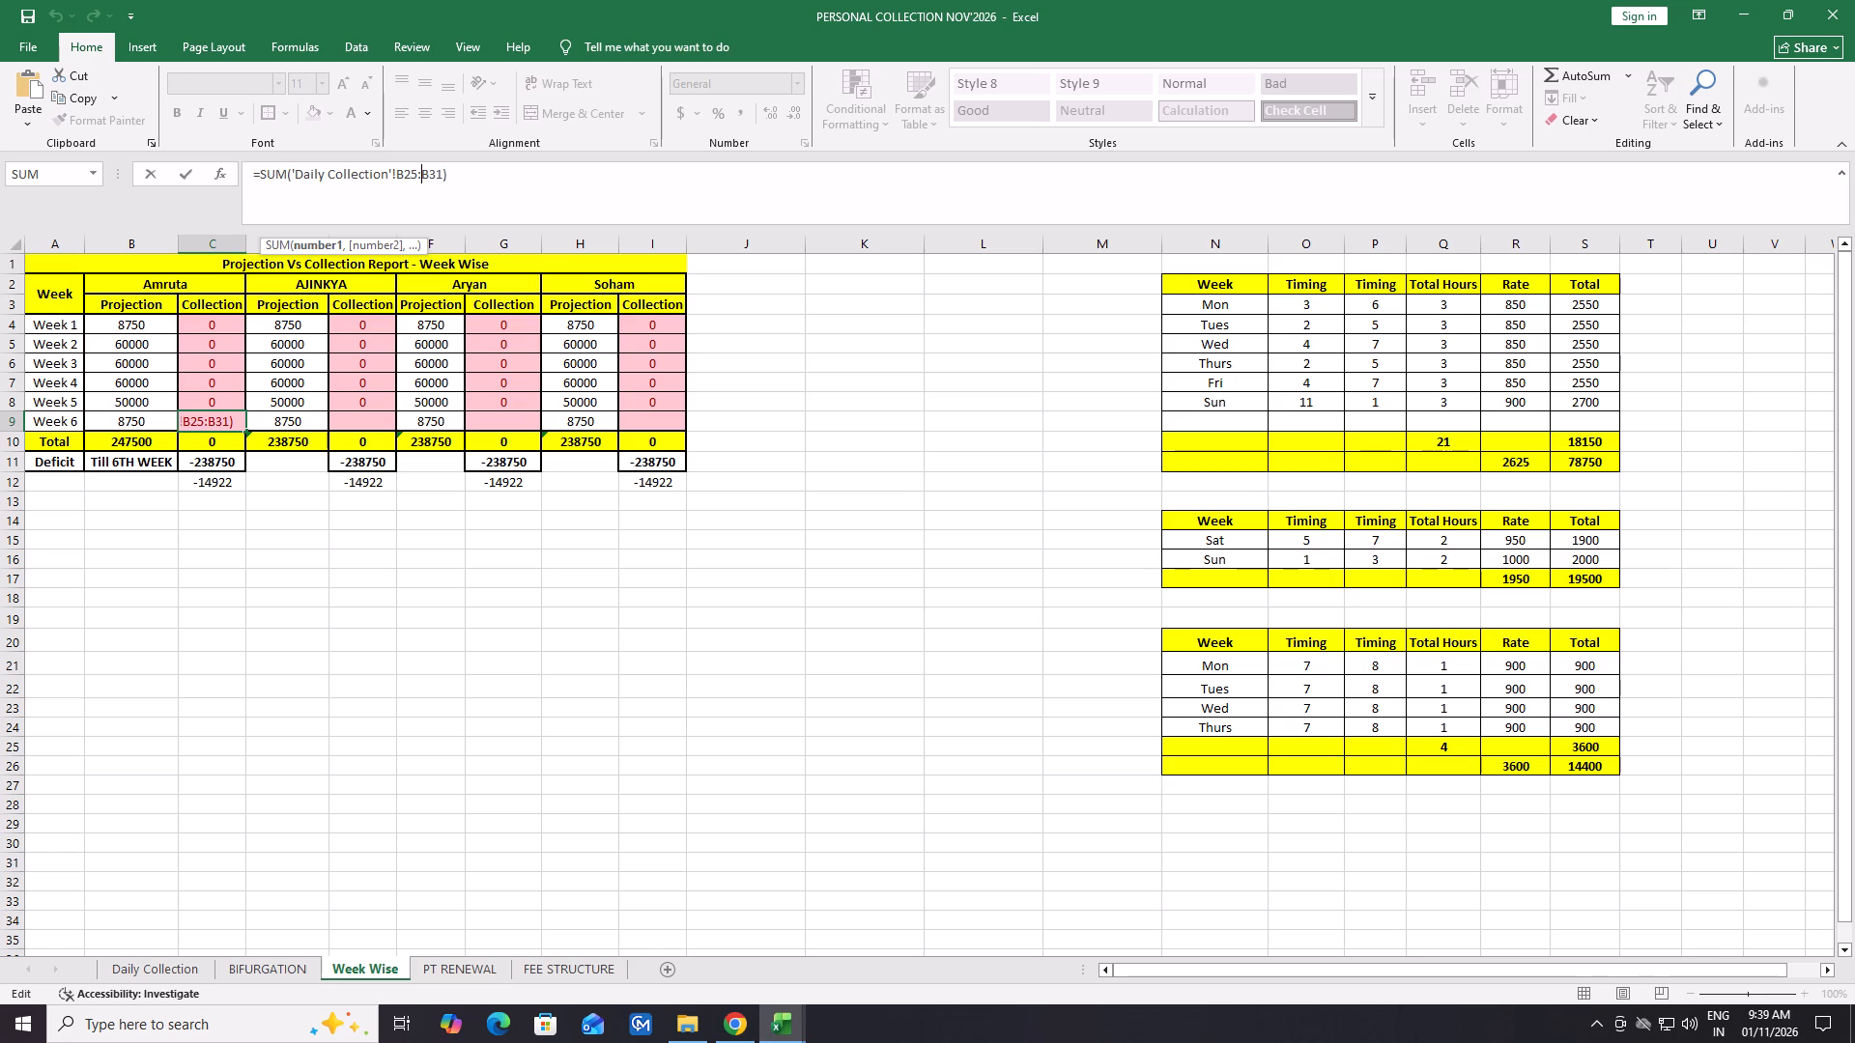
{"action": "key", "text": "BackSpace"}
{"action": "key", "text": "BackSpace"}
{"action": "key", "text": "BackSpace"}
{"action": "key", "text": "BackSpace"}
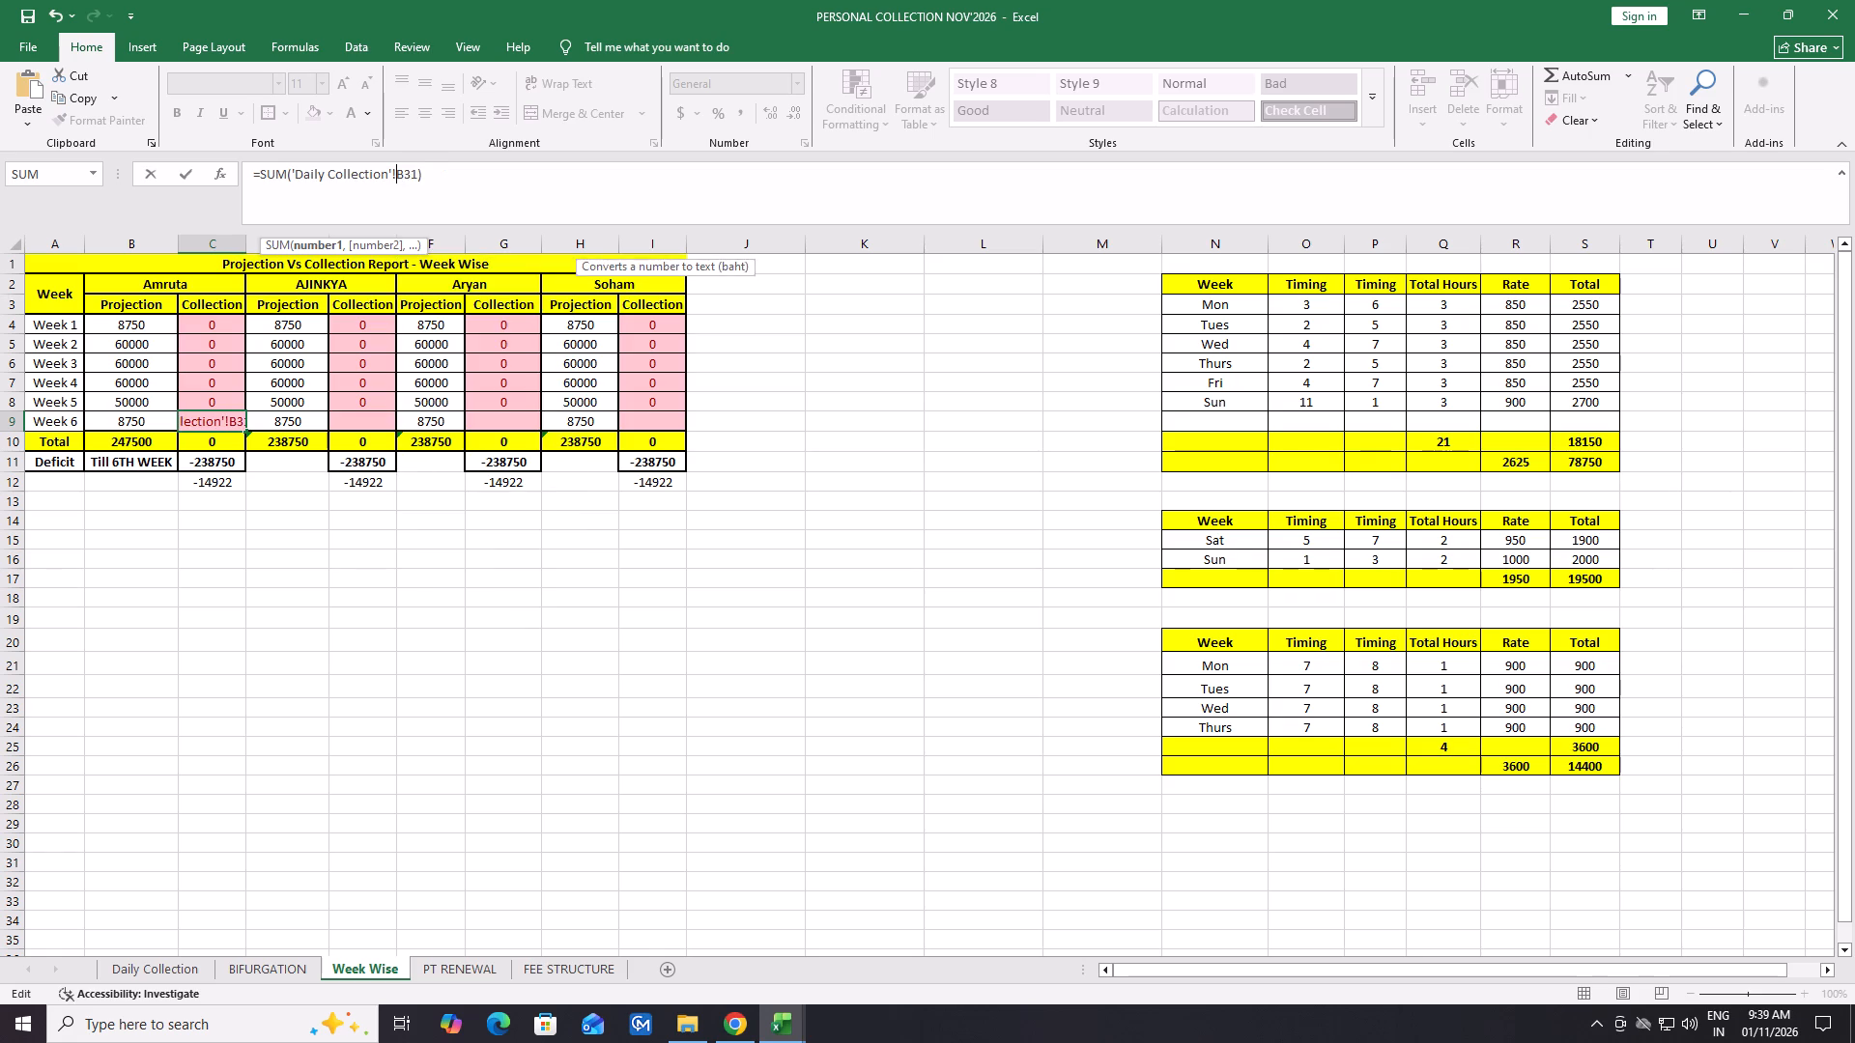
{"action": "left_click", "coordinate": [415, 174]}
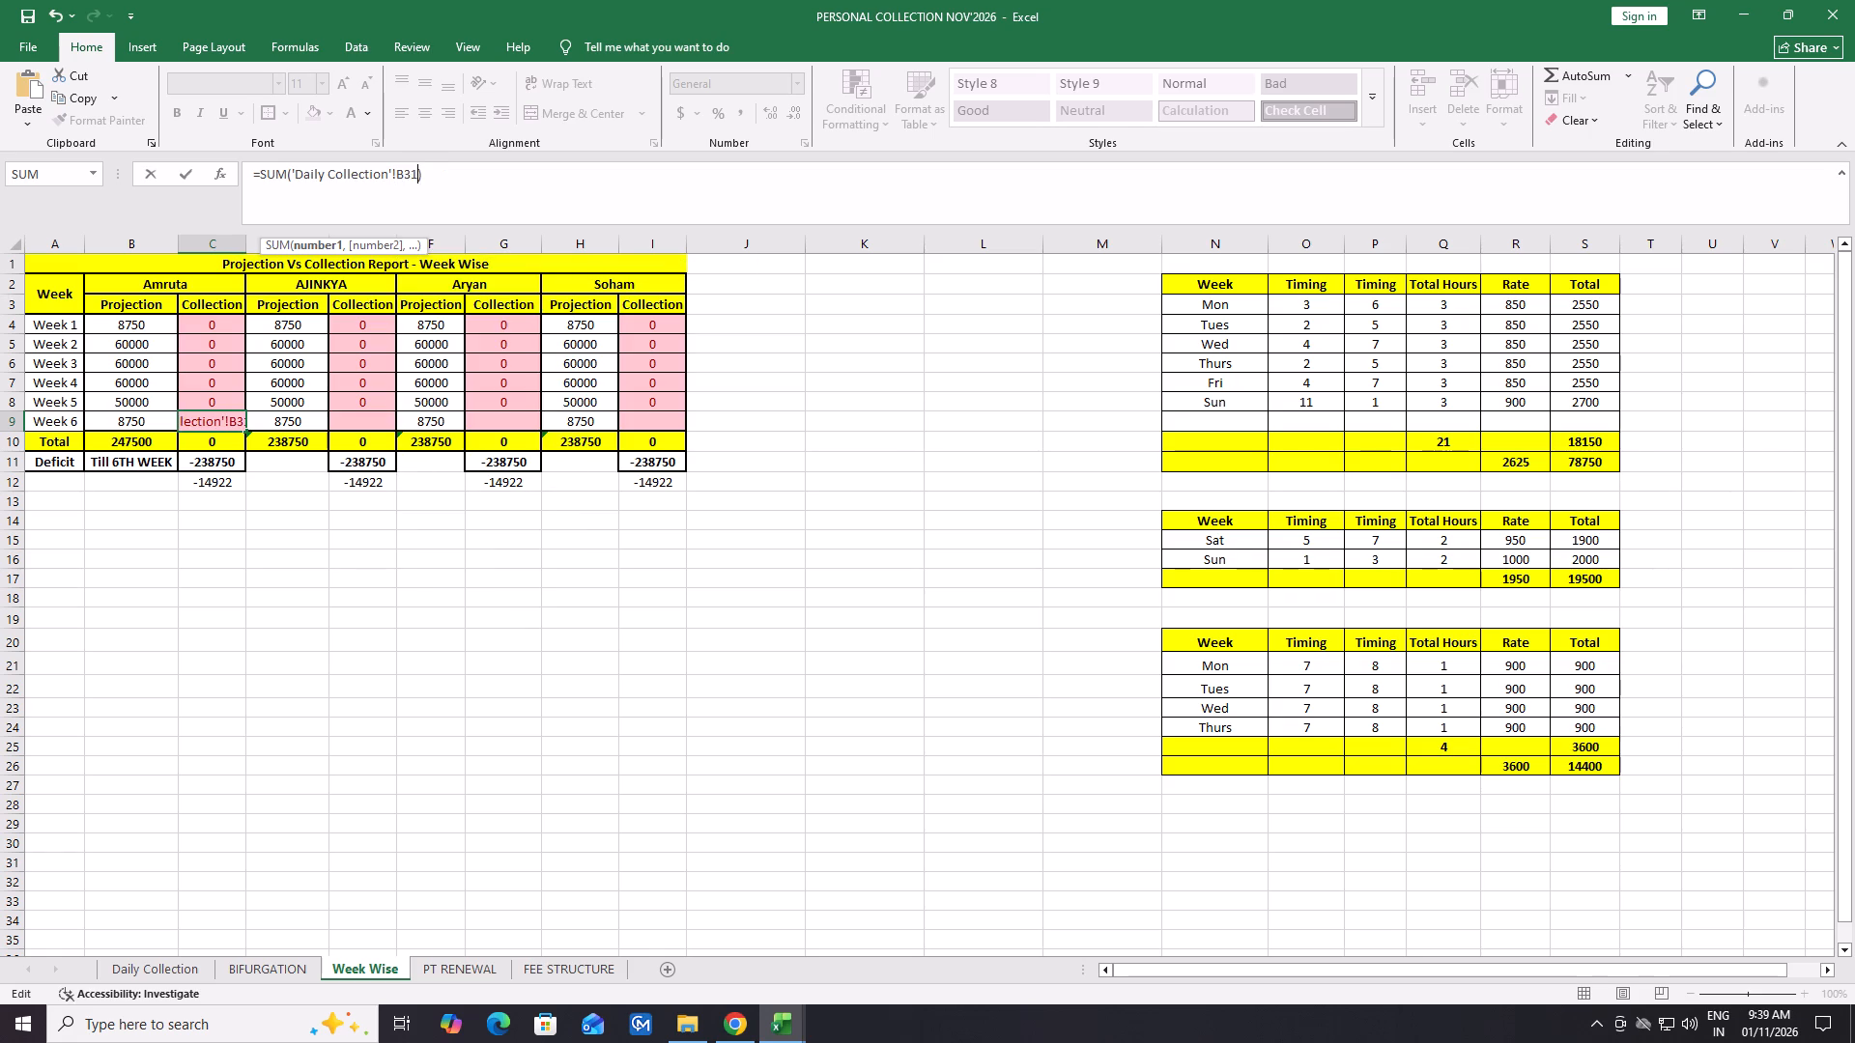
{"action": "key", "text": "BackSpace"}
{"action": "key", "text": "2"}
{"action": "key", "text": "Return"}
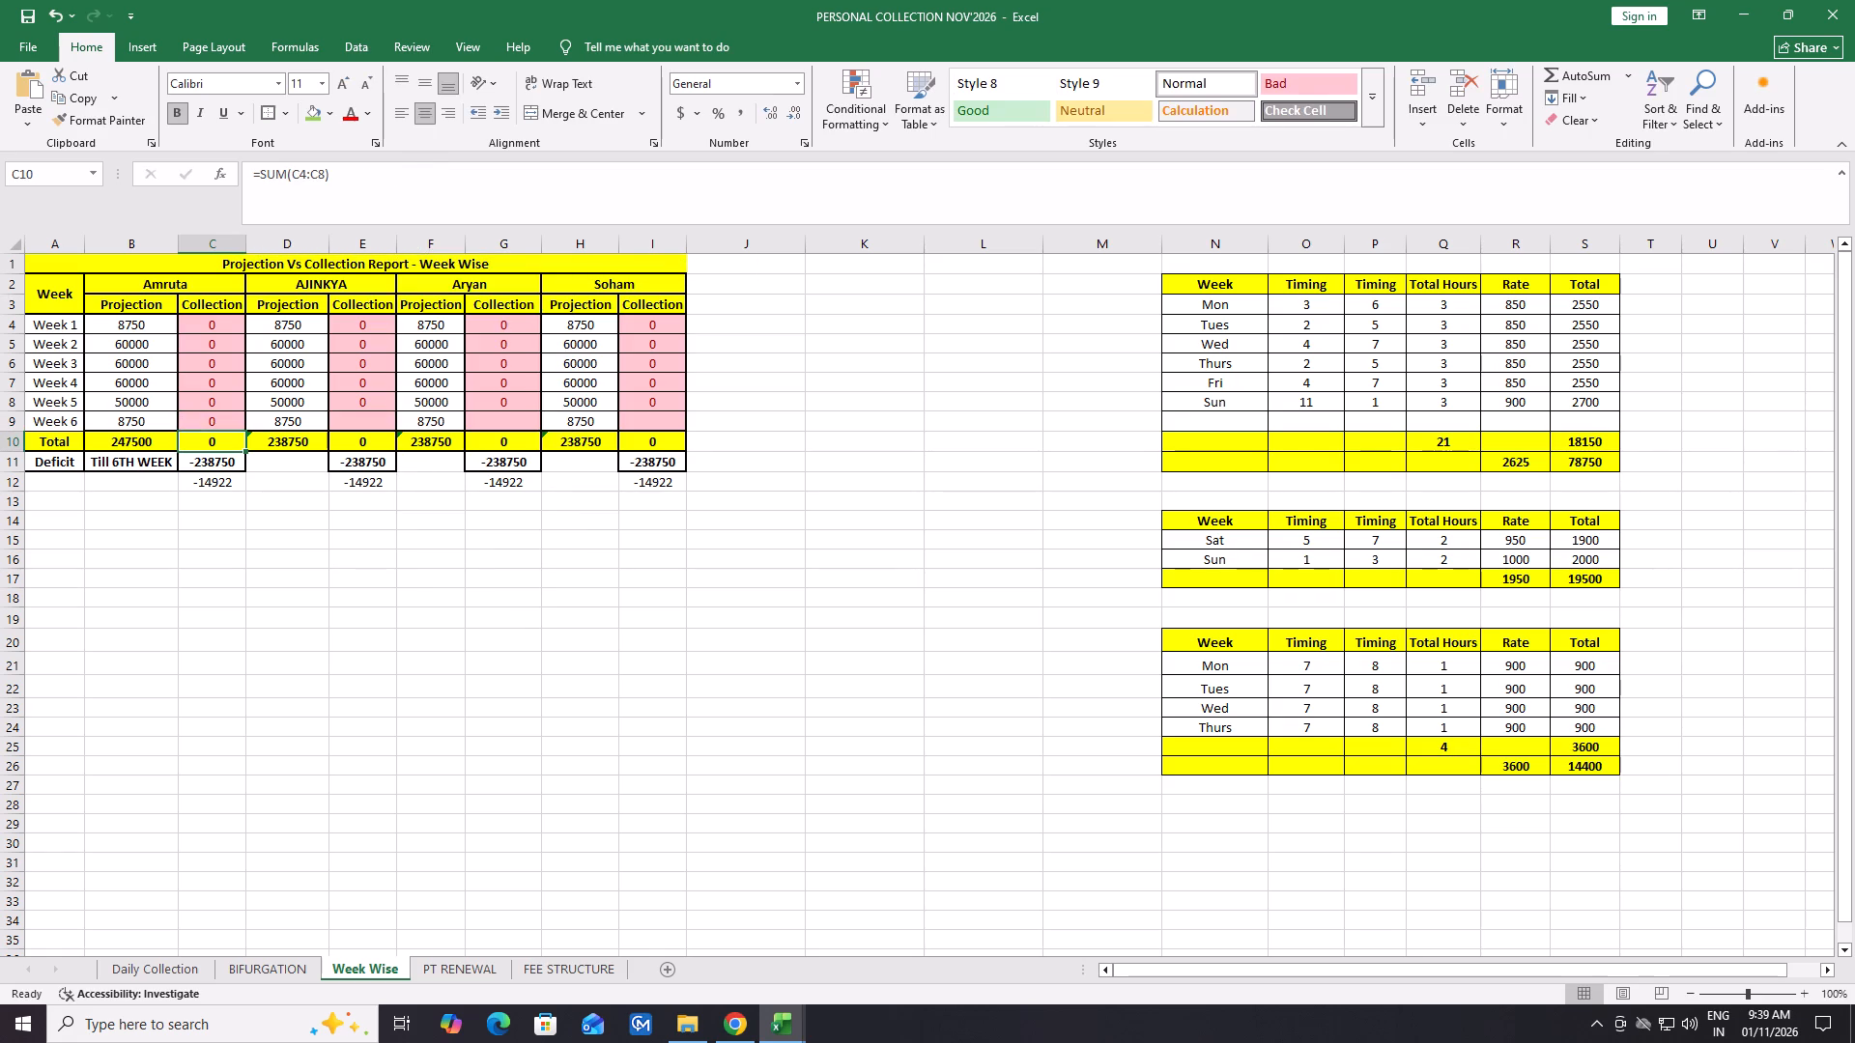
Look over the PT RENEWAL, Week Wise and Daily Collection sheets, checking the Daily Collection columns from Amruta through Total.
{"action": "left_click", "coordinate": [278, 708]}
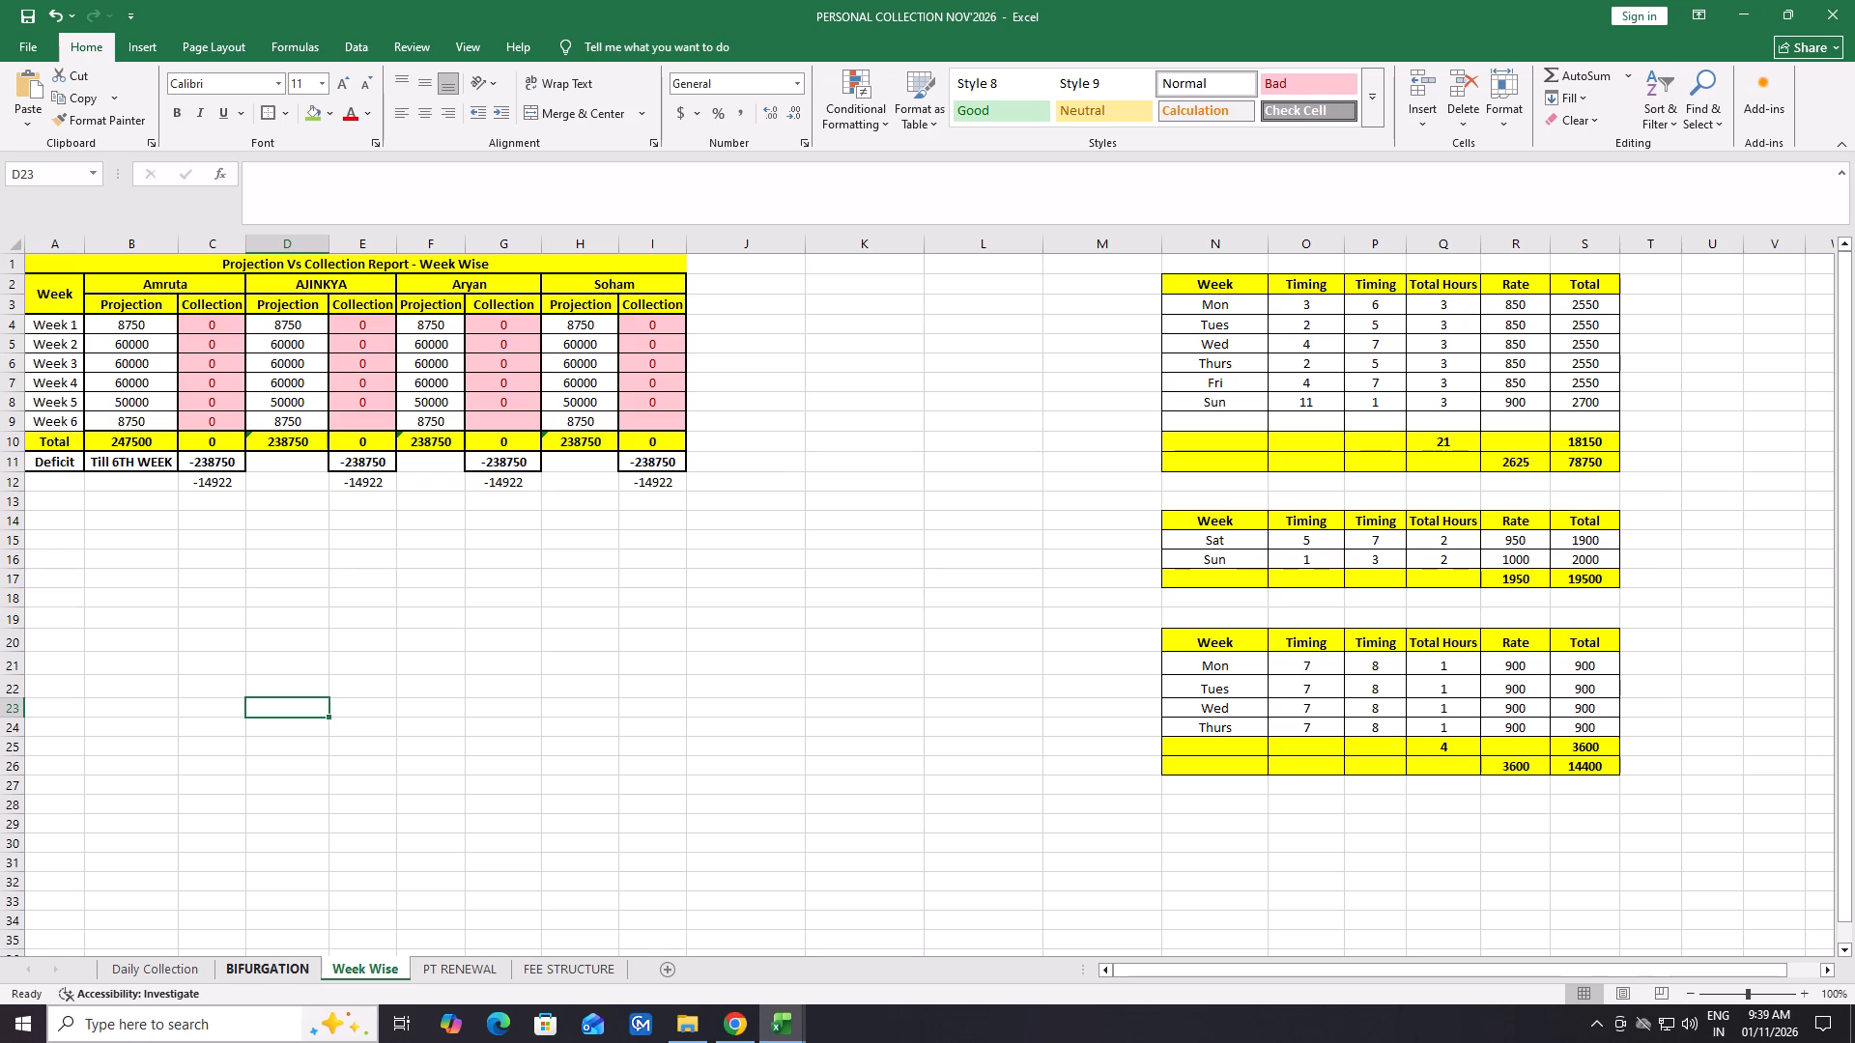
{"action": "left_click", "coordinate": [174, 969]}
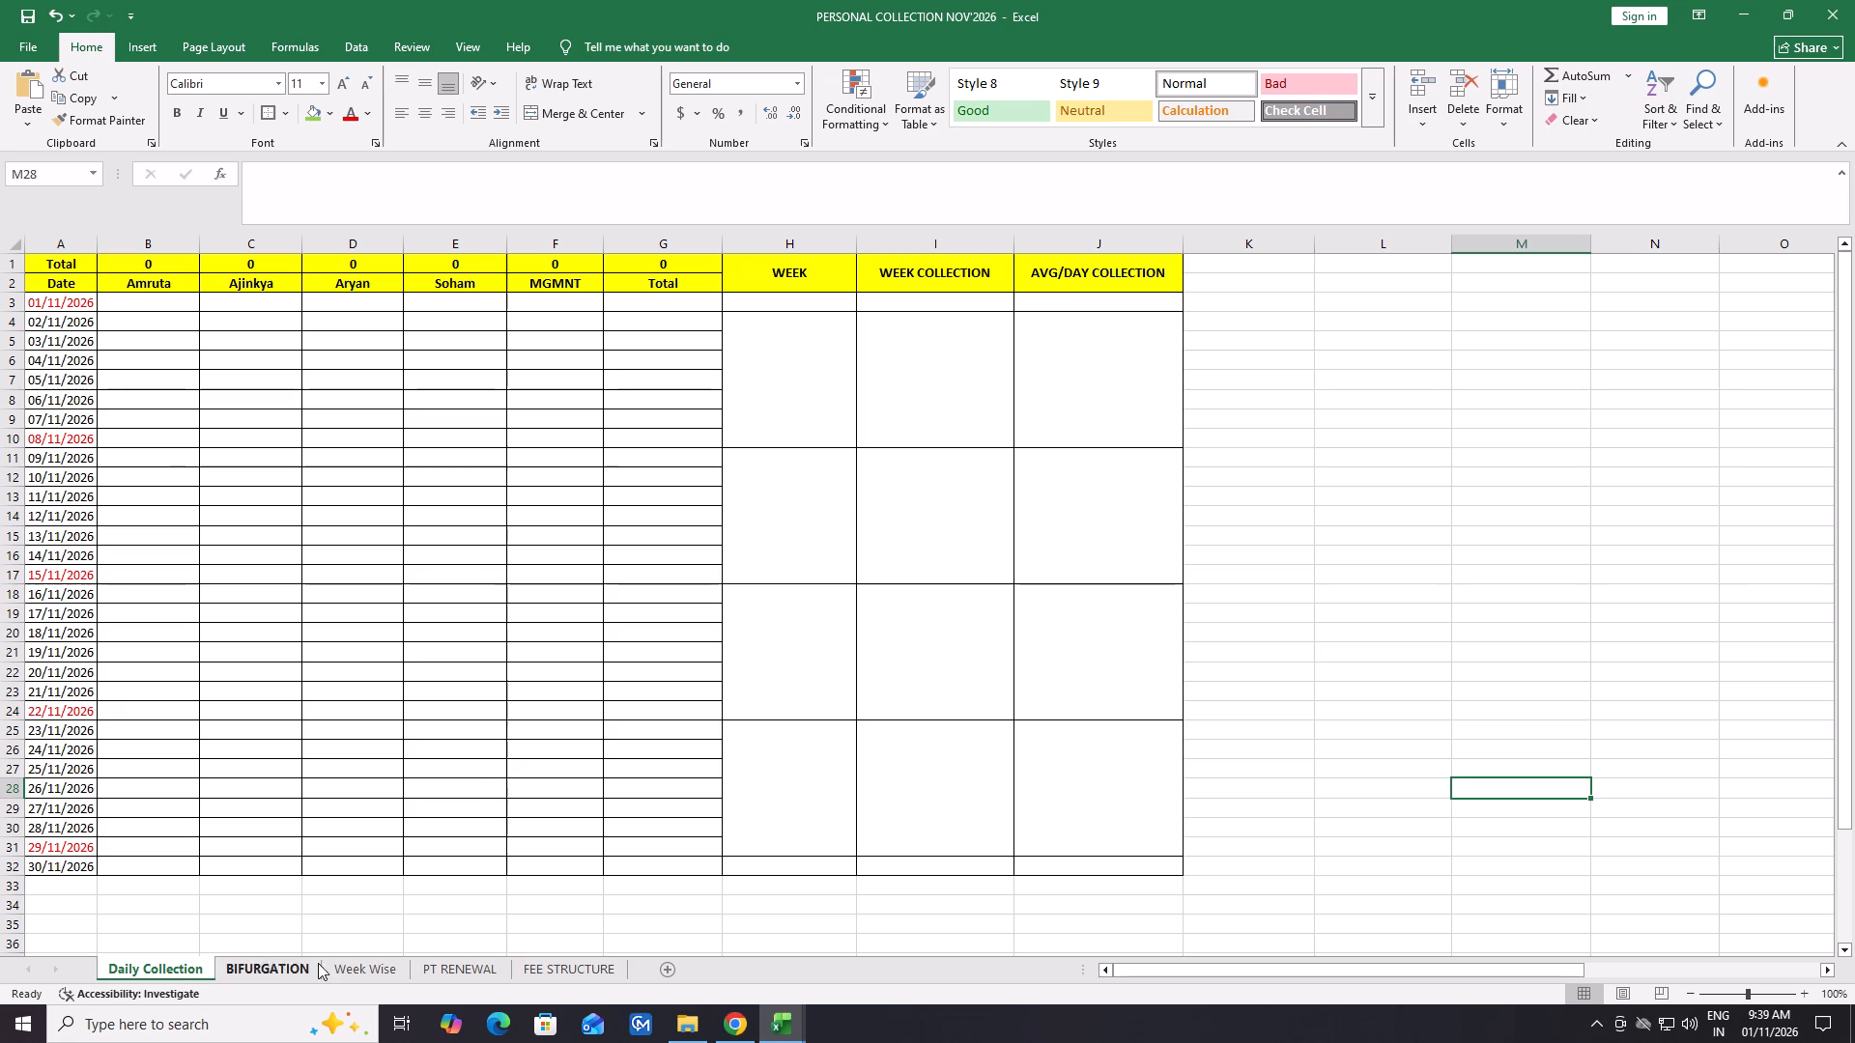
{"action": "left_click", "coordinate": [446, 956]}
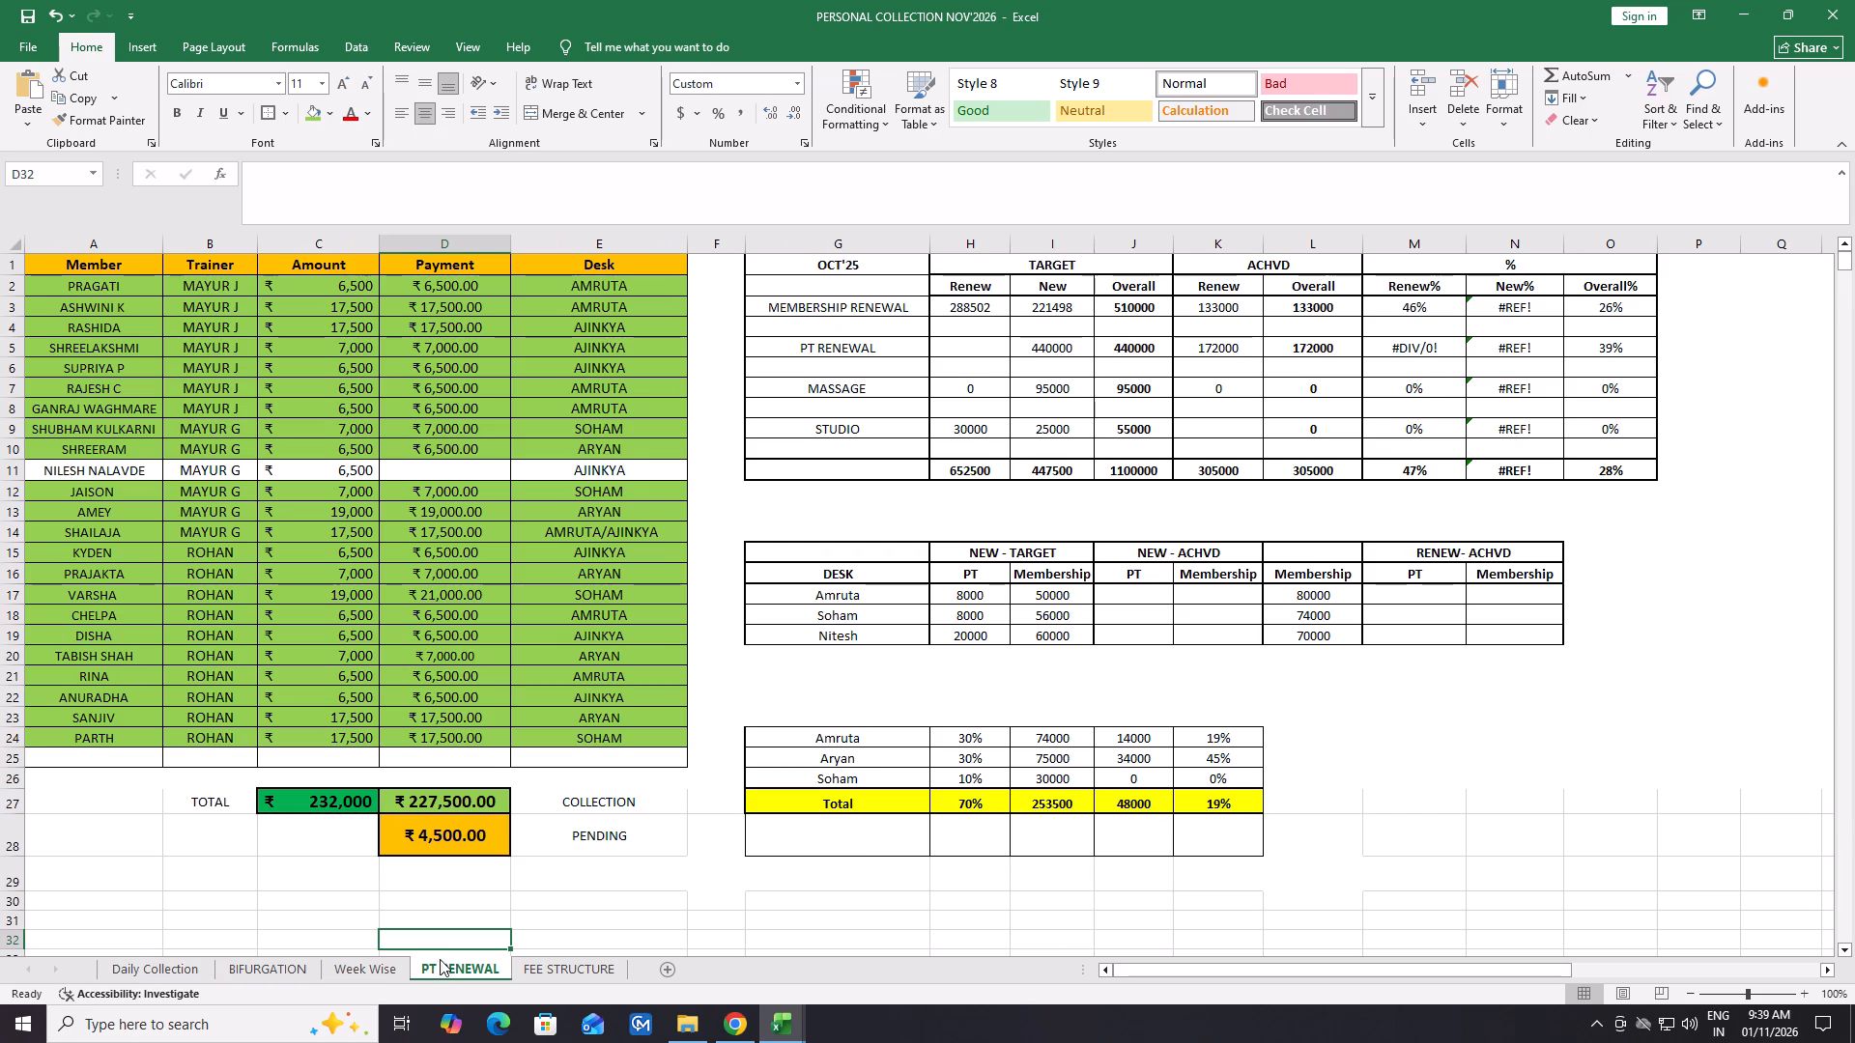
{"action": "left_click", "coordinate": [355, 975]}
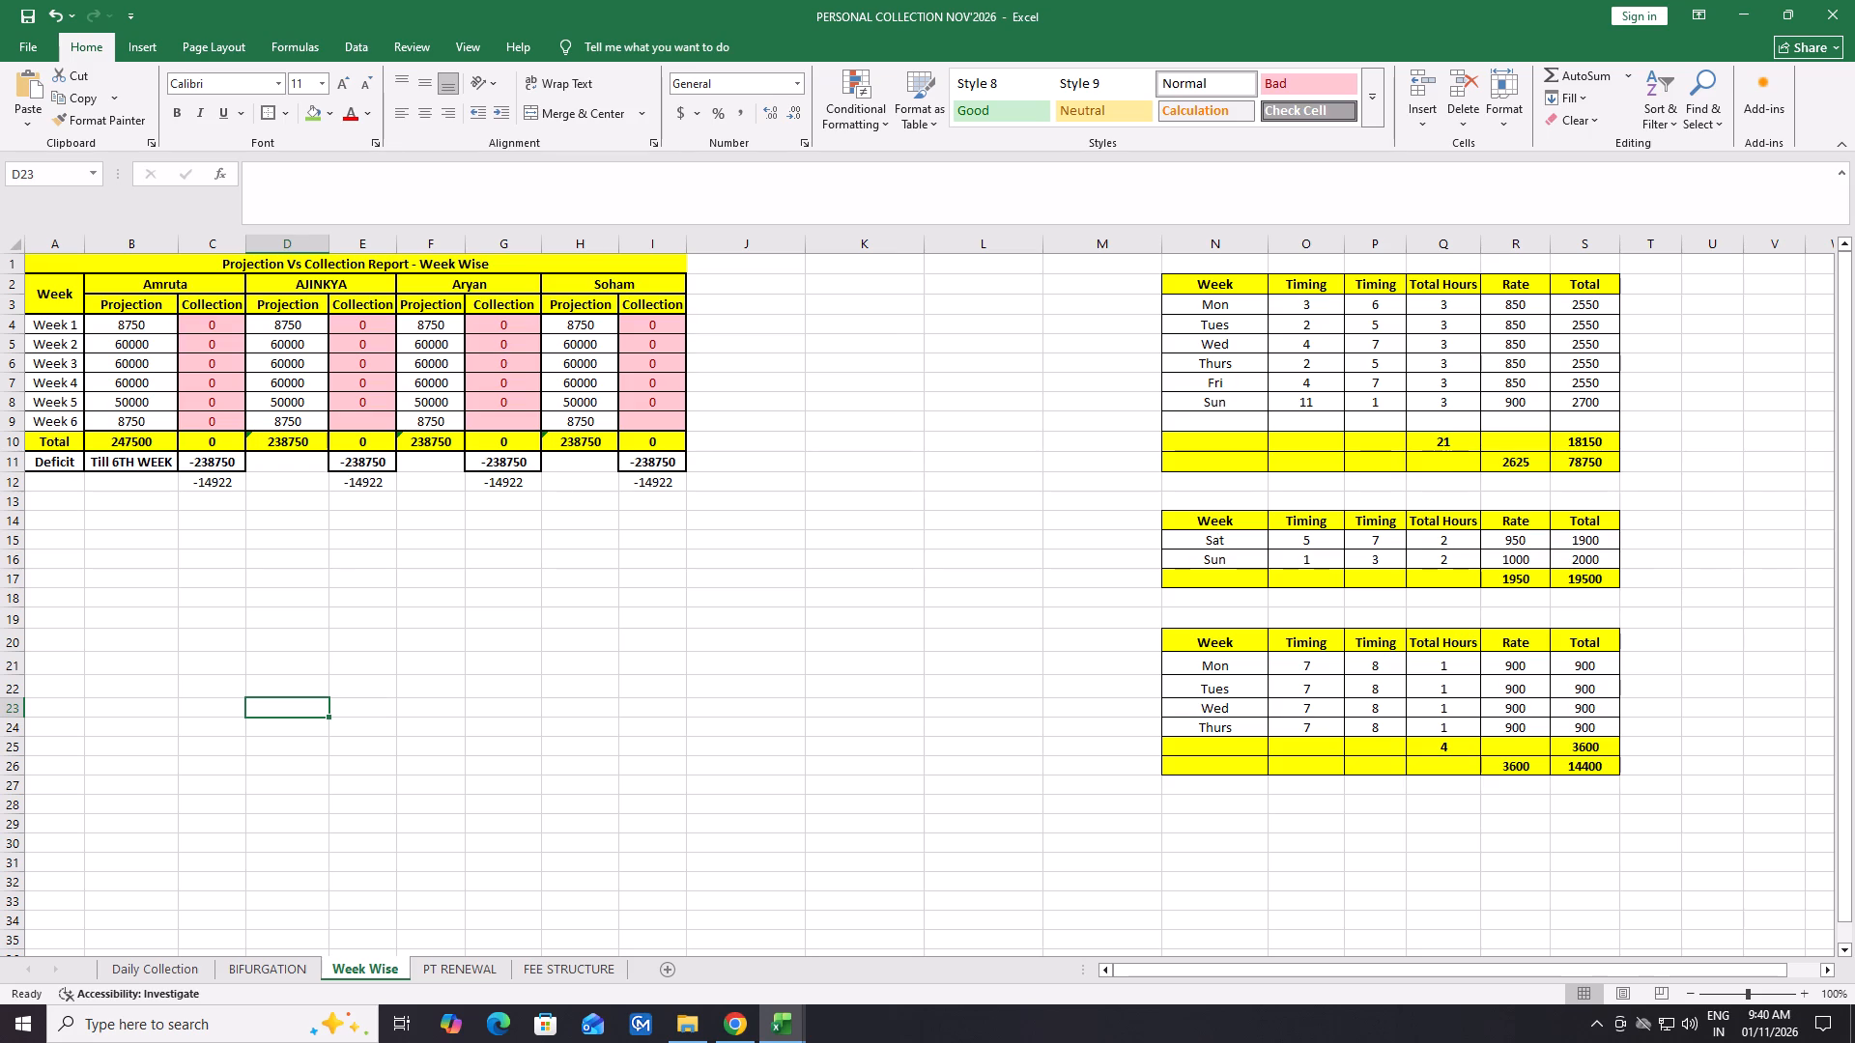
{"action": "left_click", "coordinate": [197, 970]}
{"action": "left_click", "coordinate": [176, 242]}
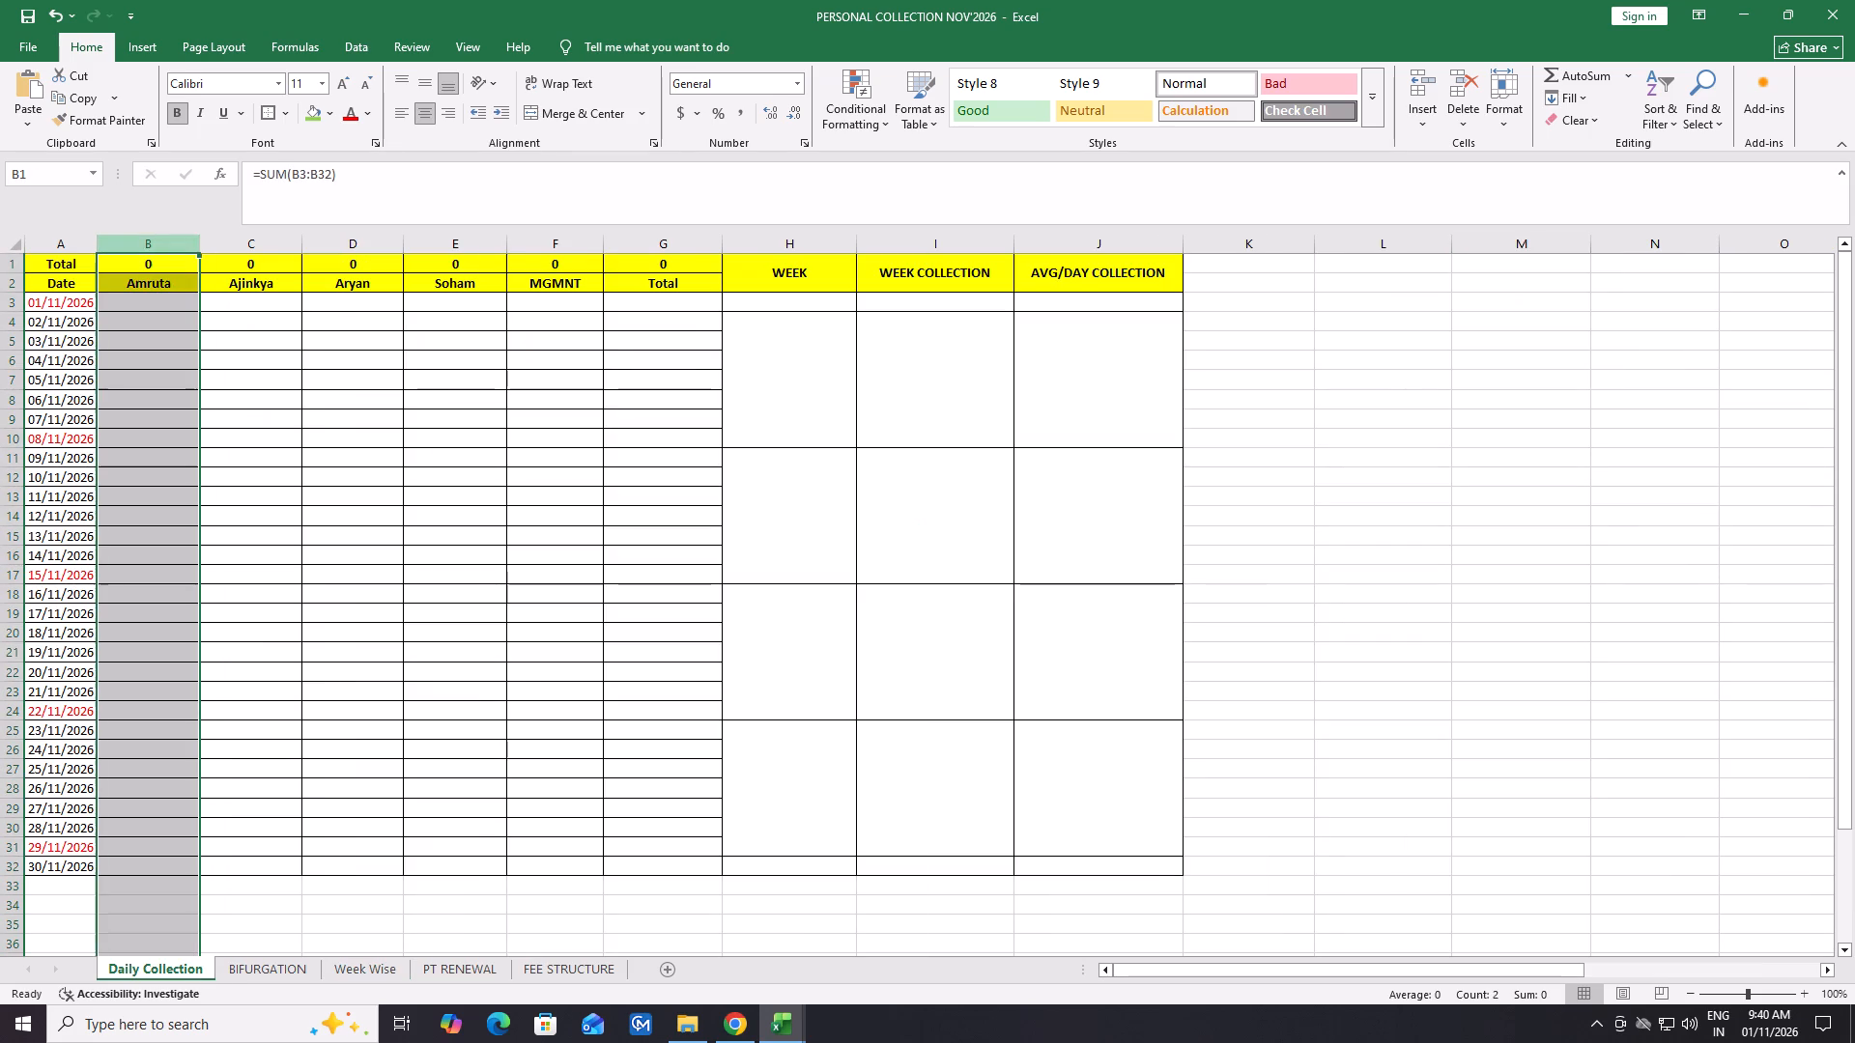
{"action": "left_click", "coordinate": [247, 245]}
{"action": "left_click", "coordinate": [332, 245]}
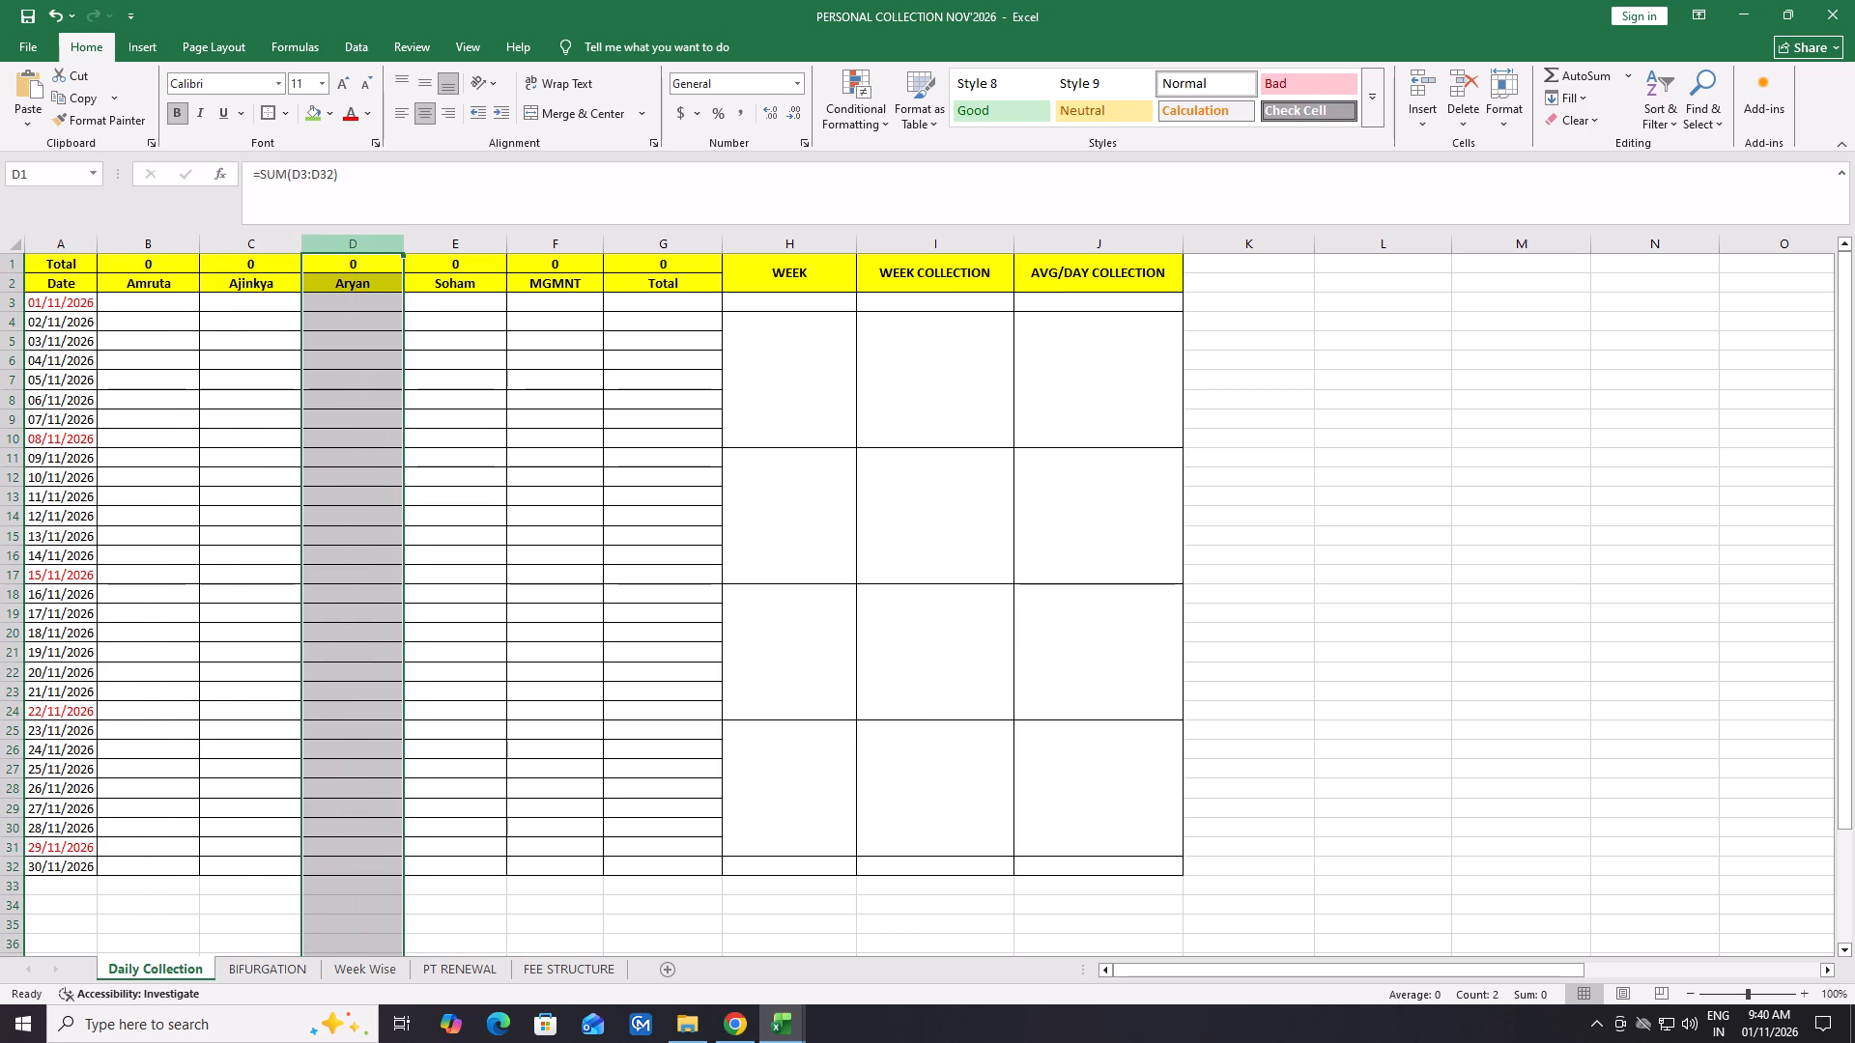
{"action": "left_click", "coordinate": [454, 245]}
{"action": "left_click", "coordinate": [543, 245]}
{"action": "left_click", "coordinate": [634, 246]}
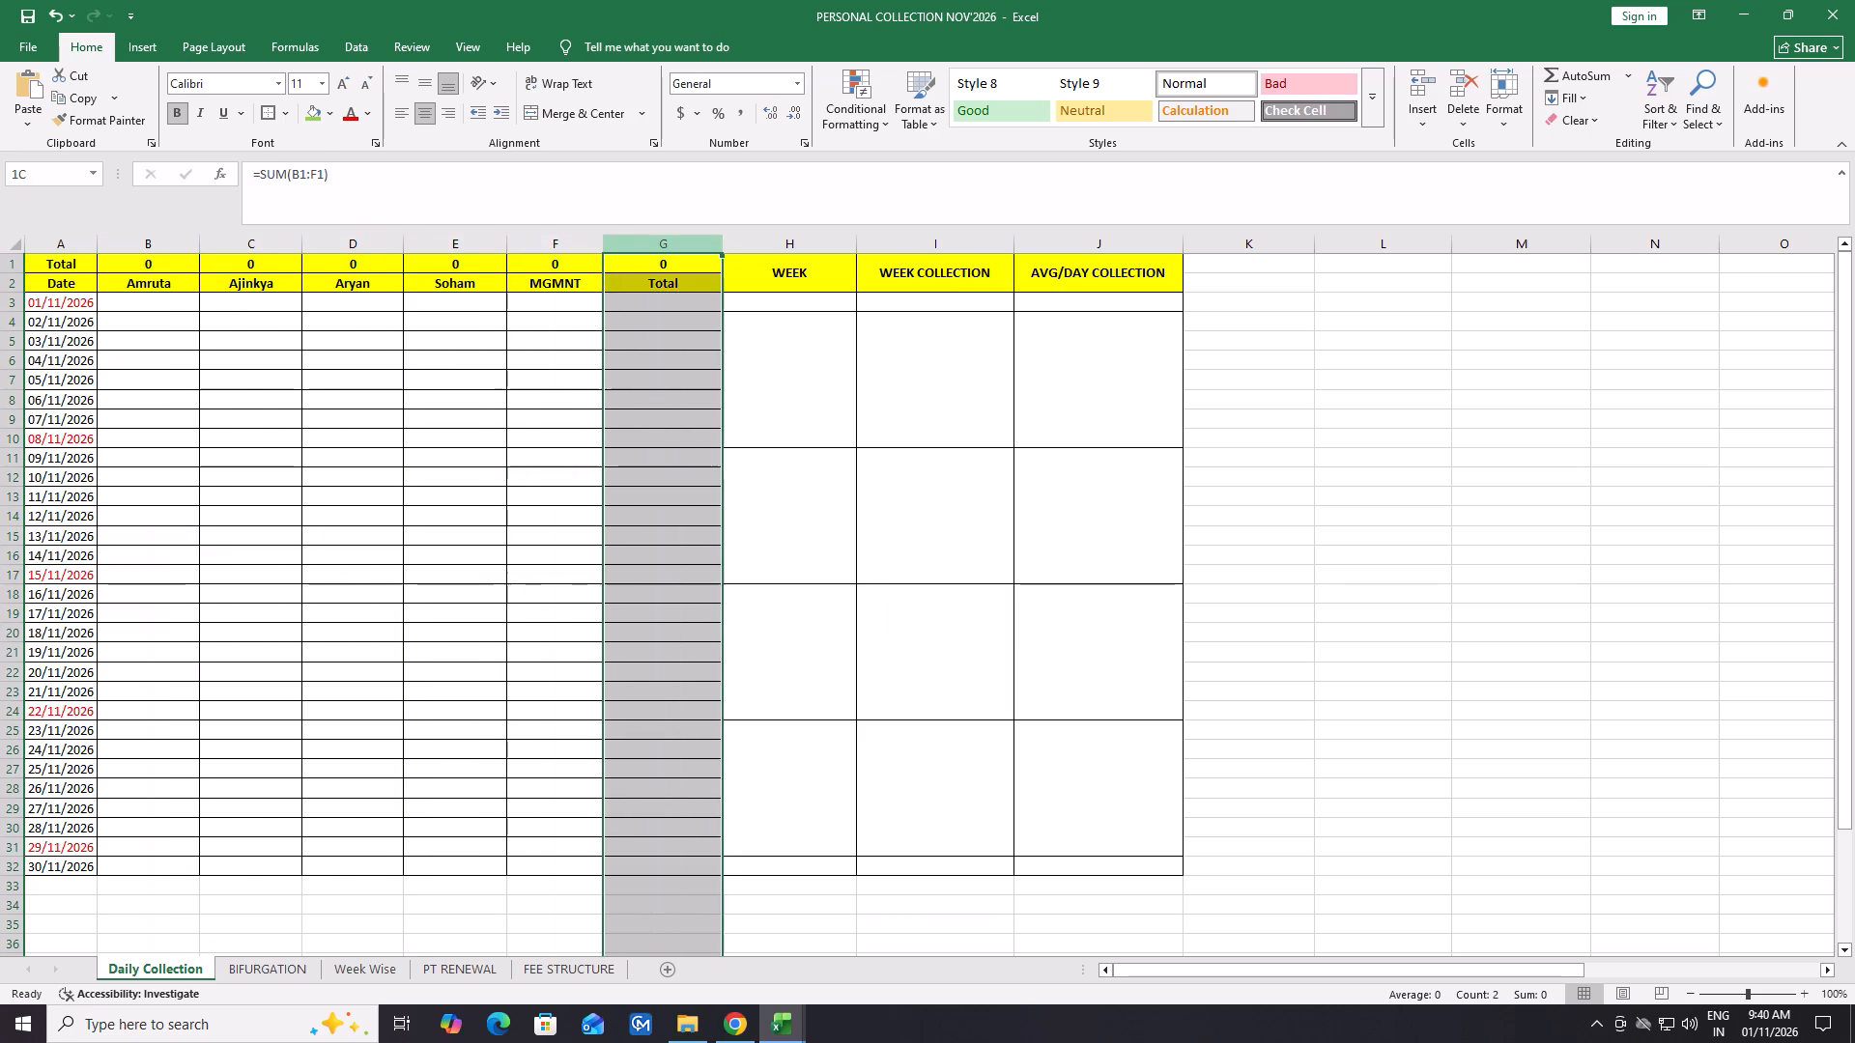
{"action": "left_click", "coordinate": [609, 708]}
{"action": "left_click", "coordinate": [1290, 582]}
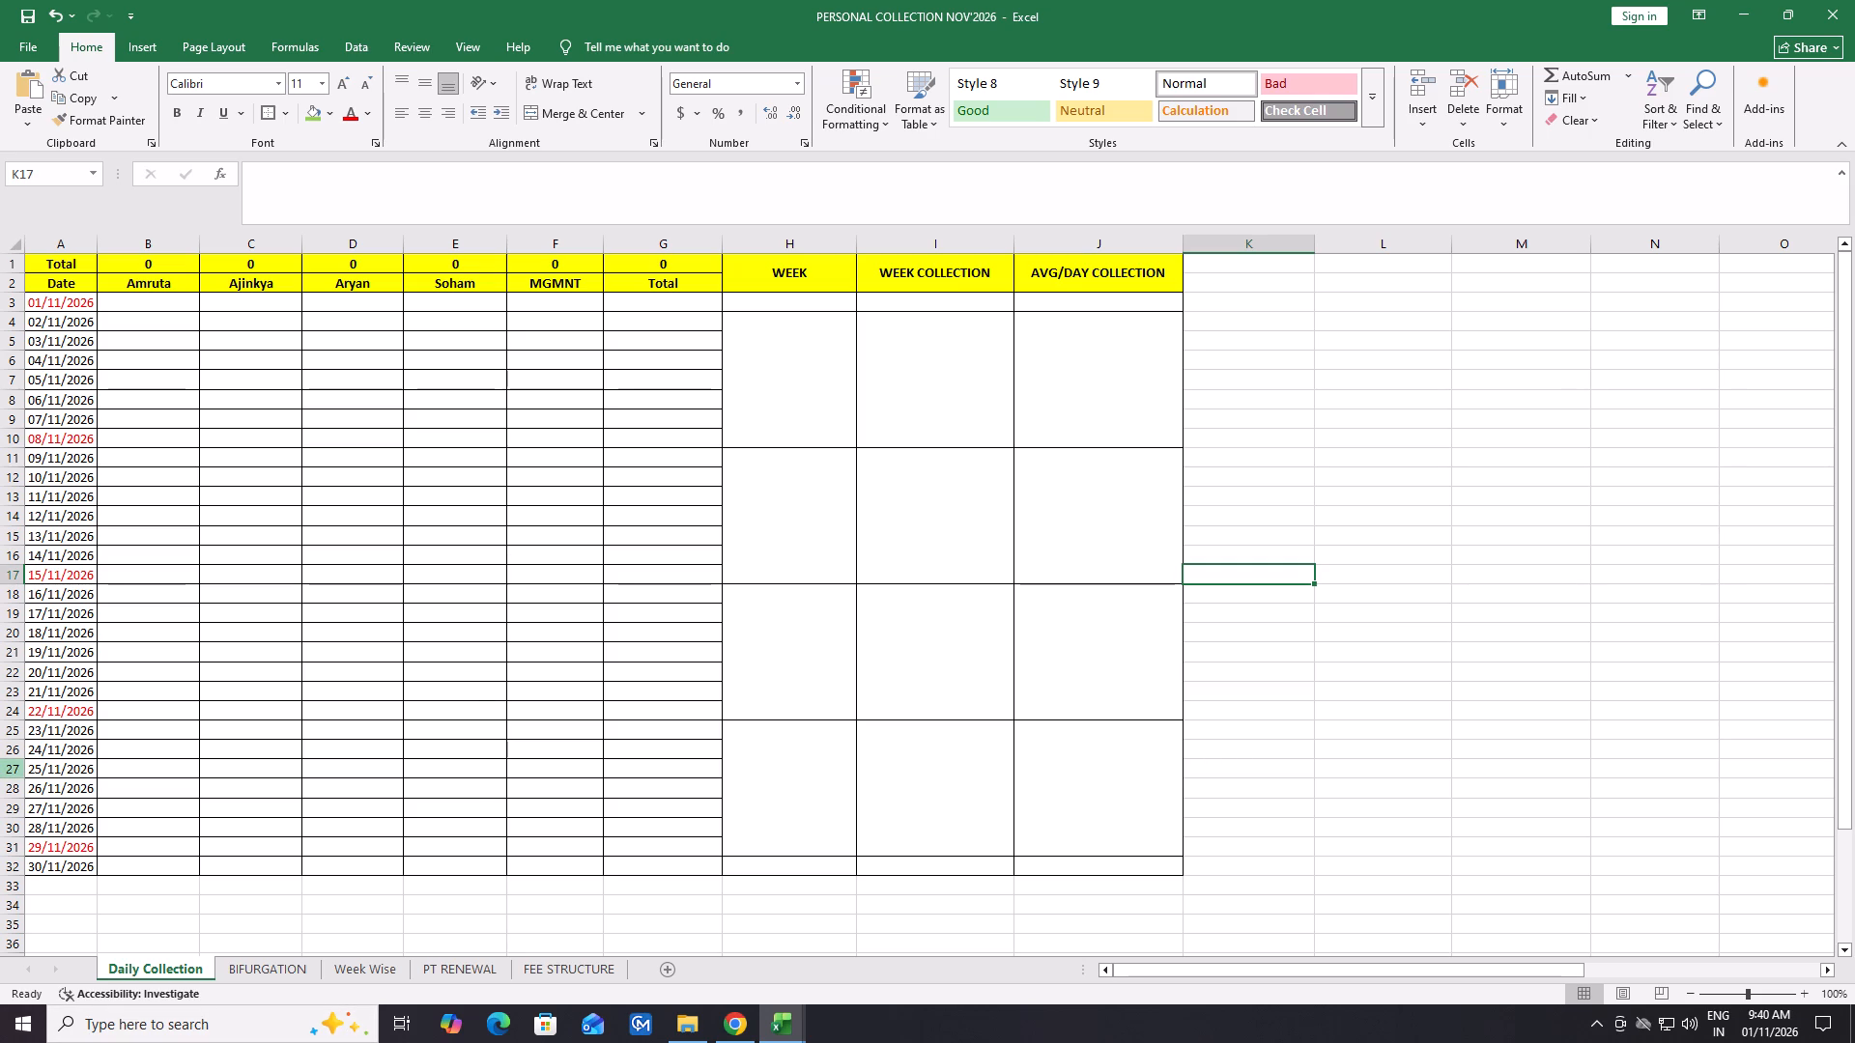
Apply a thick bottom border to the 08/11/2026 row, A10:G10, on the Daily Collection sheet.
{"action": "left_click_drag", "start_coordinate": [128, 307], "coordinate": [158, 424]}
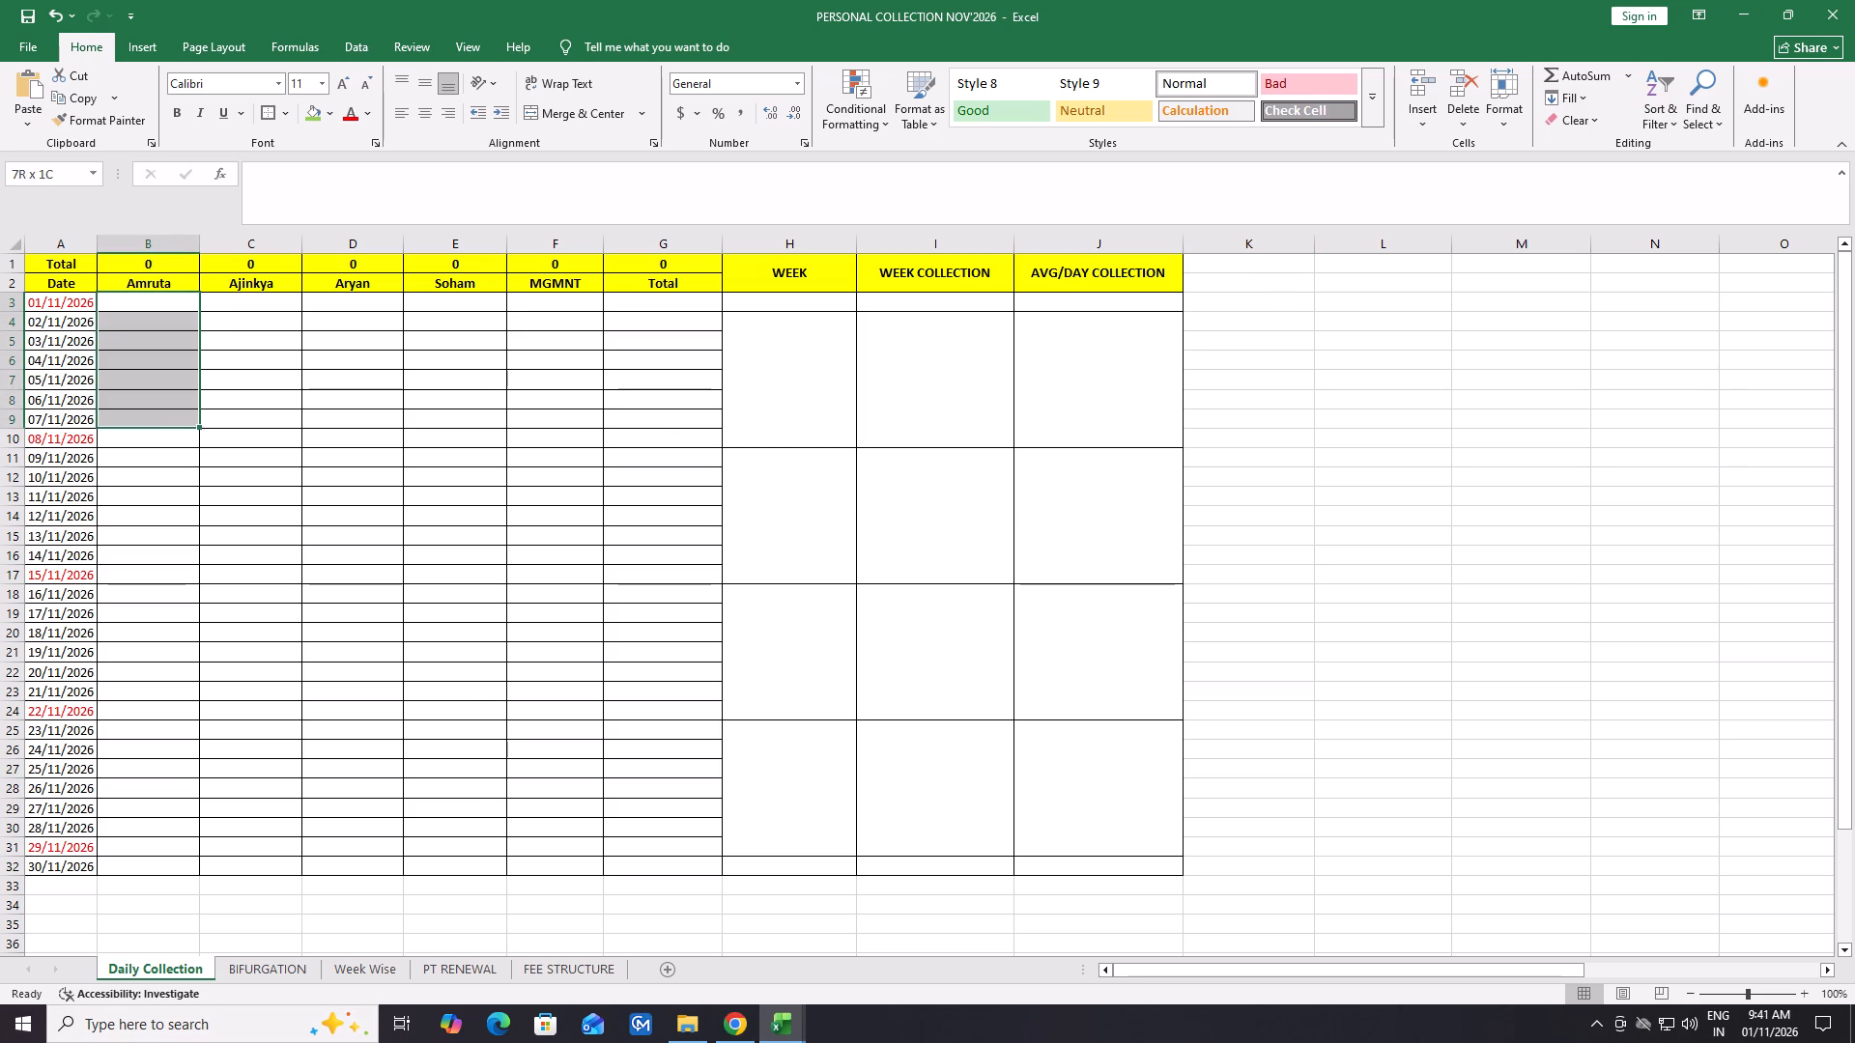
{"action": "left_click_drag", "start_coordinate": [158, 424], "coordinate": [159, 427]}
{"action": "left_click_drag", "start_coordinate": [70, 439], "coordinate": [362, 439]}
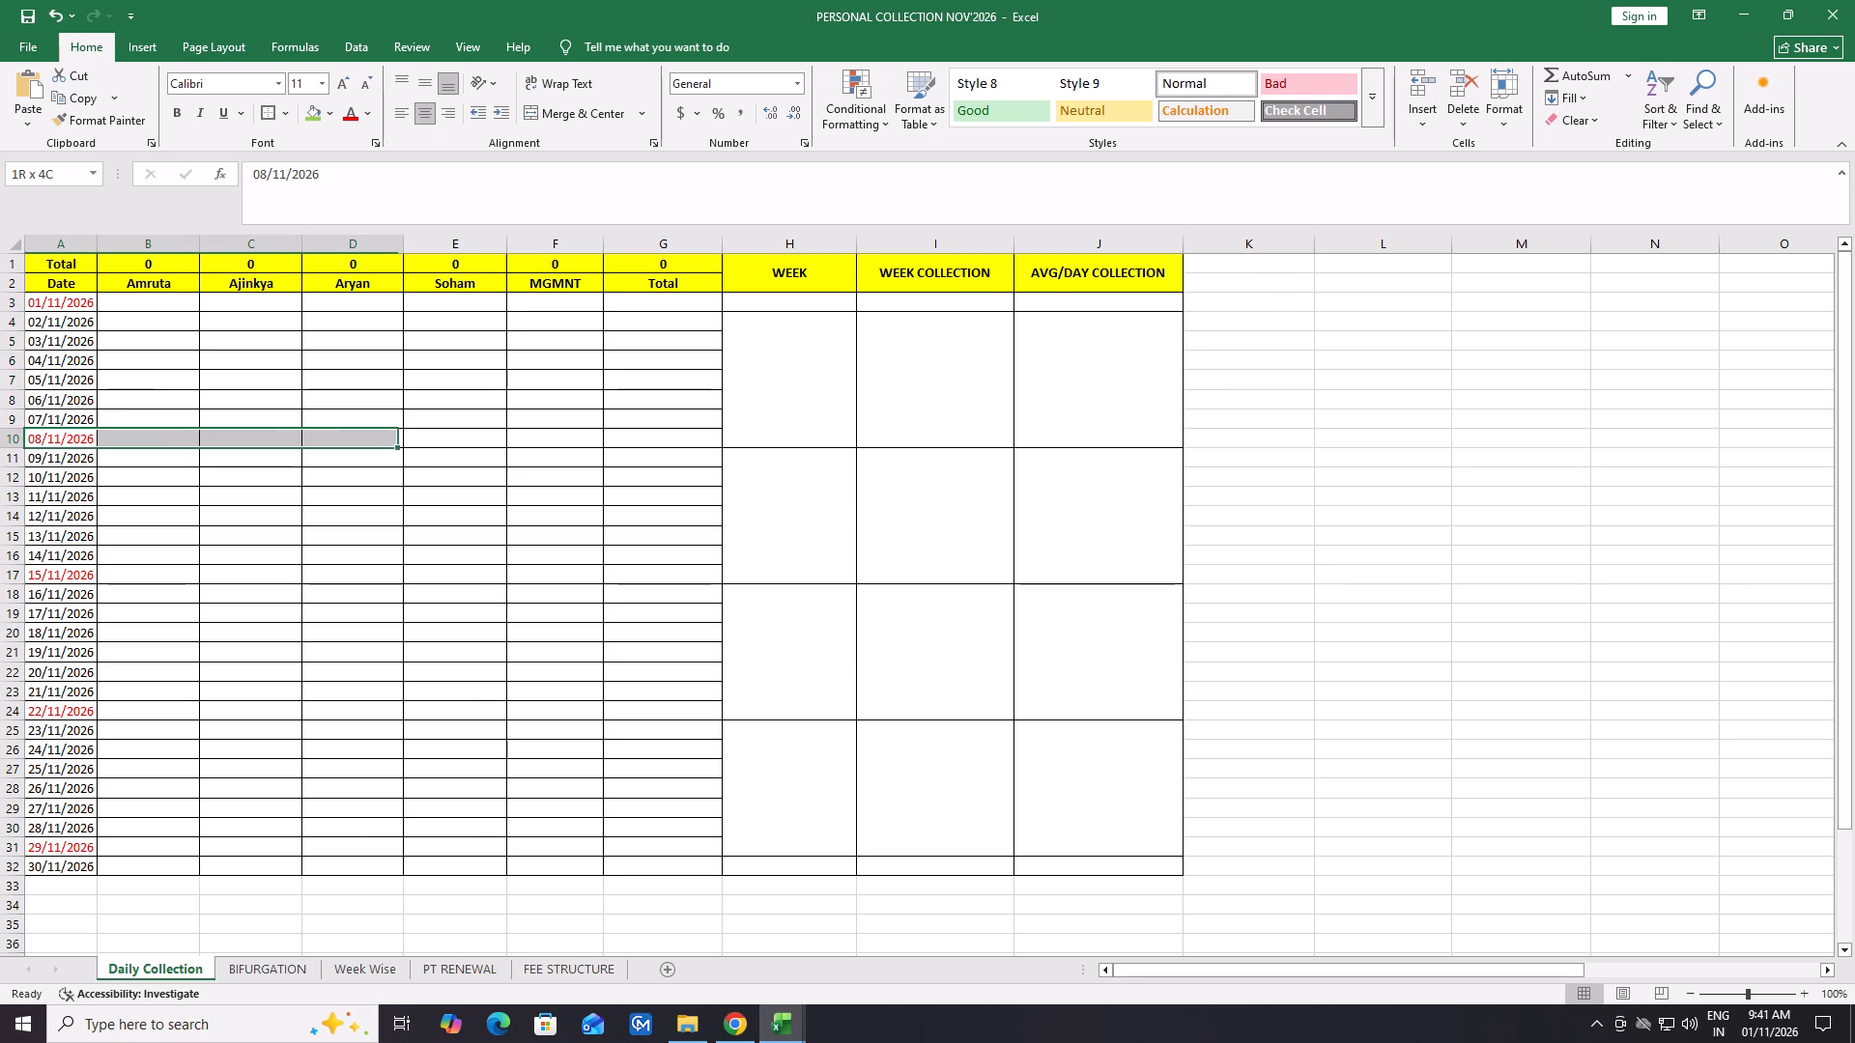
{"action": "left_click_drag", "start_coordinate": [362, 439], "coordinate": [859, 435]}
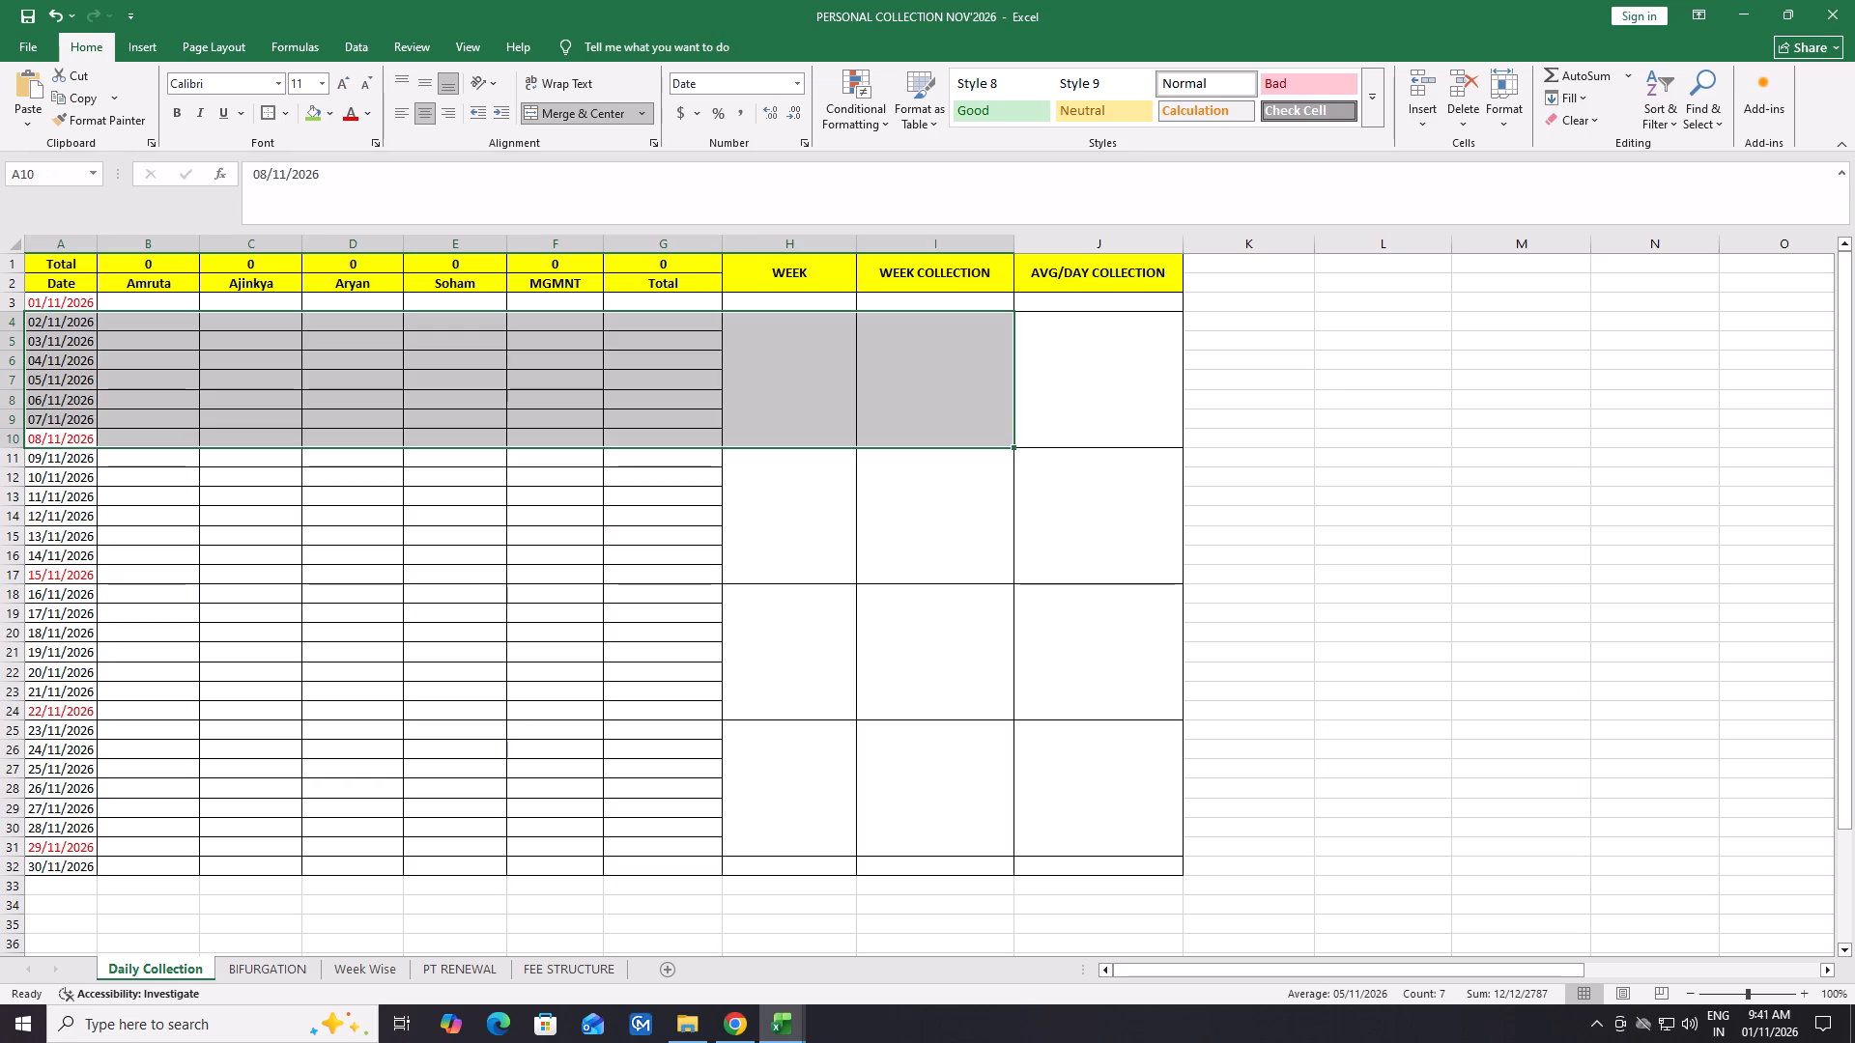
{"action": "left_click", "coordinate": [225, 427]}
{"action": "left_click_drag", "start_coordinate": [57, 440], "coordinate": [366, 447]}
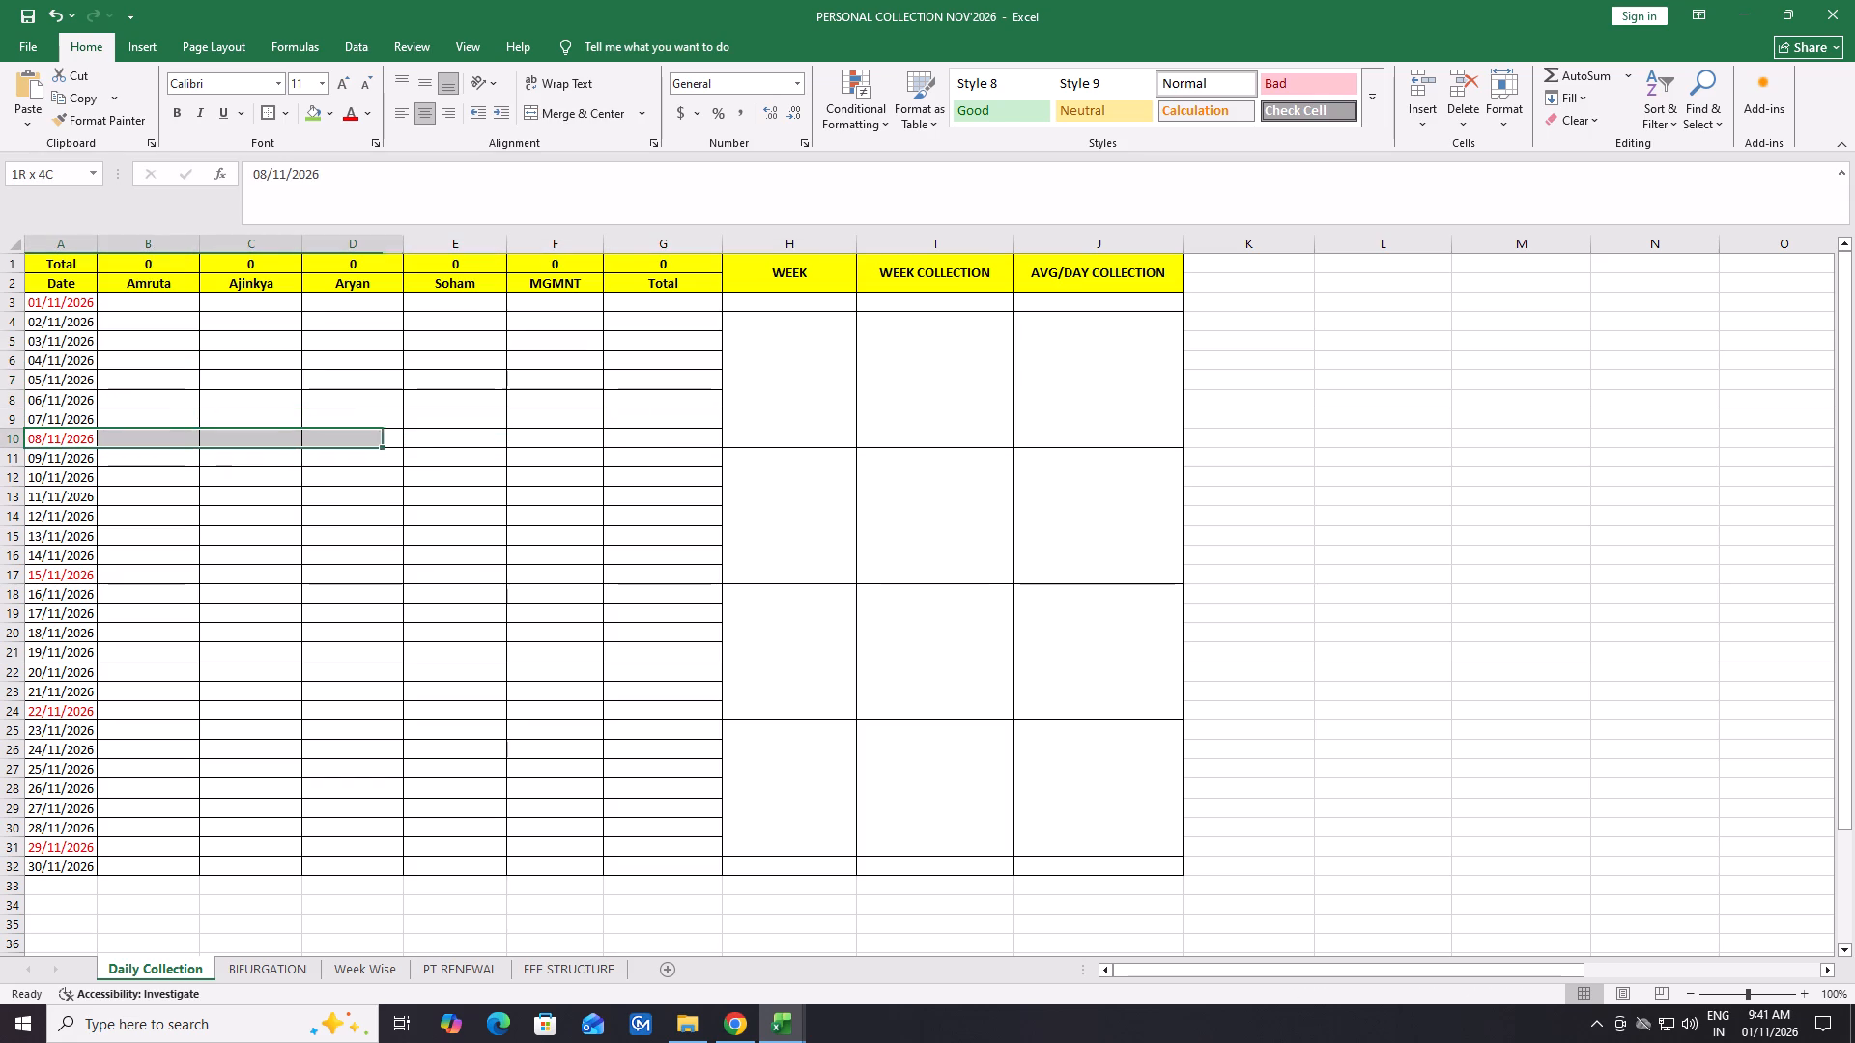
{"action": "left_click_drag", "start_coordinate": [366, 447], "coordinate": [834, 445]}
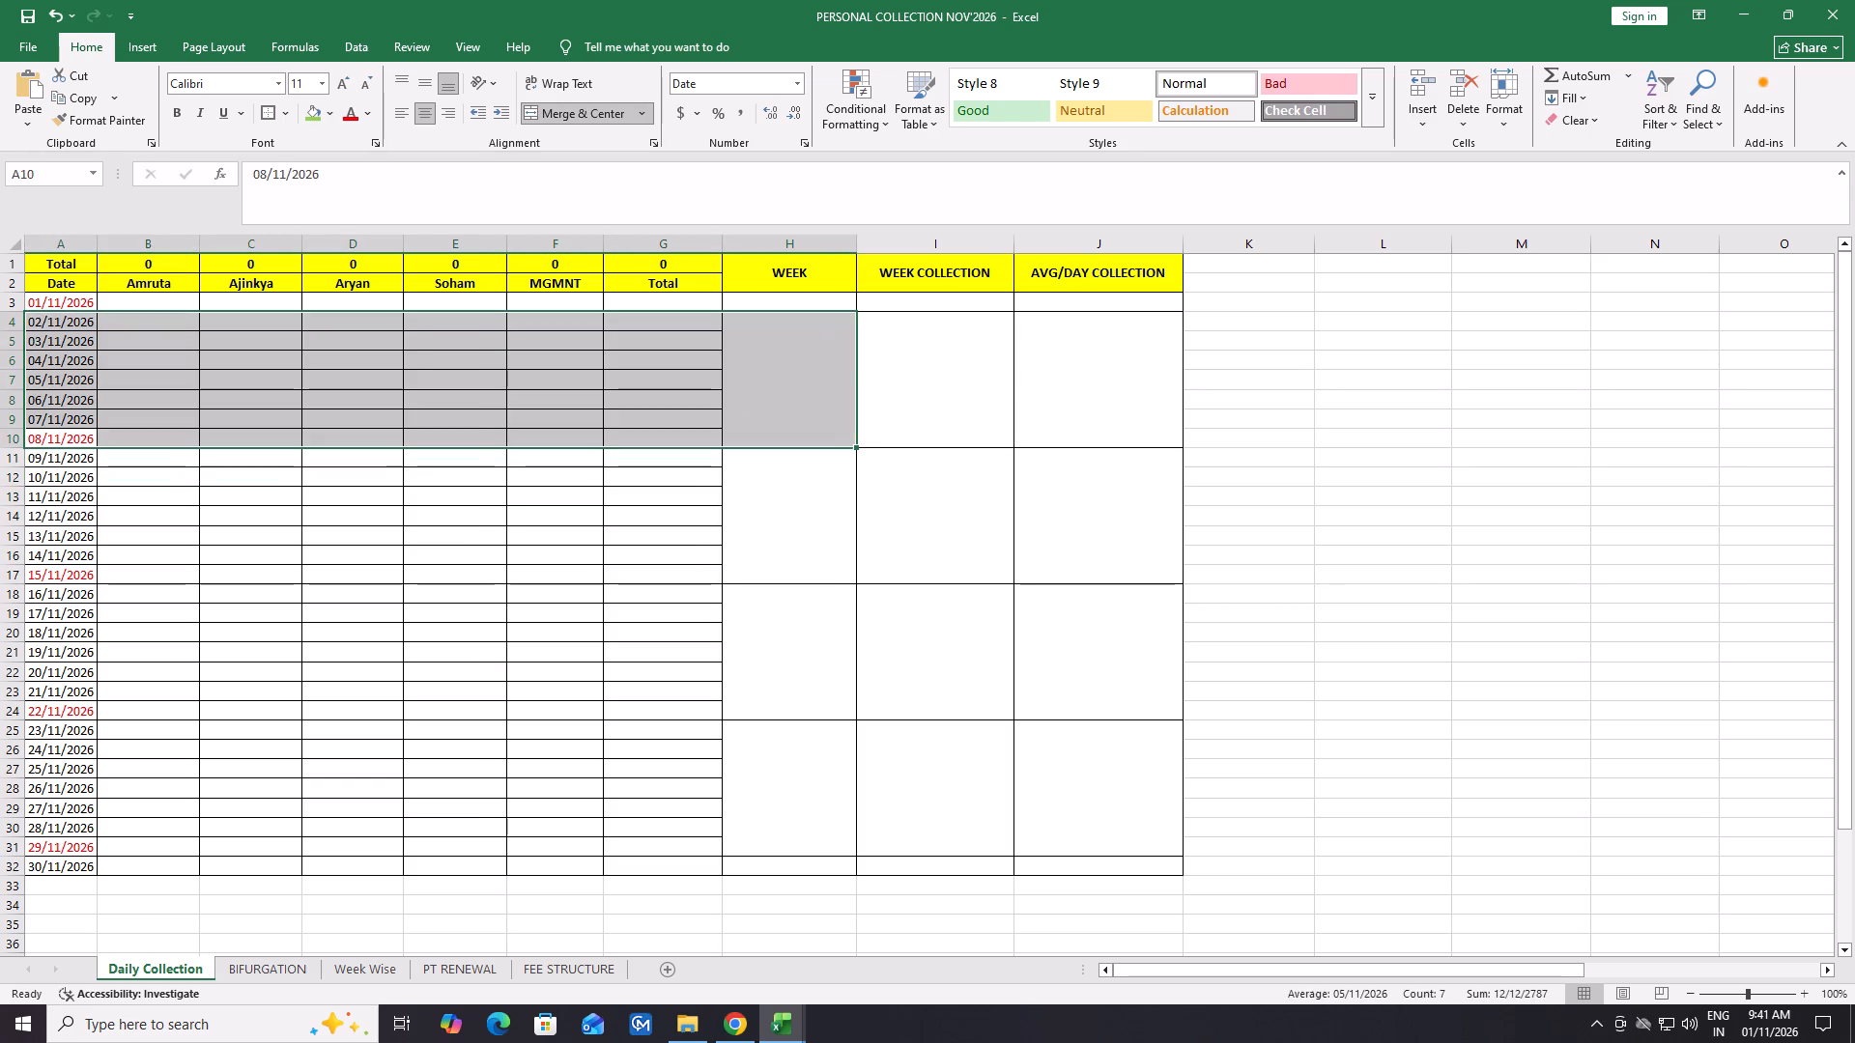
{"action": "left_click", "coordinate": [774, 486]}
{"action": "left_click_drag", "start_coordinate": [63, 439], "coordinate": [182, 443]}
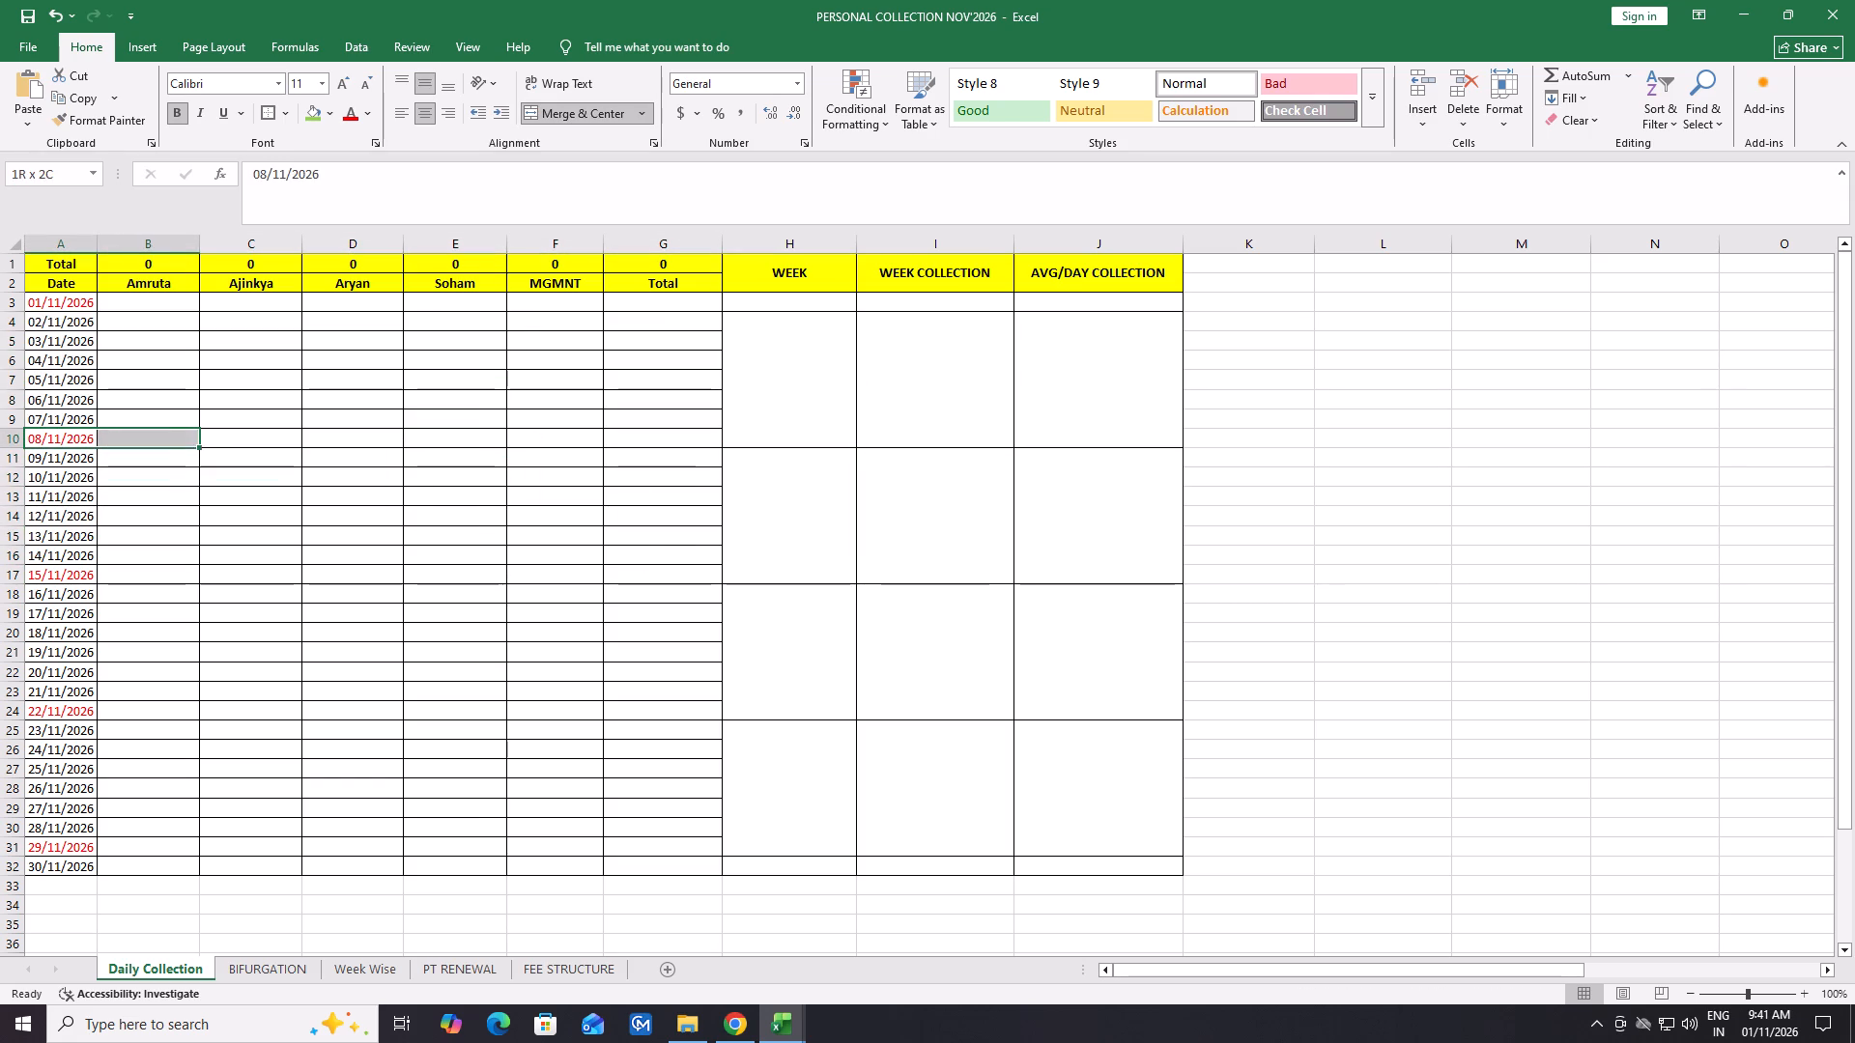
{"action": "left_click_drag", "start_coordinate": [182, 443], "coordinate": [706, 443]}
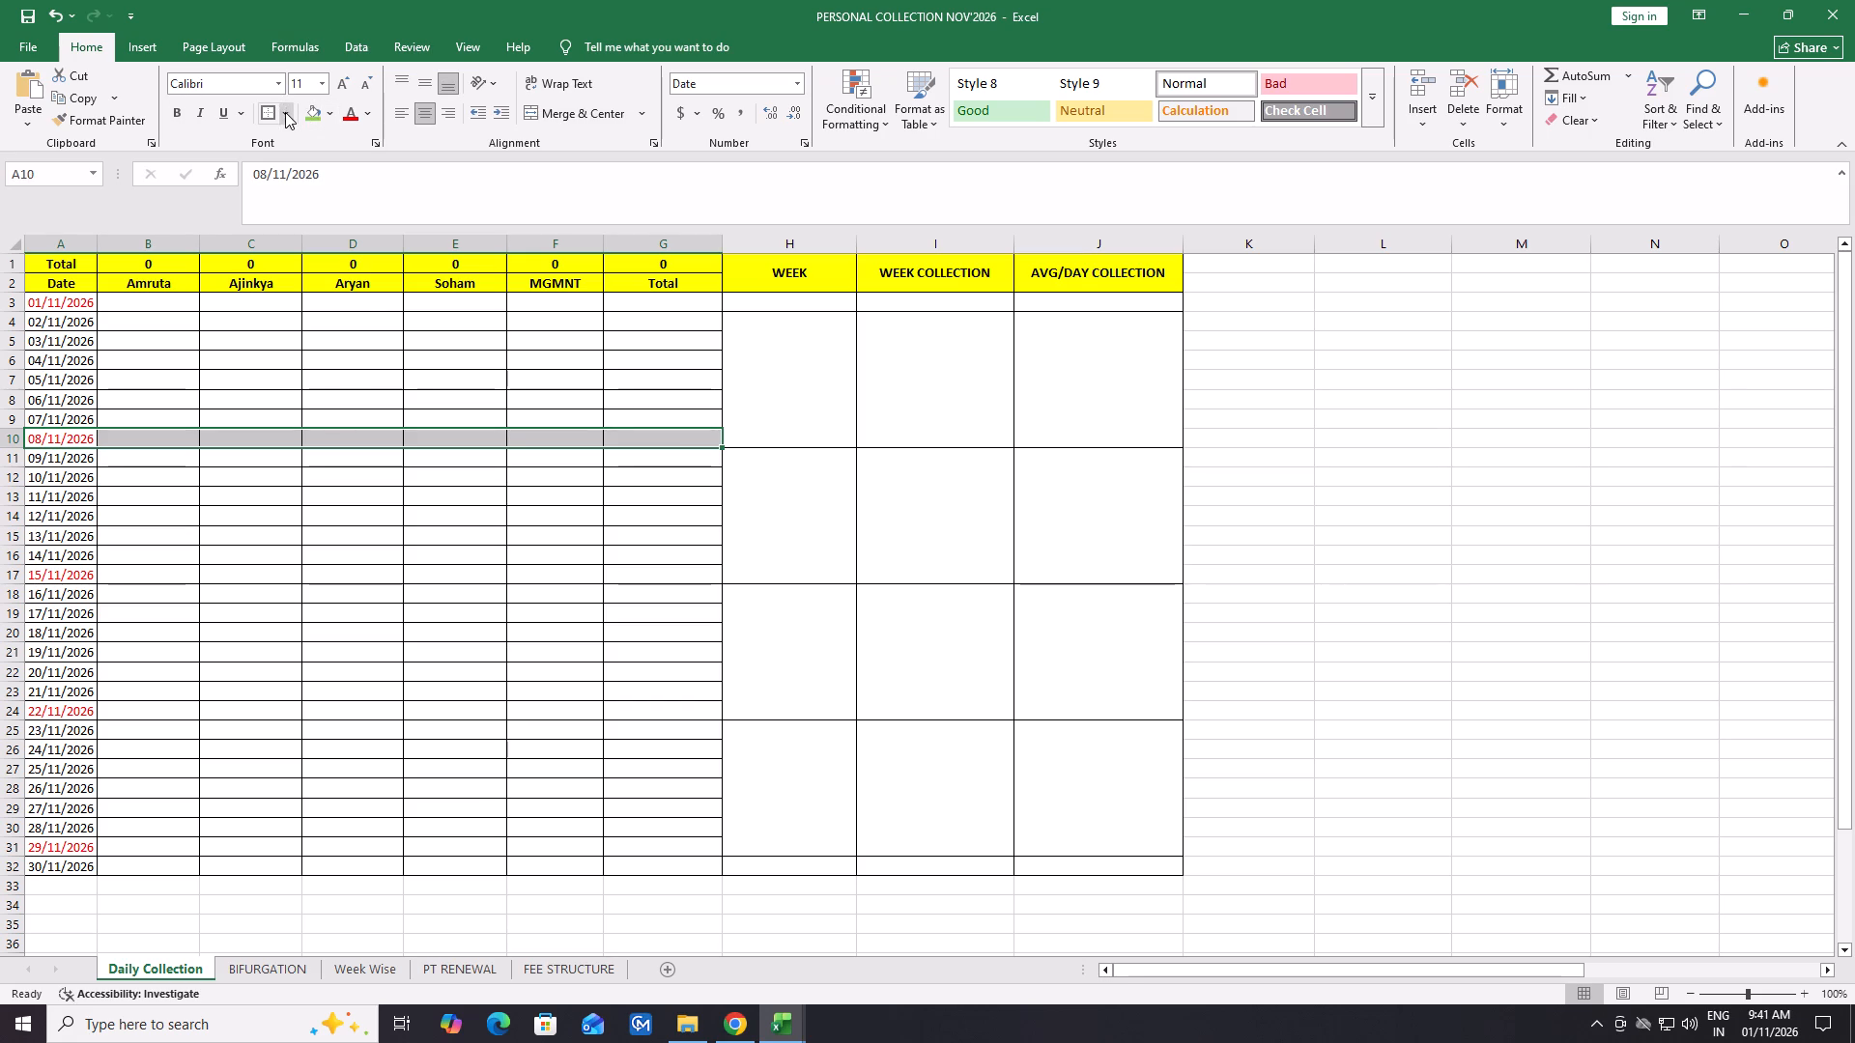
{"action": "left_click", "coordinate": [285, 112]}
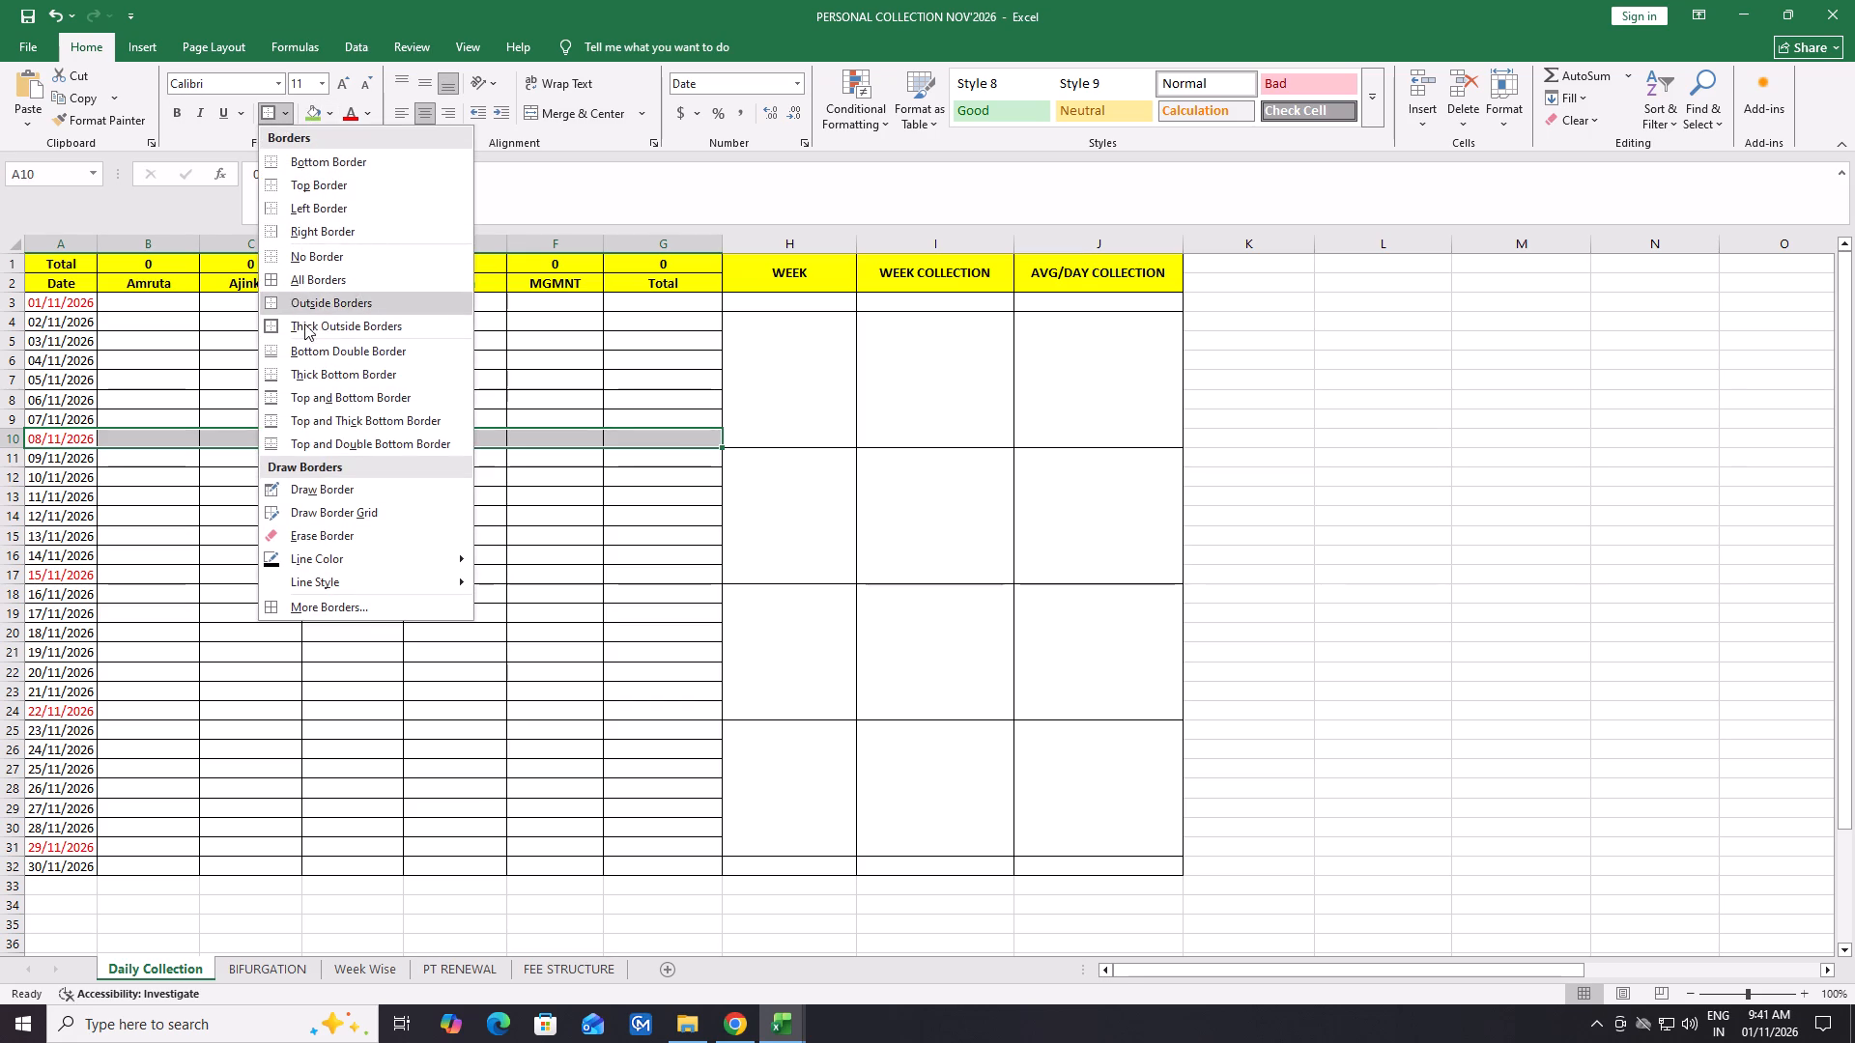
{"action": "left_click", "coordinate": [301, 379]}
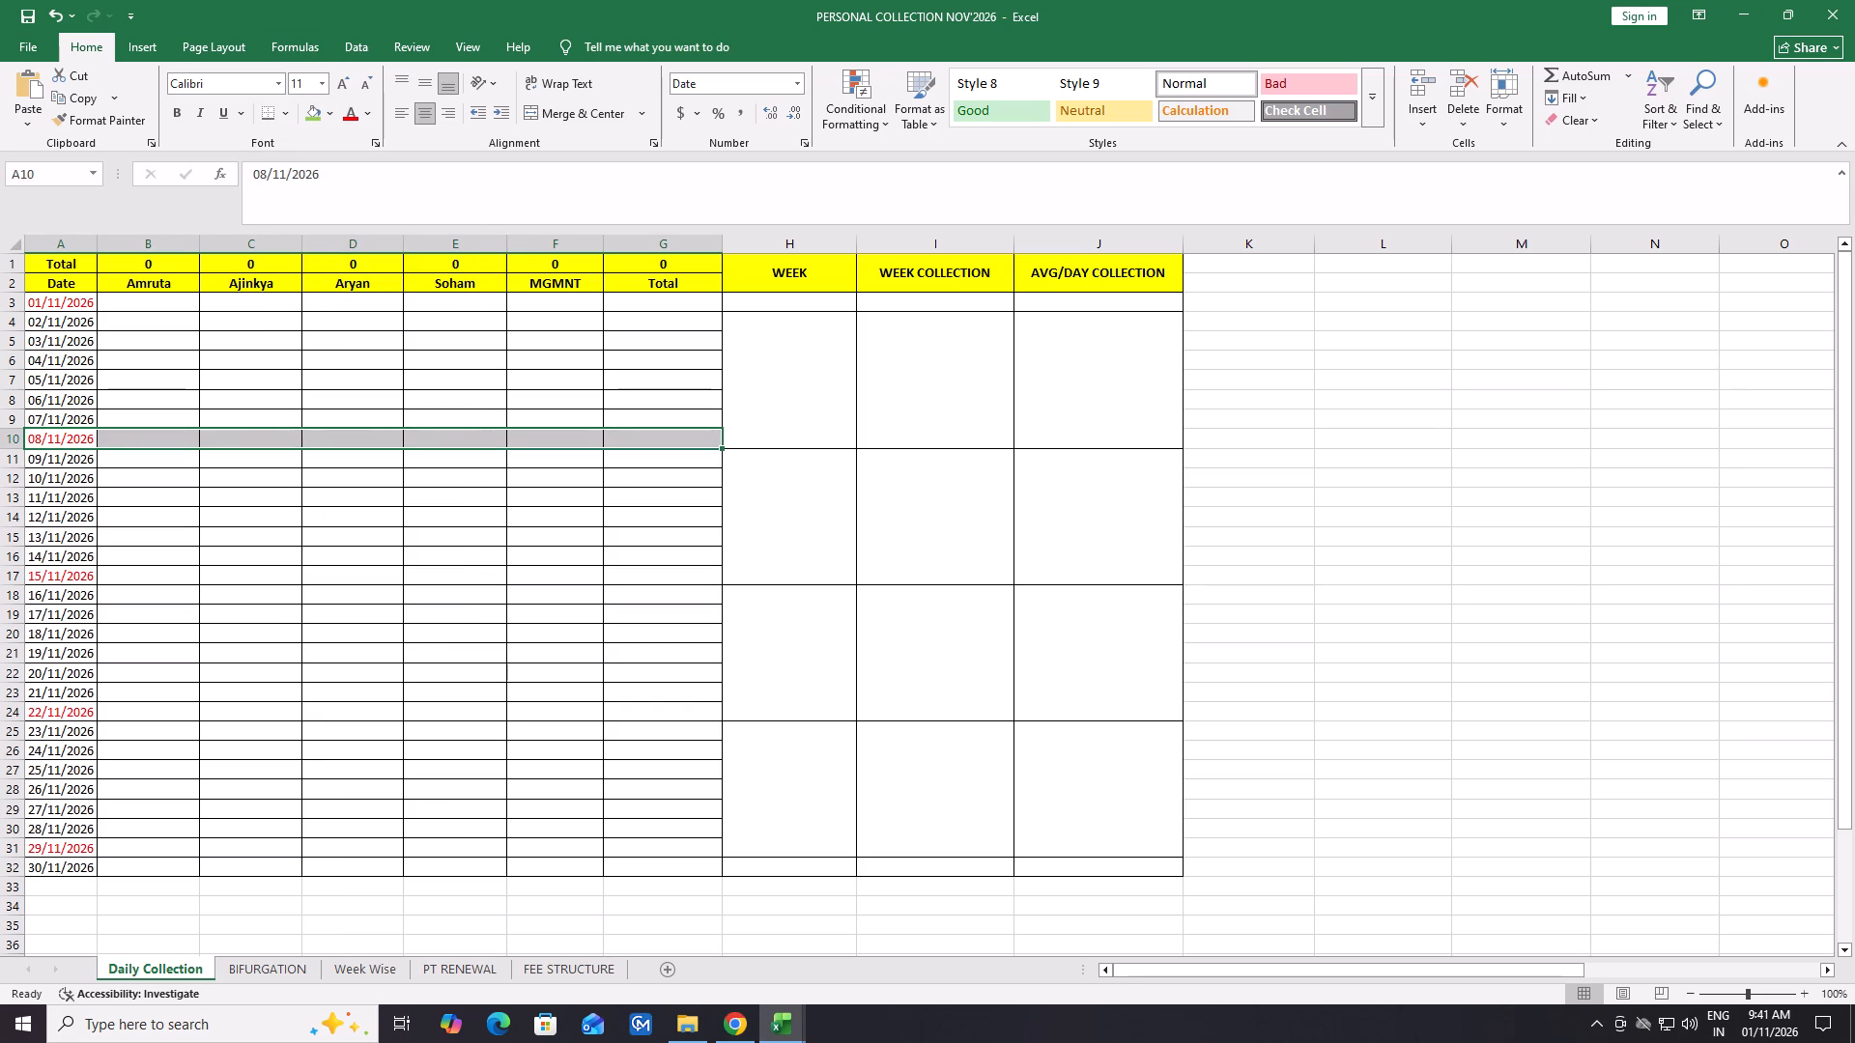
Apply the same thick bottom border to the 15/11/2026 row, A17:G17, on the Daily Collection sheet.
{"action": "left_click_drag", "start_coordinate": [61, 577], "coordinate": [294, 579]}
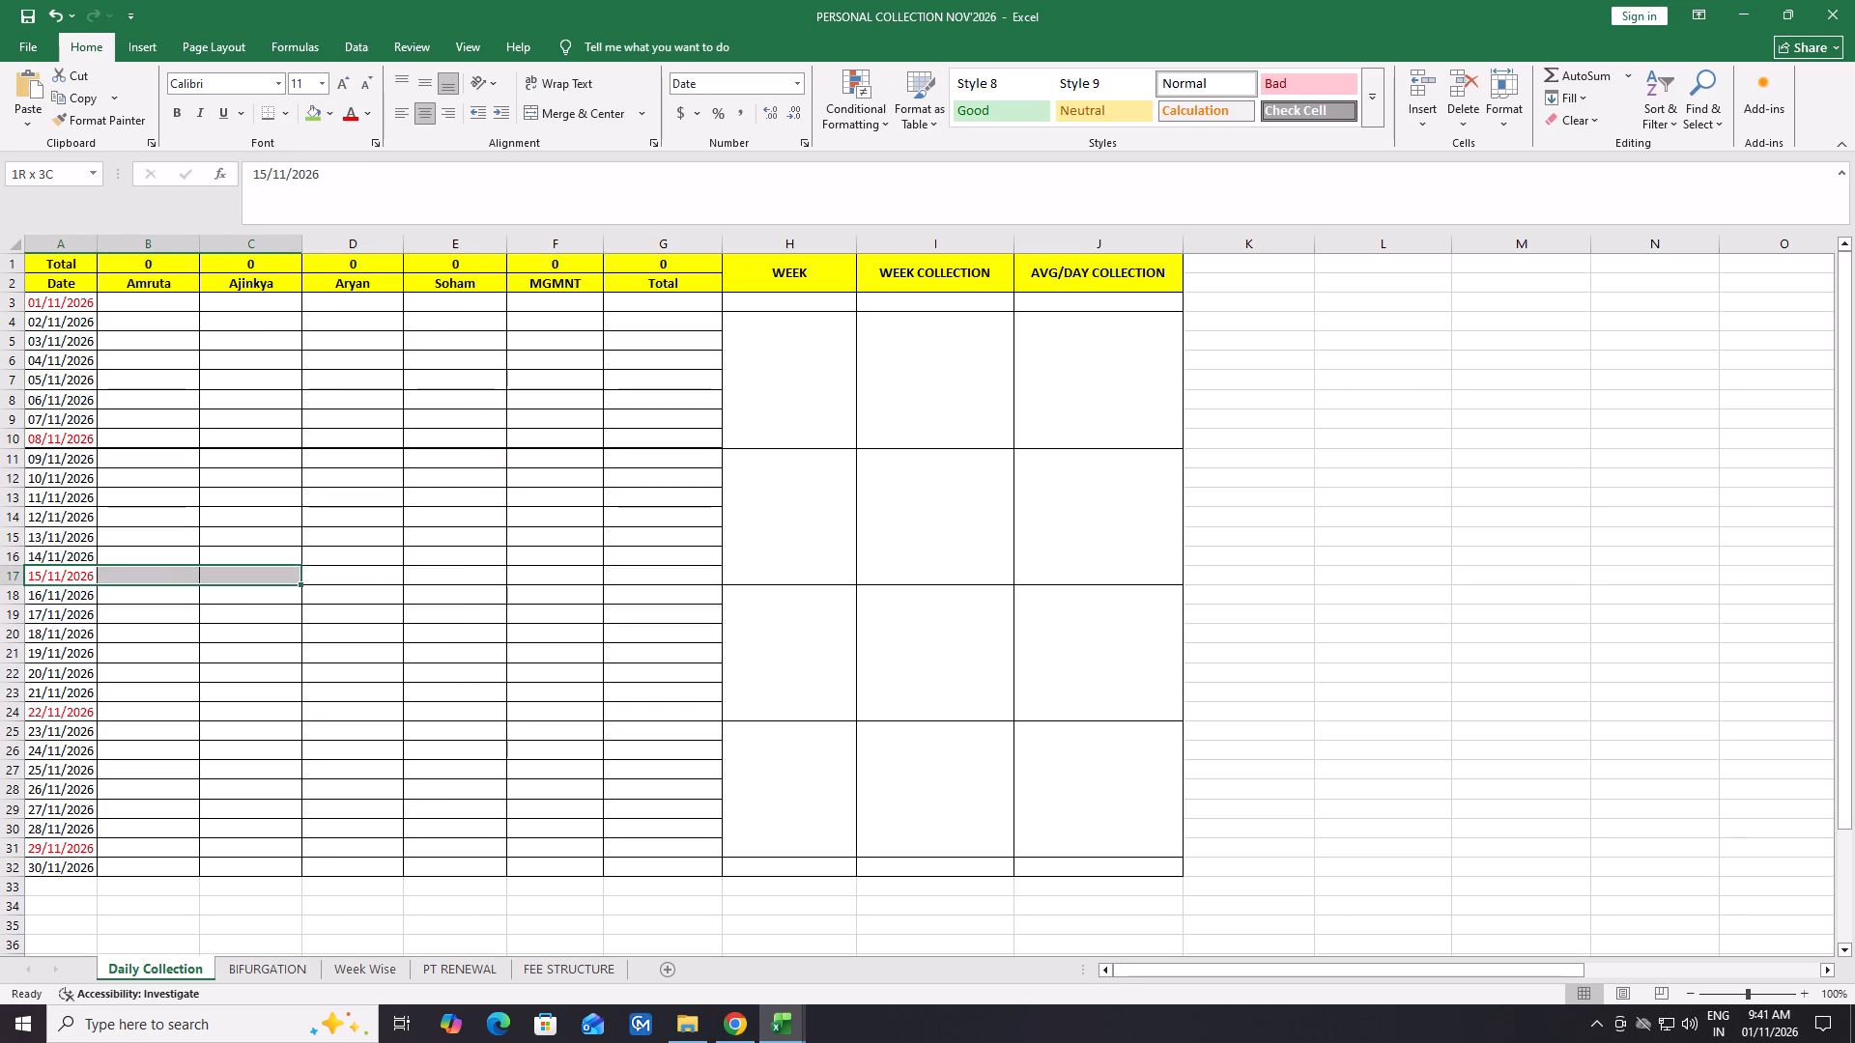
{"action": "left_click_drag", "start_coordinate": [294, 579], "coordinate": [625, 580]}
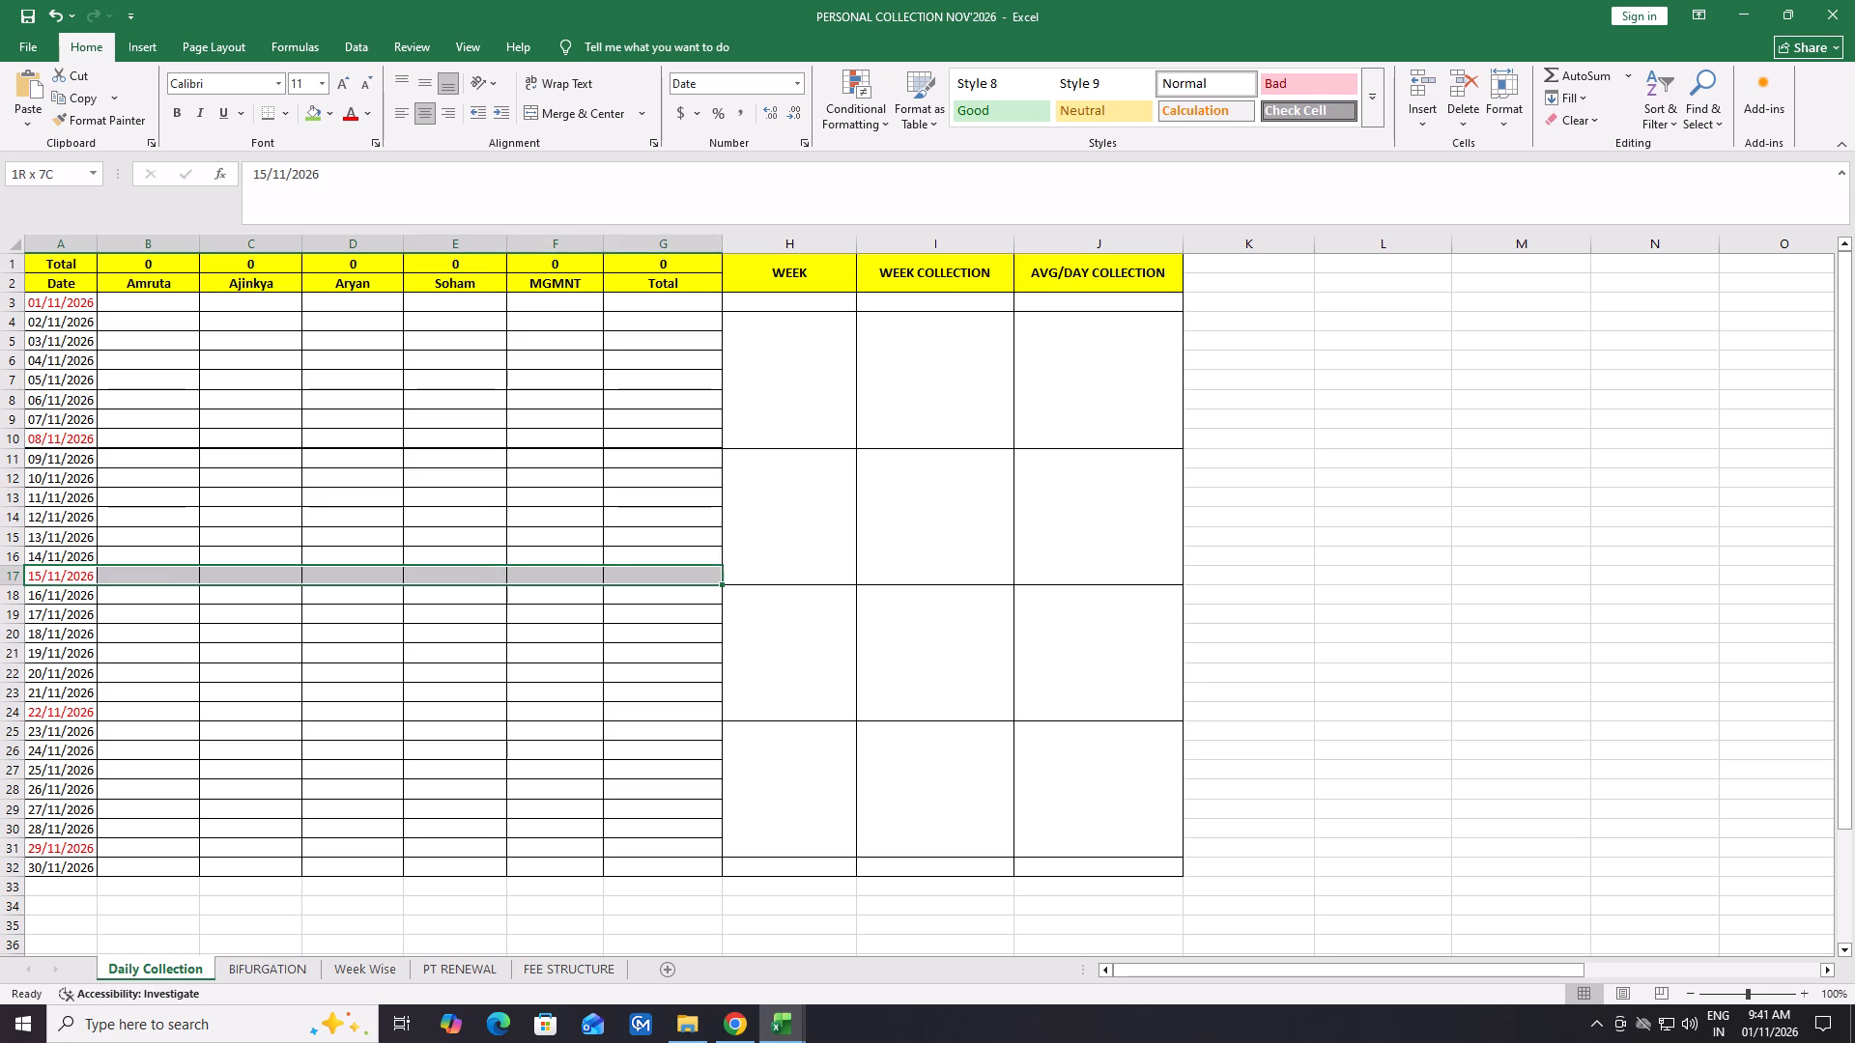
{"action": "left_click_drag", "start_coordinate": [625, 580], "coordinate": [630, 580]}
{"action": "left_click", "coordinate": [270, 111]}
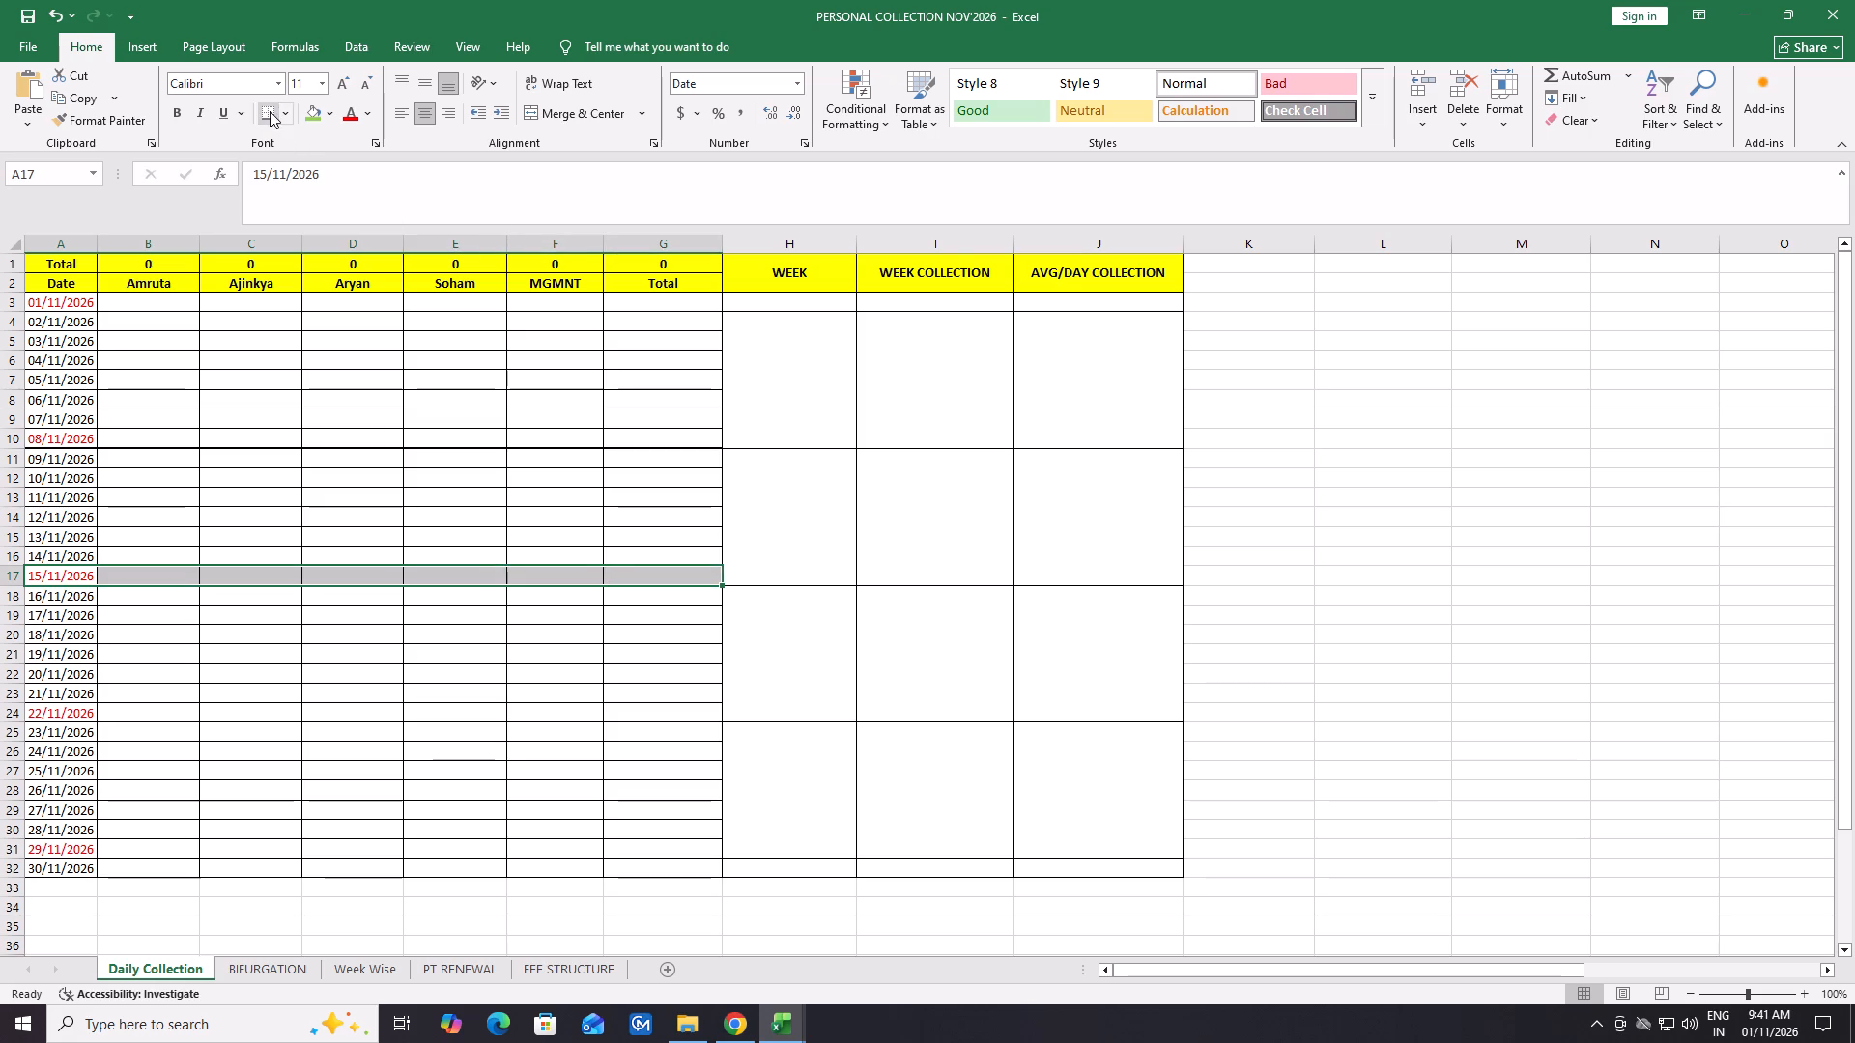
{"action": "scroll", "coordinate": [270, 130], "scroll_direction": "down", "scroll_amount": 3}
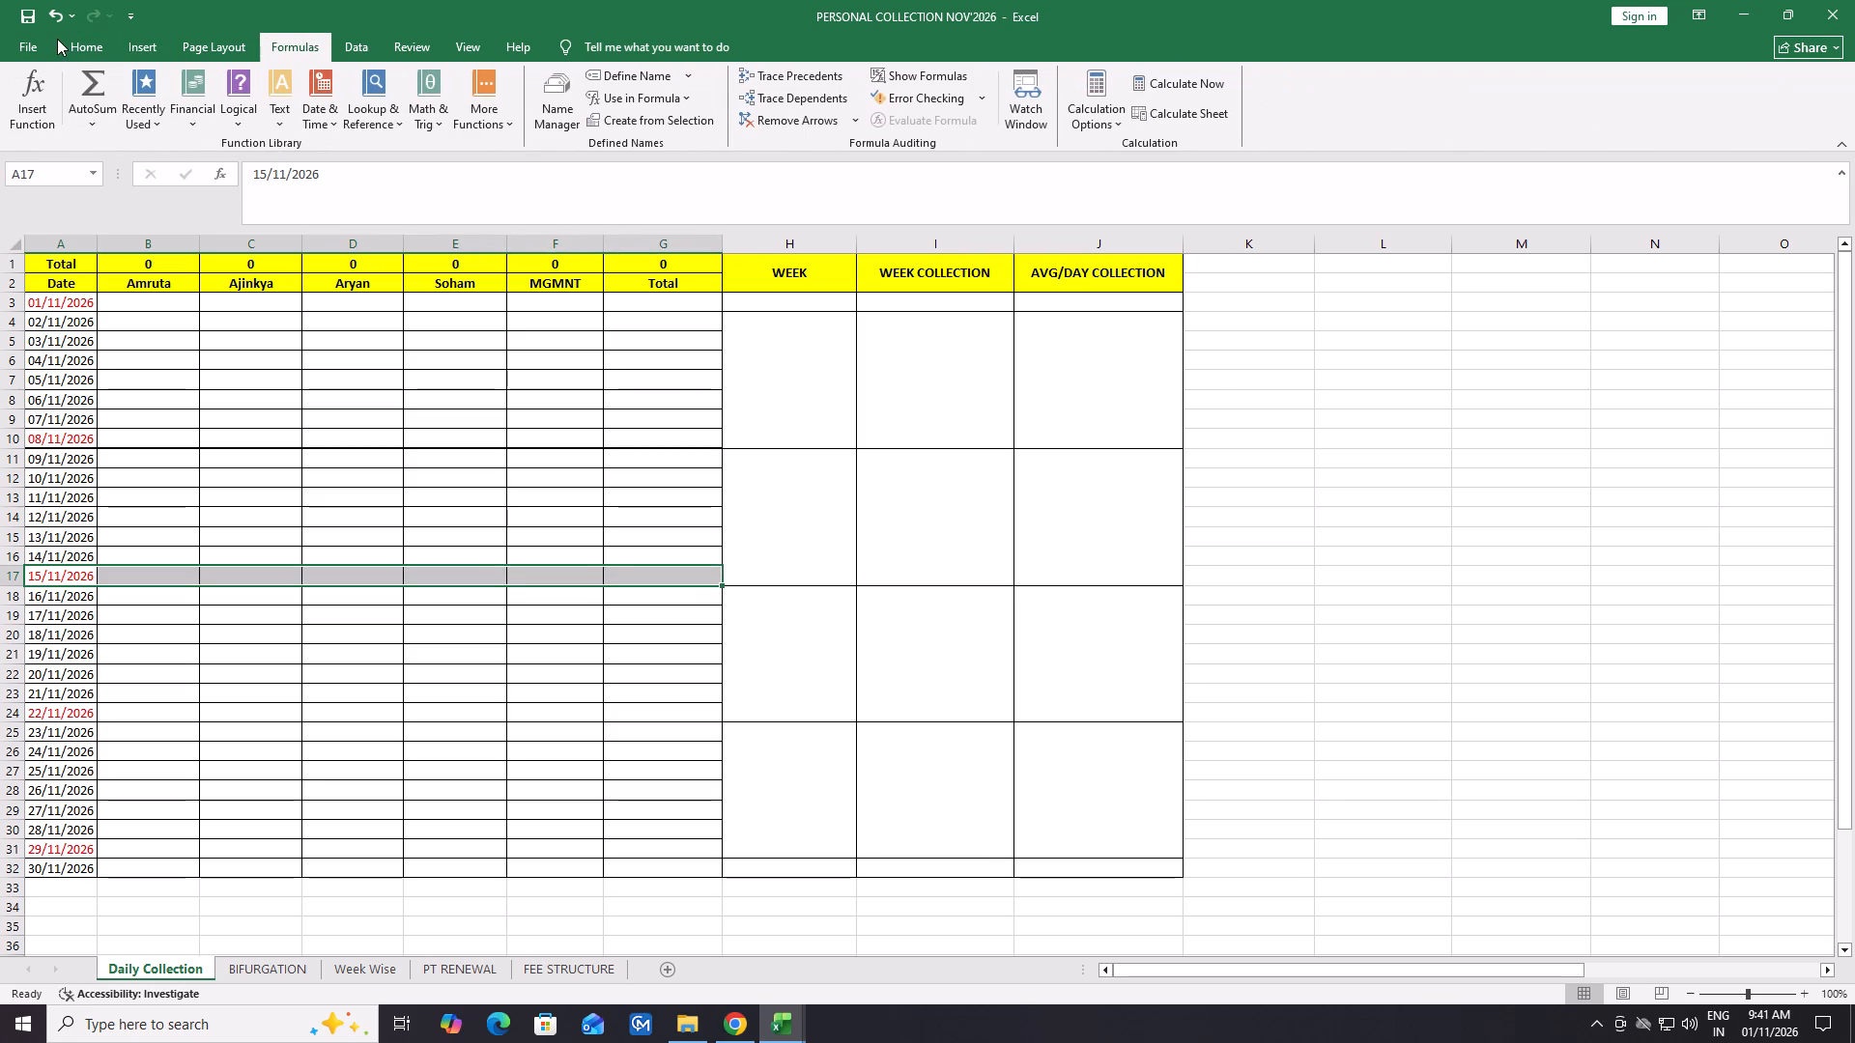
{"action": "left_click", "coordinate": [68, 42]}
{"action": "left_click", "coordinate": [267, 117]}
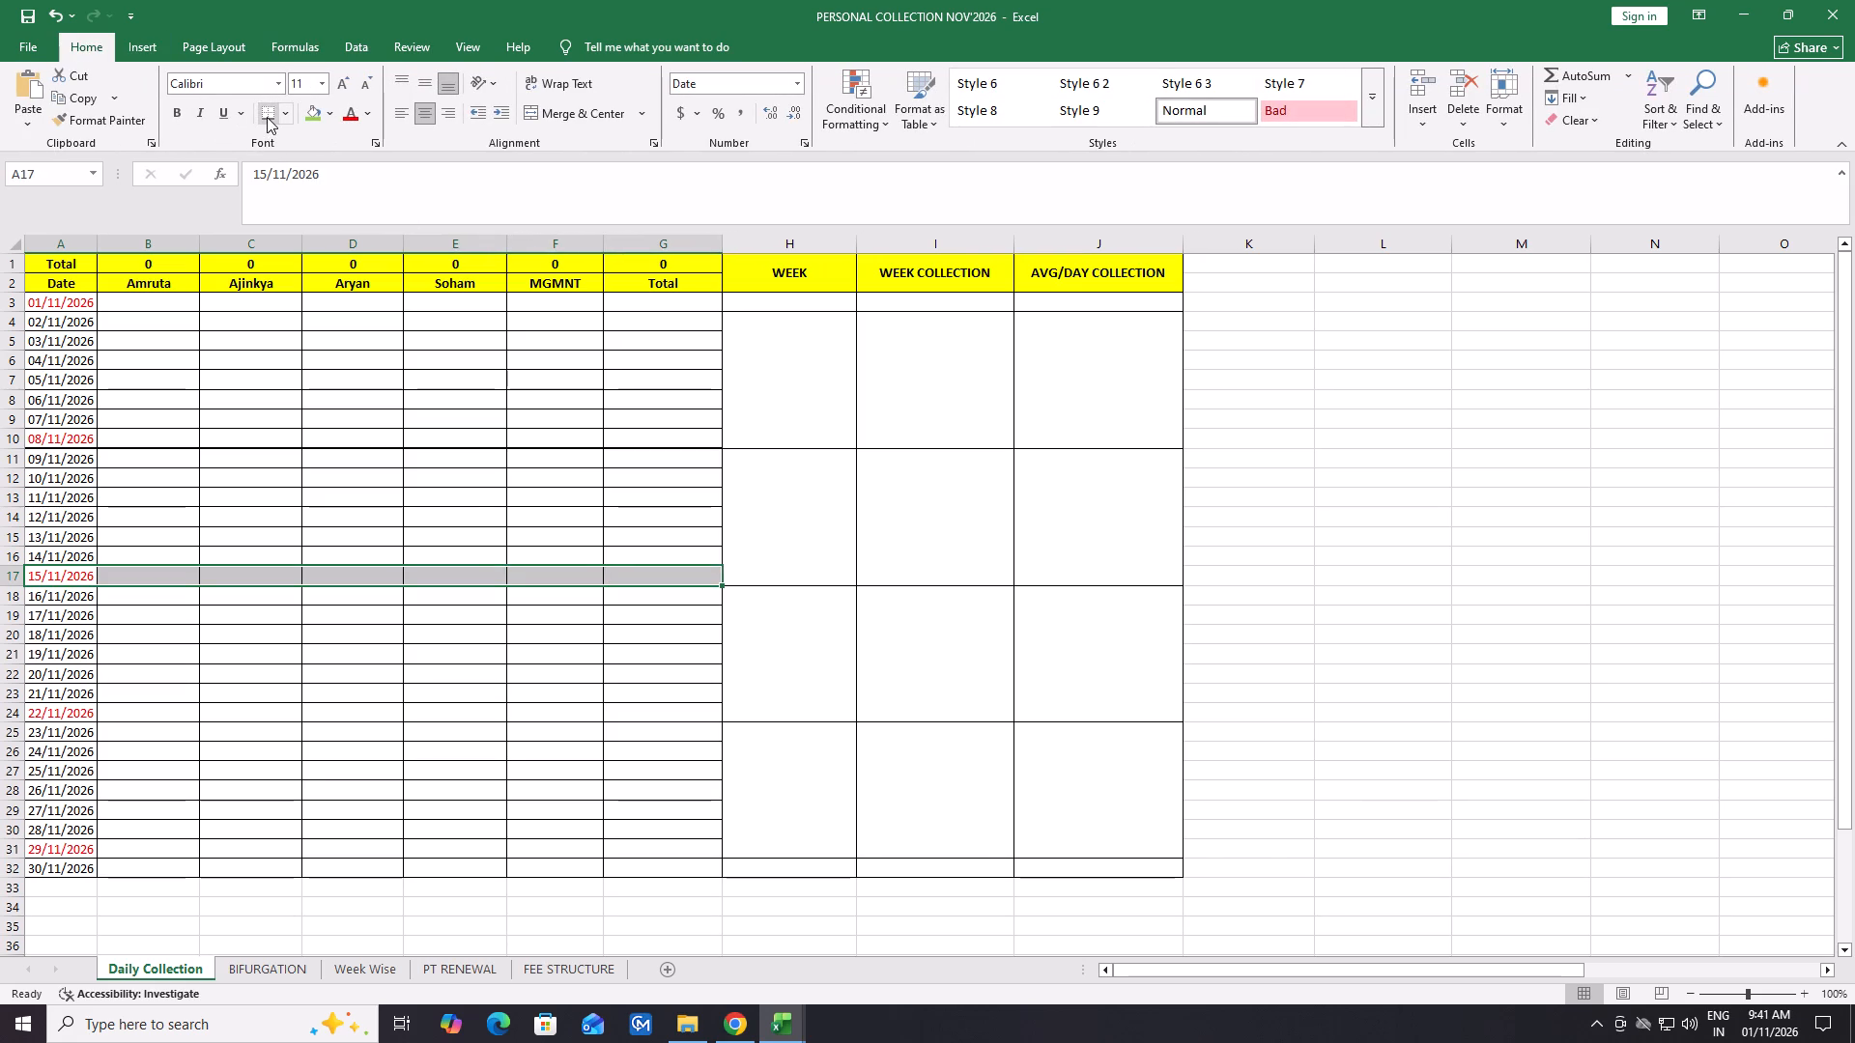
Apply a thick bottom border to the 22/11/2026 row, B24:G24, on the Daily Collection sheet.
{"action": "scroll", "coordinate": [251, 268], "scroll_direction": "down", "scroll_amount": 4}
{"action": "scroll", "coordinate": [179, 633], "scroll_direction": "up", "scroll_amount": 1}
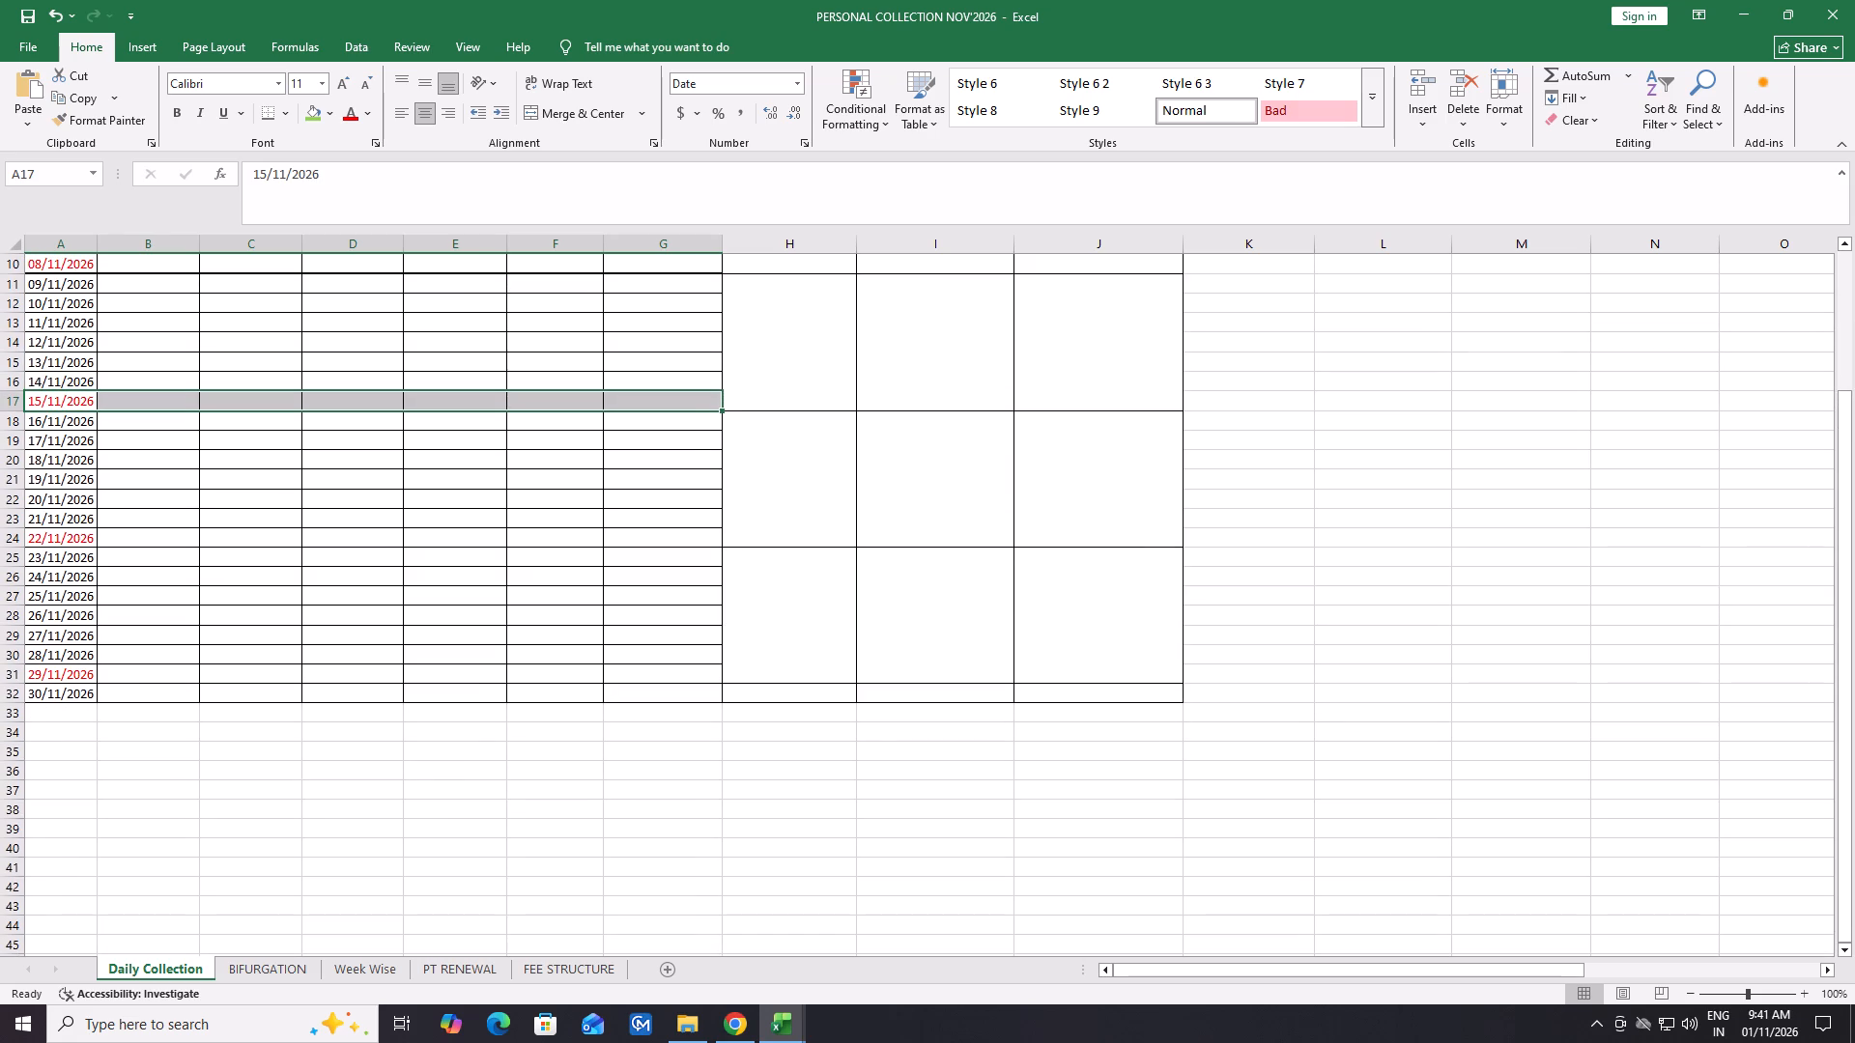
{"action": "left_click_drag", "start_coordinate": [113, 541], "coordinate": [156, 552]}
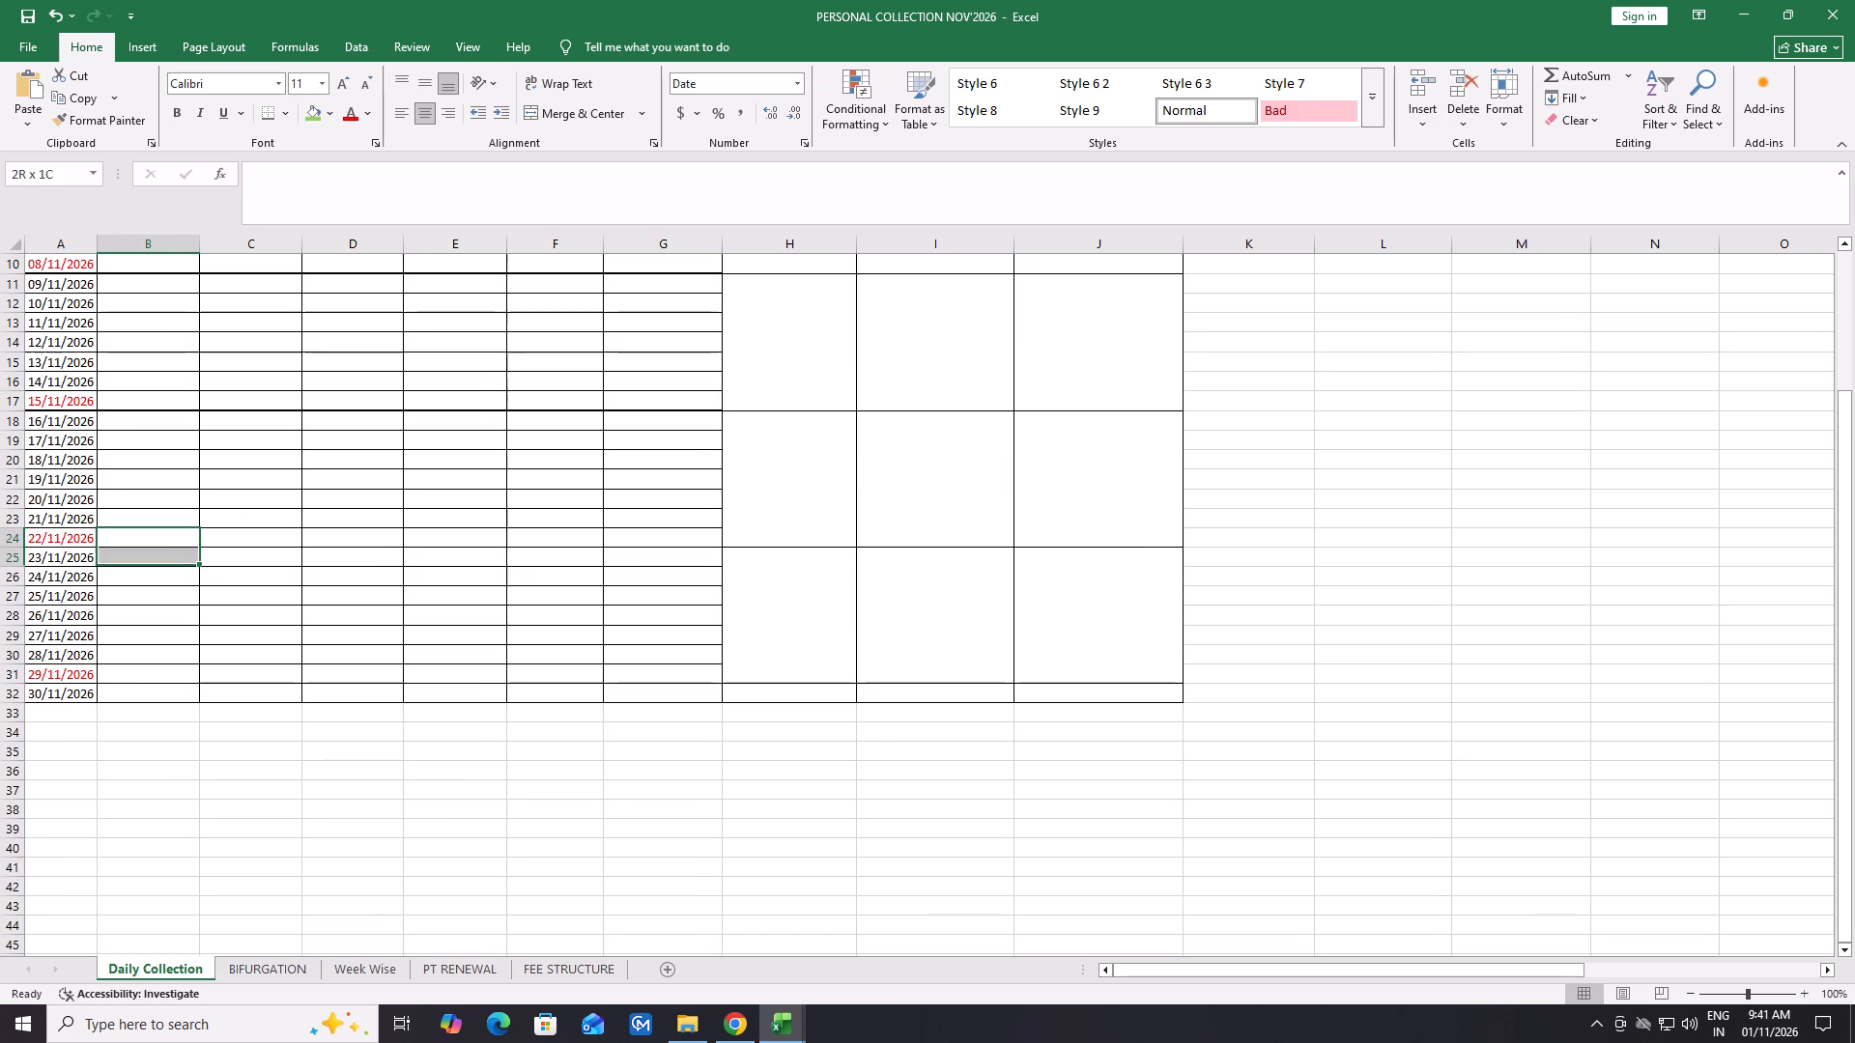
{"action": "left_click_drag", "start_coordinate": [156, 552], "coordinate": [202, 552]}
{"action": "left_click_drag", "start_coordinate": [246, 550], "coordinate": [340, 545]}
{"action": "left_click", "coordinate": [128, 582]}
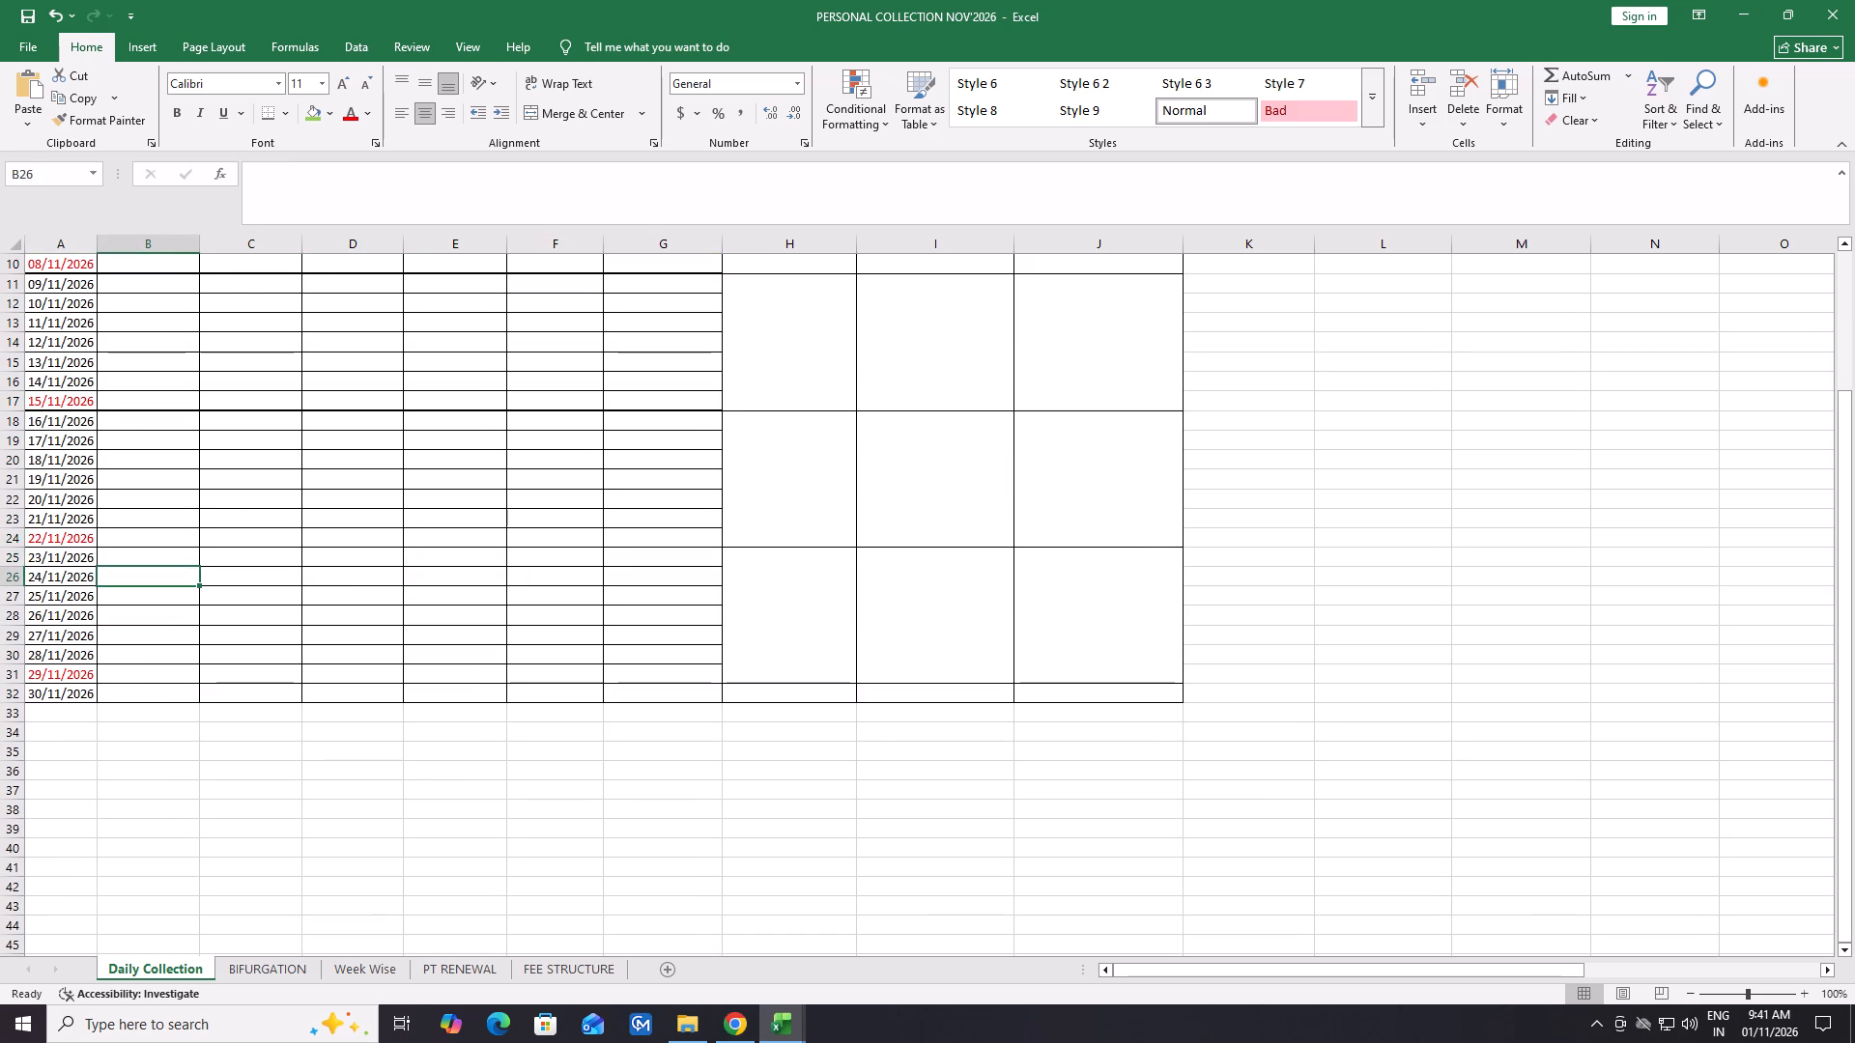
{"action": "left_click_drag", "start_coordinate": [135, 531], "coordinate": [225, 536]}
{"action": "left_click", "coordinate": [500, 536]}
{"action": "left_click", "coordinate": [298, 644]}
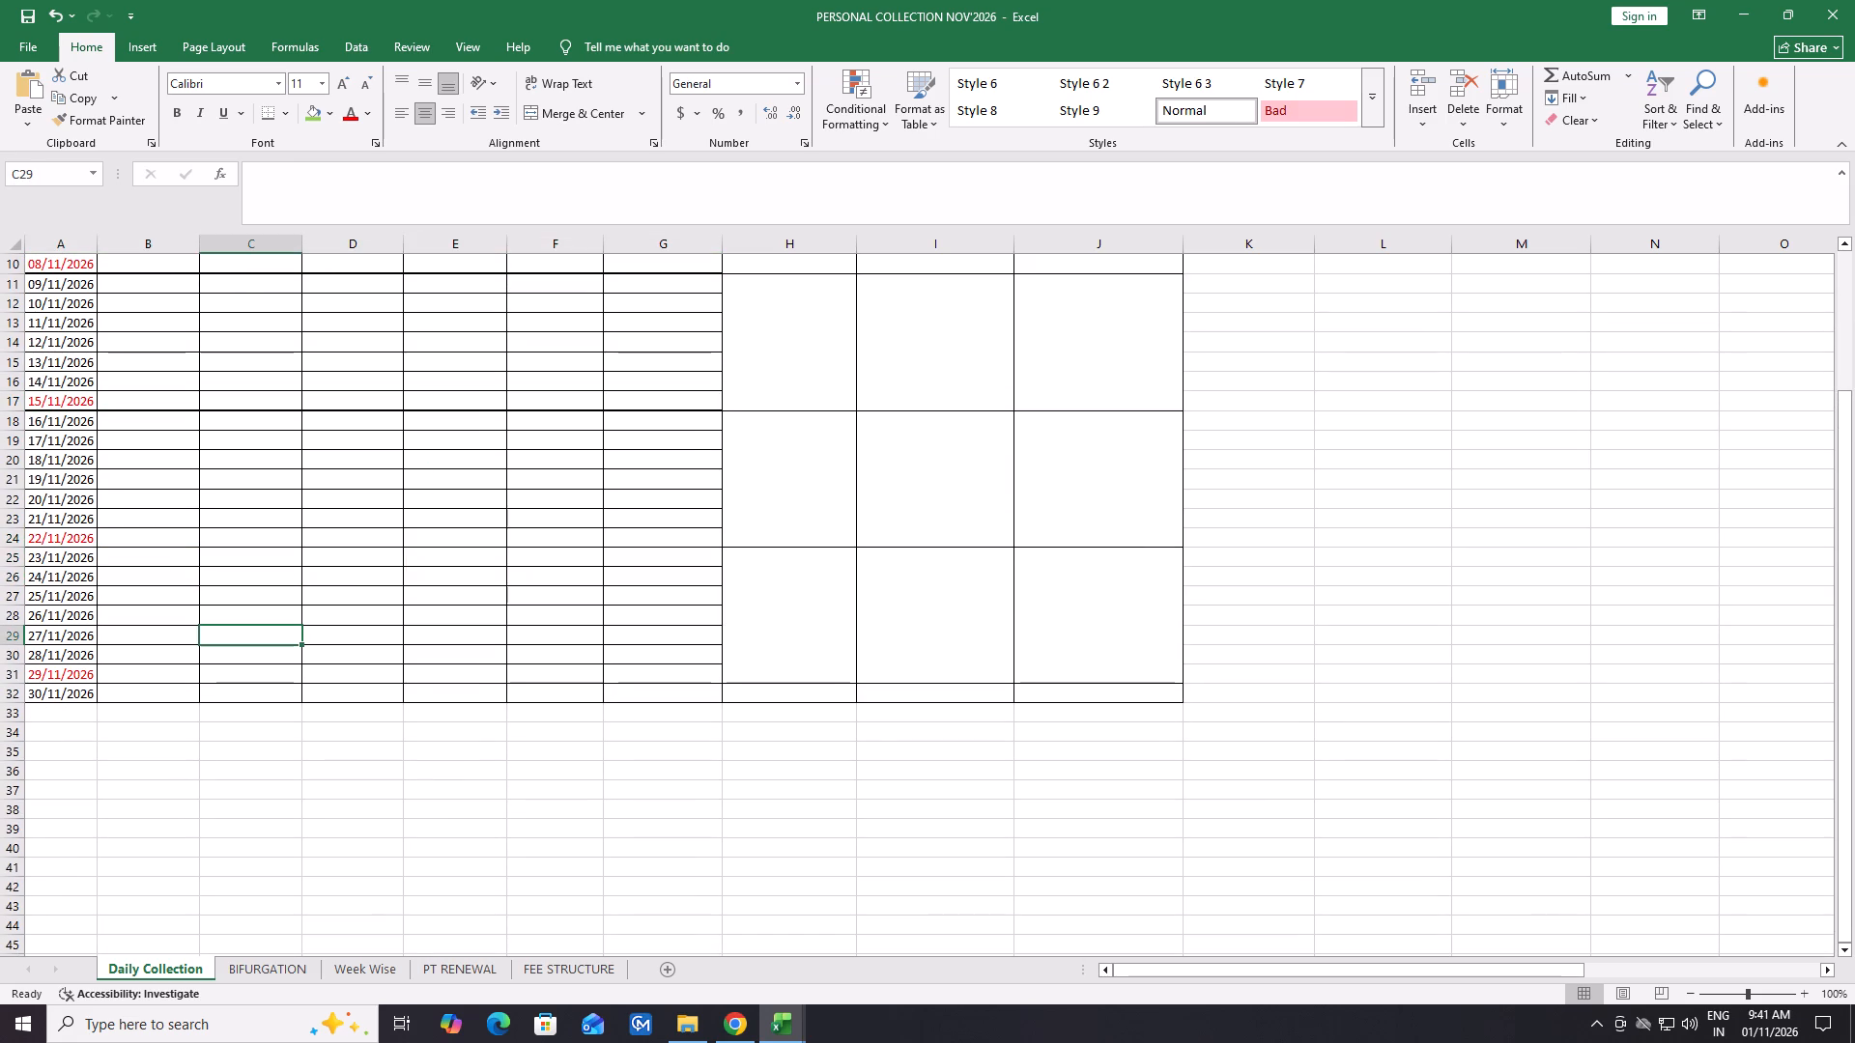
{"action": "double_click", "coordinate": [125, 532]}
{"action": "left_click_drag", "start_coordinate": [143, 533], "coordinate": [233, 533]}
{"action": "left_click", "coordinate": [232, 595]}
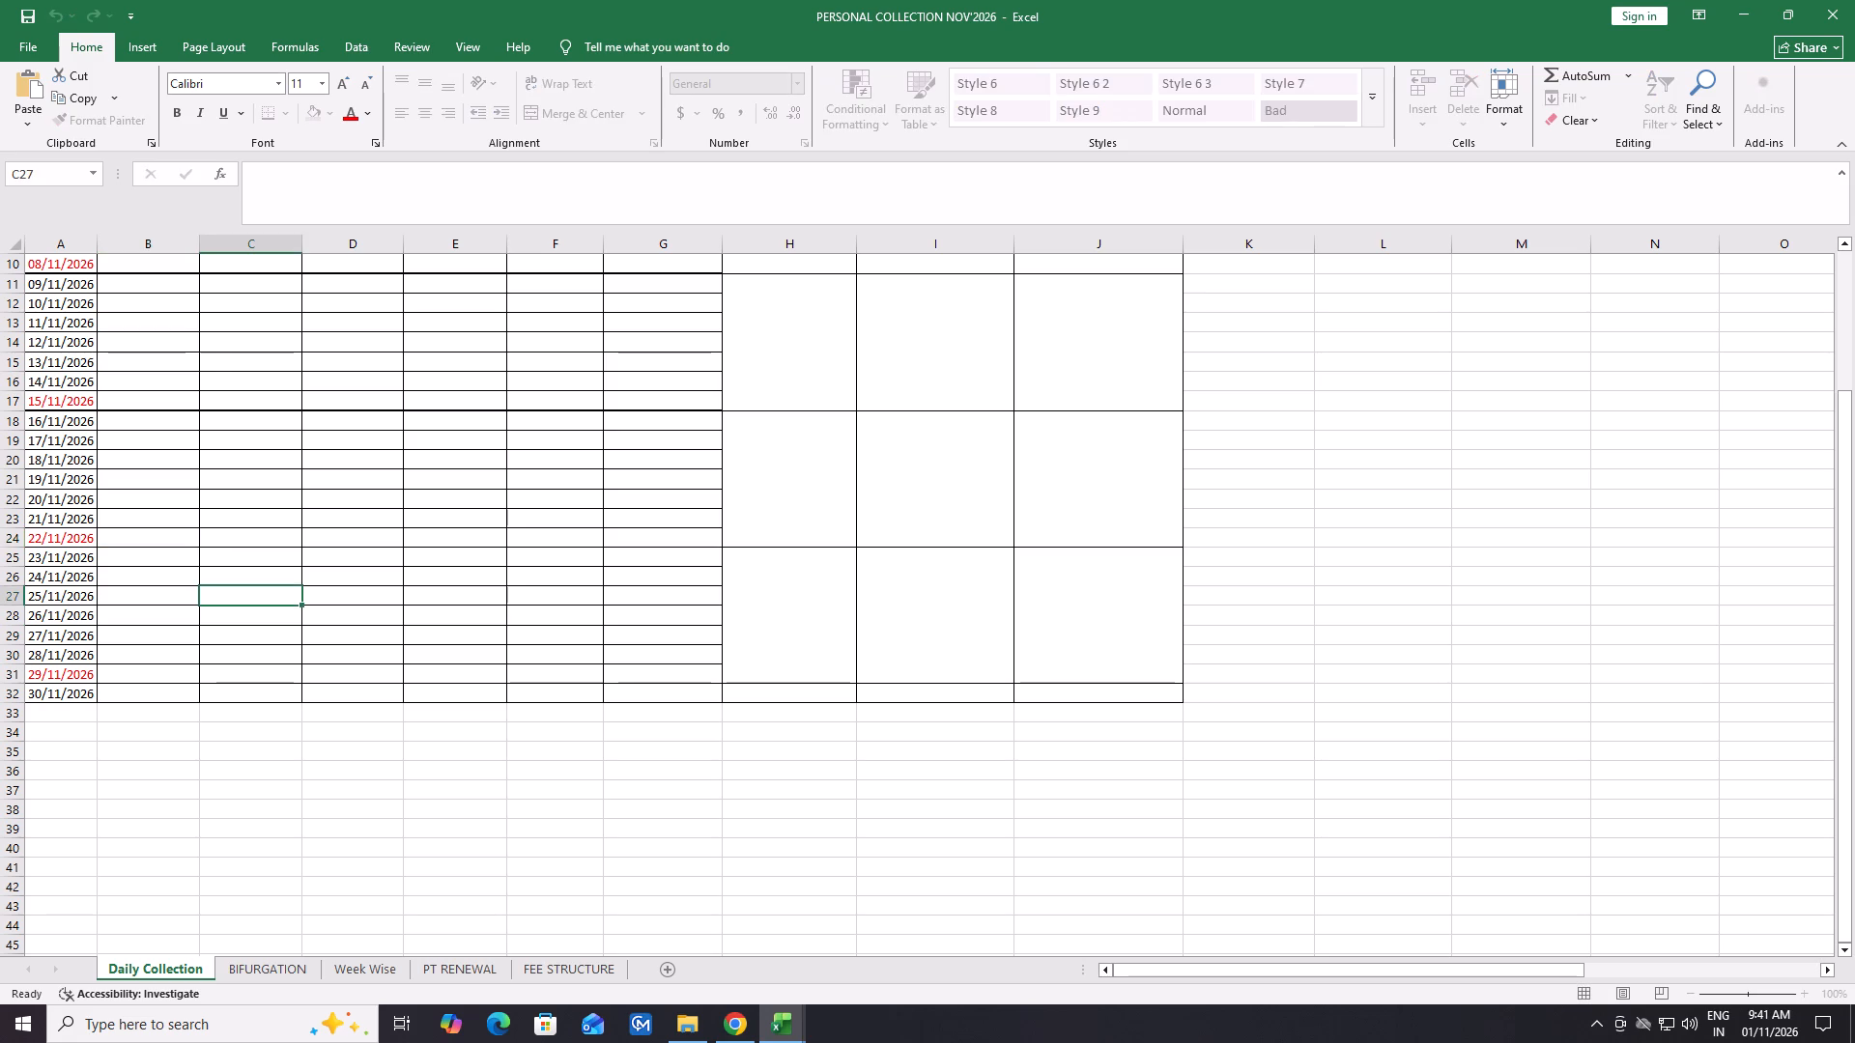
{"action": "left_click_drag", "start_coordinate": [147, 539], "coordinate": [550, 541]}
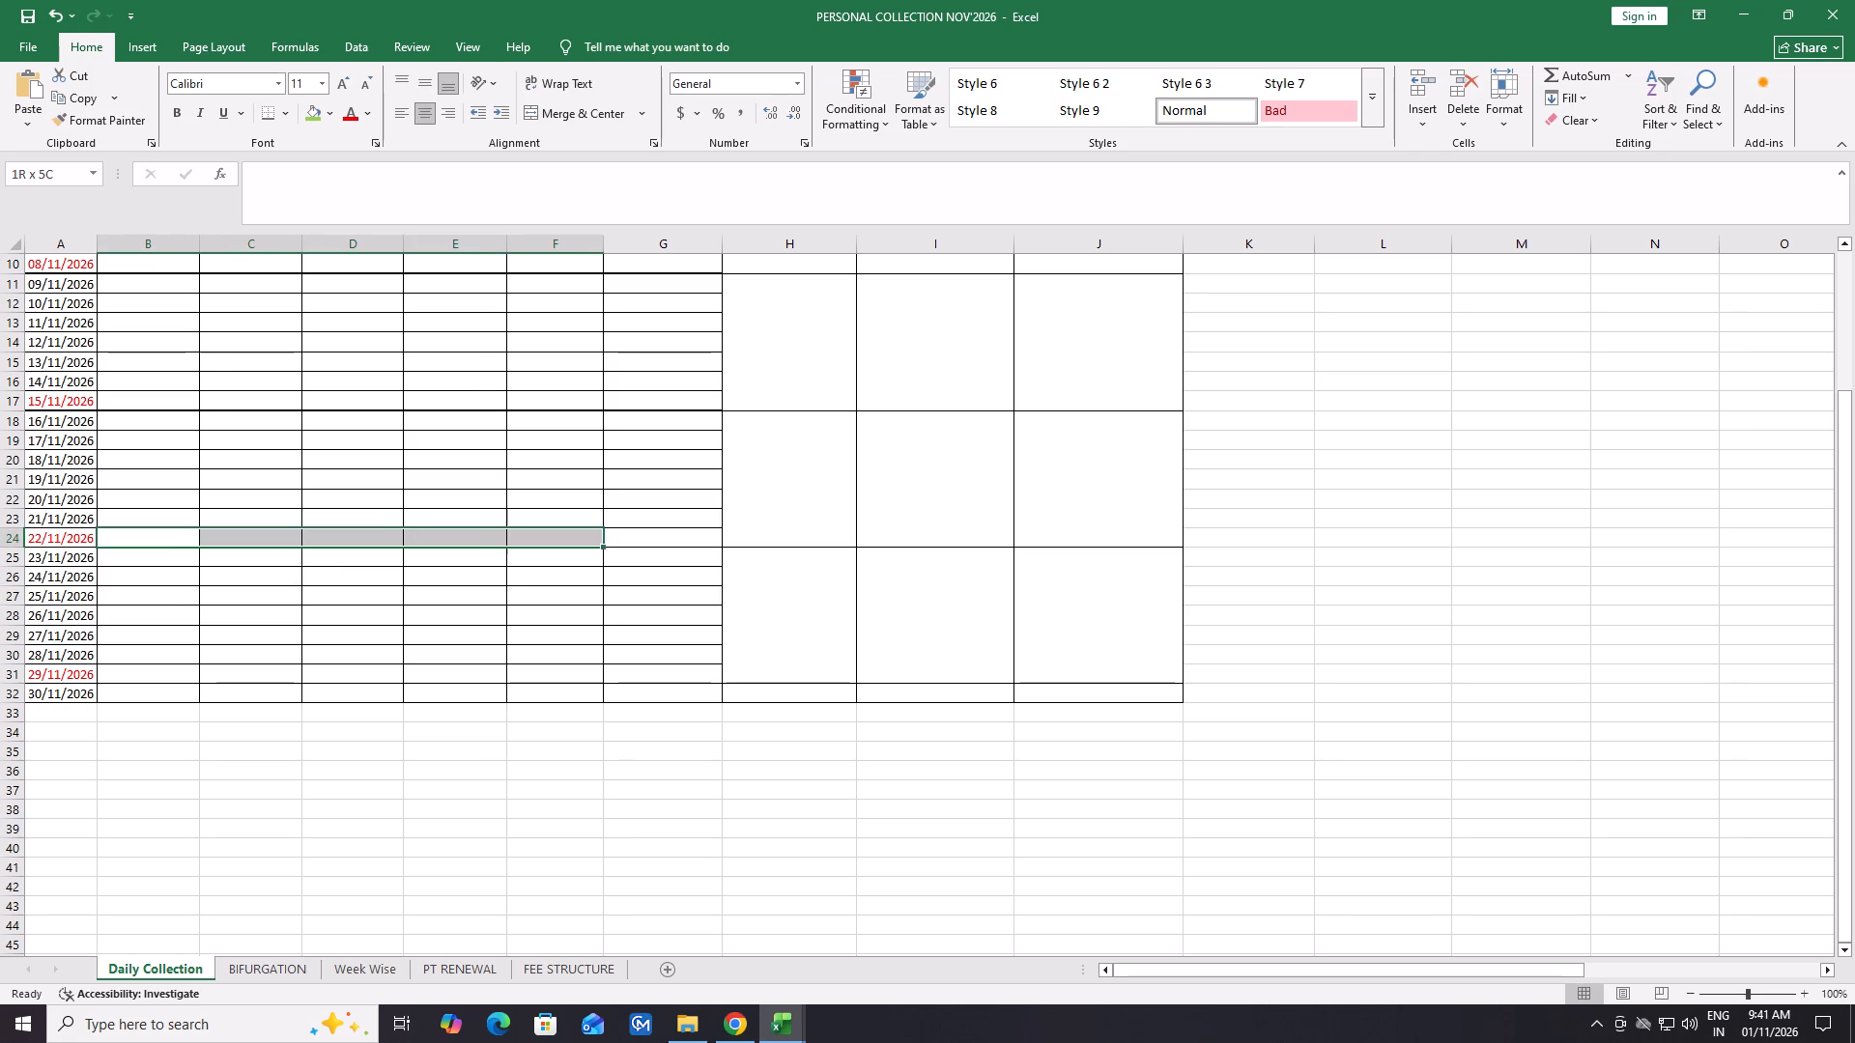
{"action": "left_click_drag", "start_coordinate": [550, 541], "coordinate": [661, 541]}
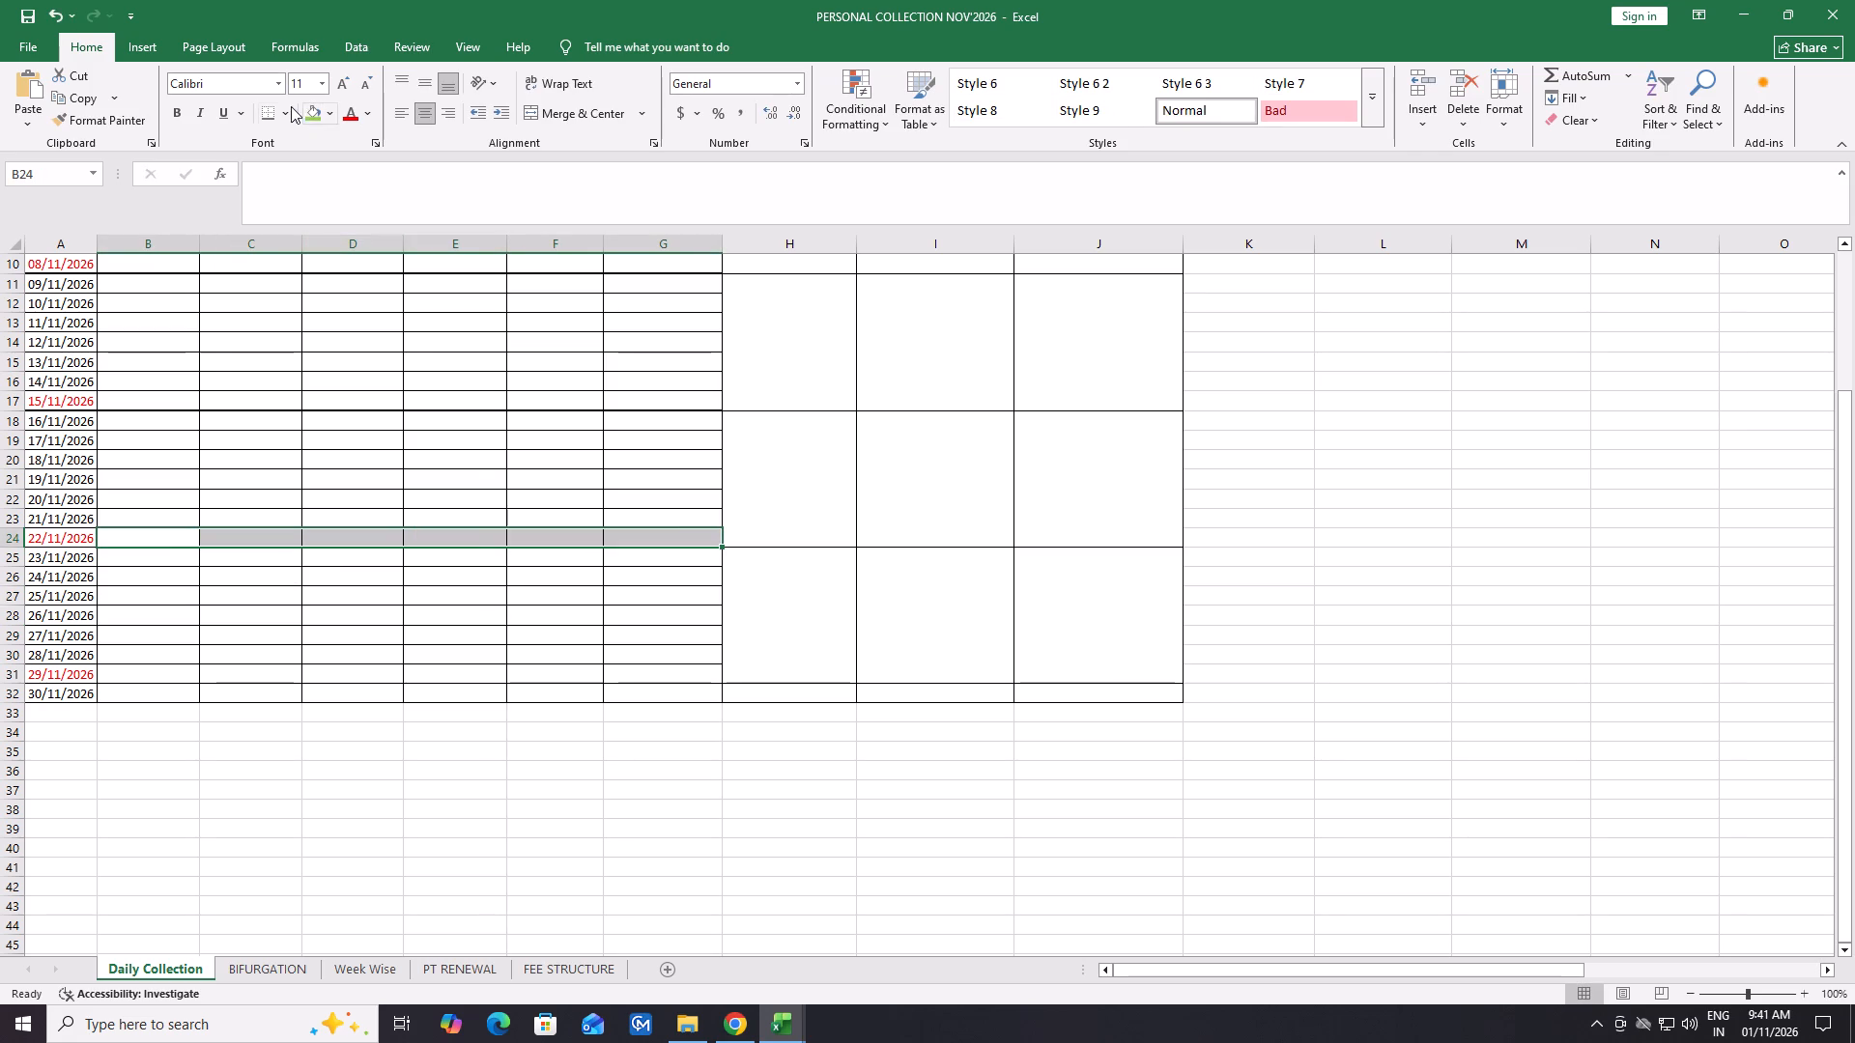
{"action": "double_click", "coordinate": [266, 122]}
Apply the same thick bottom border to the 29/11/2026 row, B31:G31.
{"action": "scroll", "coordinate": [143, 631], "scroll_direction": "down", "scroll_amount": 1}
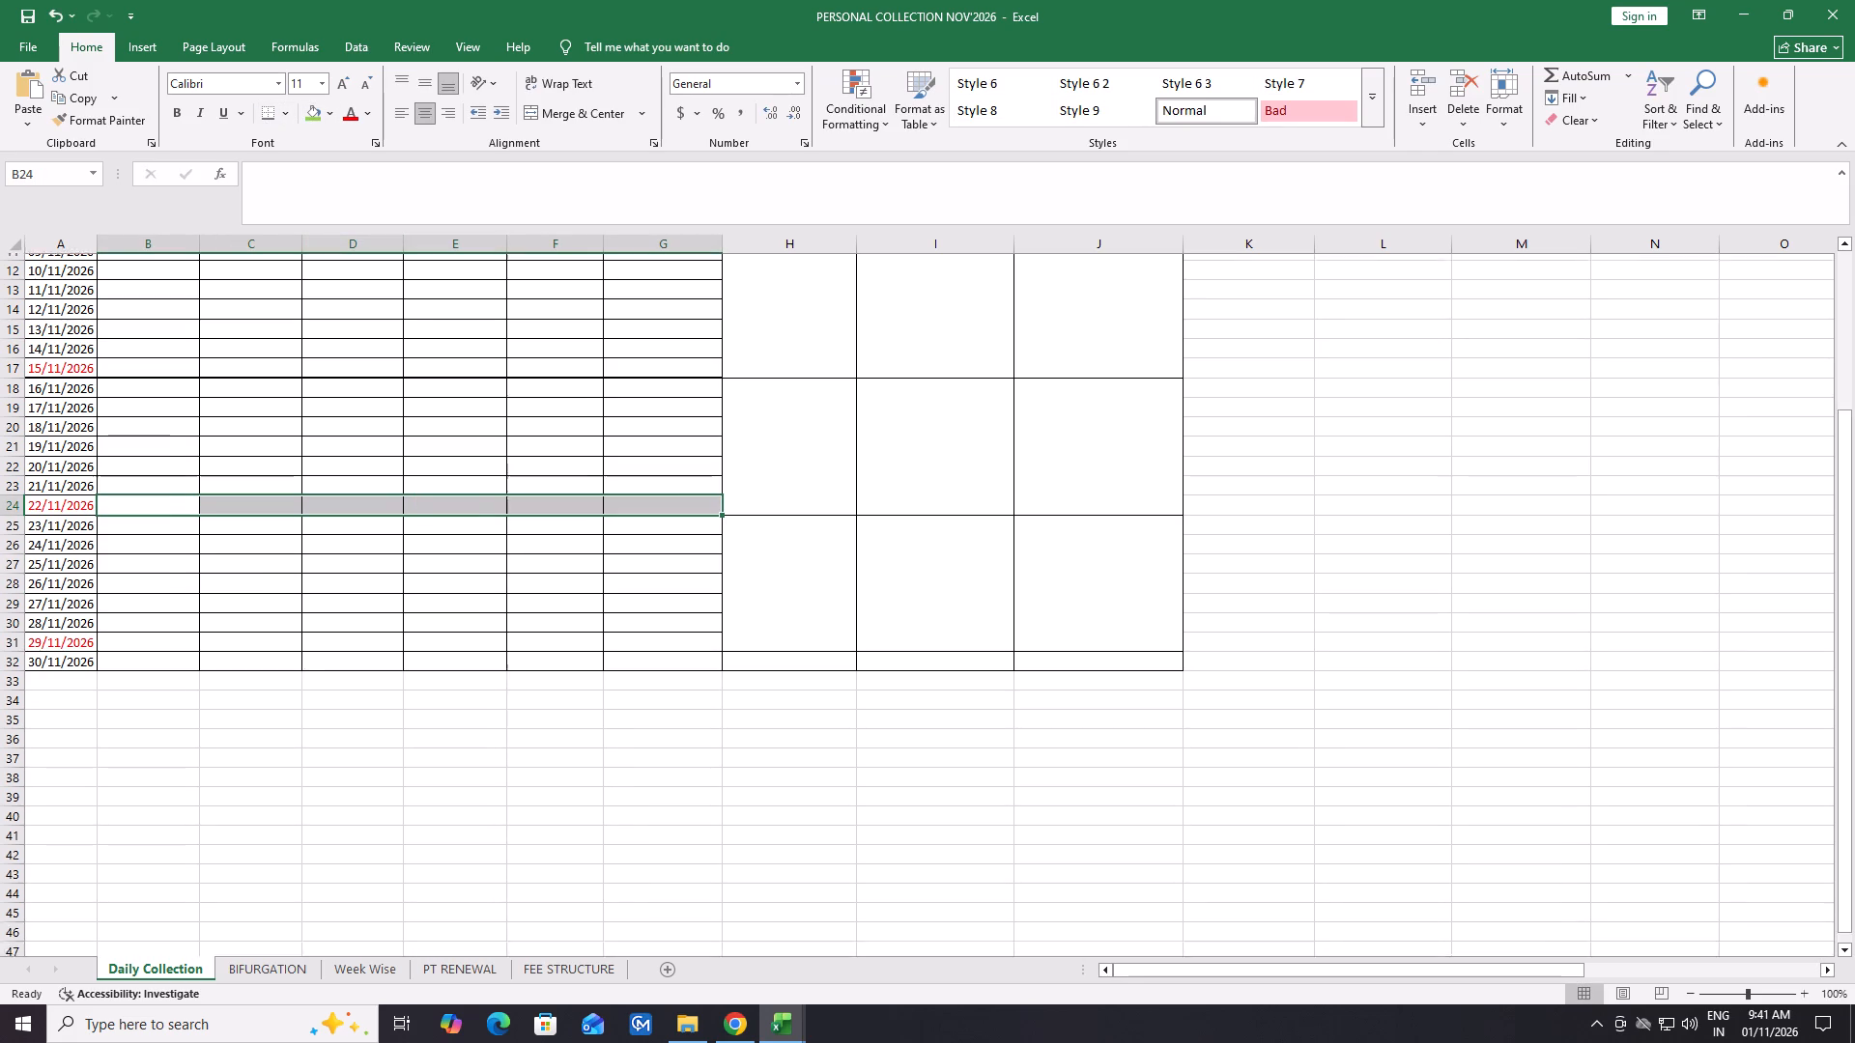
{"action": "left_click_drag", "start_coordinate": [116, 616], "coordinate": [344, 623]}
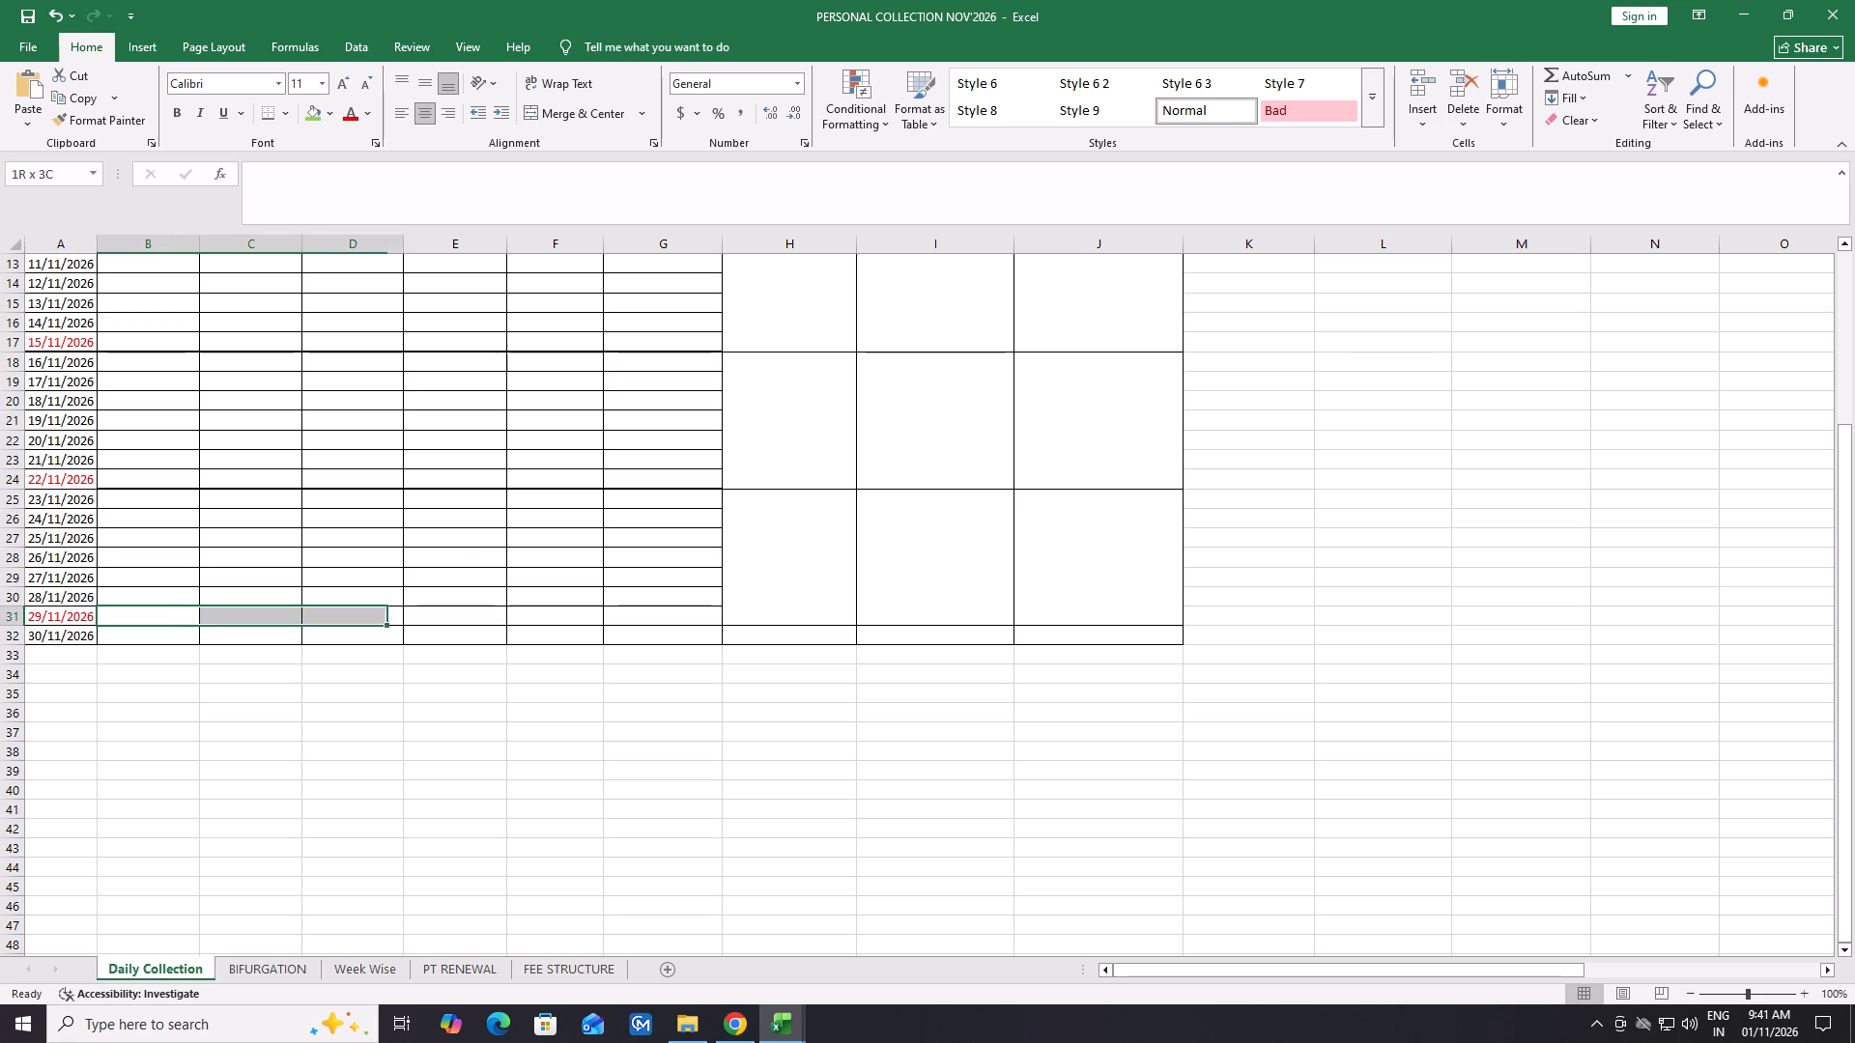
{"action": "left_click_drag", "start_coordinate": [344, 623], "coordinate": [655, 623]}
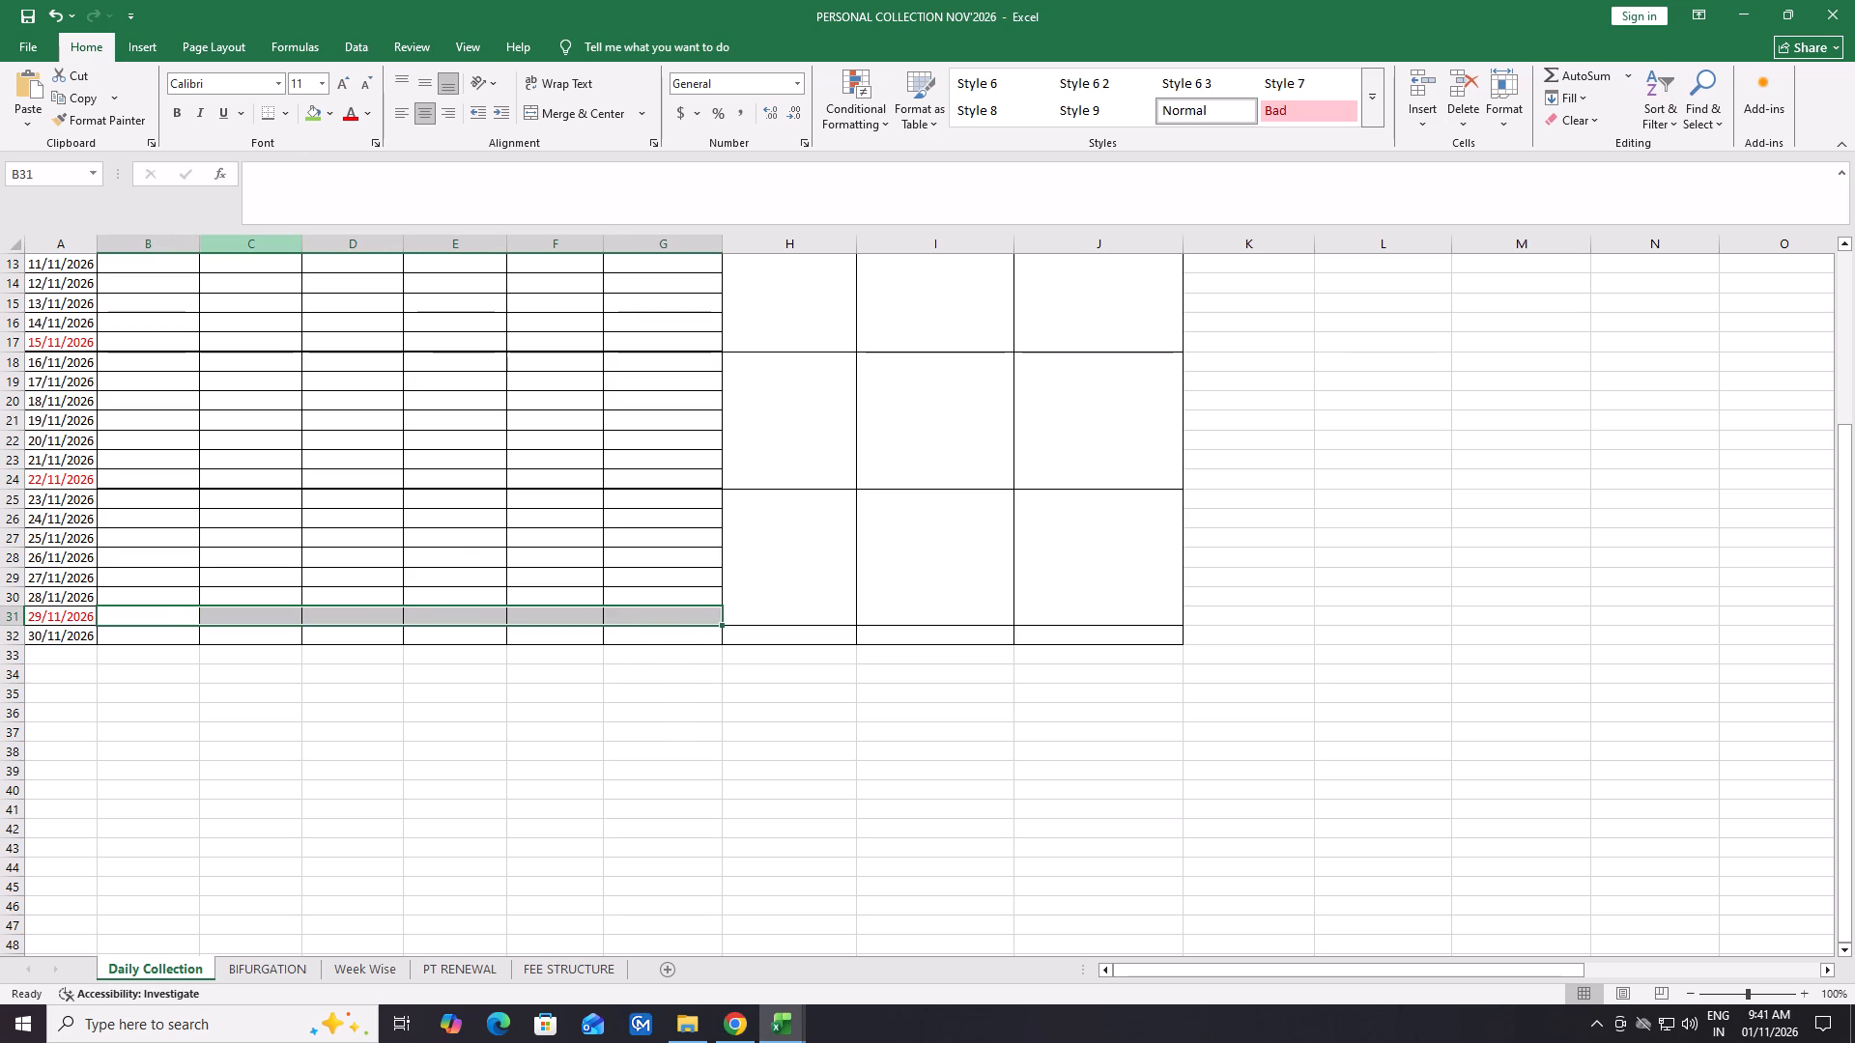
{"action": "left_click", "coordinate": [265, 116]}
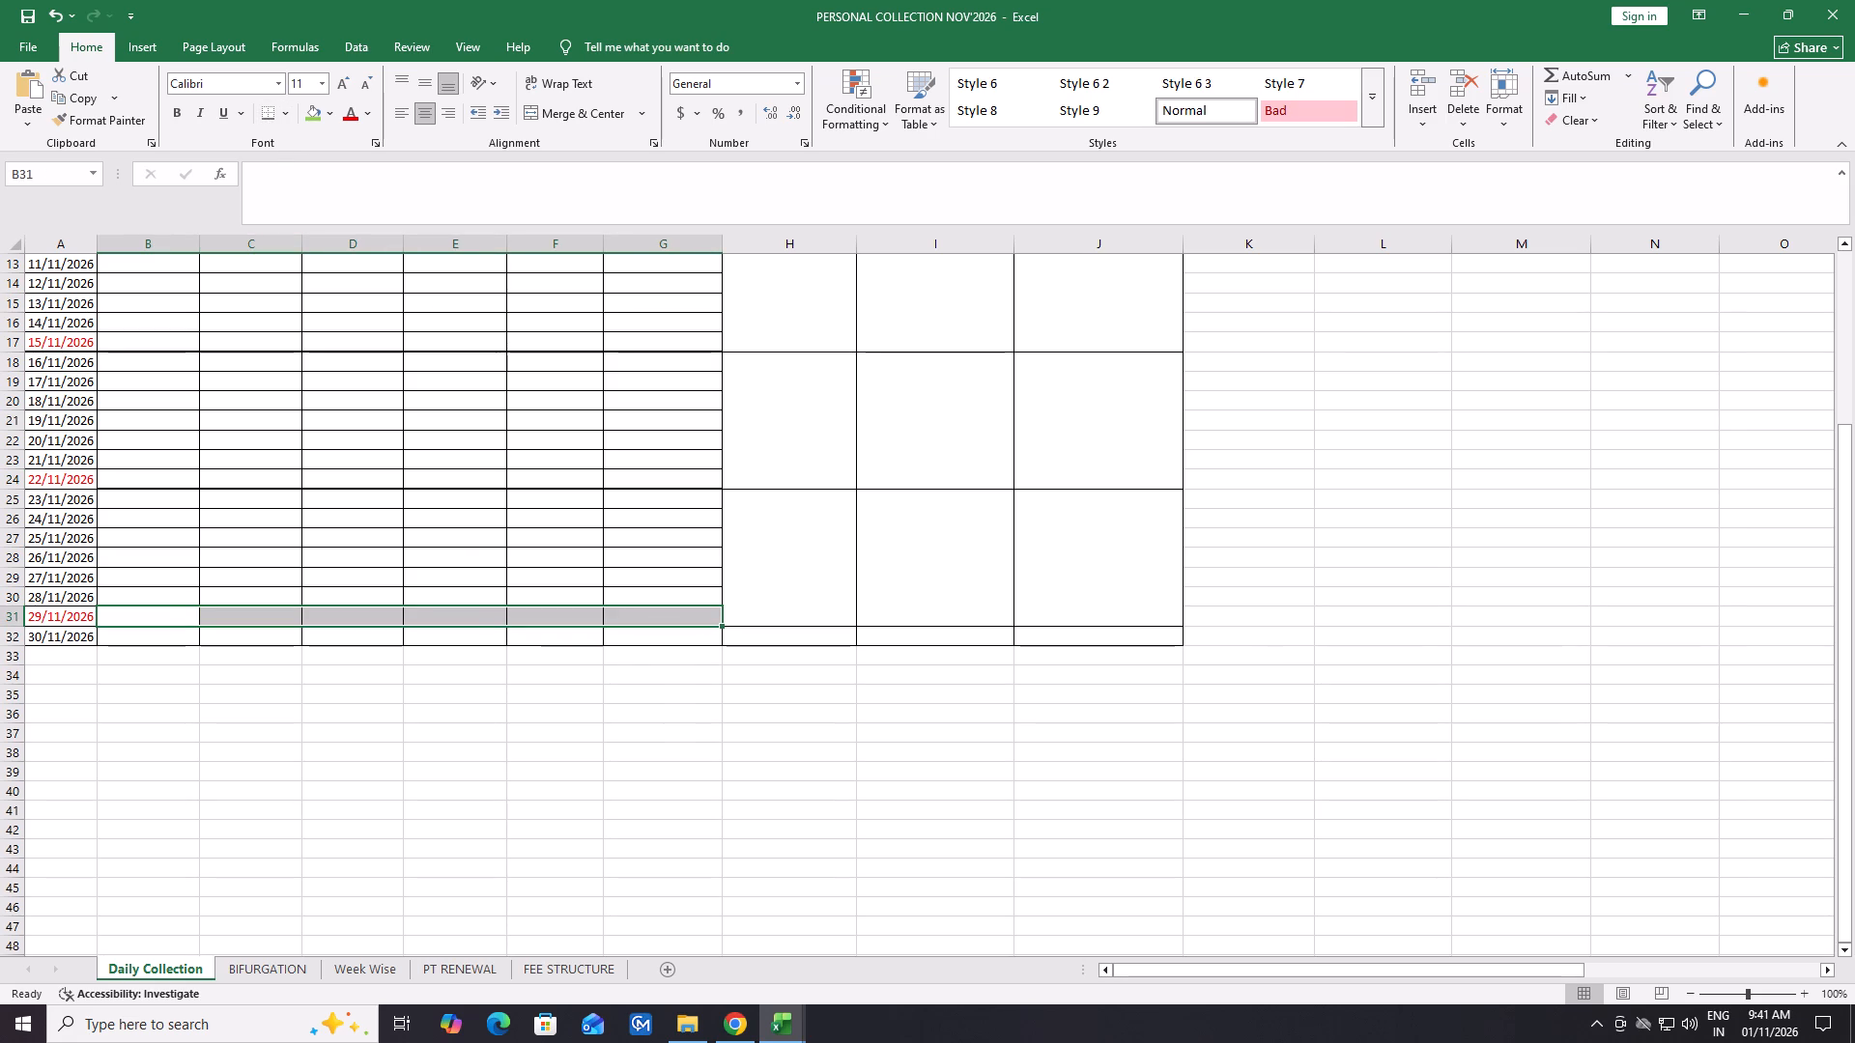
Apply the thick bottom border to the 30/11/2026 row across to AVG/DAY COLLECTION, B32:J32.
{"action": "left_click_drag", "start_coordinate": [149, 639], "coordinate": [683, 630]}
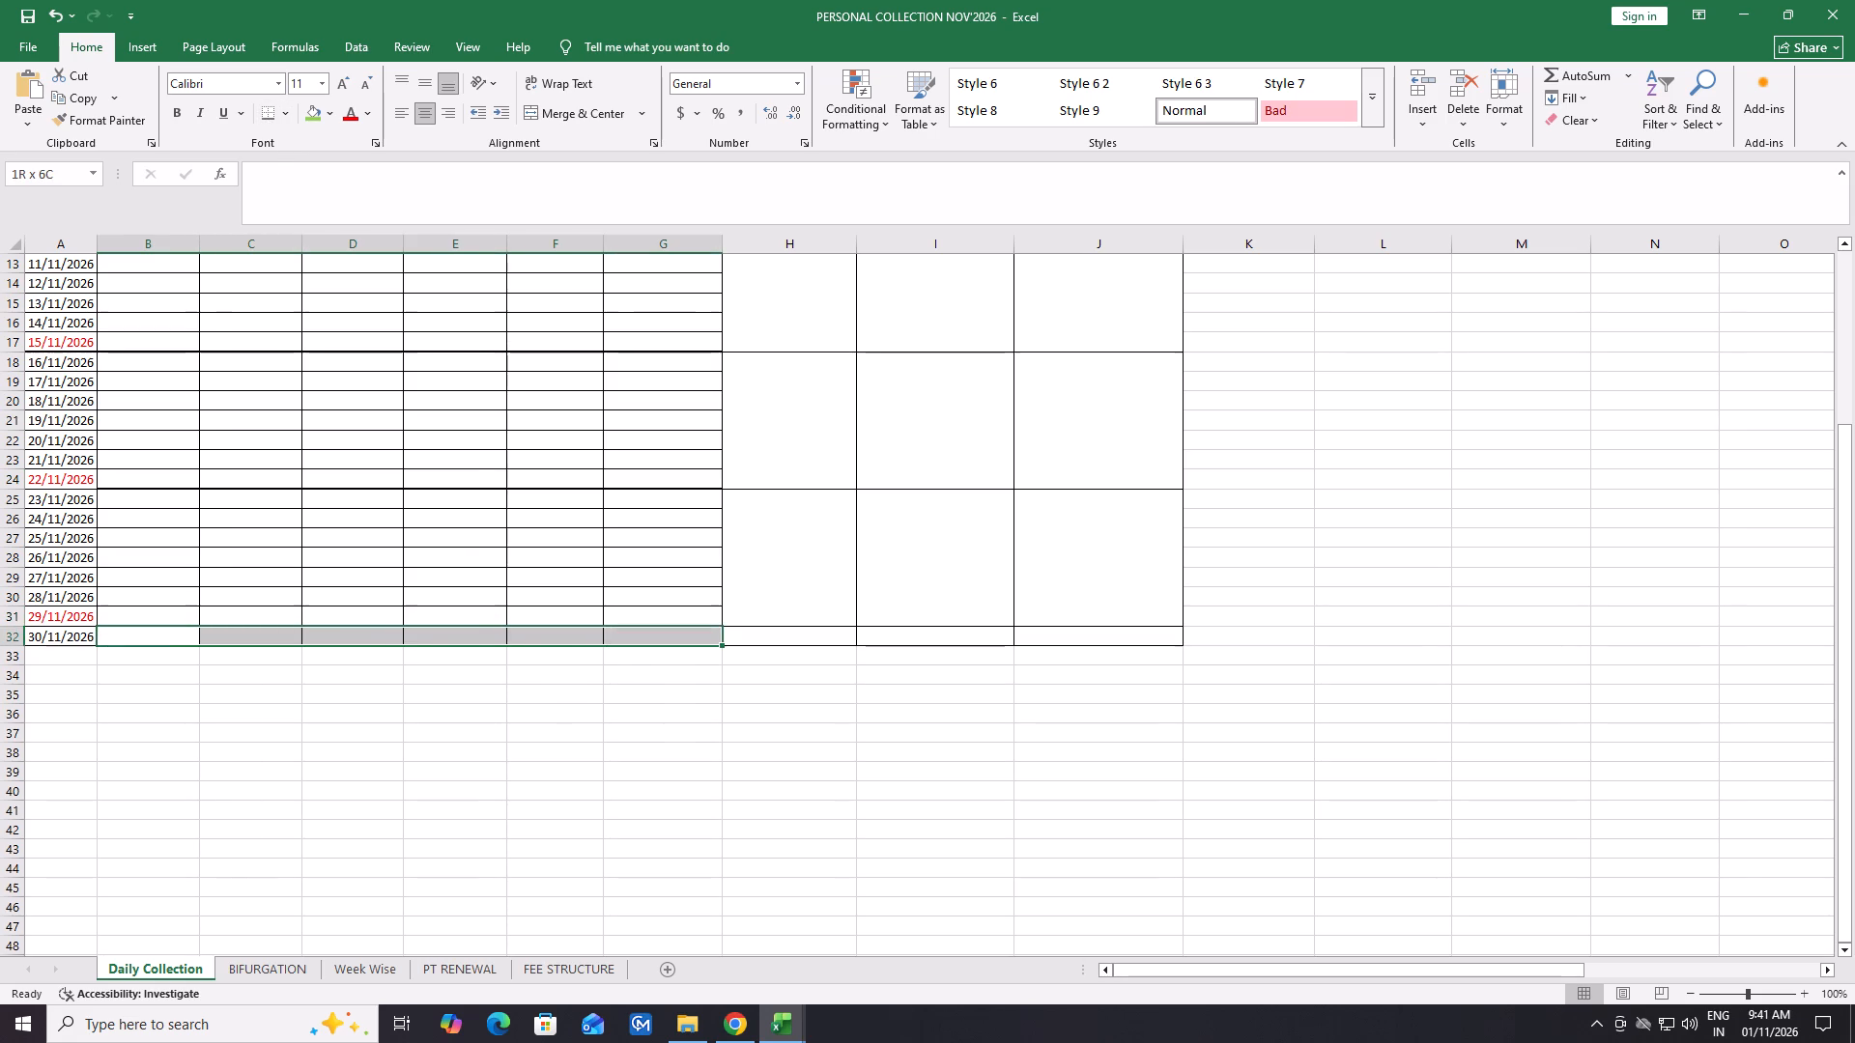
{"action": "left_click_drag", "start_coordinate": [683, 630], "coordinate": [794, 625]}
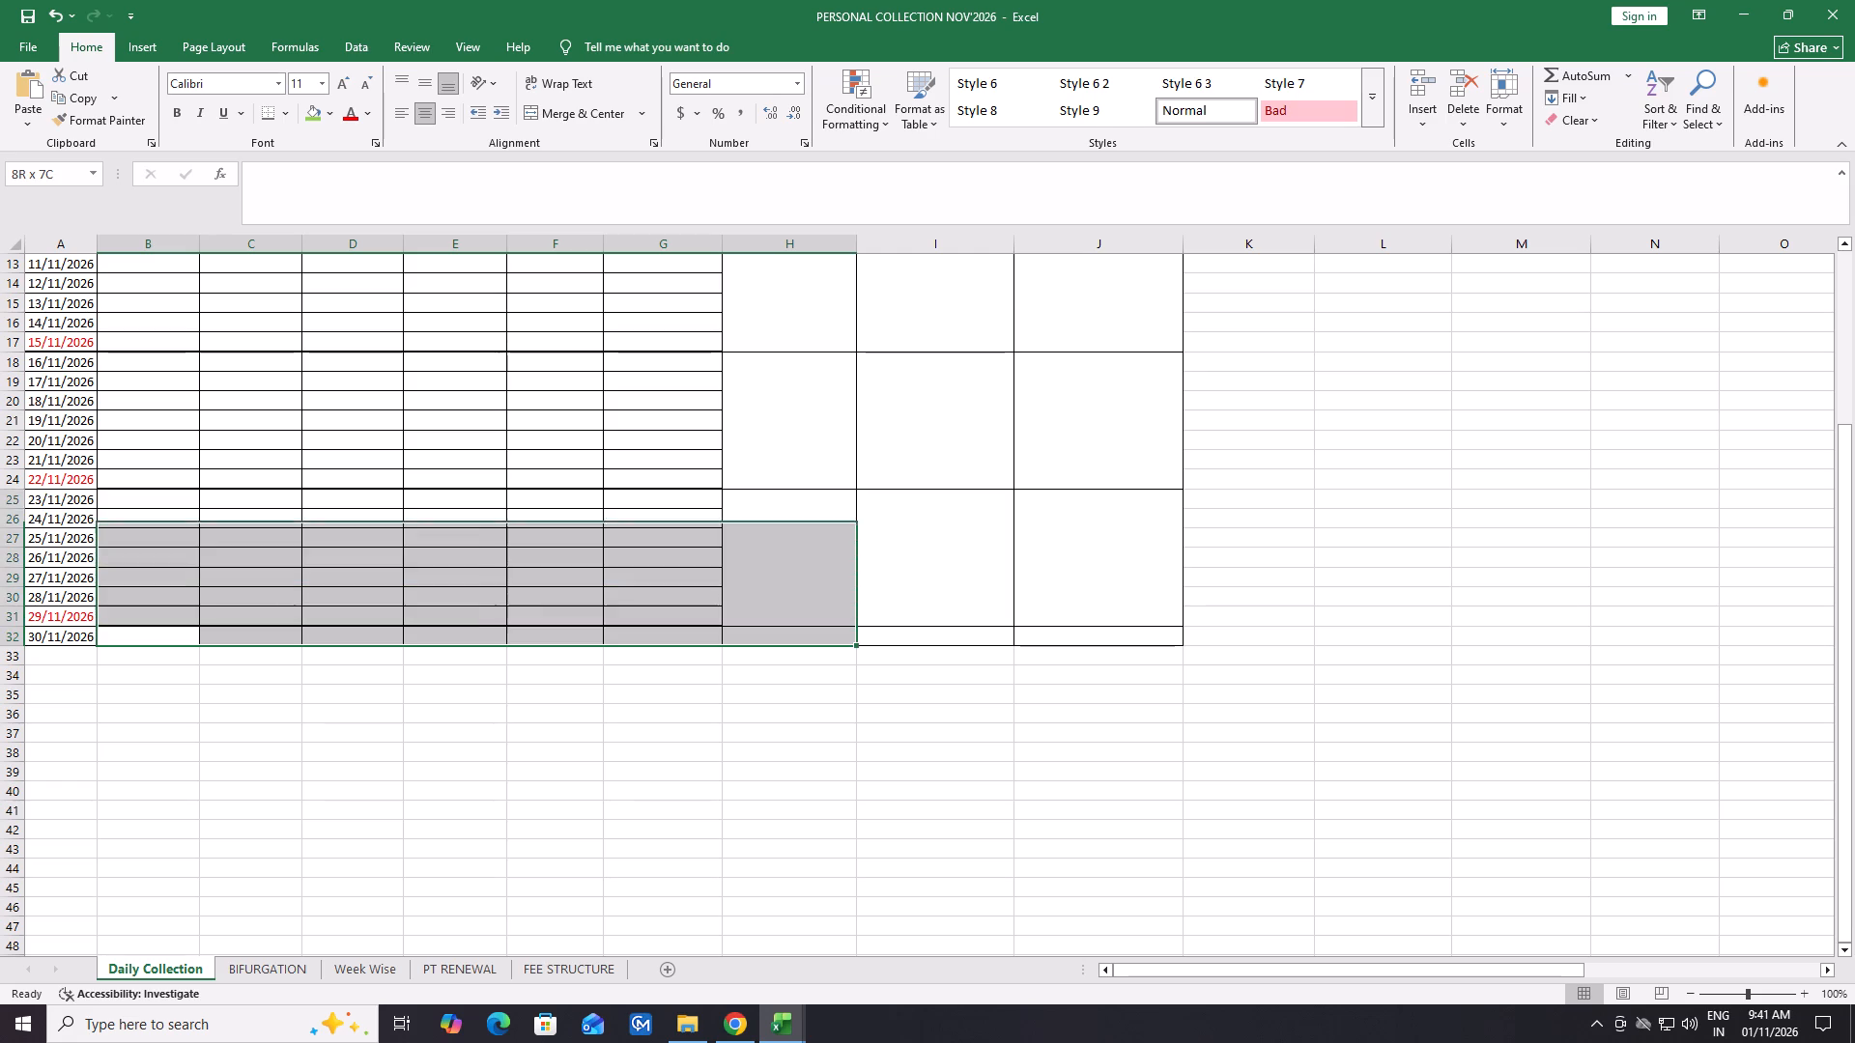
{"action": "left_click_drag", "start_coordinate": [794, 625], "coordinate": [1072, 634]}
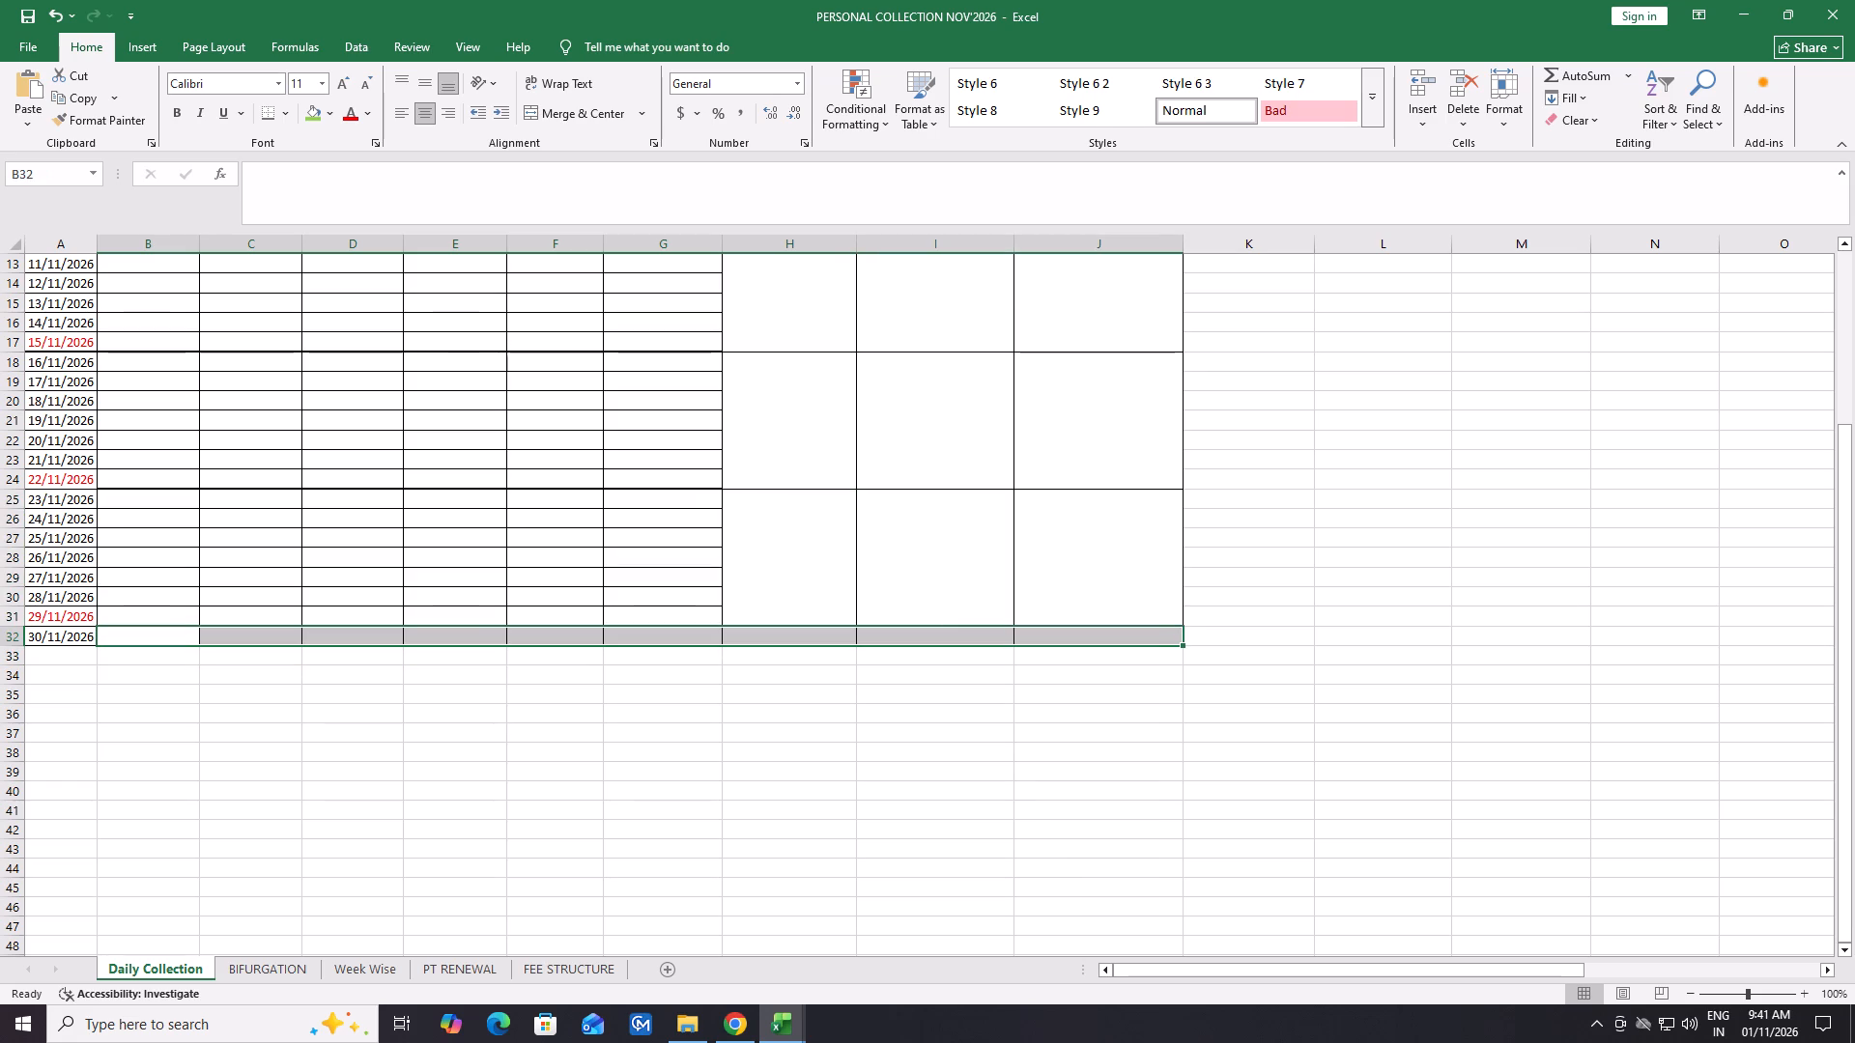
{"action": "left_click", "coordinate": [265, 113]}
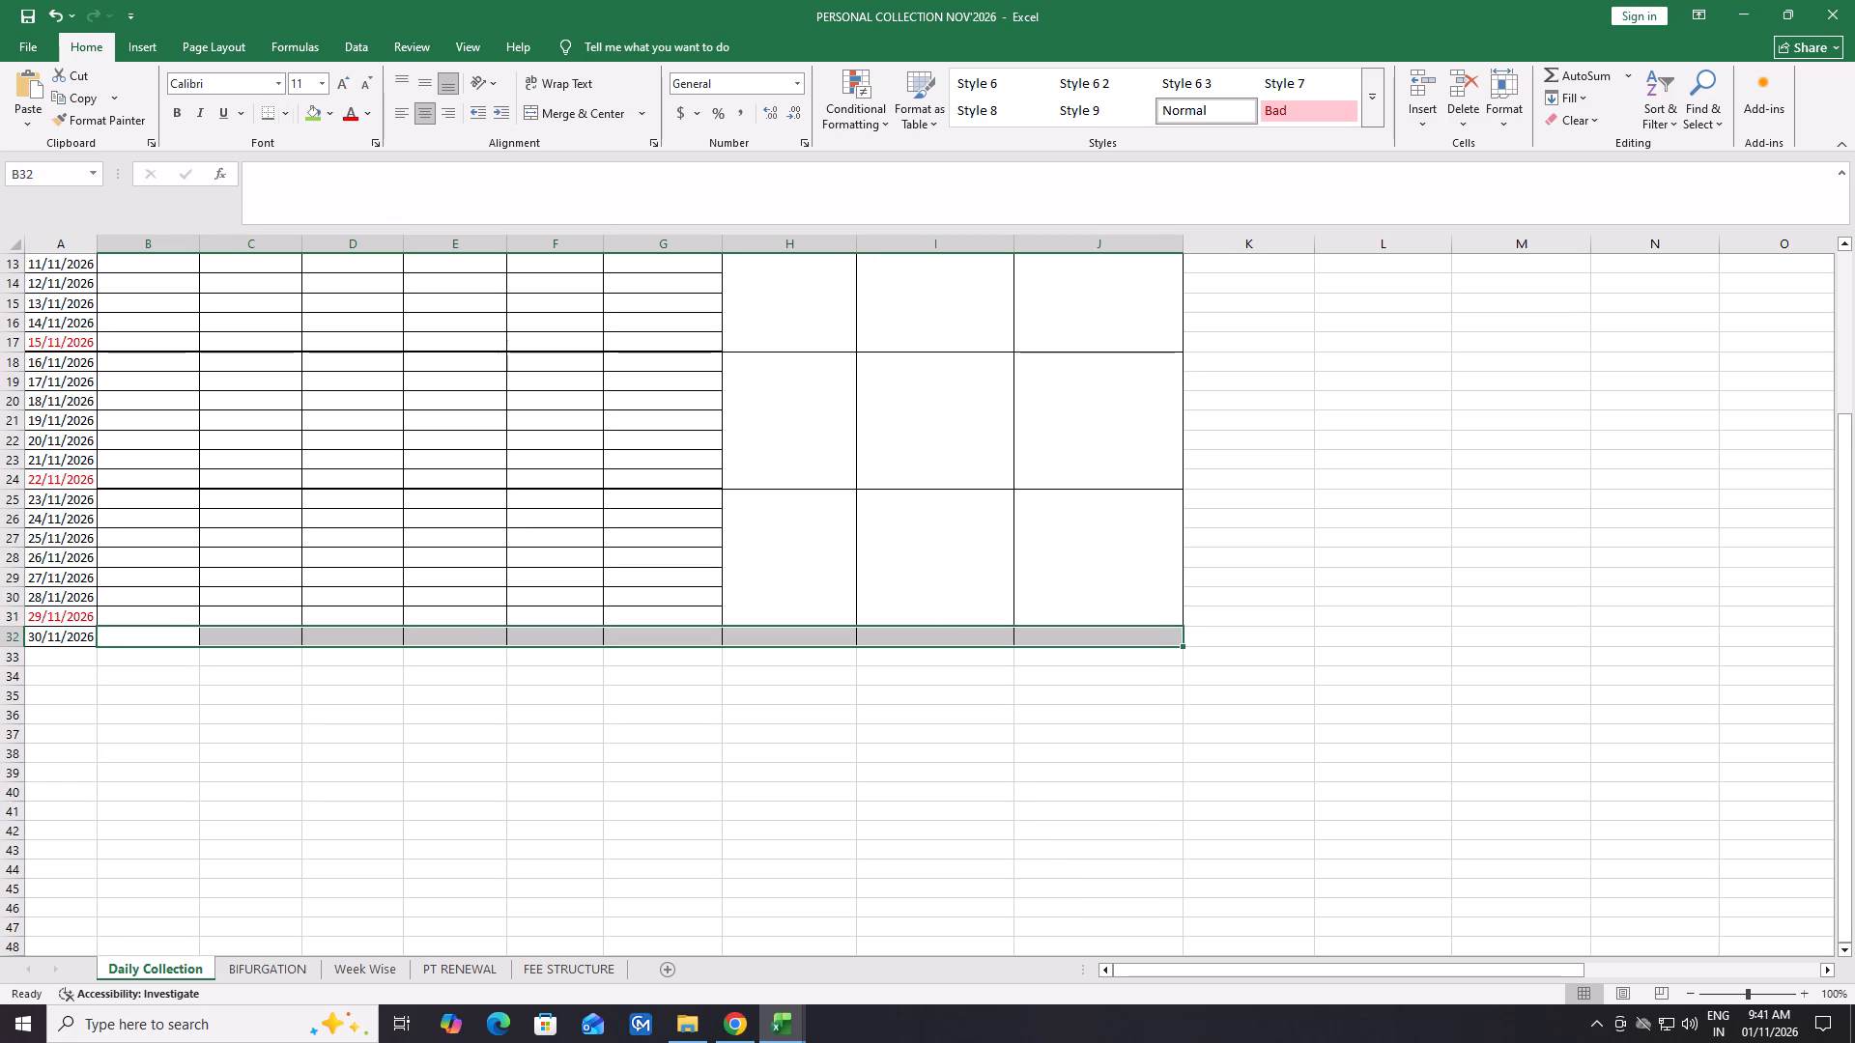
{"action": "left_click", "coordinate": [621, 775]}
Apply the thick bottom border to the WEEK through AVG/DAY COLLECTION block, H3:J31, as one range.
{"action": "scroll", "coordinate": [1056, 734], "scroll_direction": "up", "scroll_amount": 2}
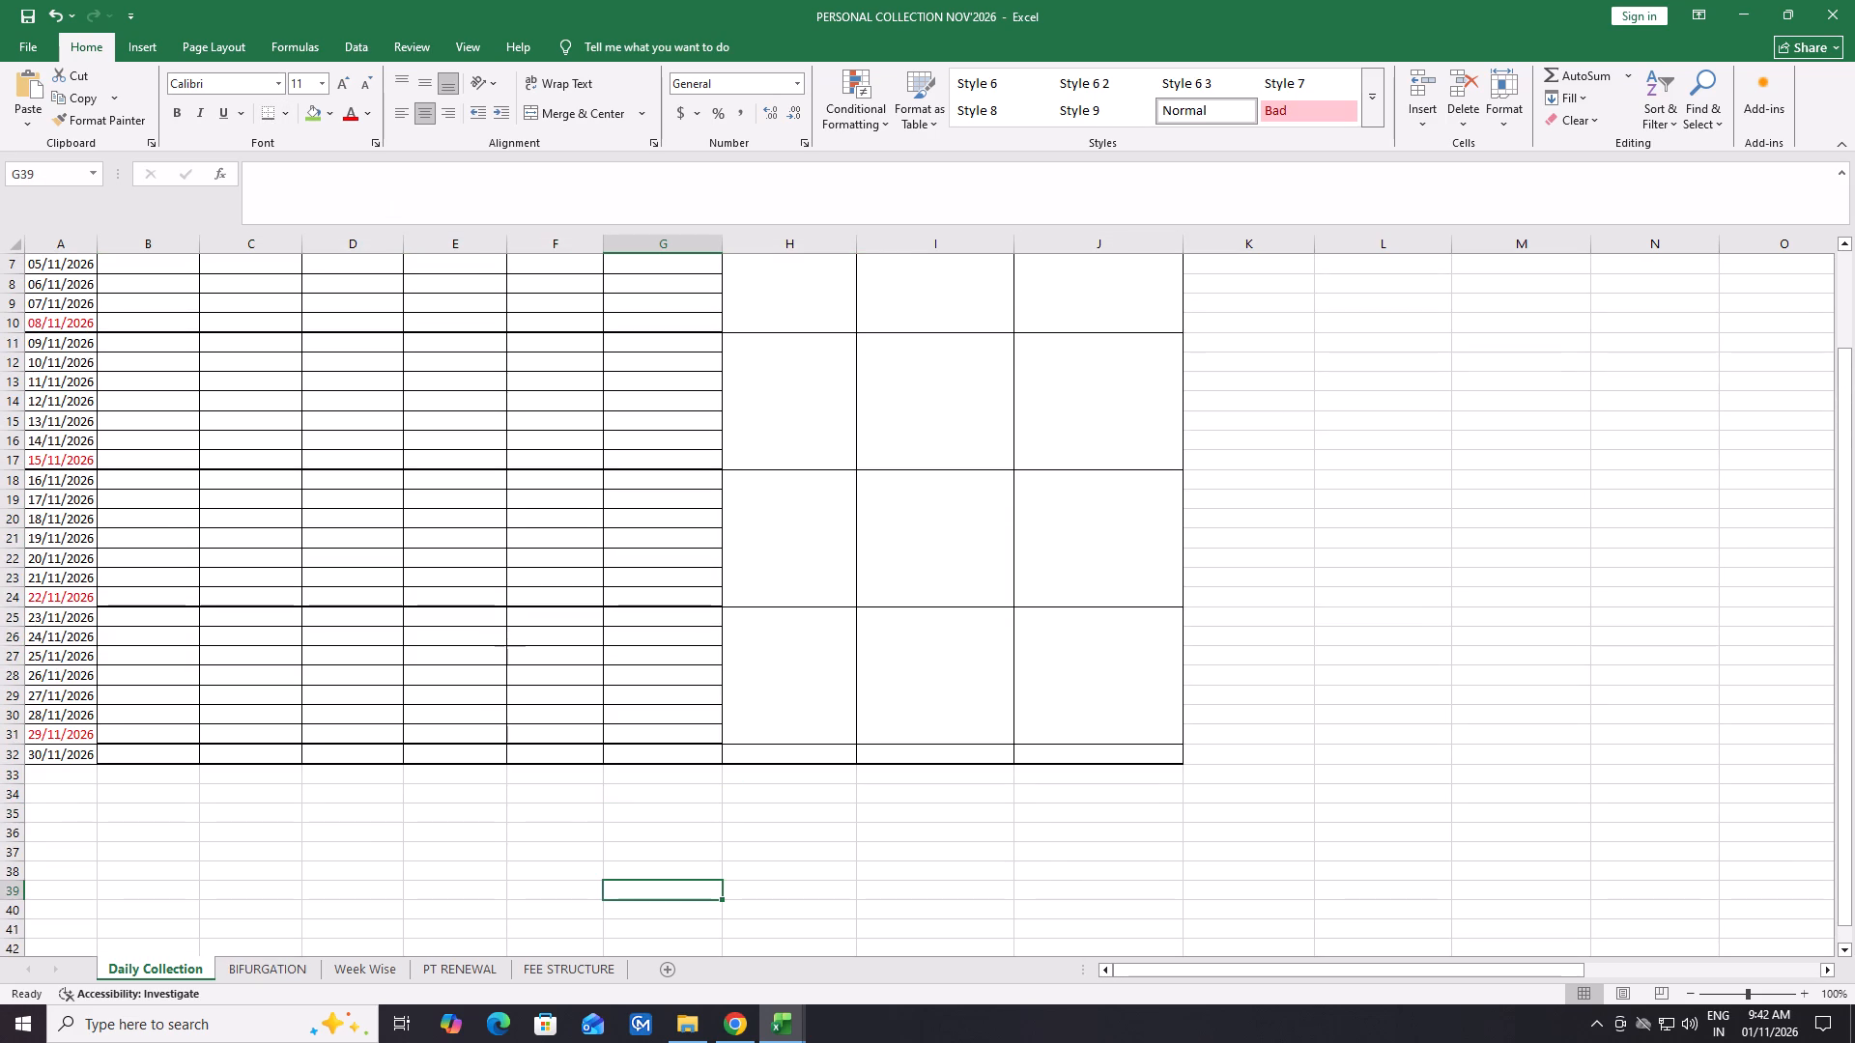
{"action": "left_click_drag", "start_coordinate": [782, 674], "coordinate": [790, 675]}
{"action": "left_click_drag", "start_coordinate": [790, 675], "coordinate": [951, 675]}
{"action": "left_click_drag", "start_coordinate": [1012, 675], "coordinate": [1068, 686]}
{"action": "left_click", "coordinate": [1094, 429]}
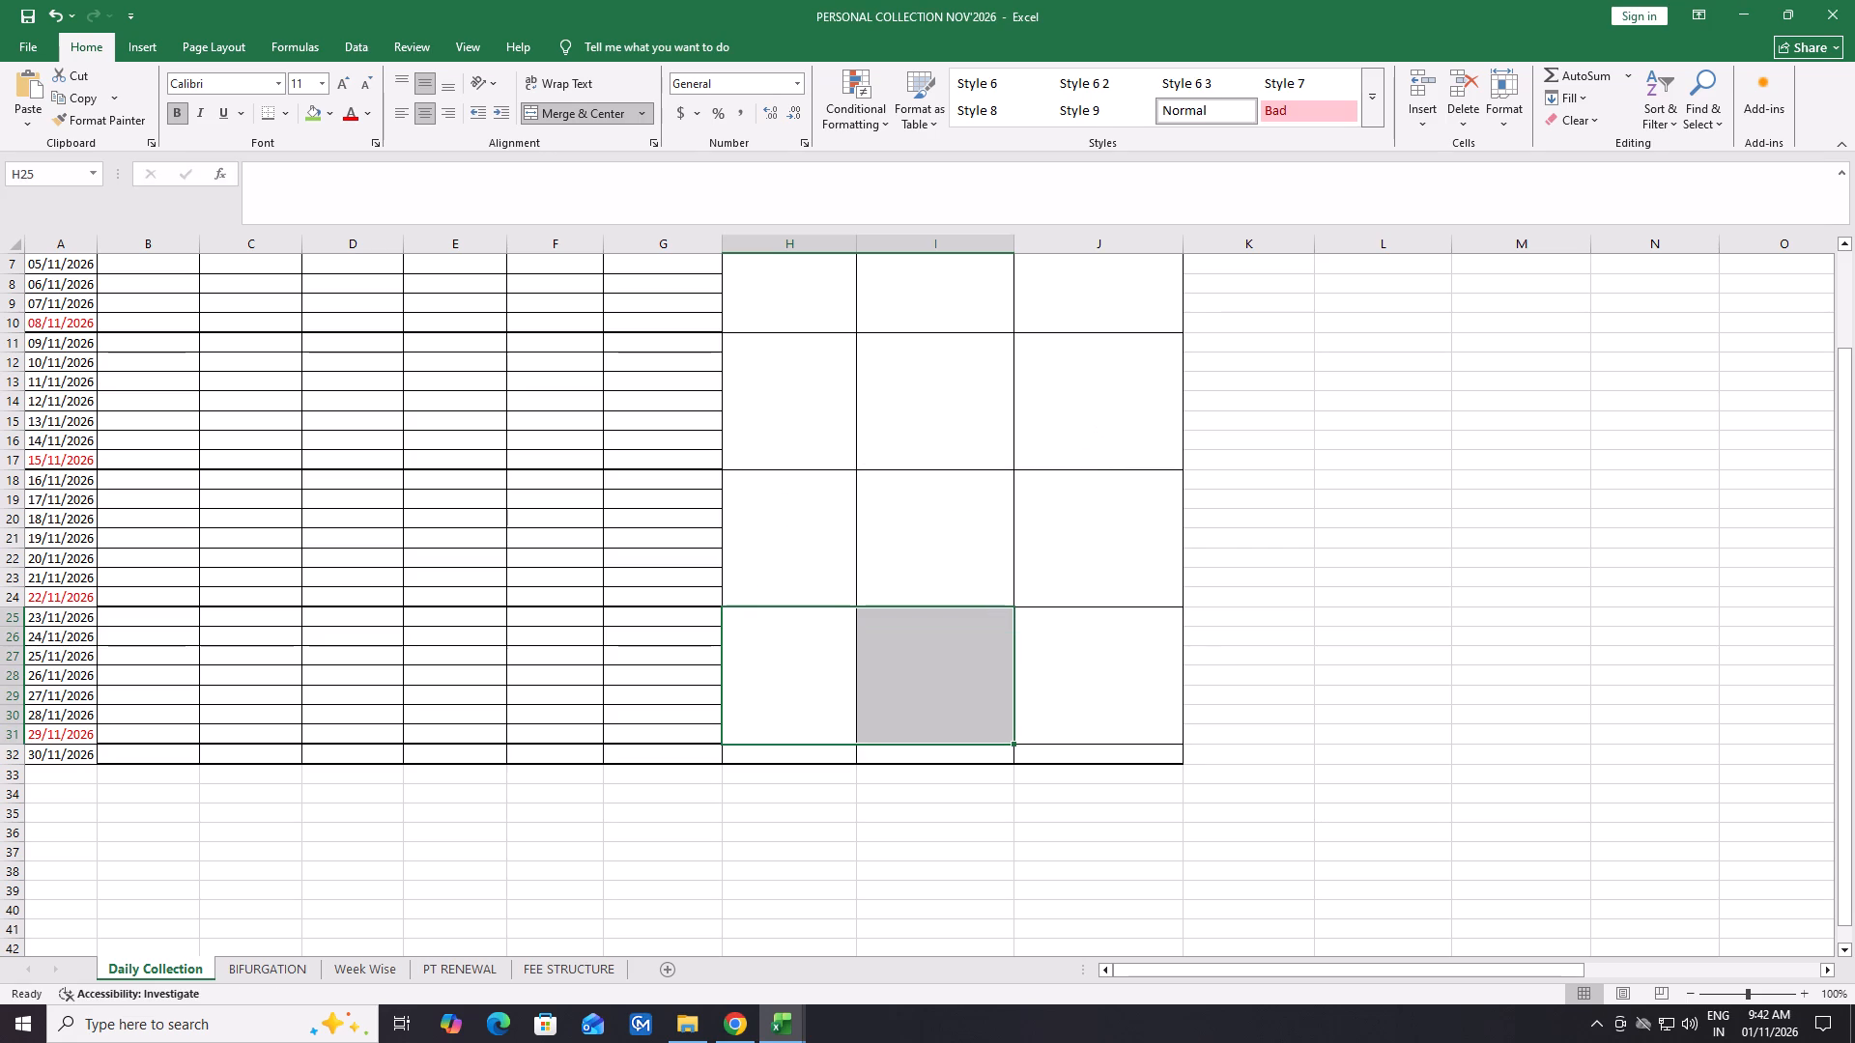
{"action": "scroll", "coordinate": [1371, 532], "scroll_direction": "up", "scroll_amount": 4}
{"action": "left_click", "coordinate": [1373, 533]}
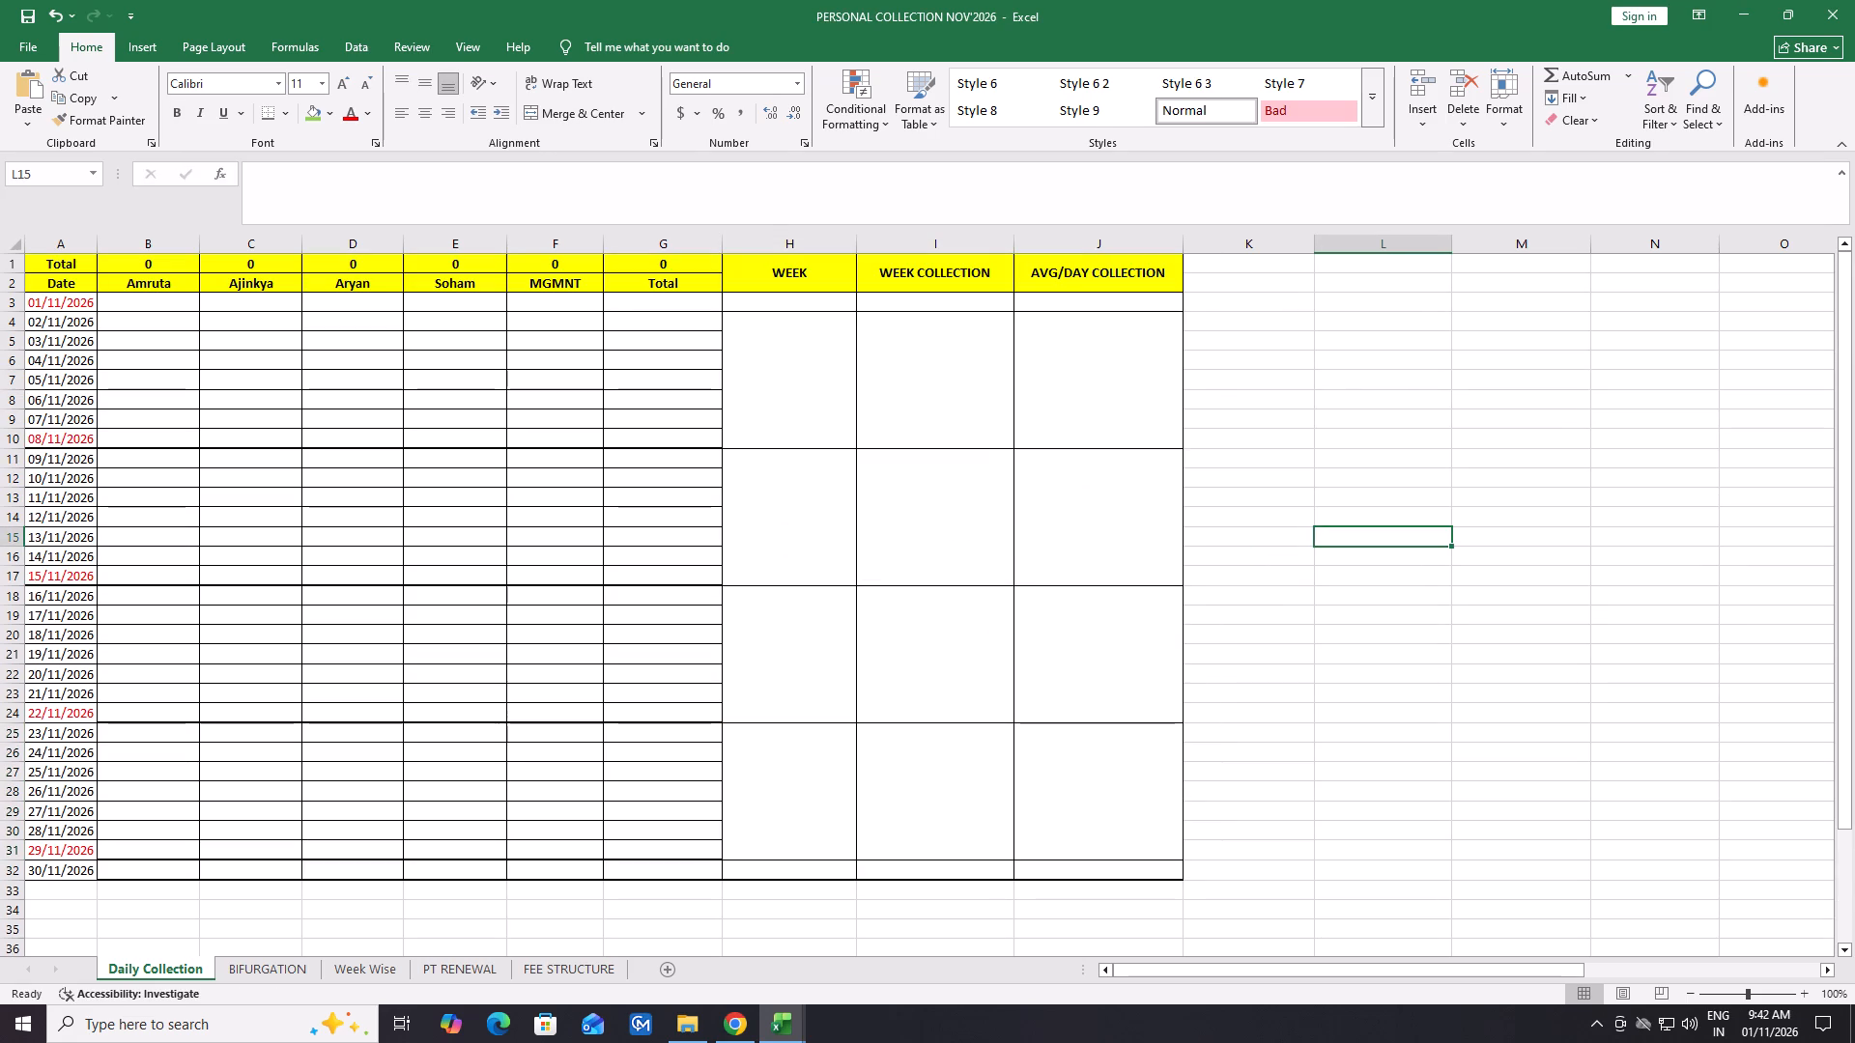
{"action": "left_click", "coordinate": [787, 300]}
{"action": "left_click_drag", "start_coordinate": [812, 343], "coordinate": [839, 402]}
{"action": "left_click_drag", "start_coordinate": [862, 457], "coordinate": [945, 615]}
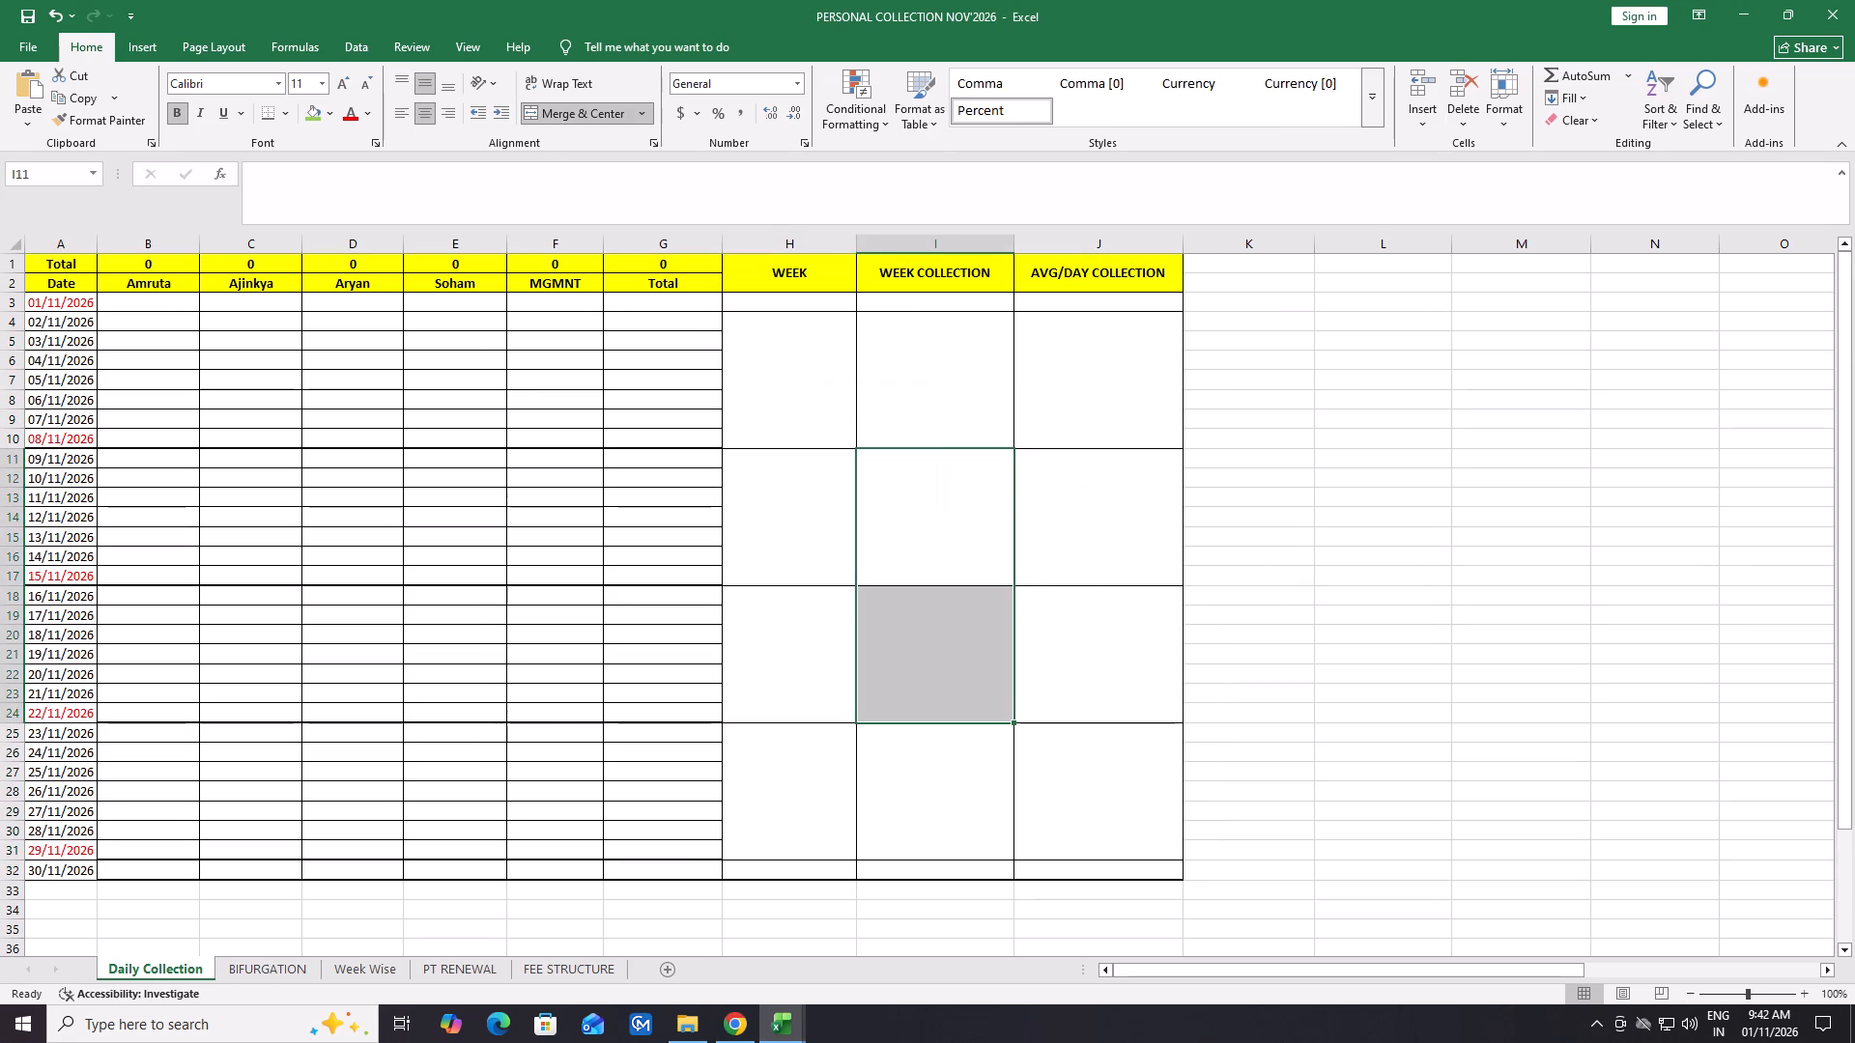
{"action": "left_click_drag", "start_coordinate": [808, 302], "coordinate": [1093, 765]}
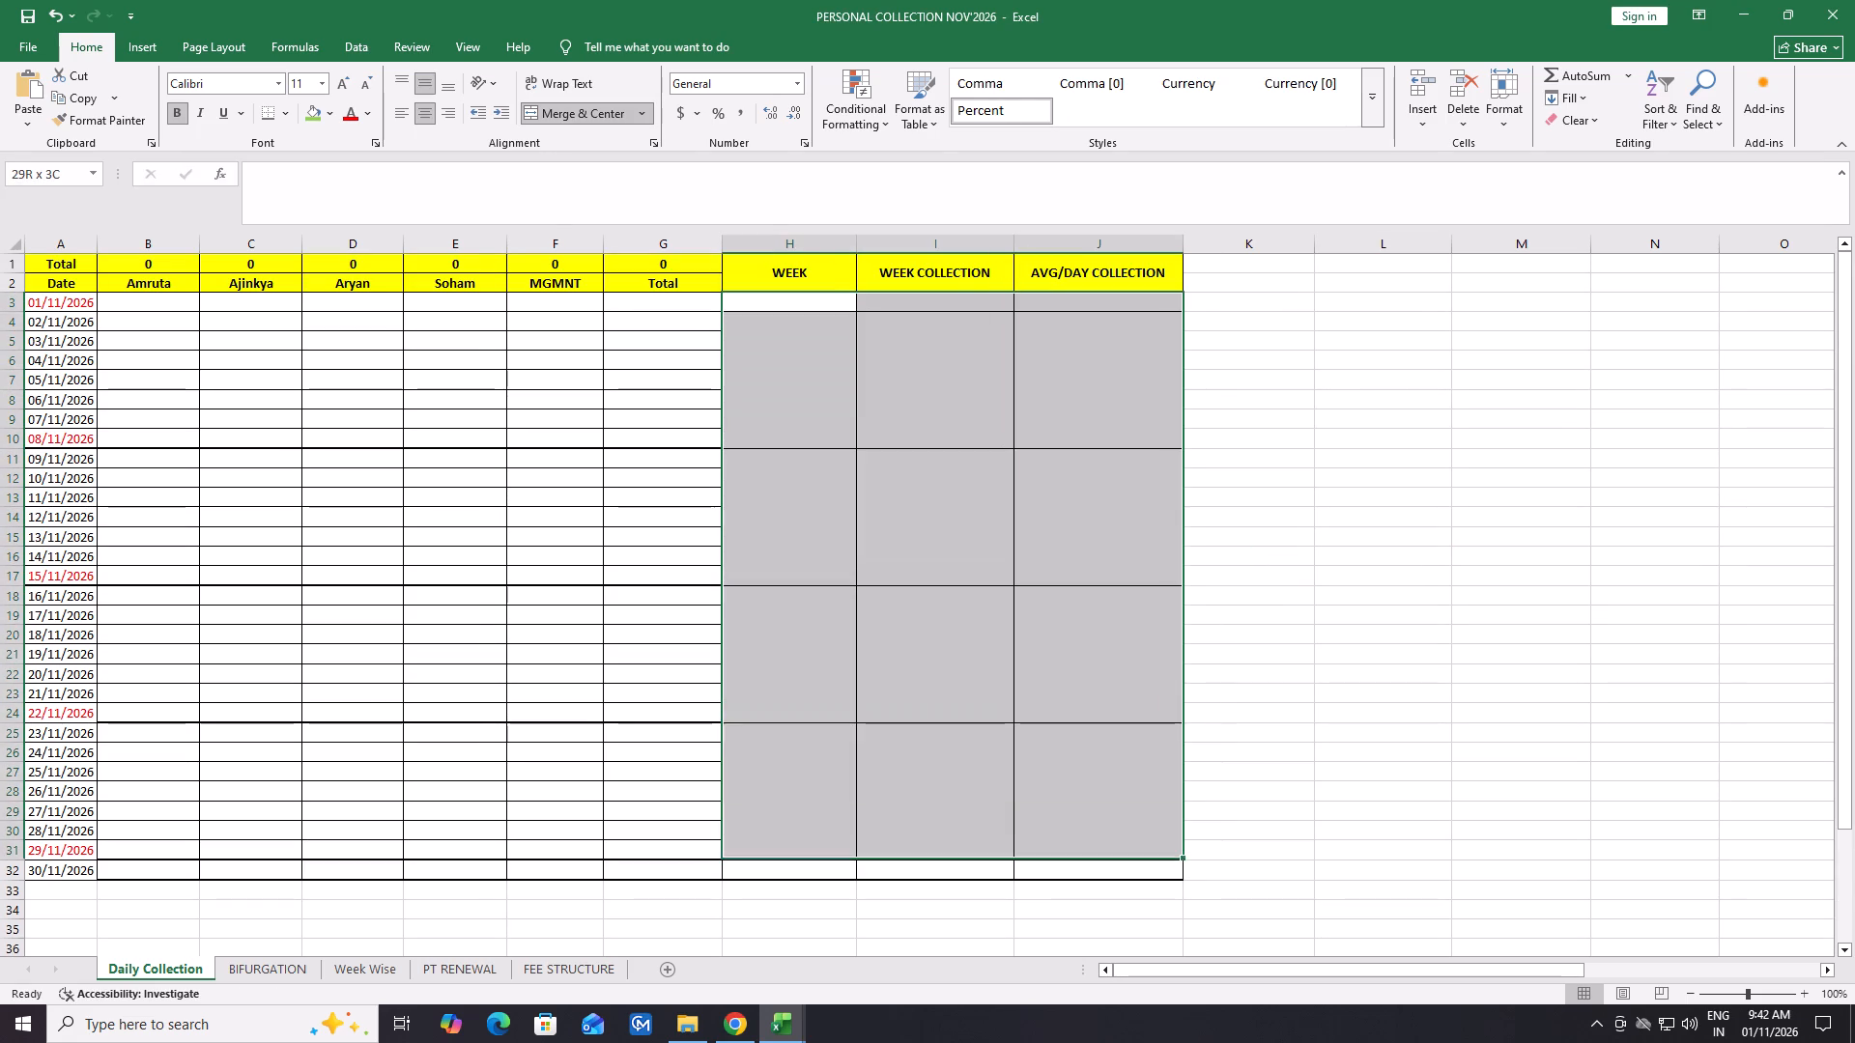
{"action": "left_click_drag", "start_coordinate": [1093, 765], "coordinate": [1106, 773]}
{"action": "left_click", "coordinate": [262, 112]}
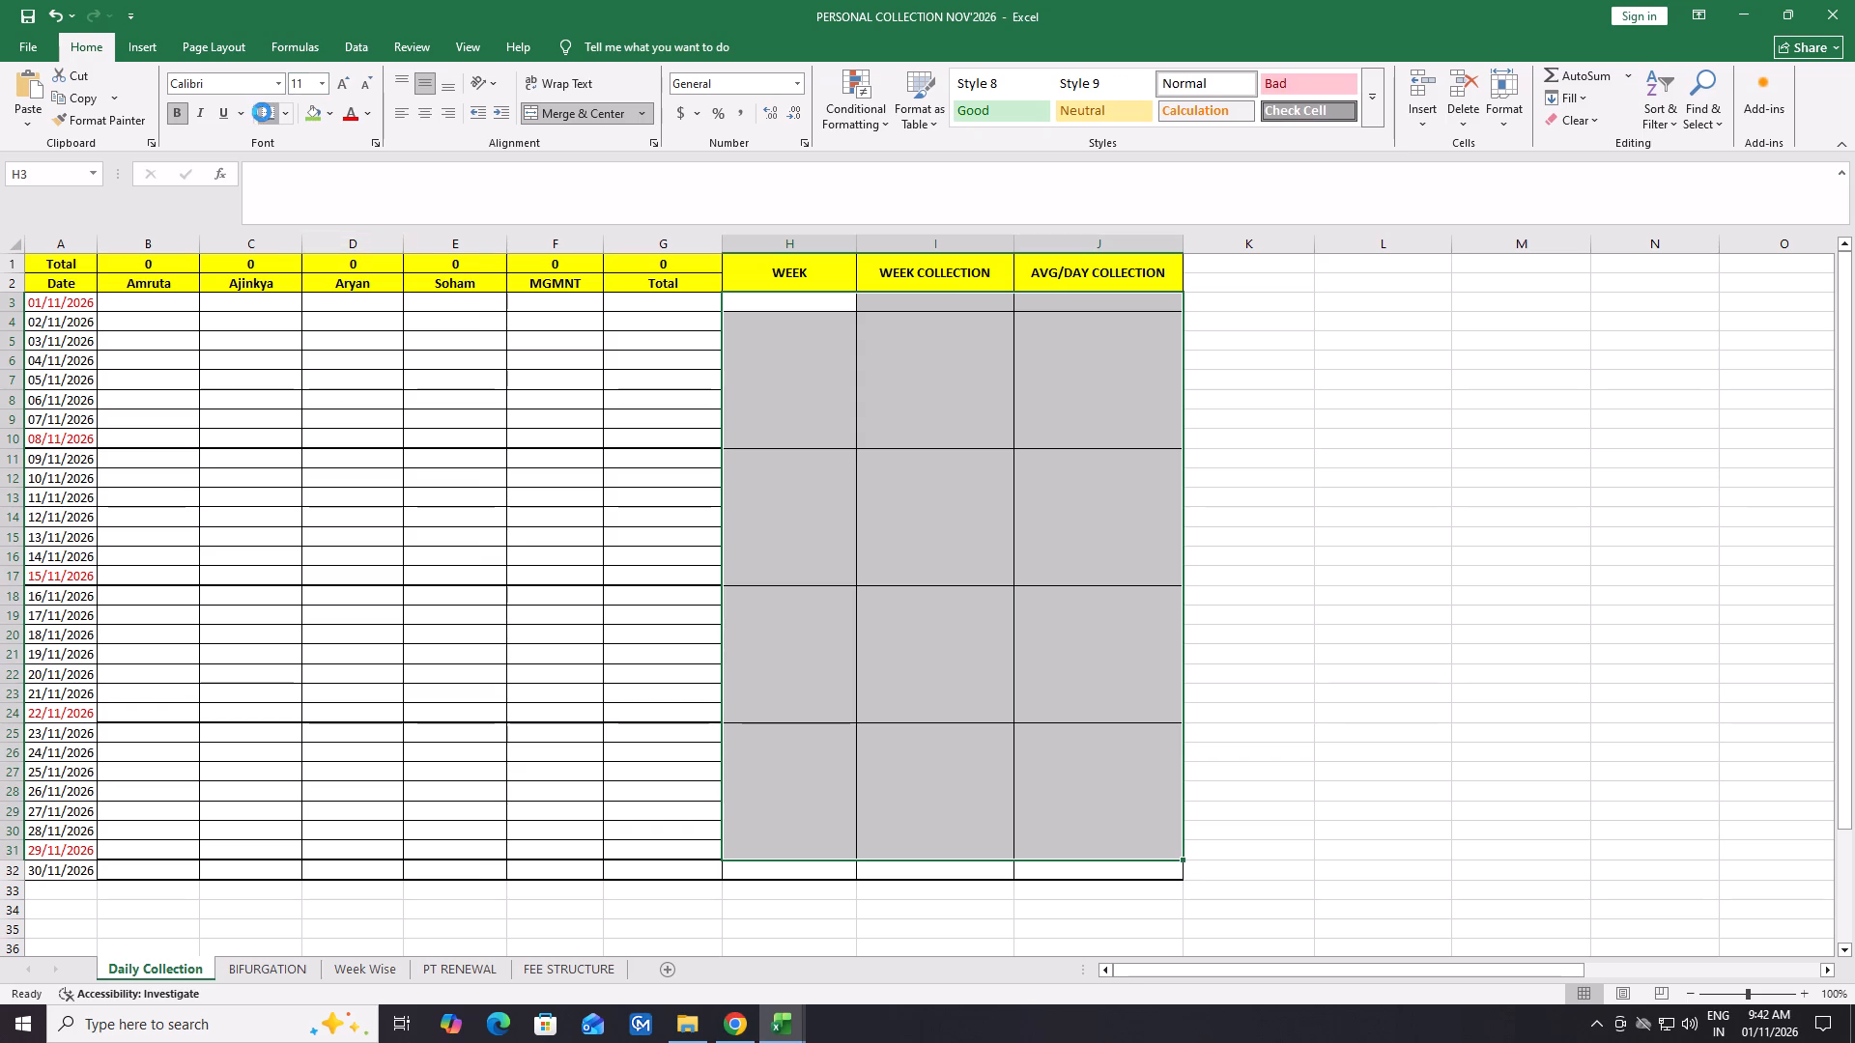
{"action": "left_click", "coordinate": [265, 107]}
{"action": "left_click", "coordinate": [1291, 458]}
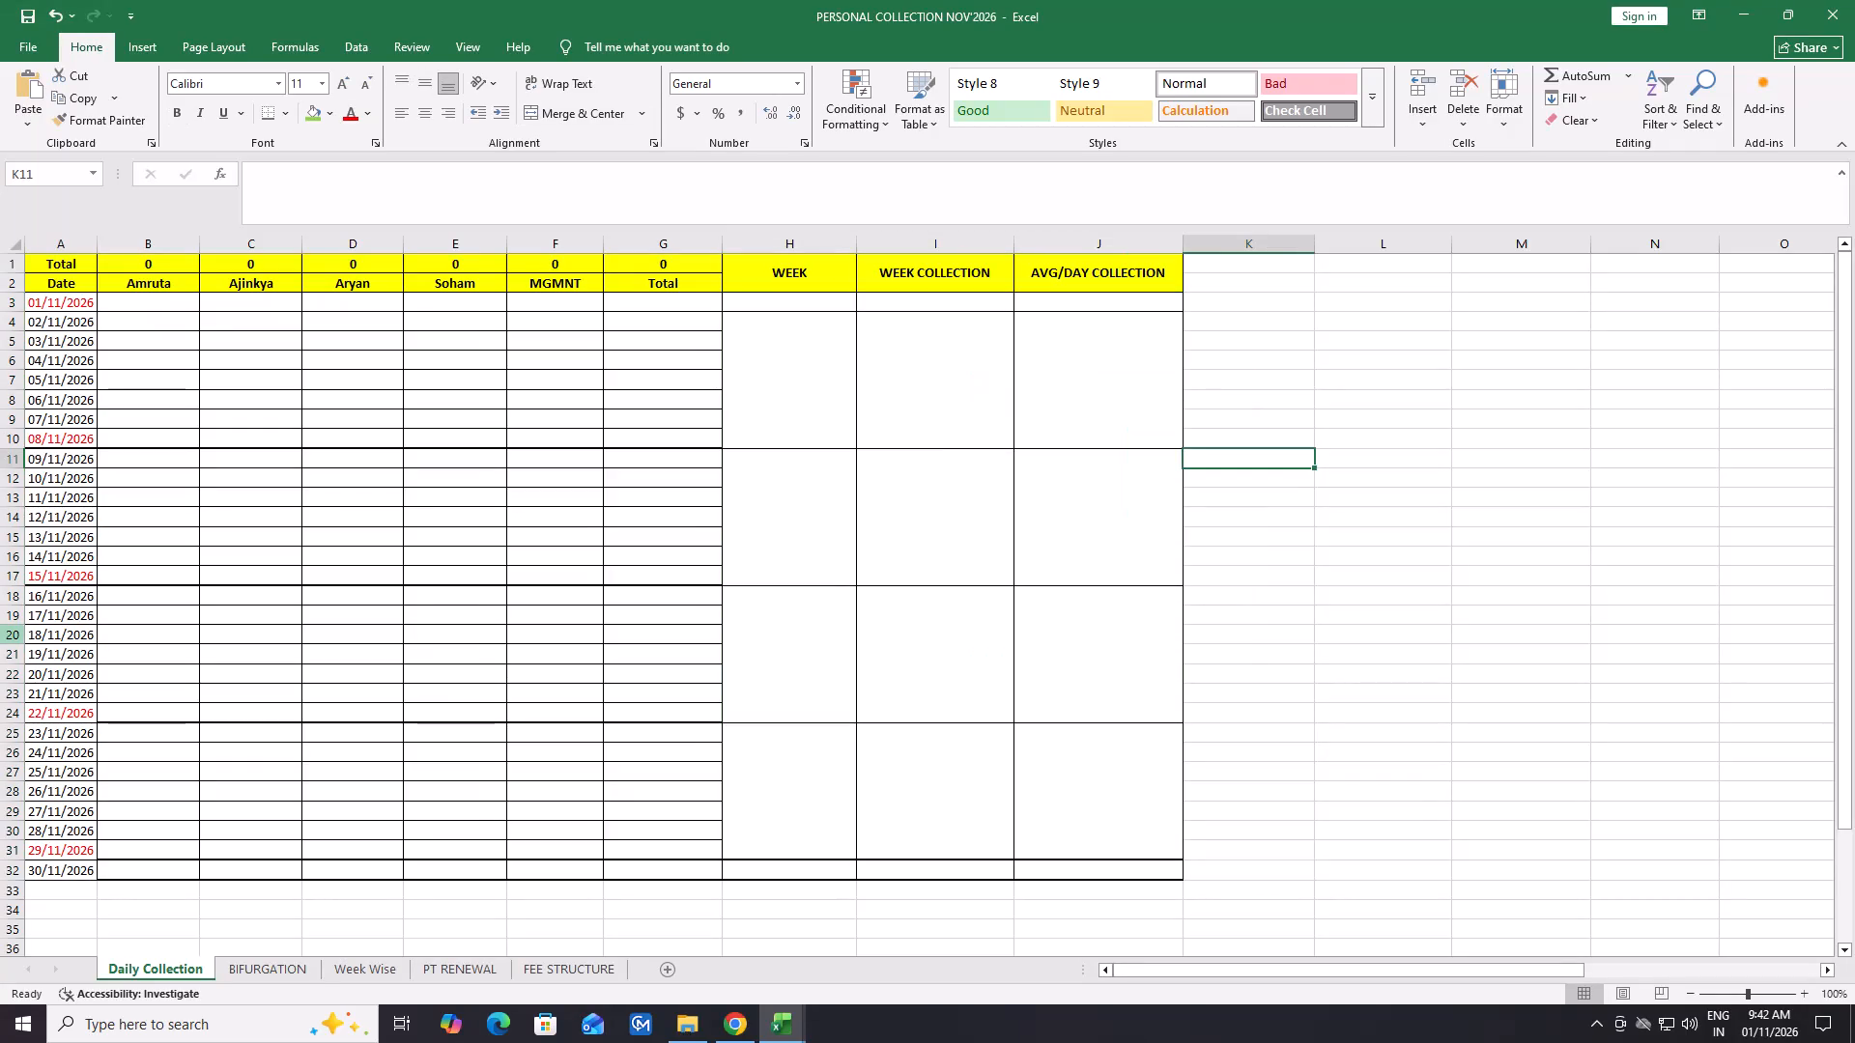
Apply the thick bottom border to the first-week cells H3:J3 under WEEK, WEEK COLLECTION and AVG/DAY COLLECTION.
{"action": "left_click_drag", "start_coordinate": [809, 299], "coordinate": [1113, 281]}
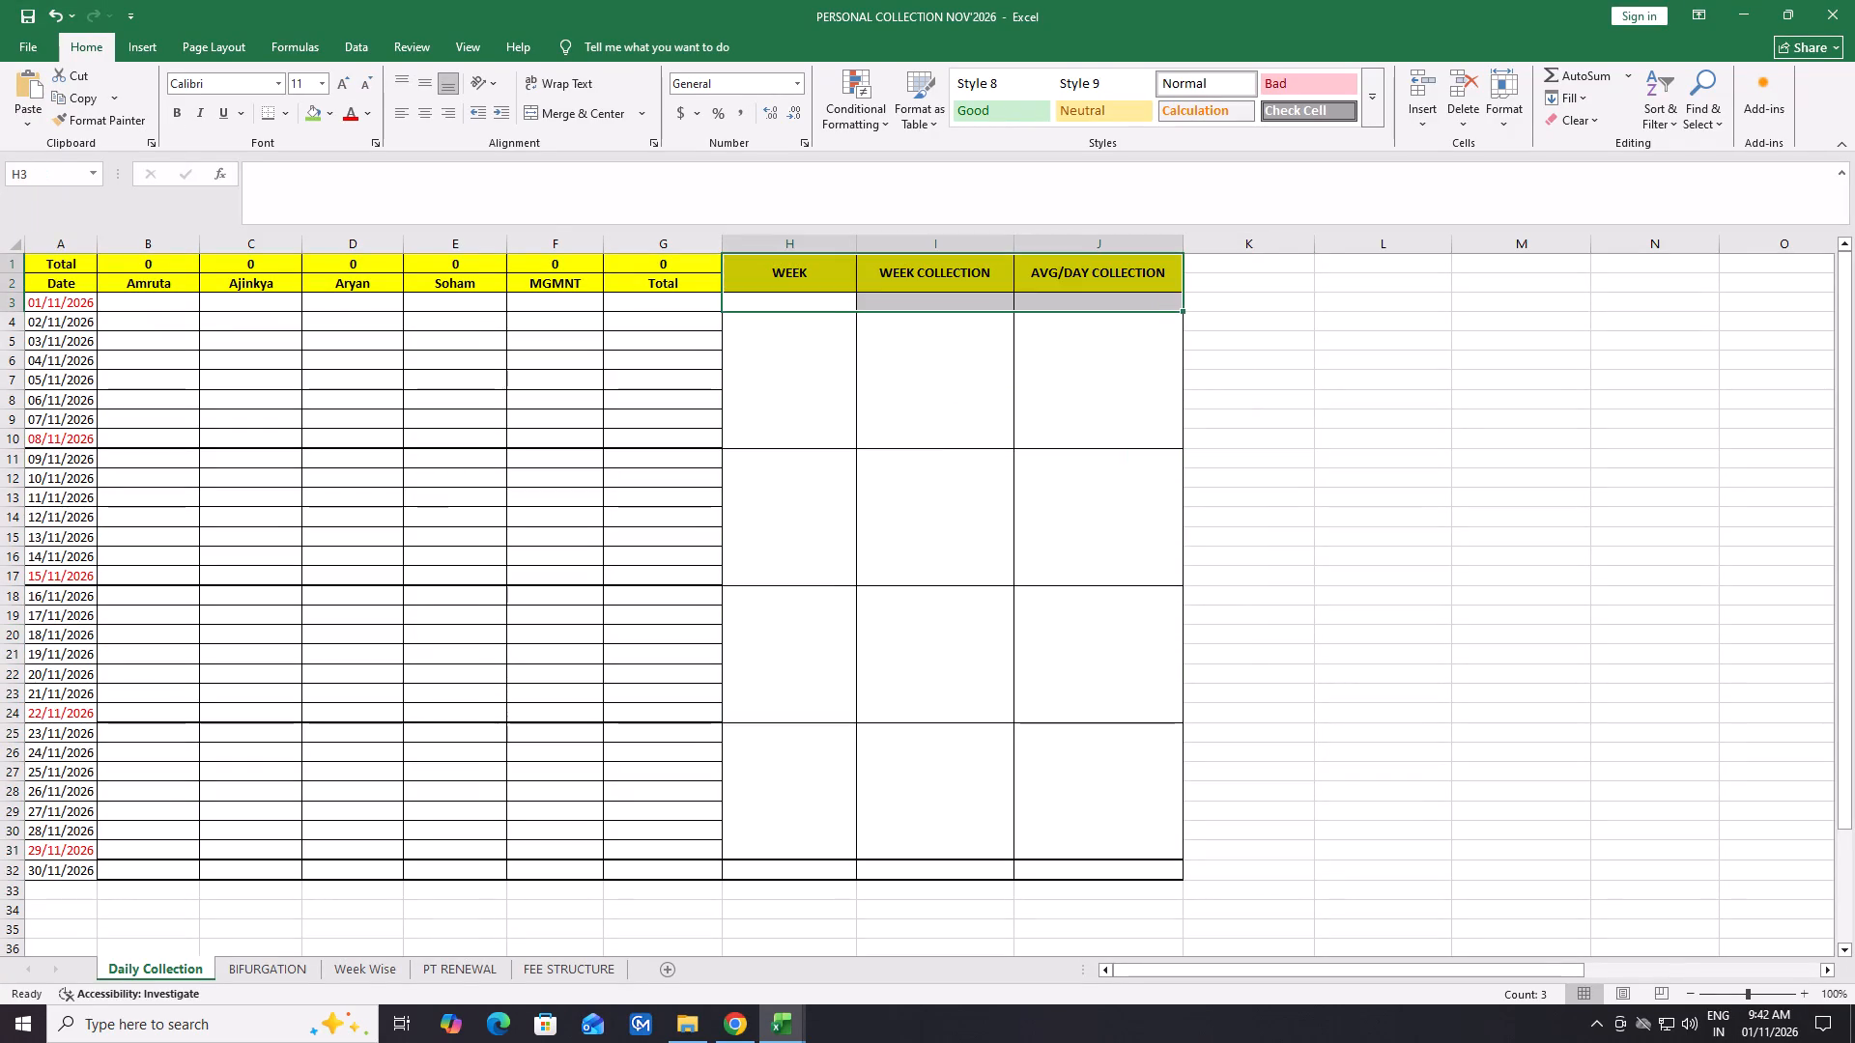
{"action": "left_click", "coordinate": [1113, 281]}
{"action": "left_click_drag", "start_coordinate": [817, 305], "coordinate": [853, 305]}
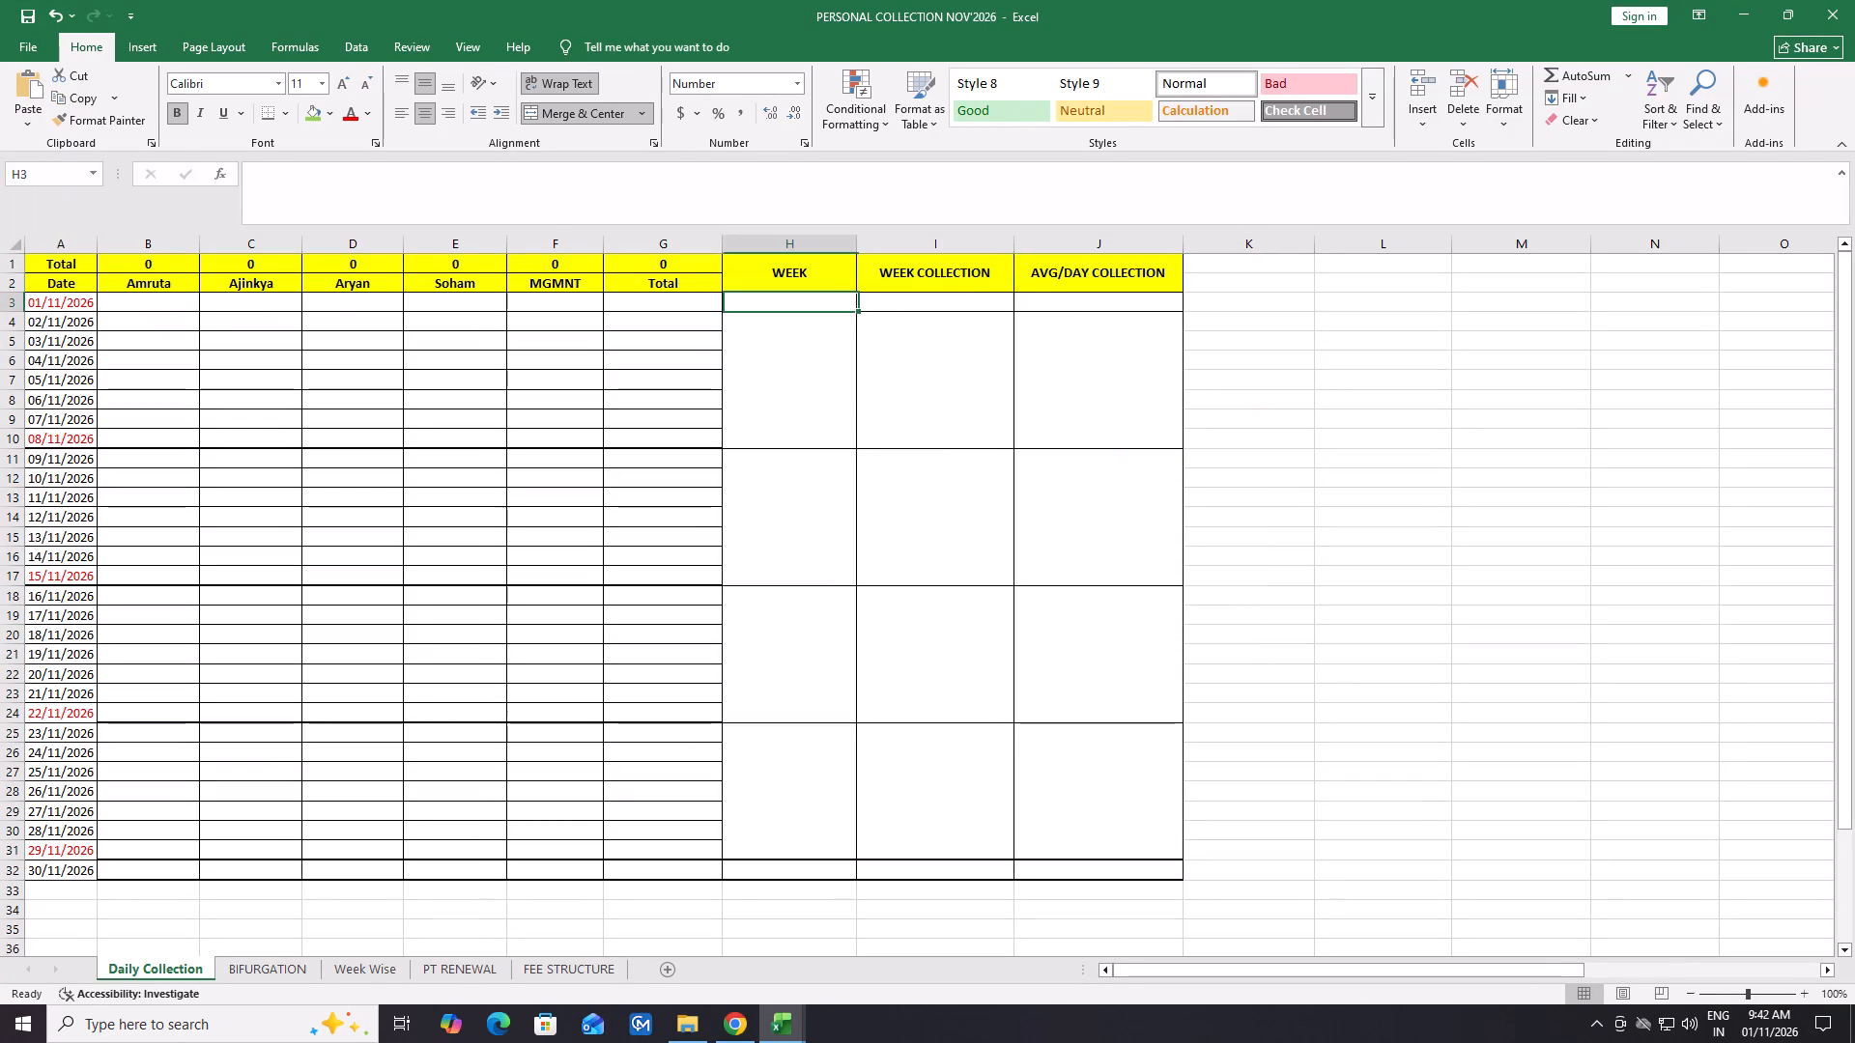
{"action": "left_click_drag", "start_coordinate": [853, 305], "coordinate": [1066, 306]}
{"action": "left_click", "coordinate": [266, 110]}
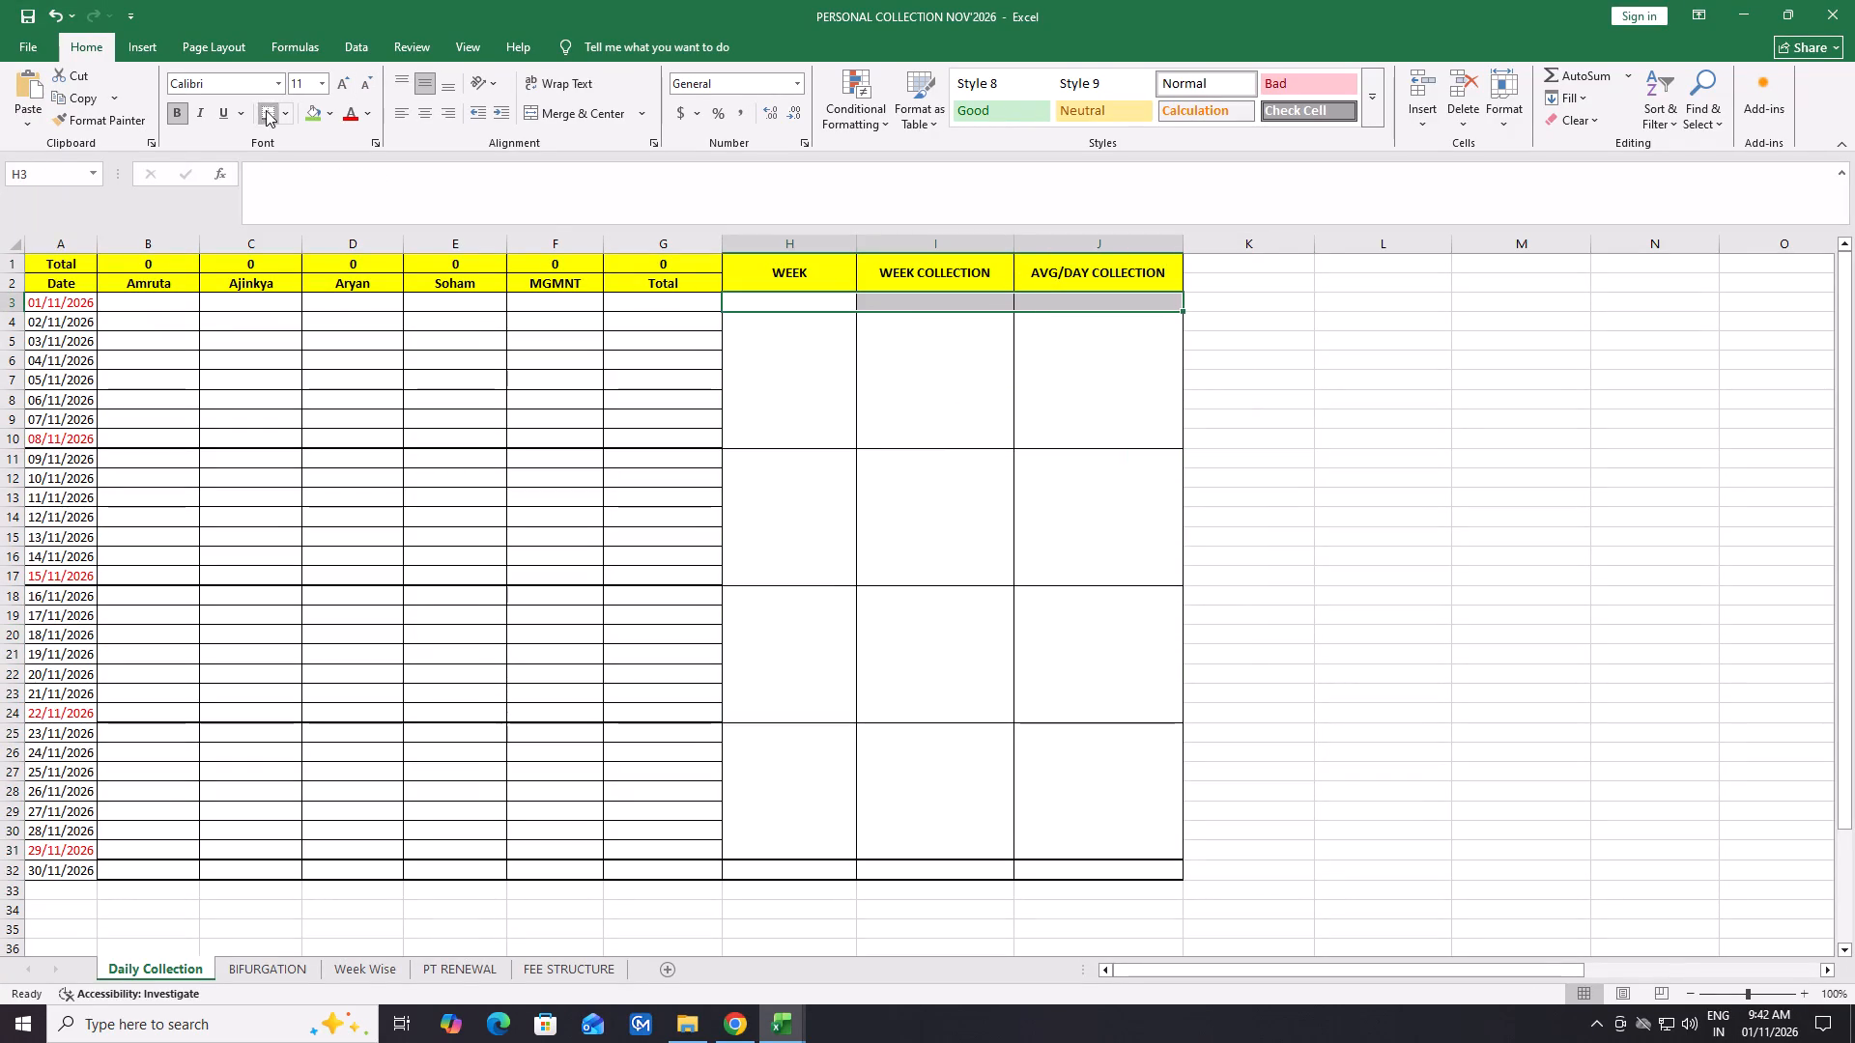
Apply the thick bottom border separately to each of the merged weekly blocks H4:J10, H11:J17 and H18:J24.
{"action": "left_click", "coordinate": [924, 426]}
{"action": "left_click_drag", "start_coordinate": [780, 425], "coordinate": [1081, 432]}
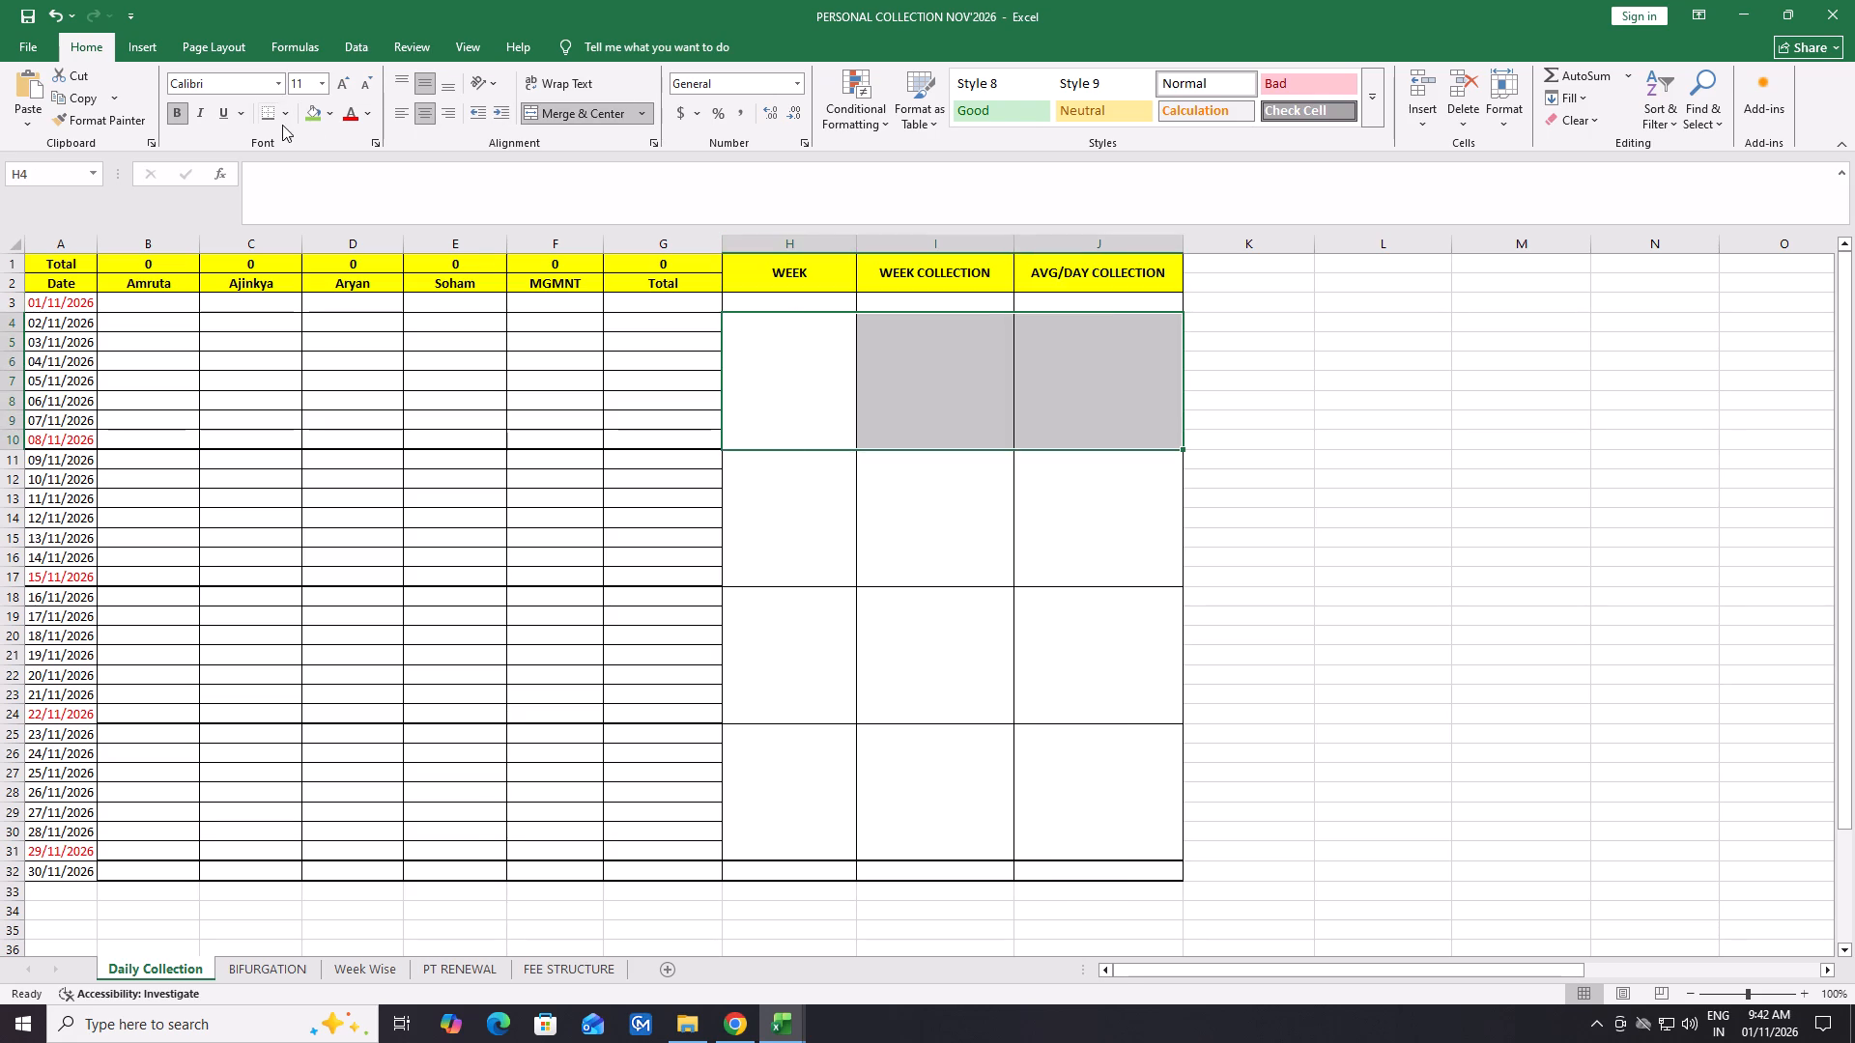
{"action": "left_click", "coordinate": [267, 118]}
{"action": "left_click_drag", "start_coordinate": [804, 525], "coordinate": [995, 549]}
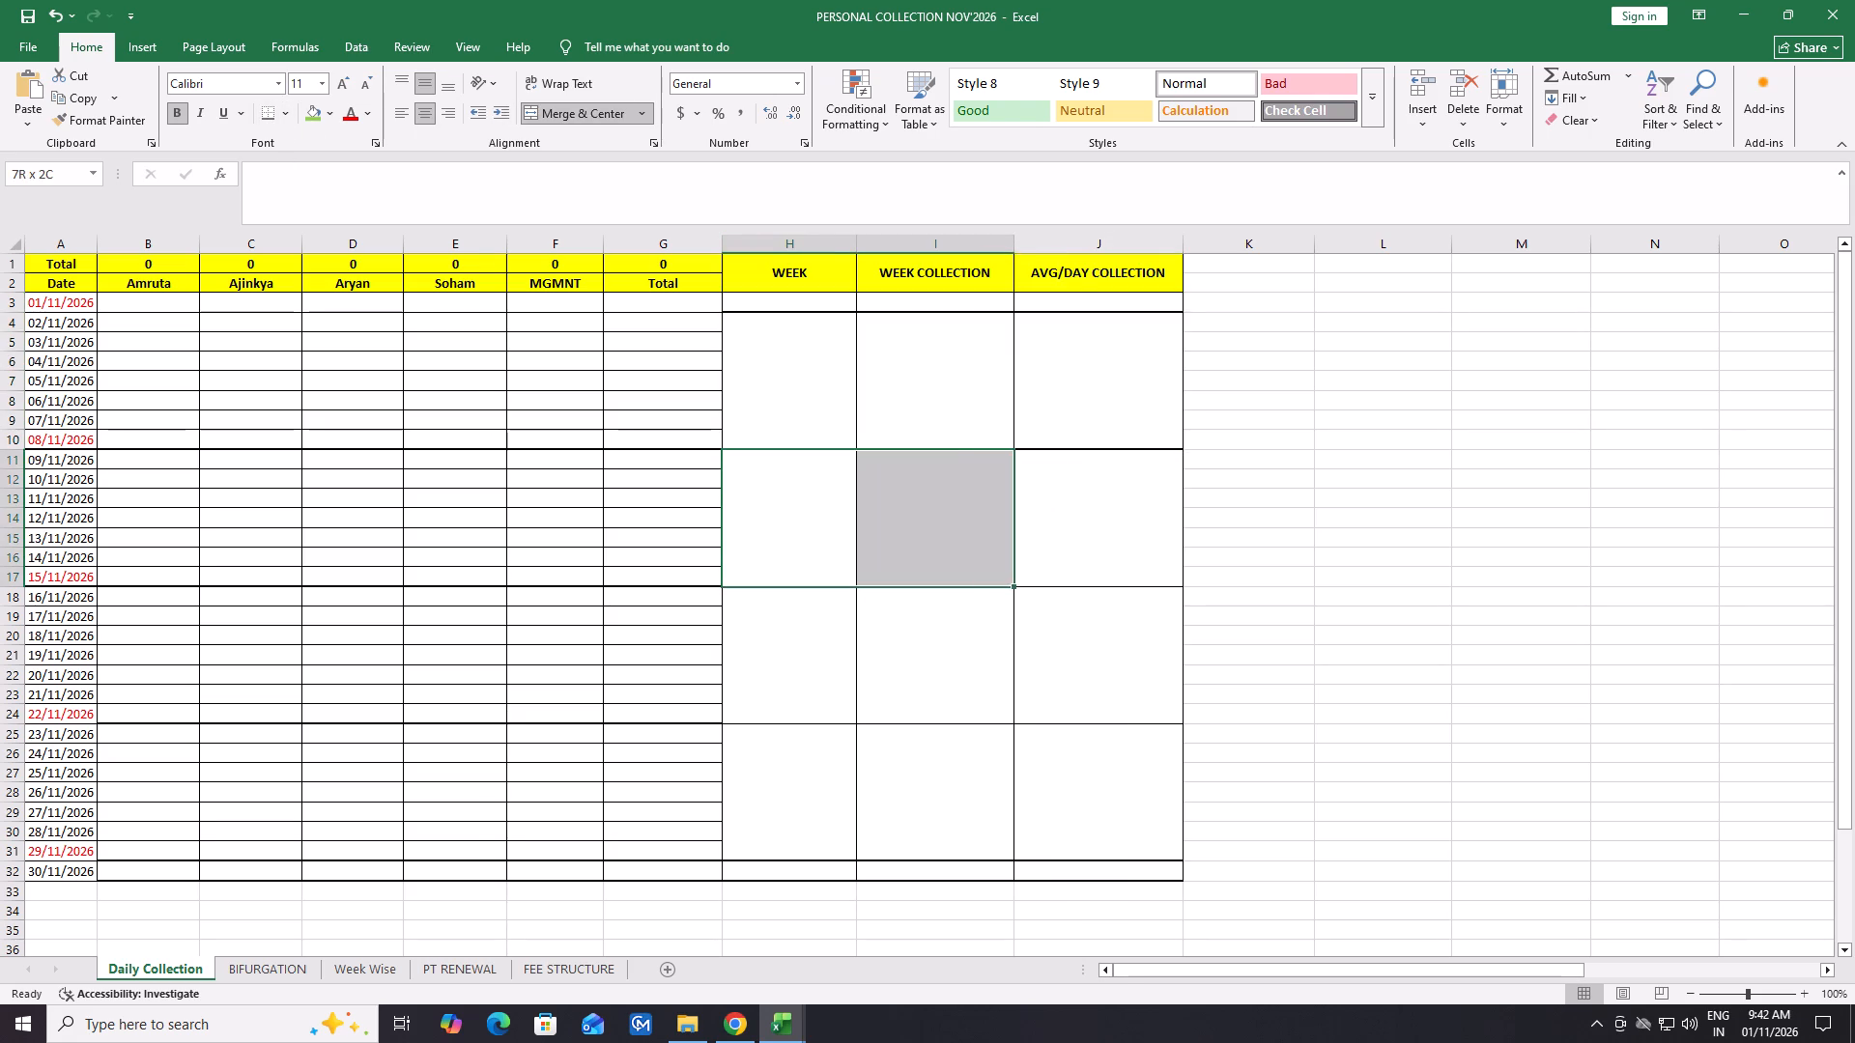
{"action": "left_click_drag", "start_coordinate": [995, 549], "coordinate": [1049, 550]}
{"action": "left_click", "coordinate": [262, 118]}
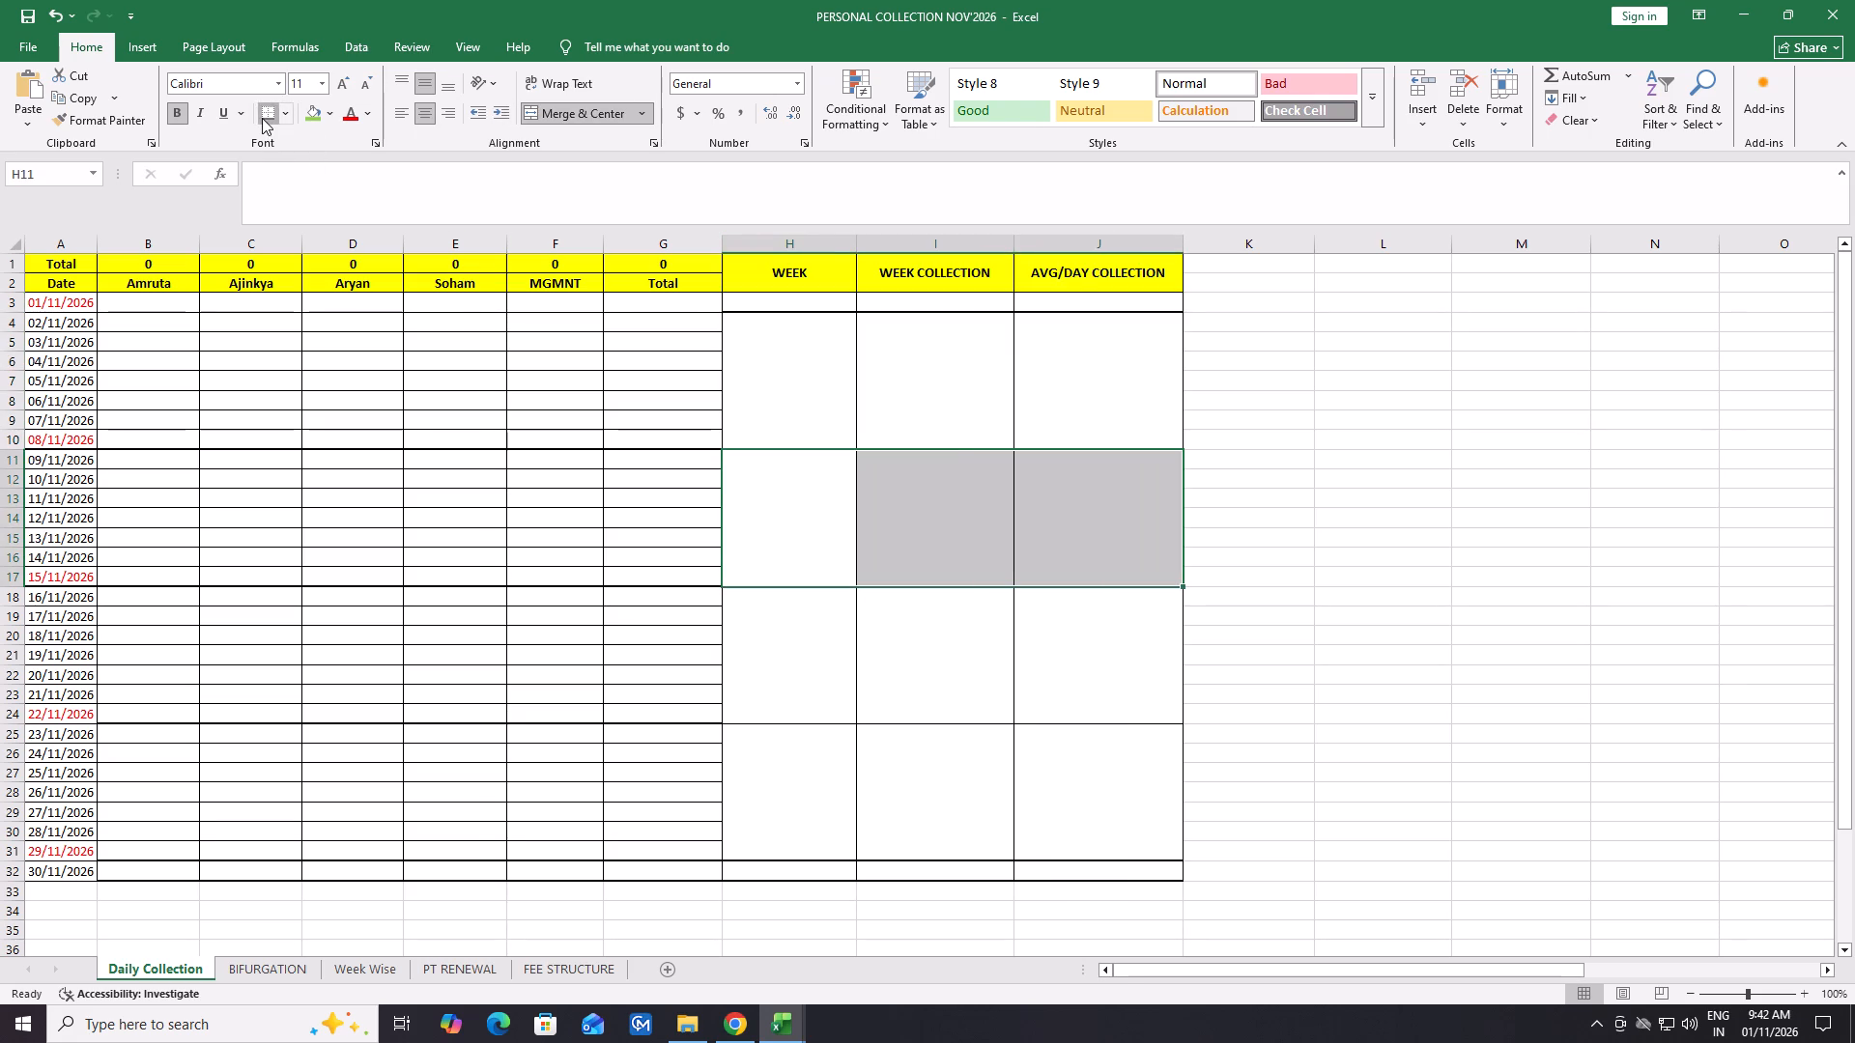
{"action": "left_click_drag", "start_coordinate": [777, 653], "coordinate": [1107, 659]}
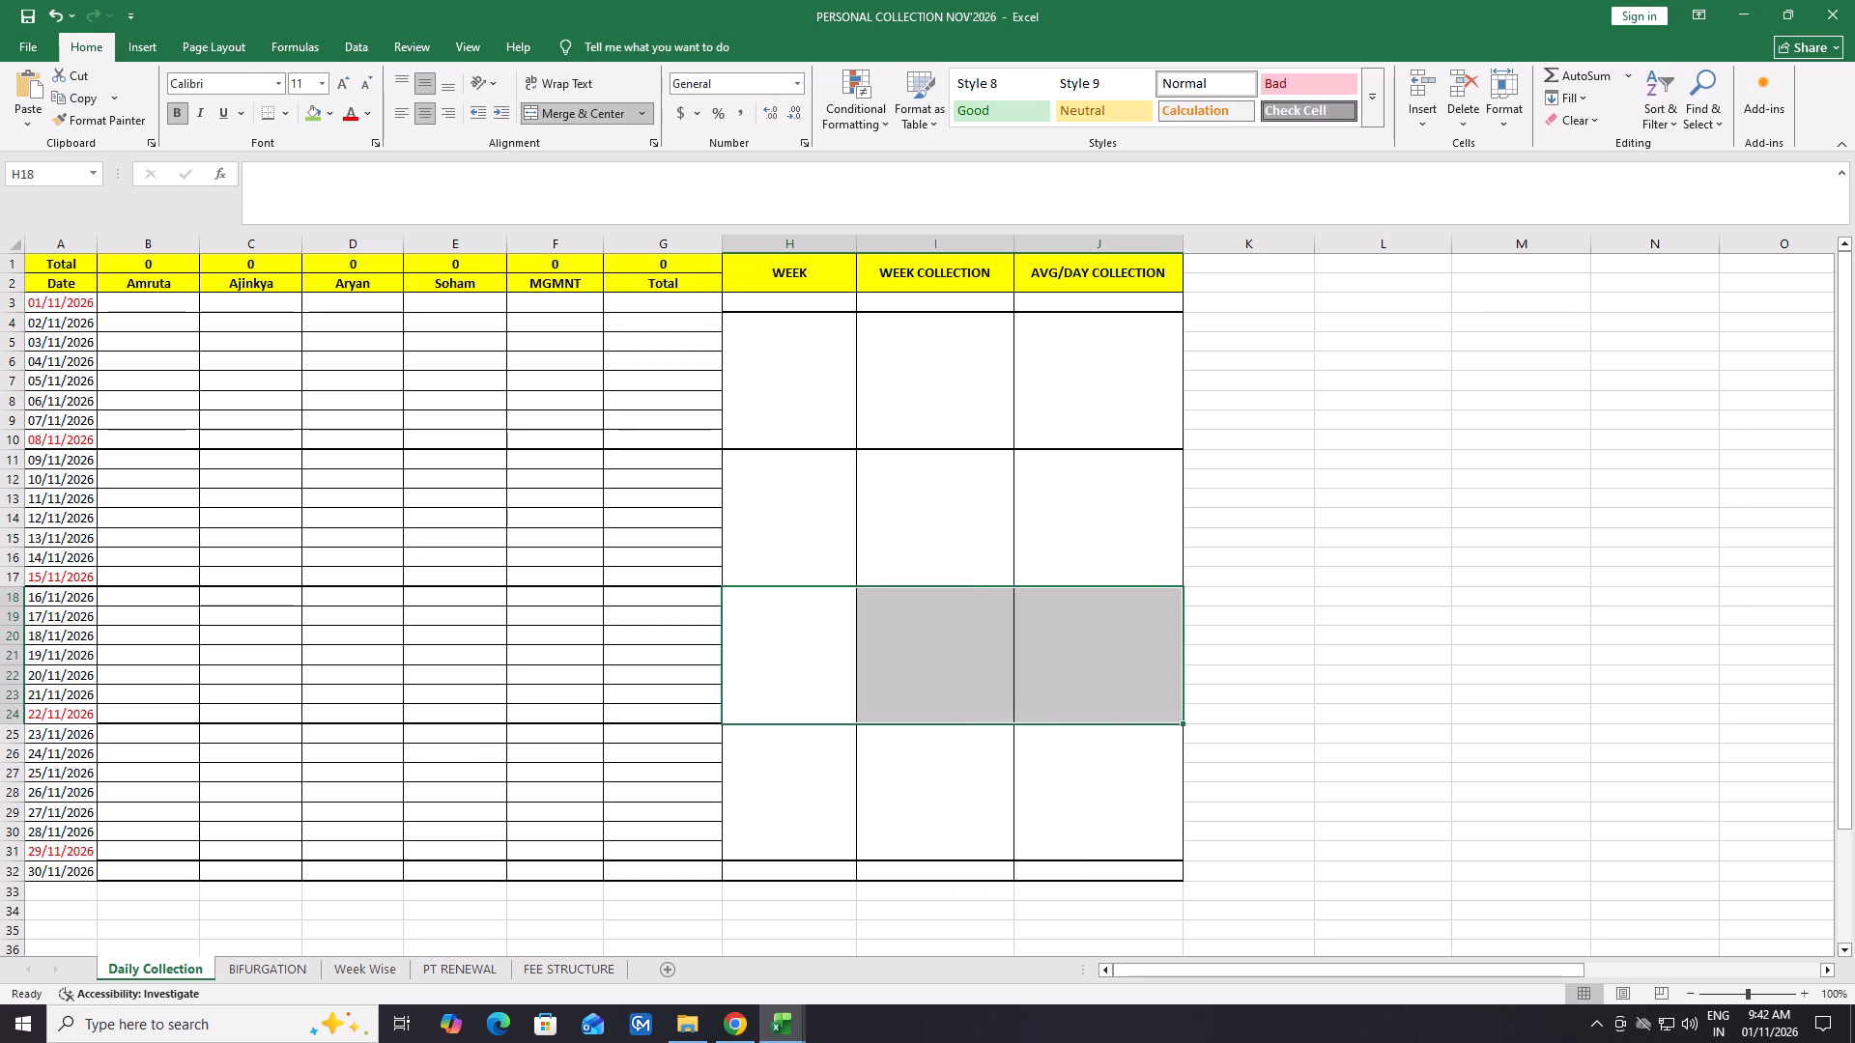
{"action": "left_click", "coordinate": [274, 108]}
{"action": "double_click", "coordinate": [1255, 636]}
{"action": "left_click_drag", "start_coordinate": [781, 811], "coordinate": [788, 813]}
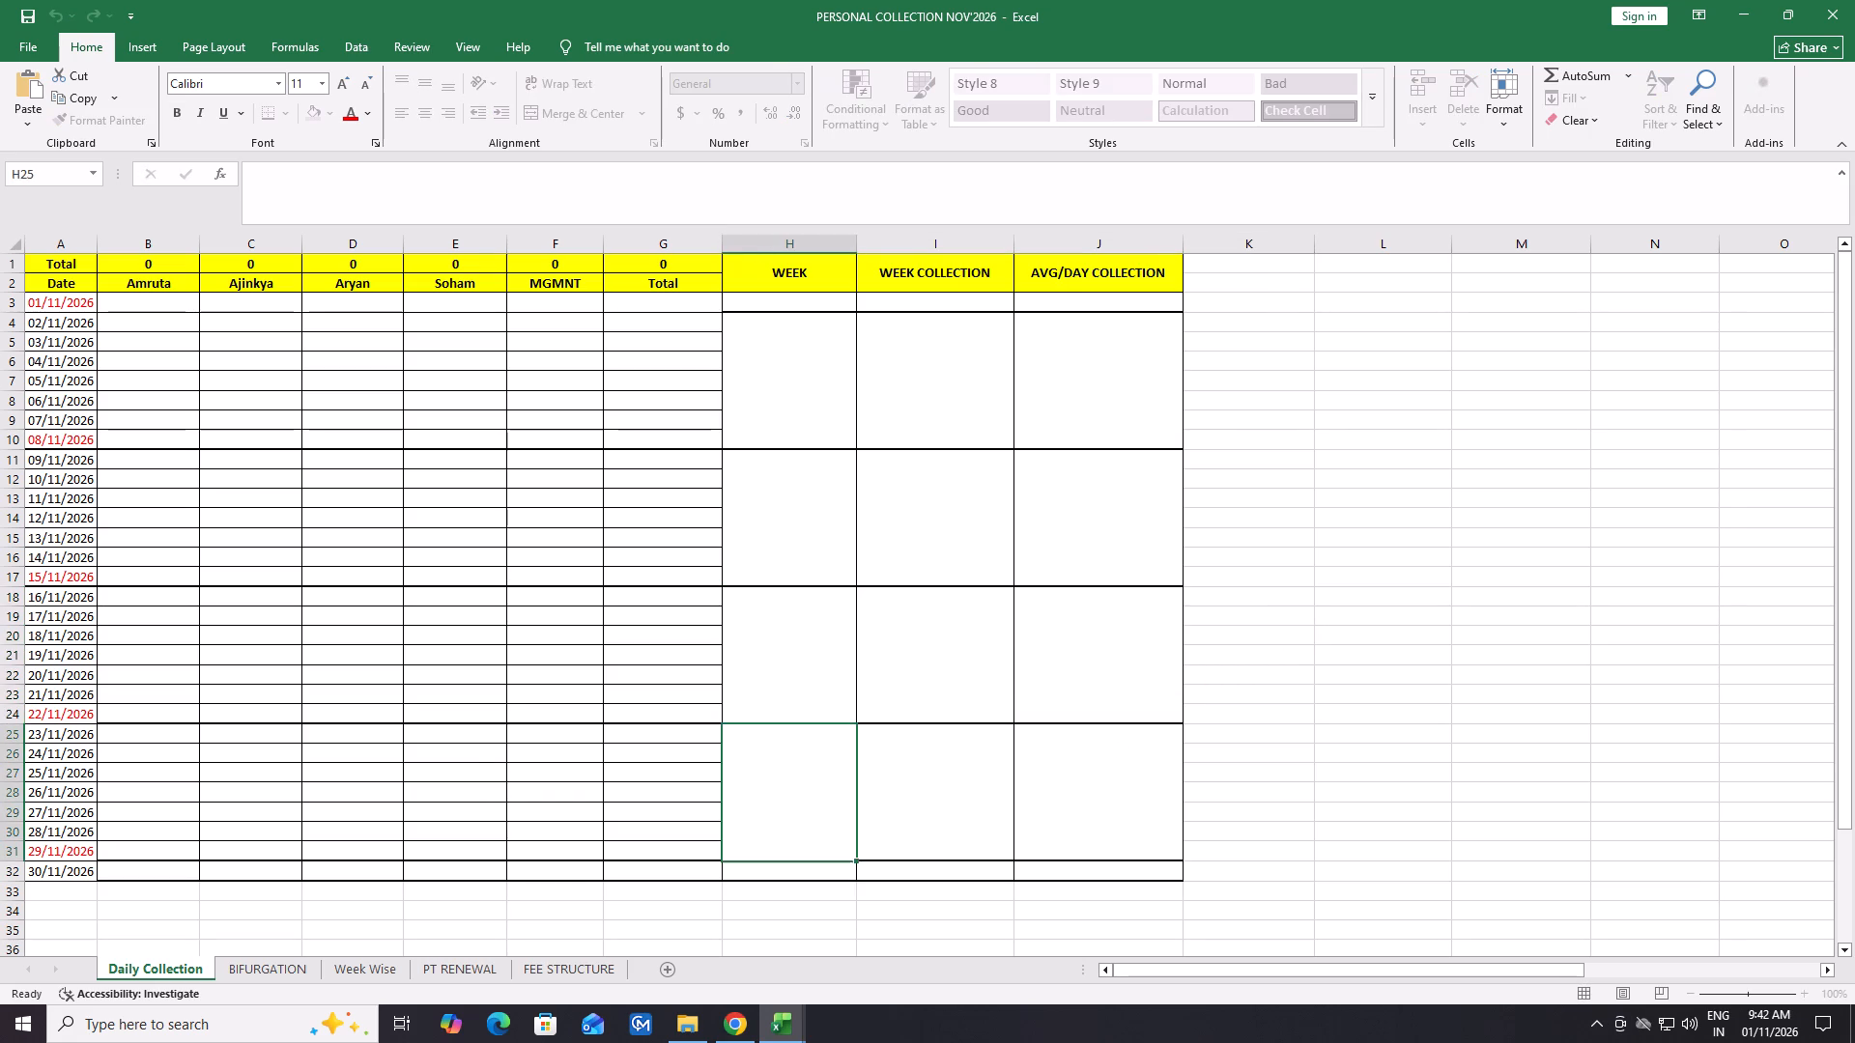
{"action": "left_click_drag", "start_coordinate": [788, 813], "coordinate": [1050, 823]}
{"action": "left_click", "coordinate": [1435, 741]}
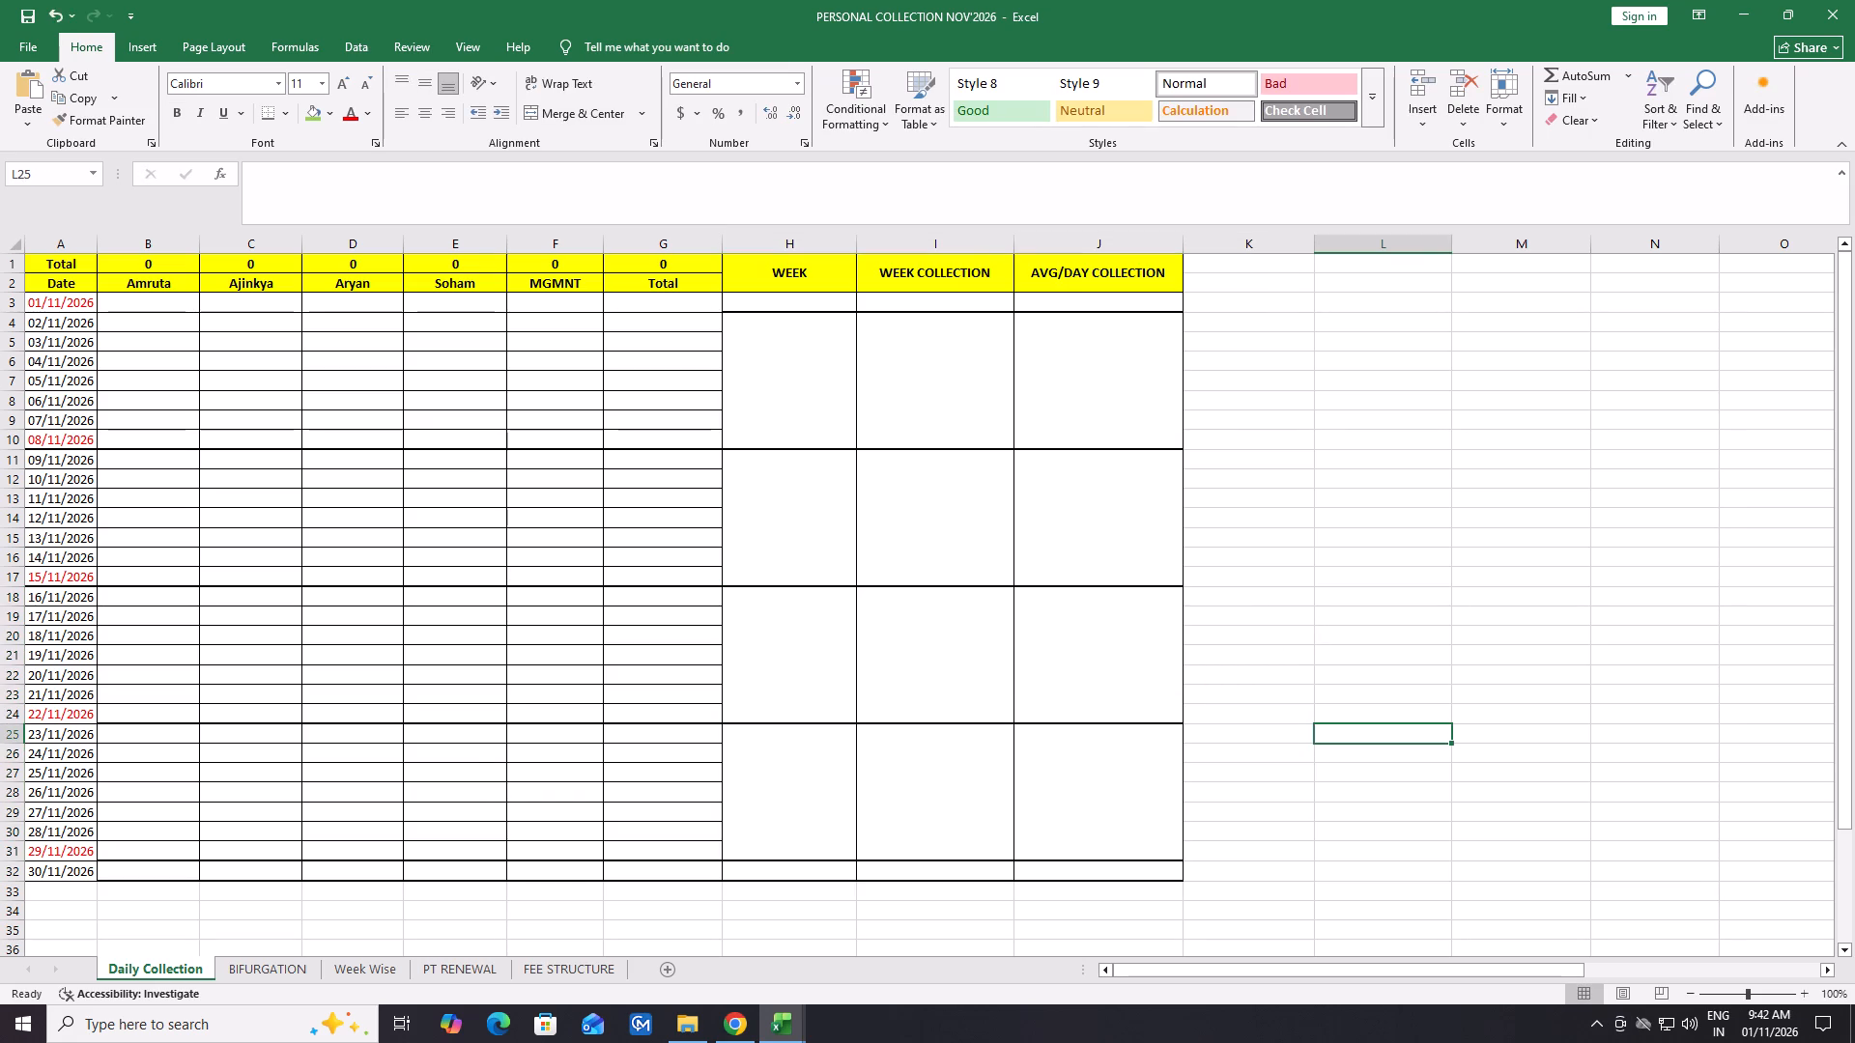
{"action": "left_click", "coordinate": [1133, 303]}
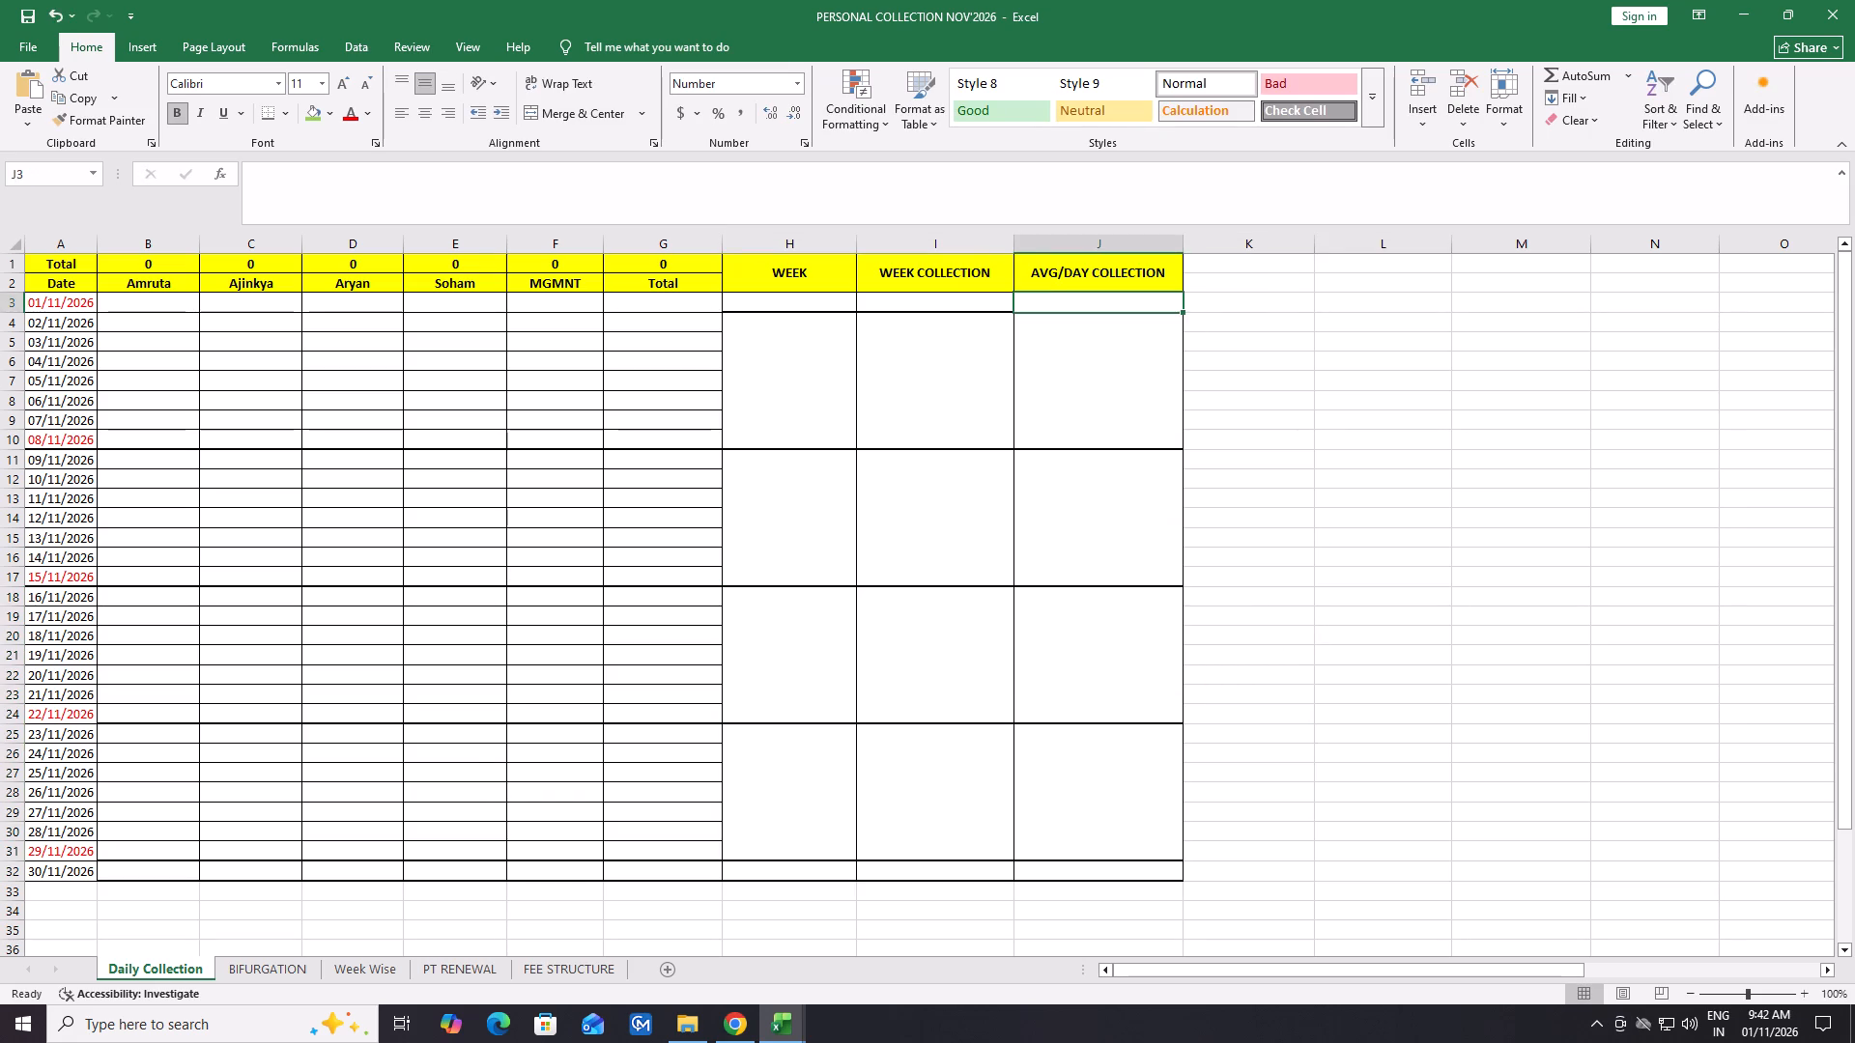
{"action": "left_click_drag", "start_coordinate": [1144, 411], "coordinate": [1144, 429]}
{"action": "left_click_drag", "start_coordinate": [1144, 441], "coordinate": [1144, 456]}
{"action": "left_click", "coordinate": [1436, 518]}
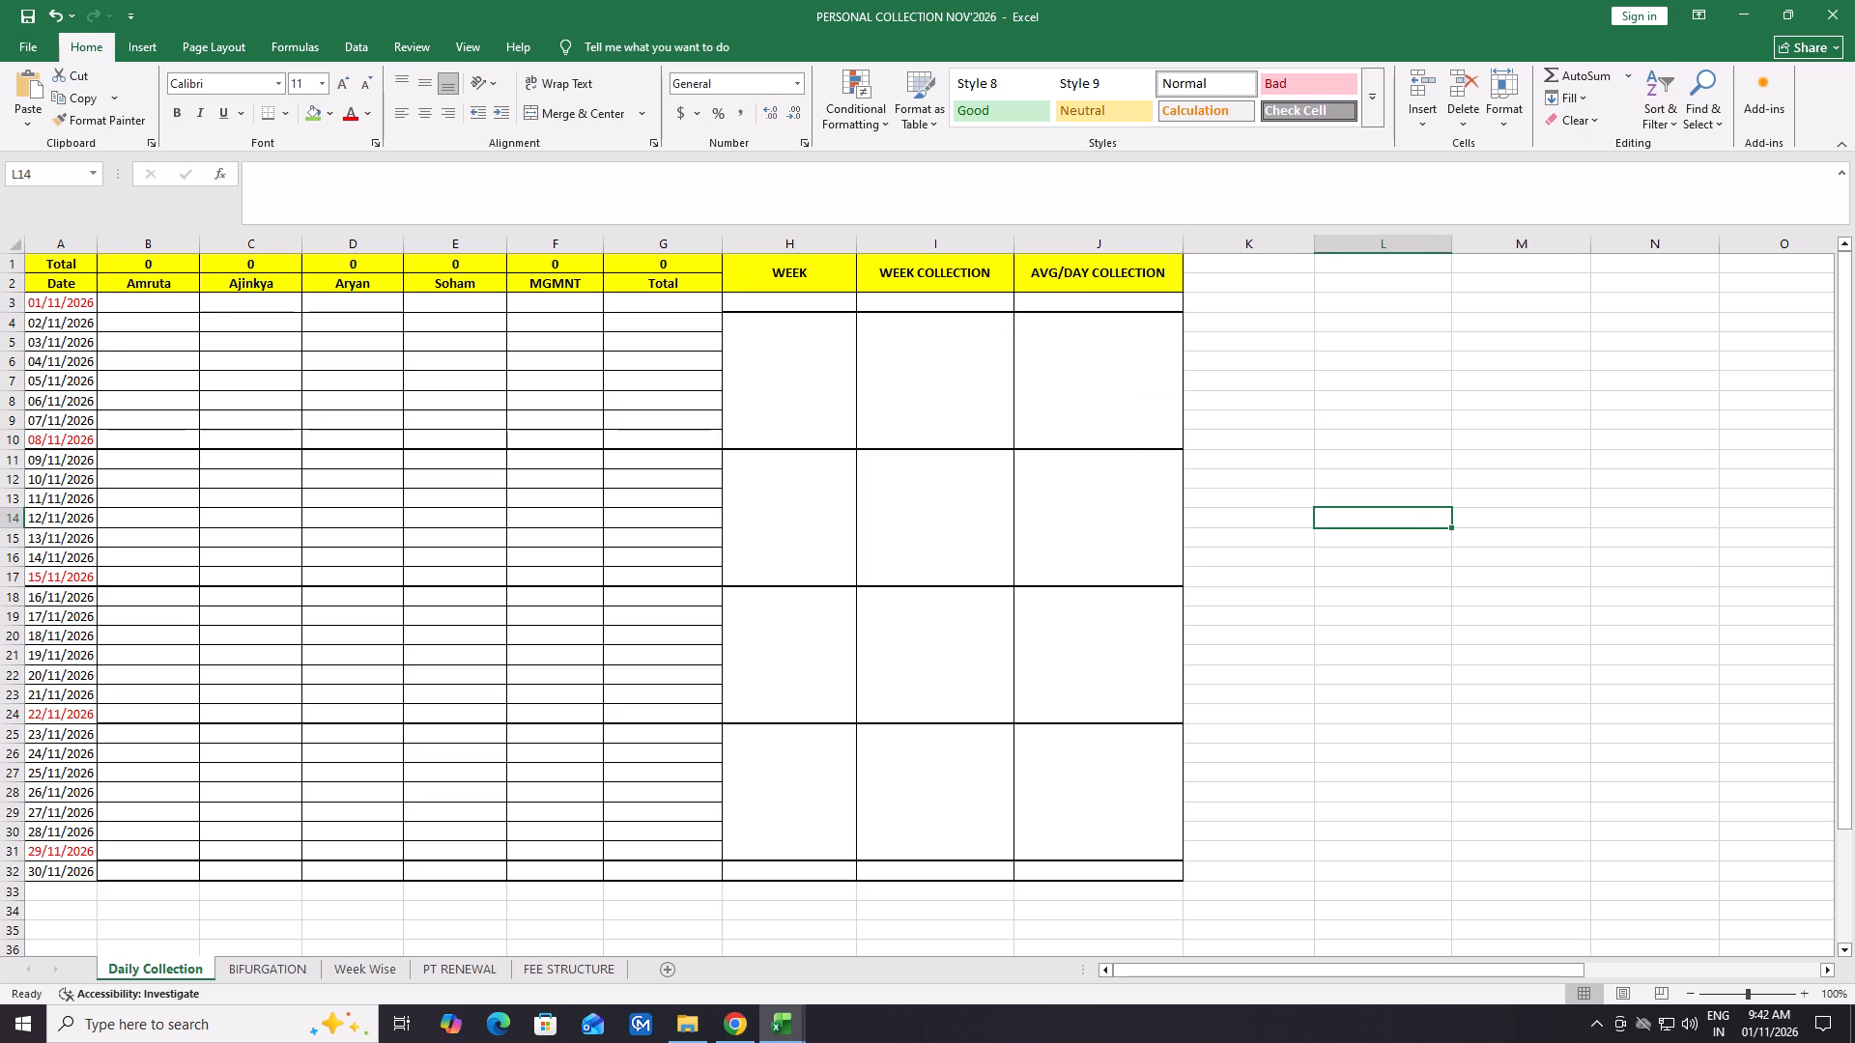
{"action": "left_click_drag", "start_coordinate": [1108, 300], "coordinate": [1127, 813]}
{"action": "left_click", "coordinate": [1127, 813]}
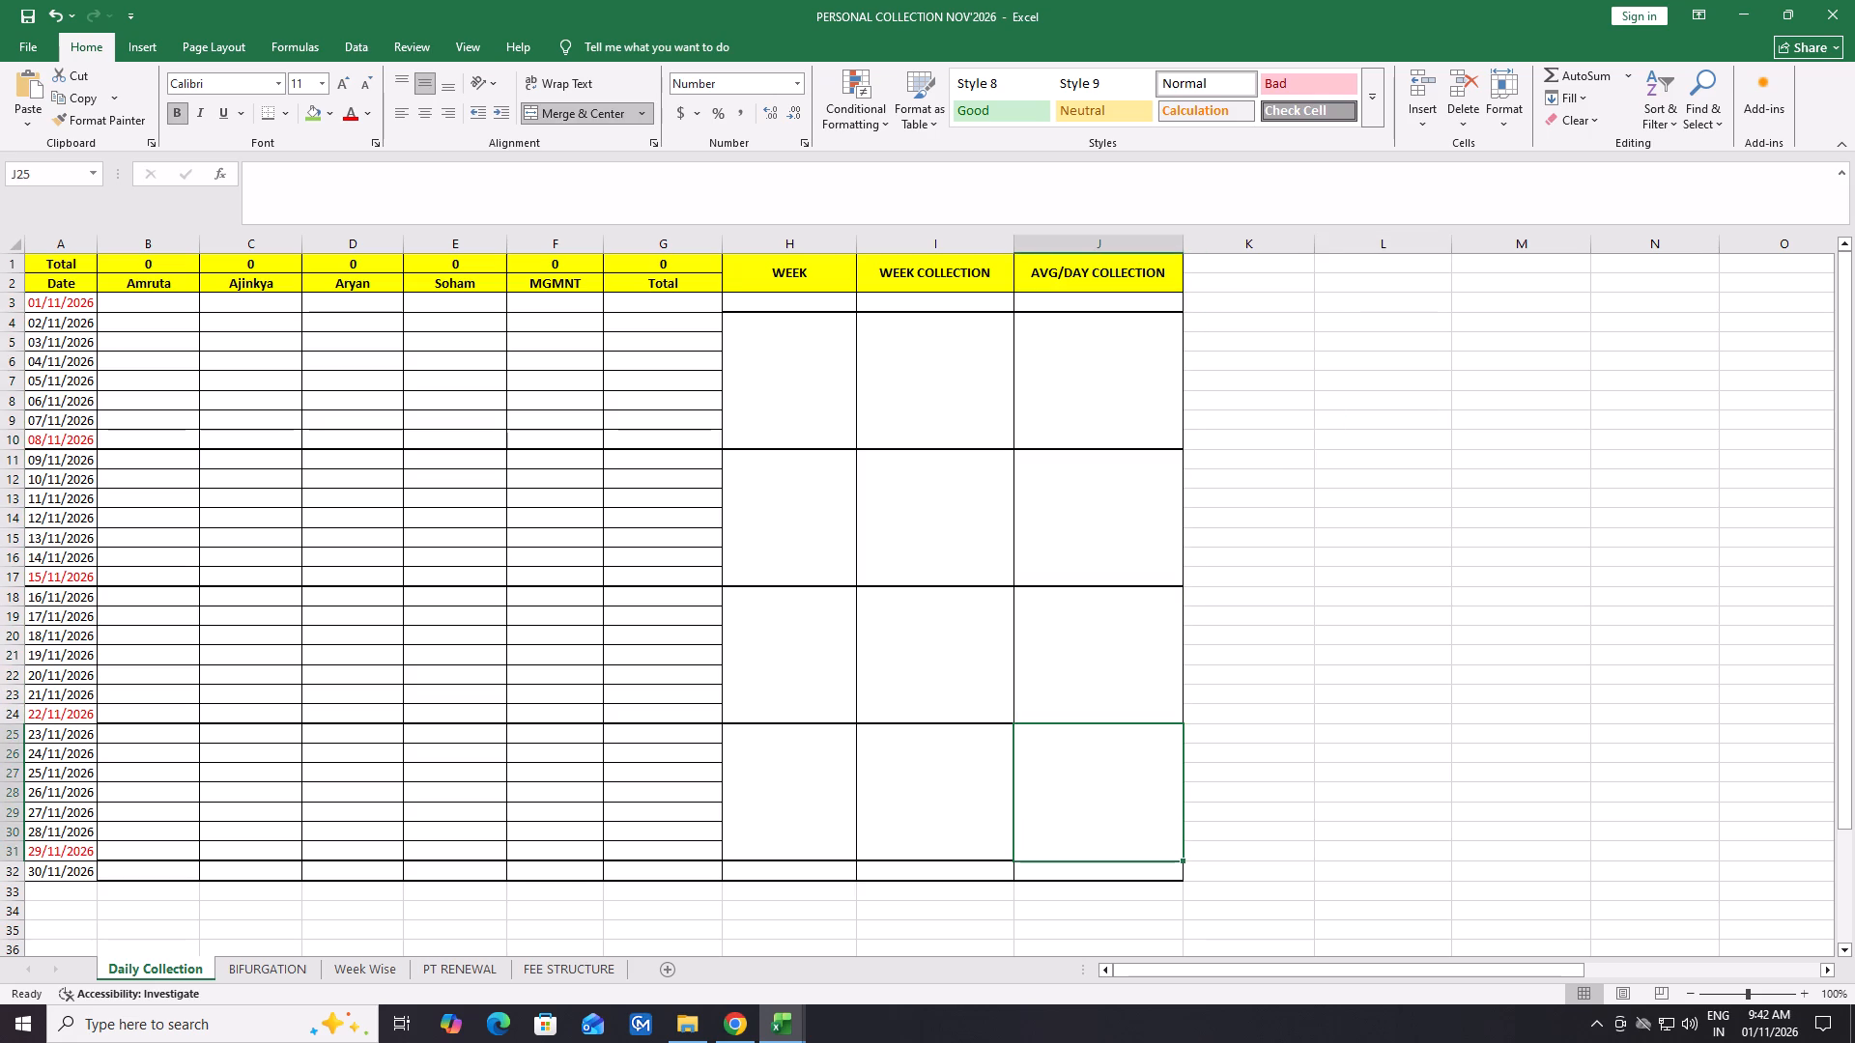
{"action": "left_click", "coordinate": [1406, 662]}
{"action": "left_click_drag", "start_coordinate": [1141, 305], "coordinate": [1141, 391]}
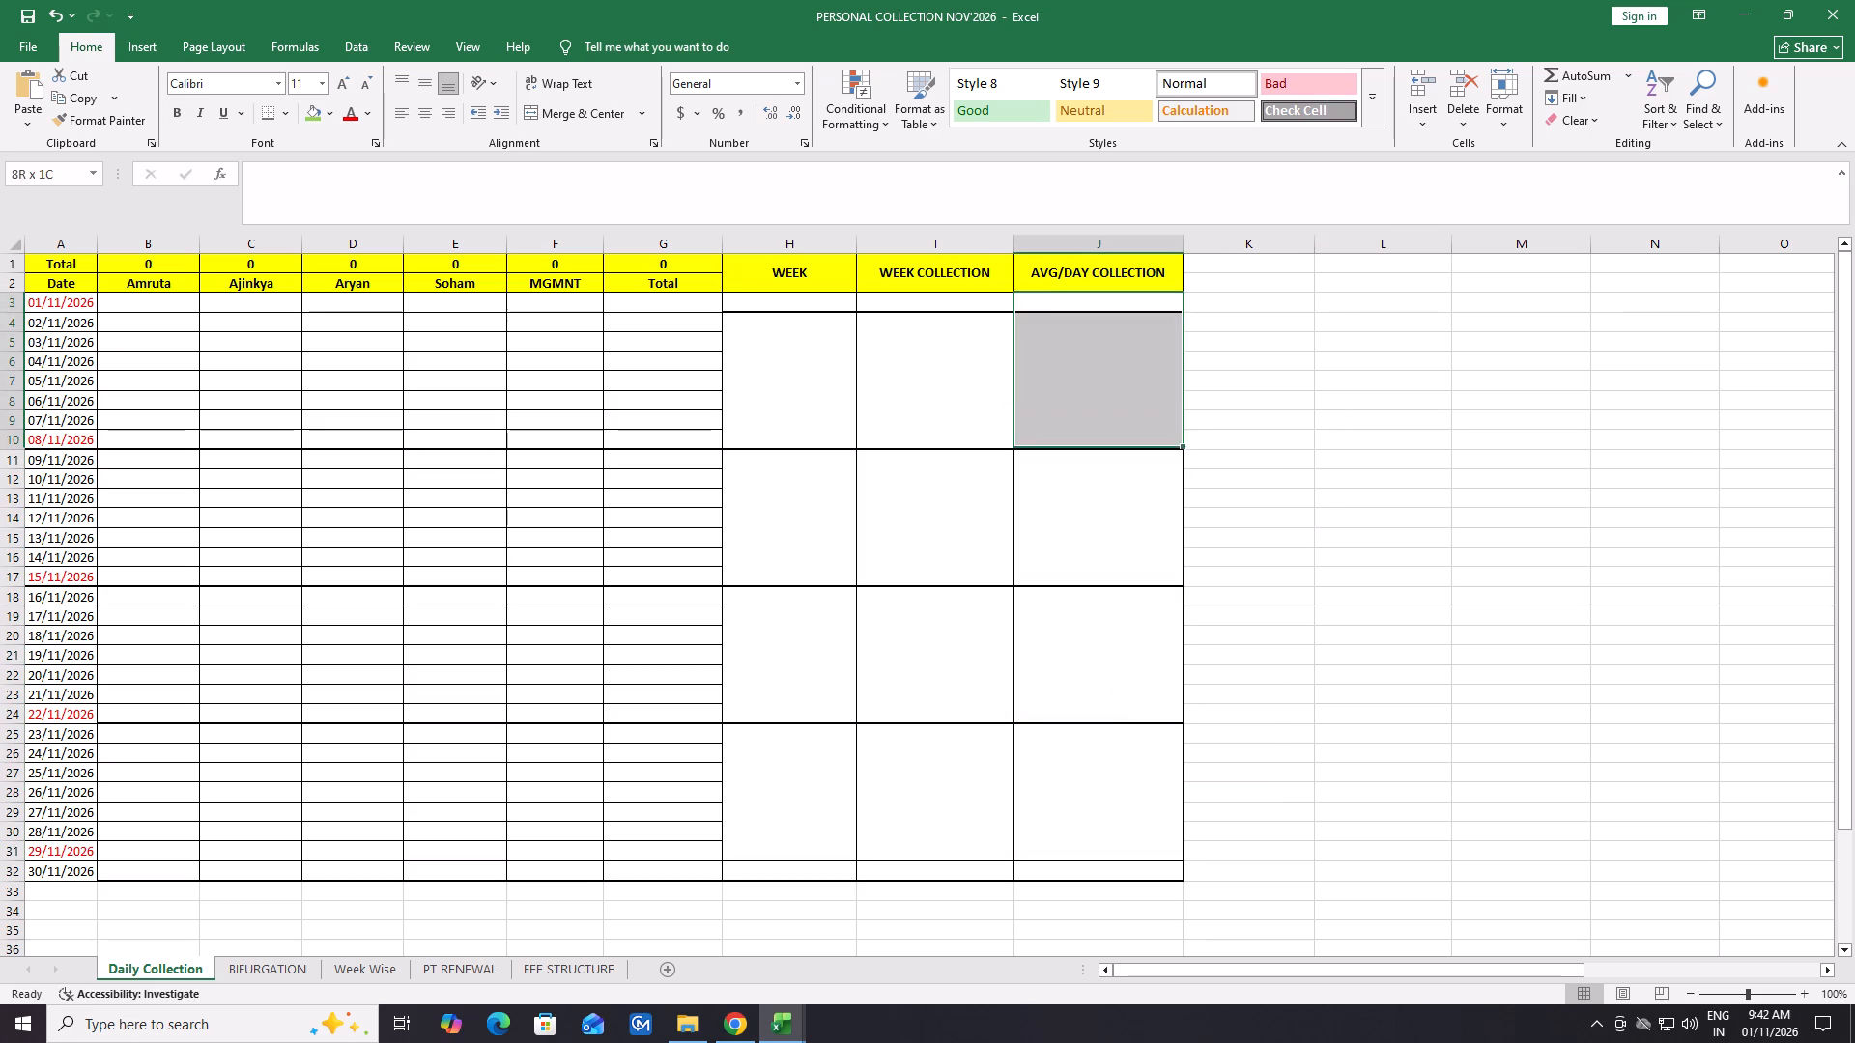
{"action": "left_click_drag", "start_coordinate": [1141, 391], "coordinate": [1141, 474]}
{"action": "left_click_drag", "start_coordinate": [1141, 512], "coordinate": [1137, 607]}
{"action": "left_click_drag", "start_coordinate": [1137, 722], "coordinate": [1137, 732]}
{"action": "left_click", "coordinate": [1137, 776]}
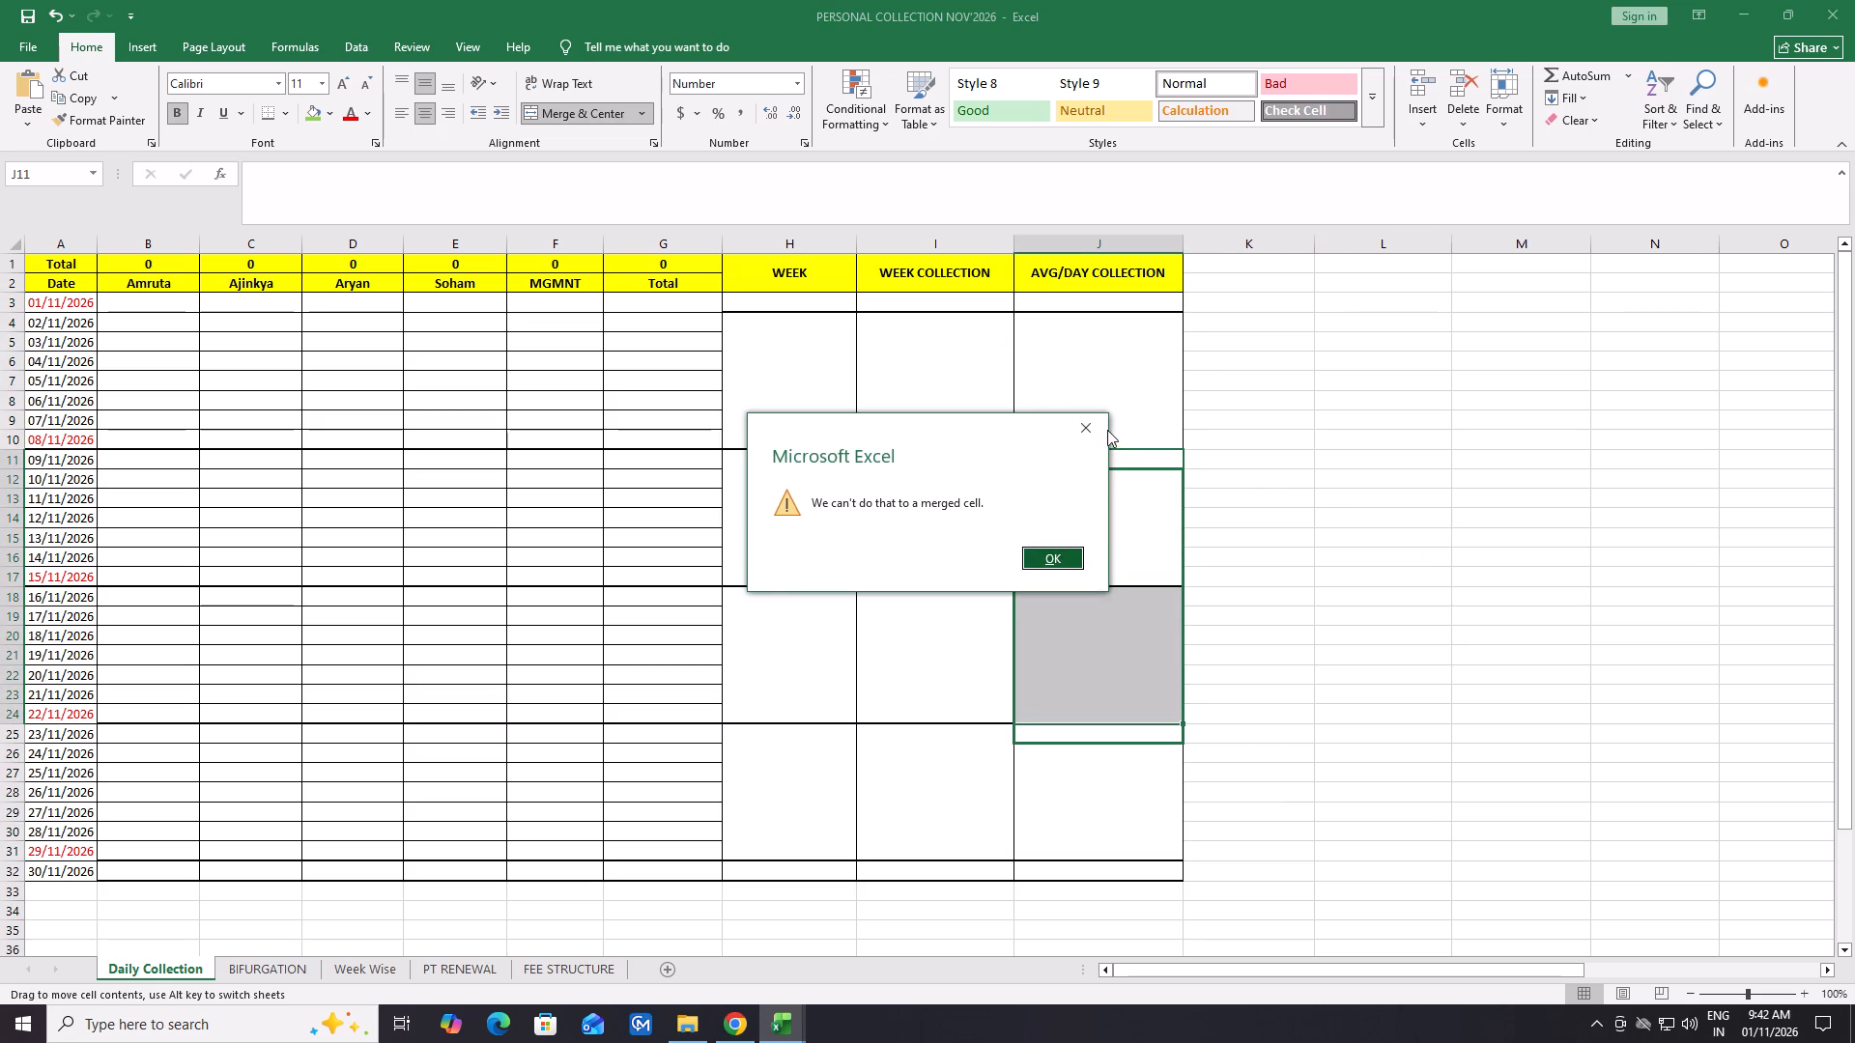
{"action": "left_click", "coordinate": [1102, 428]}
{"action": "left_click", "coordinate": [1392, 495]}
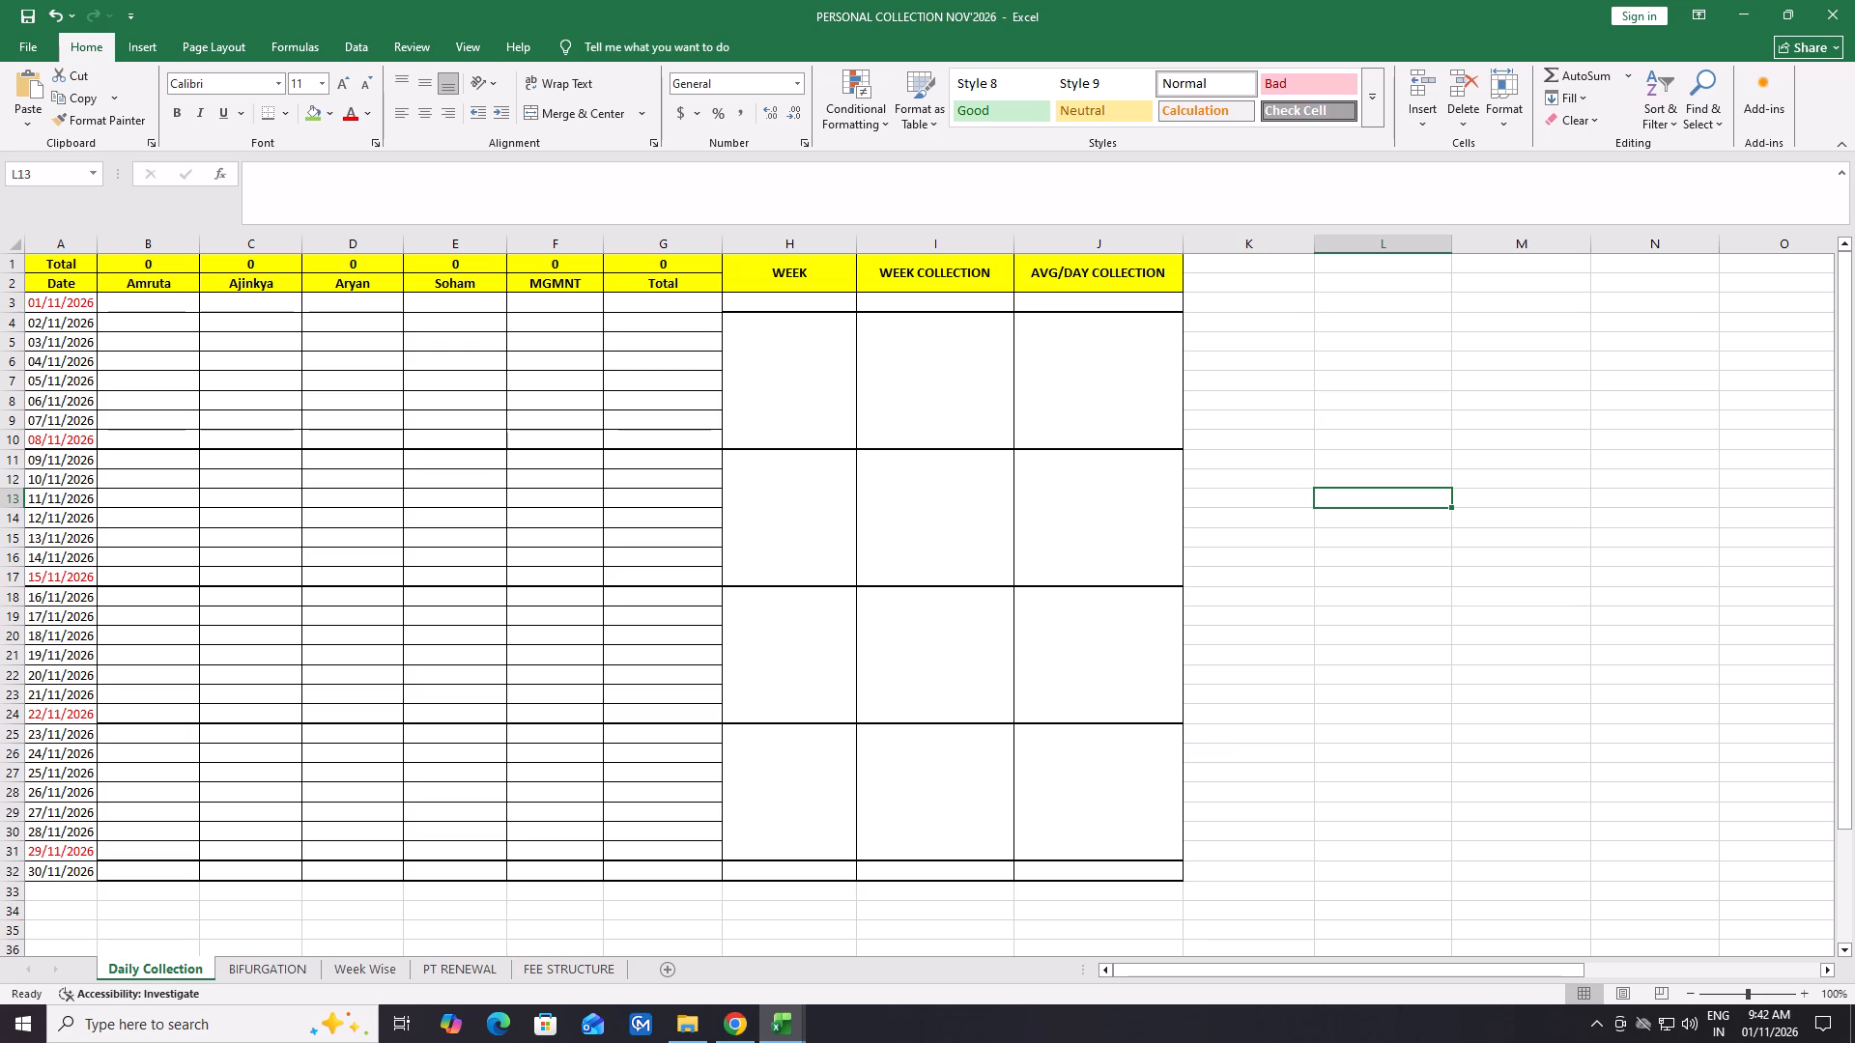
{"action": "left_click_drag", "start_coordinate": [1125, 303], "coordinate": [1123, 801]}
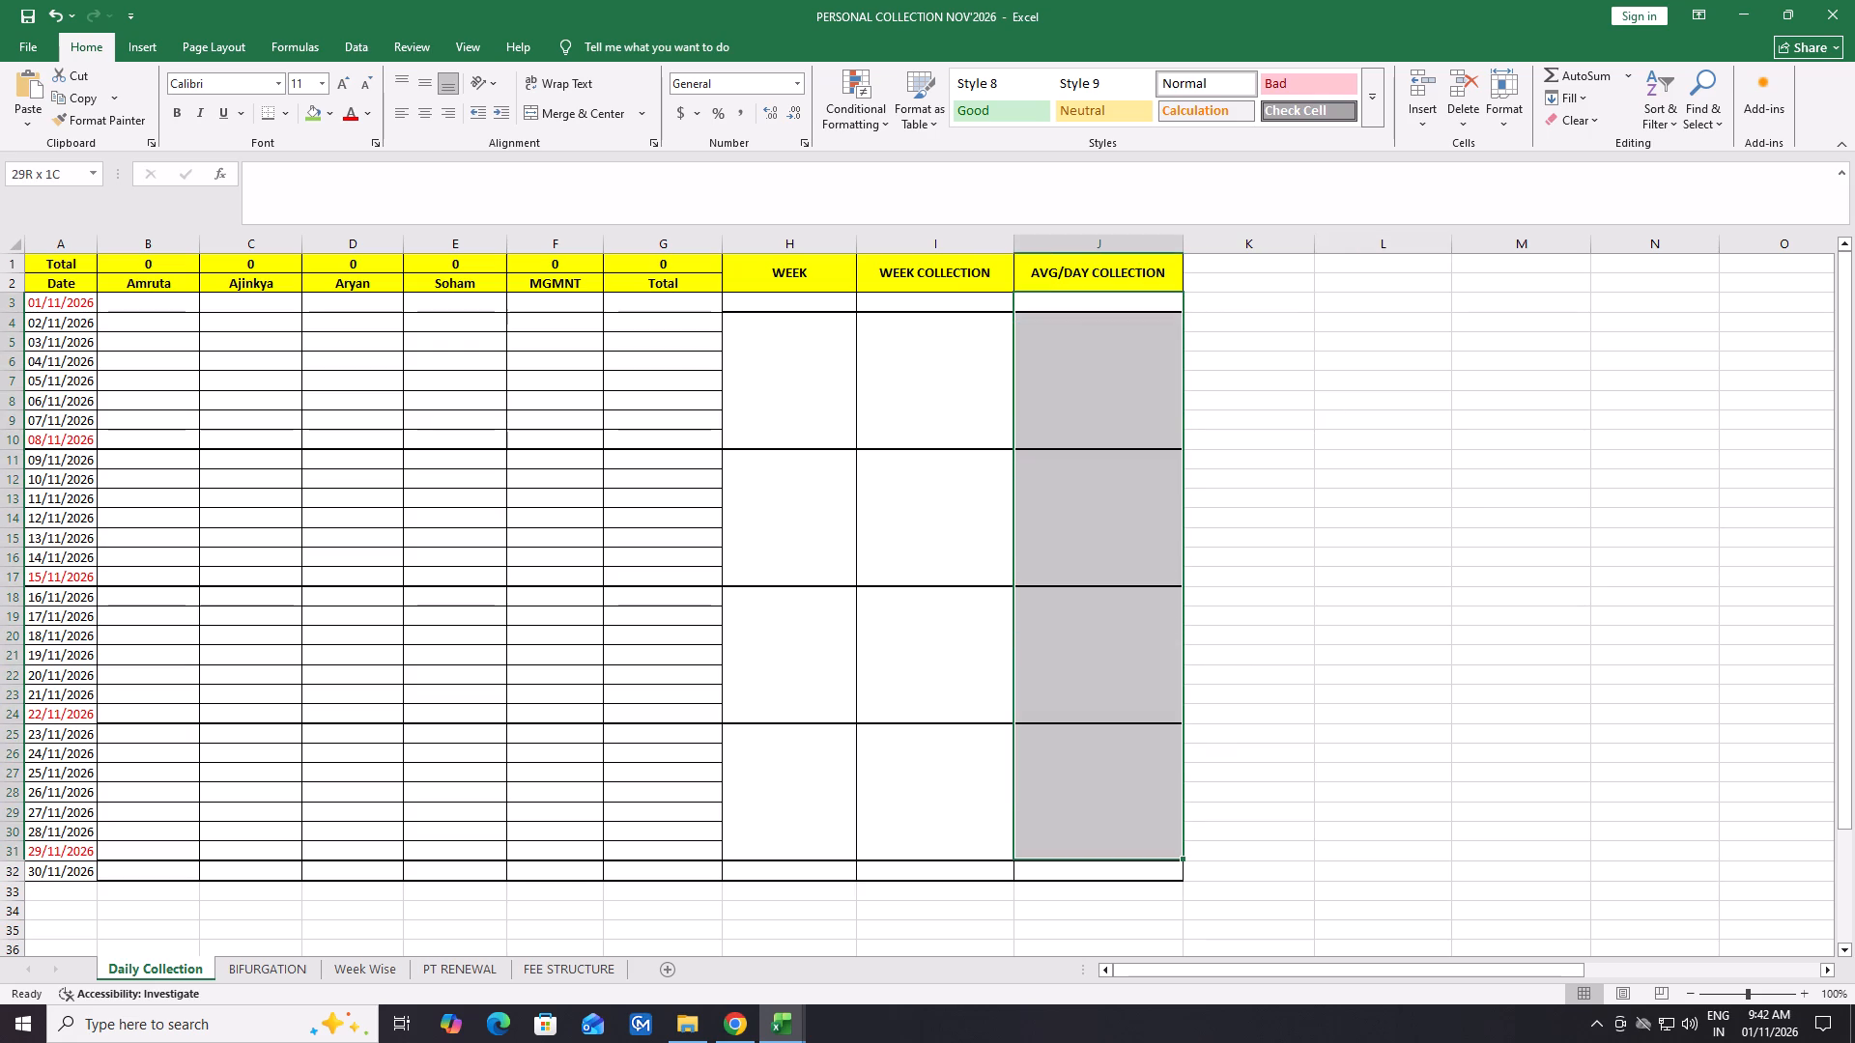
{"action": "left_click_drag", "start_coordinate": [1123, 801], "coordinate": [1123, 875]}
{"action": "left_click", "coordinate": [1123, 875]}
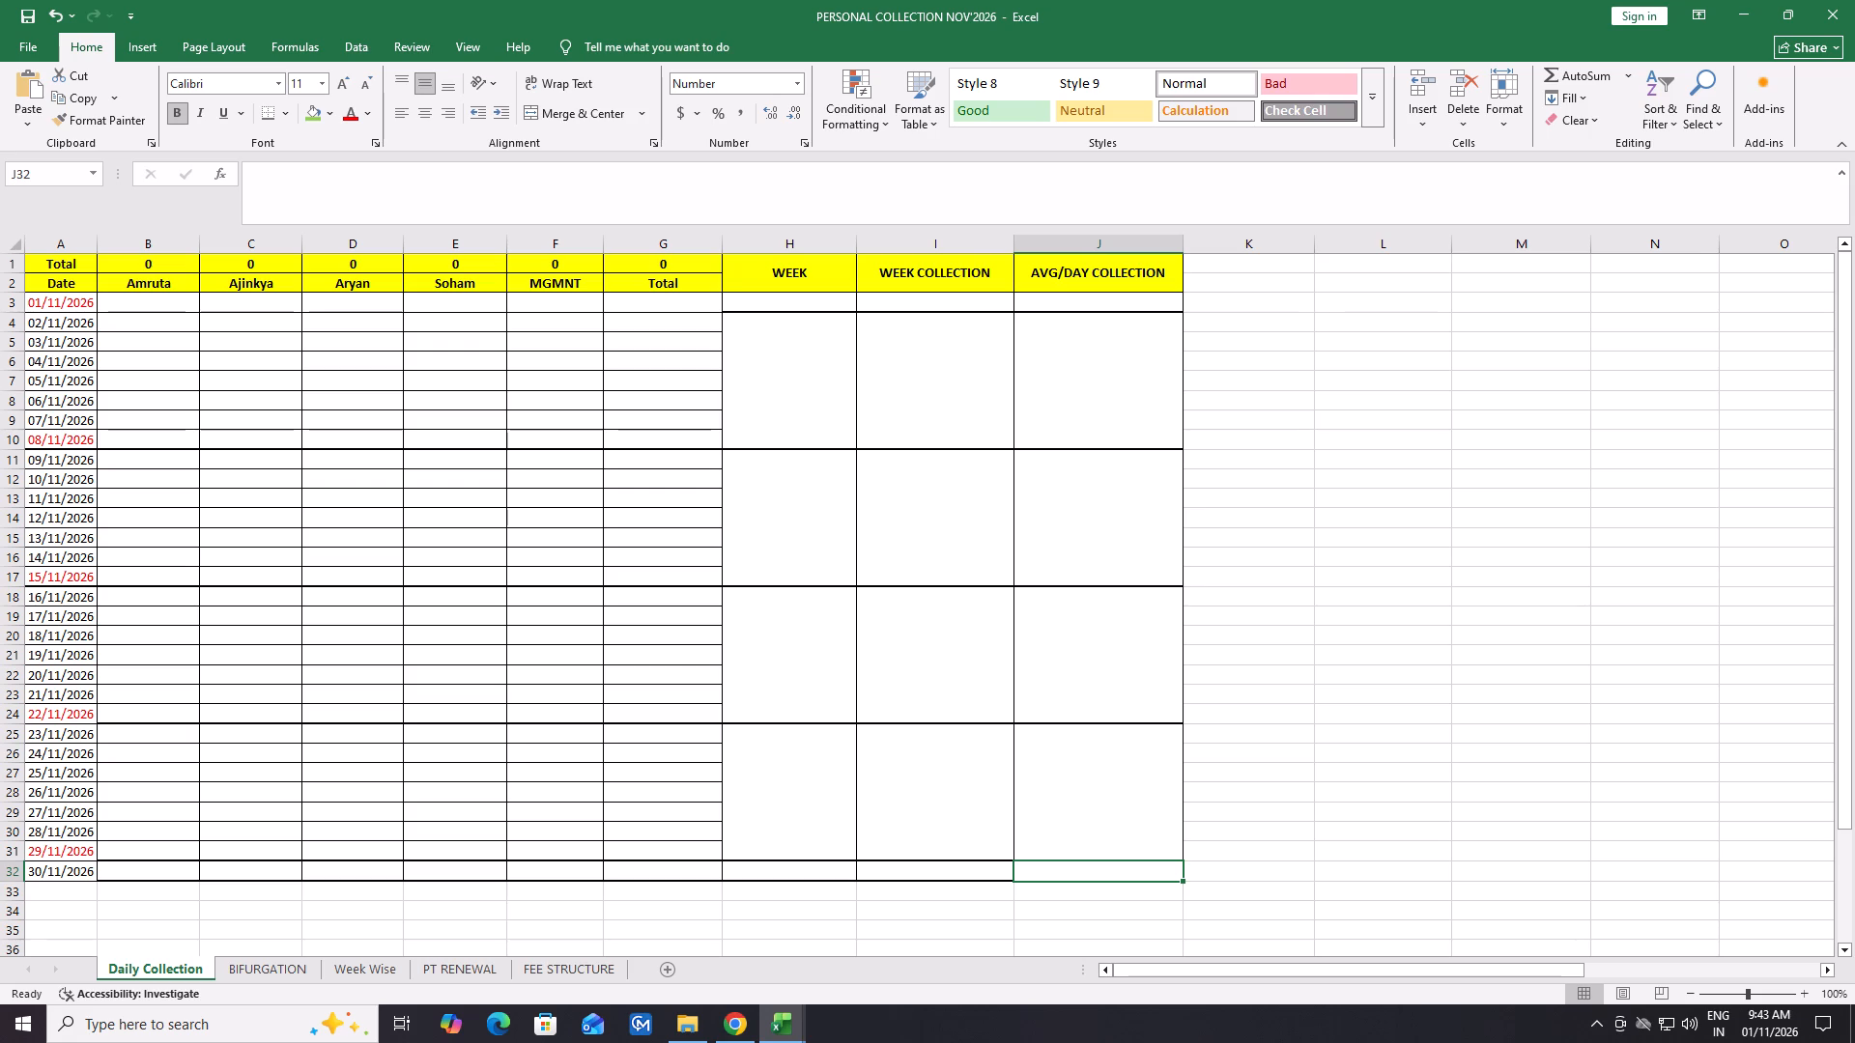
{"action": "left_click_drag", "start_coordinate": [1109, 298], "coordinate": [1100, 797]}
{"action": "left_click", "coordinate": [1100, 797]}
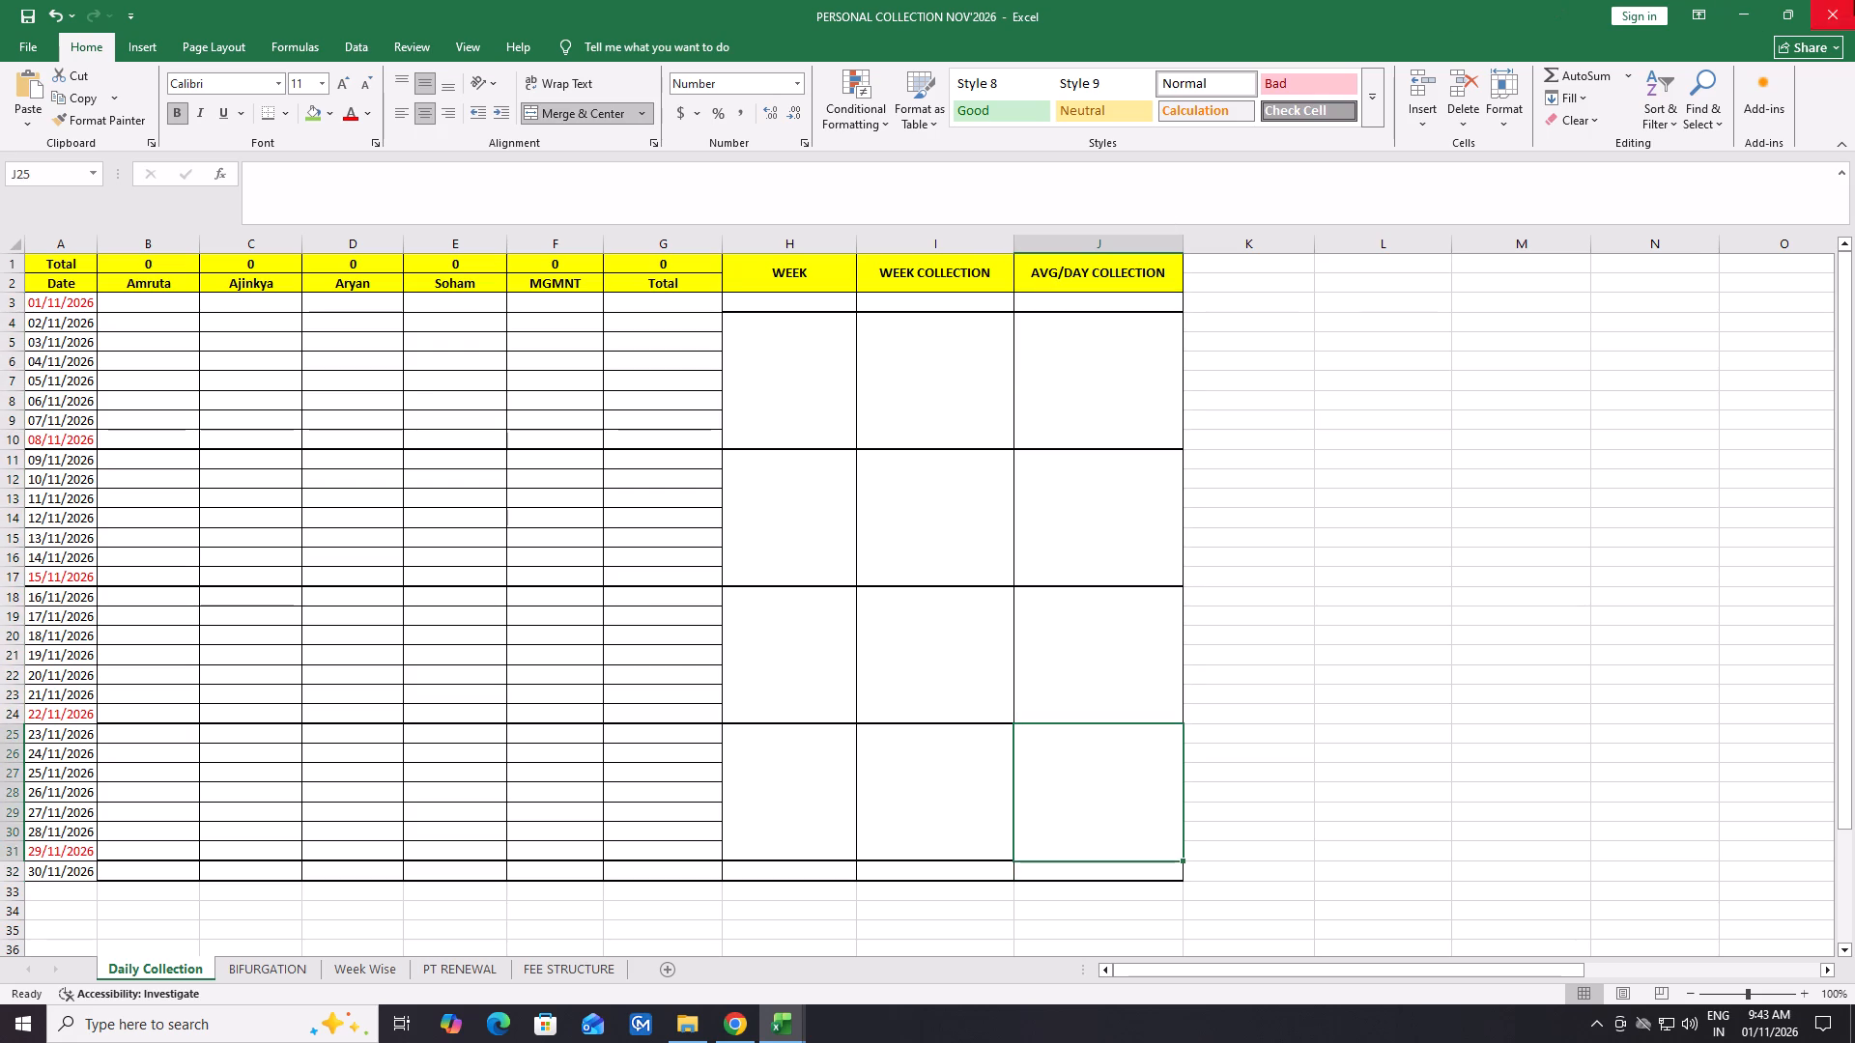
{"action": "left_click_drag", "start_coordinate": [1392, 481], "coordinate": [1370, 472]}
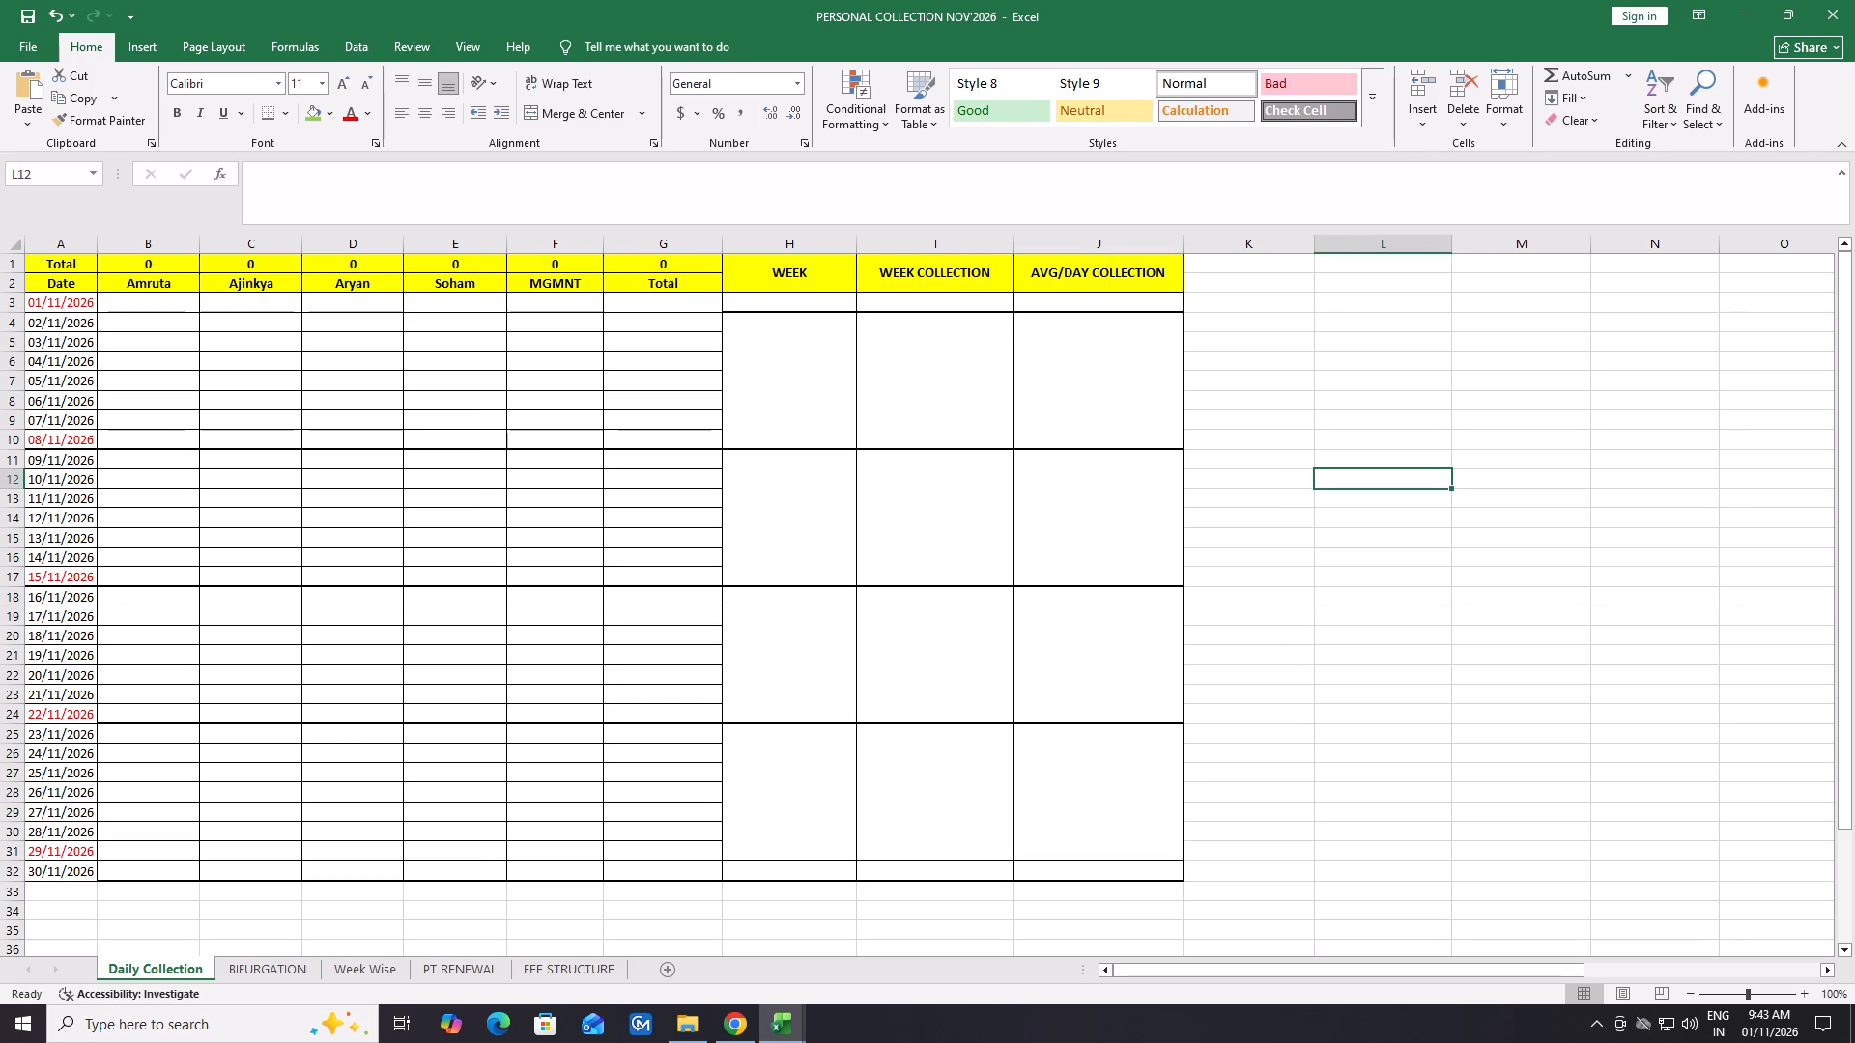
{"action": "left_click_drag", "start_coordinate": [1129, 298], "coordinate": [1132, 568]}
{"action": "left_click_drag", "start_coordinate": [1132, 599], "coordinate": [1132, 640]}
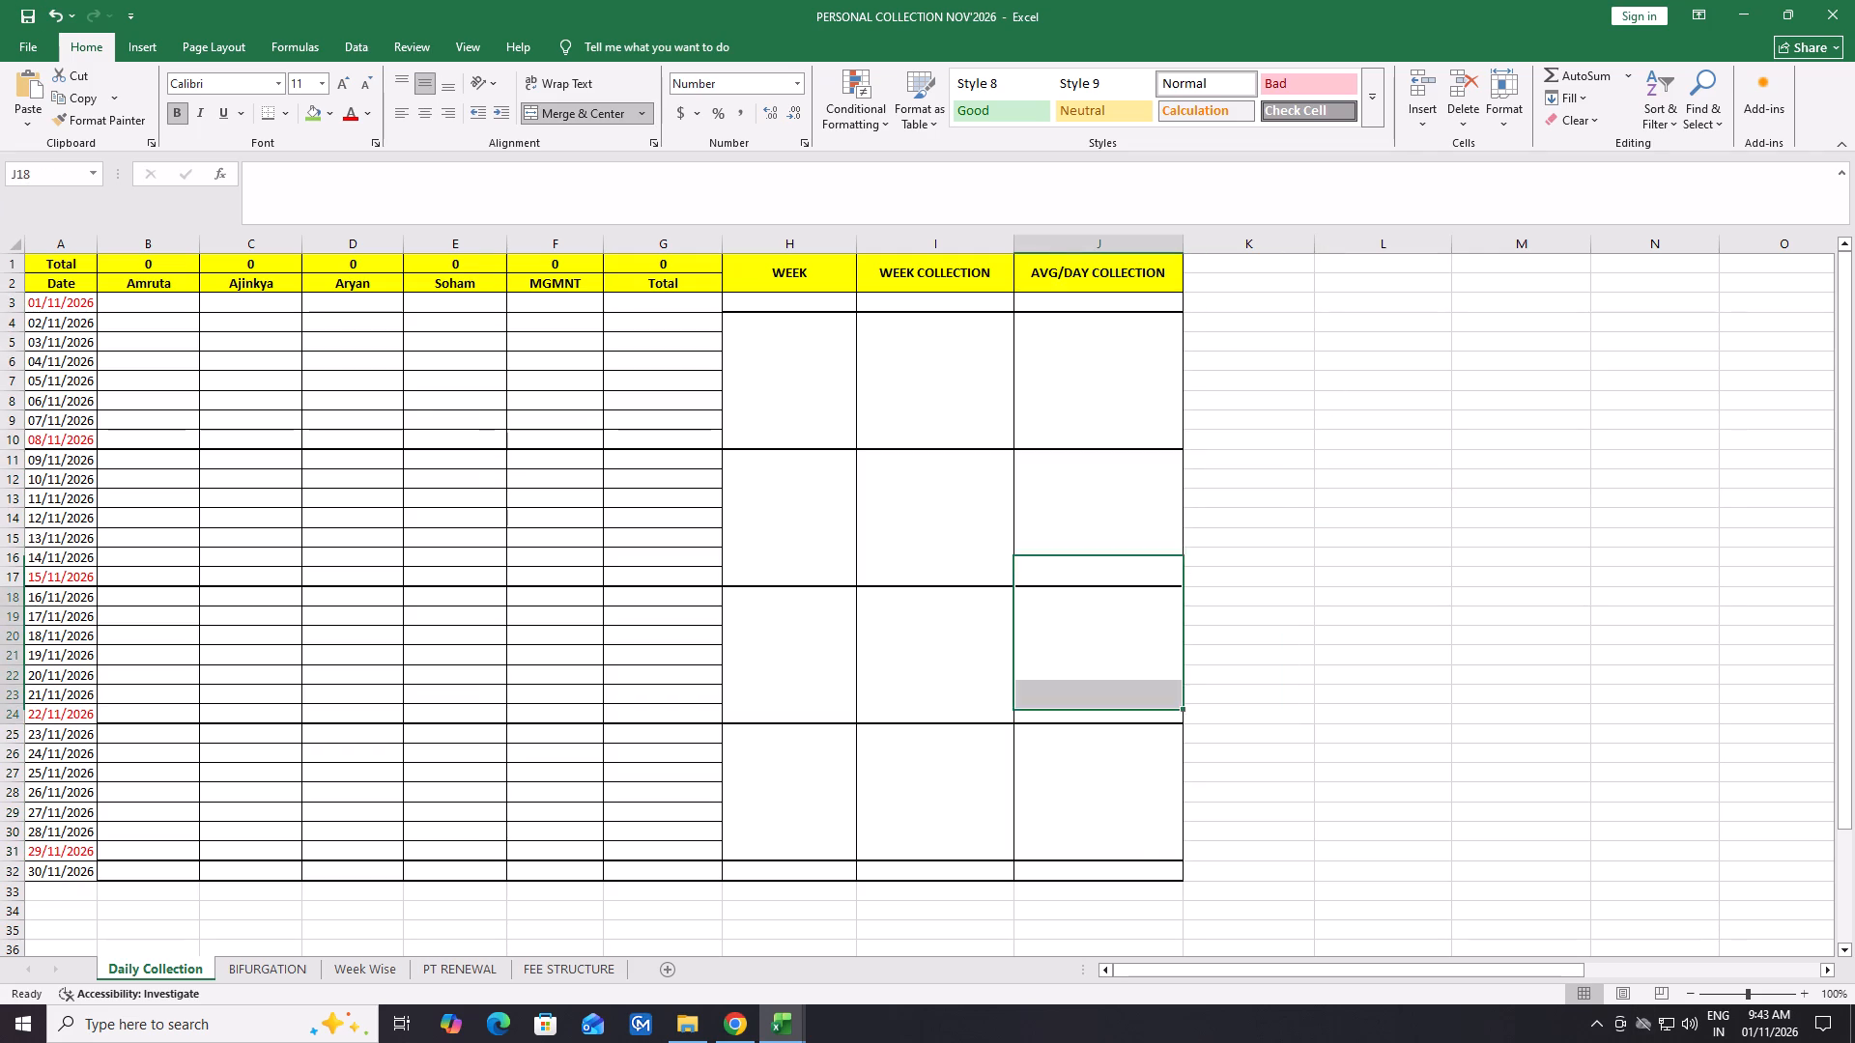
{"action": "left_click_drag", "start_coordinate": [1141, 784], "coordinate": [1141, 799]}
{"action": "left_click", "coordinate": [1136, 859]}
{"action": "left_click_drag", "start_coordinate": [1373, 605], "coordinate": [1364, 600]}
Apply thick outside borders to the AVG/DAY COLLECTION column from 01/11/2026 to 30/11/2026, J3:J32.
{"action": "left_click_drag", "start_coordinate": [1114, 303], "coordinate": [1123, 345]}
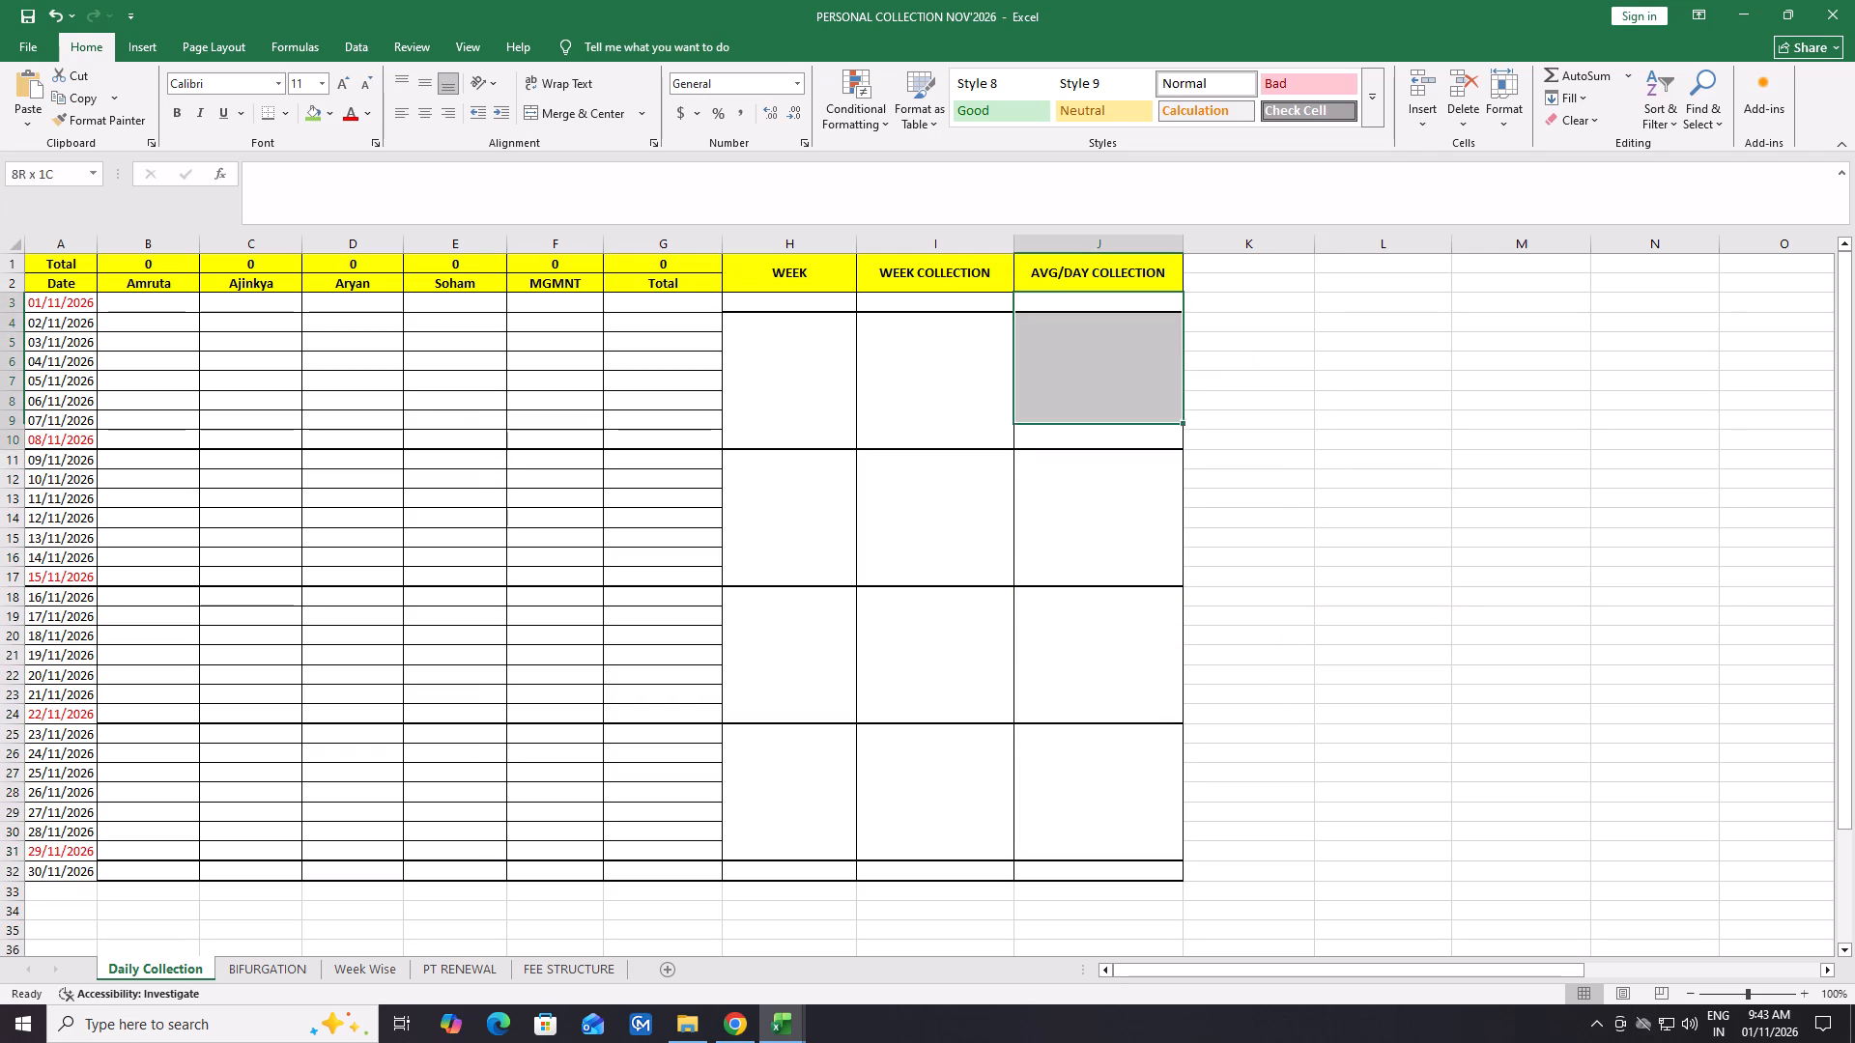
{"action": "left_click_drag", "start_coordinate": [1123, 345], "coordinate": [1124, 865]}
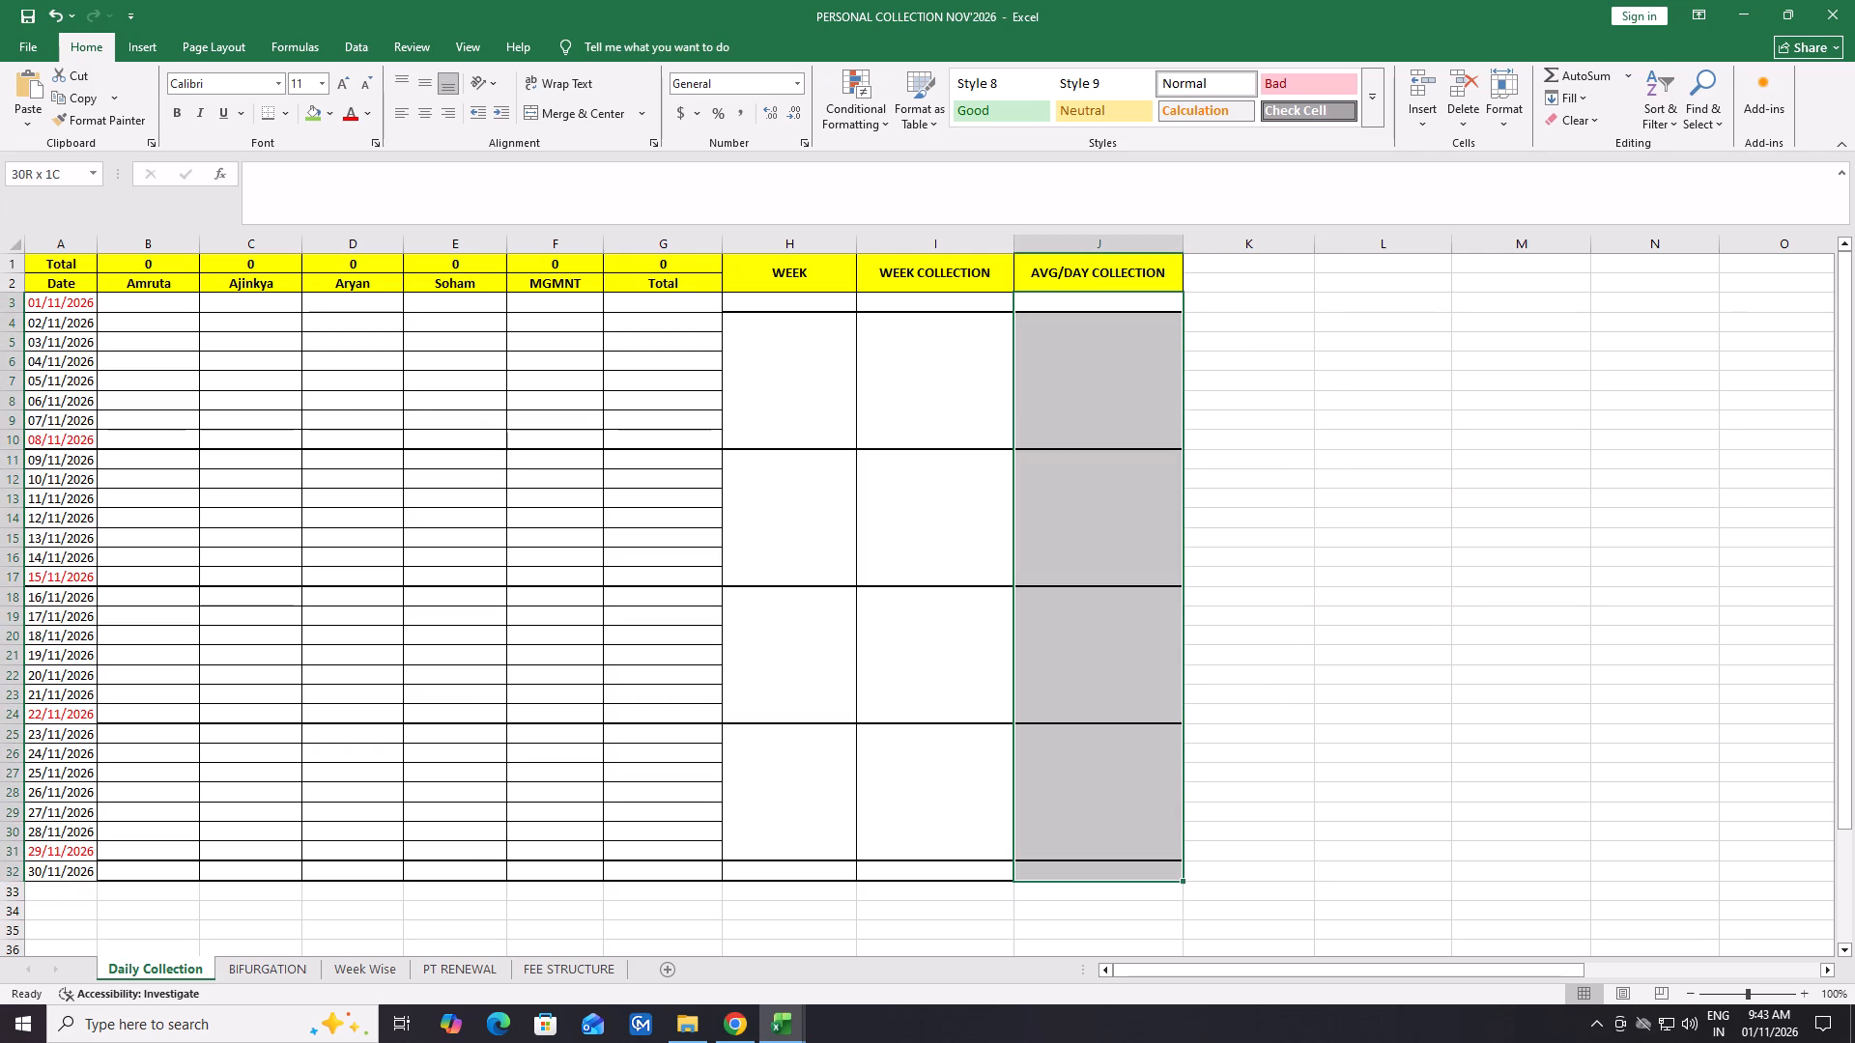
{"action": "left_click_drag", "start_coordinate": [1124, 865], "coordinate": [1124, 862]}
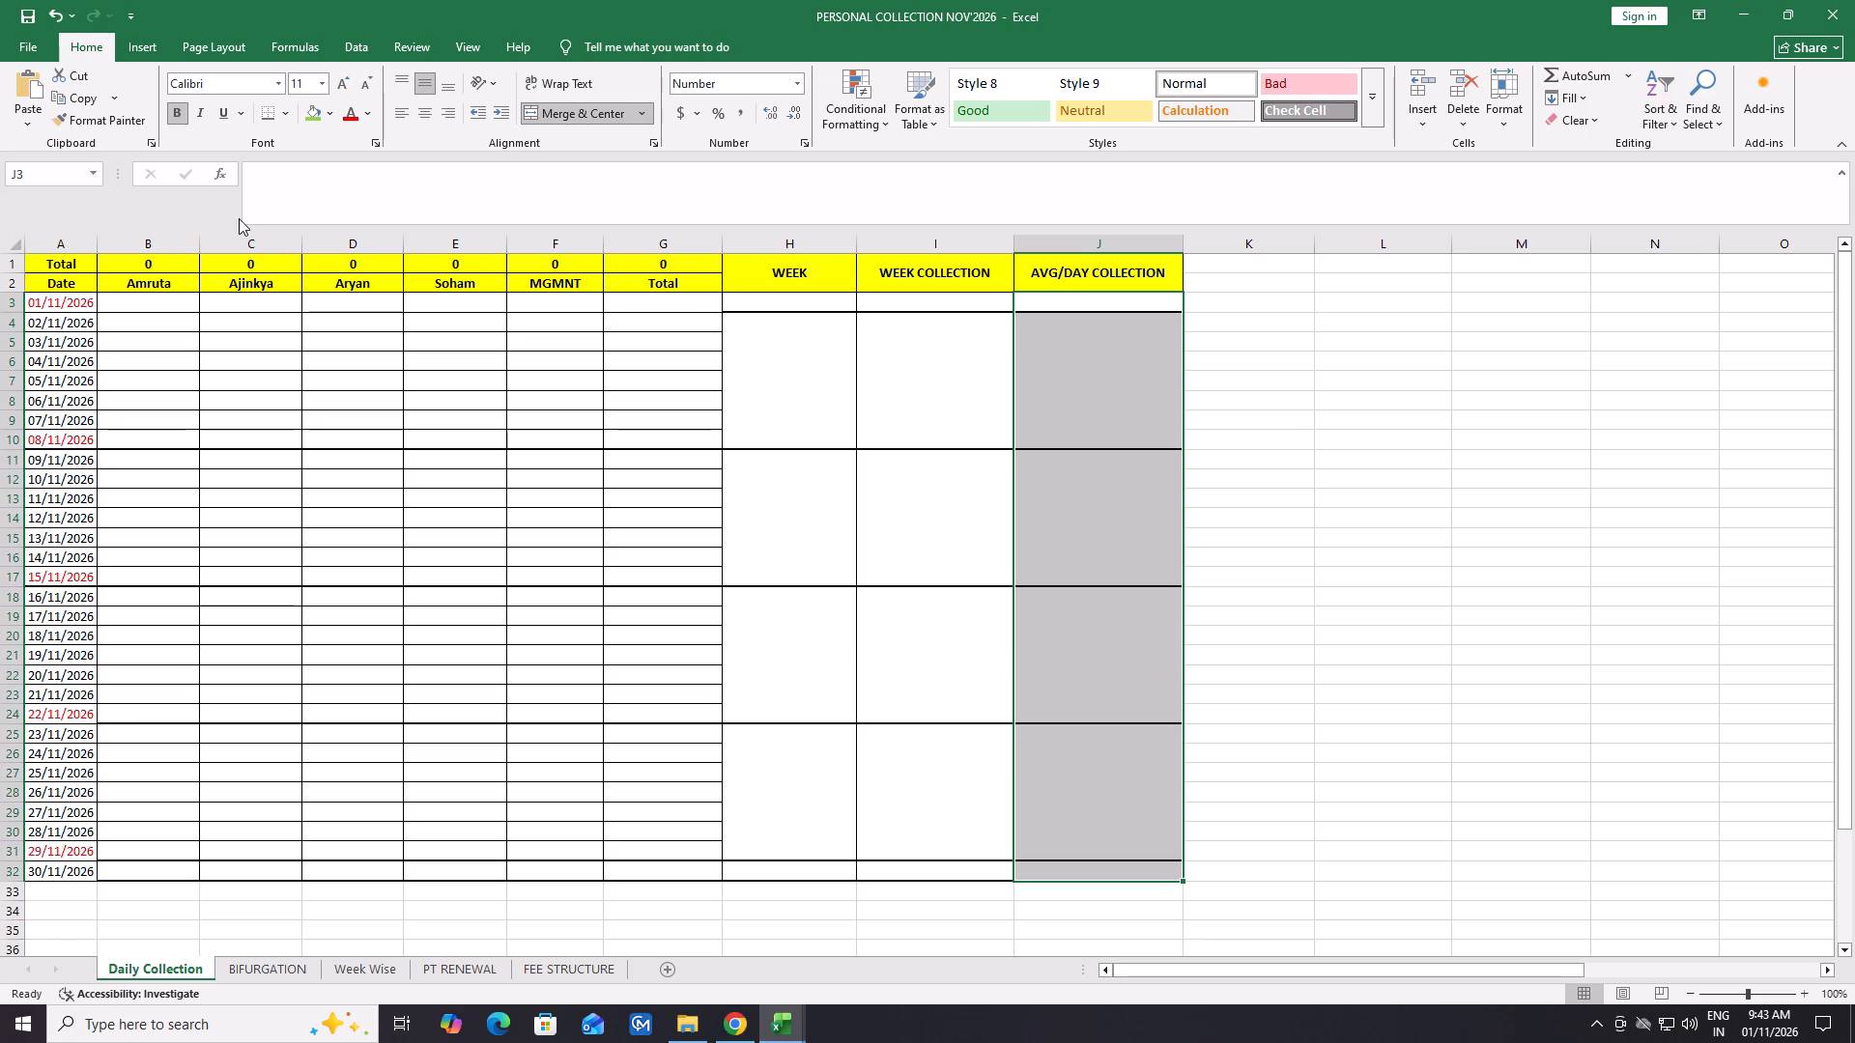
{"action": "left_click", "coordinate": [279, 118]}
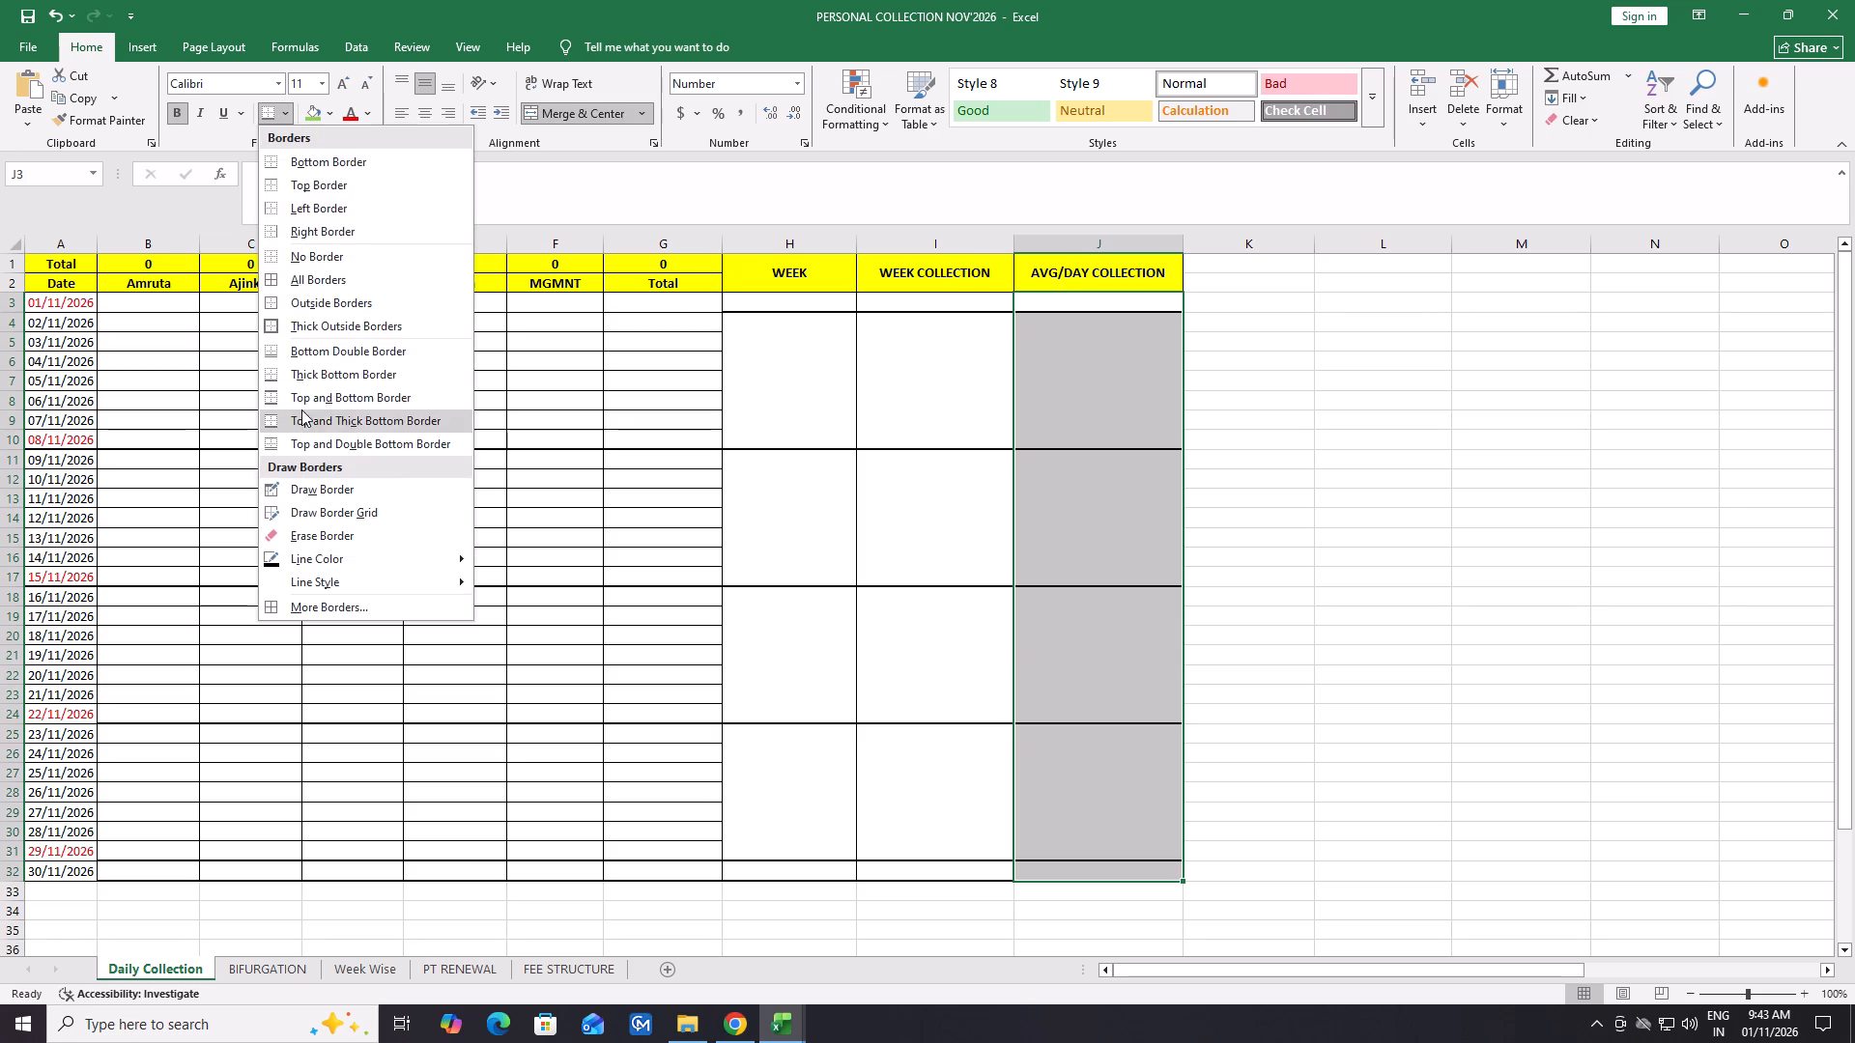
{"action": "left_click", "coordinate": [316, 316]}
{"action": "left_click", "coordinate": [1548, 482]}
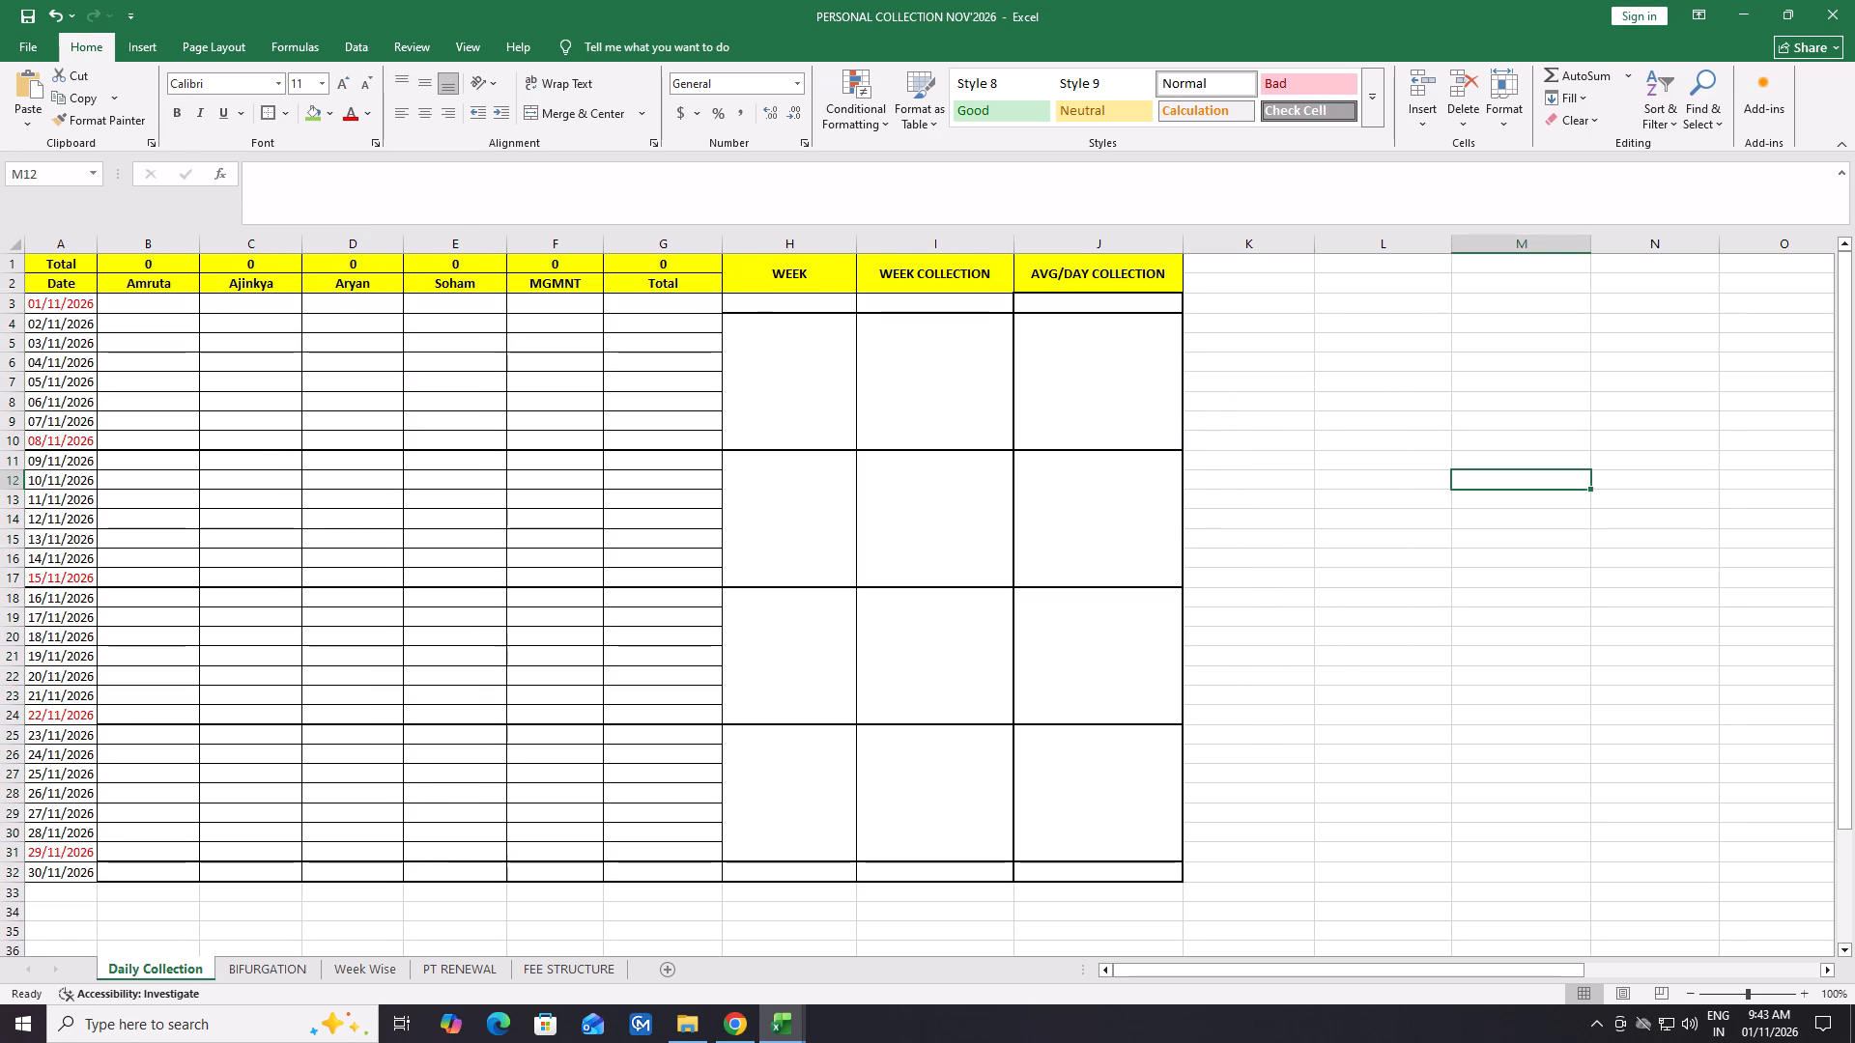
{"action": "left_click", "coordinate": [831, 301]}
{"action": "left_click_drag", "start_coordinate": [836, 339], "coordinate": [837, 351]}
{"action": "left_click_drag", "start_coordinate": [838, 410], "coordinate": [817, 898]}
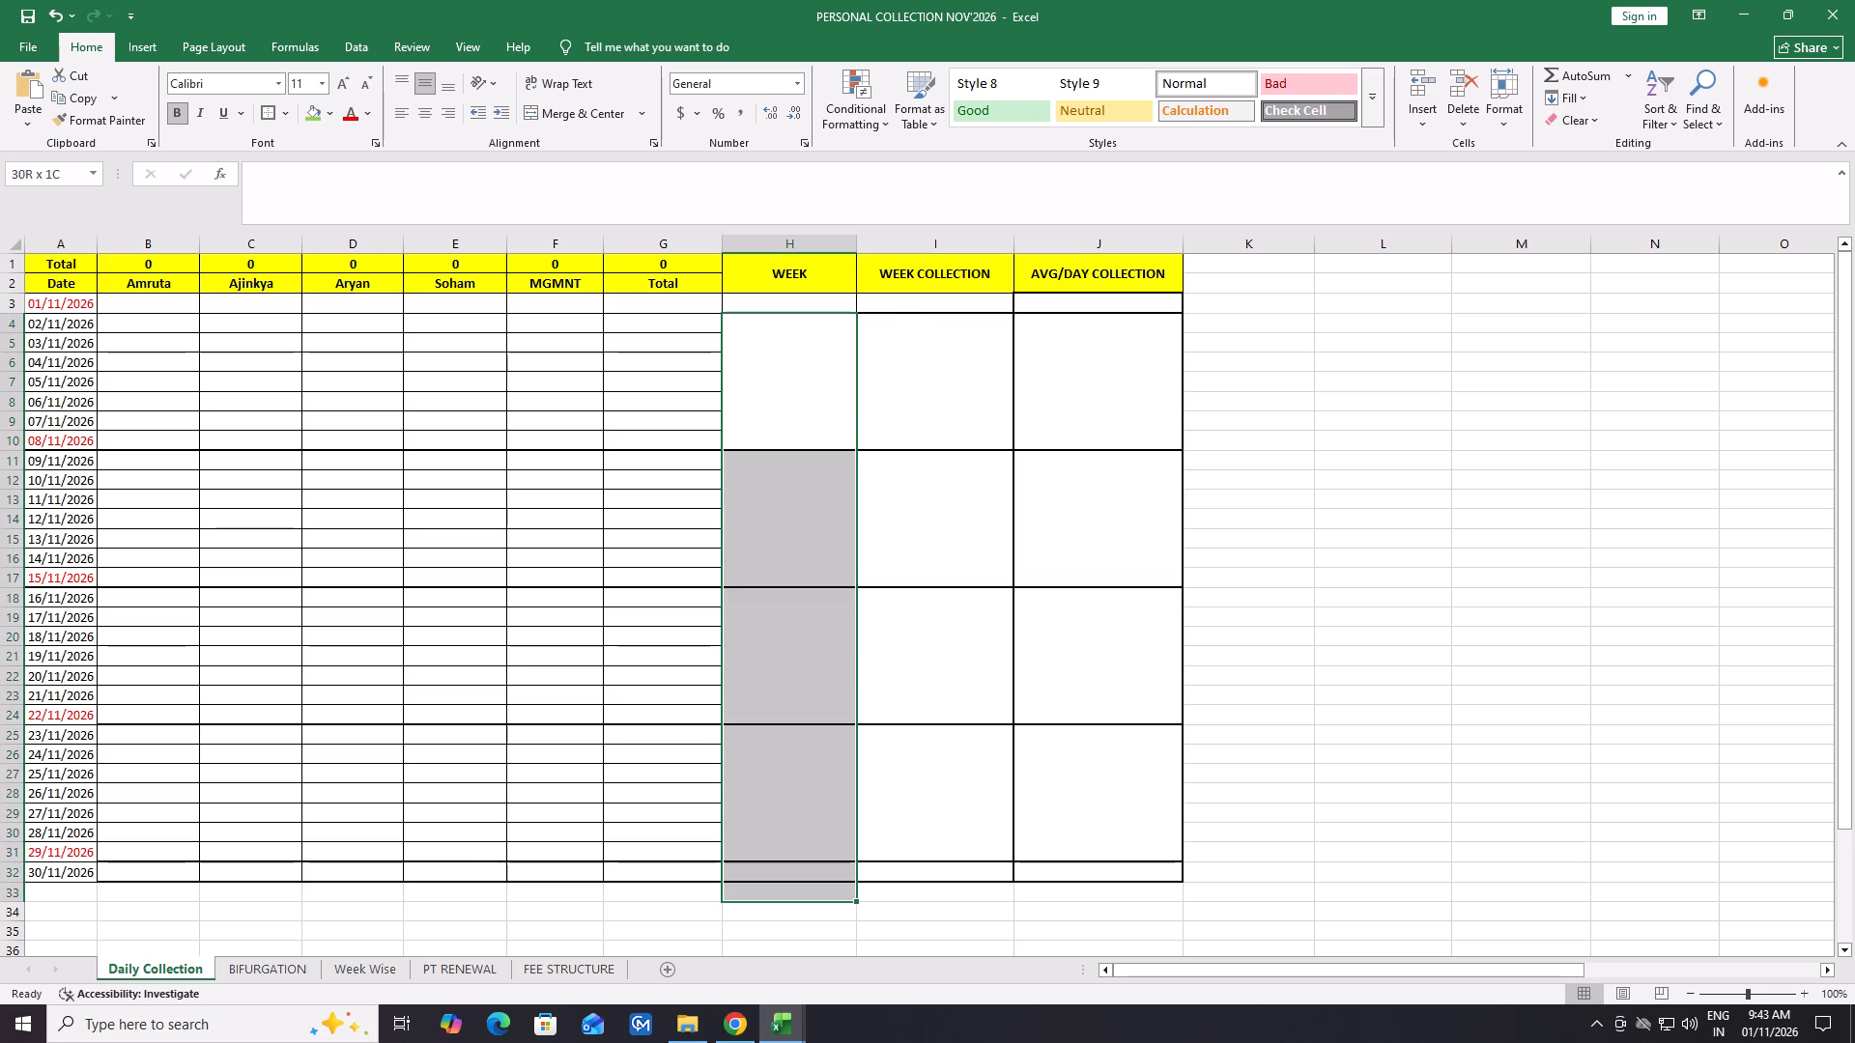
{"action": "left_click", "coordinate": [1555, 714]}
Apply thick outside borders to the WEEK column from 01/11/2026 to 30/11/2026, H3:H32.
{"action": "left_click_drag", "start_coordinate": [780, 302], "coordinate": [813, 858]}
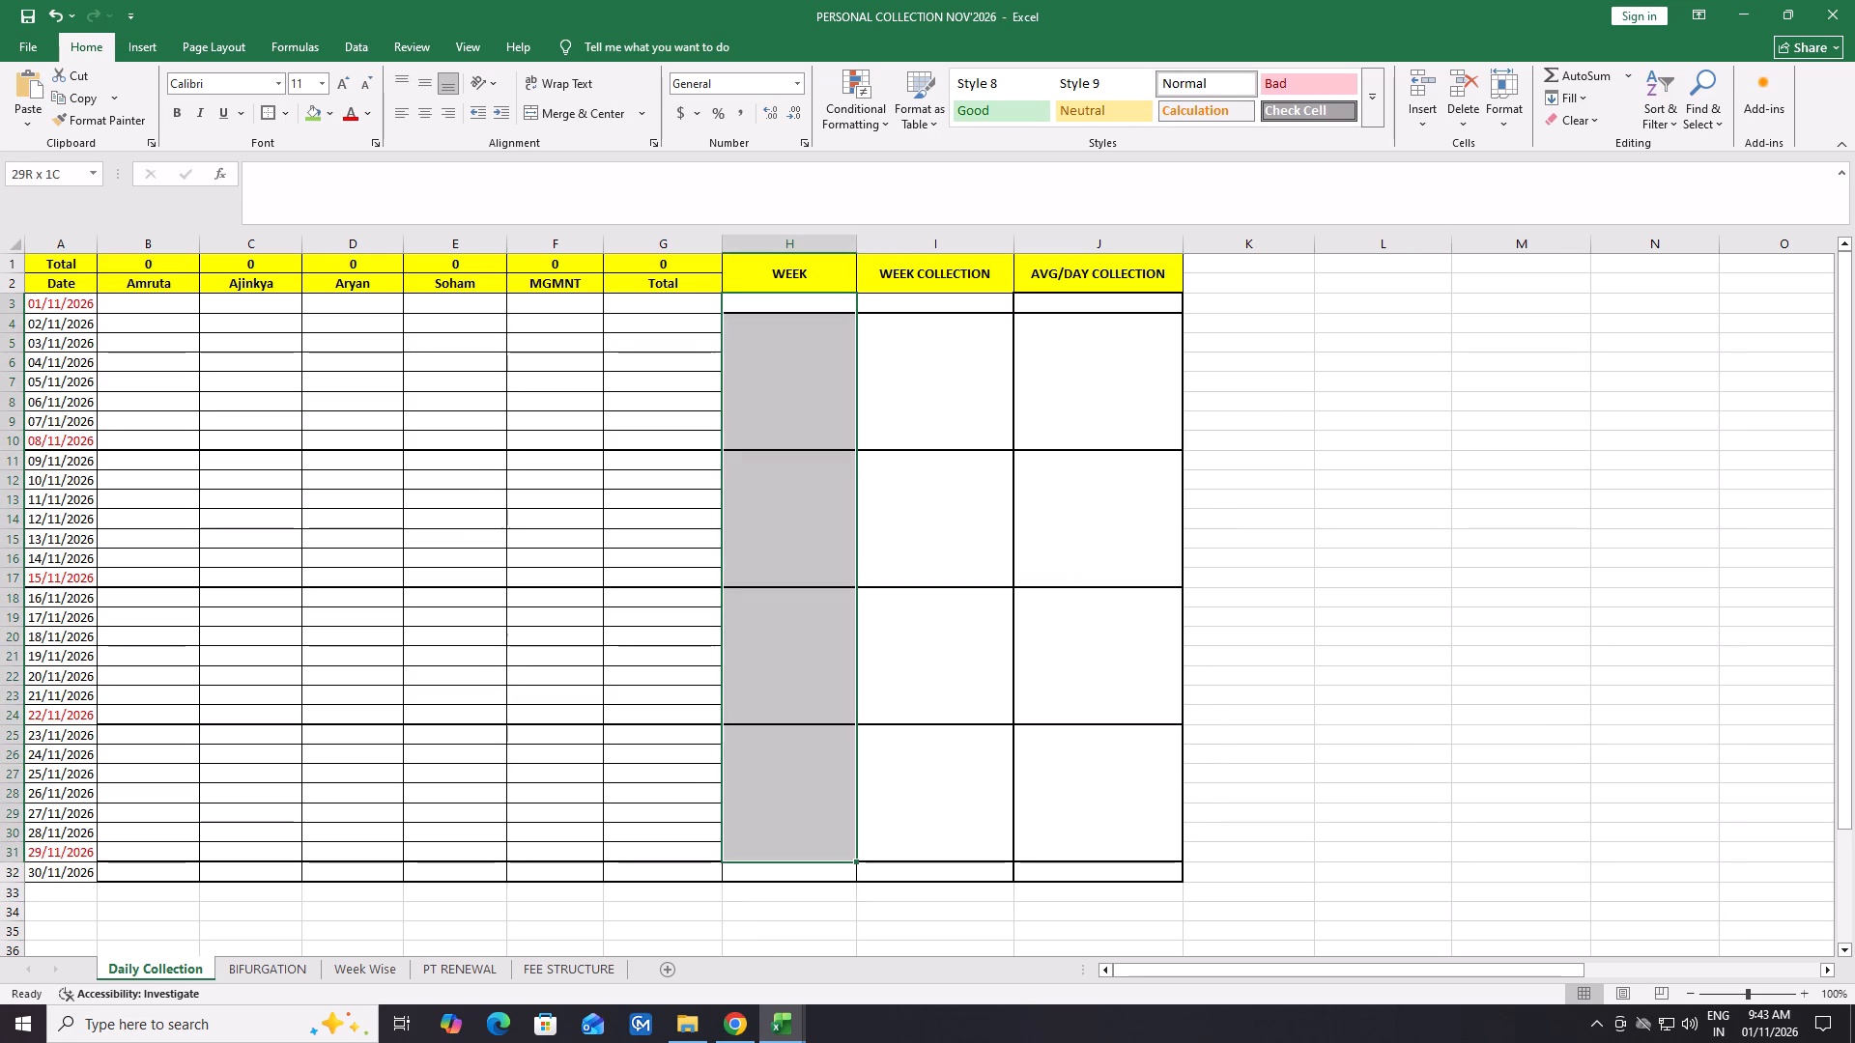
{"action": "left_click_drag", "start_coordinate": [813, 858], "coordinate": [807, 863]}
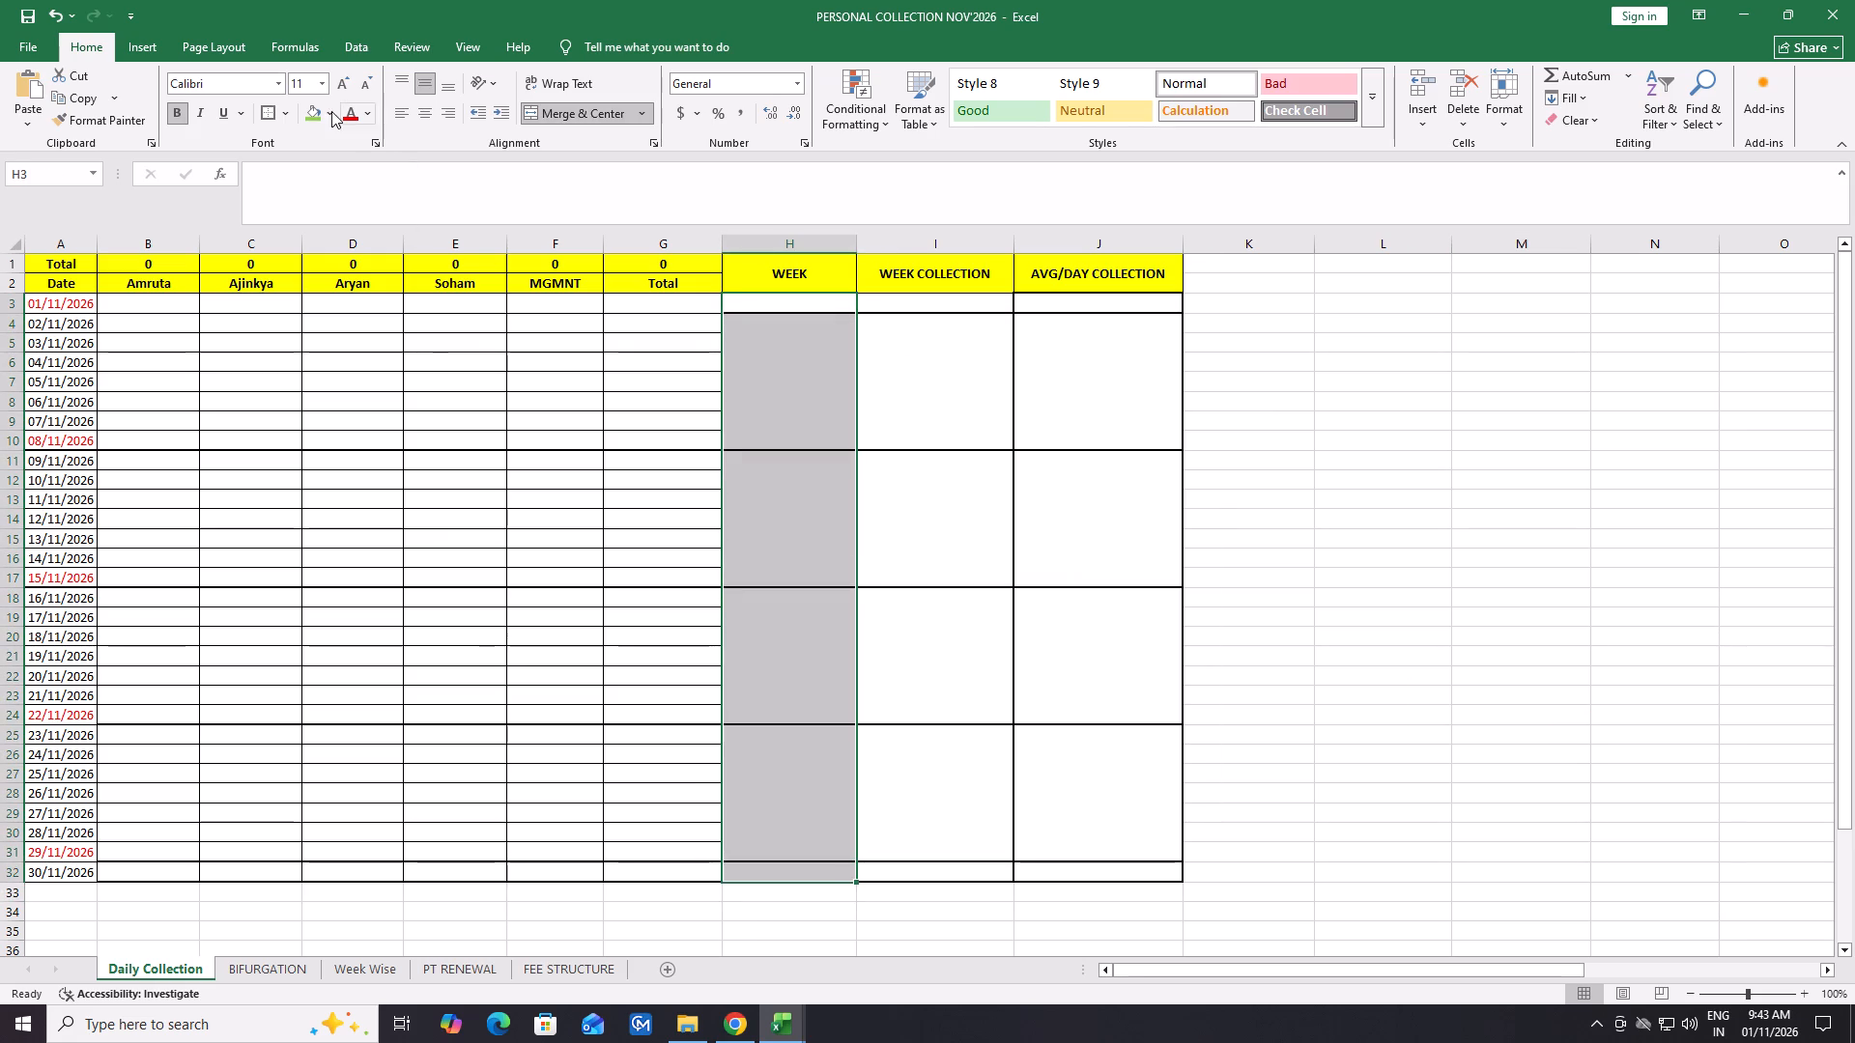
{"action": "left_click", "coordinate": [260, 116]}
{"action": "left_click", "coordinate": [1328, 497]}
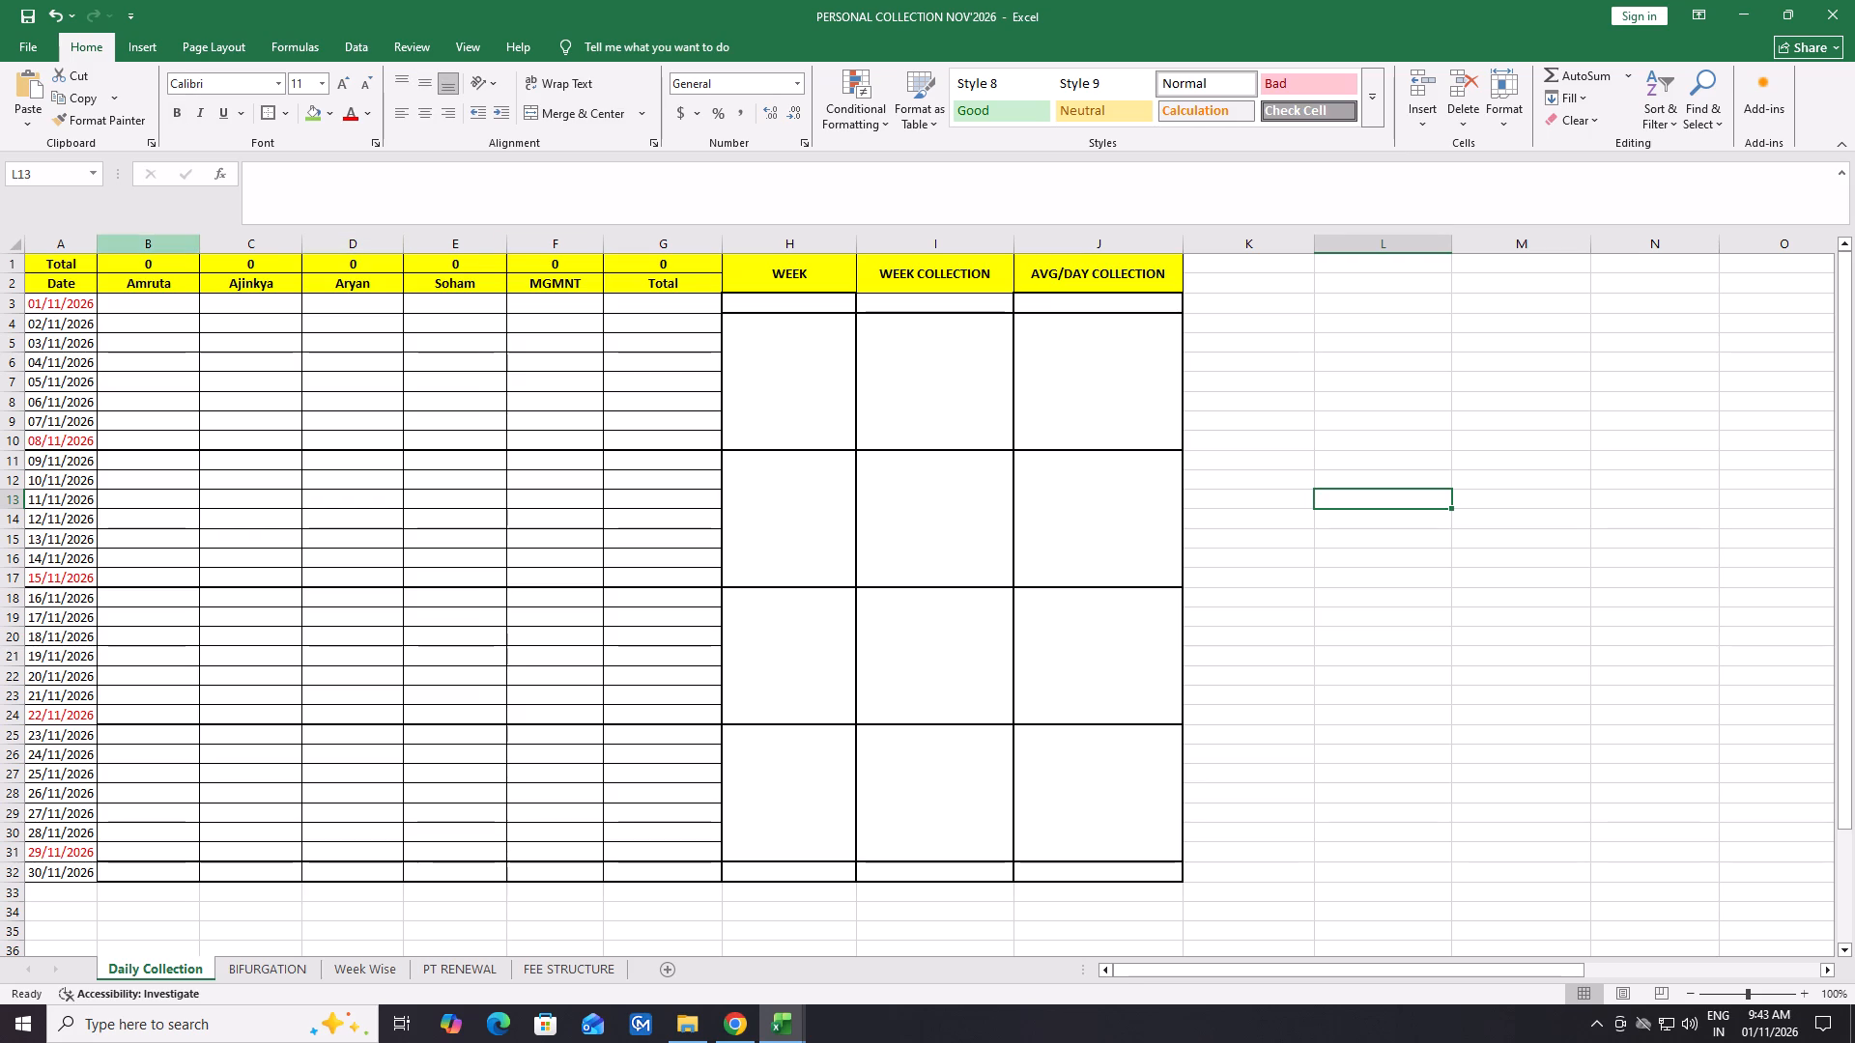
Apply thick outside borders to the 01/11/2026 cell under WEEK COLLECTION, I3.
{"action": "scroll", "coordinate": [158, 262], "scroll_direction": "up", "scroll_amount": 3}
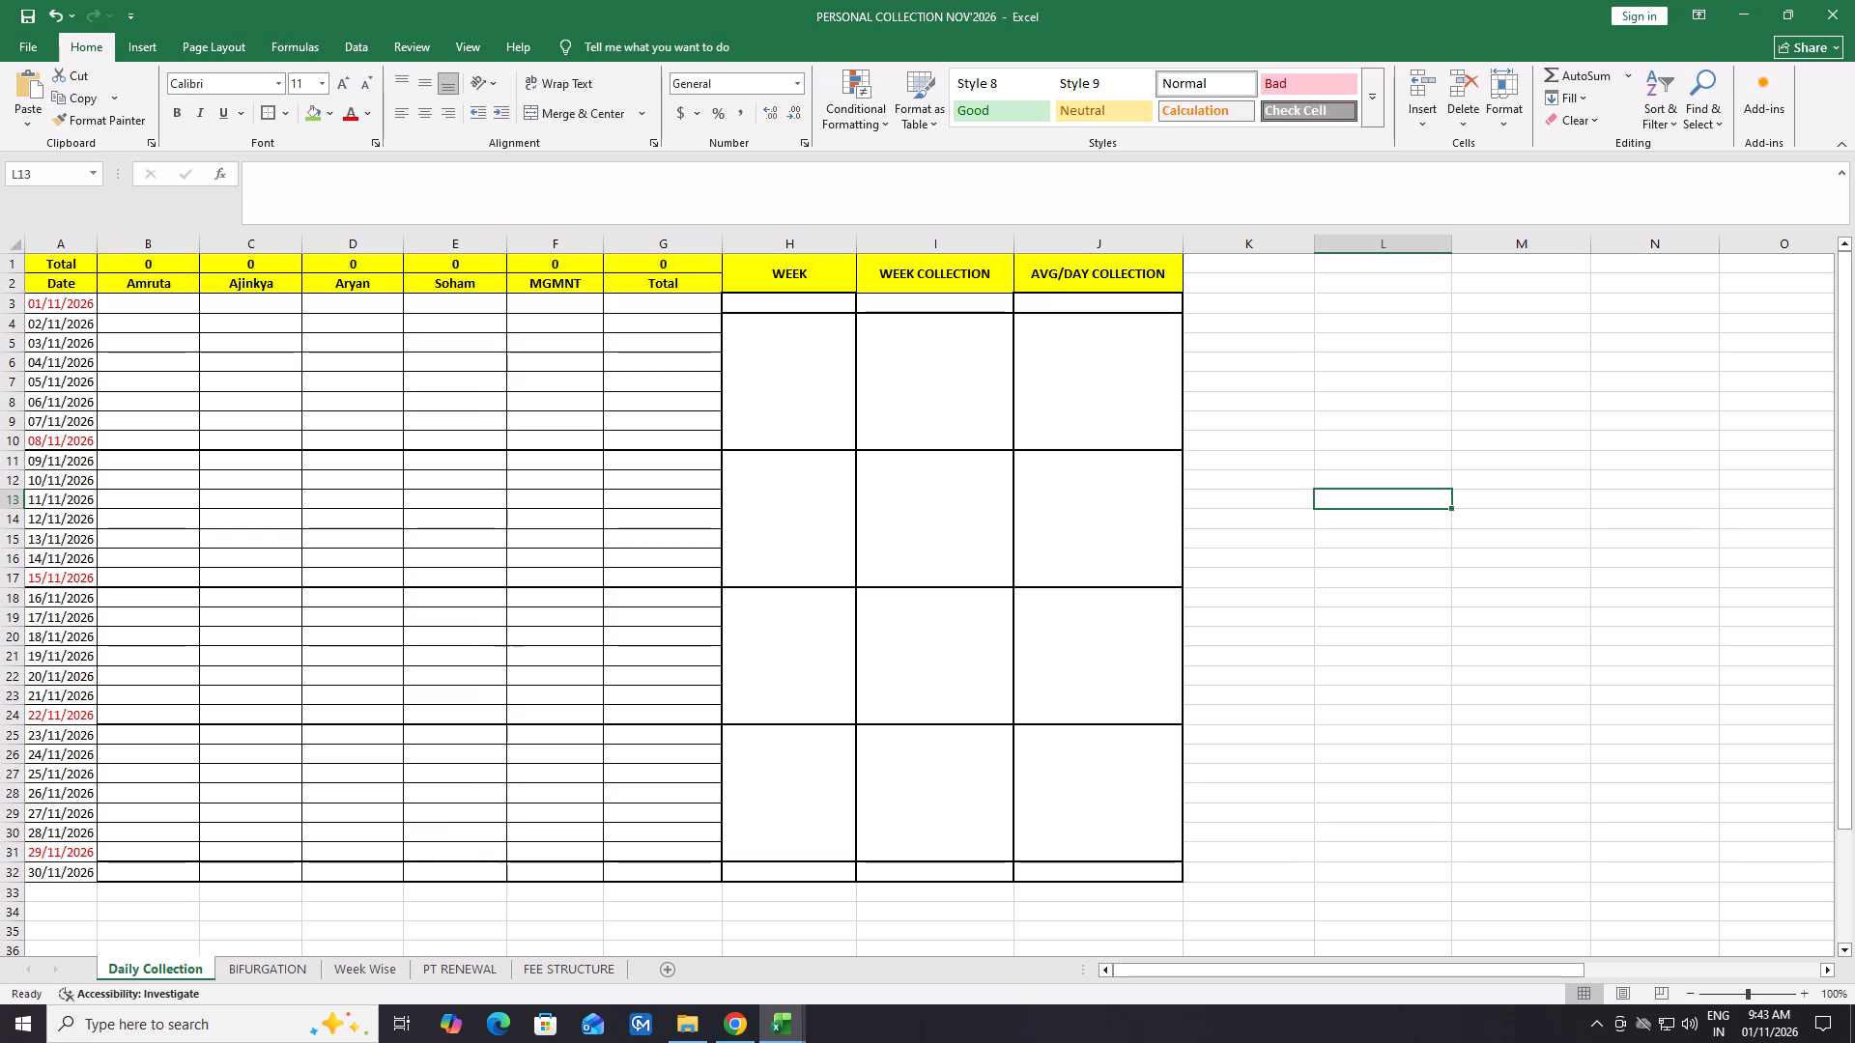
{"action": "double_click", "coordinate": [923, 306]}
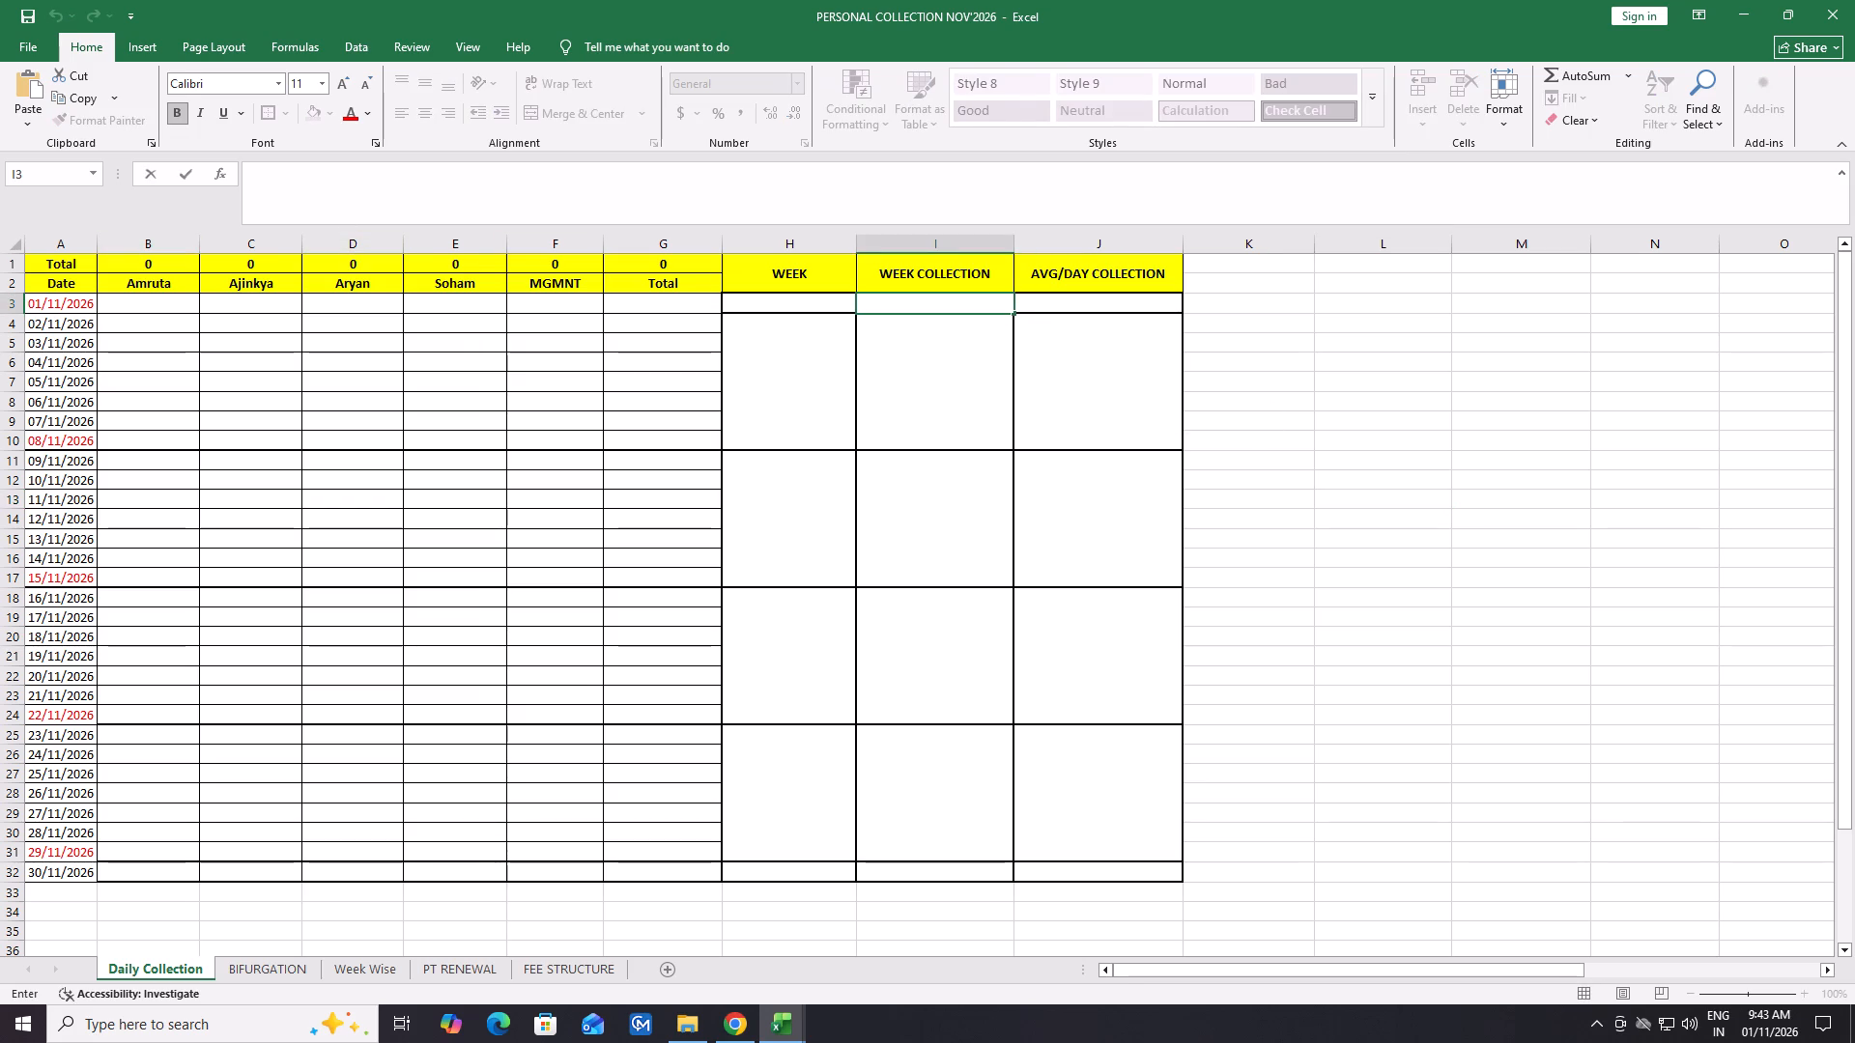
{"action": "left_click", "coordinate": [1469, 523]}
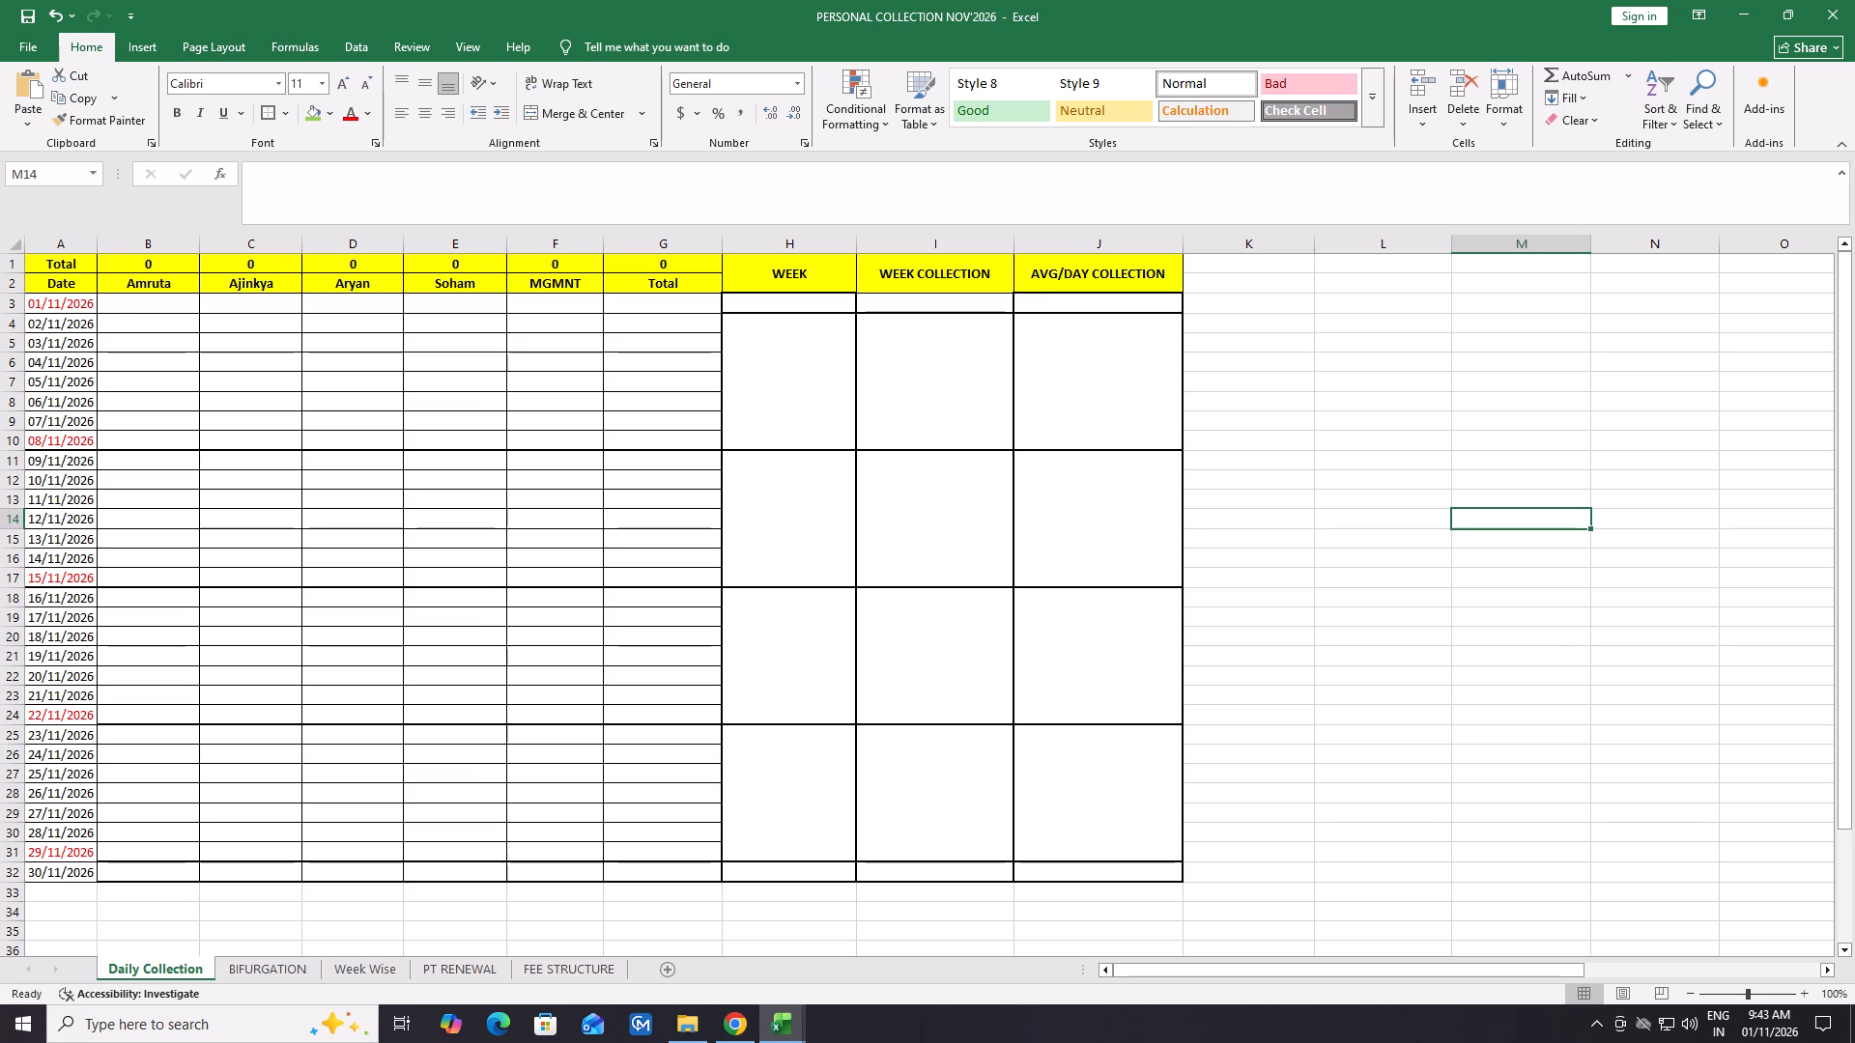
{"action": "left_click", "coordinate": [935, 307]}
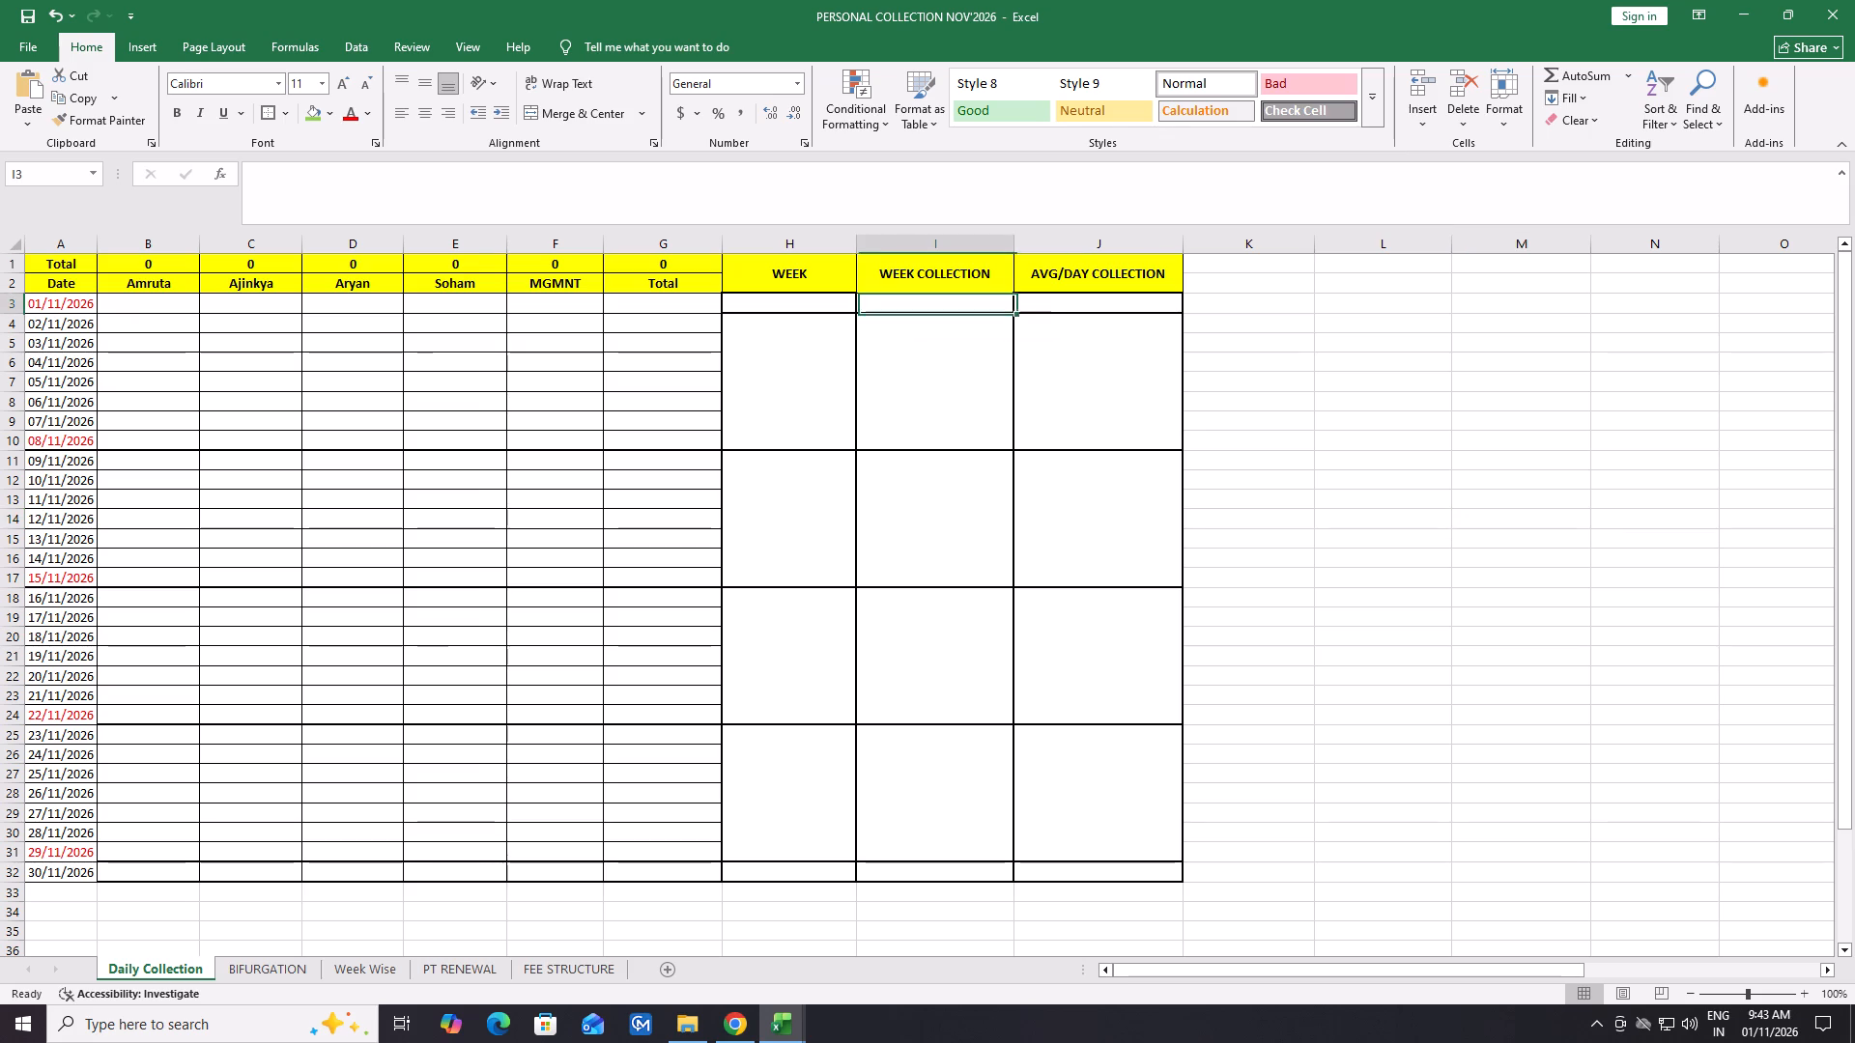
{"action": "left_click", "coordinate": [267, 119]}
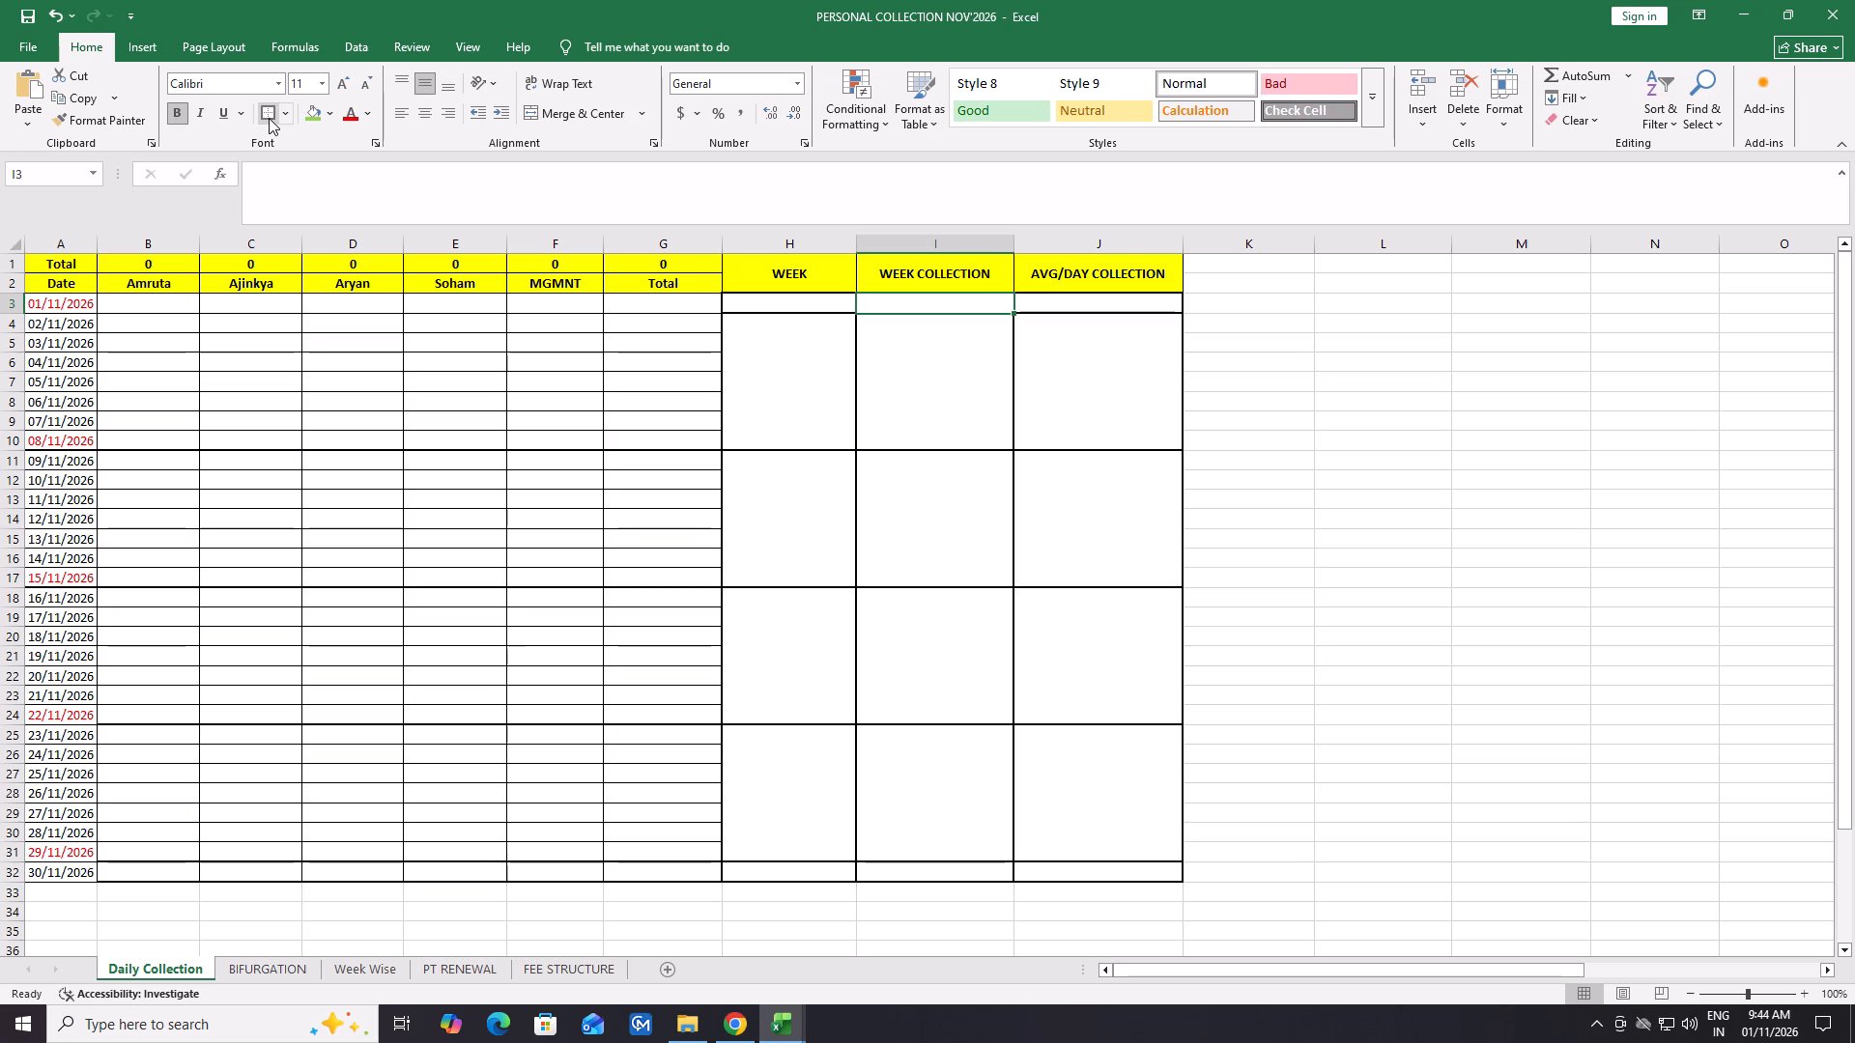
{"action": "left_click", "coordinate": [1407, 457]}
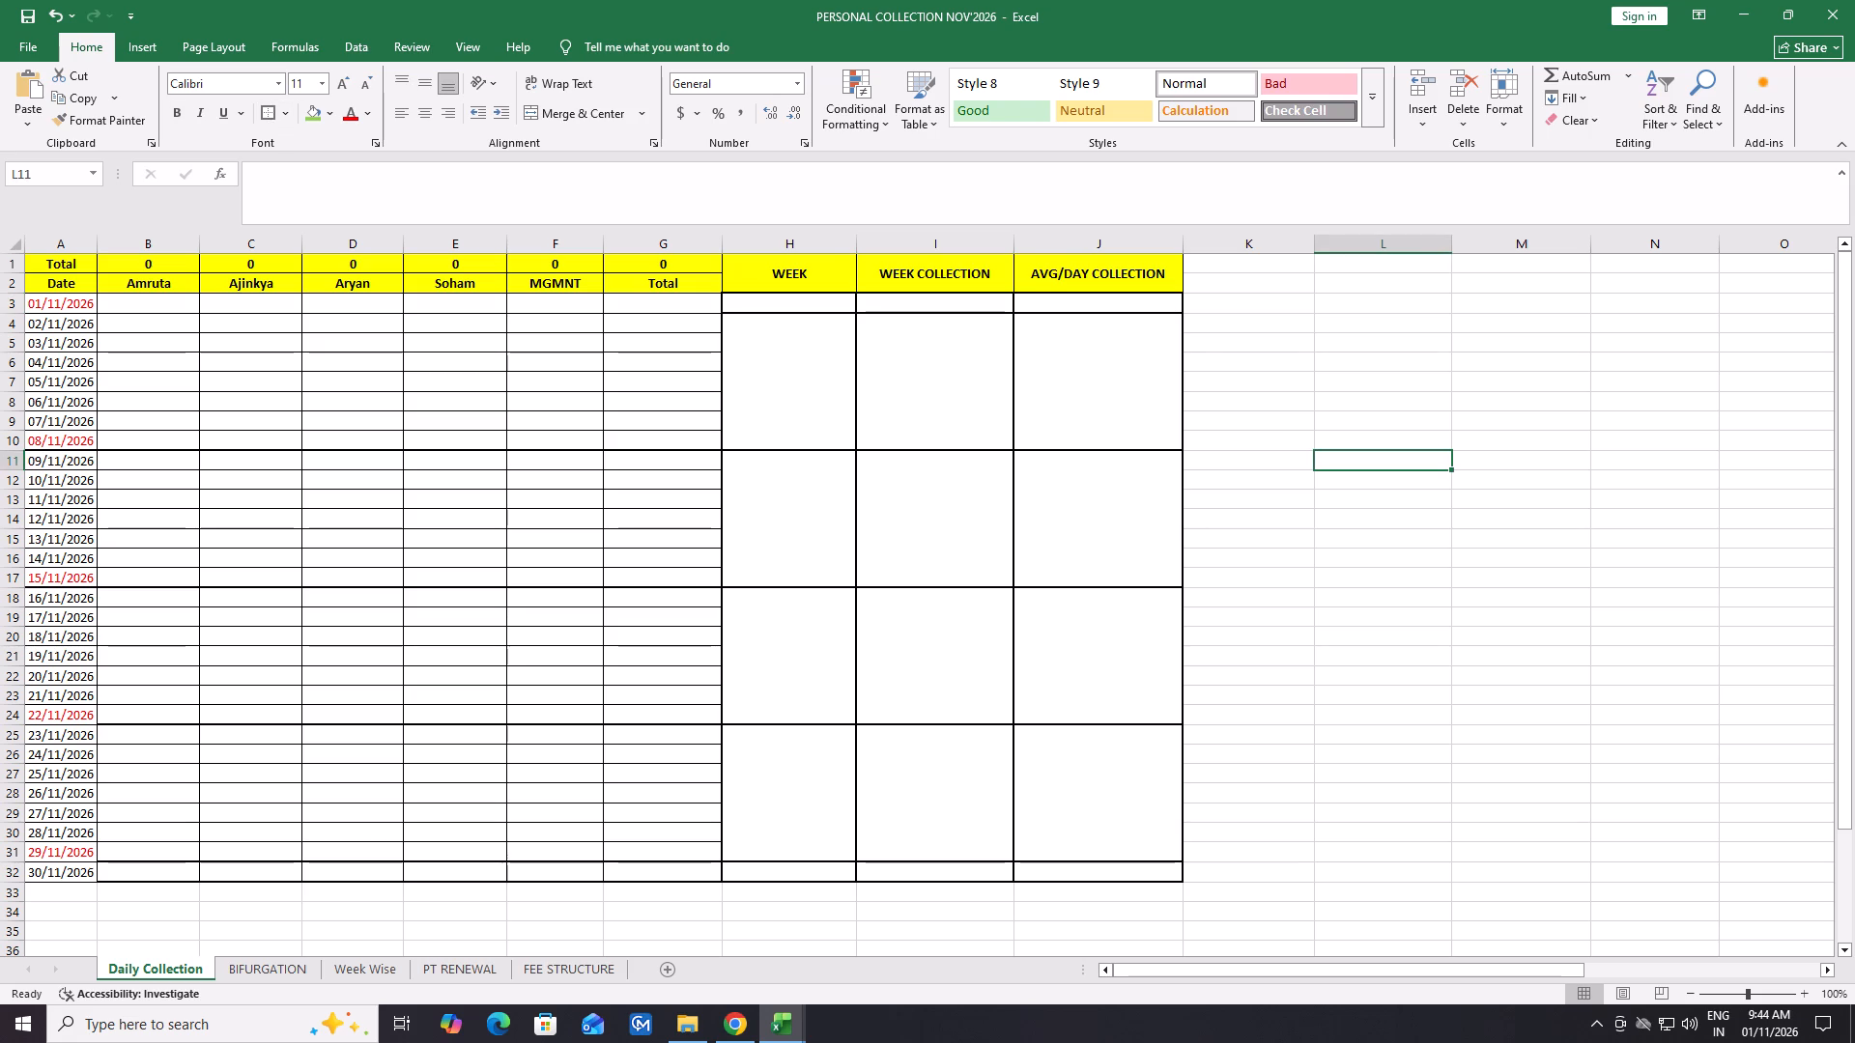
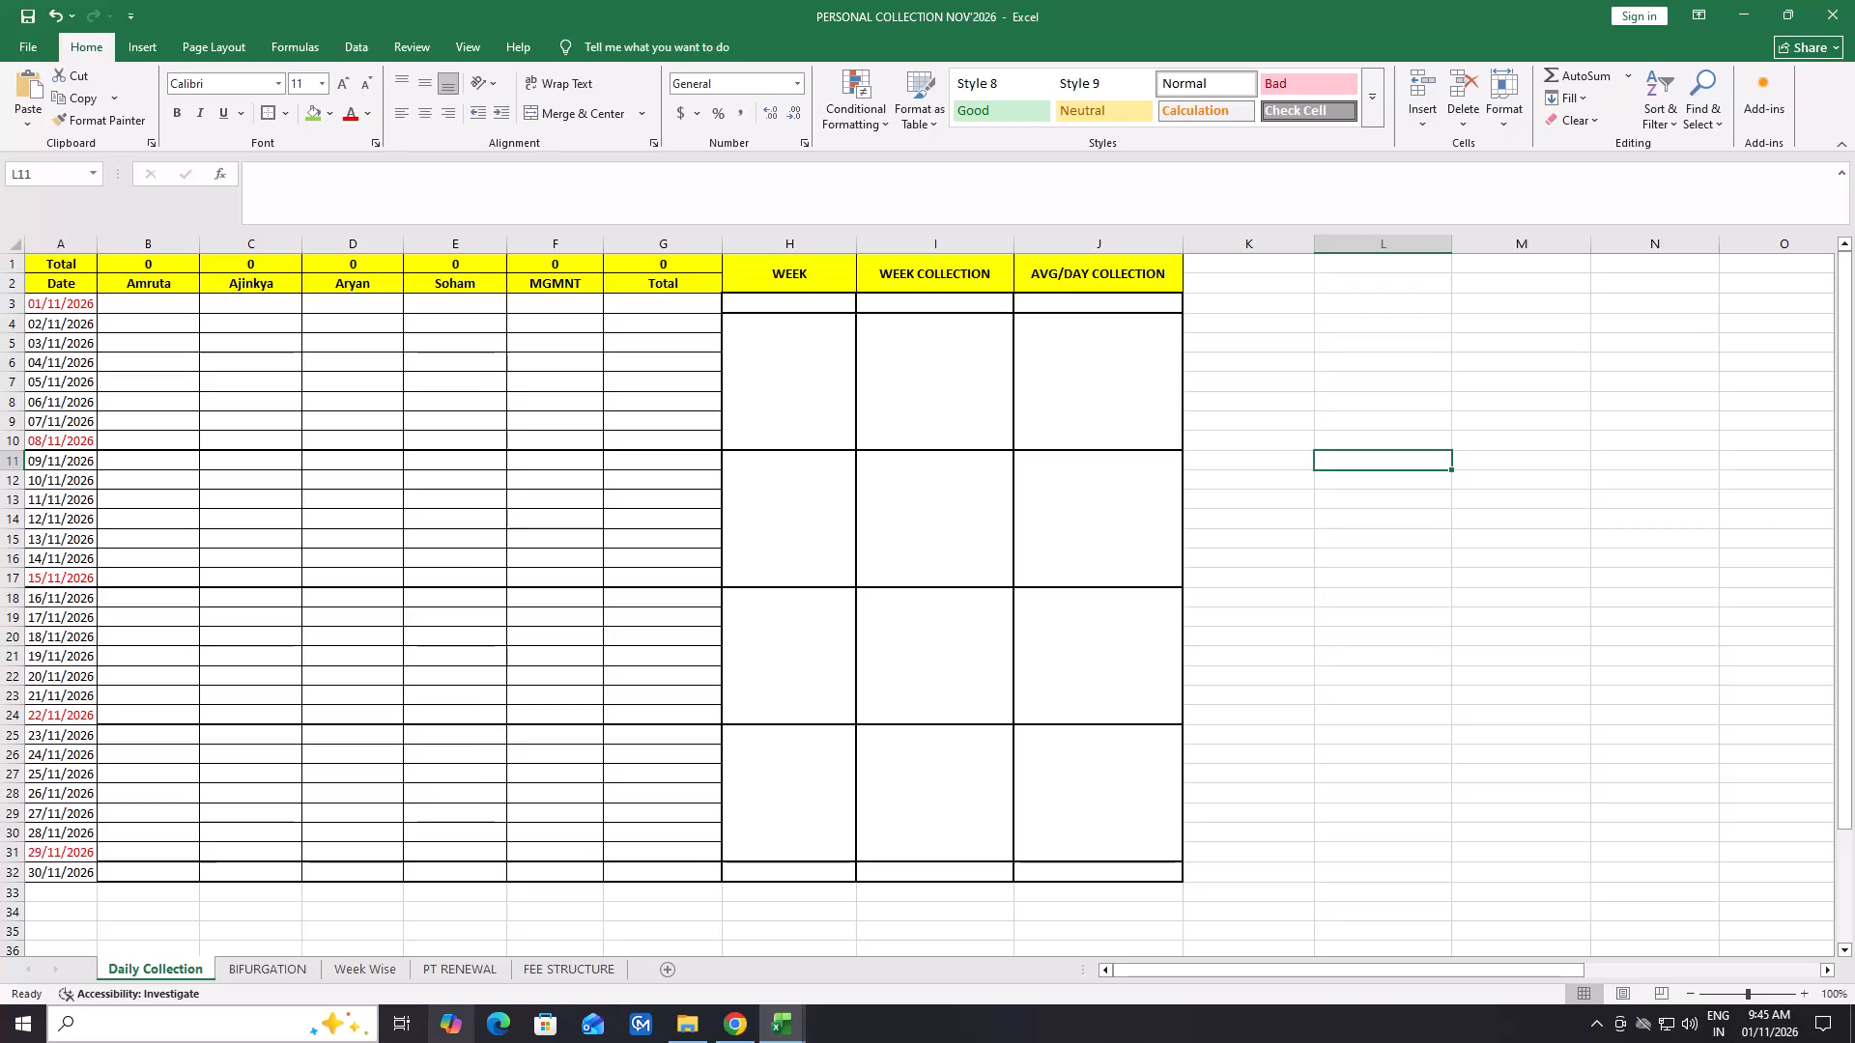
Look through the BIFURGATION, PT RENEWAL and Week Wise sheets and examine the Week Wise collection and deficit formulas.
{"action": "left_click", "coordinate": [300, 960]}
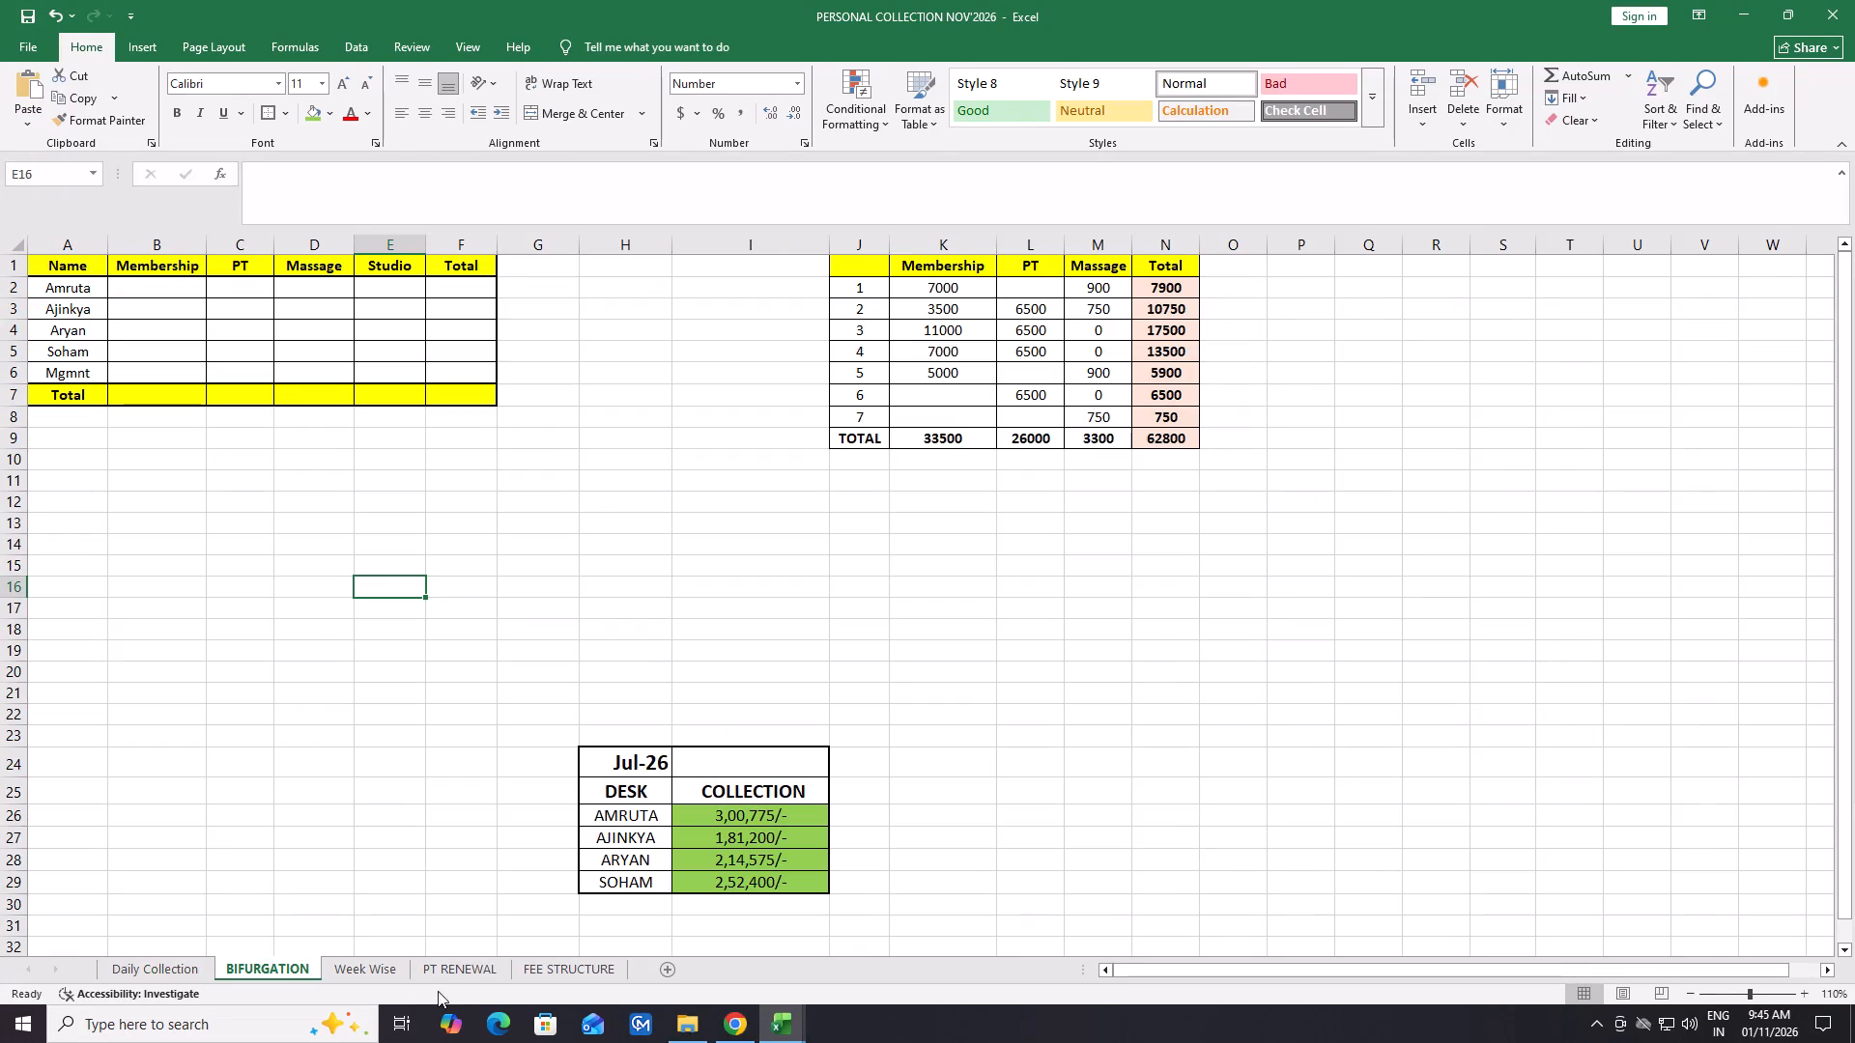
{"action": "left_click", "coordinate": [450, 973]}
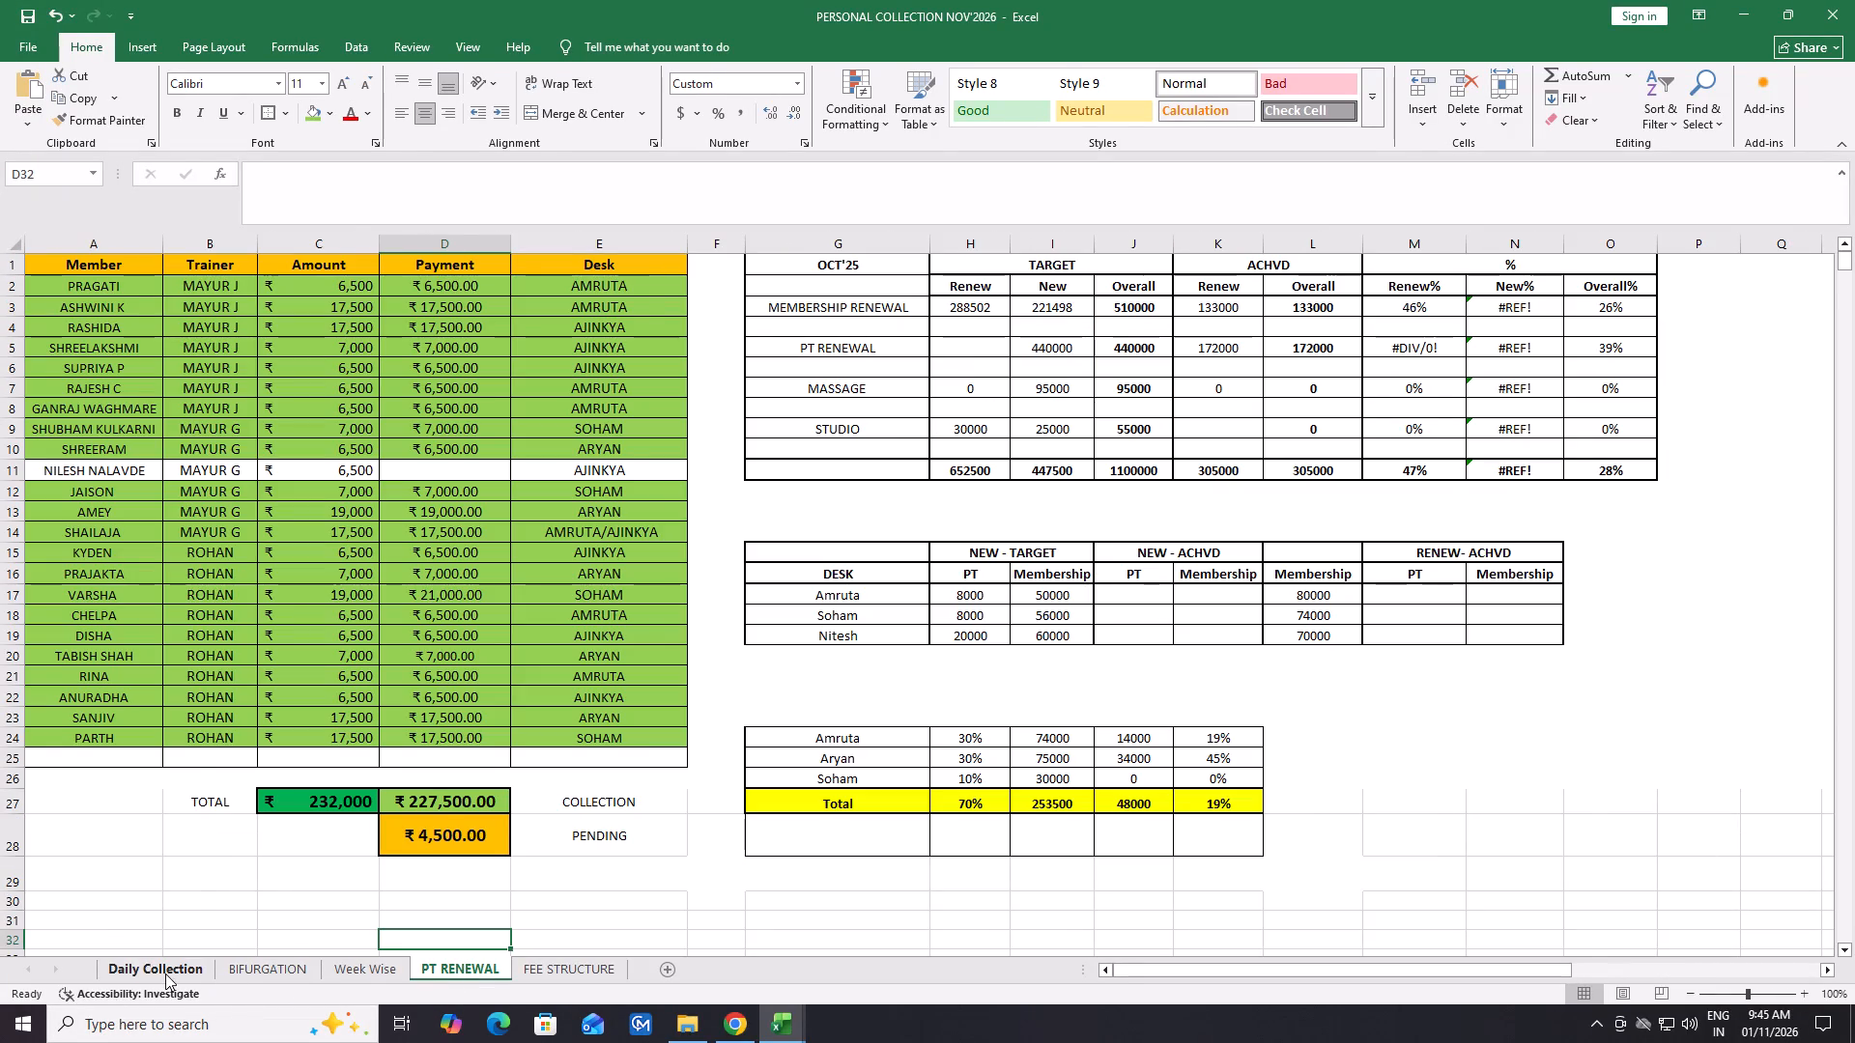
{"action": "left_click", "coordinate": [159, 972]}
{"action": "double_click", "coordinate": [352, 974]}
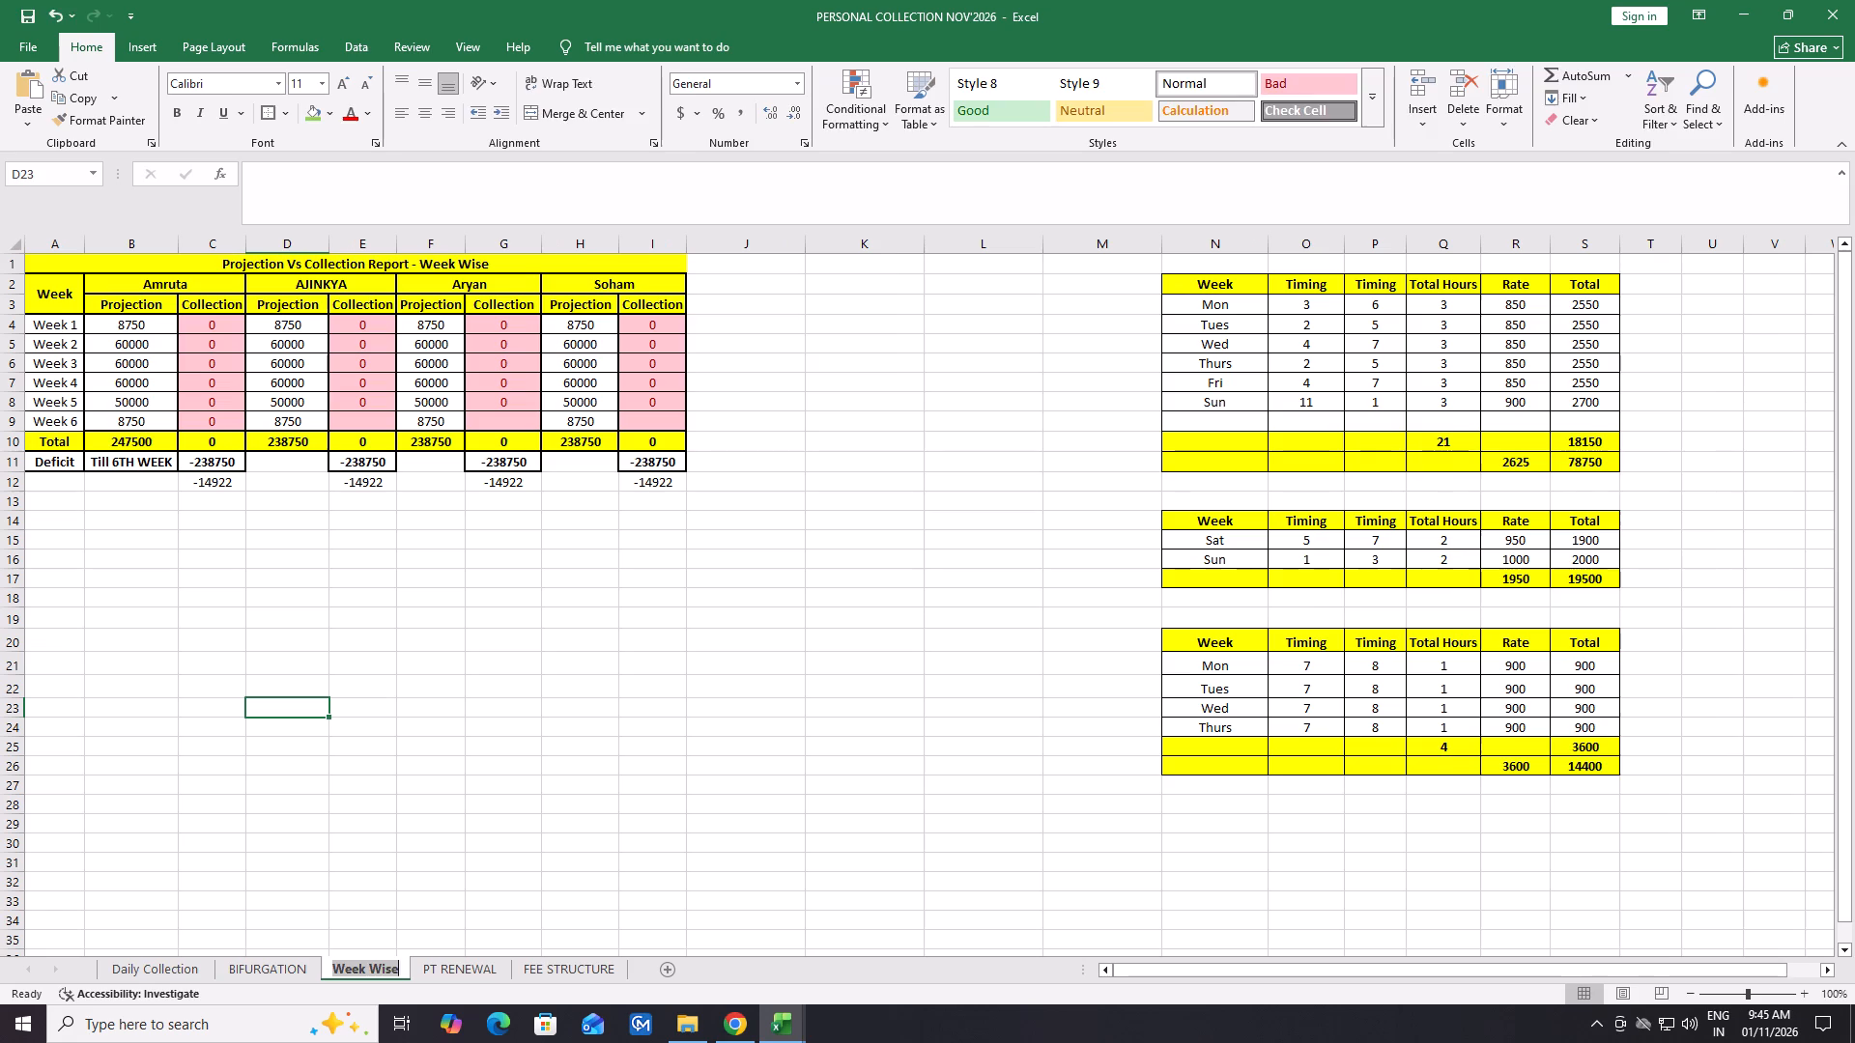
{"action": "left_click", "coordinate": [214, 464]}
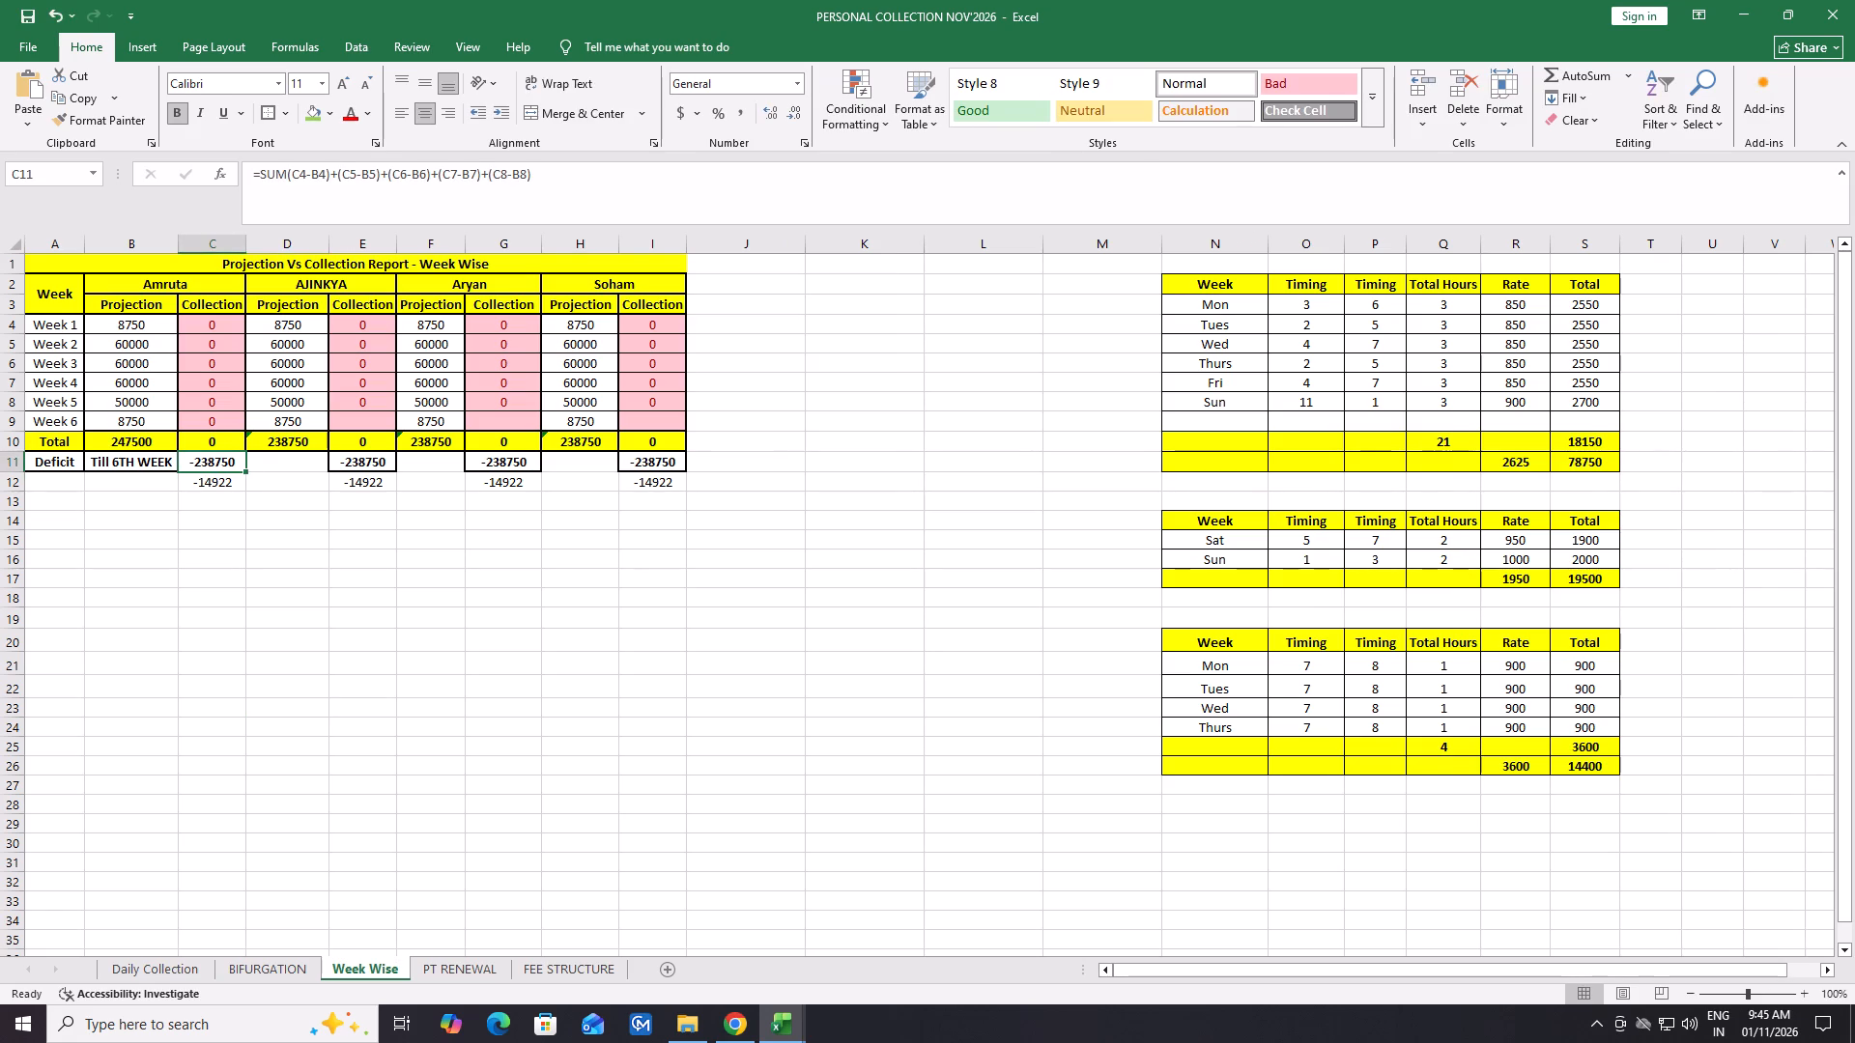
{"action": "left_click", "coordinate": [215, 420]}
{"action": "left_click", "coordinate": [301, 562]}
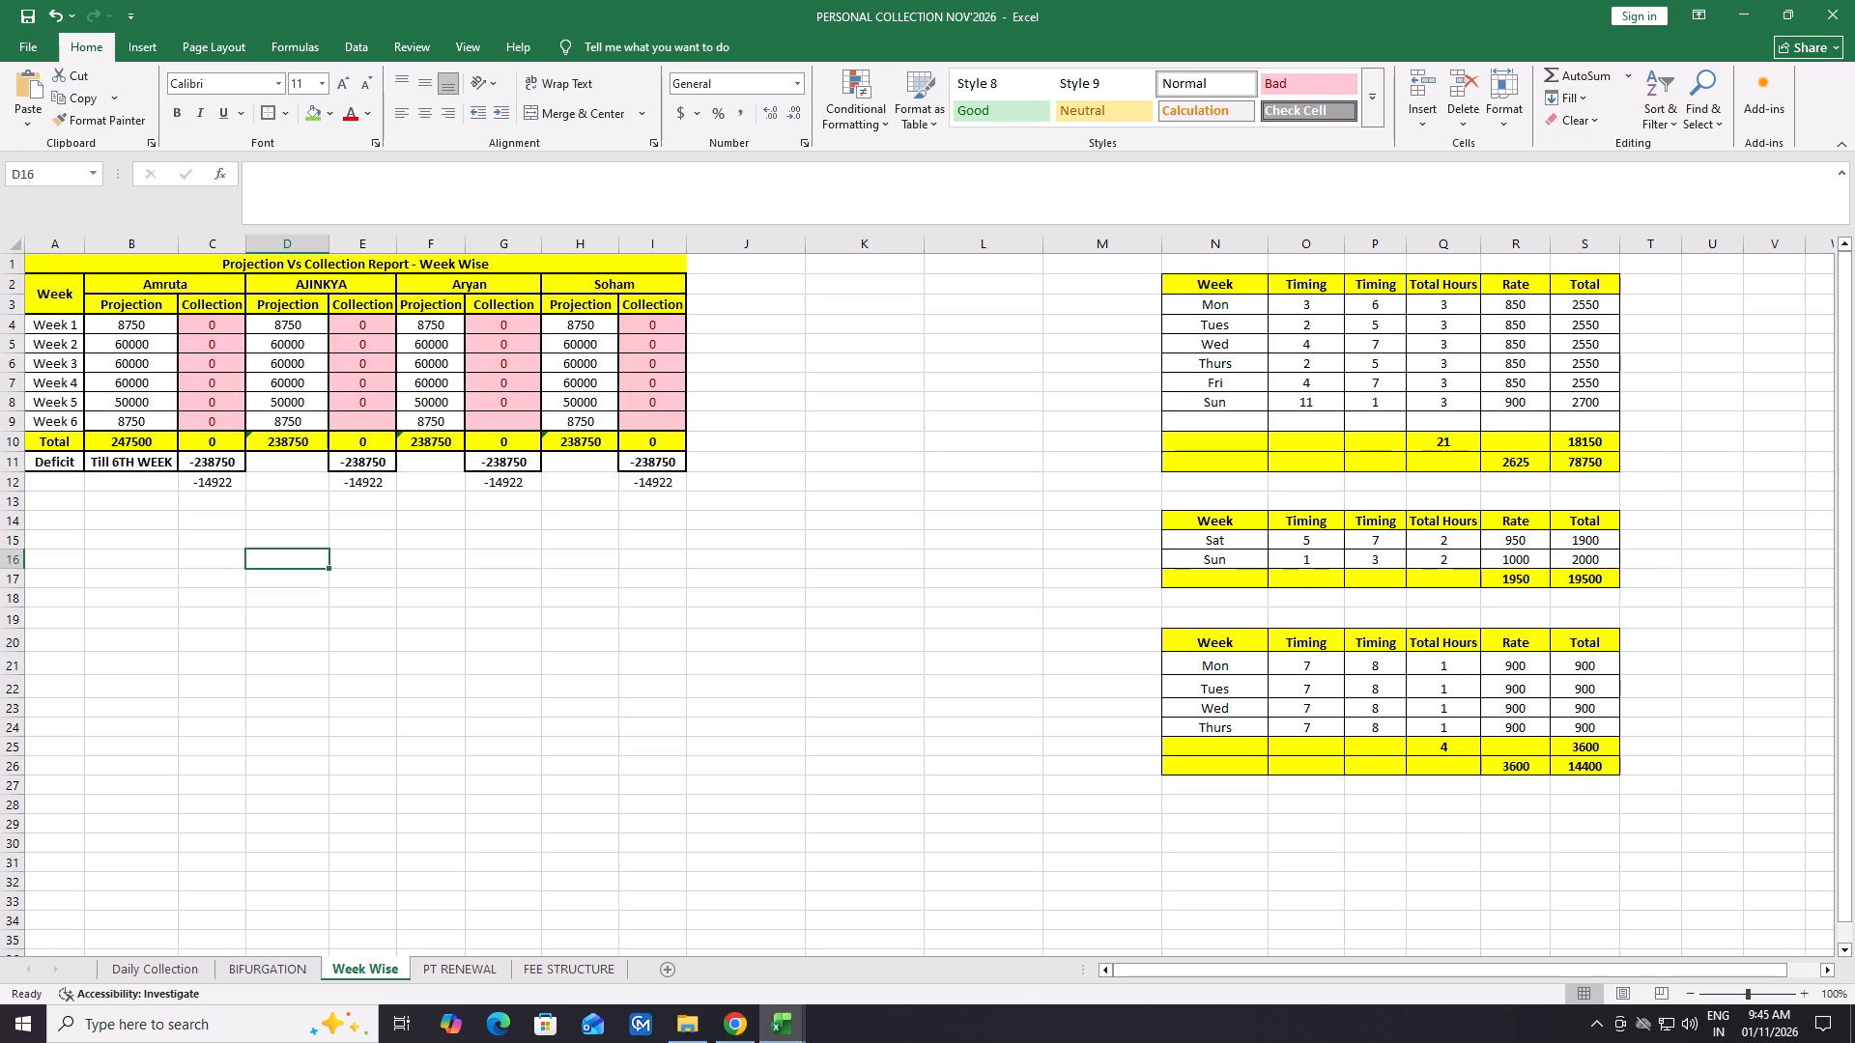
{"action": "left_click", "coordinate": [188, 422]}
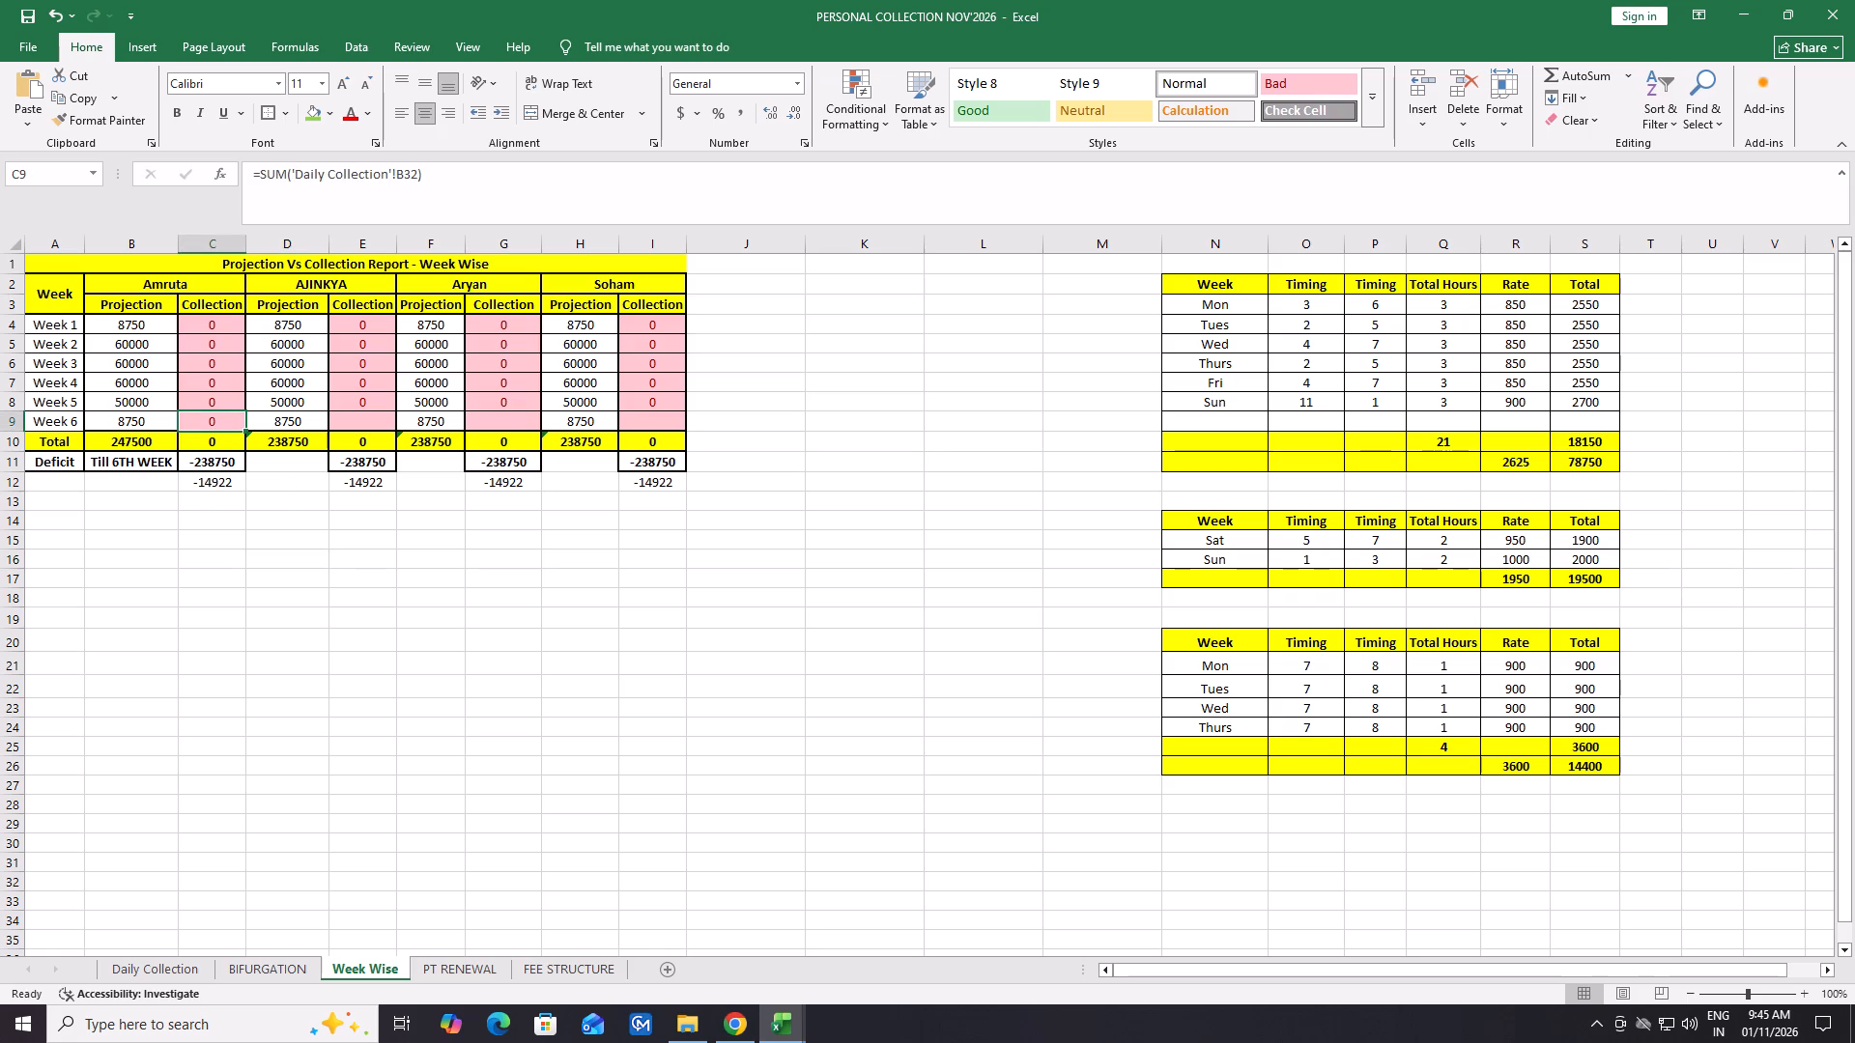
{"action": "left_click", "coordinate": [205, 324]}
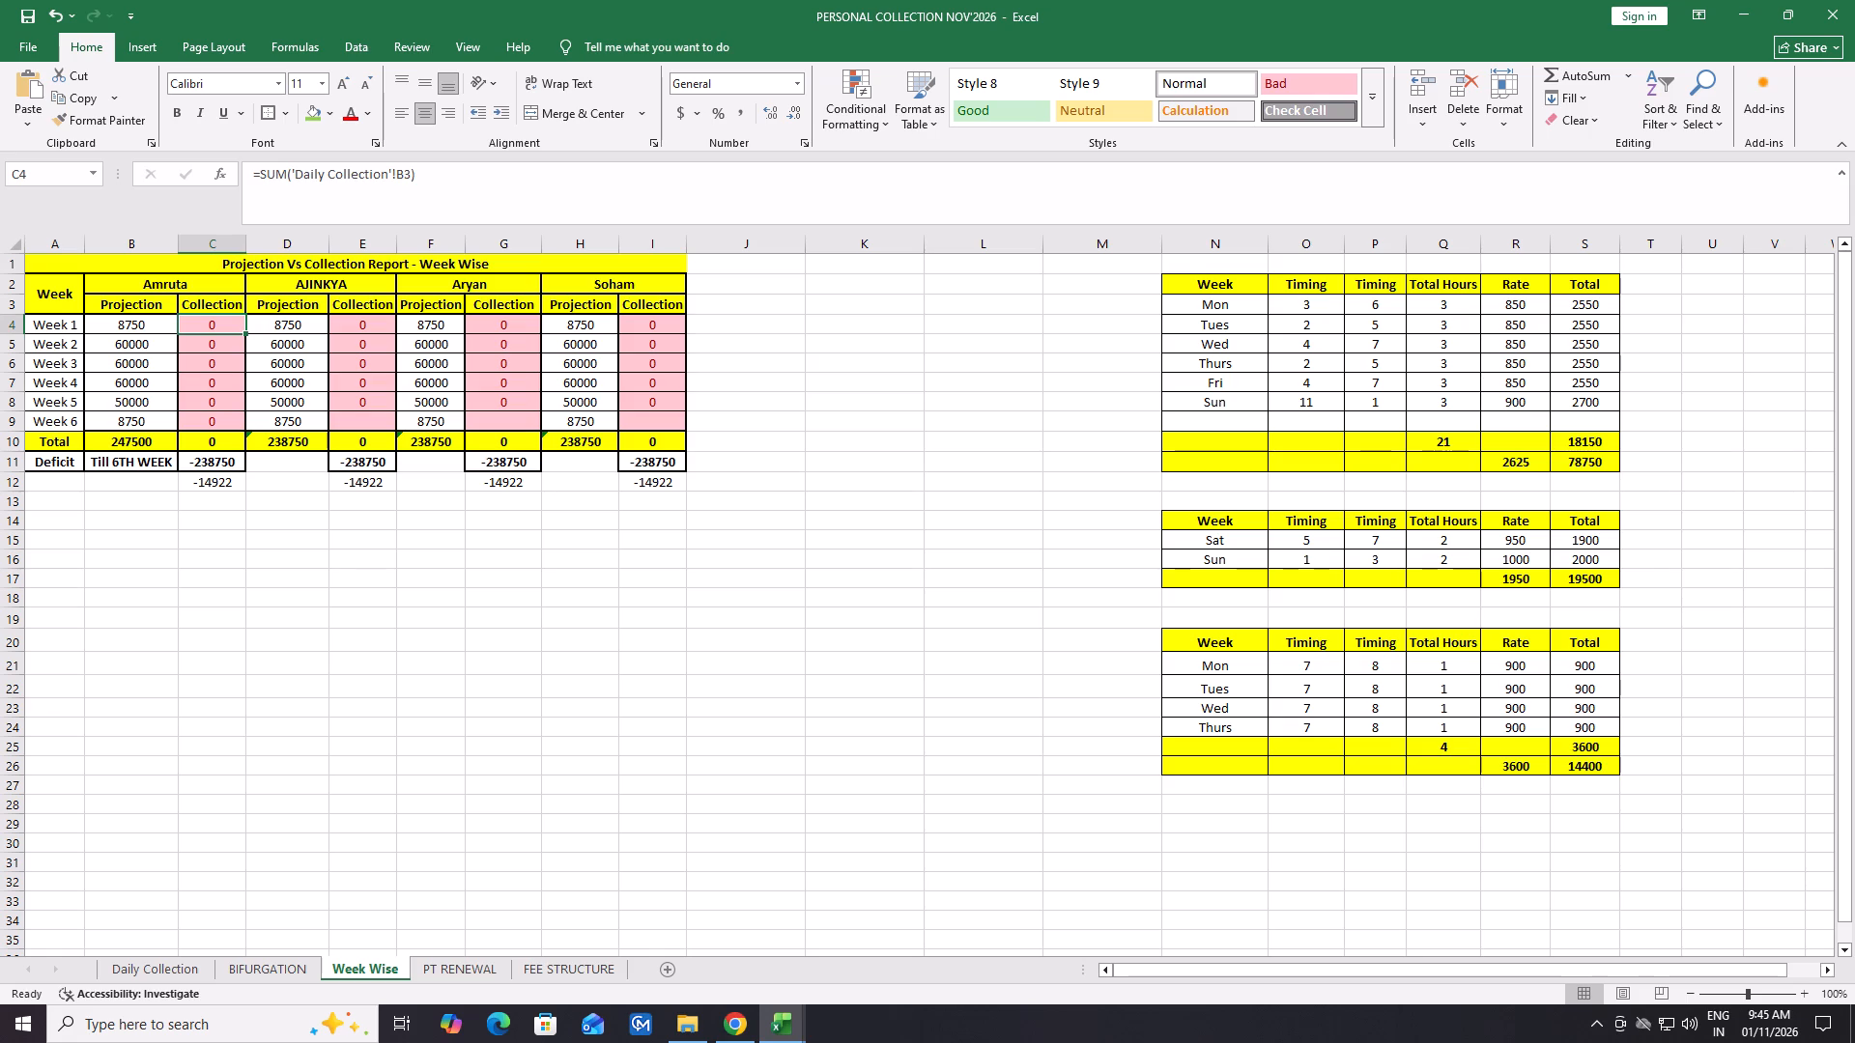
{"action": "left_click", "coordinate": [240, 340]}
{"action": "left_click", "coordinate": [373, 325]}
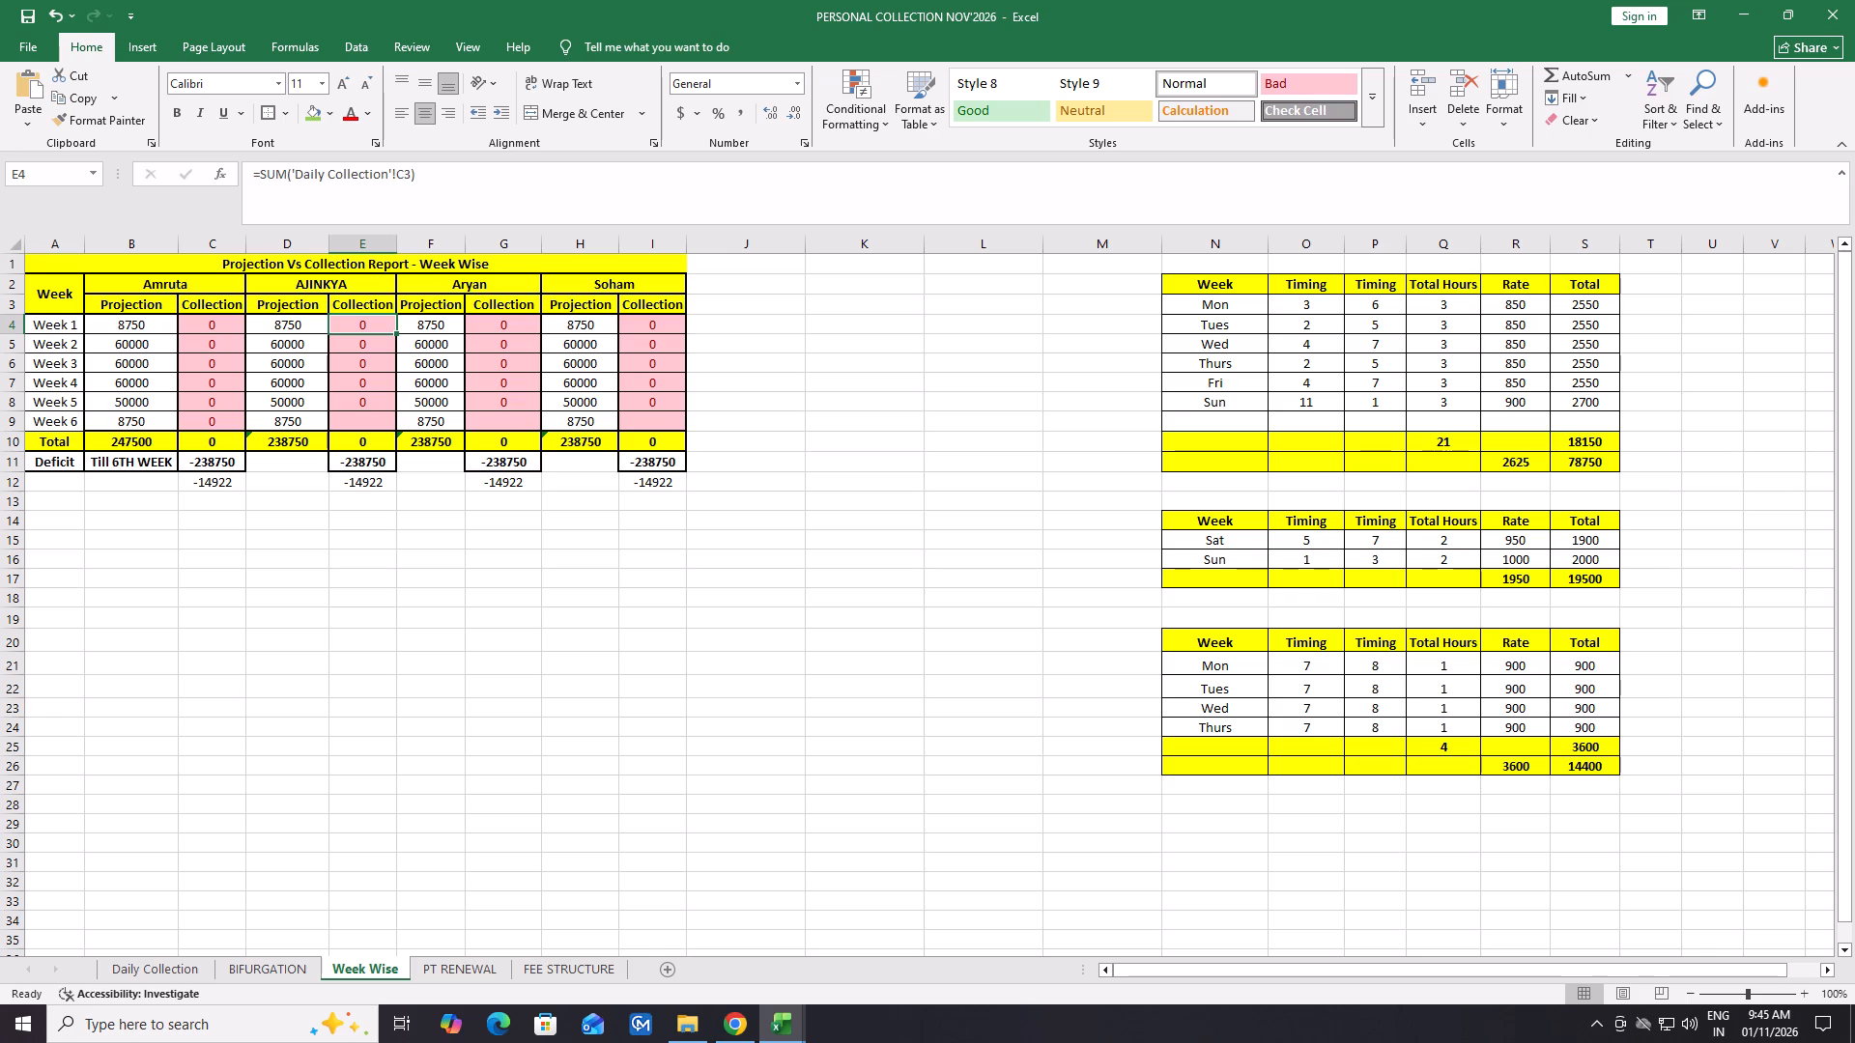
Change the divisor in Amruta's per-day deficit formula in C12 so that it reads =C11/29.
{"action": "left_click", "coordinate": [233, 477]}
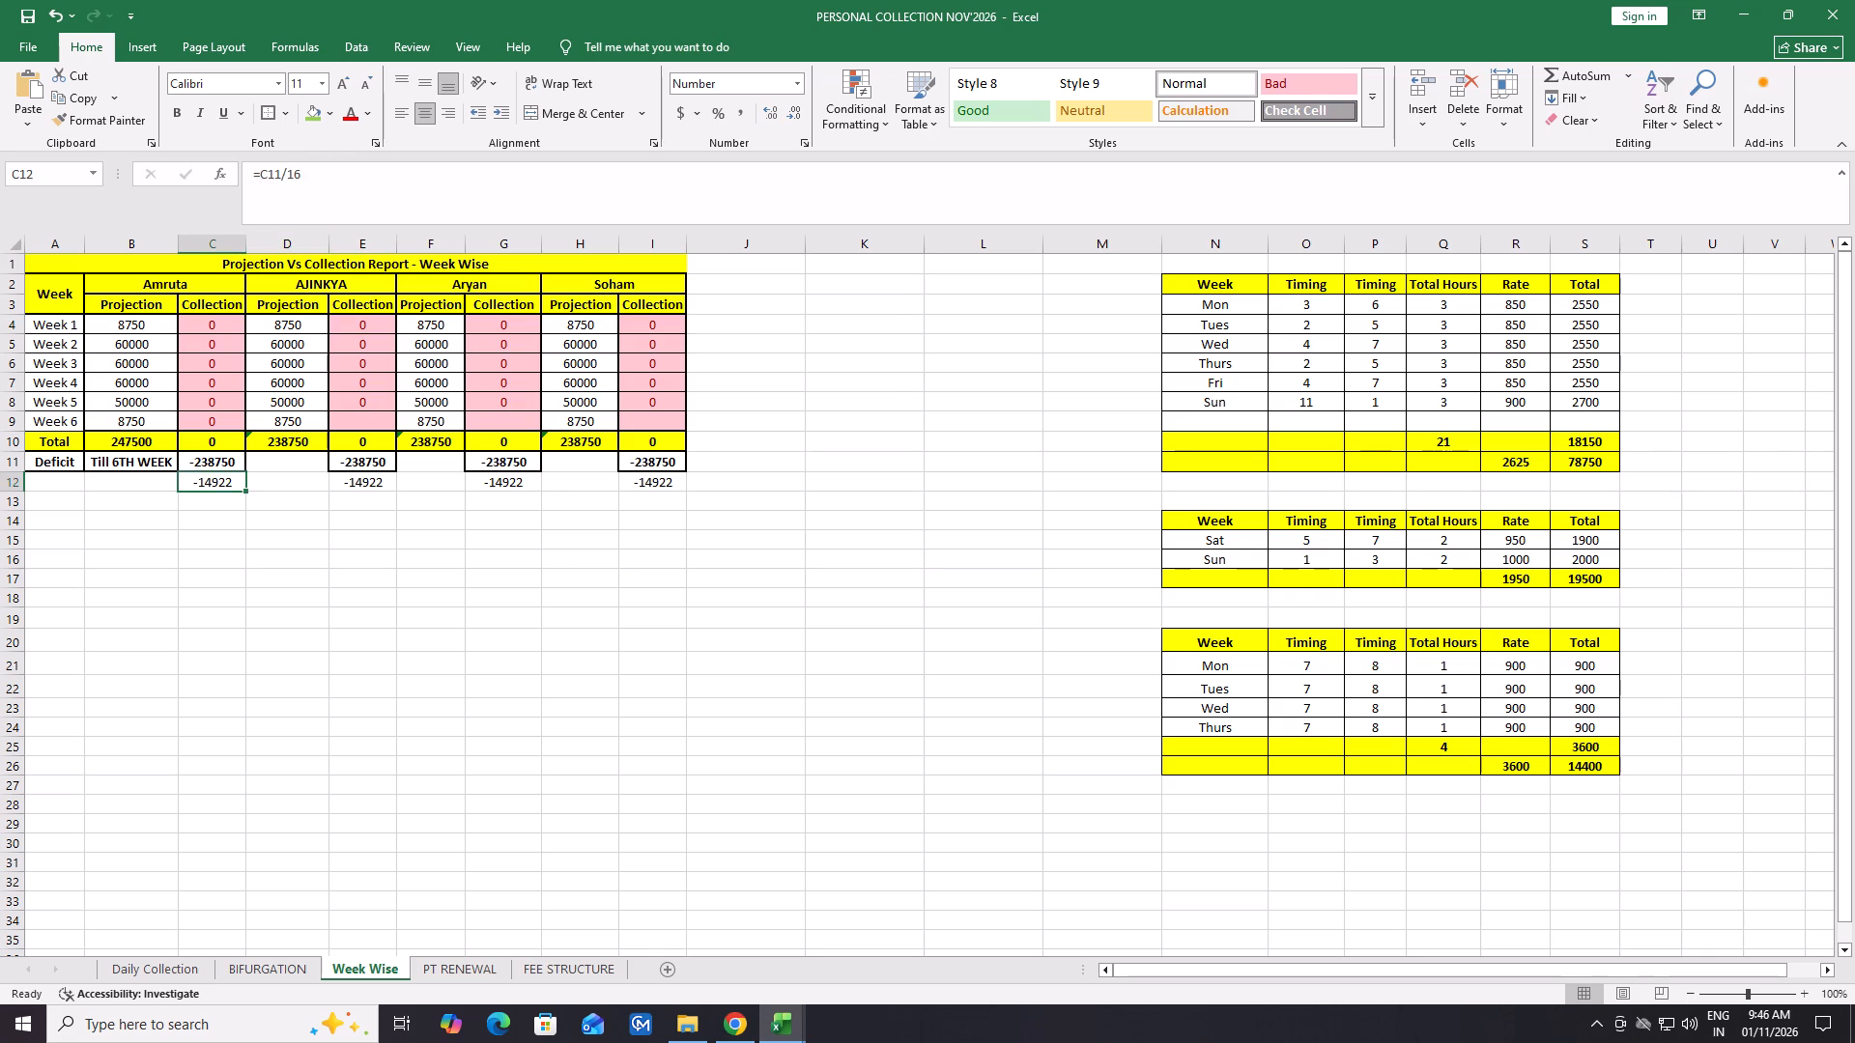
{"action": "left_click", "coordinate": [315, 169]}
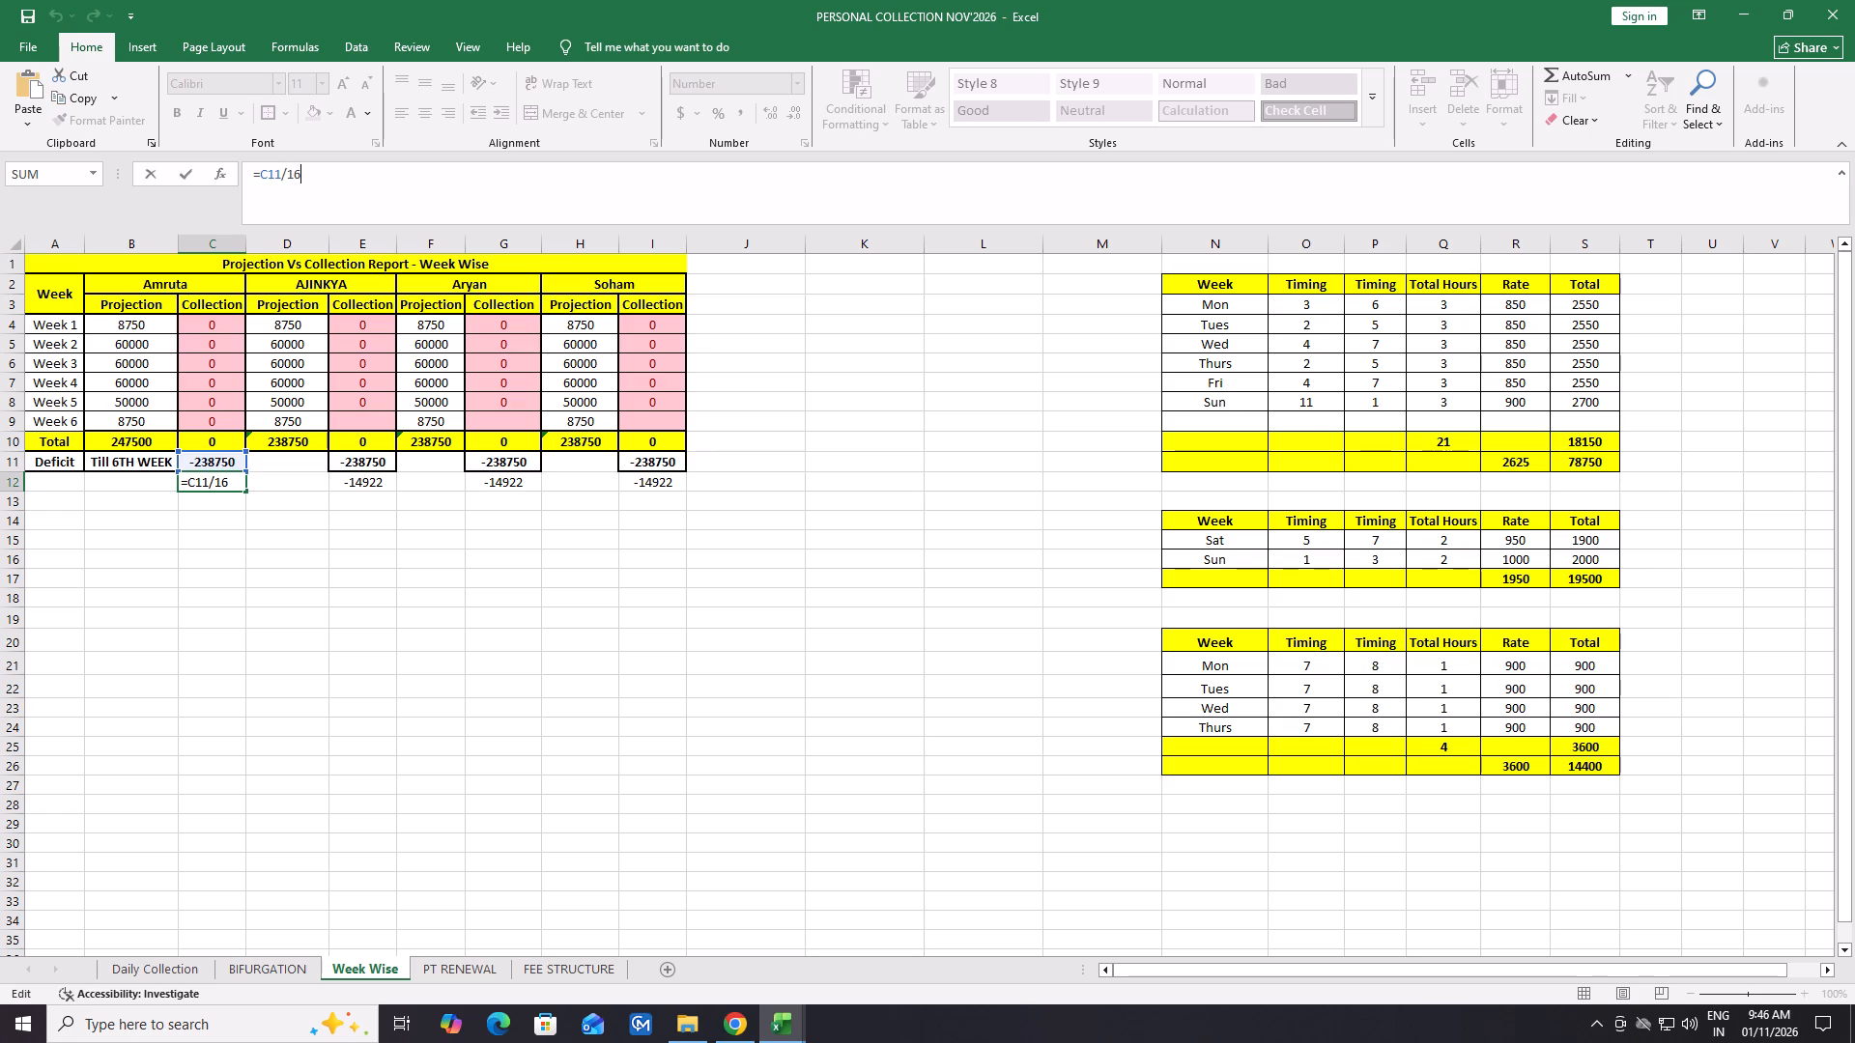
{"action": "key", "text": "BackSpace"}
{"action": "key", "text": "BackSpace"}
{"action": "type", "text": "29"}
{"action": "key", "text": "Return"}
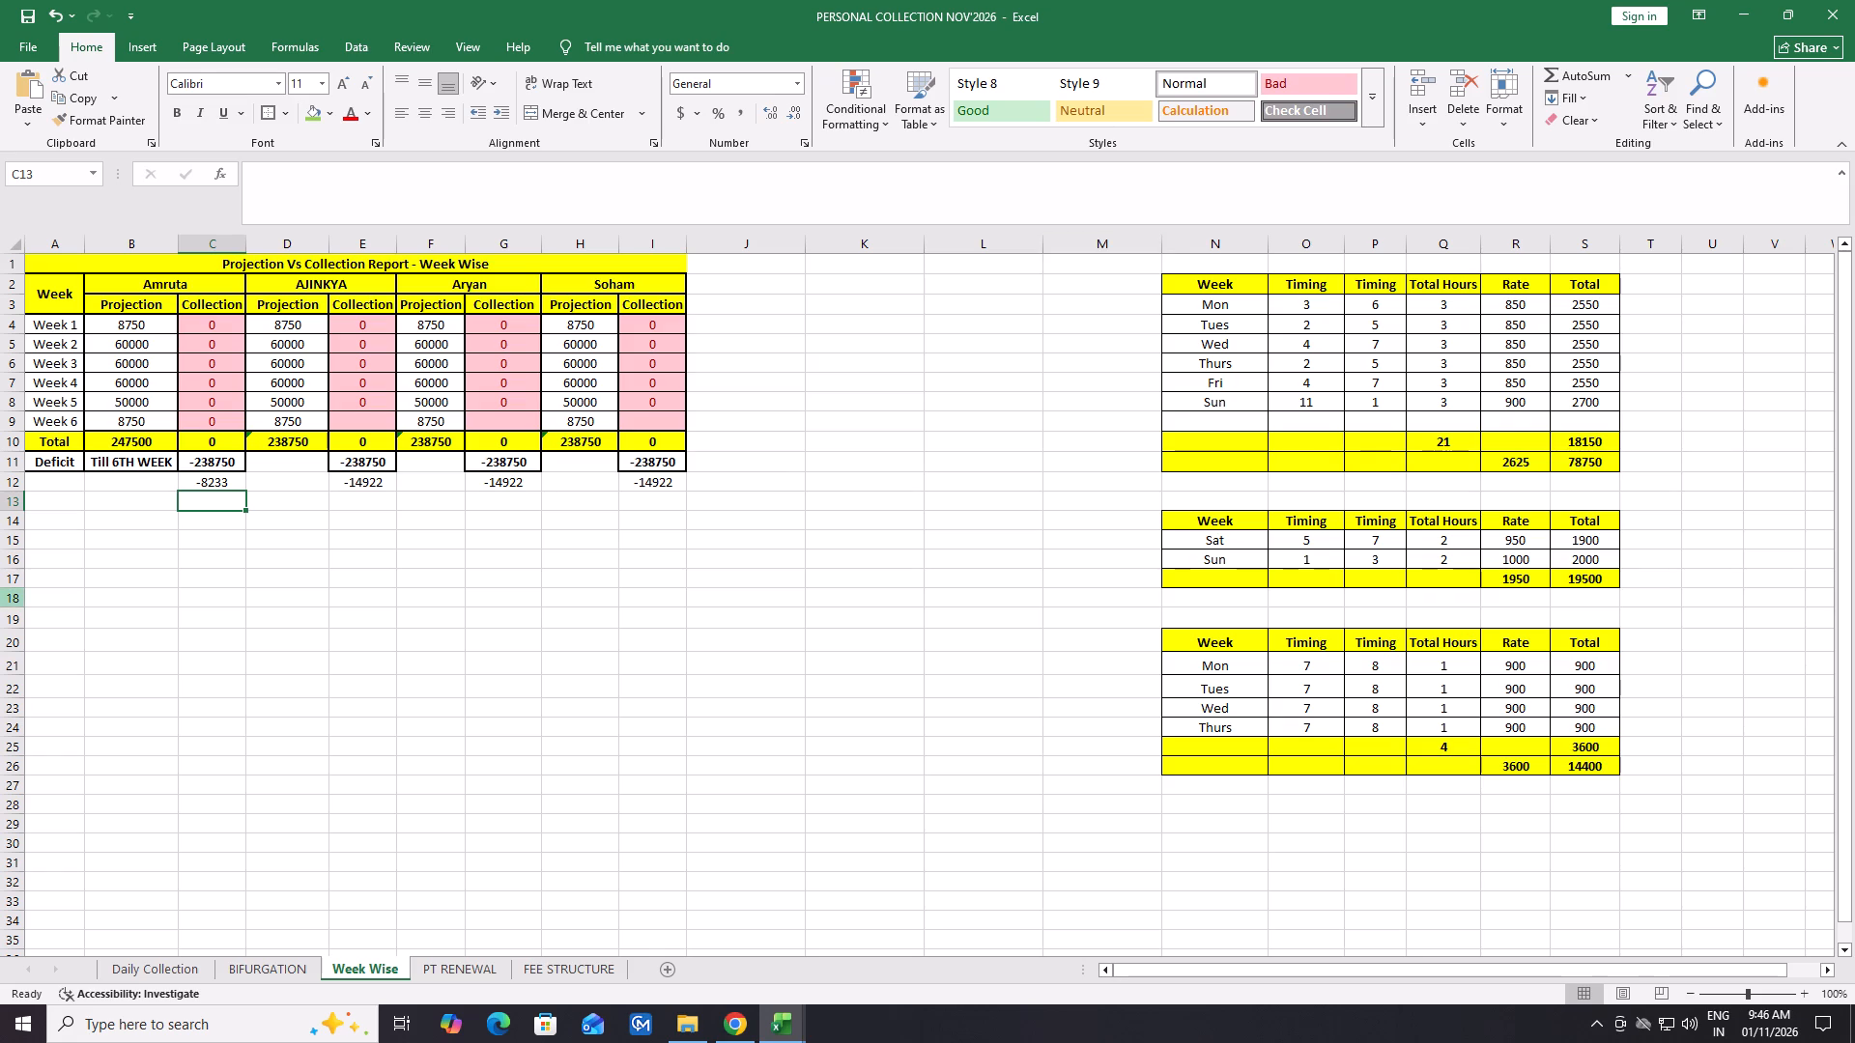
Extend Amruta's Collection total in C10 to include Week 6, making the formula =SUM(C4:C9).
{"action": "left_click", "coordinate": [204, 460]}
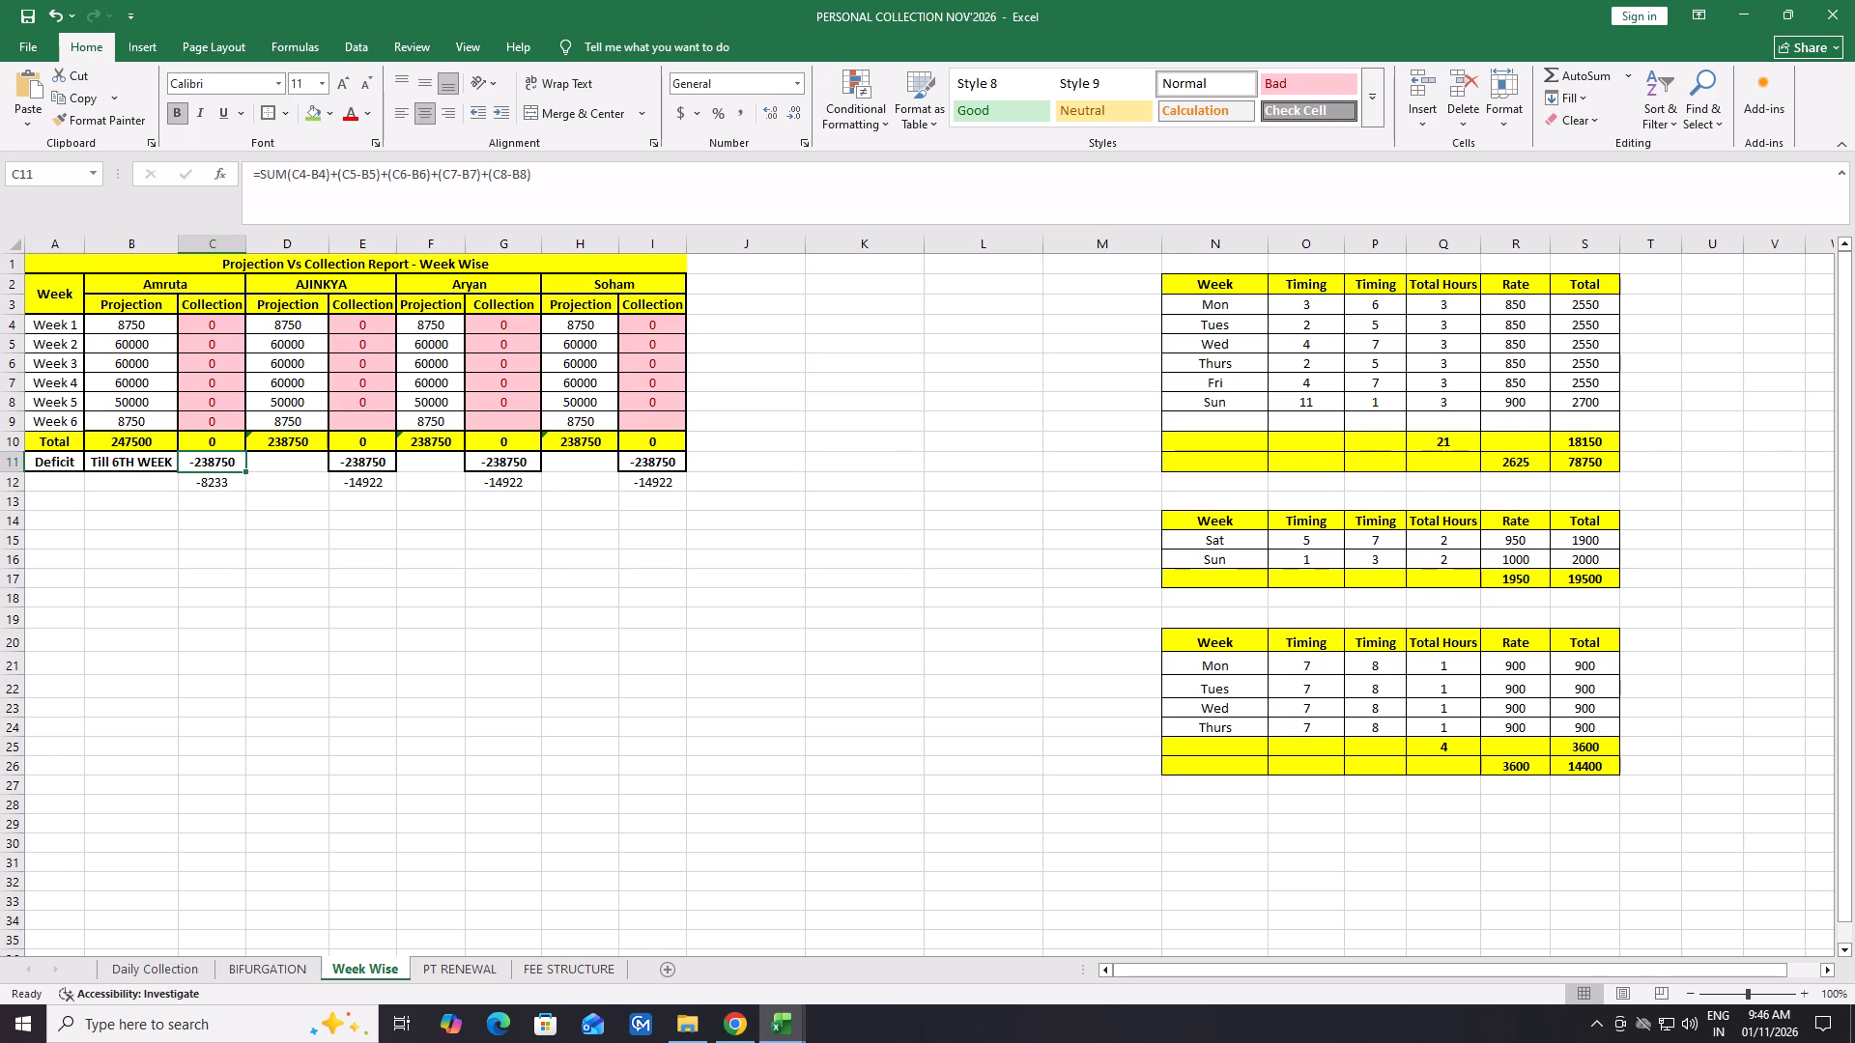
{"action": "double_click", "coordinate": [221, 435]}
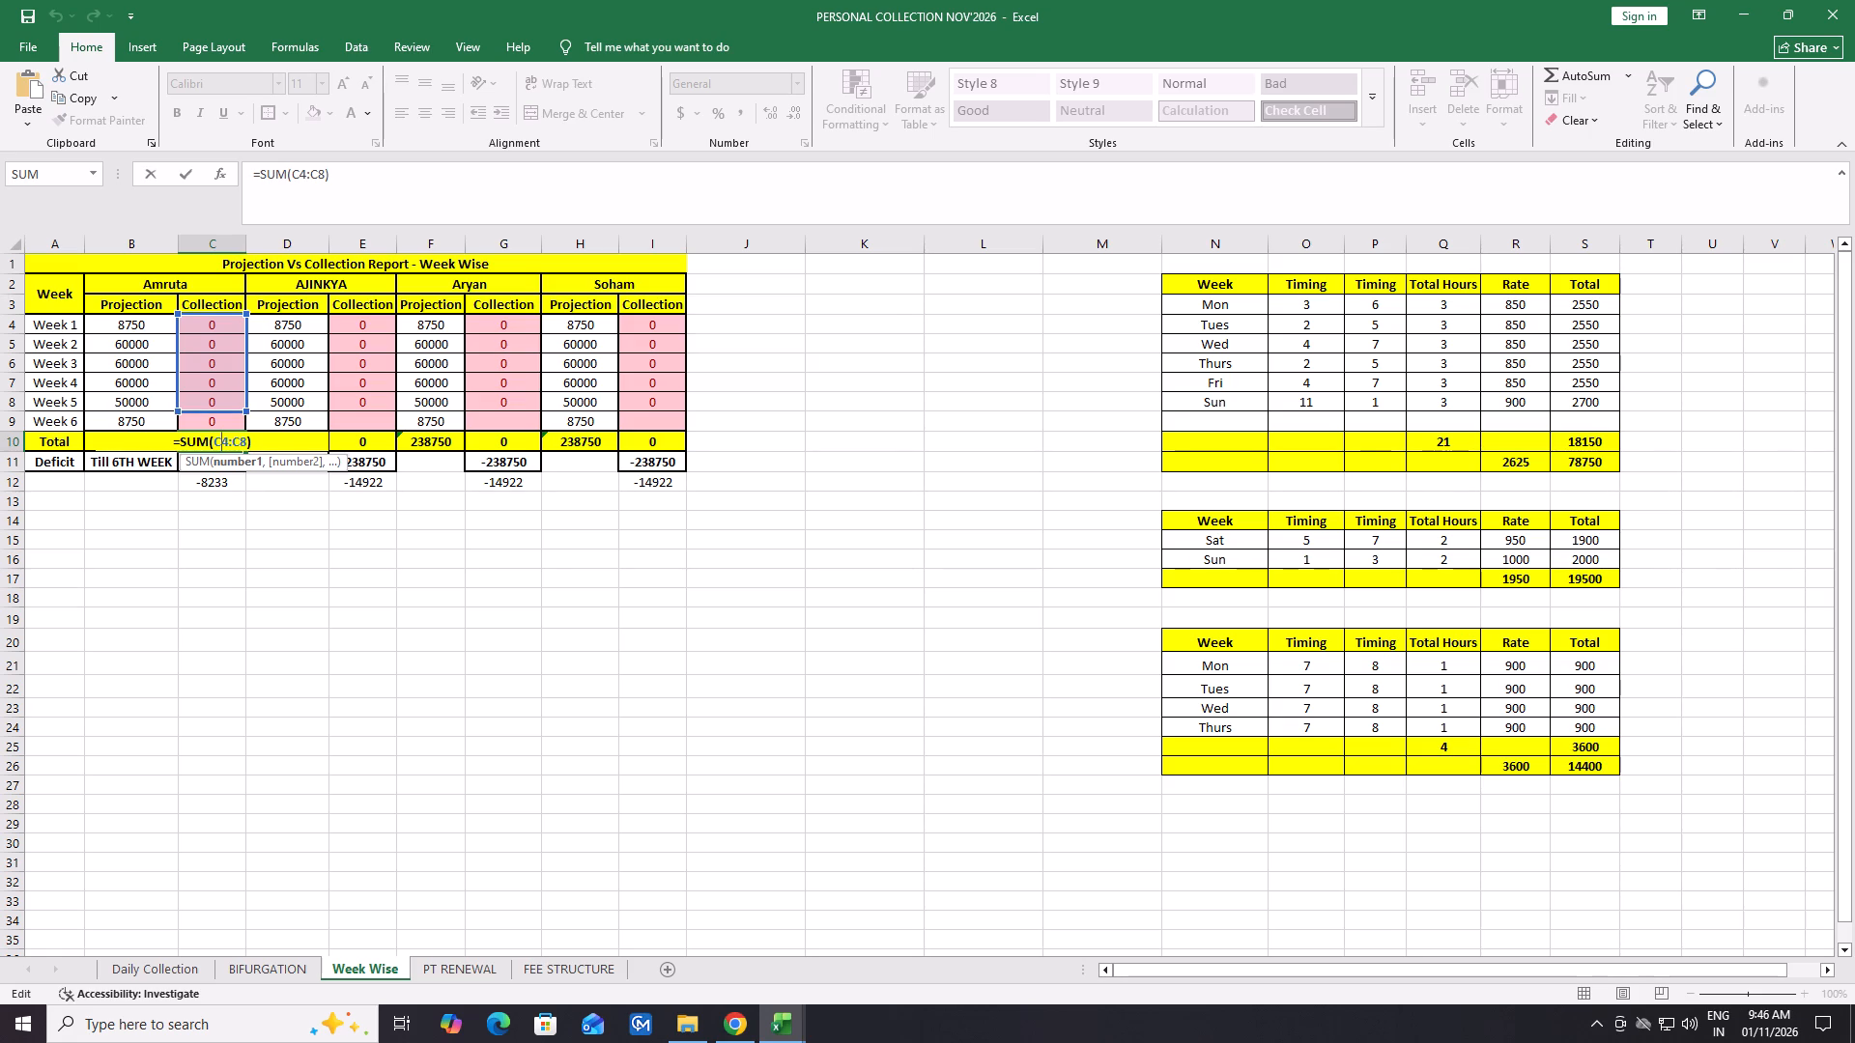
{"action": "left_click_drag", "start_coordinate": [243, 410], "coordinate": [245, 456]}
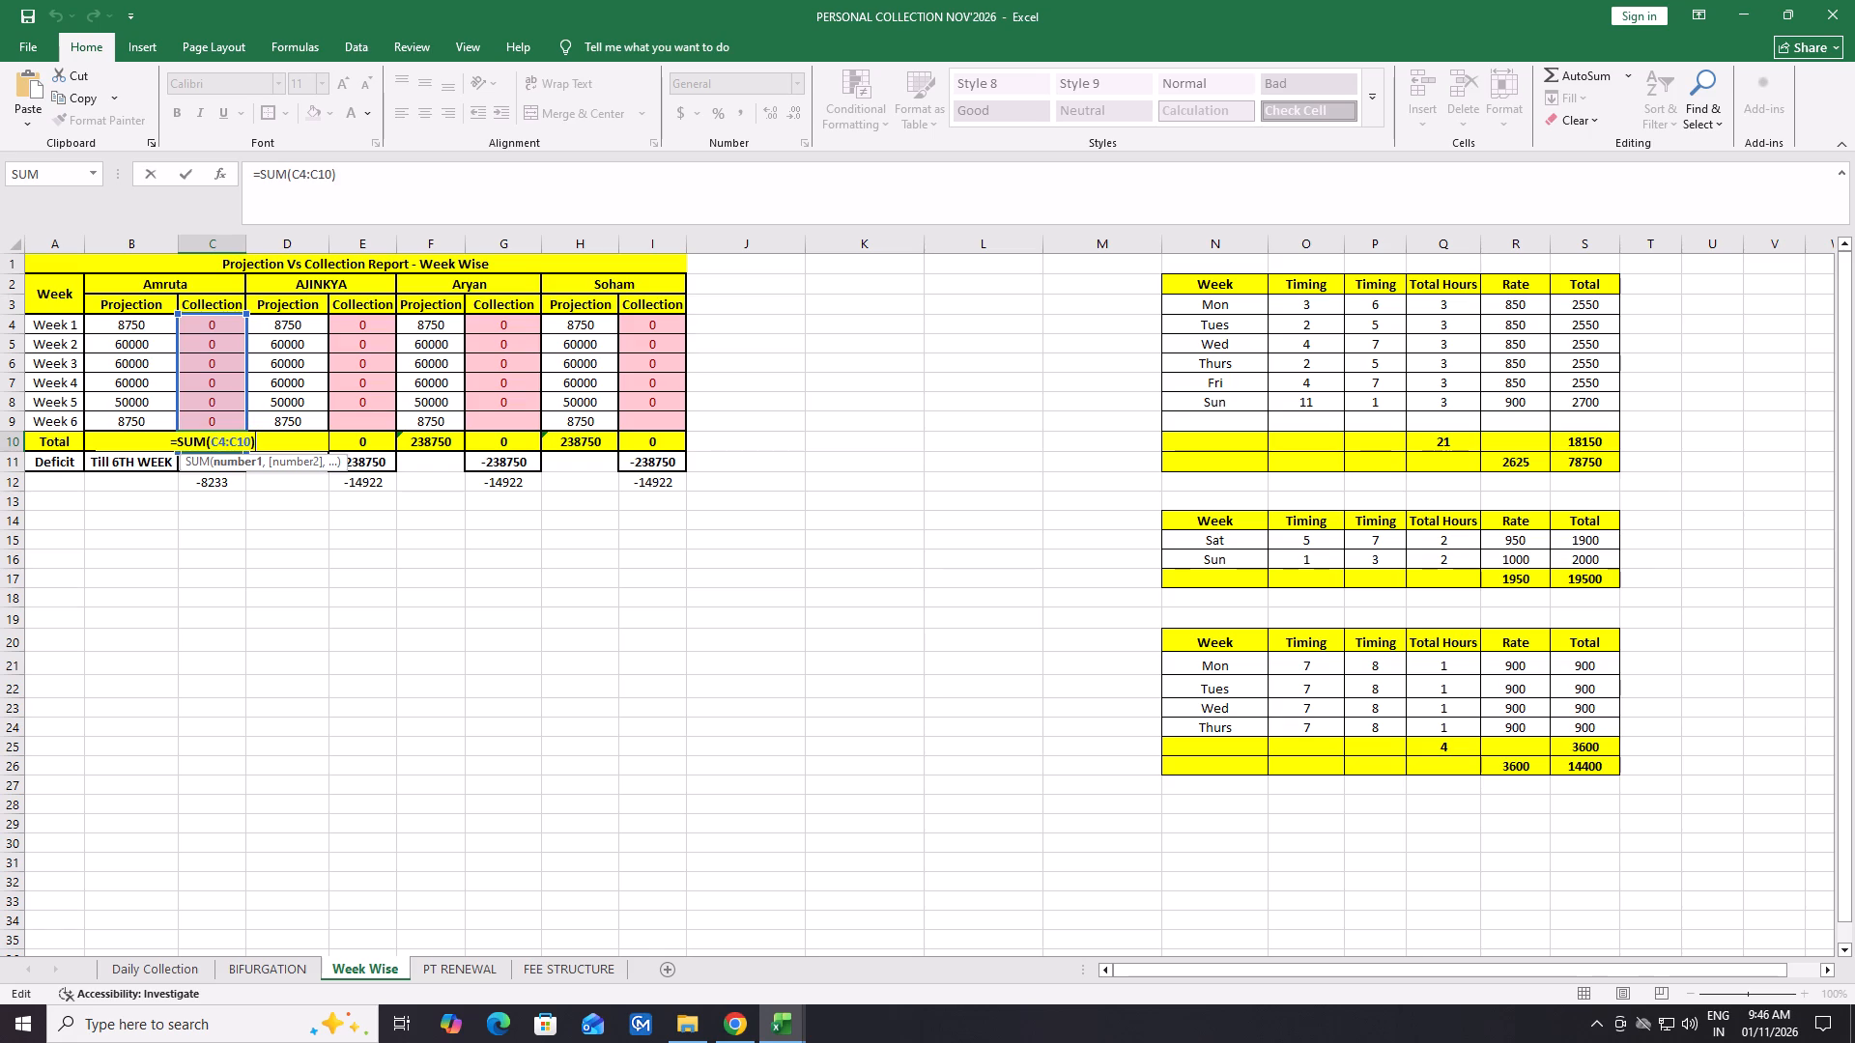
{"action": "left_click_drag", "start_coordinate": [245, 456], "coordinate": [246, 423]}
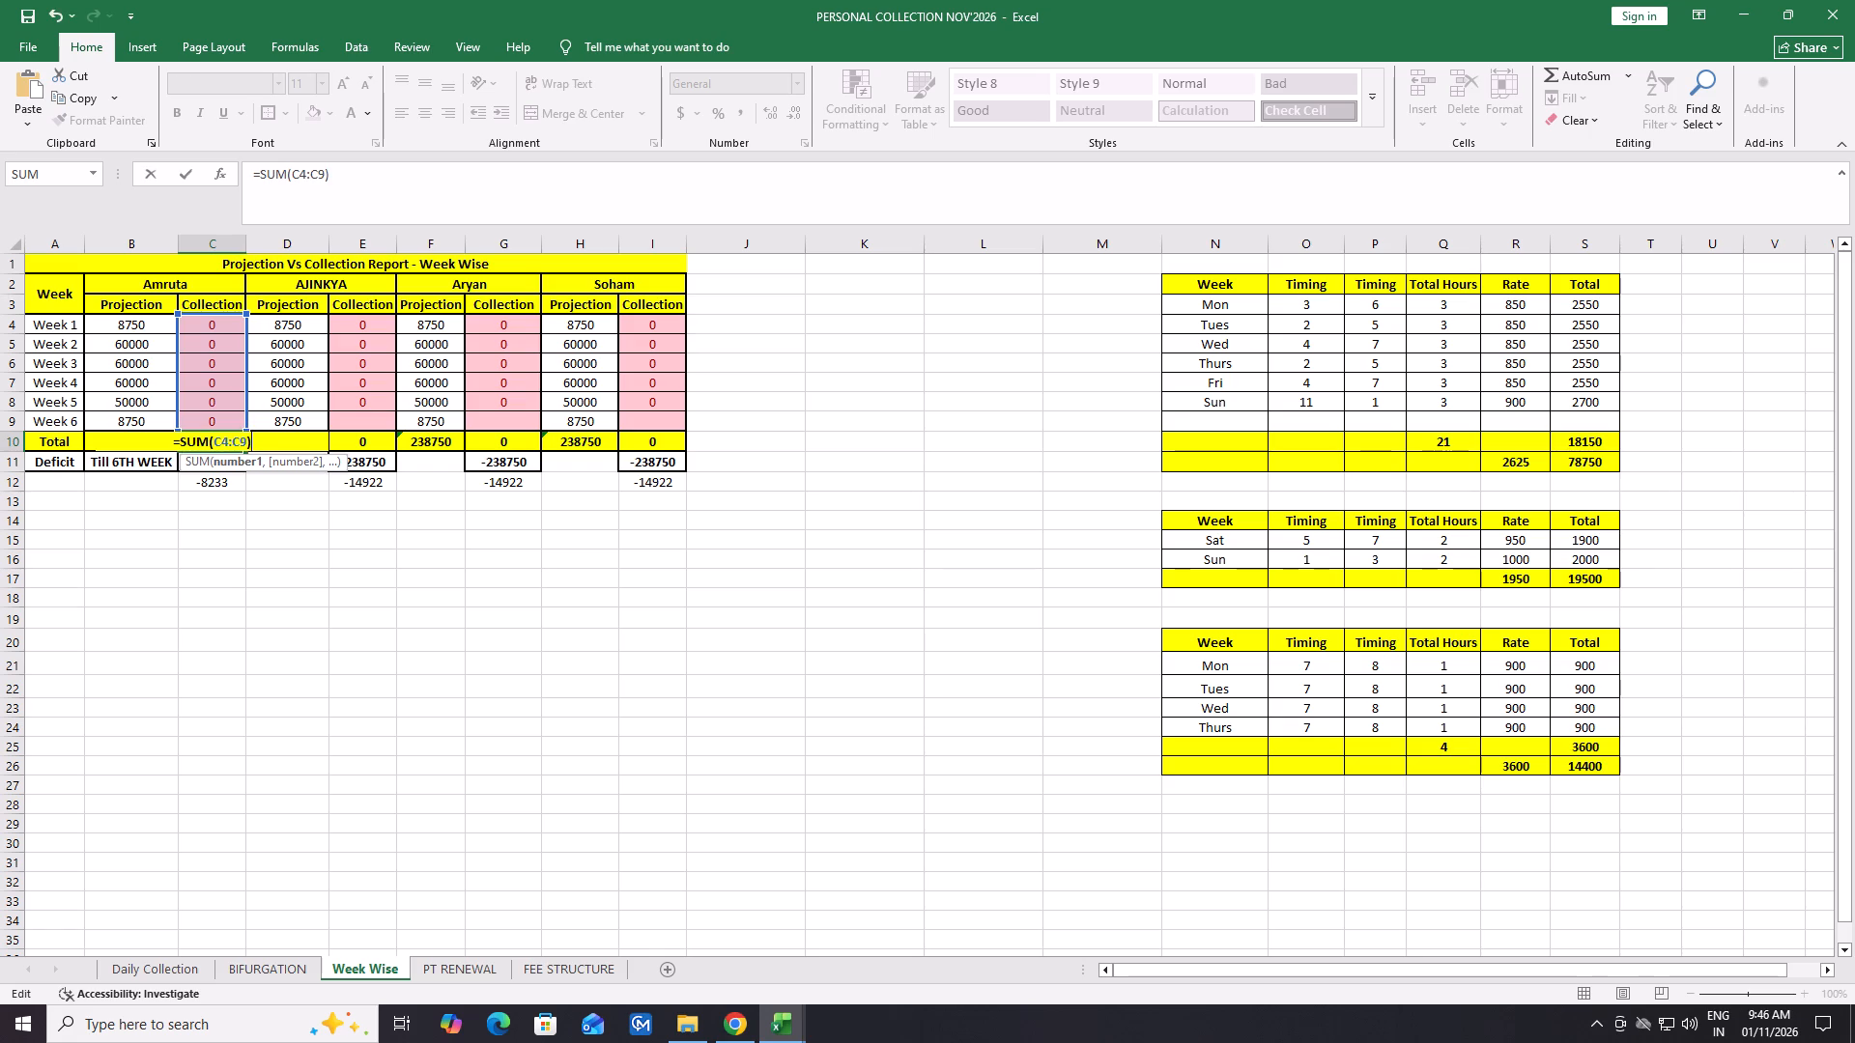
{"action": "key", "text": "Return"}
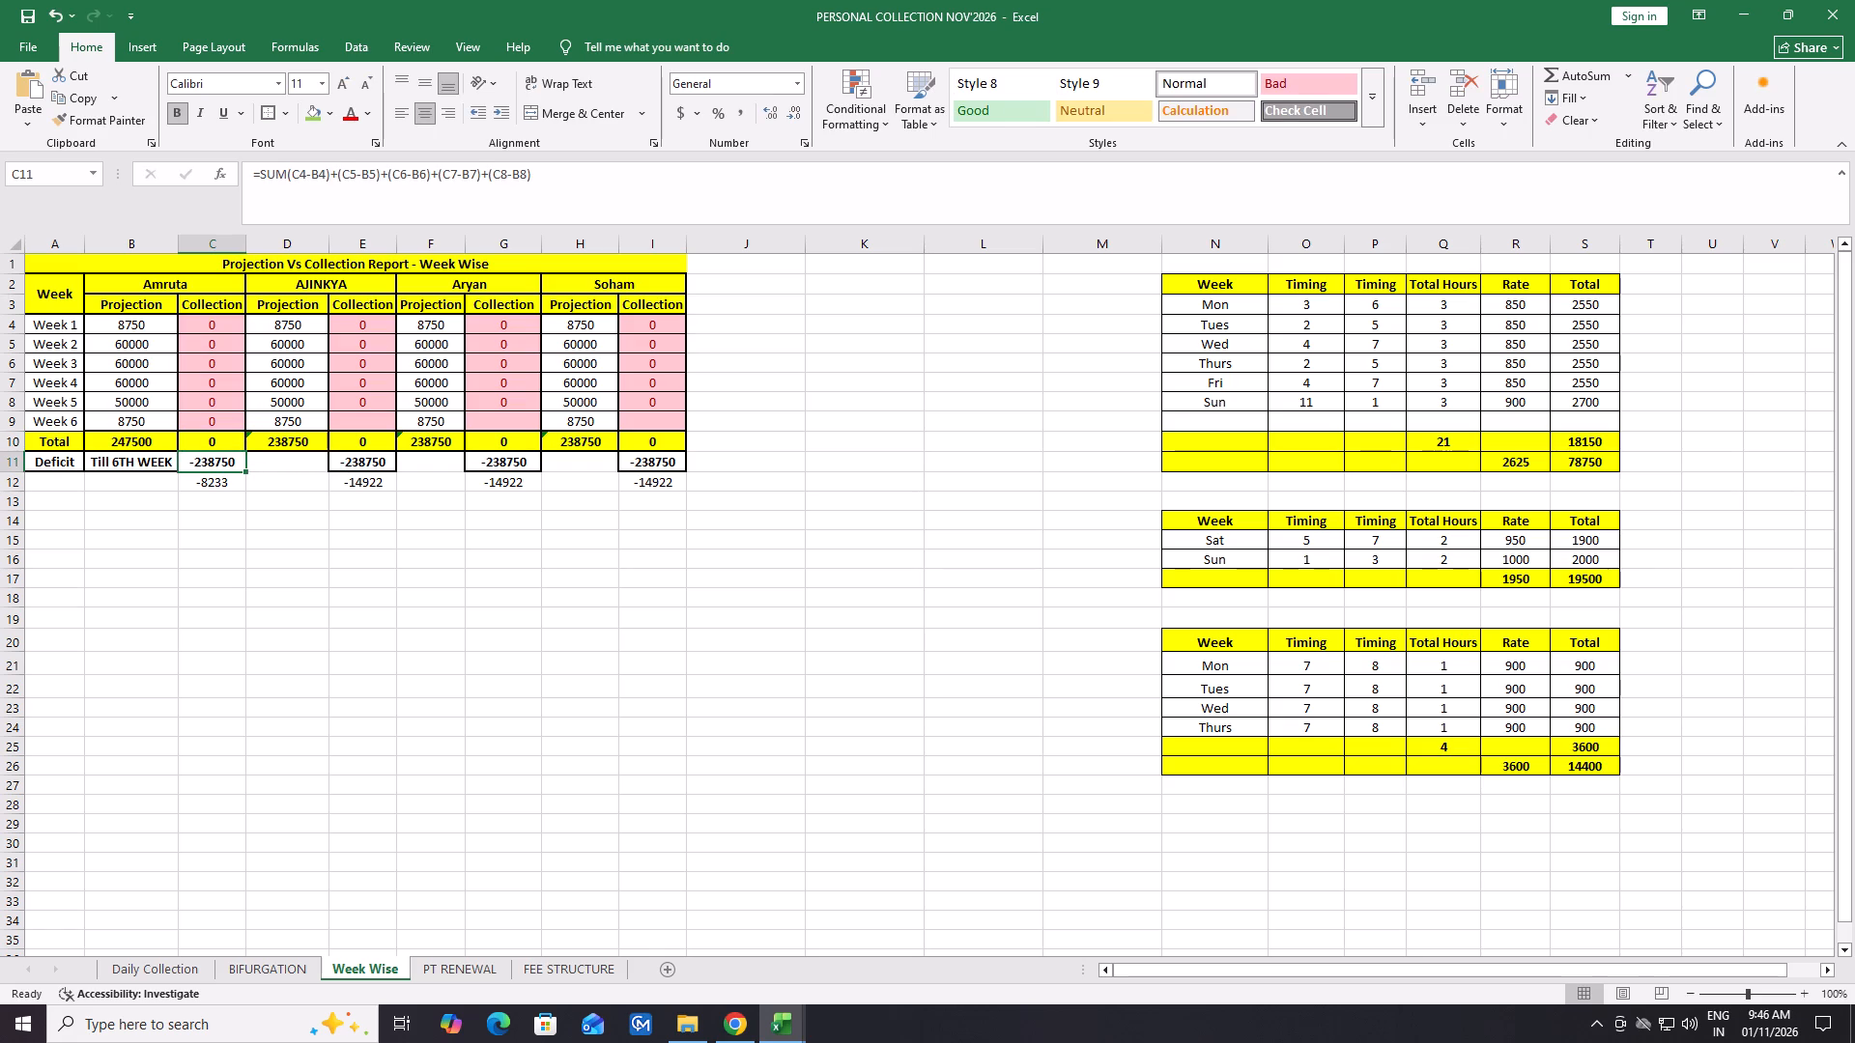
{"action": "left_click", "coordinate": [208, 444]}
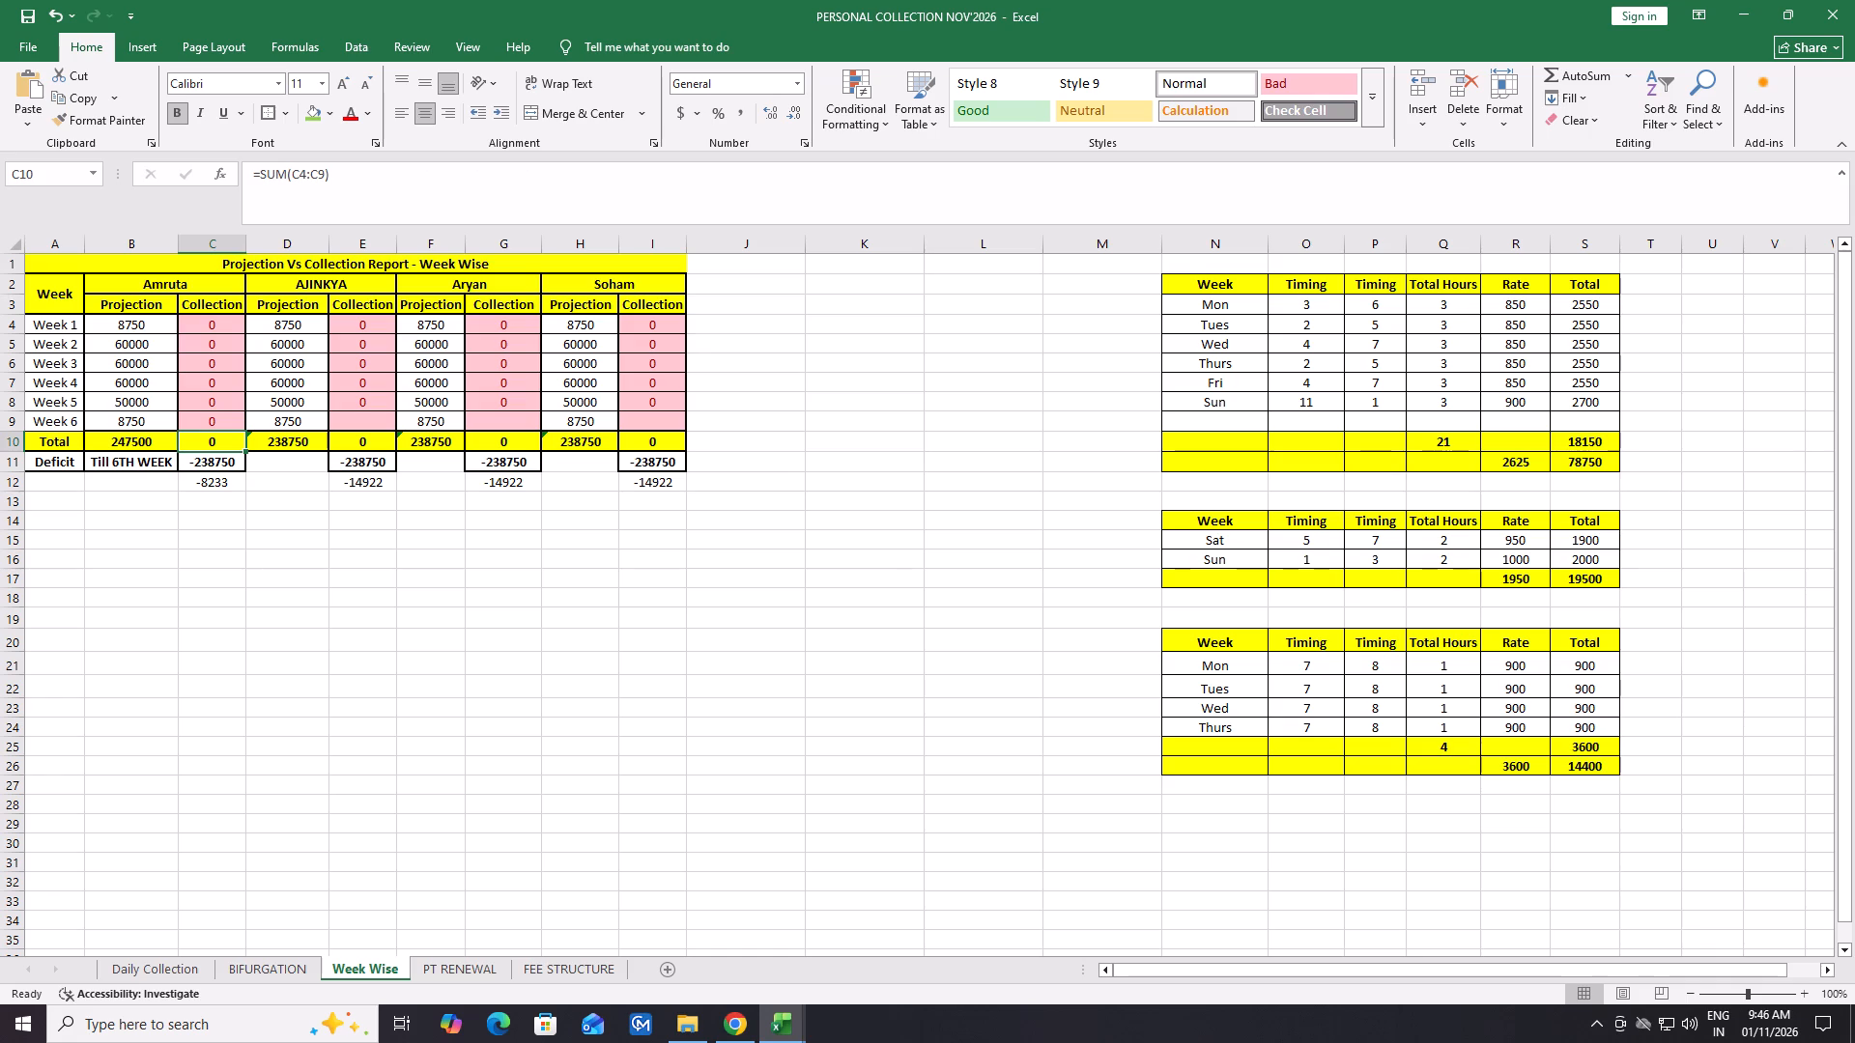
{"action": "left_click", "coordinate": [269, 490]}
Check Amruta's weekly collection and total formulas on Week Wise against the date rows of the Daily Collection sheet.
{"action": "left_click", "coordinate": [216, 460]}
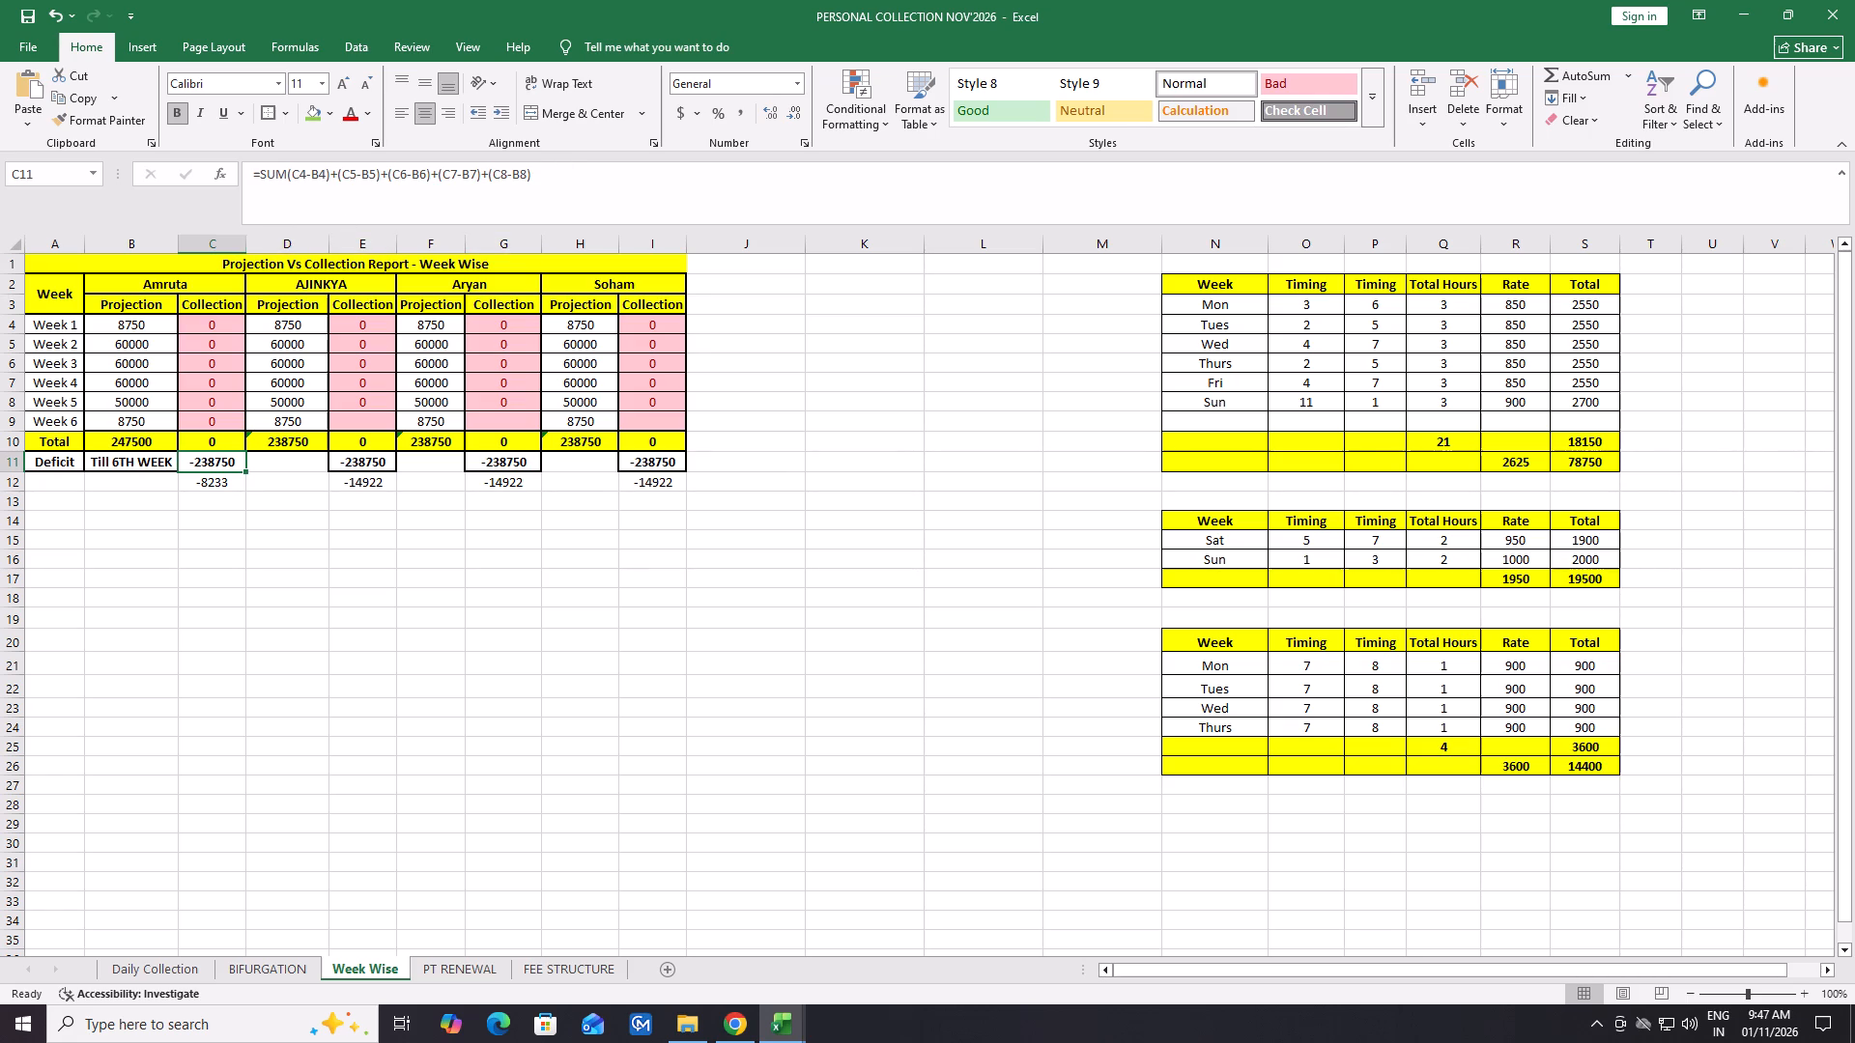
{"action": "double_click", "coordinate": [226, 337]}
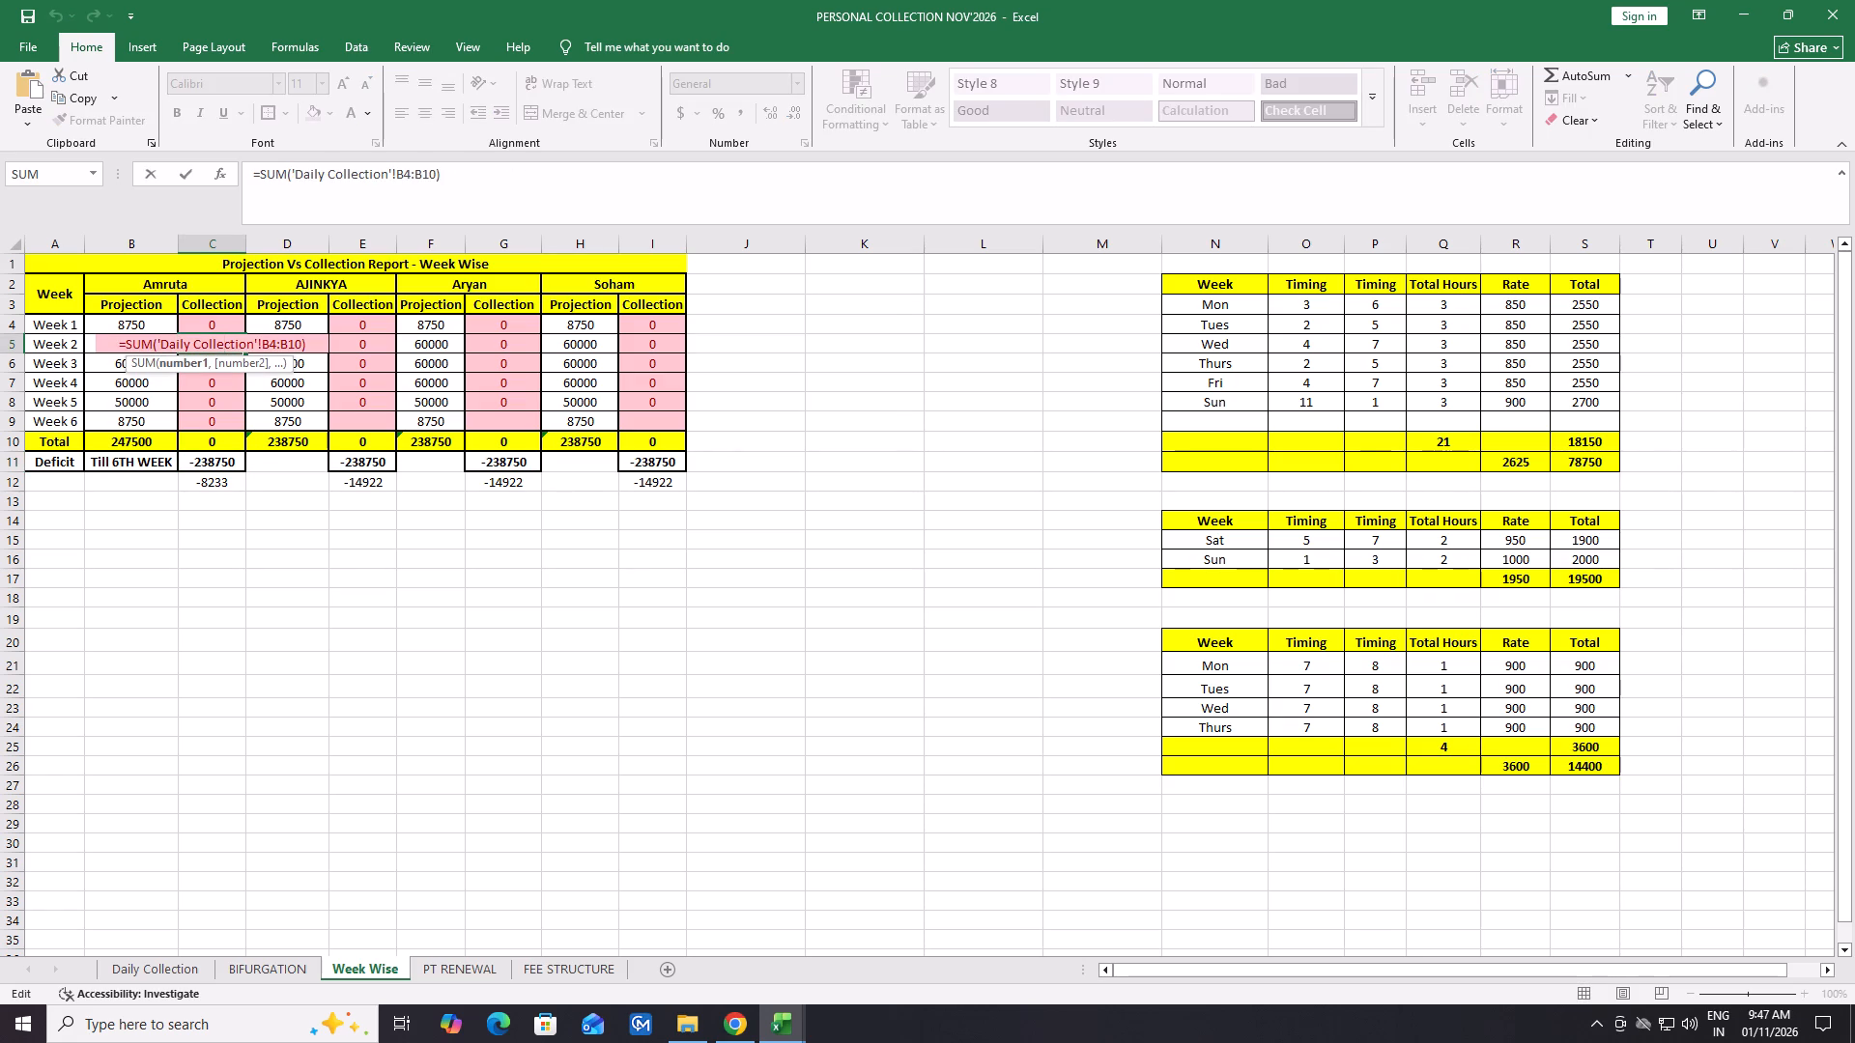
{"action": "key", "text": "Return"}
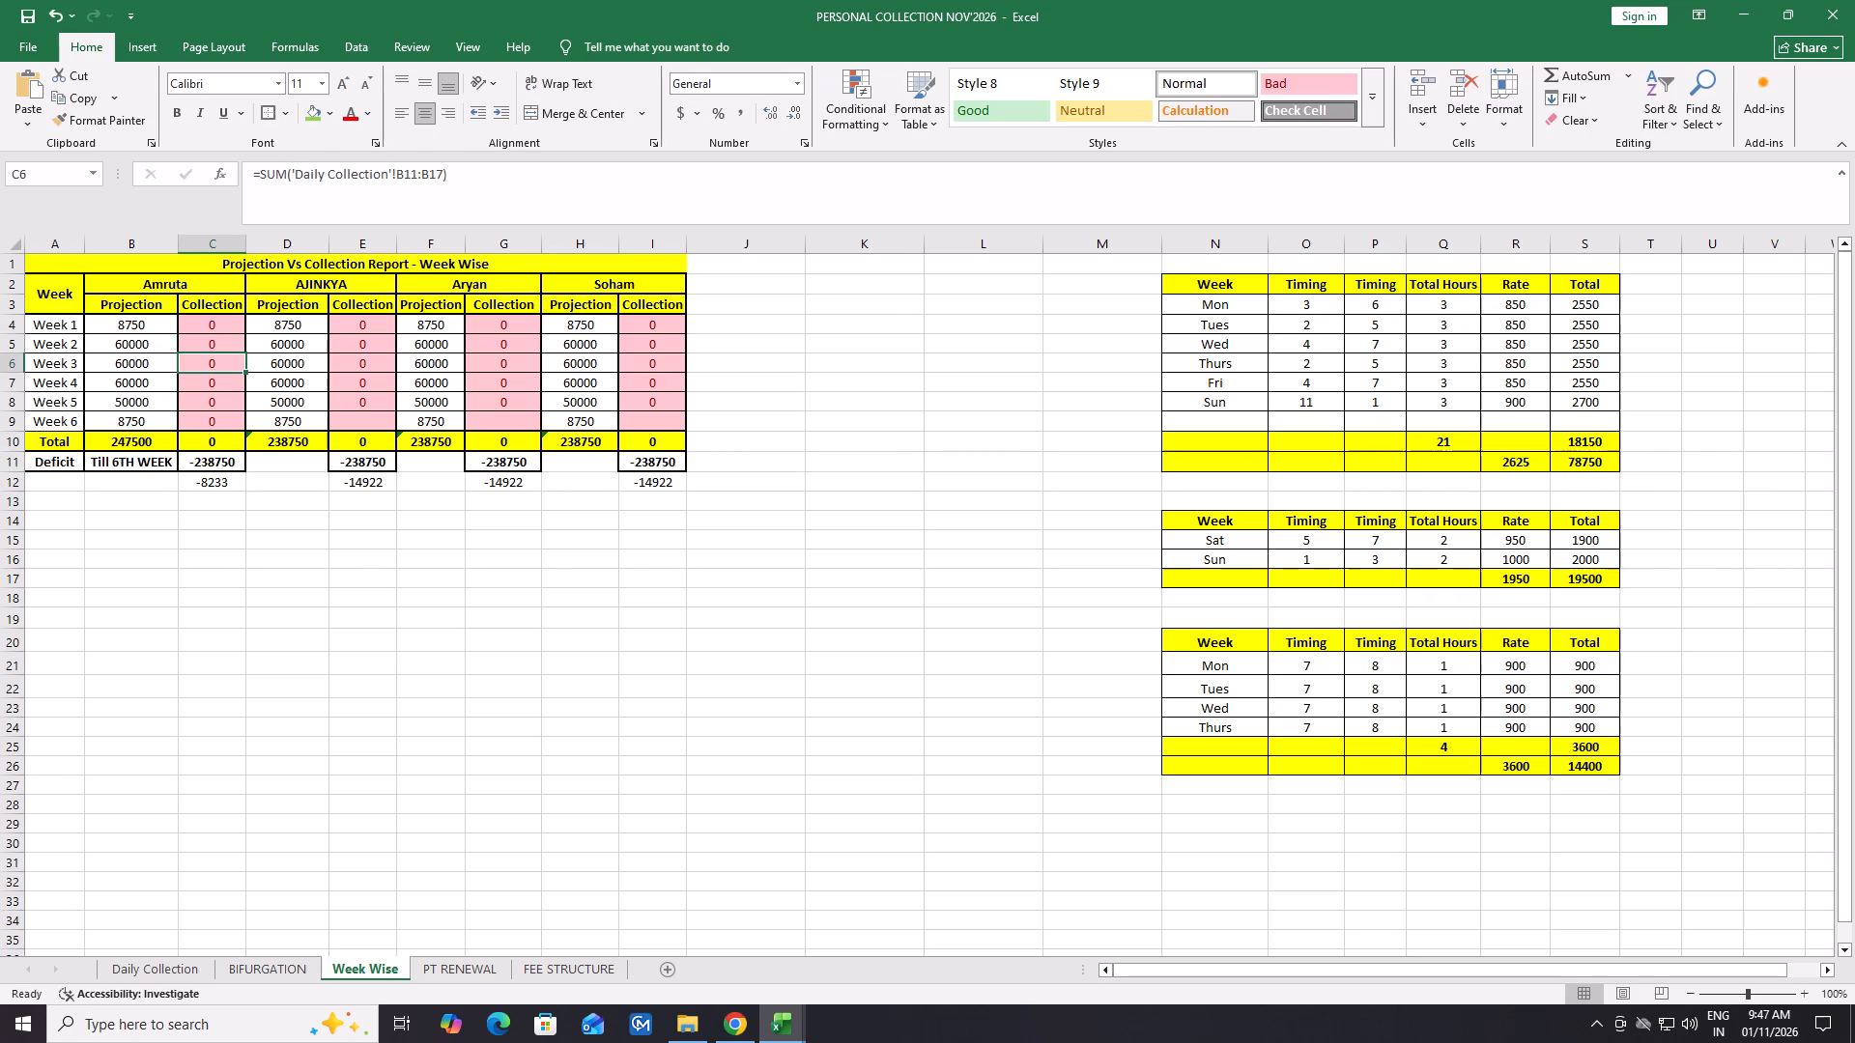
{"action": "left_click", "coordinate": [266, 972]}
{"action": "left_click", "coordinate": [195, 964]}
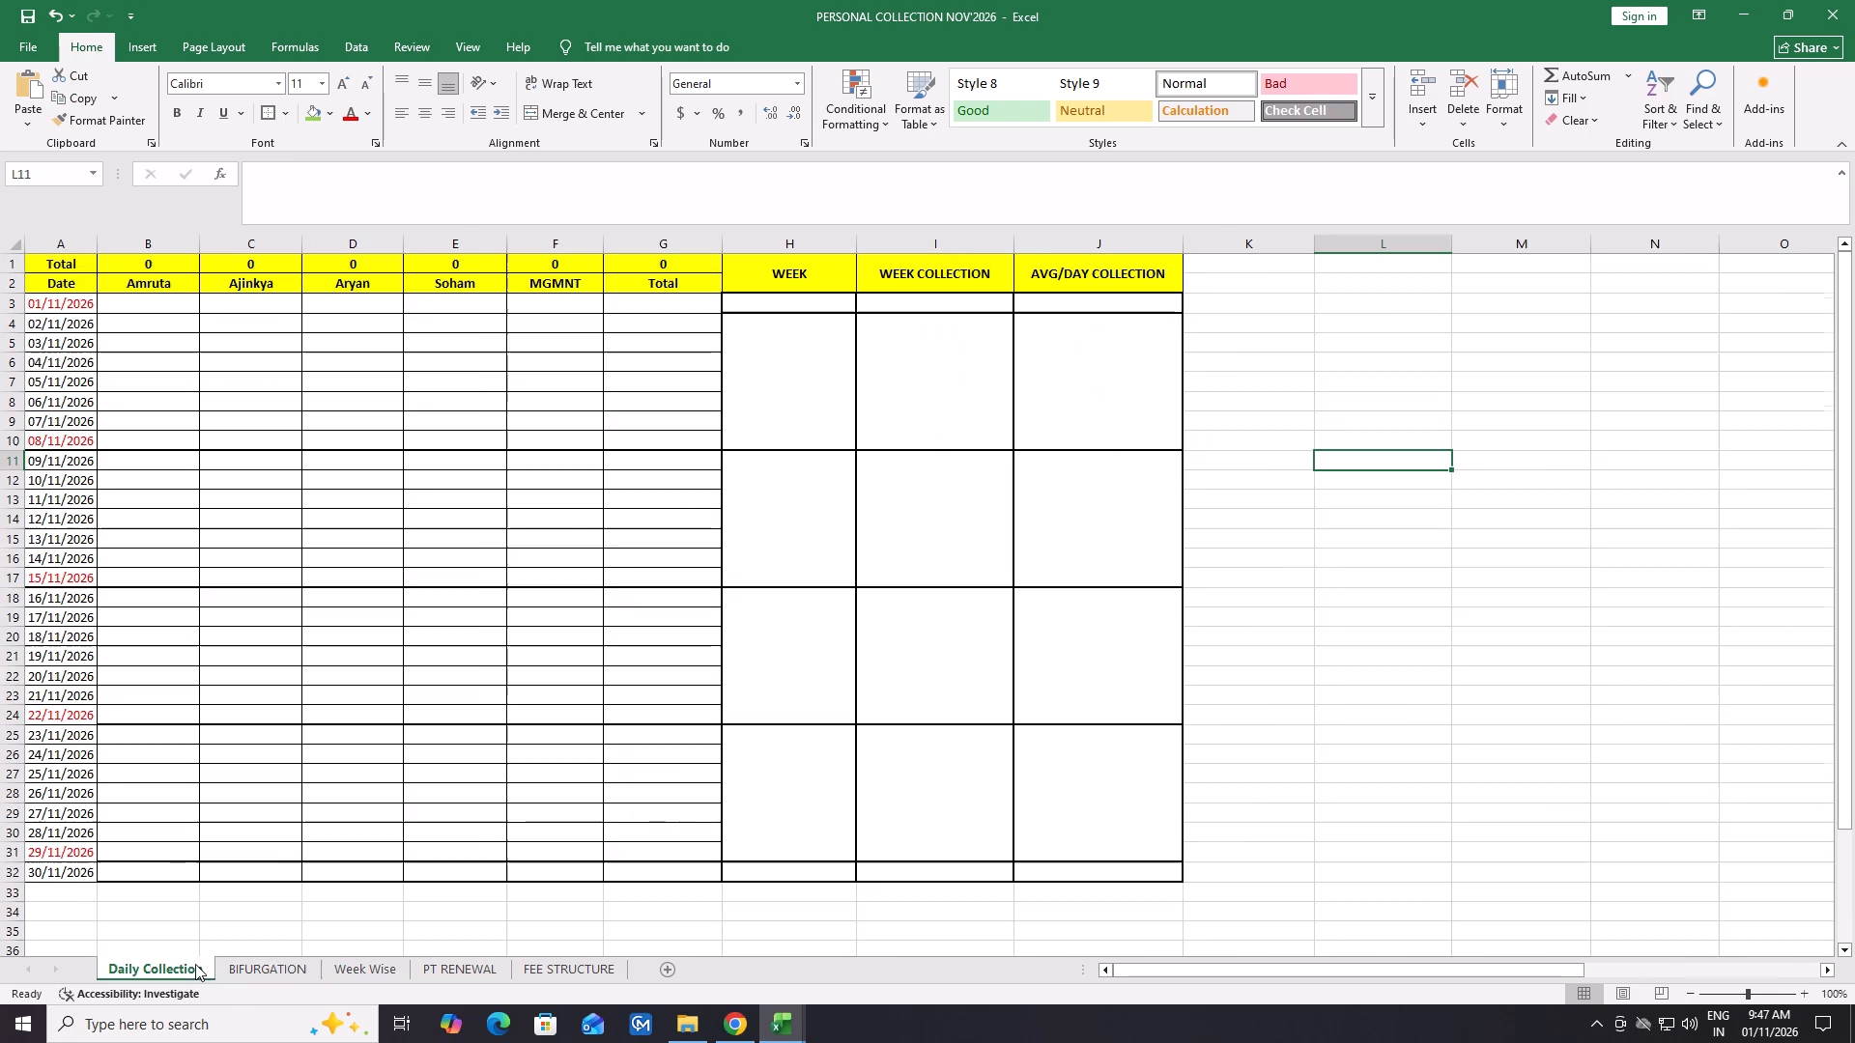
{"action": "scroll", "coordinate": [573, 628], "scroll_direction": "up", "scroll_amount": 3}
{"action": "scroll", "coordinate": [573, 628], "scroll_direction": "down", "scroll_amount": 3}
{"action": "scroll", "coordinate": [573, 628], "scroll_direction": "up", "scroll_amount": 9}
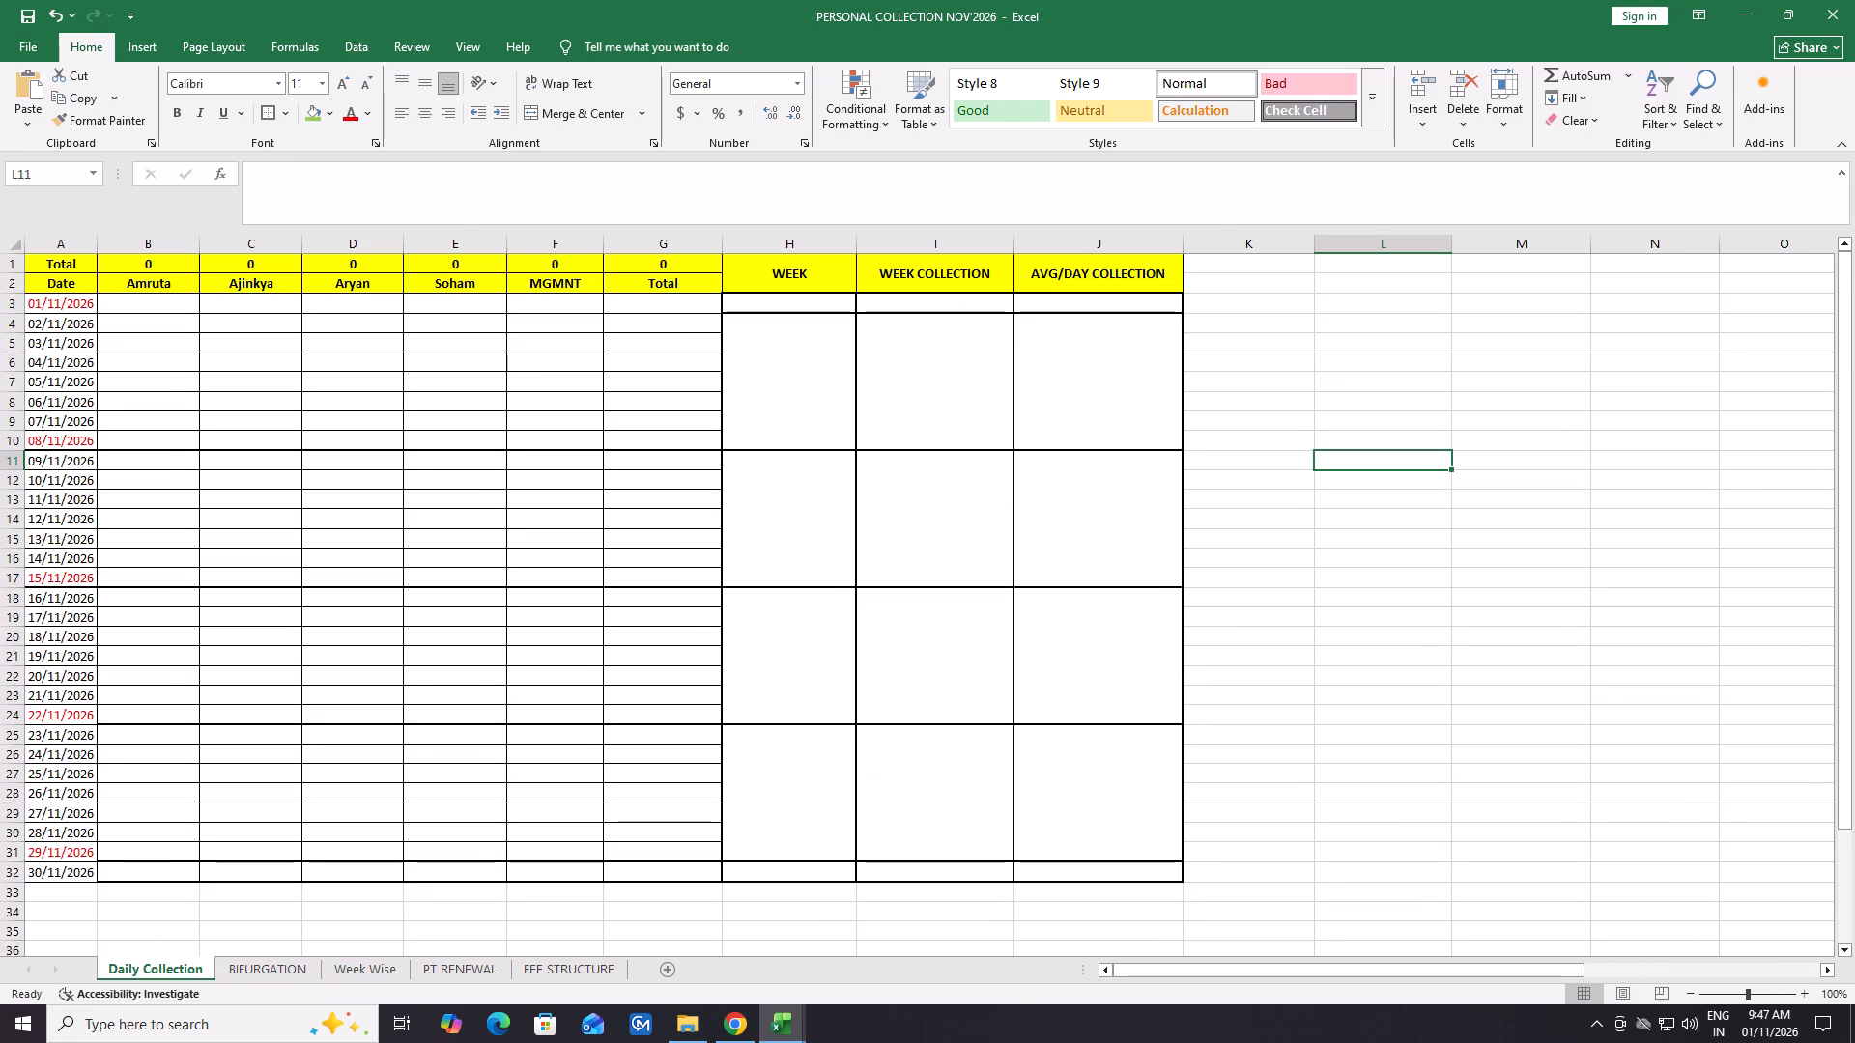
{"action": "left_click", "coordinate": [376, 960]}
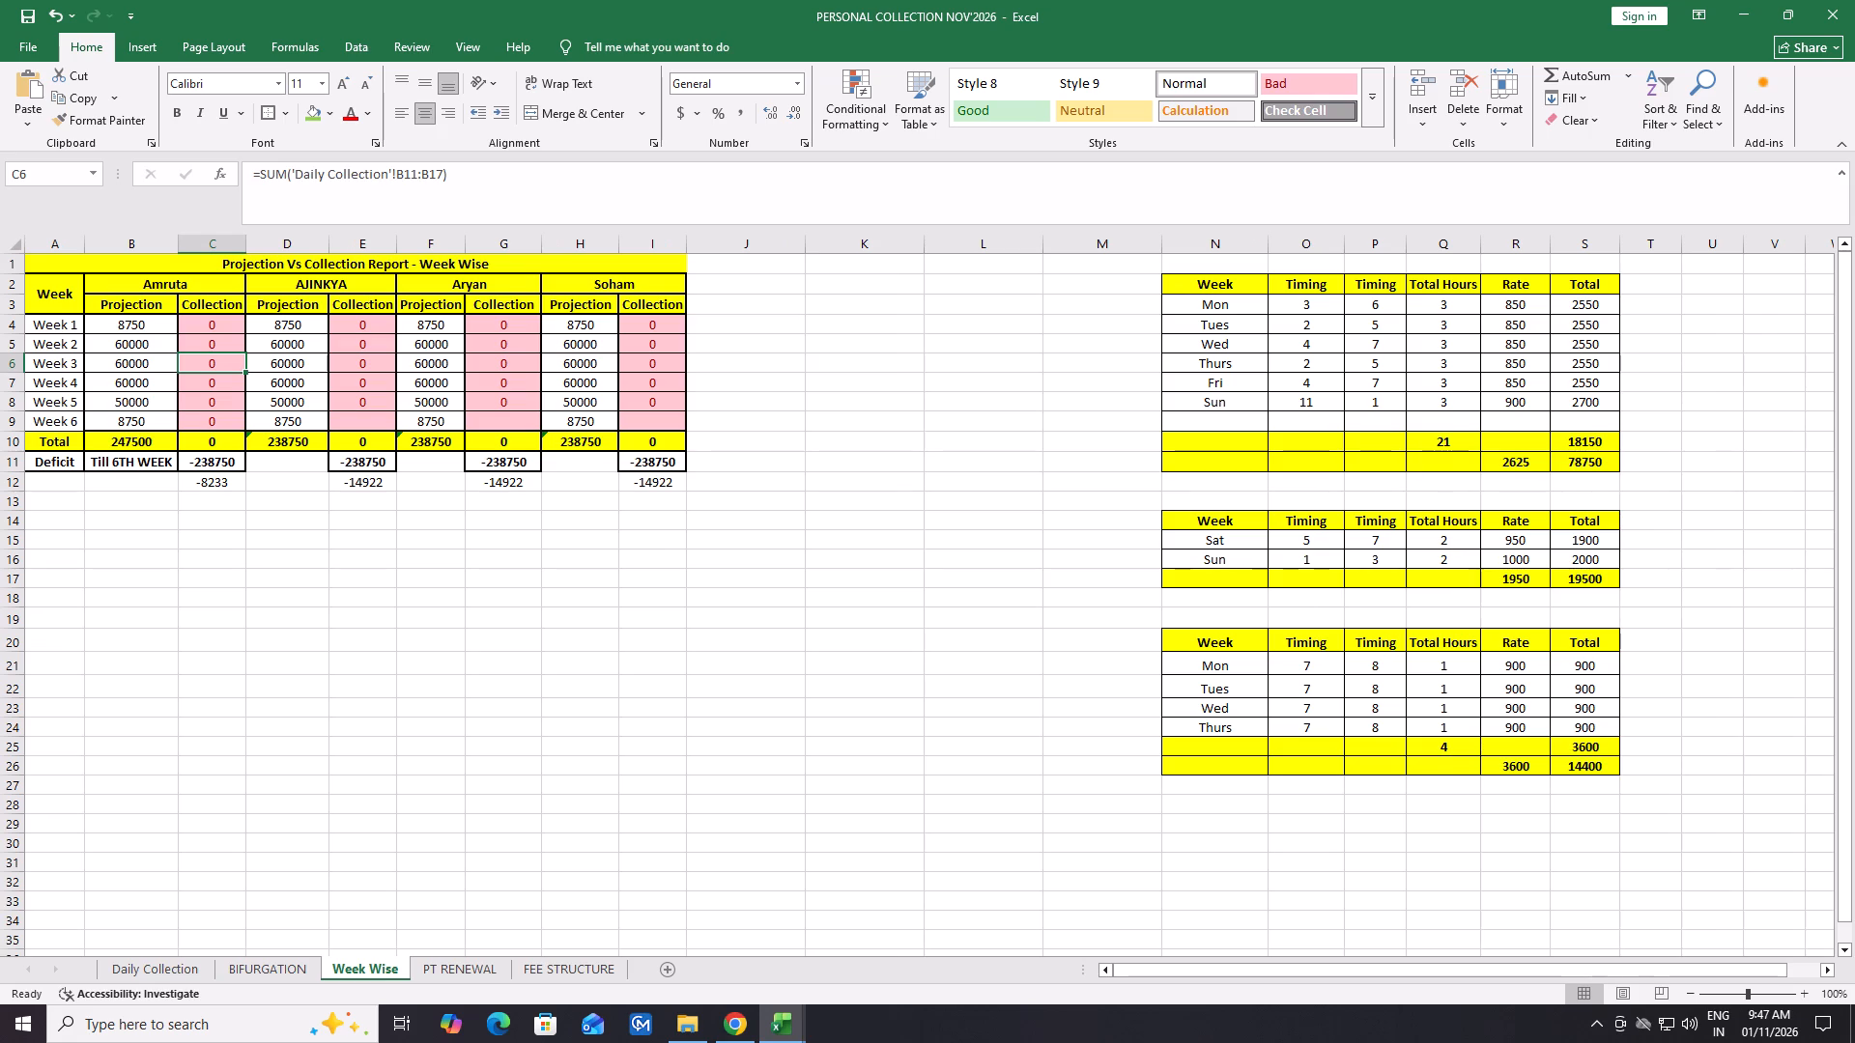
{"action": "left_click", "coordinate": [215, 332]}
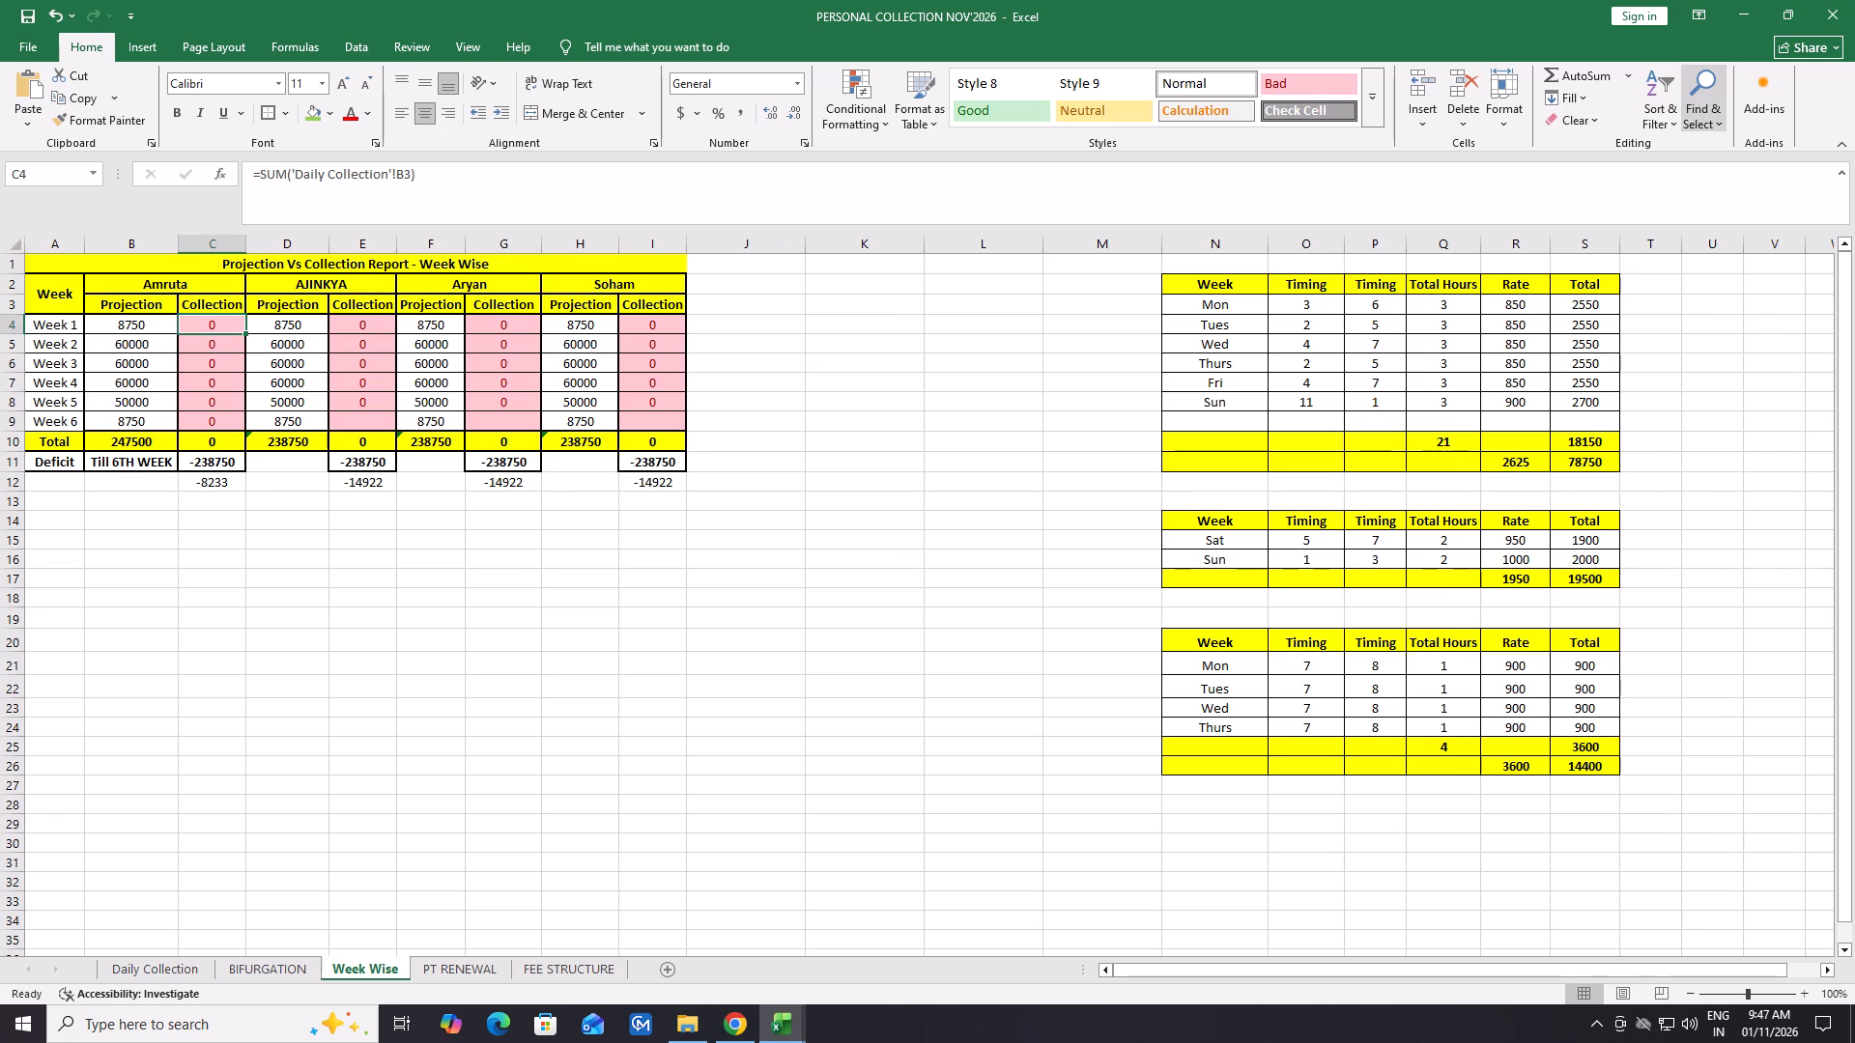
{"action": "left_click", "coordinate": [219, 343]}
{"action": "double_click", "coordinate": [211, 327]}
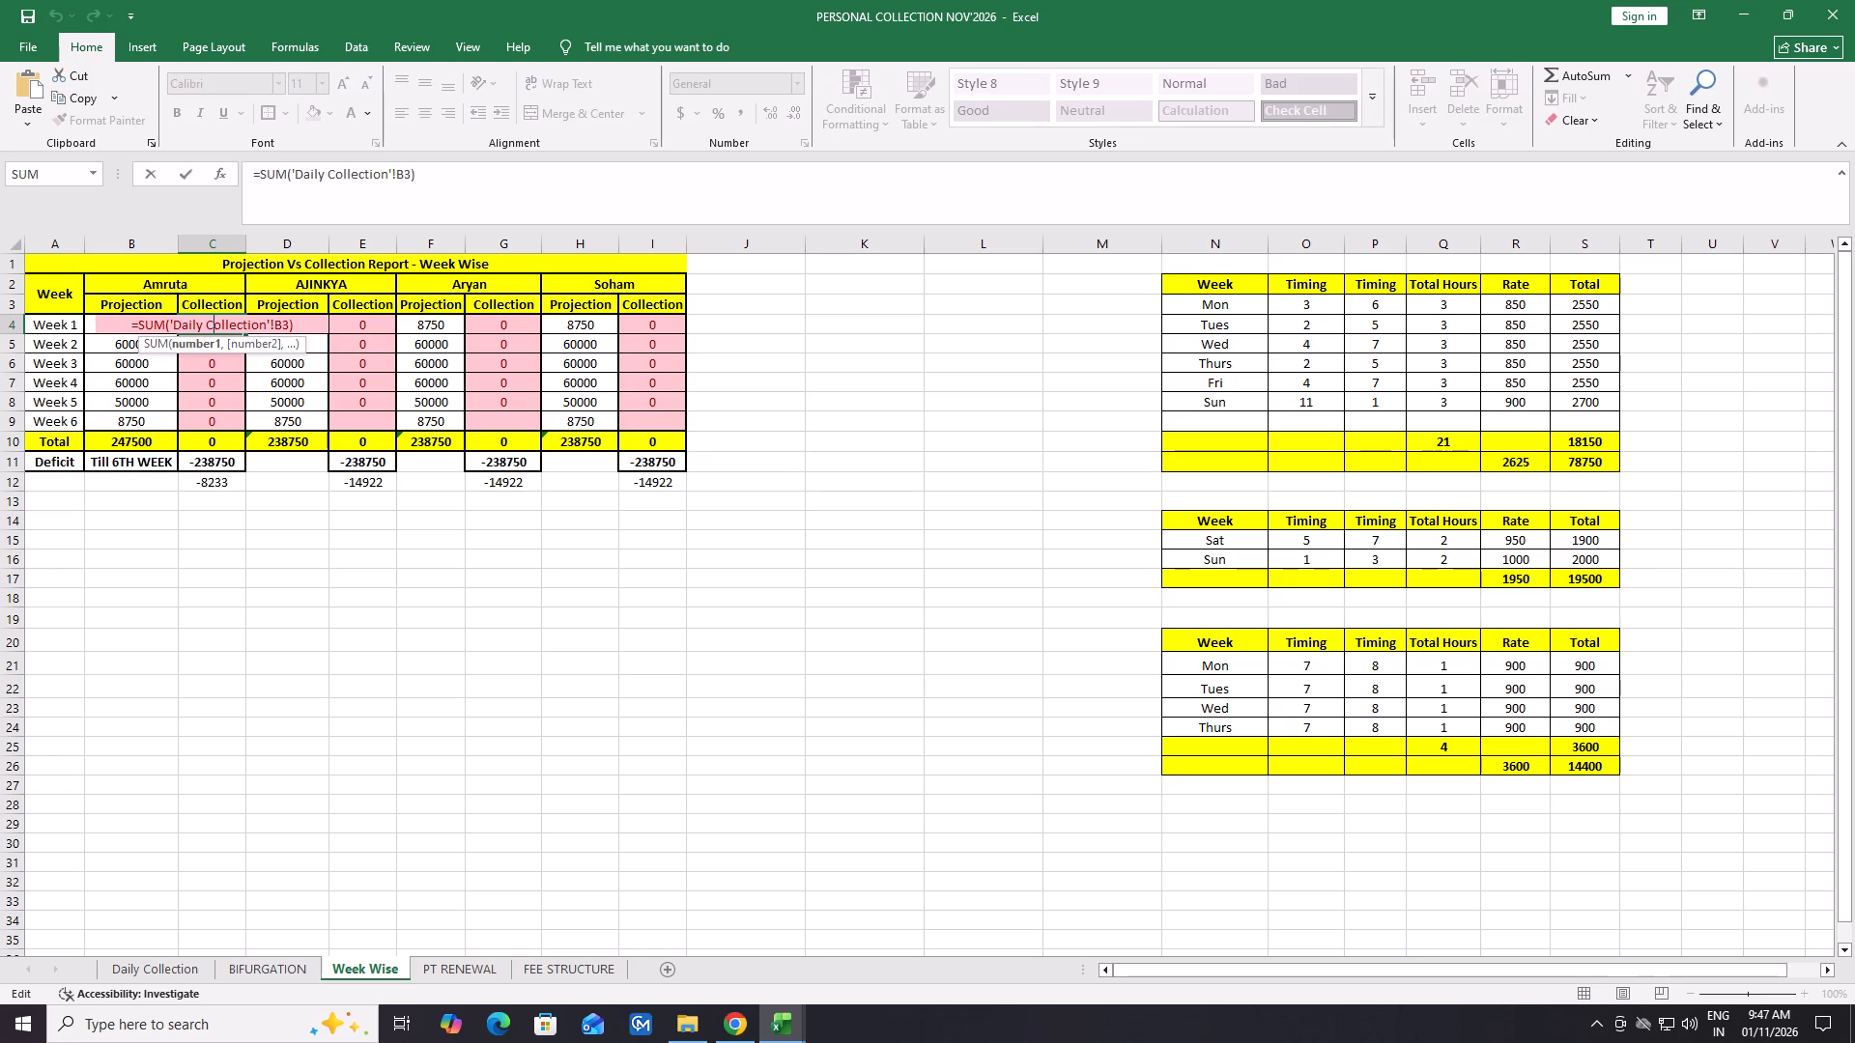
{"action": "left_click", "coordinate": [219, 561]}
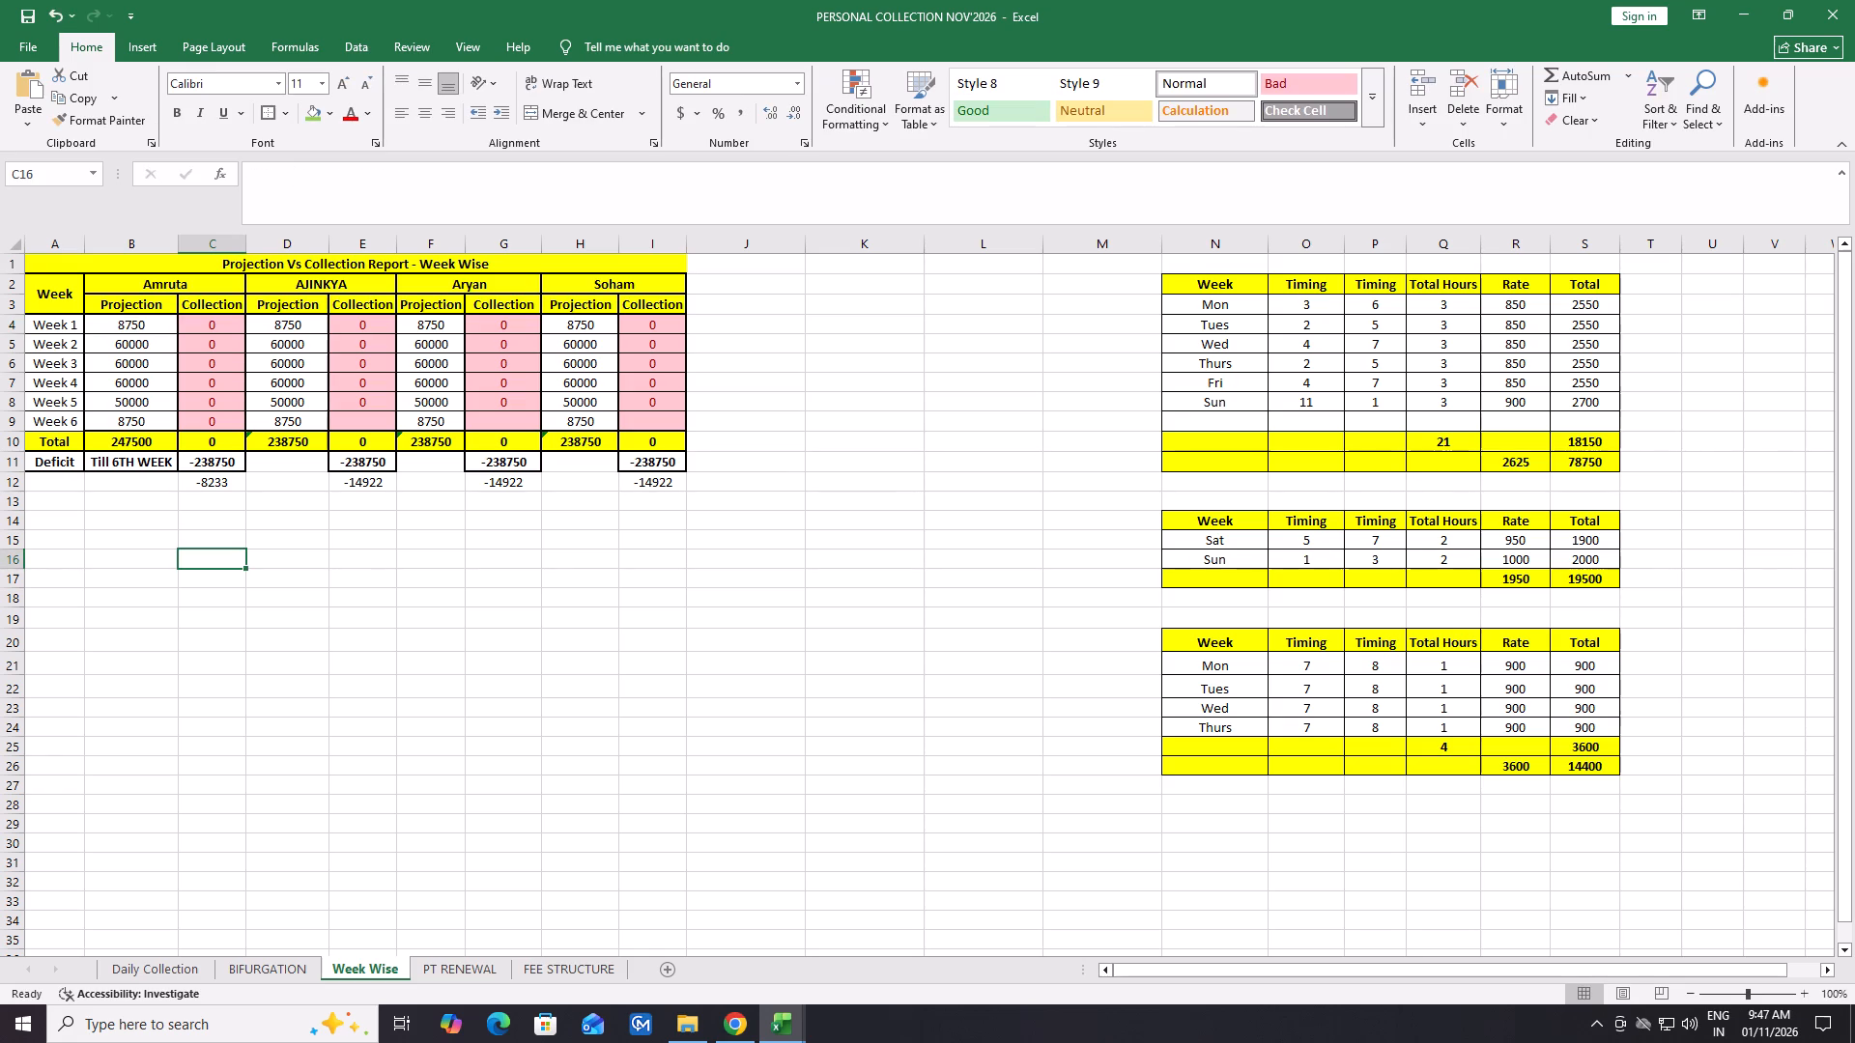
{"action": "left_click", "coordinate": [219, 324]}
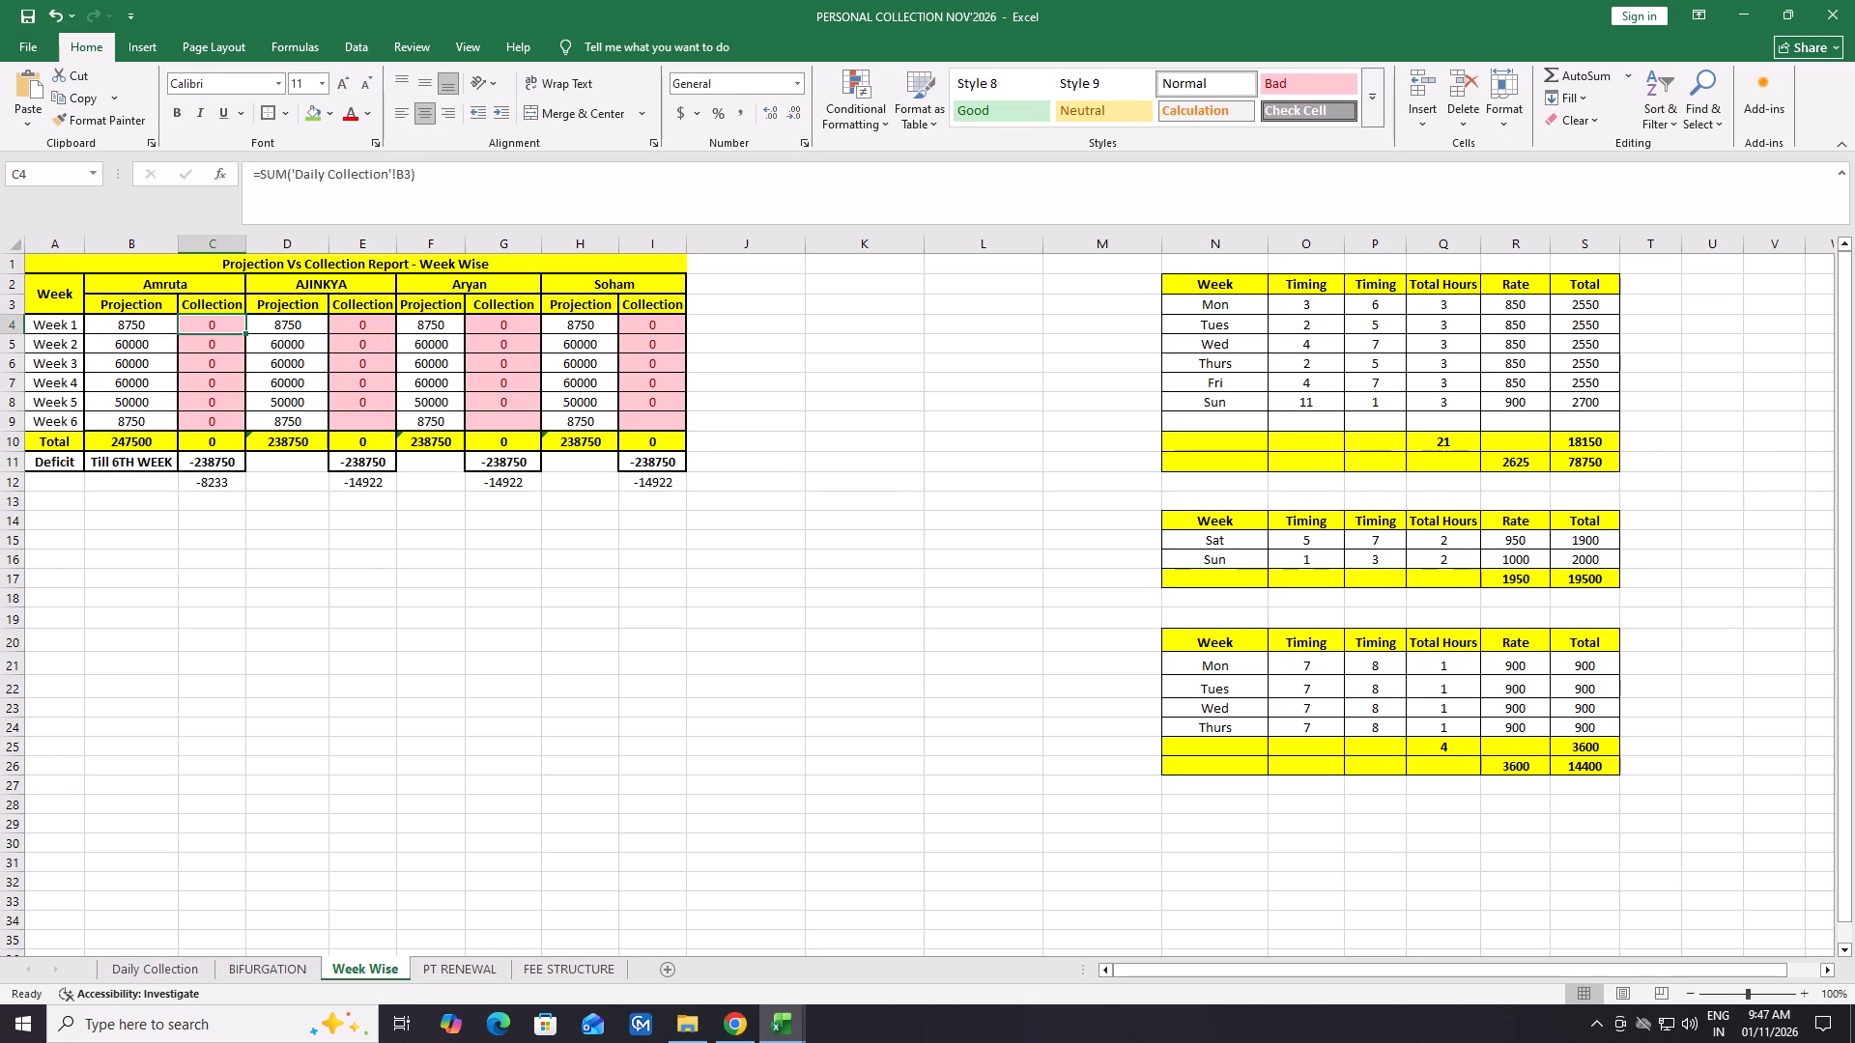
{"action": "double_click", "coordinate": [205, 447]}
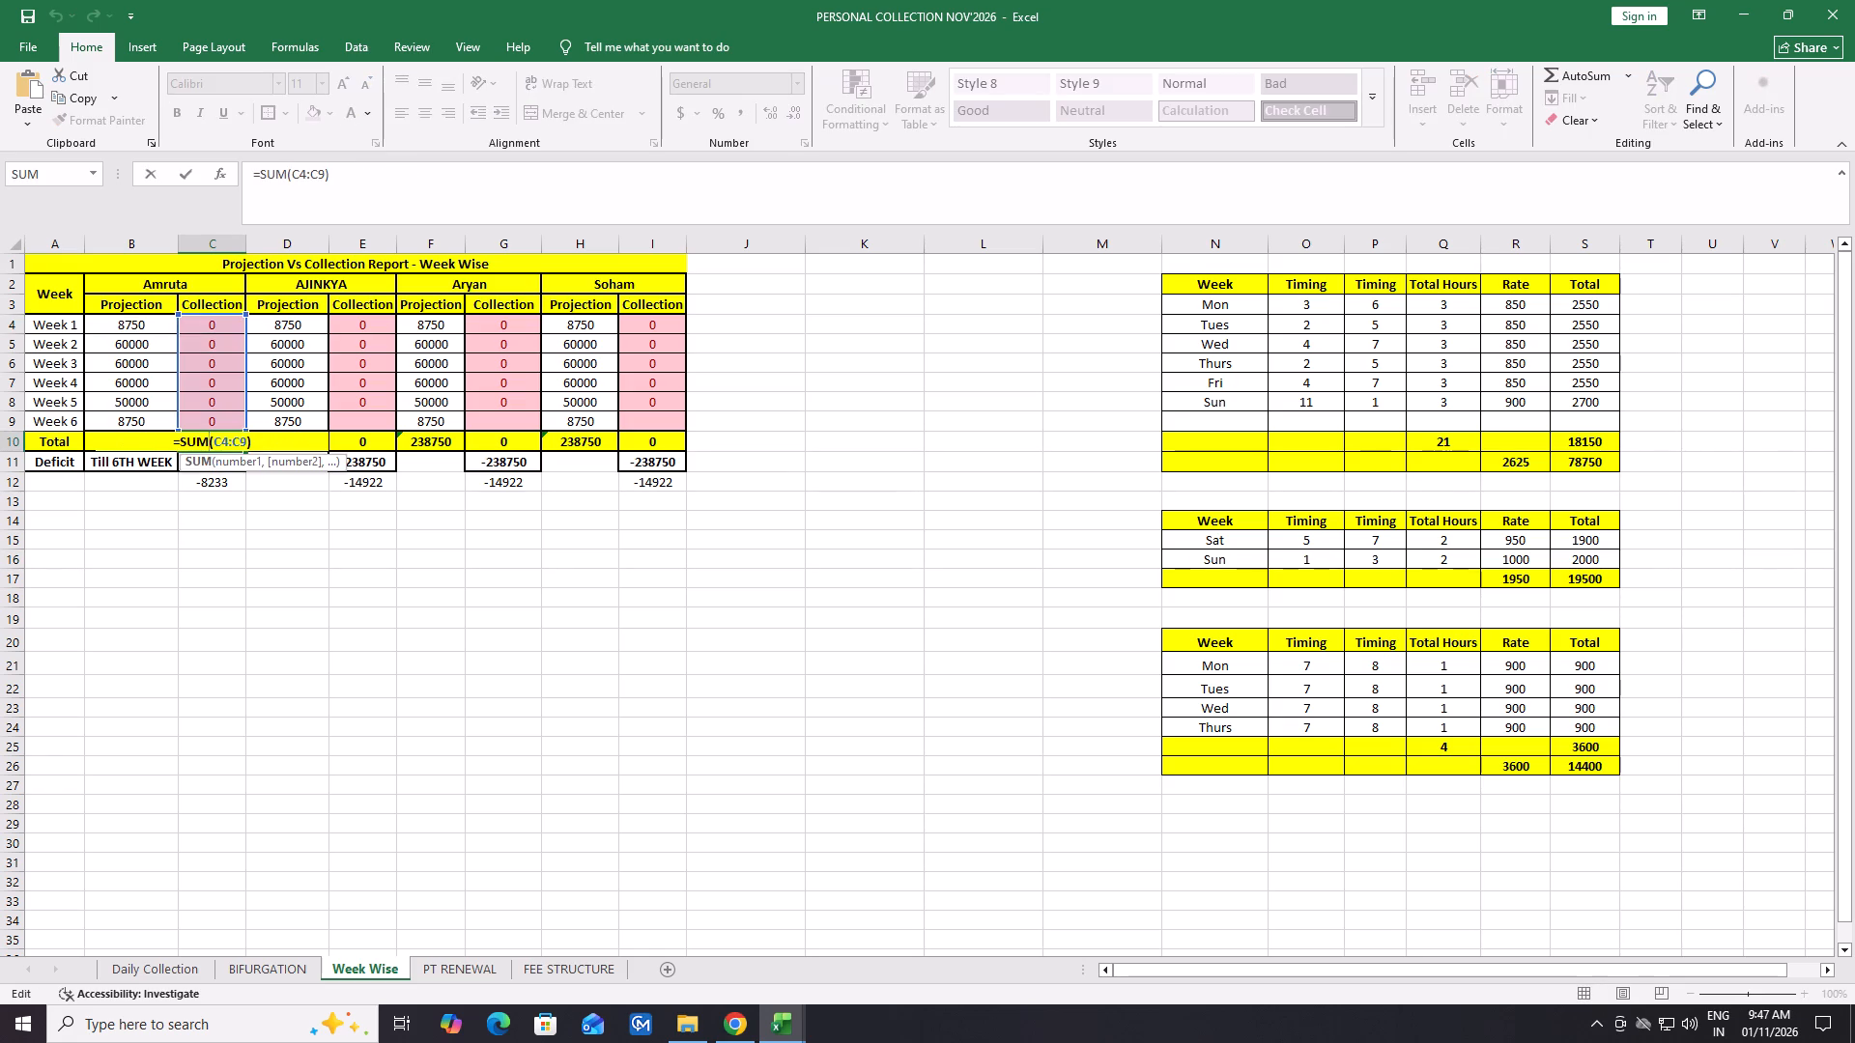
{"action": "key", "text": "Return"}
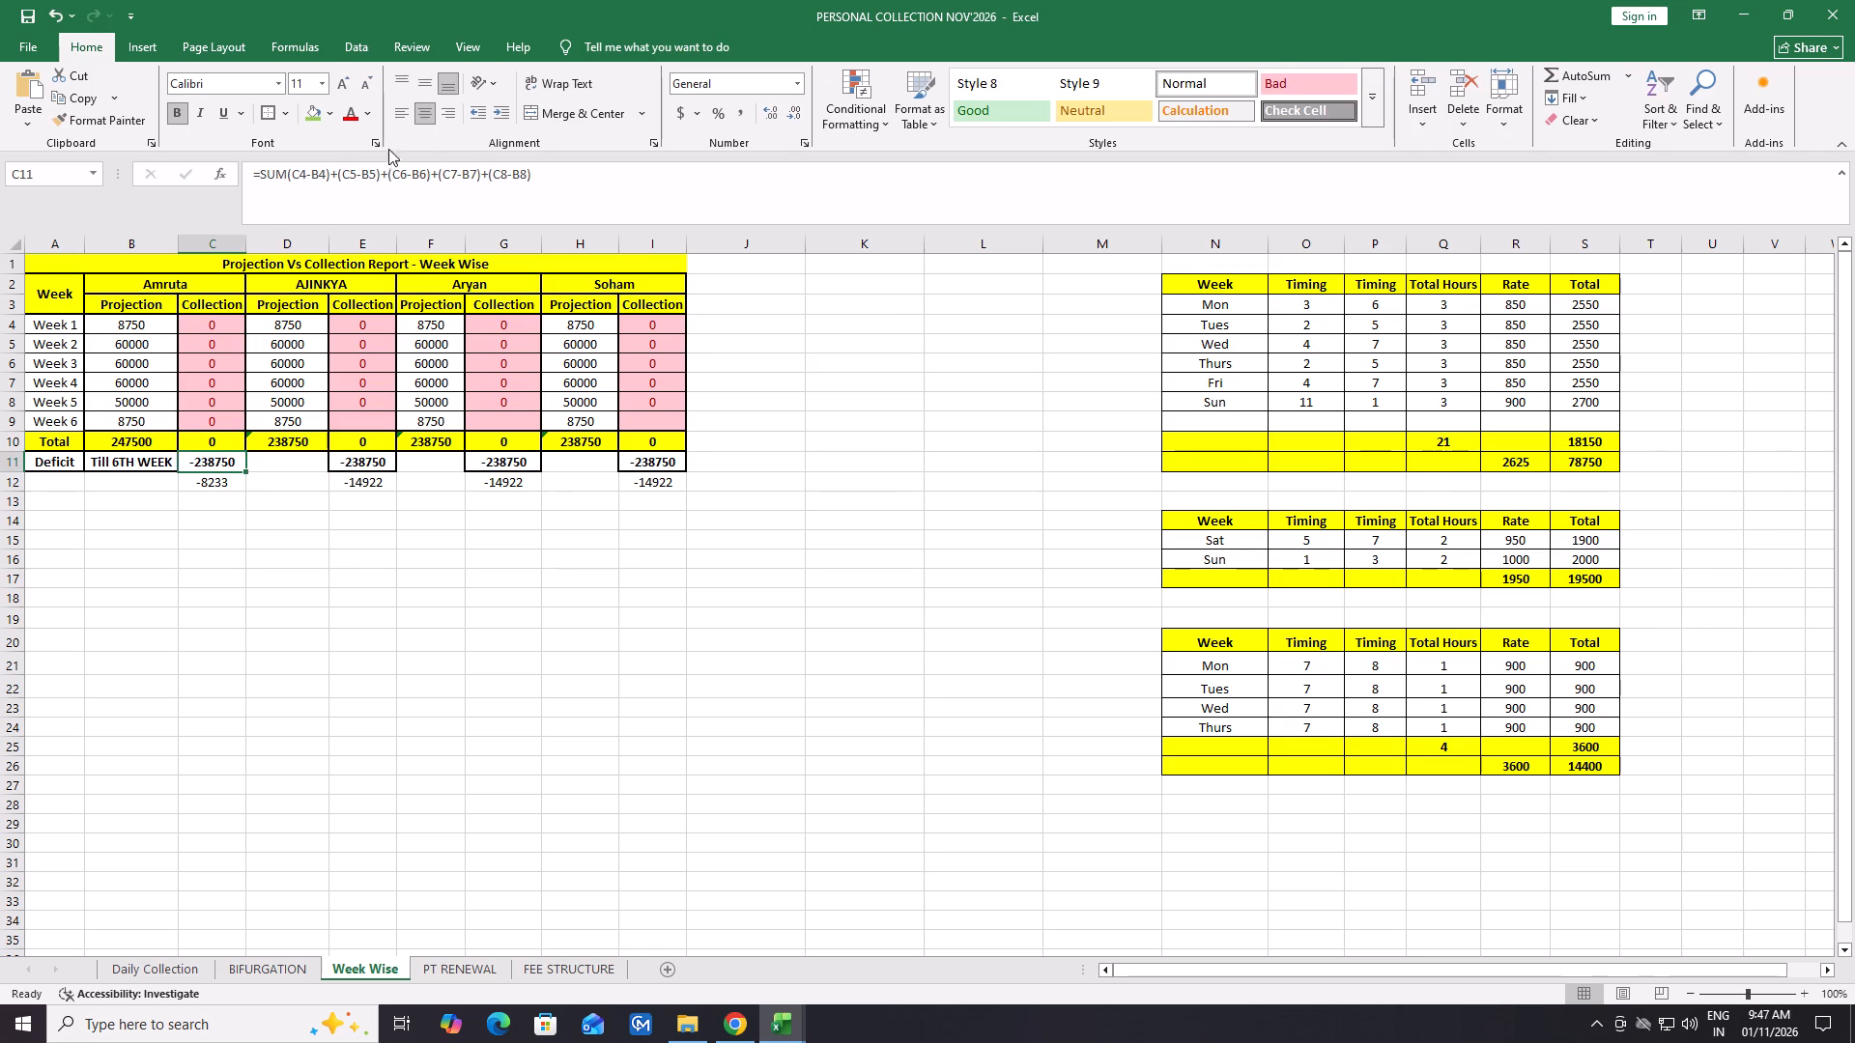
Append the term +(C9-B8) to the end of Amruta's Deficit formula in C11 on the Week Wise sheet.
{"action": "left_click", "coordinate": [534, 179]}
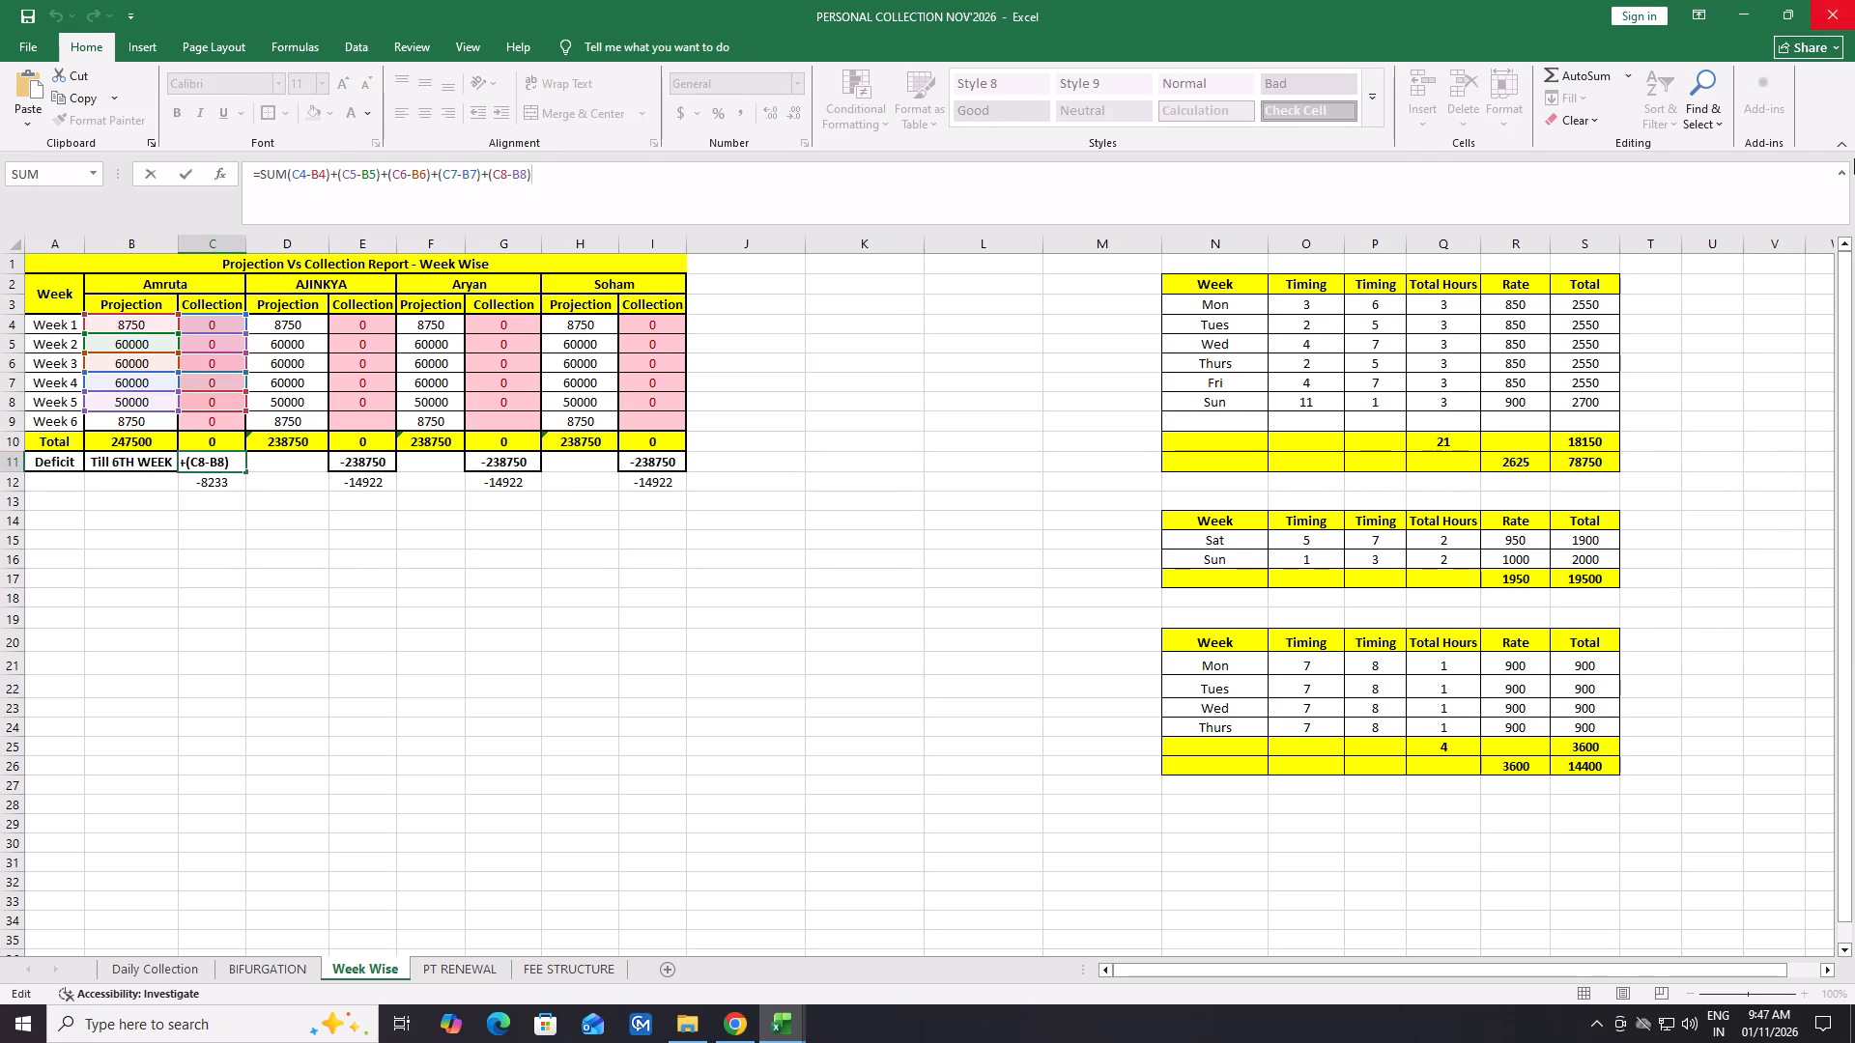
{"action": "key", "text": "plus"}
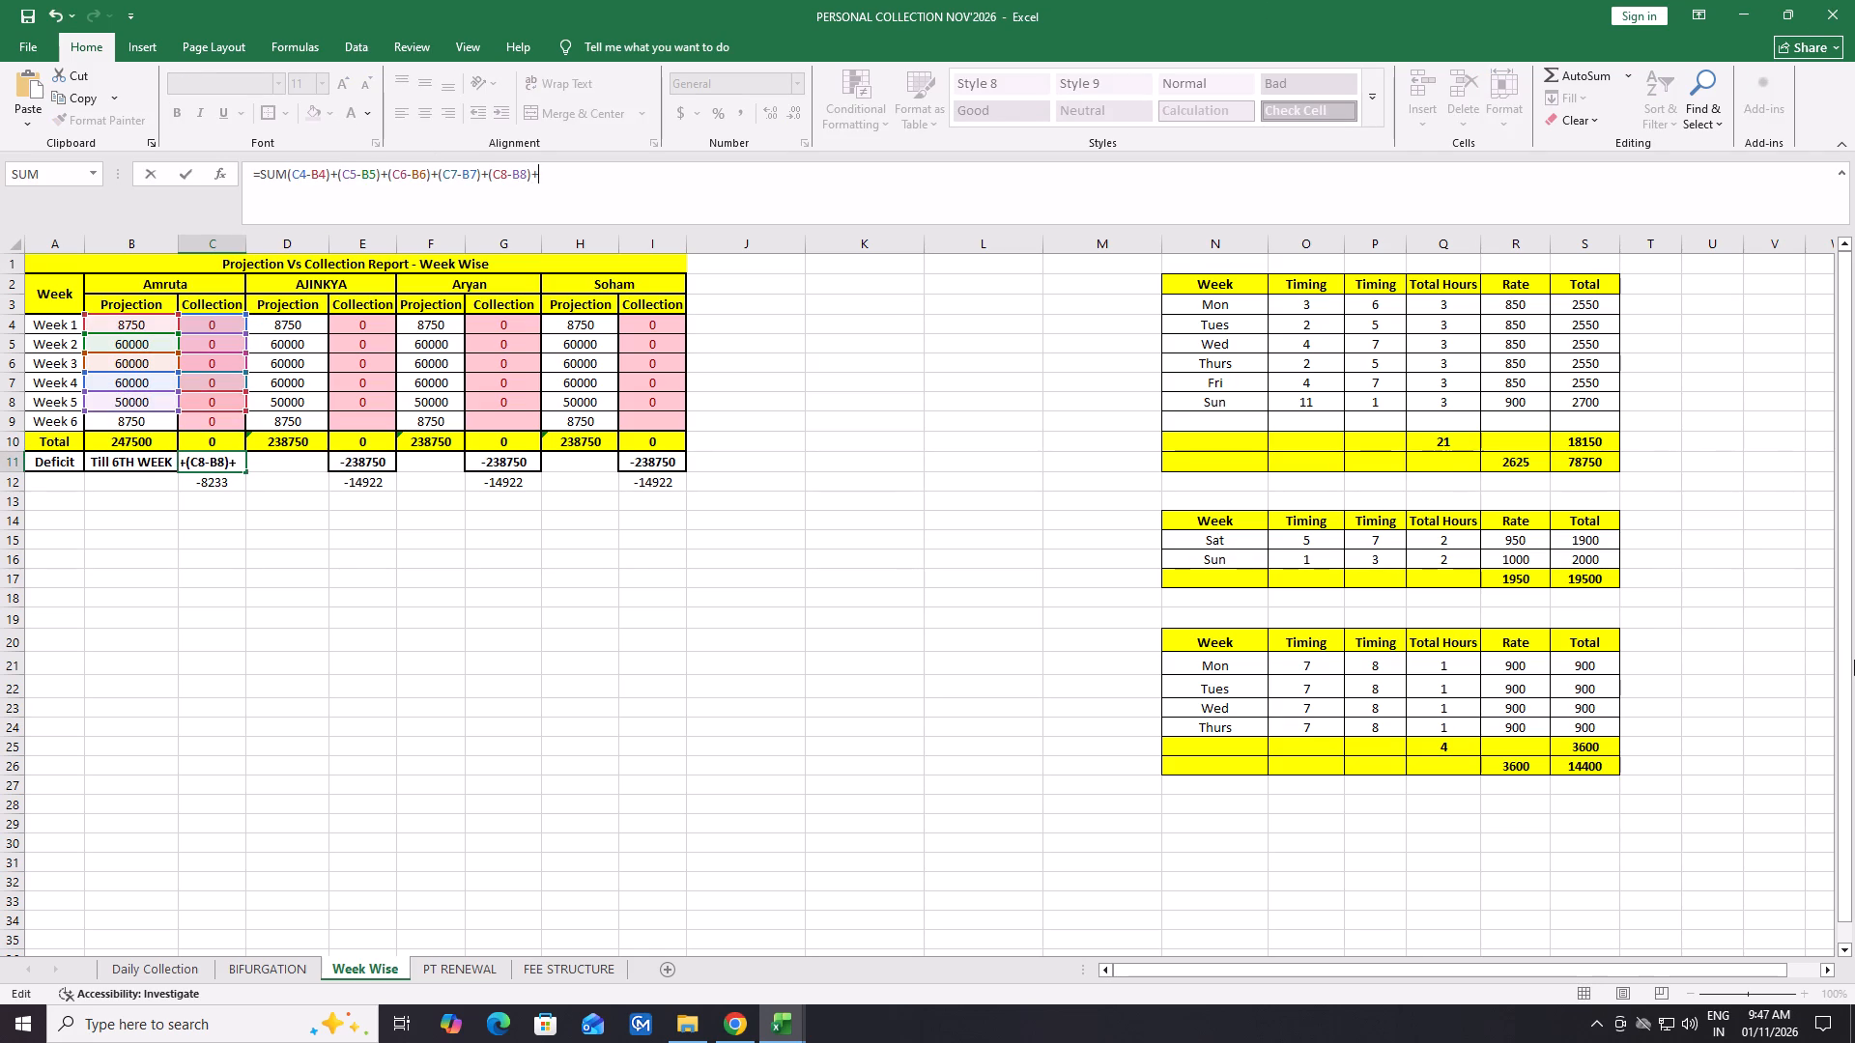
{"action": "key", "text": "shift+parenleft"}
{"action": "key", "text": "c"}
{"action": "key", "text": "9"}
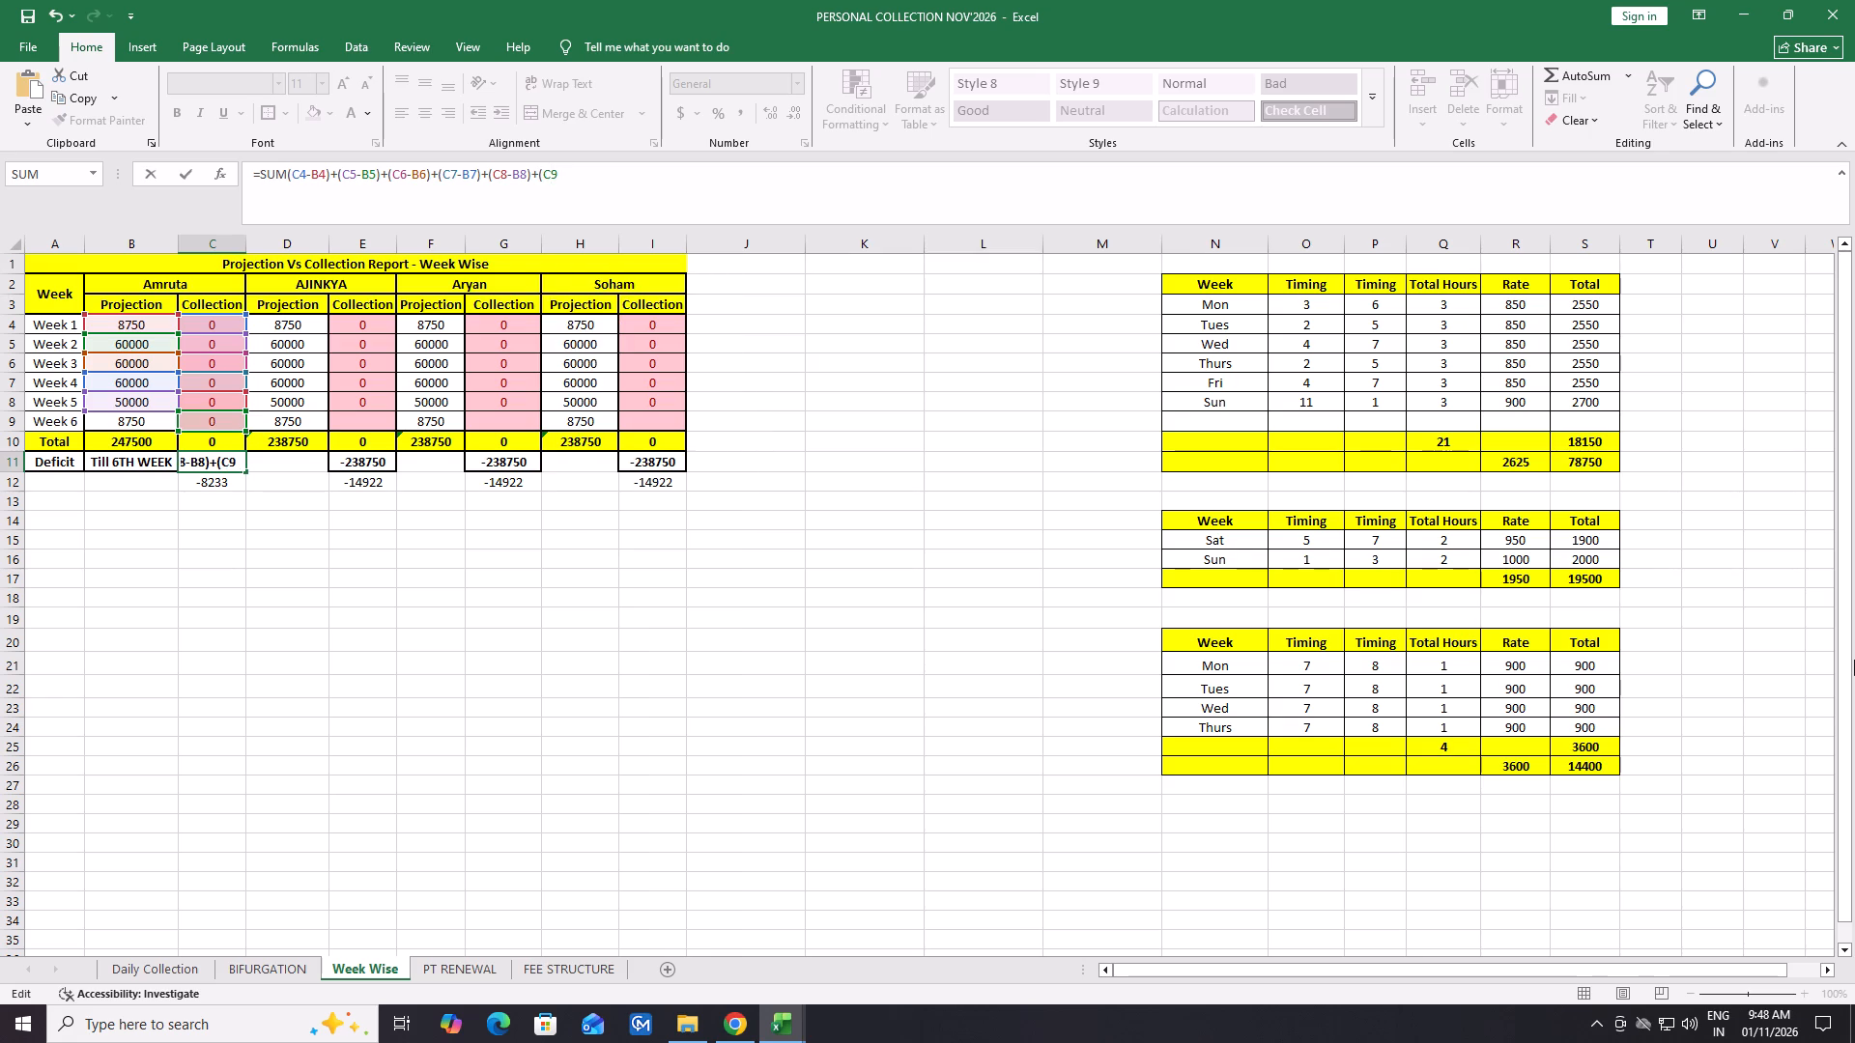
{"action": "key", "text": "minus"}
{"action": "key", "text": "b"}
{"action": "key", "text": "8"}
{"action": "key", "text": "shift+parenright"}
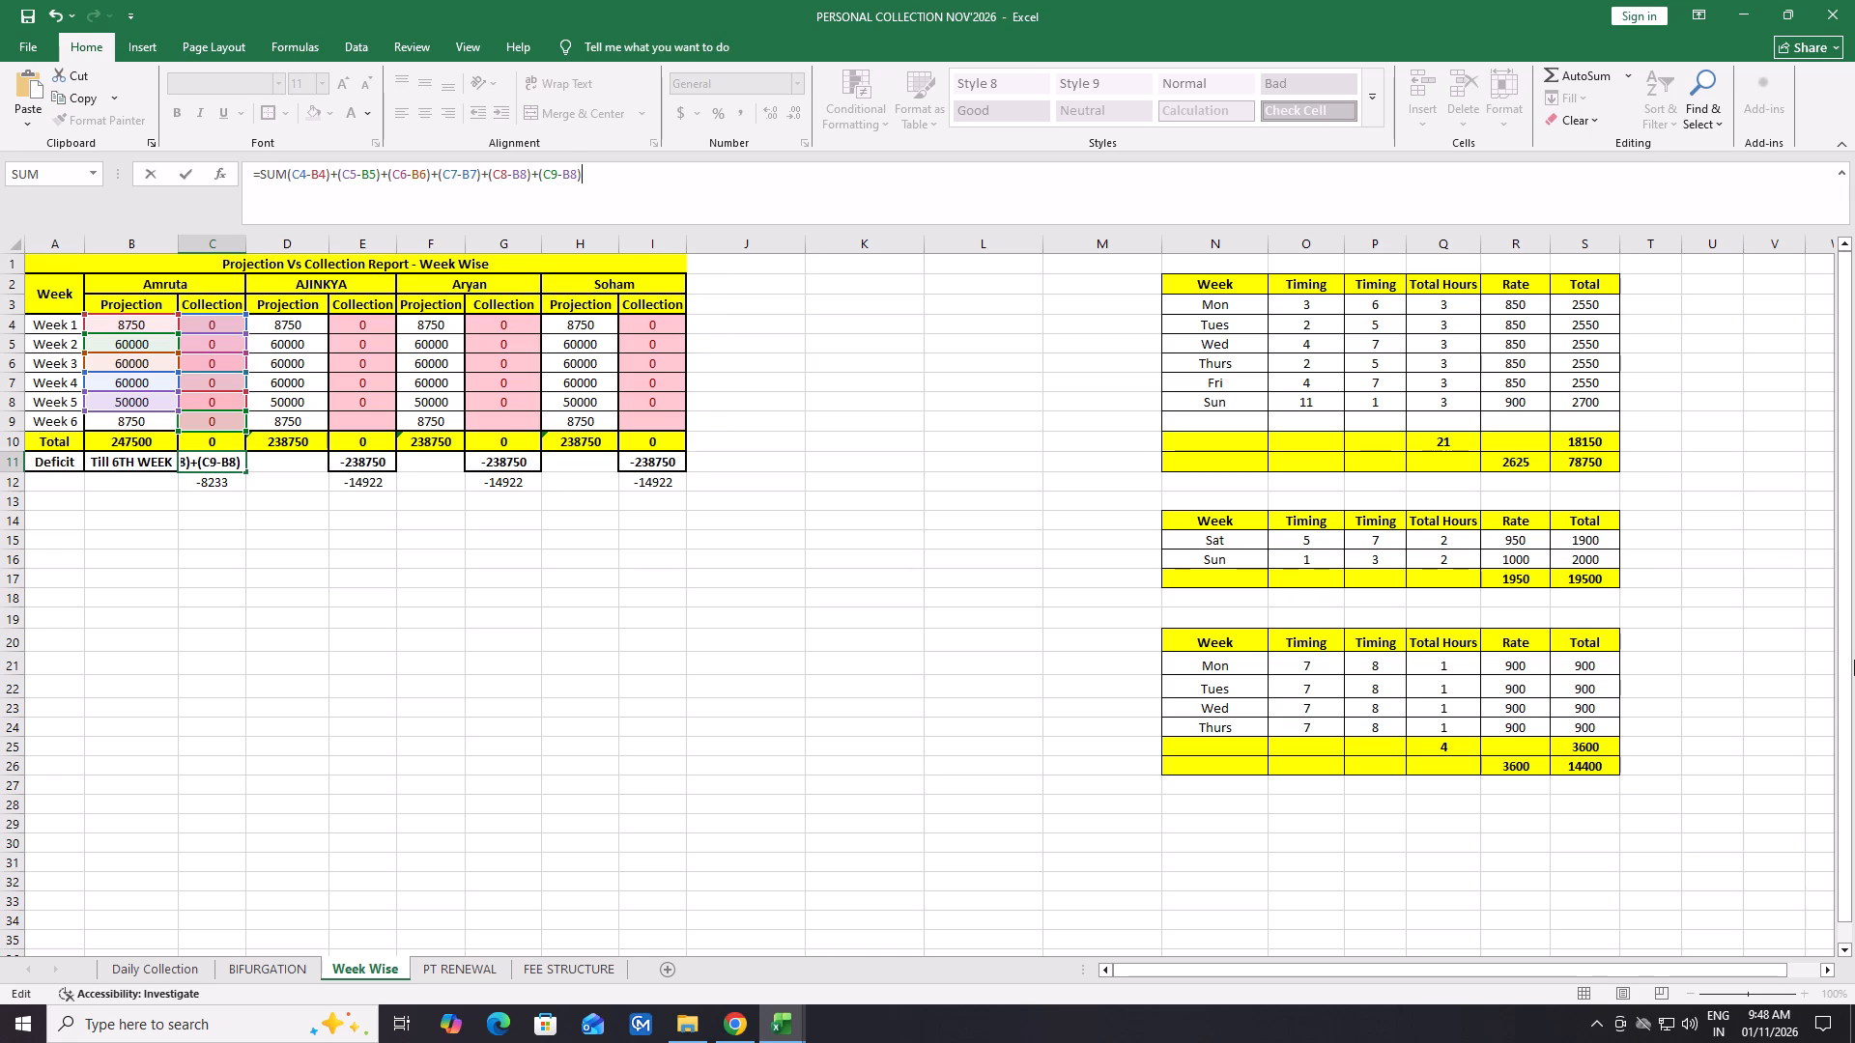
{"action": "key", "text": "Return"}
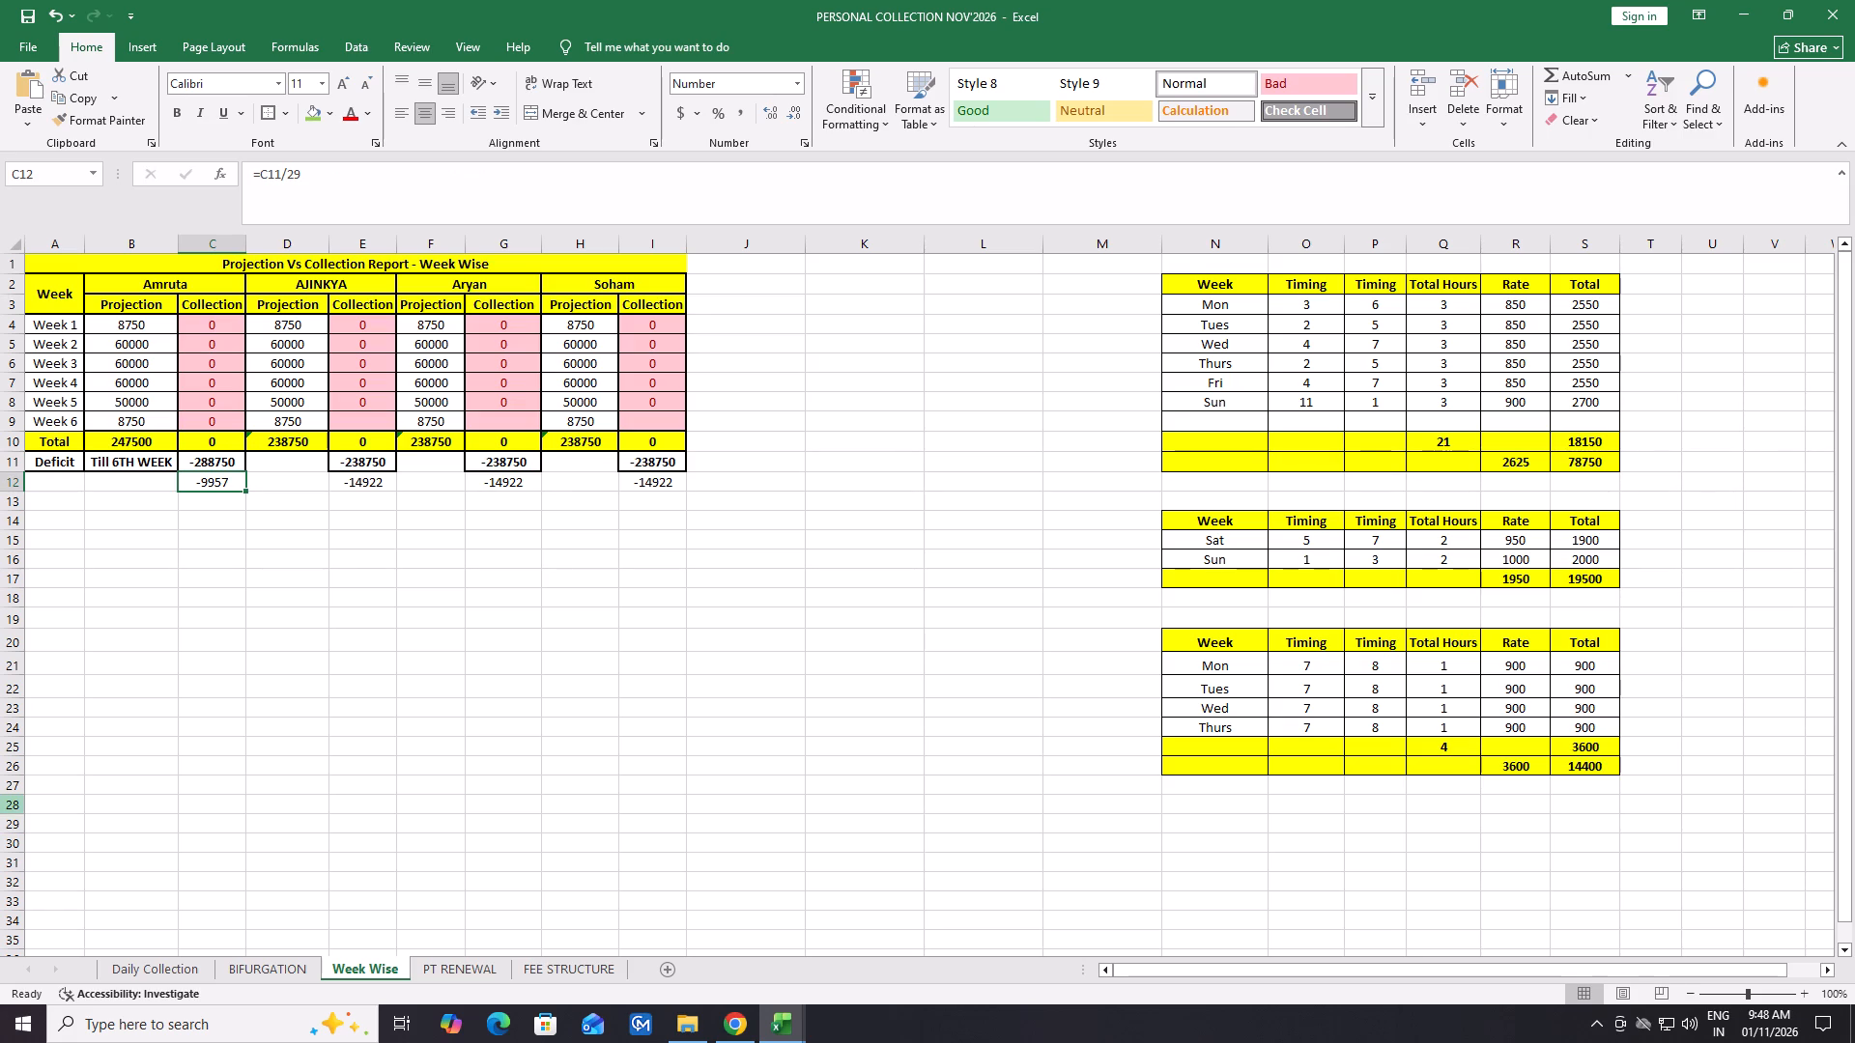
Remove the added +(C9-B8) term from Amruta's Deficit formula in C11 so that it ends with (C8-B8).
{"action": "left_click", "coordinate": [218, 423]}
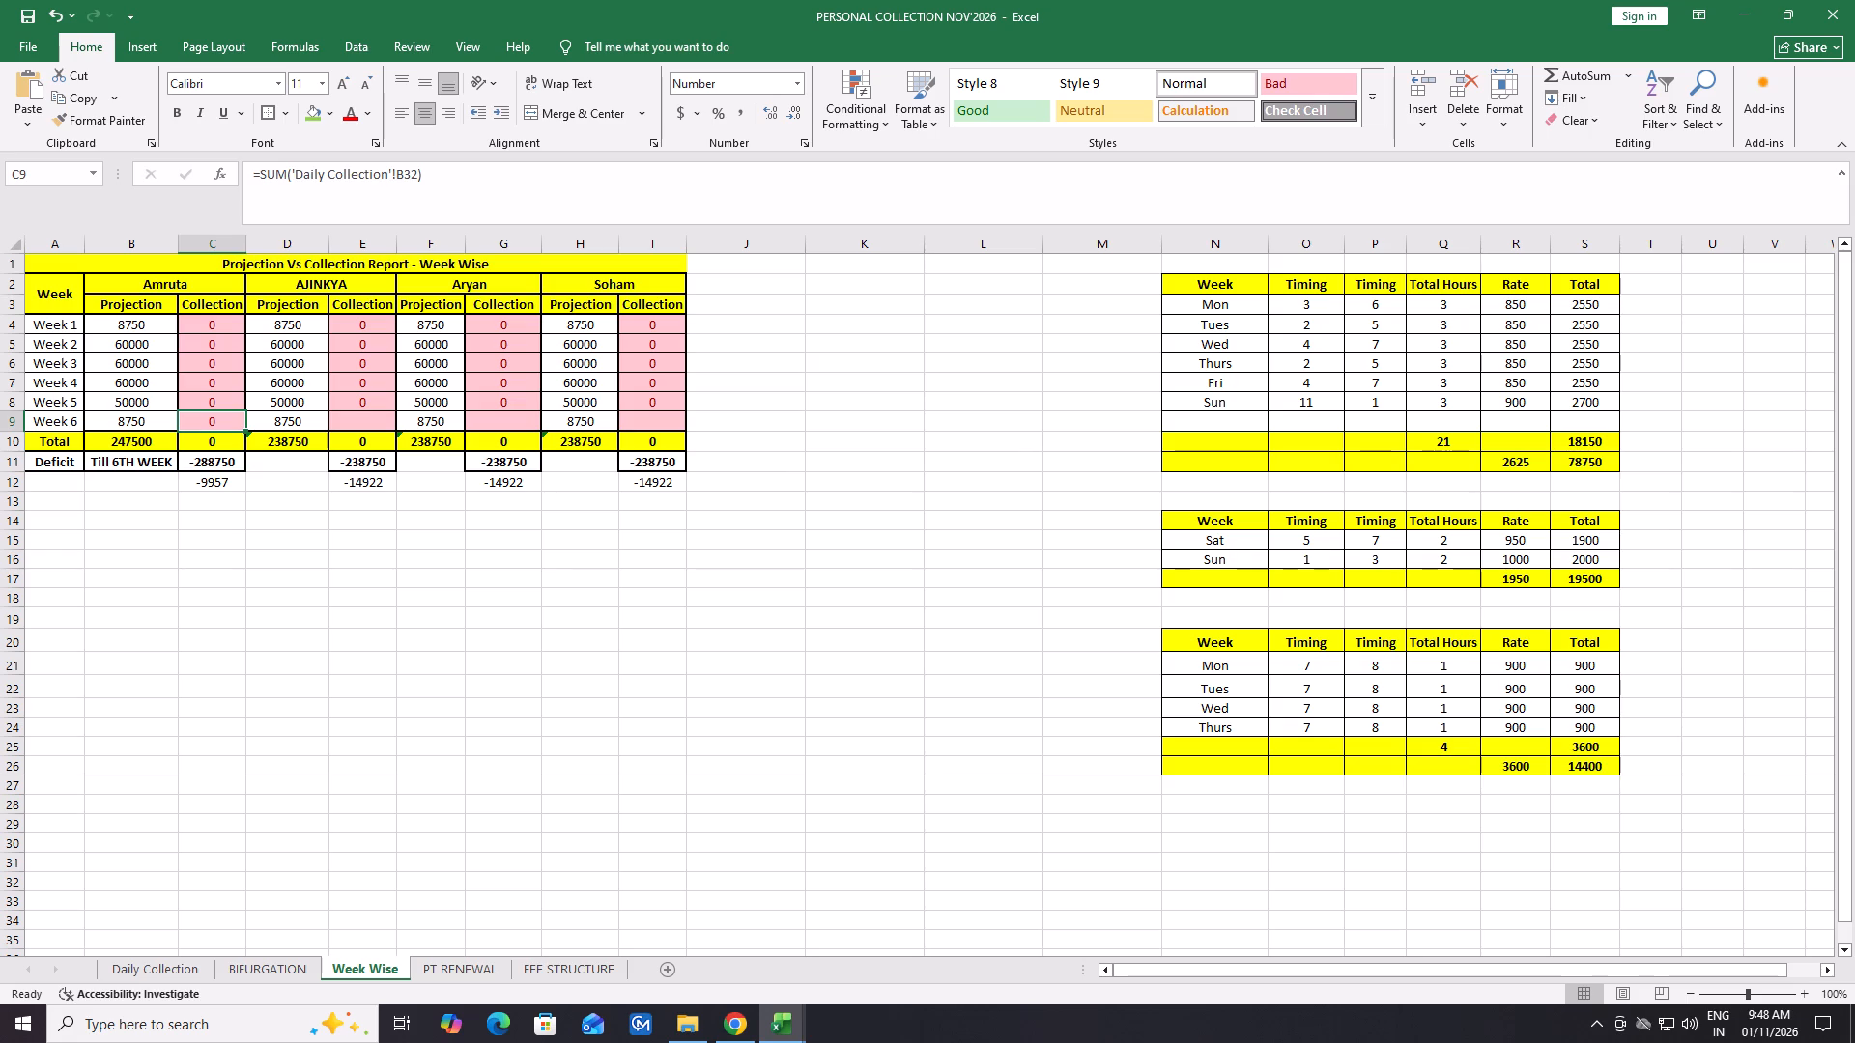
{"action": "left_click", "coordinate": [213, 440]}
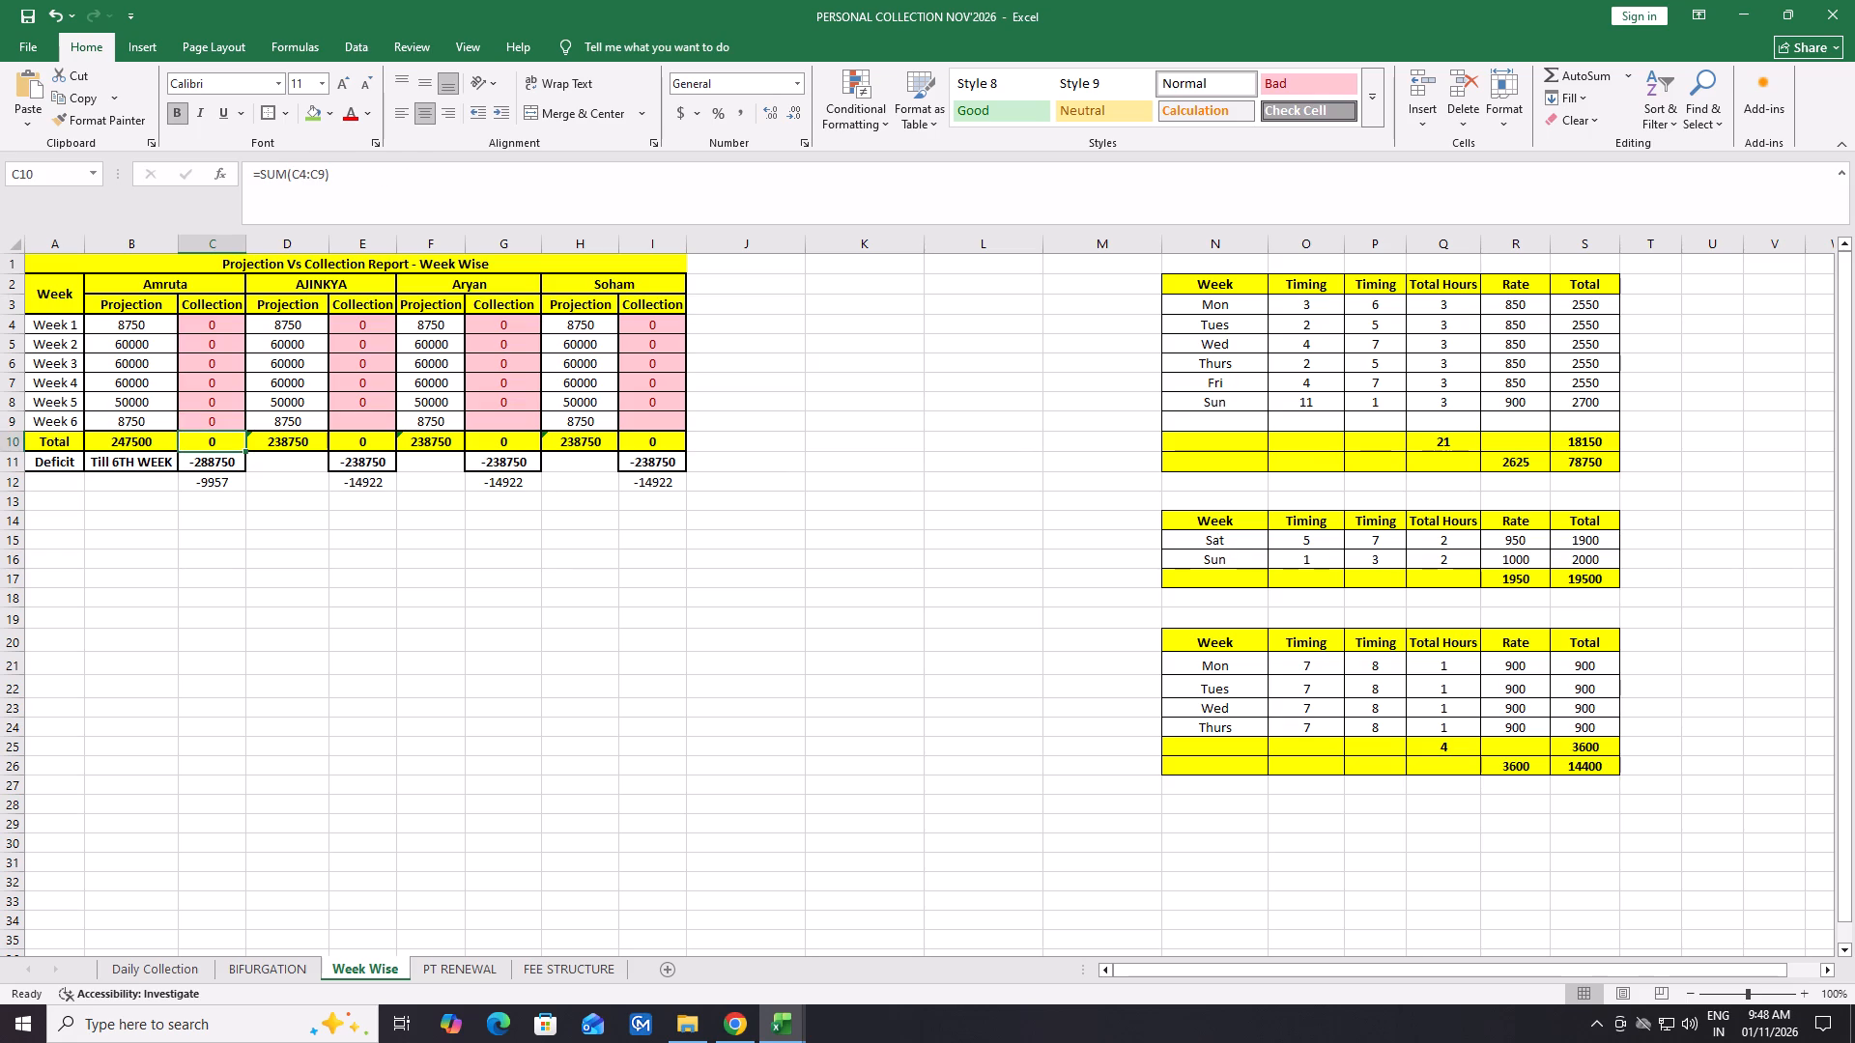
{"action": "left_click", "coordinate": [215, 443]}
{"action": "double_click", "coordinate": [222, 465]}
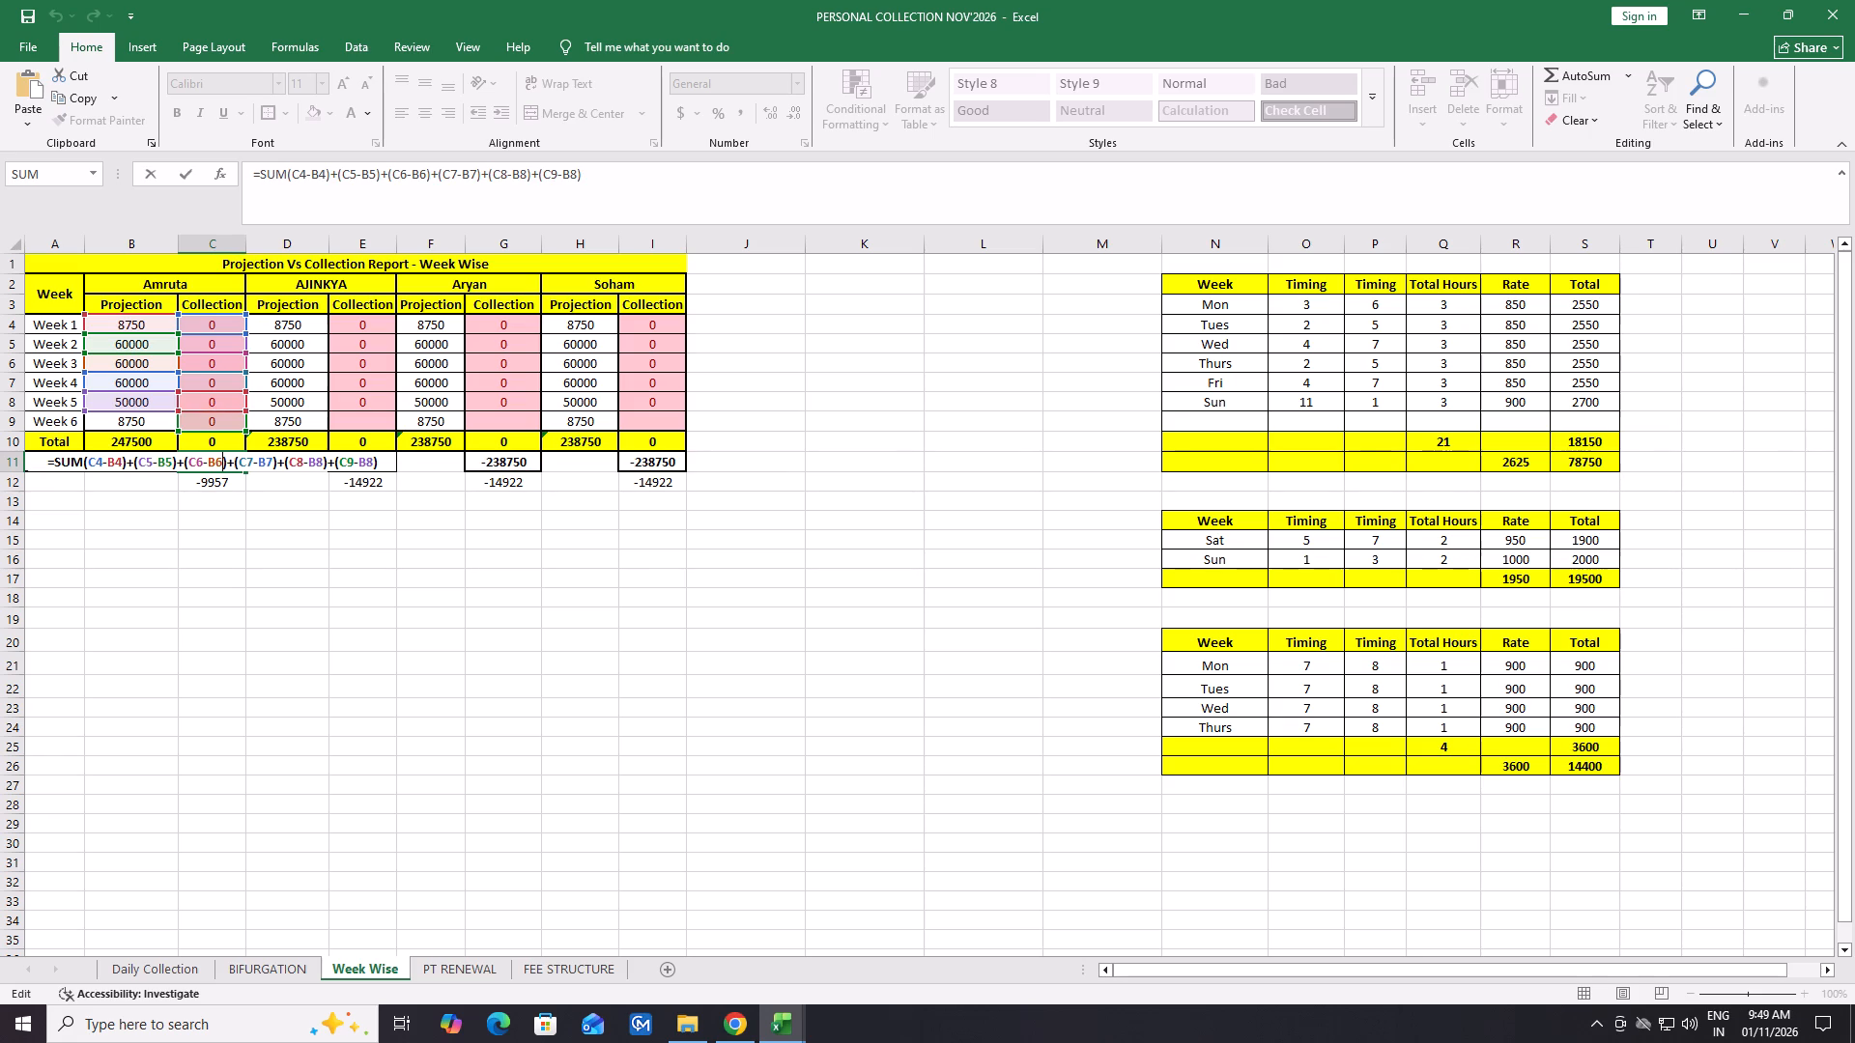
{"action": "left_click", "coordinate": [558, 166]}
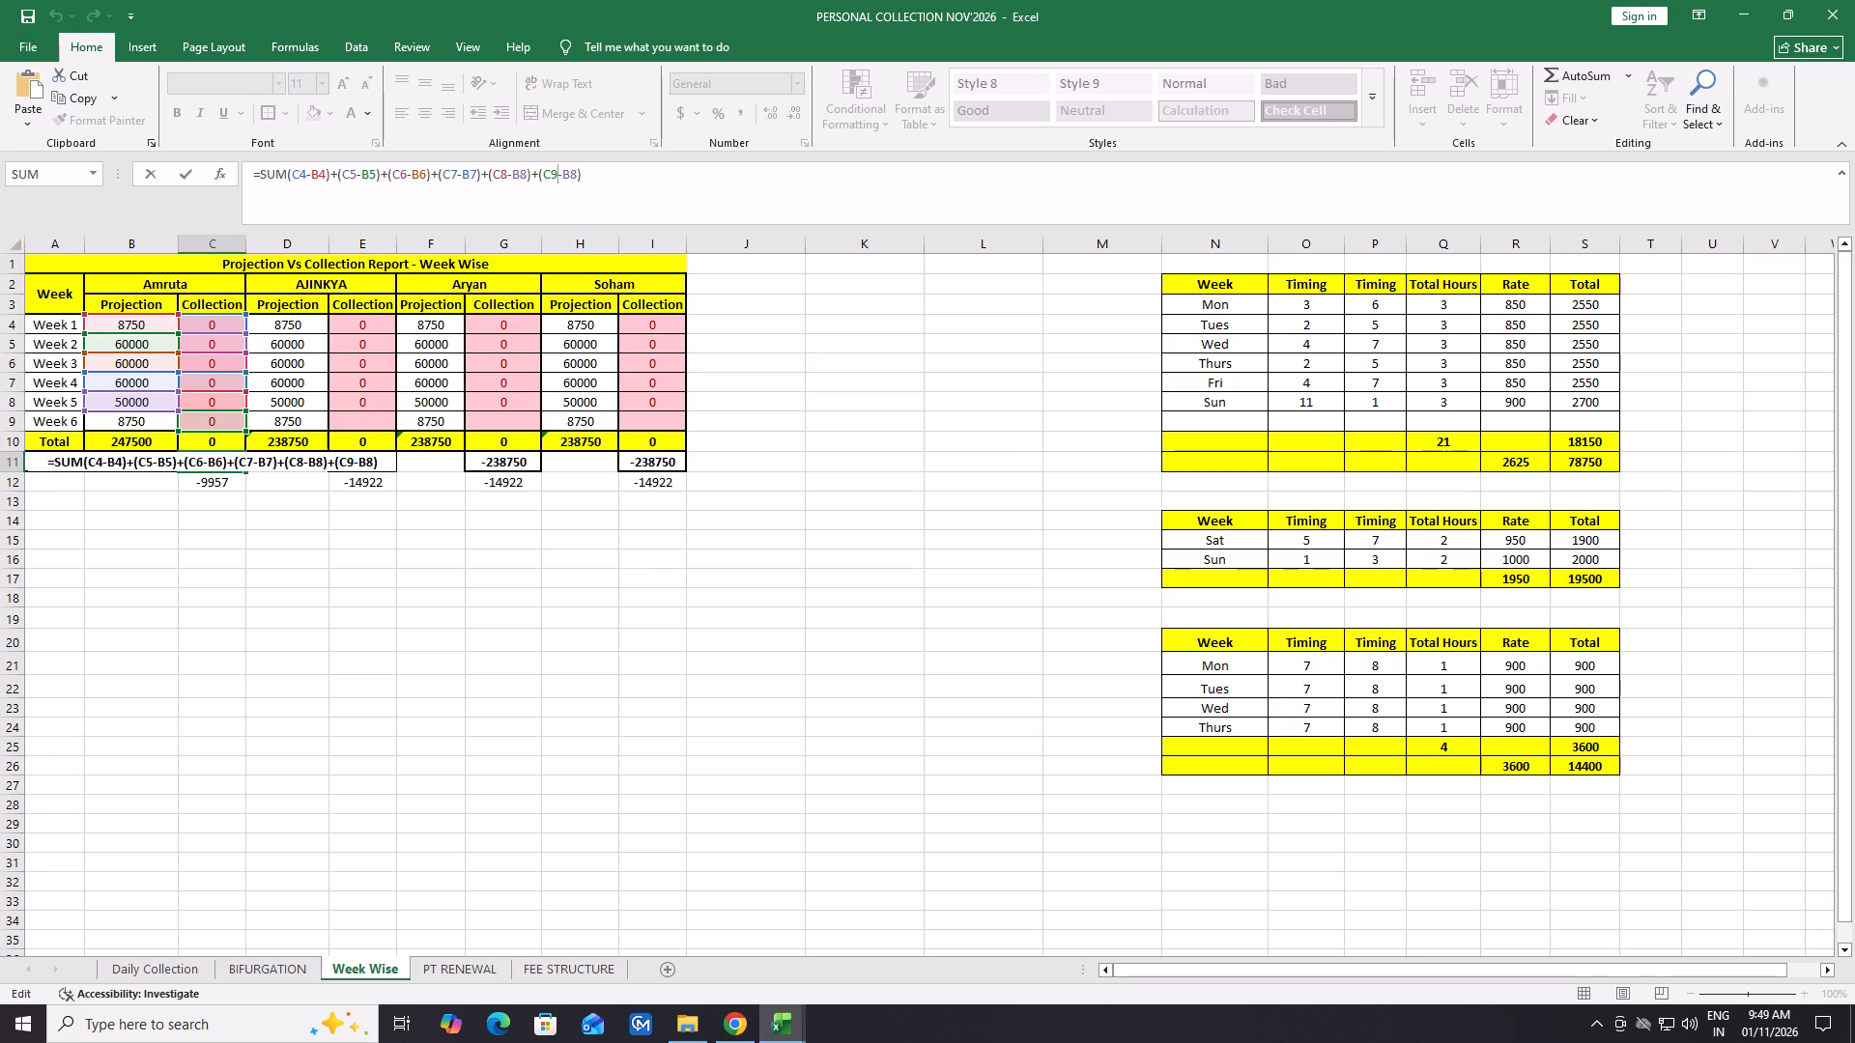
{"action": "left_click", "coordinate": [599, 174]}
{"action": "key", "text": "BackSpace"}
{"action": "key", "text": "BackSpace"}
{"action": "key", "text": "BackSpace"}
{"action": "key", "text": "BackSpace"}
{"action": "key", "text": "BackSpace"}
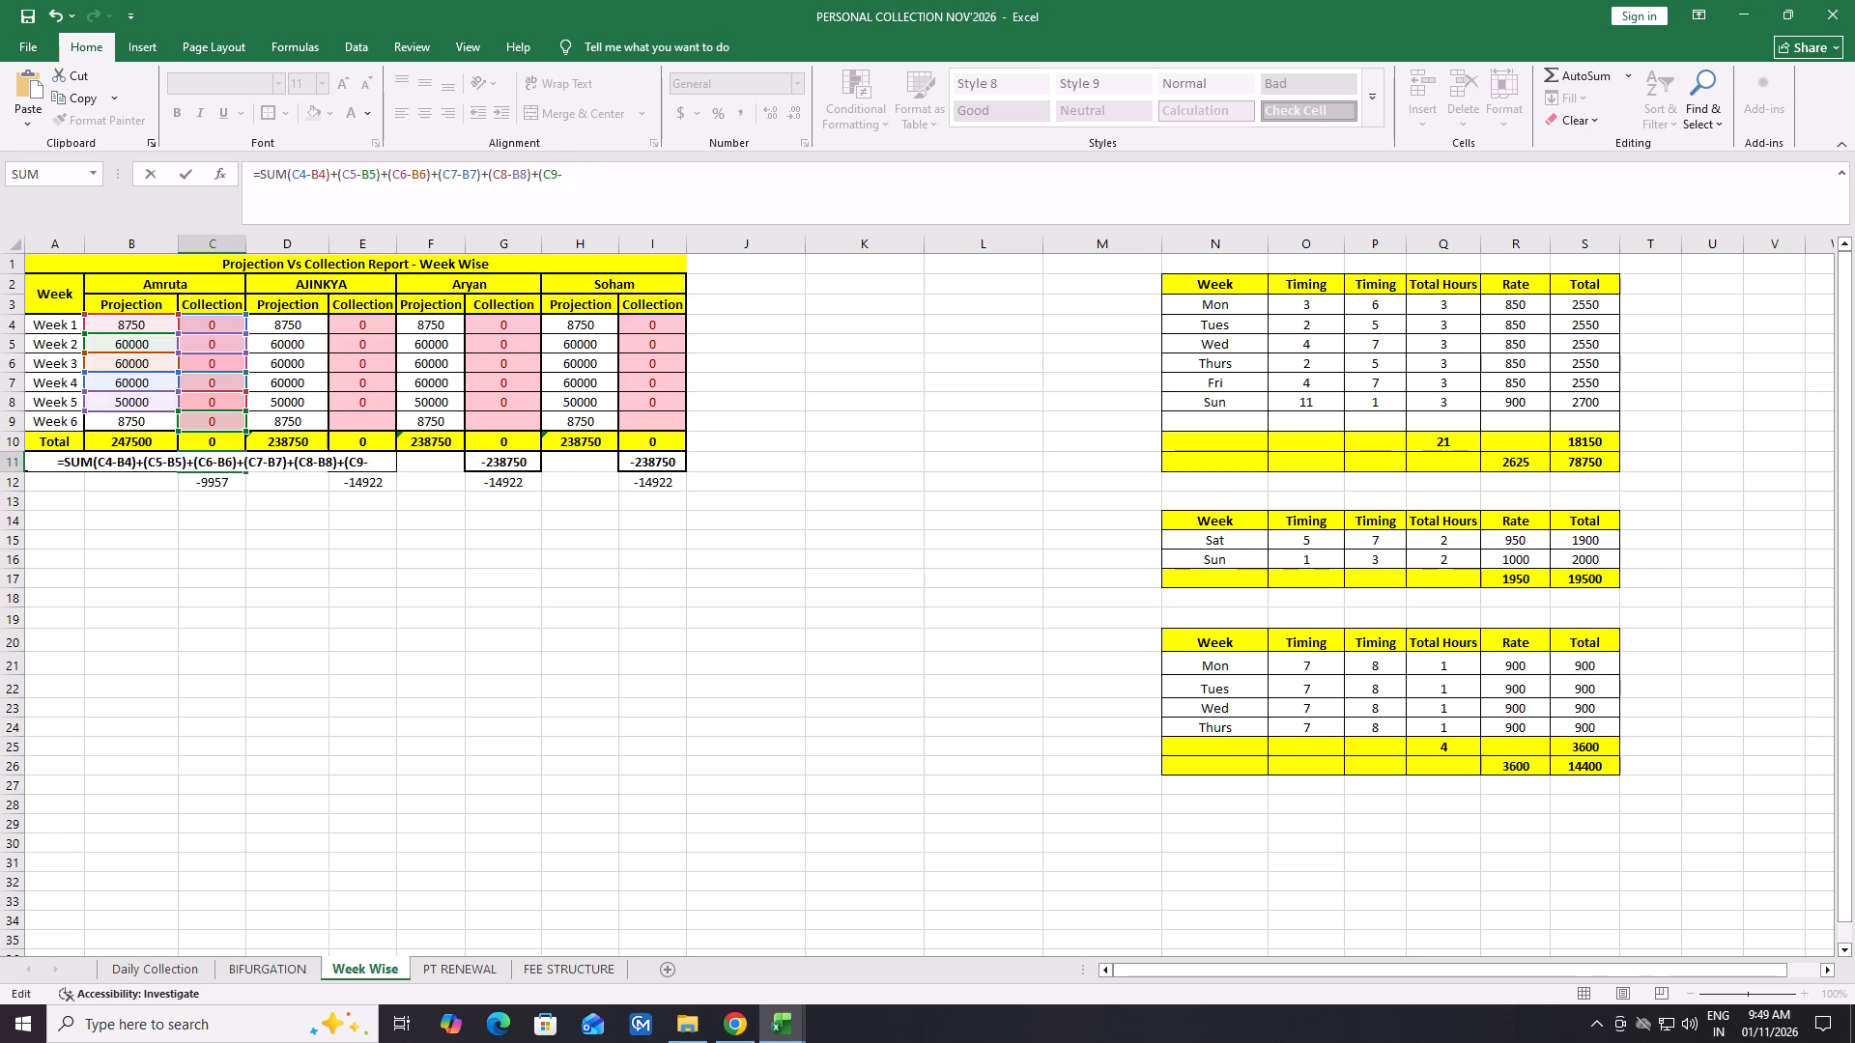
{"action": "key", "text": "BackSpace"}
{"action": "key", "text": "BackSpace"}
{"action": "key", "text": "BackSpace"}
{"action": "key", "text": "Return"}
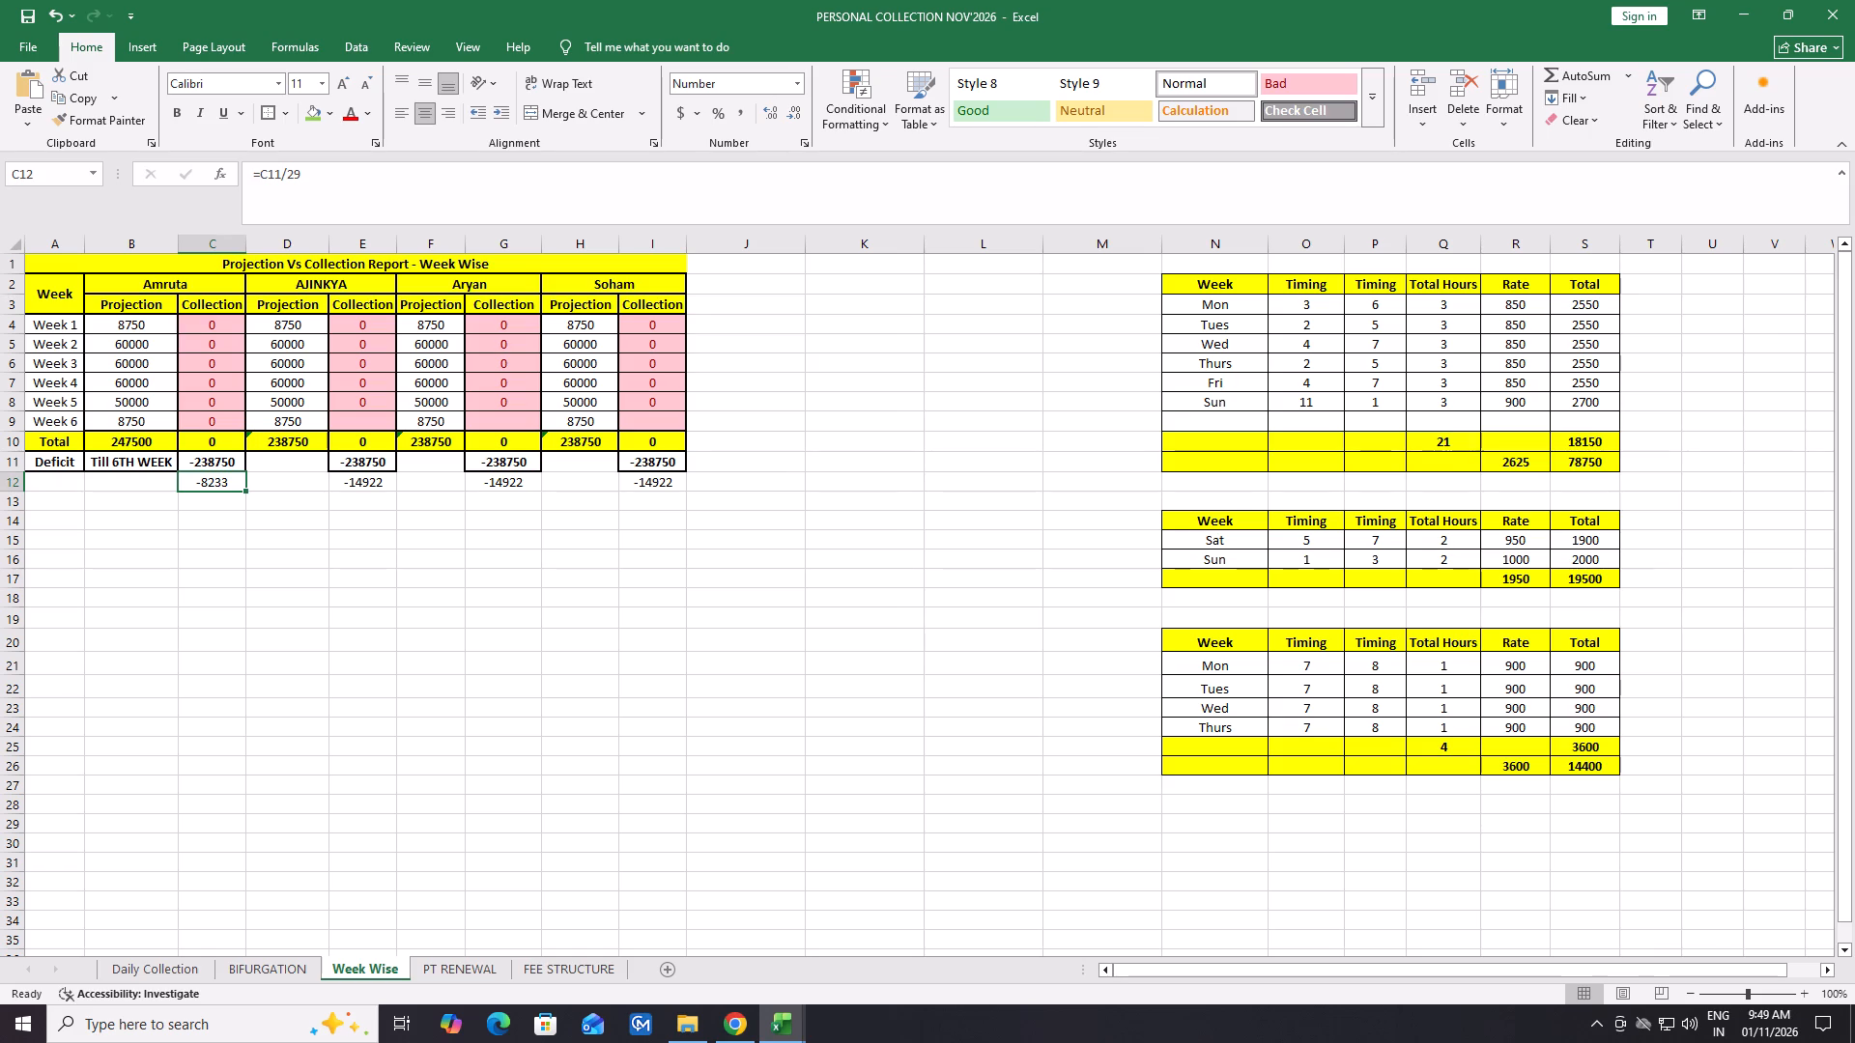
Recheck Amruta's deficit and weekly collection formulas on Week Wise against the date rows of the Daily Collection sheet.
{"action": "left_click", "coordinate": [214, 464]}
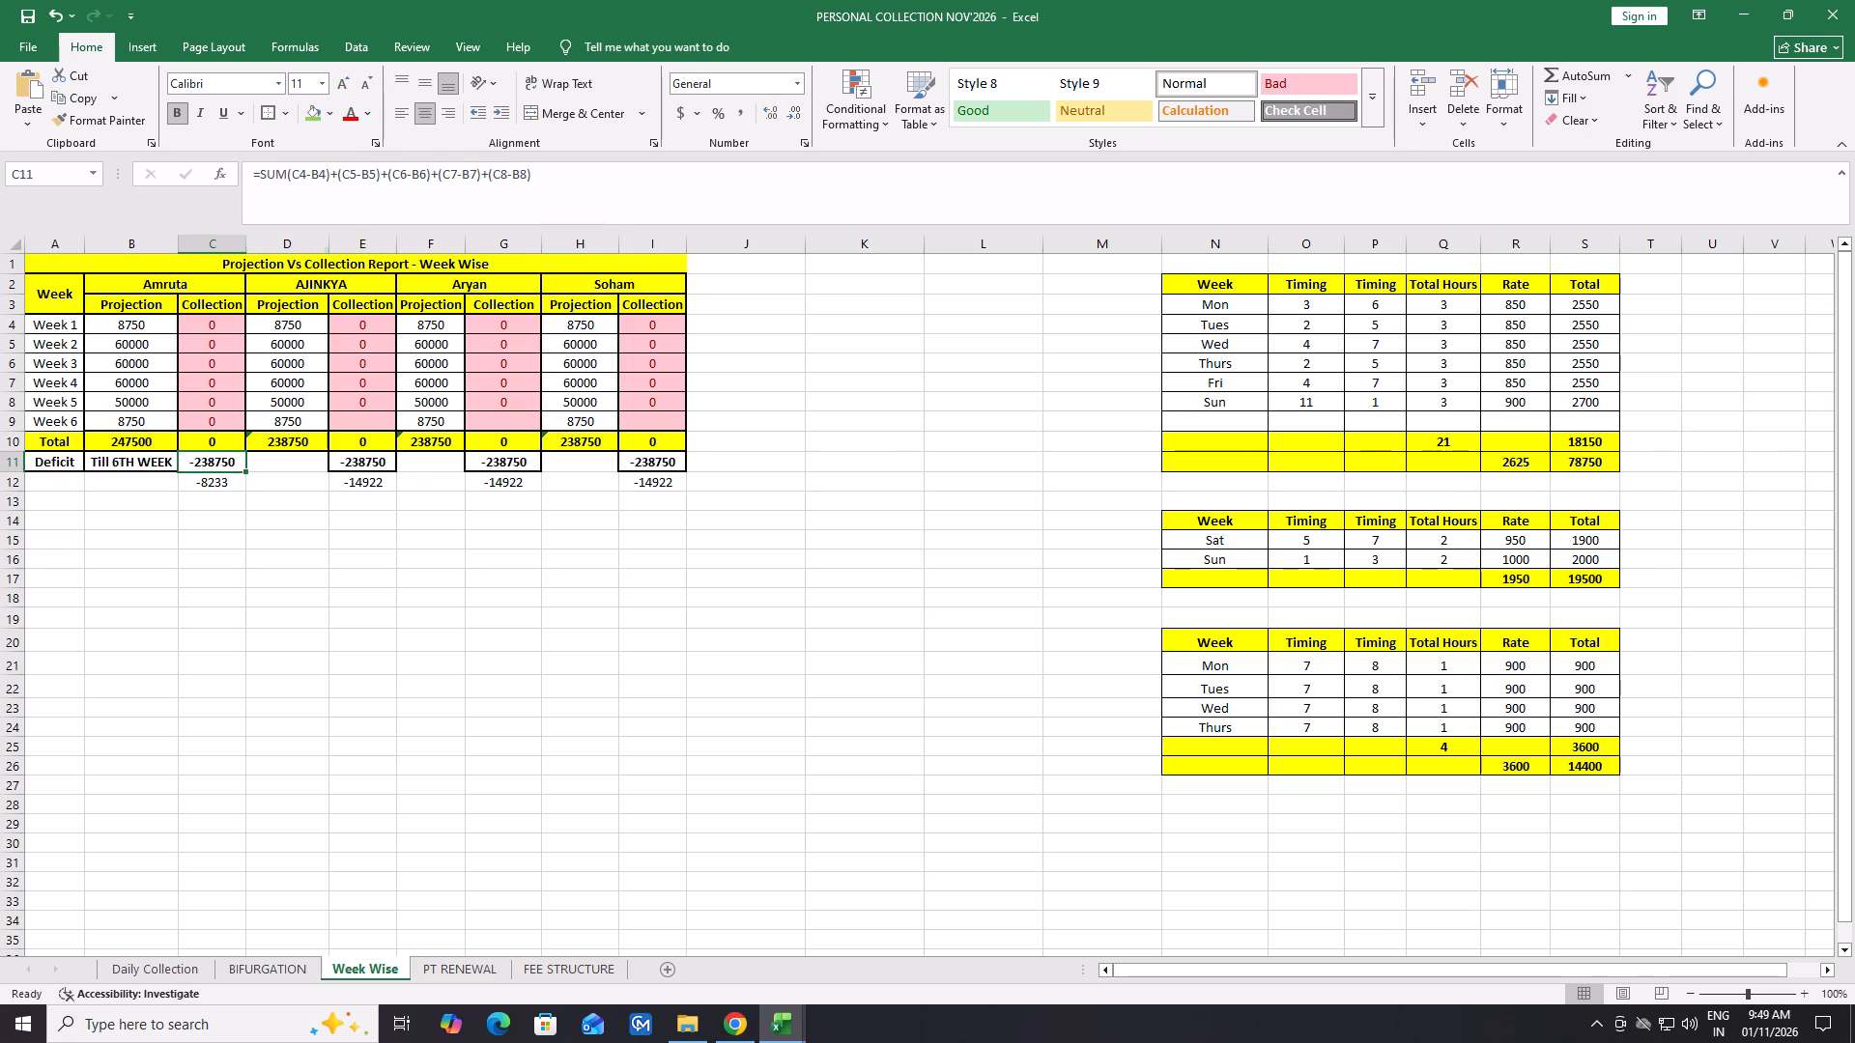
{"action": "left_click", "coordinate": [172, 959]}
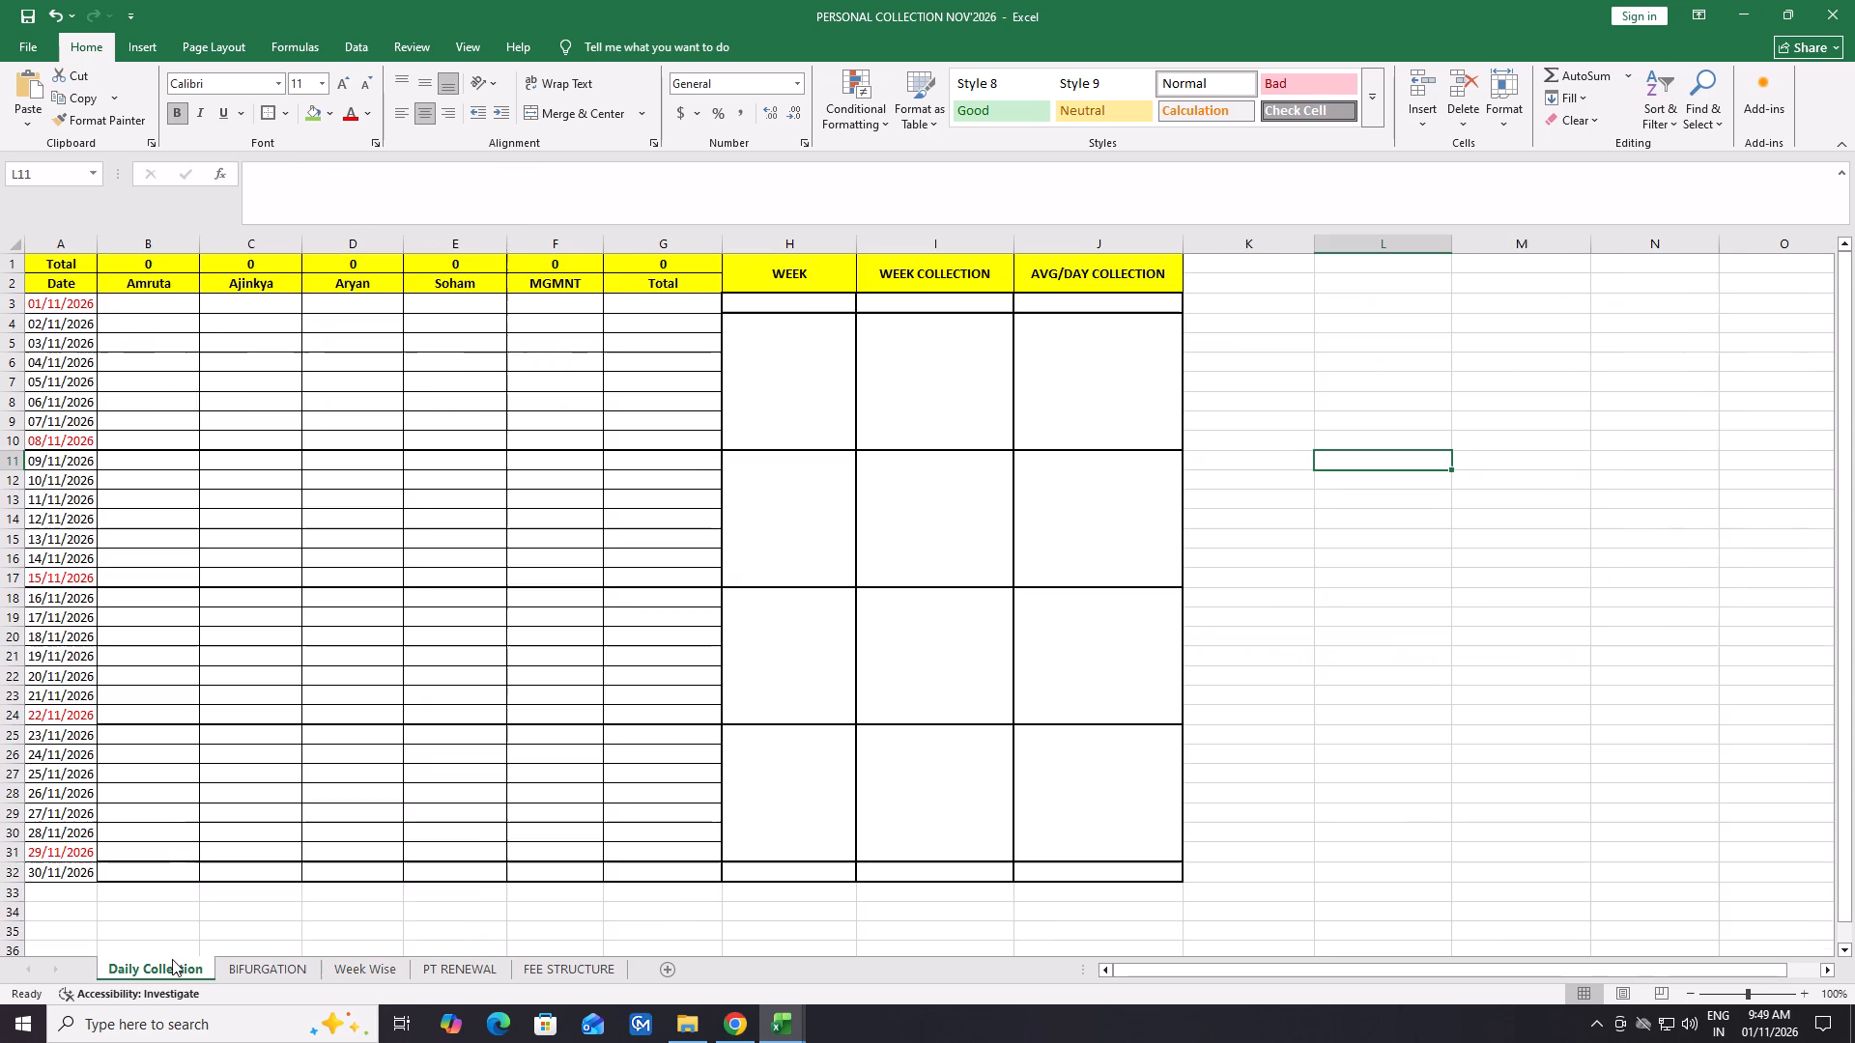
{"action": "left_click", "coordinate": [289, 961]}
{"action": "left_click", "coordinate": [369, 965]}
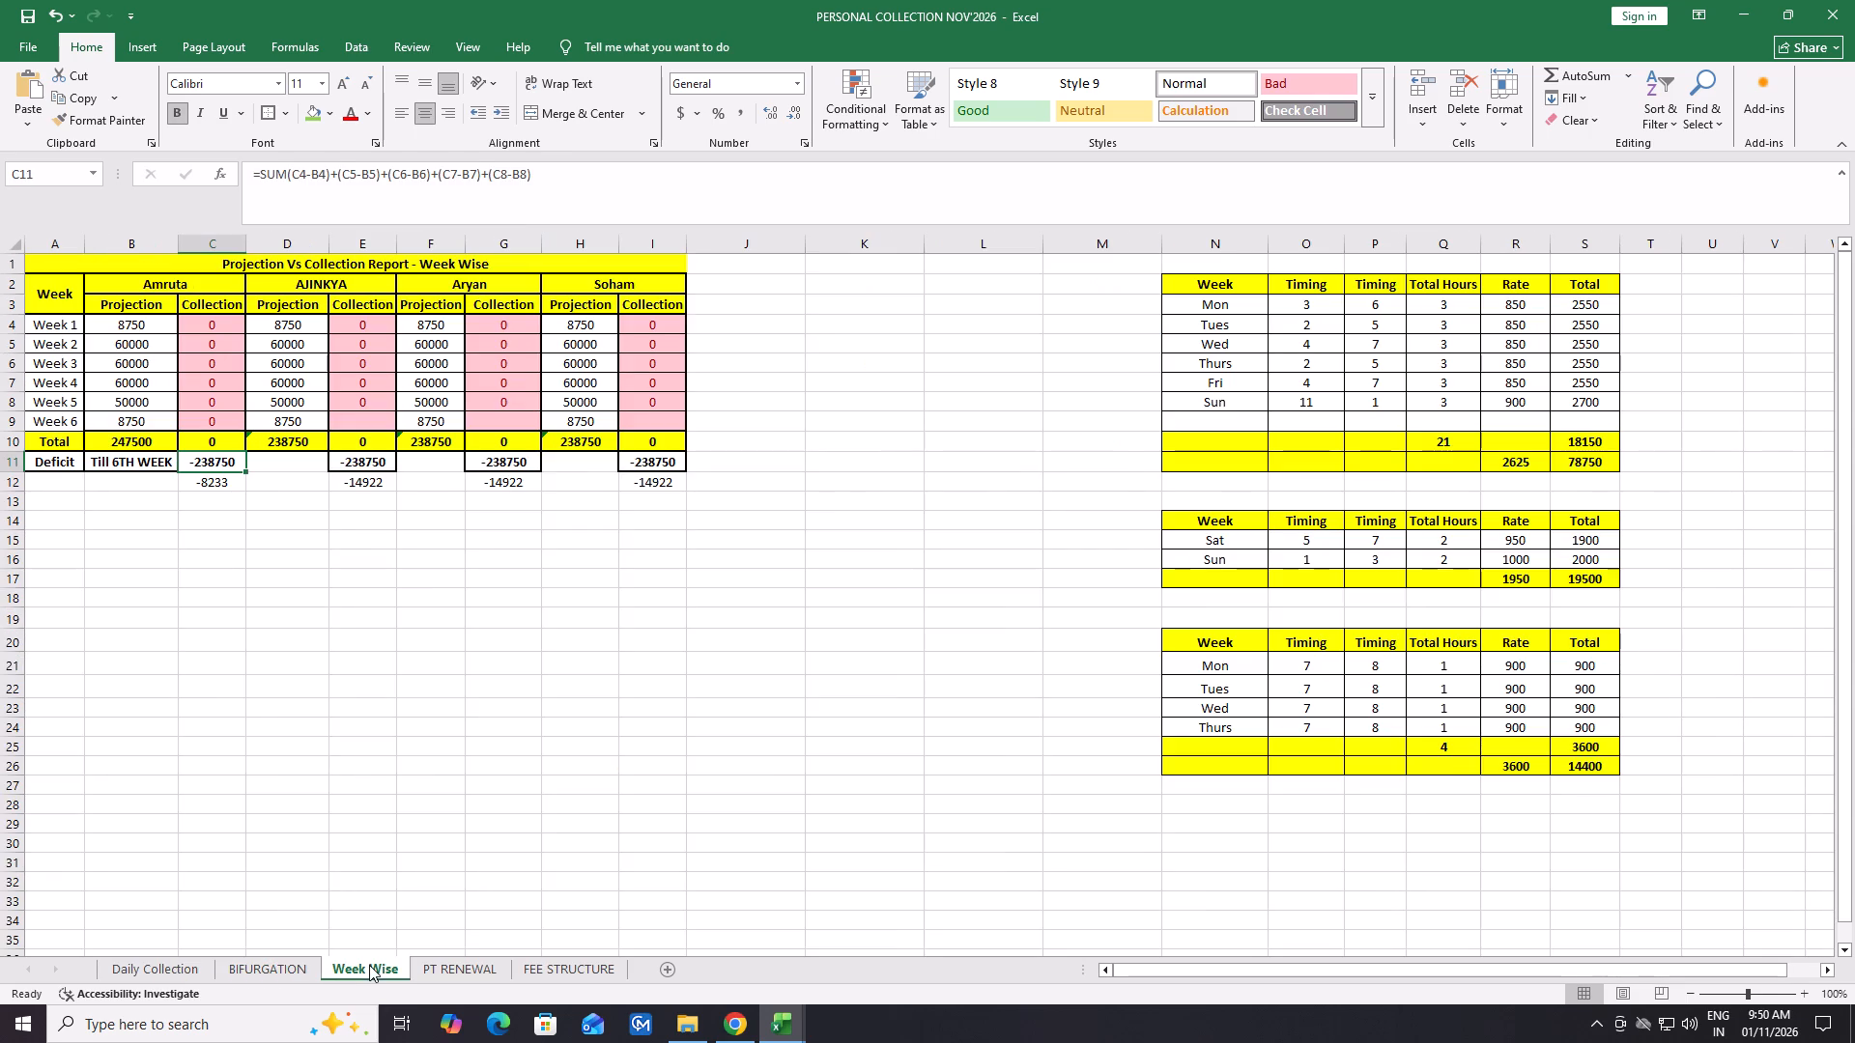
{"action": "left_click", "coordinate": [233, 427]}
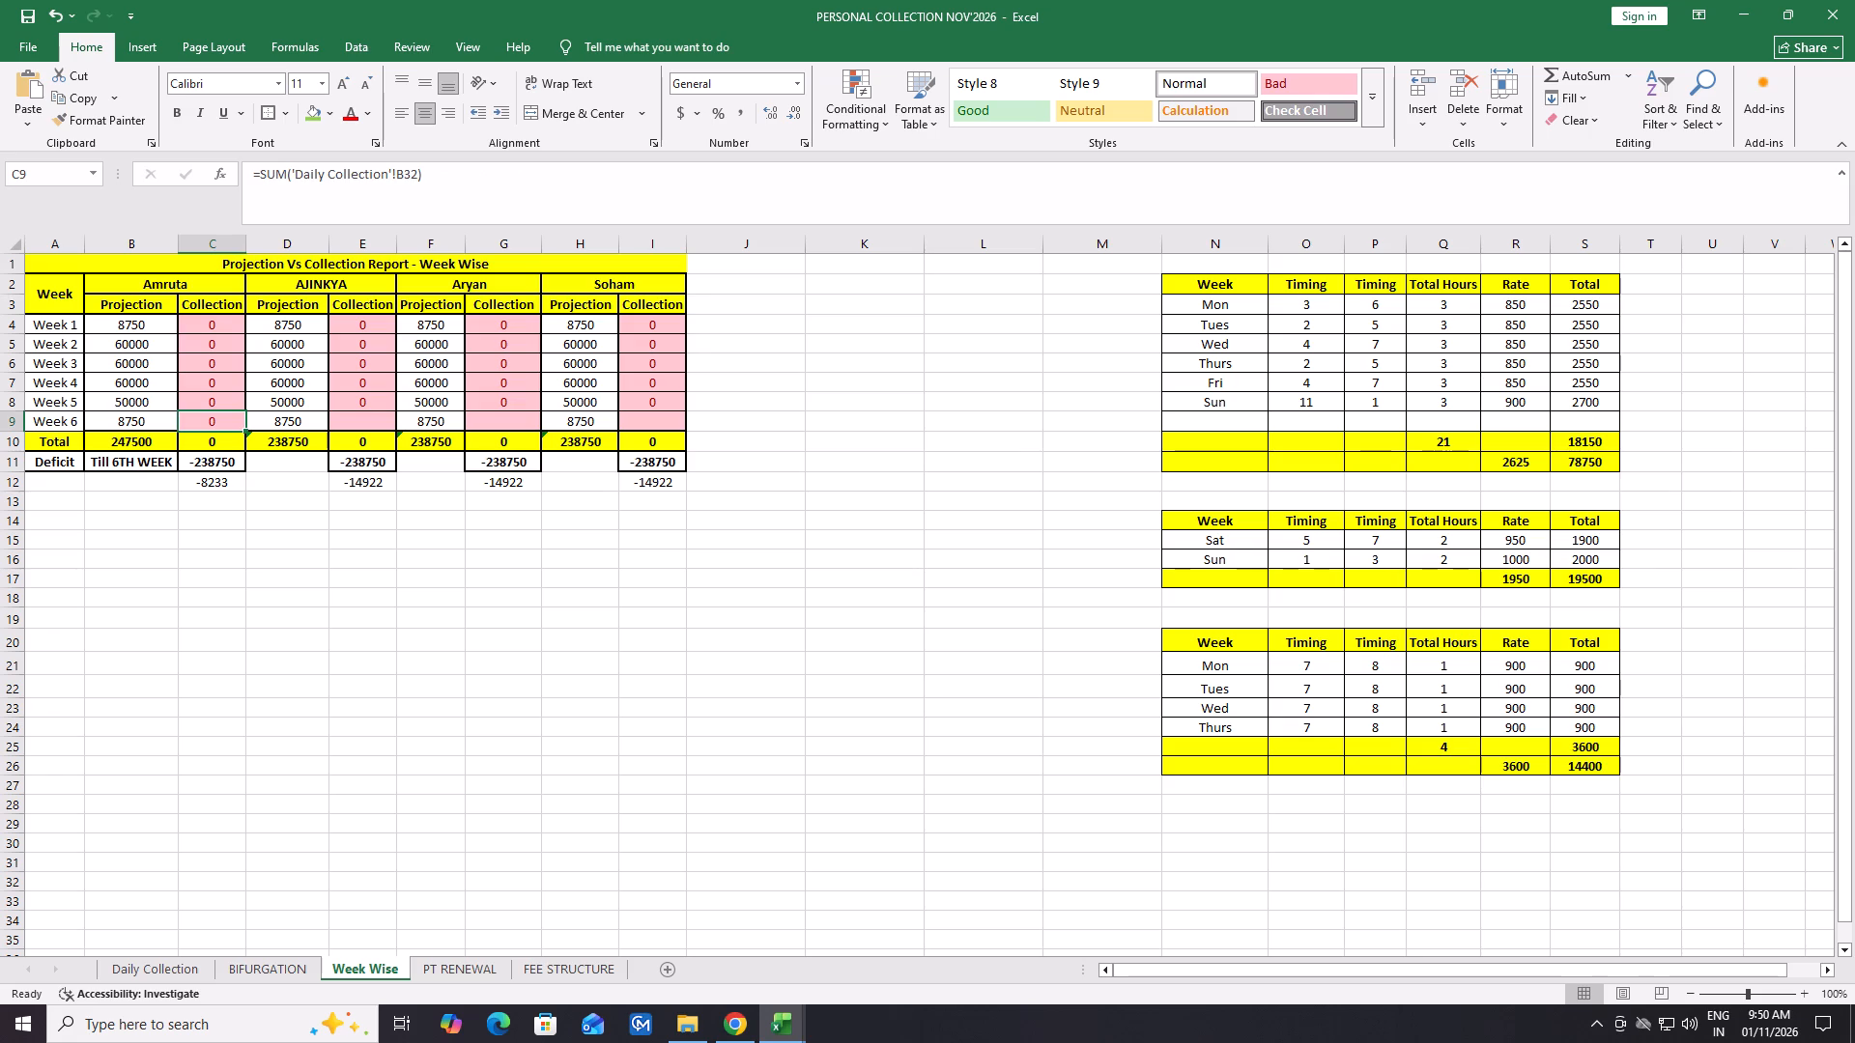
{"action": "left_click", "coordinate": [209, 332]}
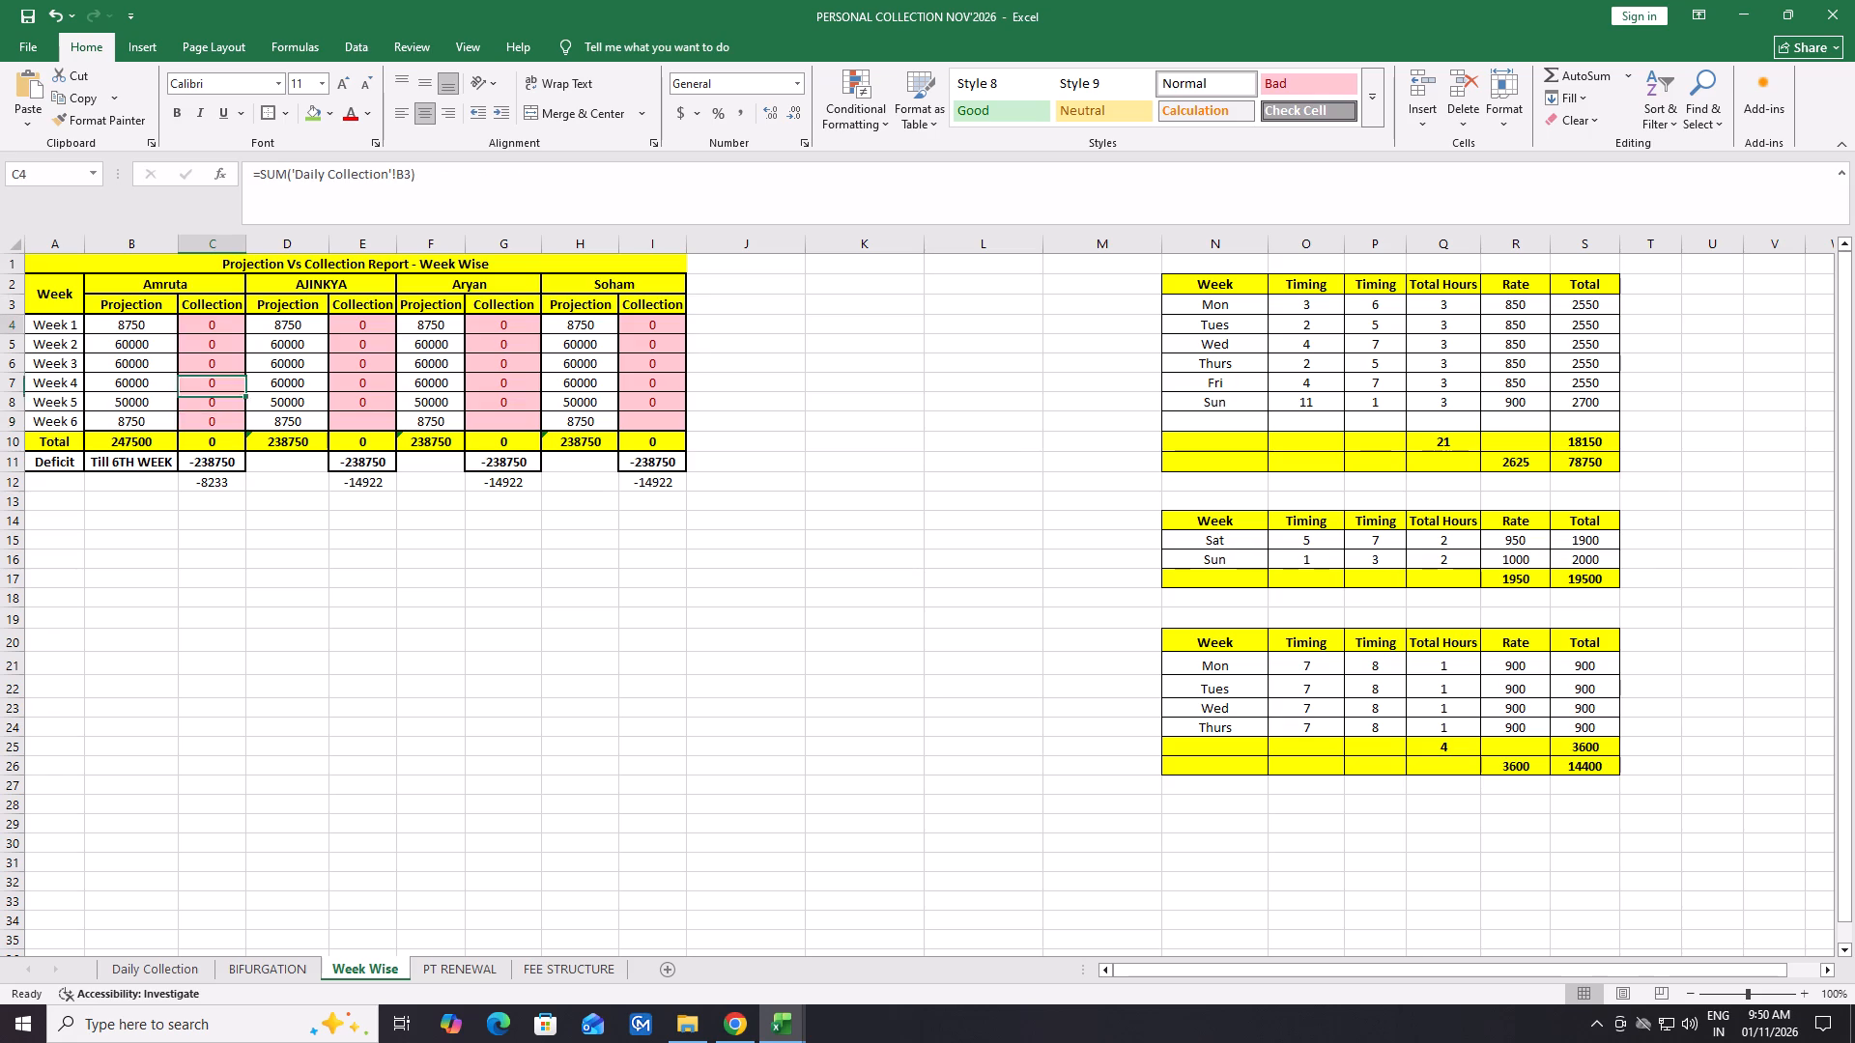
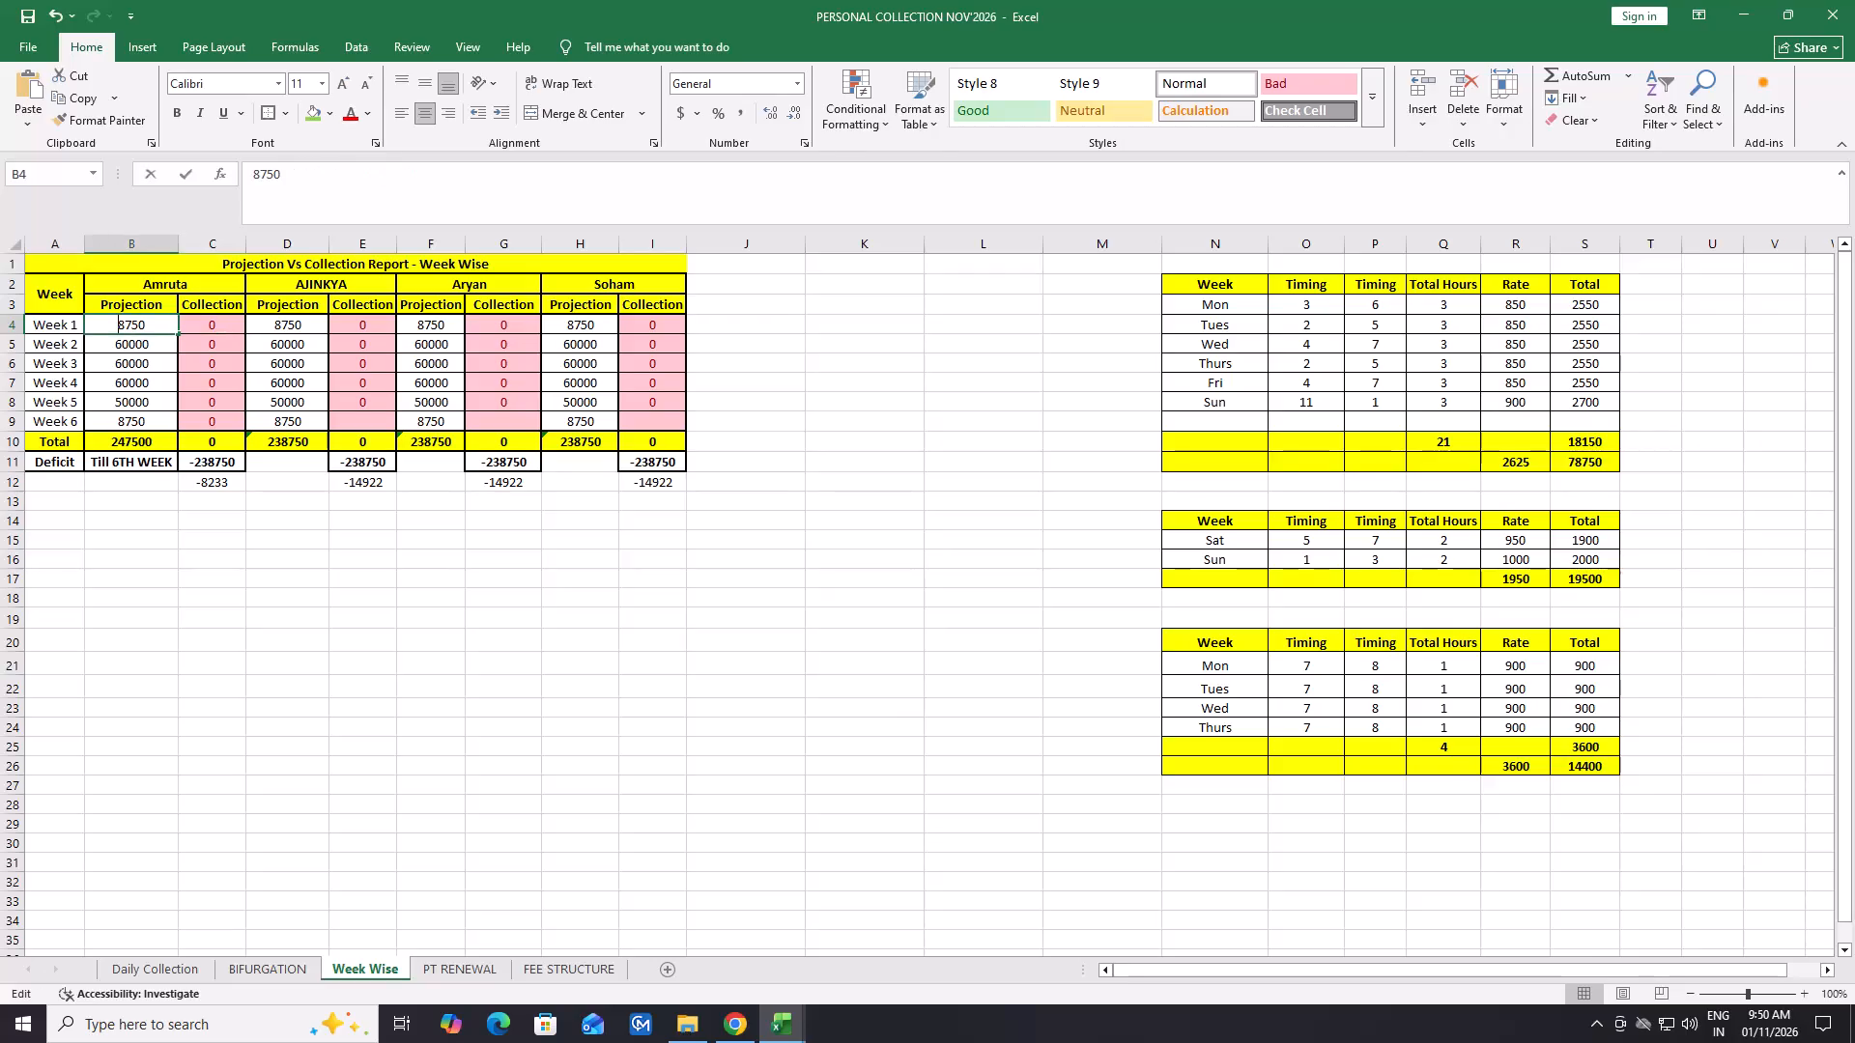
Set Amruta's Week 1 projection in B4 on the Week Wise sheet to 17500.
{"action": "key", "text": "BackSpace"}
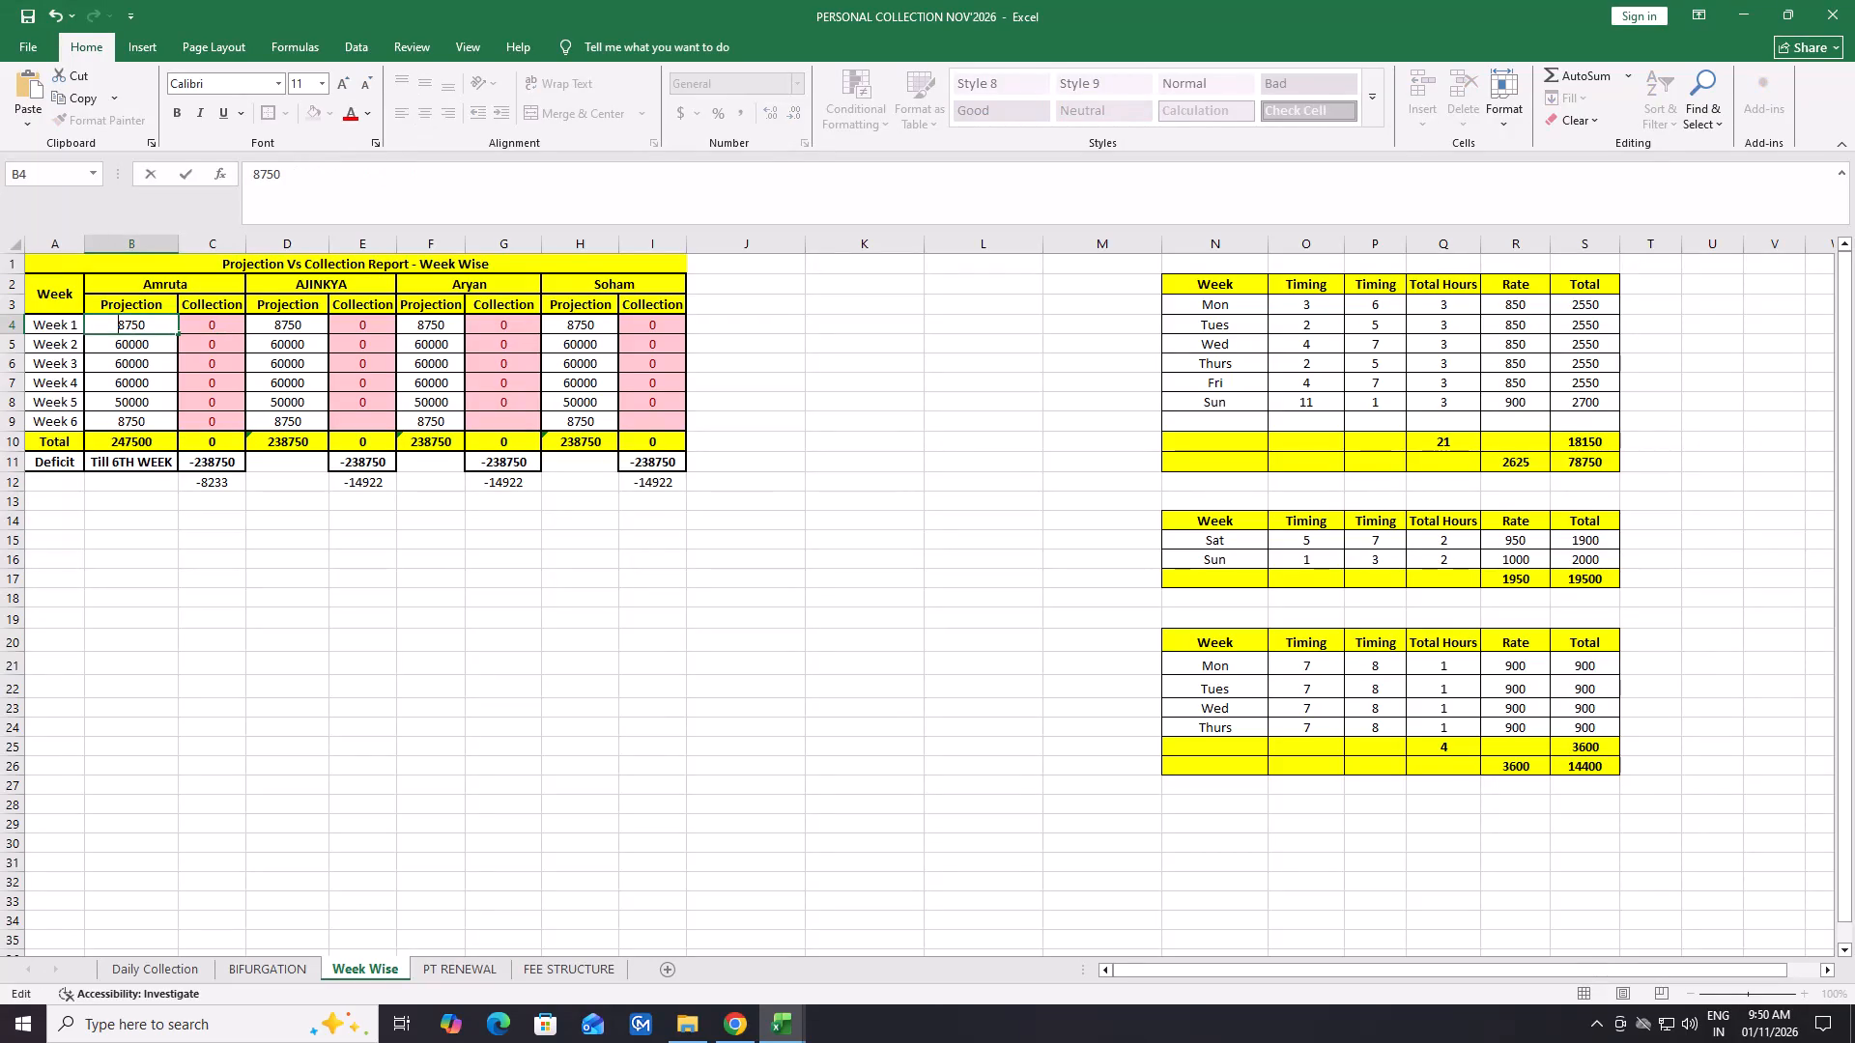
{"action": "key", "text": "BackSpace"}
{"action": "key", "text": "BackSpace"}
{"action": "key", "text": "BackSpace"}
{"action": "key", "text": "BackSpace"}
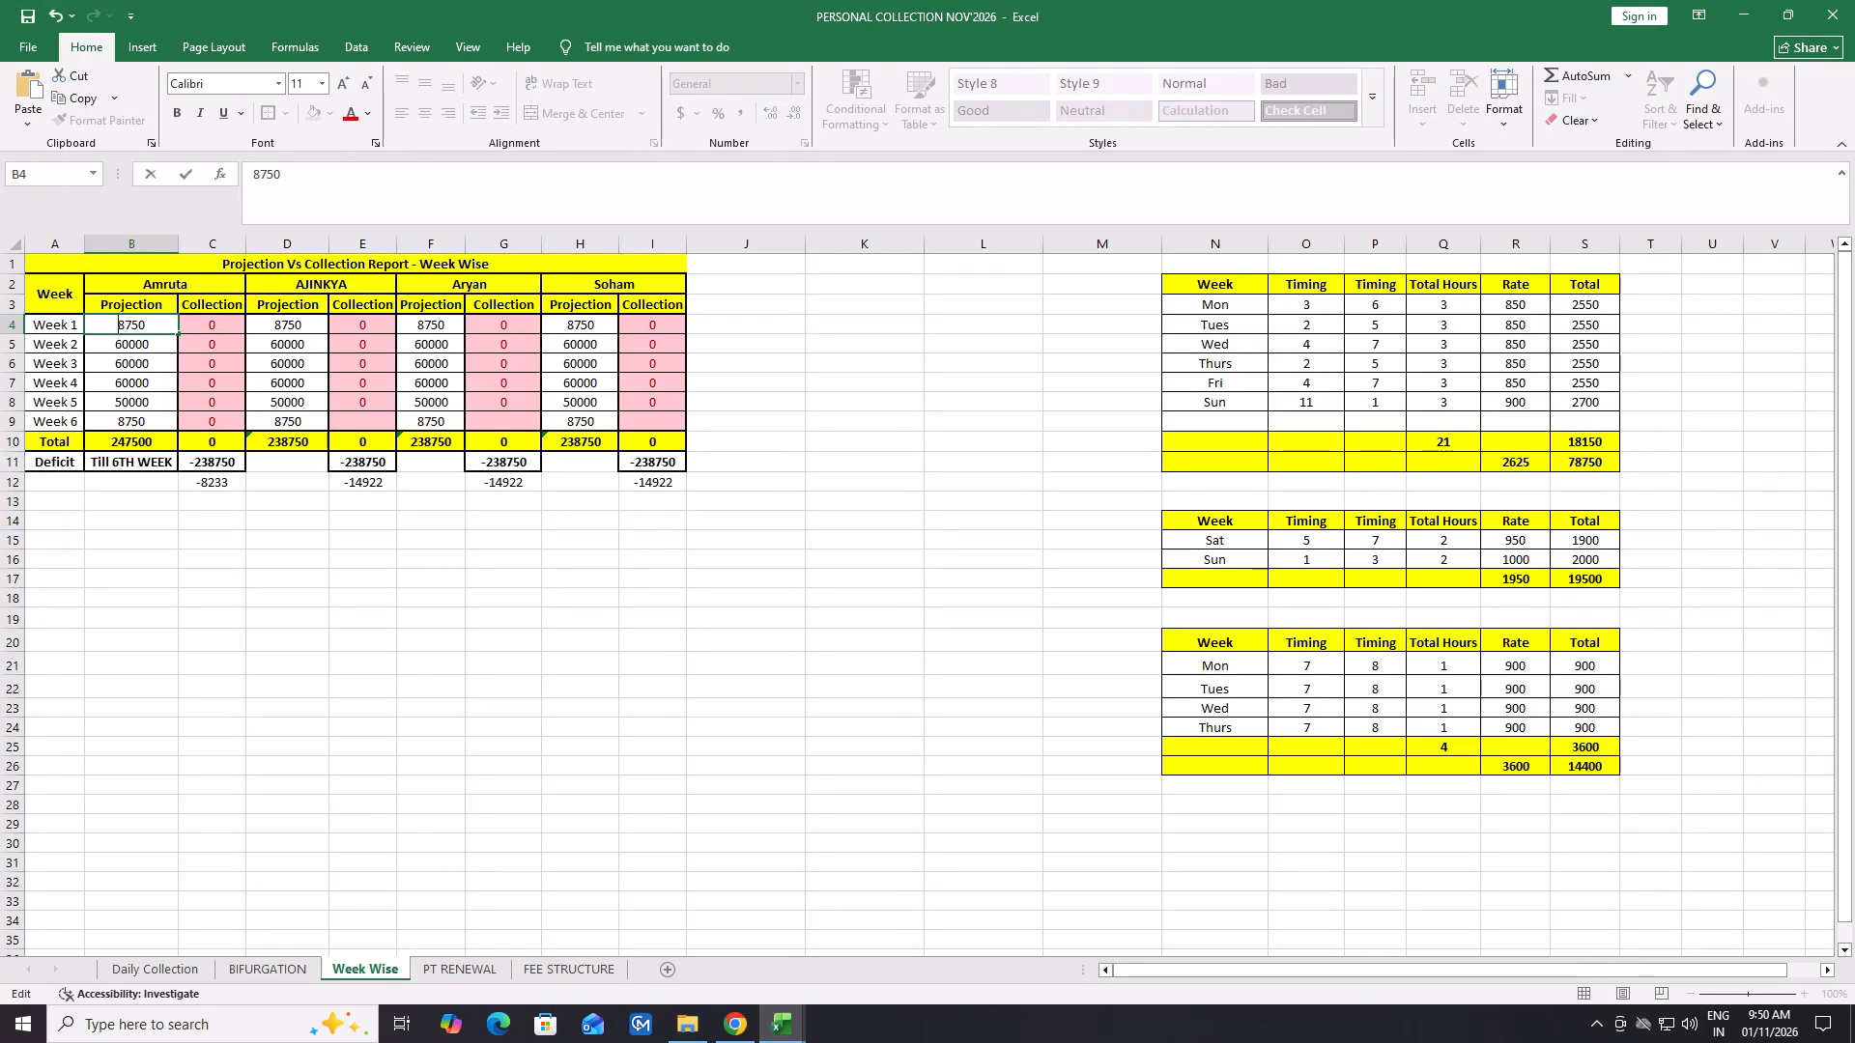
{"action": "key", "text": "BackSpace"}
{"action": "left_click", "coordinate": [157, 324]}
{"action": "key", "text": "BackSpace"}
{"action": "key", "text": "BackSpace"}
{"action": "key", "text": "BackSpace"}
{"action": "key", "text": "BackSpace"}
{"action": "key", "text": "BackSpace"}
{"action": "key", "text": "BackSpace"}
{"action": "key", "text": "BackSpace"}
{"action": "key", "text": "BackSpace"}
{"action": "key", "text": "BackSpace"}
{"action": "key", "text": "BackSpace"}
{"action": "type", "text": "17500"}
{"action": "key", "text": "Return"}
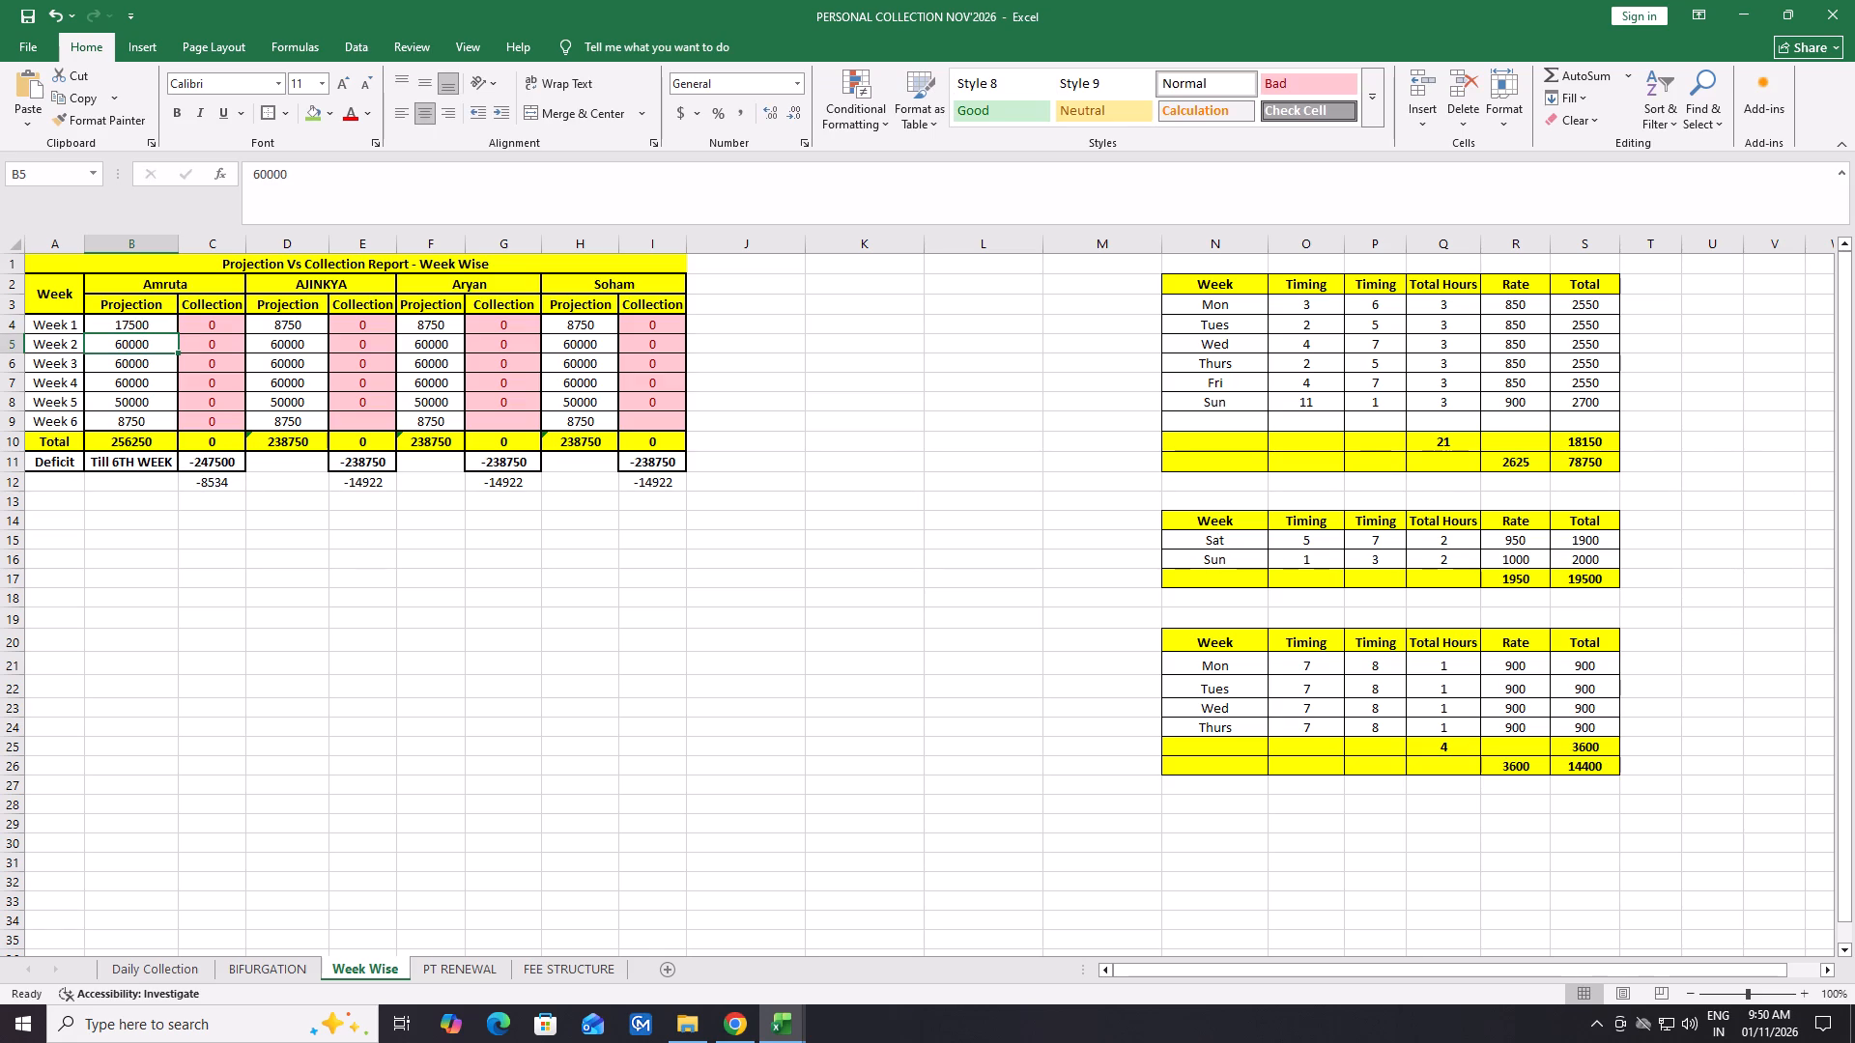
Clear Amruta's Week 6 projection and collection cells, B9 and C9.
{"action": "left_click", "coordinate": [212, 468]}
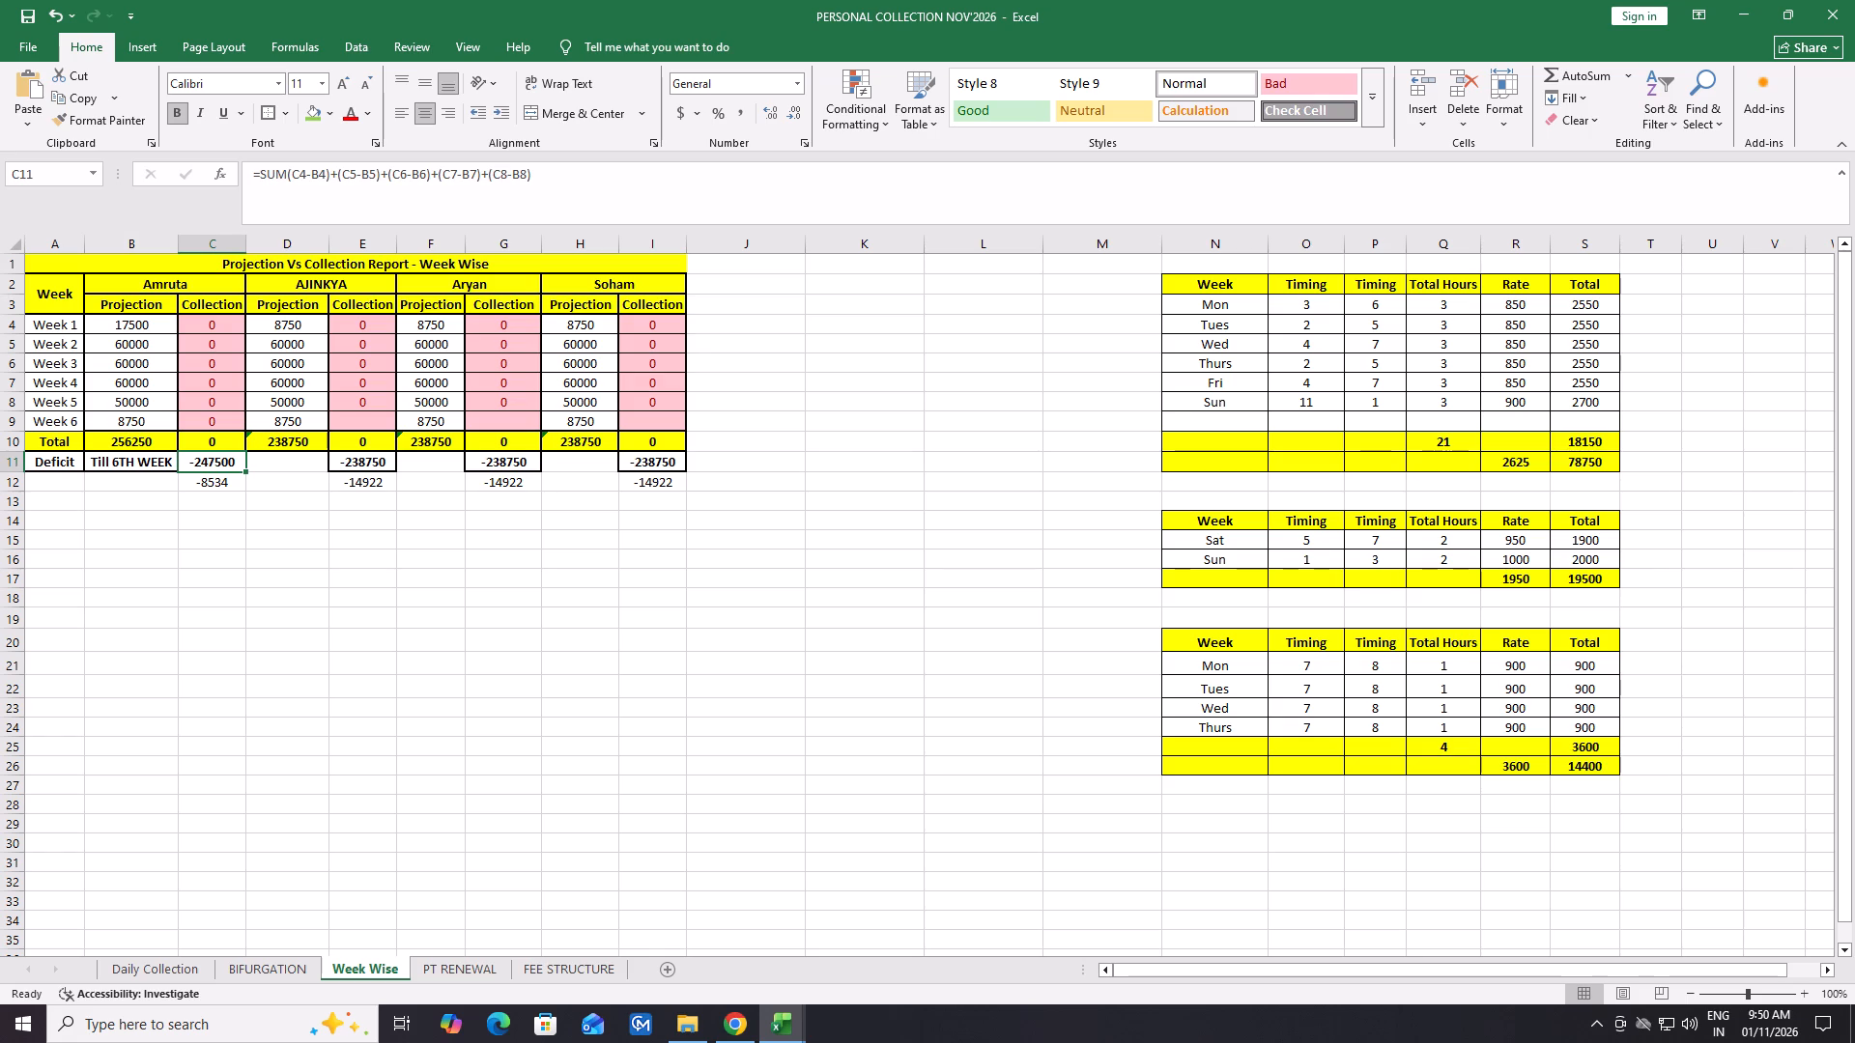
{"action": "left_click", "coordinate": [155, 424]}
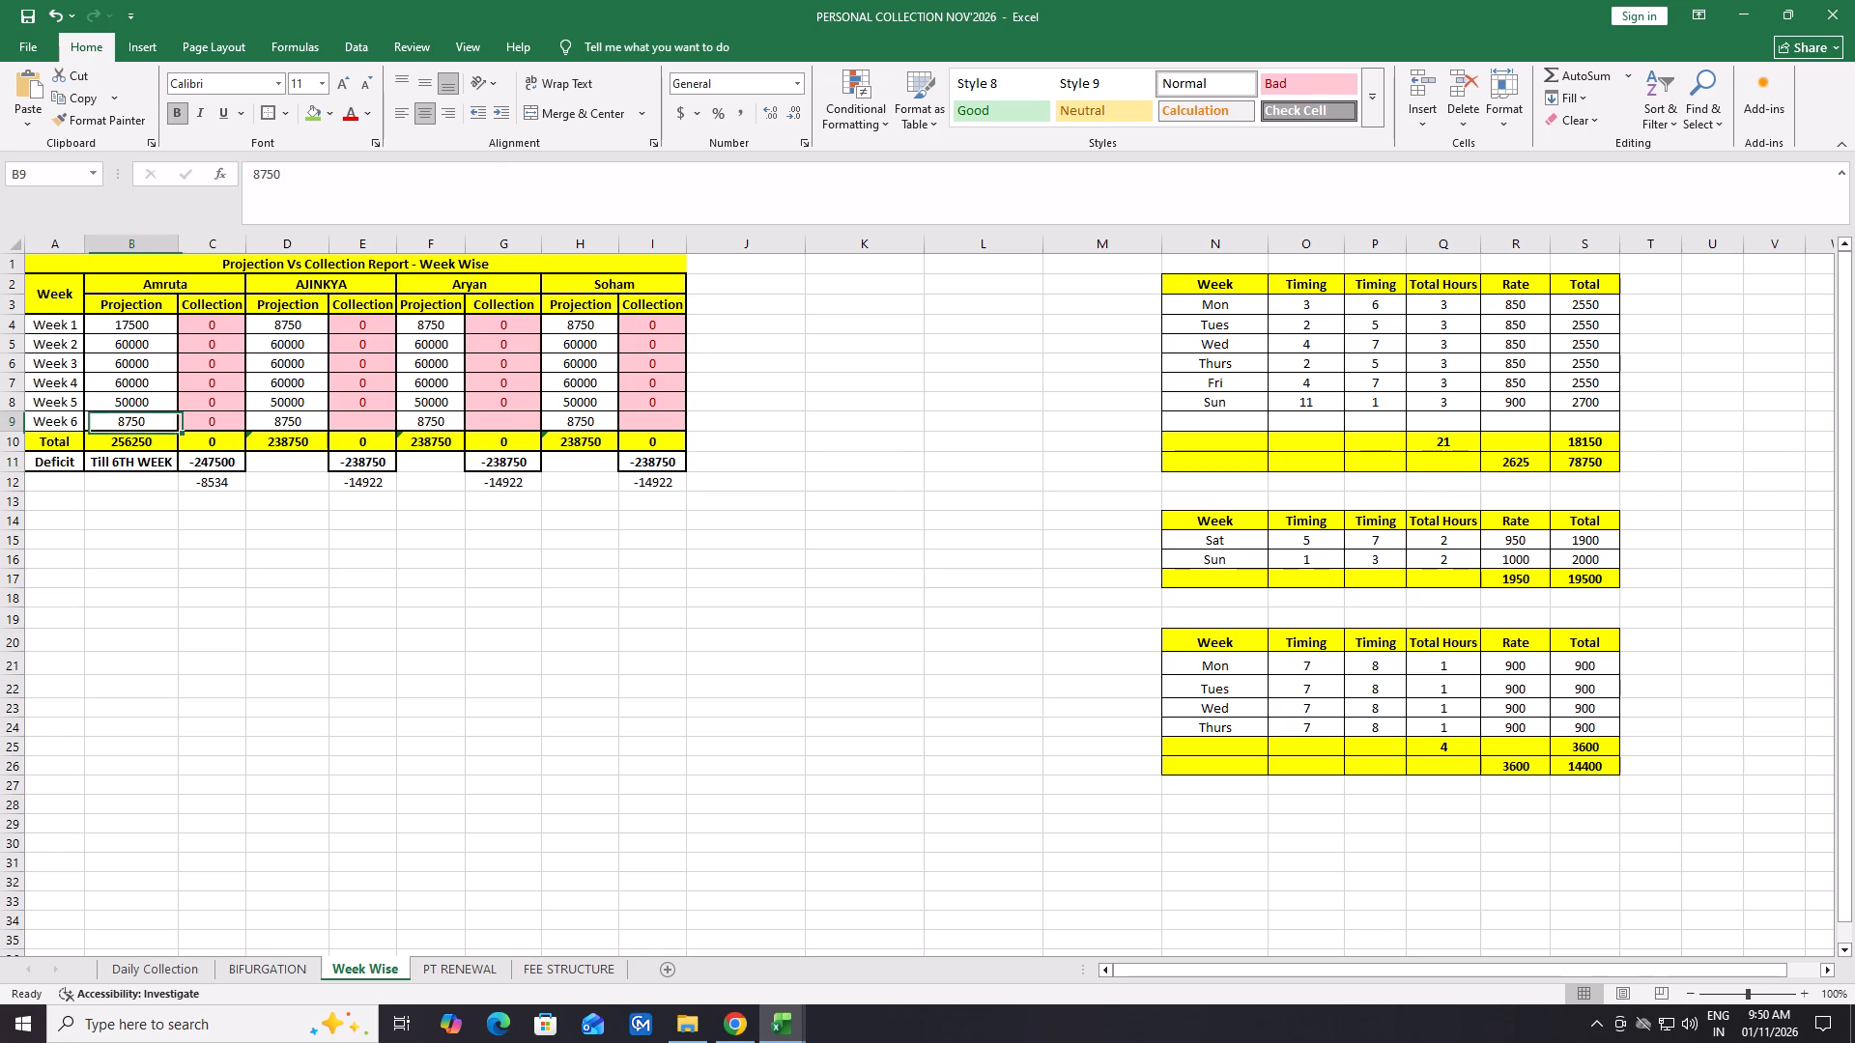
{"action": "key", "text": "BackSpace"}
{"action": "left_click", "coordinate": [233, 583]}
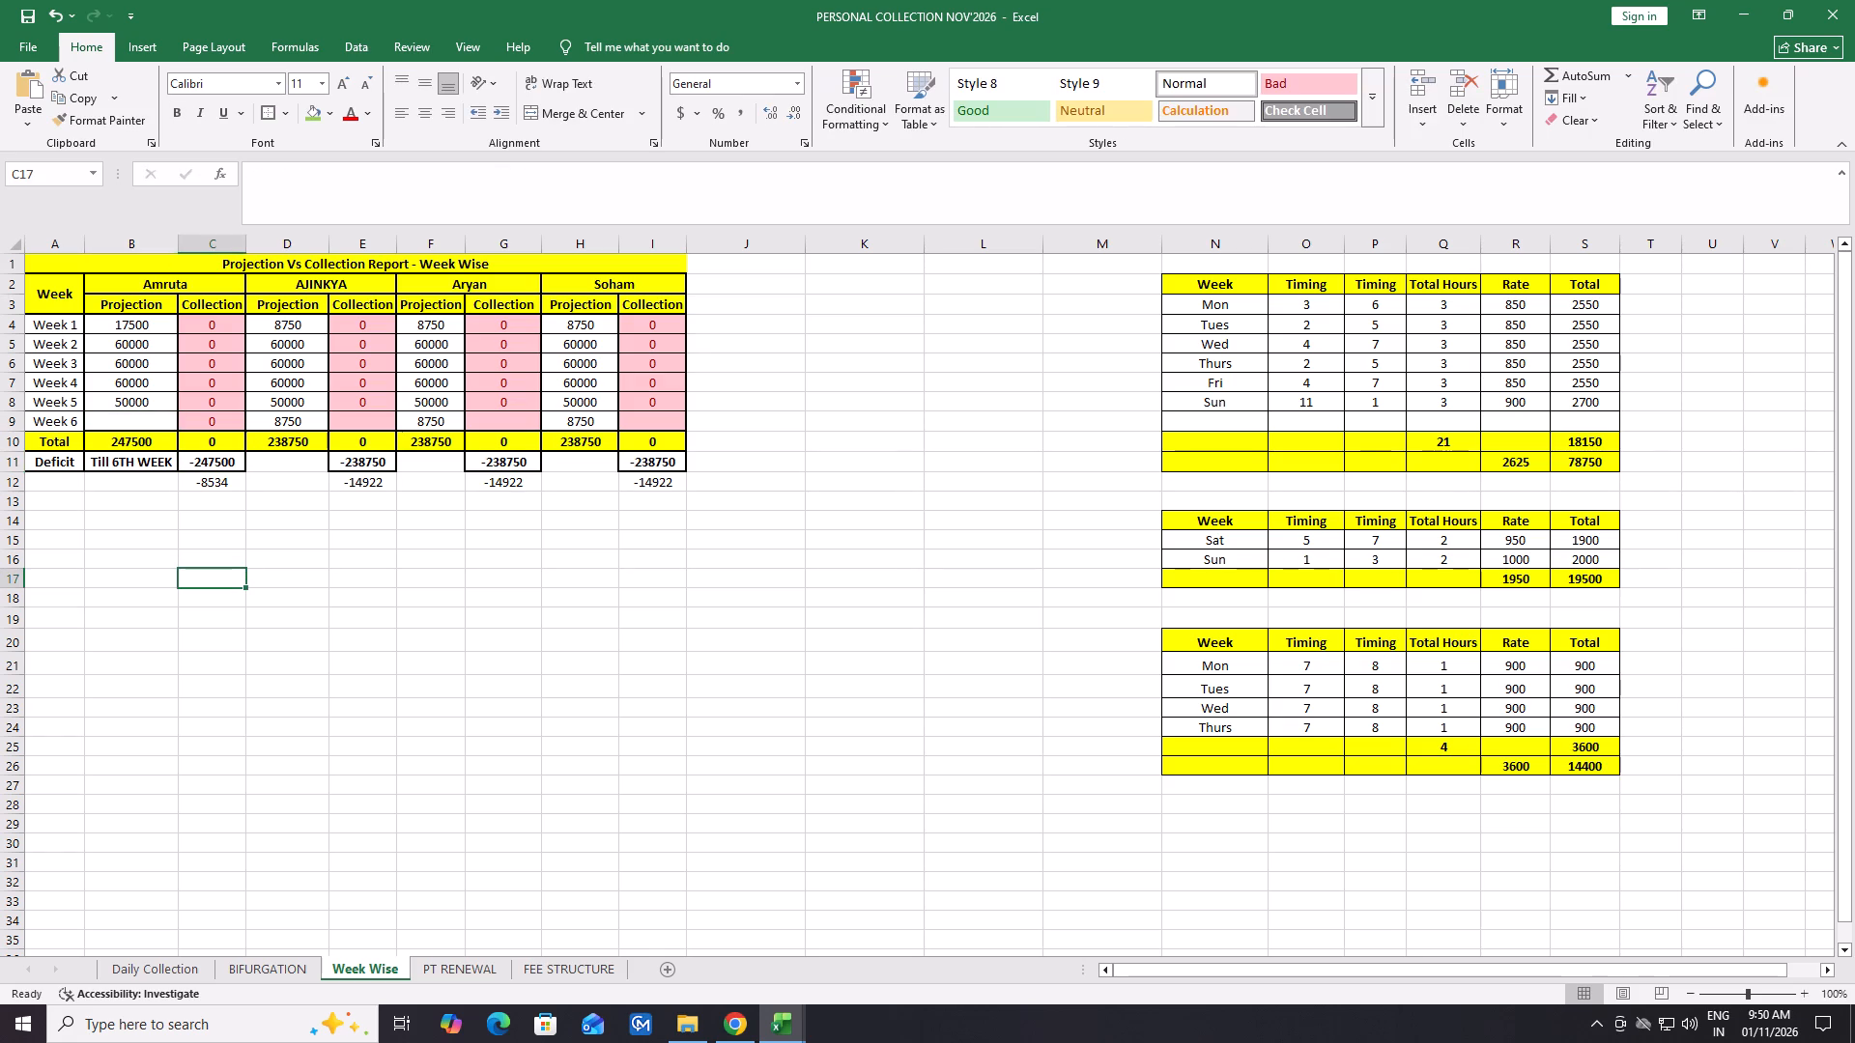
{"action": "left_click", "coordinate": [203, 421]}
{"action": "key", "text": "BackSpace"}
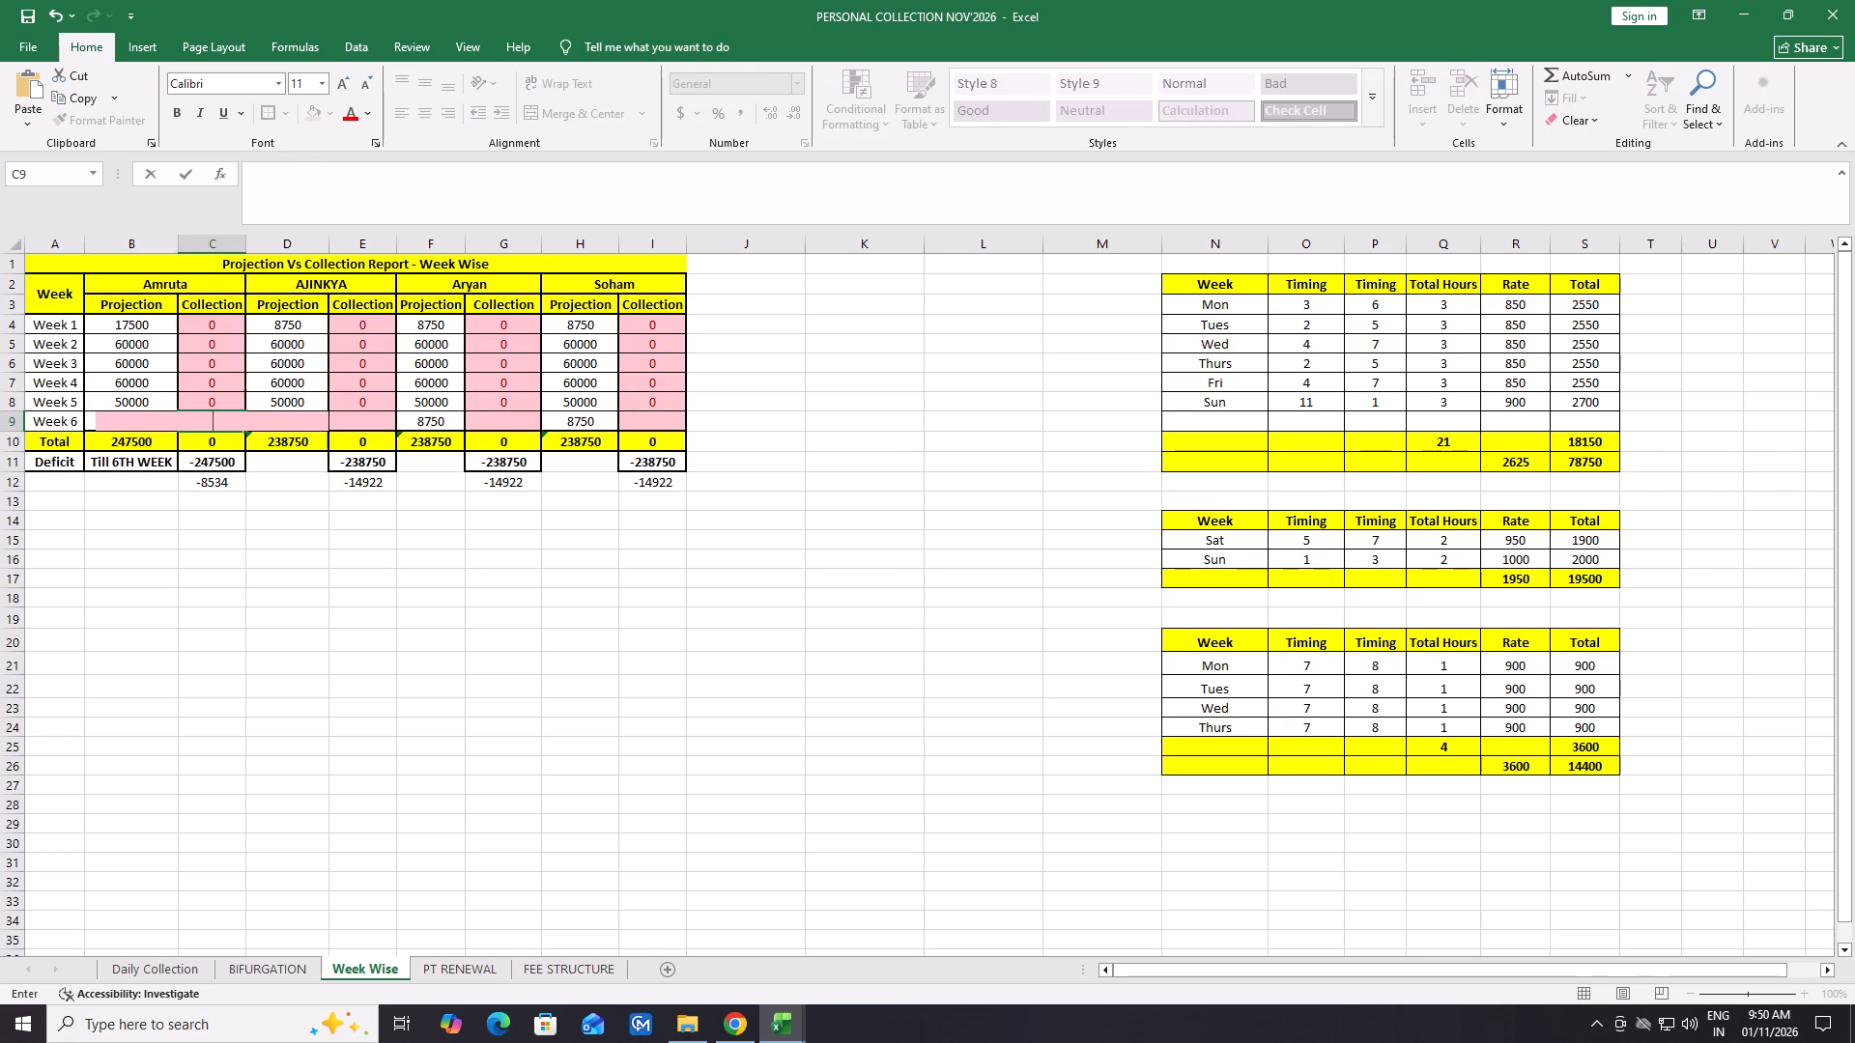
{"action": "left_click", "coordinate": [274, 566]}
{"action": "left_click", "coordinate": [302, 412]}
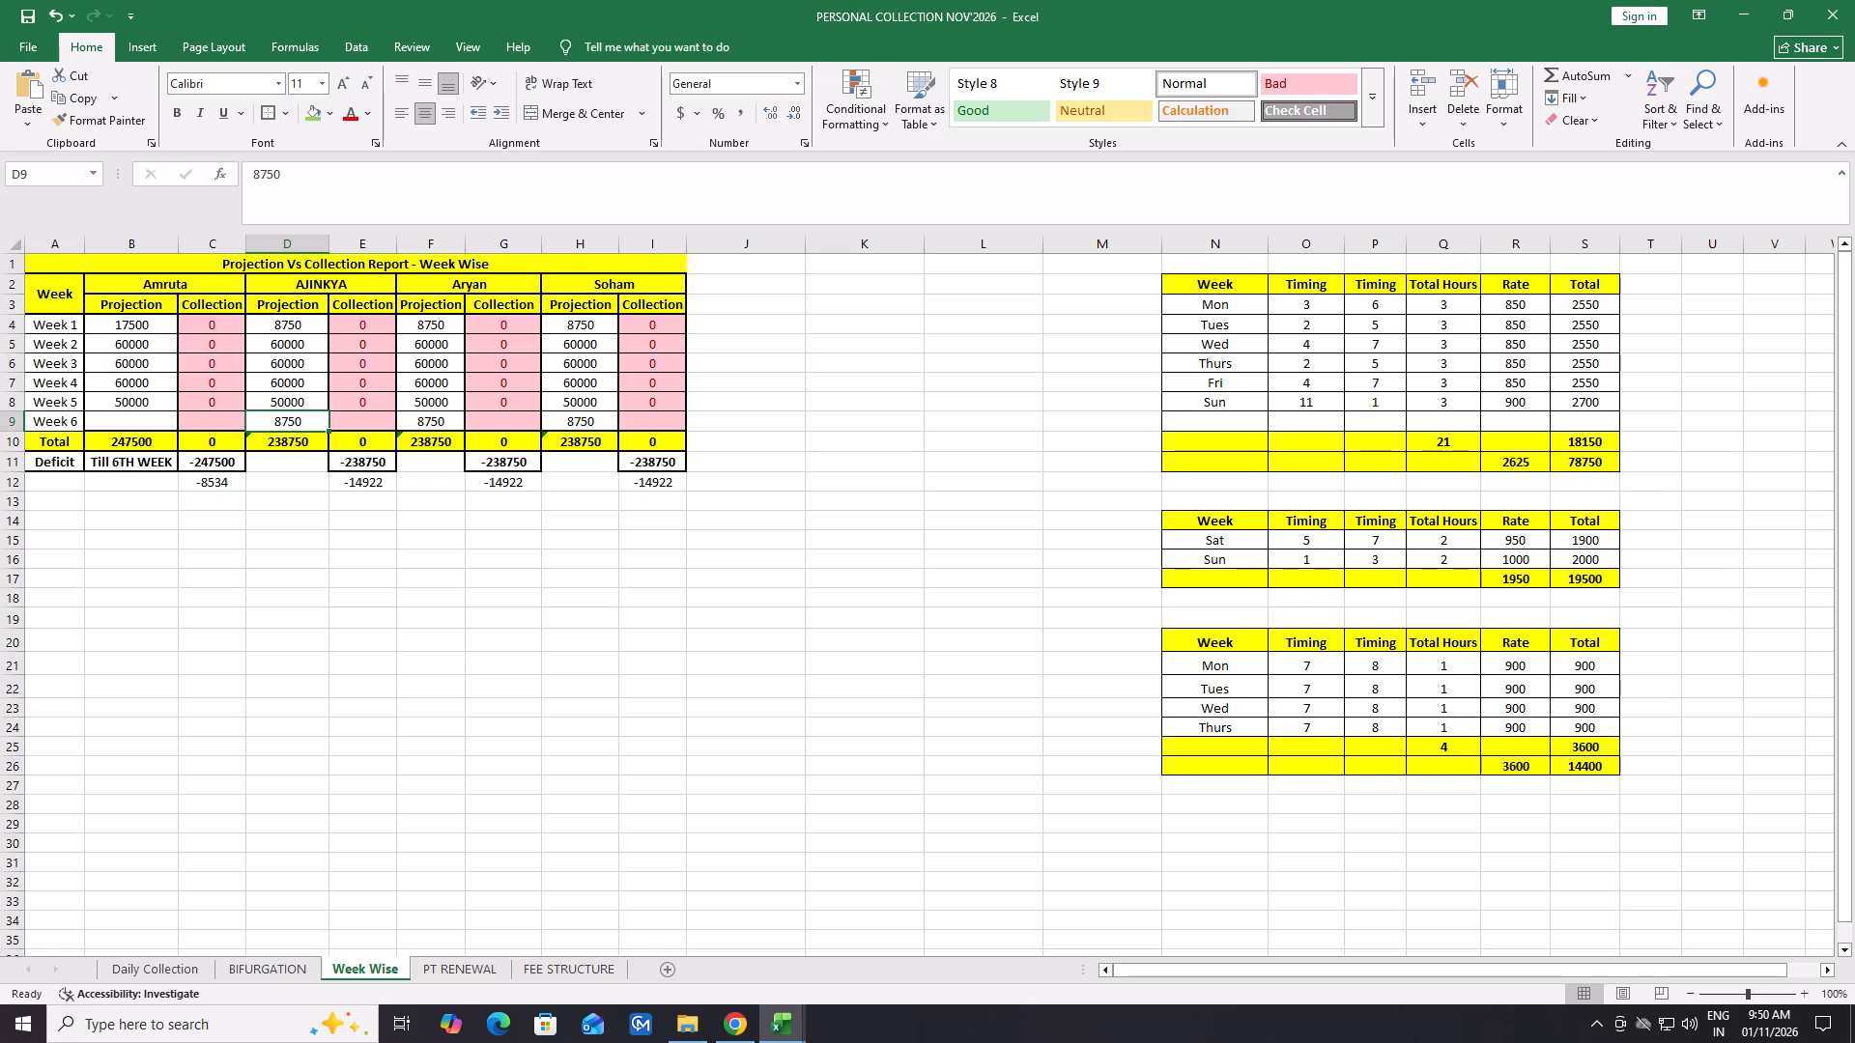
{"action": "left_click", "coordinate": [136, 416]}
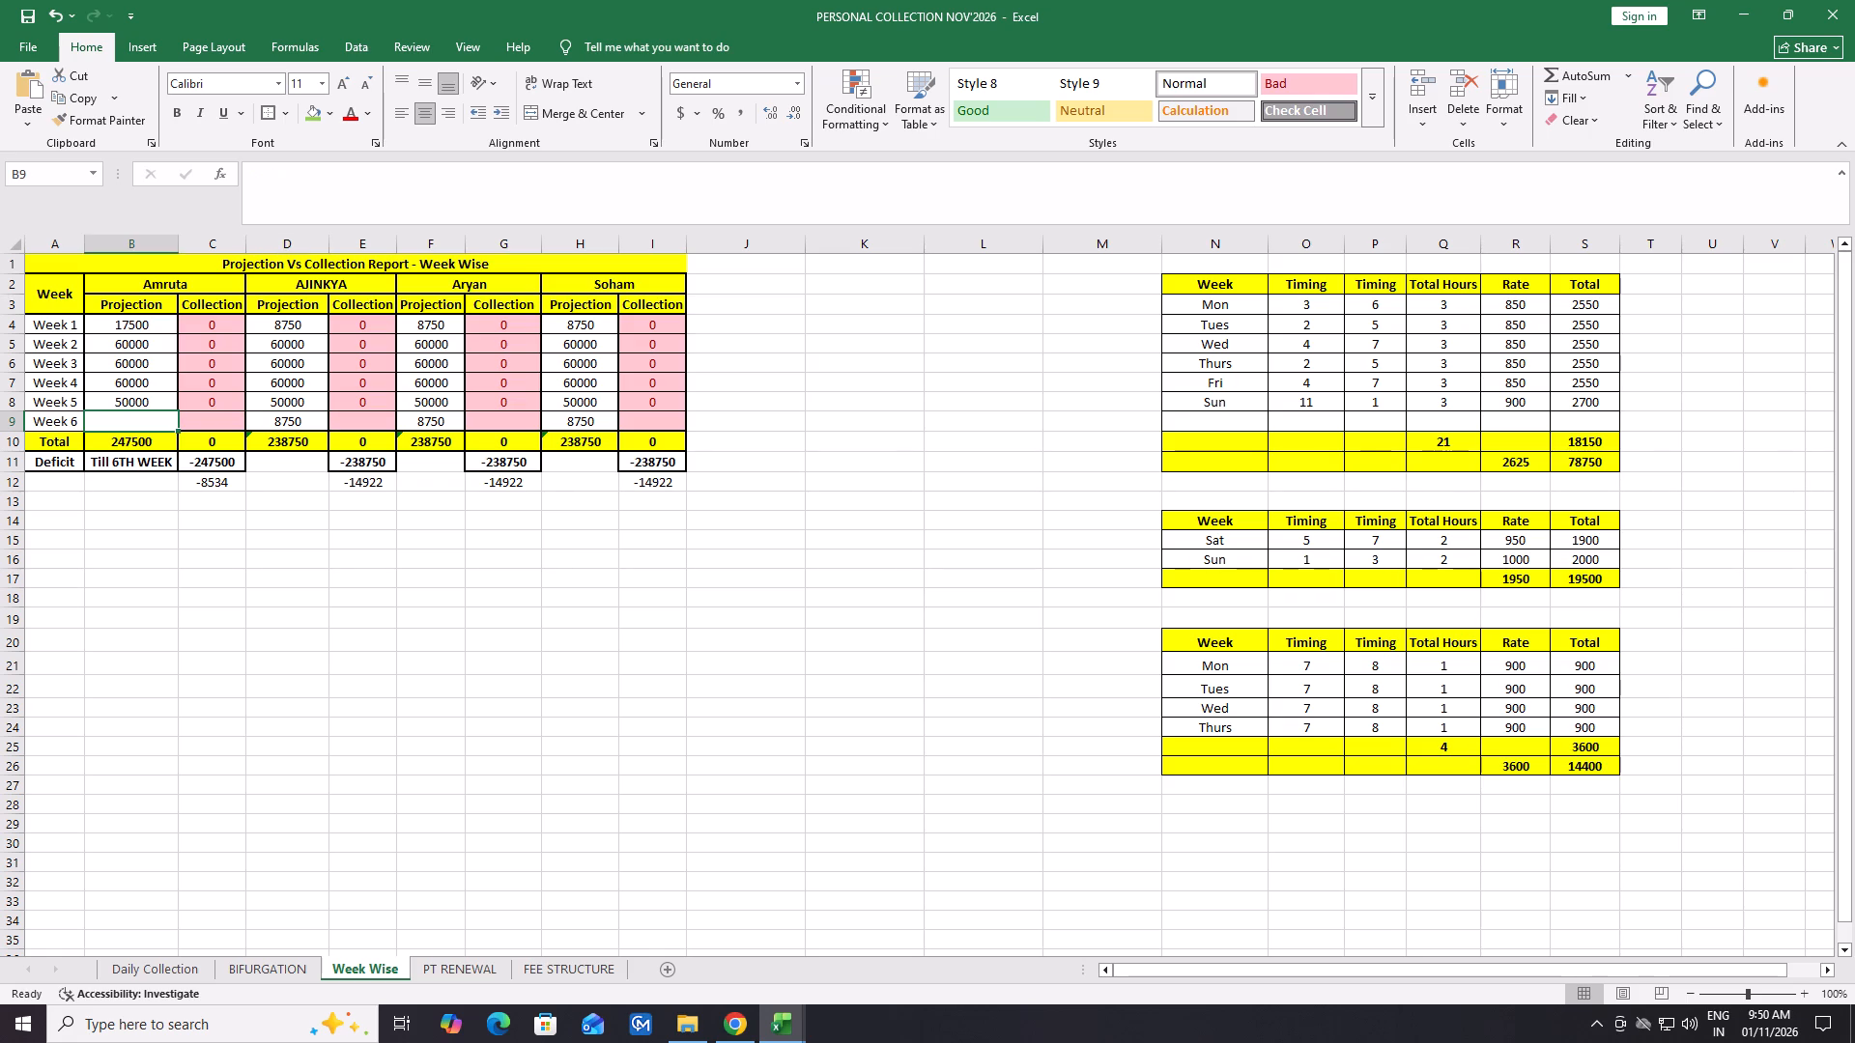
Set Amruta's Week 1 projection in B4 to 7500.
{"action": "left_click", "coordinate": [158, 319]}
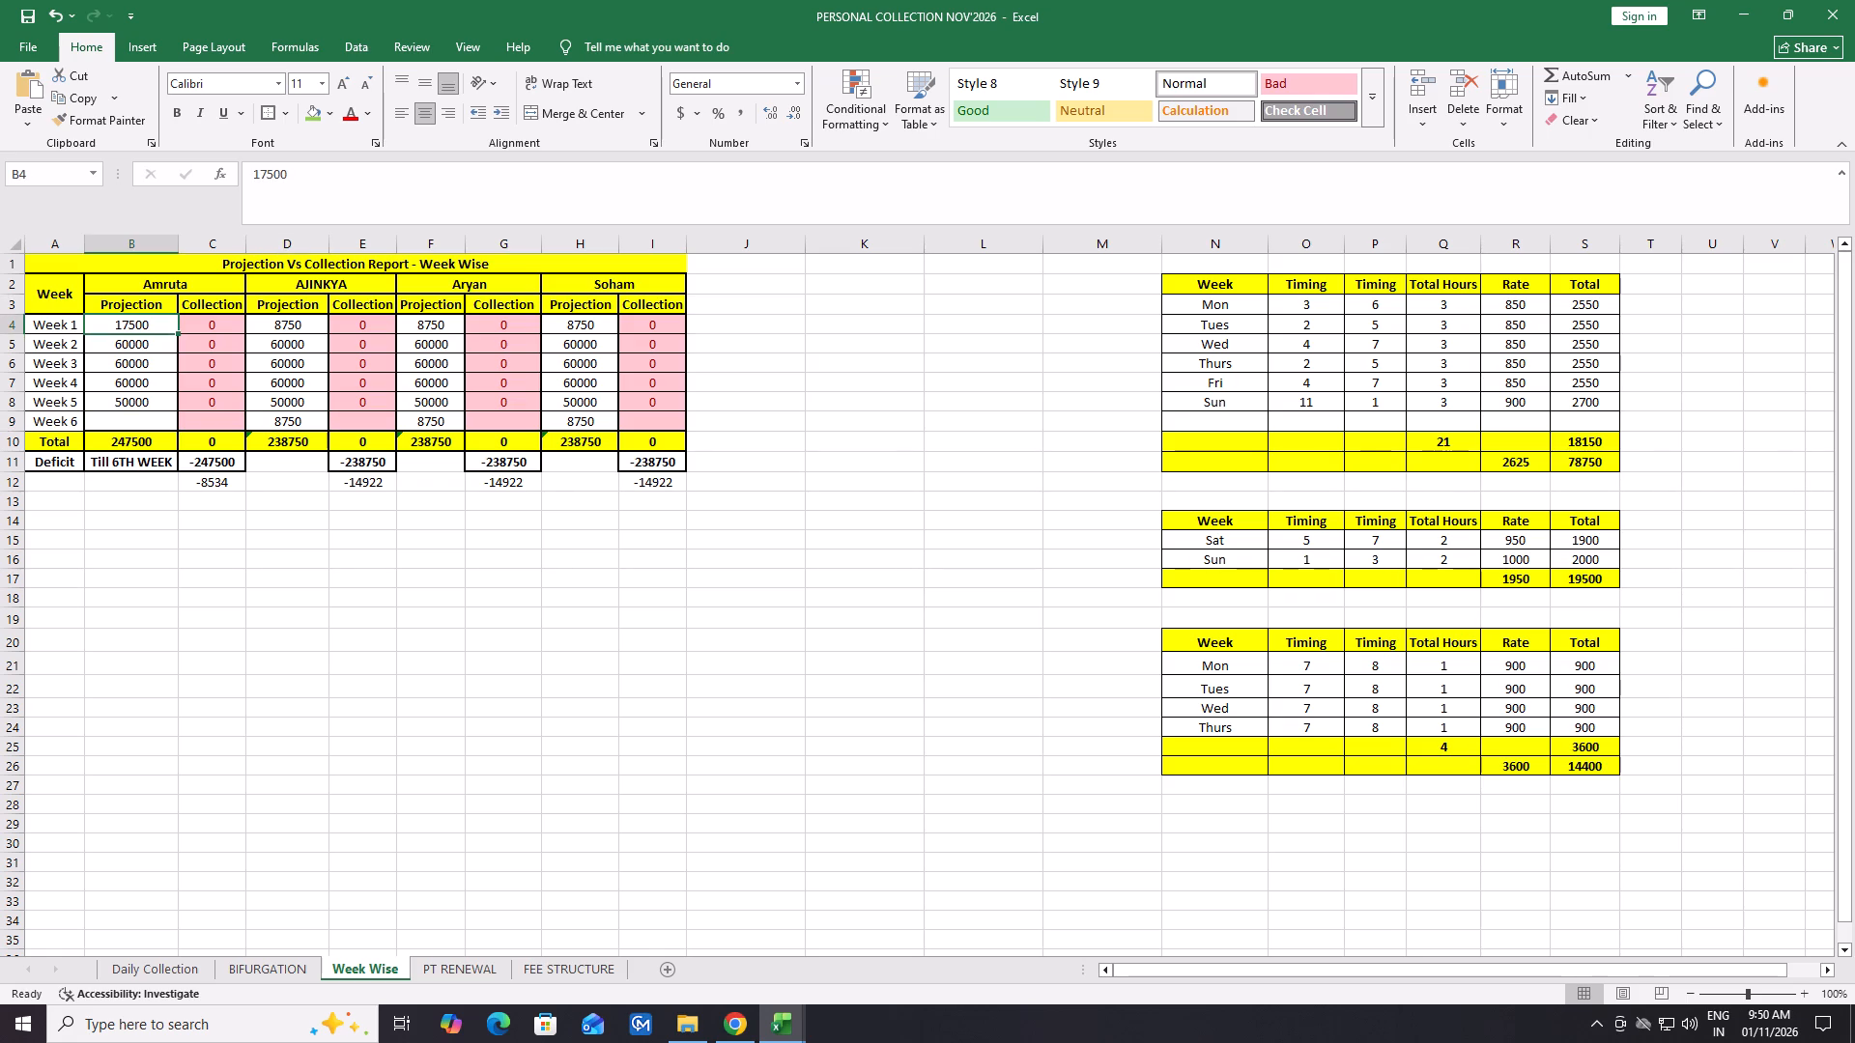
{"action": "key", "text": "BackSpace"}
{"action": "type", "text": "10000"}
{"action": "key", "text": "BackSpace"}
{"action": "key", "text": "BackSpace"}
{"action": "key", "text": "BackSpace"}
{"action": "key", "text": "BackSpace"}
{"action": "key", "text": "BackSpace"}
{"action": "key", "text": "BackSpace"}
{"action": "key", "text": "BackSpace"}
{"action": "key", "text": "BackSpace"}
{"action": "key", "text": "BackSpace"}
{"action": "key", "text": "BackSpace"}
{"action": "key", "text": "BackSpace"}
{"action": "key", "text": "BackSpace"}
{"action": "key", "text": "BackSpace"}
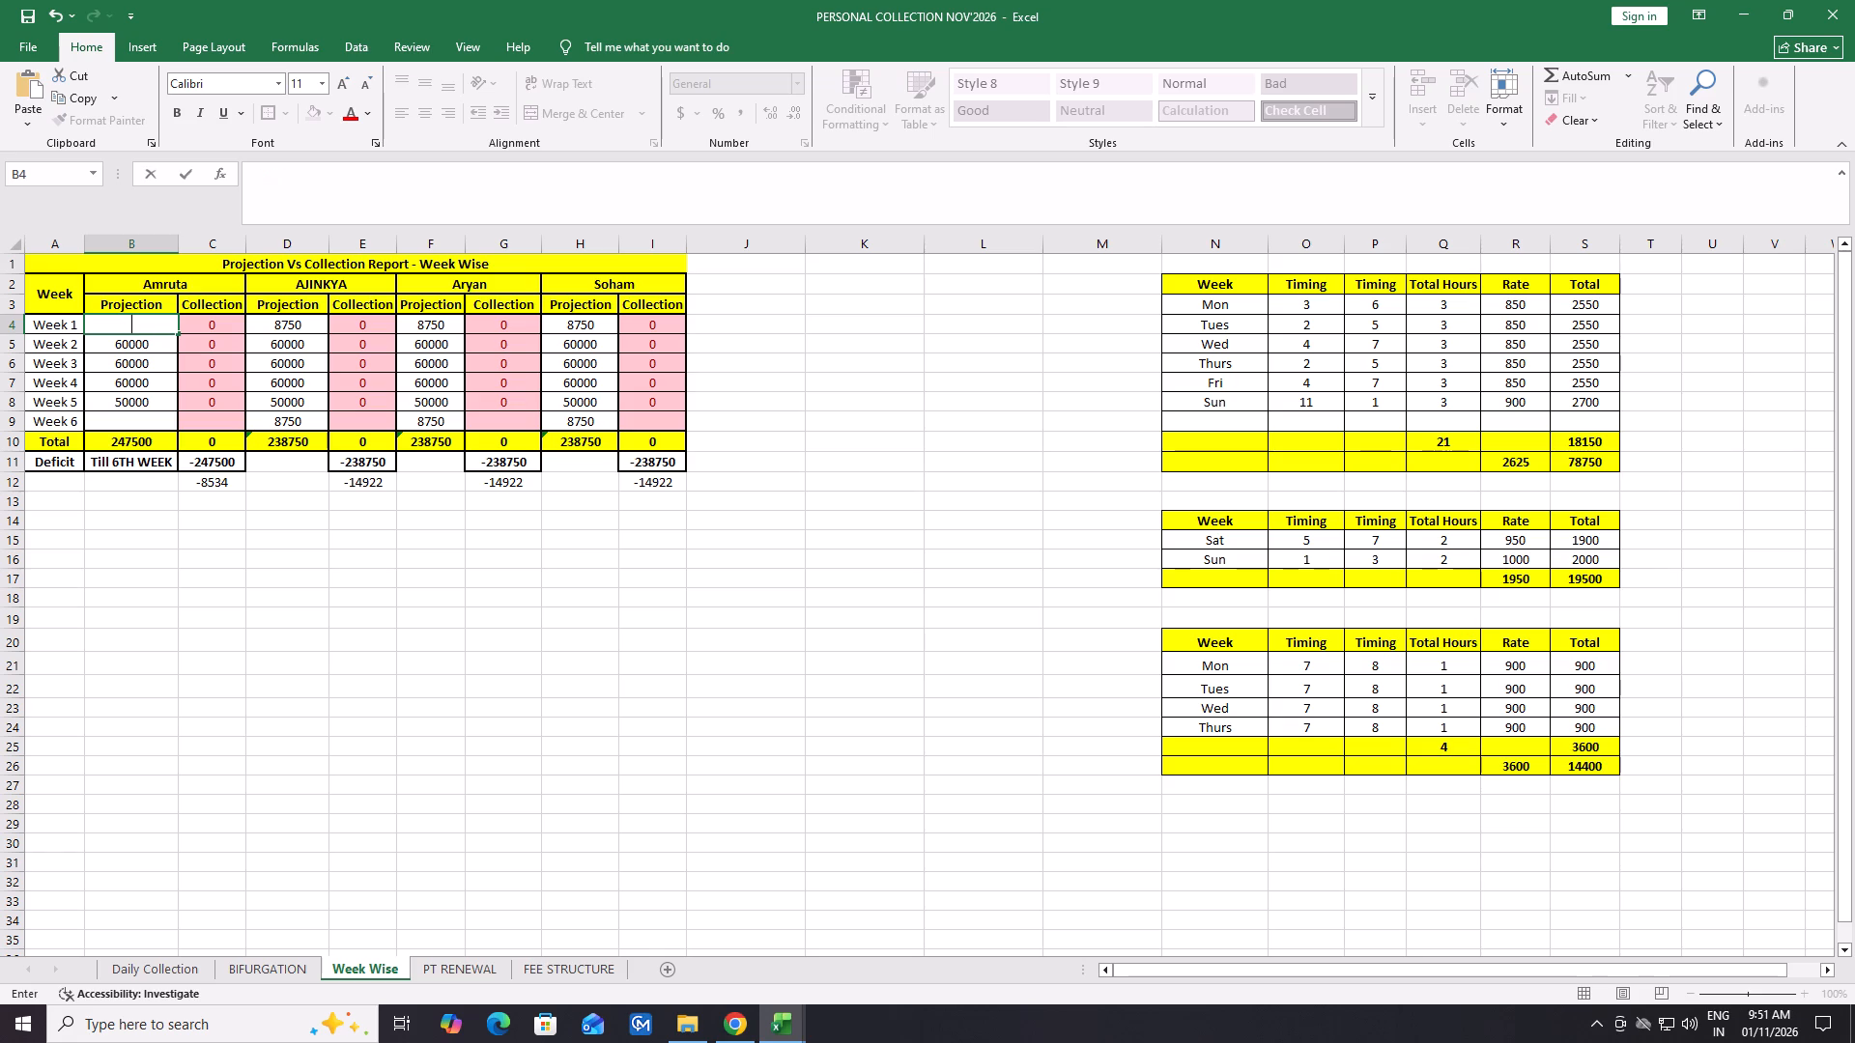
{"action": "type", "text": "78"}
{"action": "key", "text": "BackSpace"}
{"action": "type", "text": "500"}
{"action": "key", "text": "Return"}
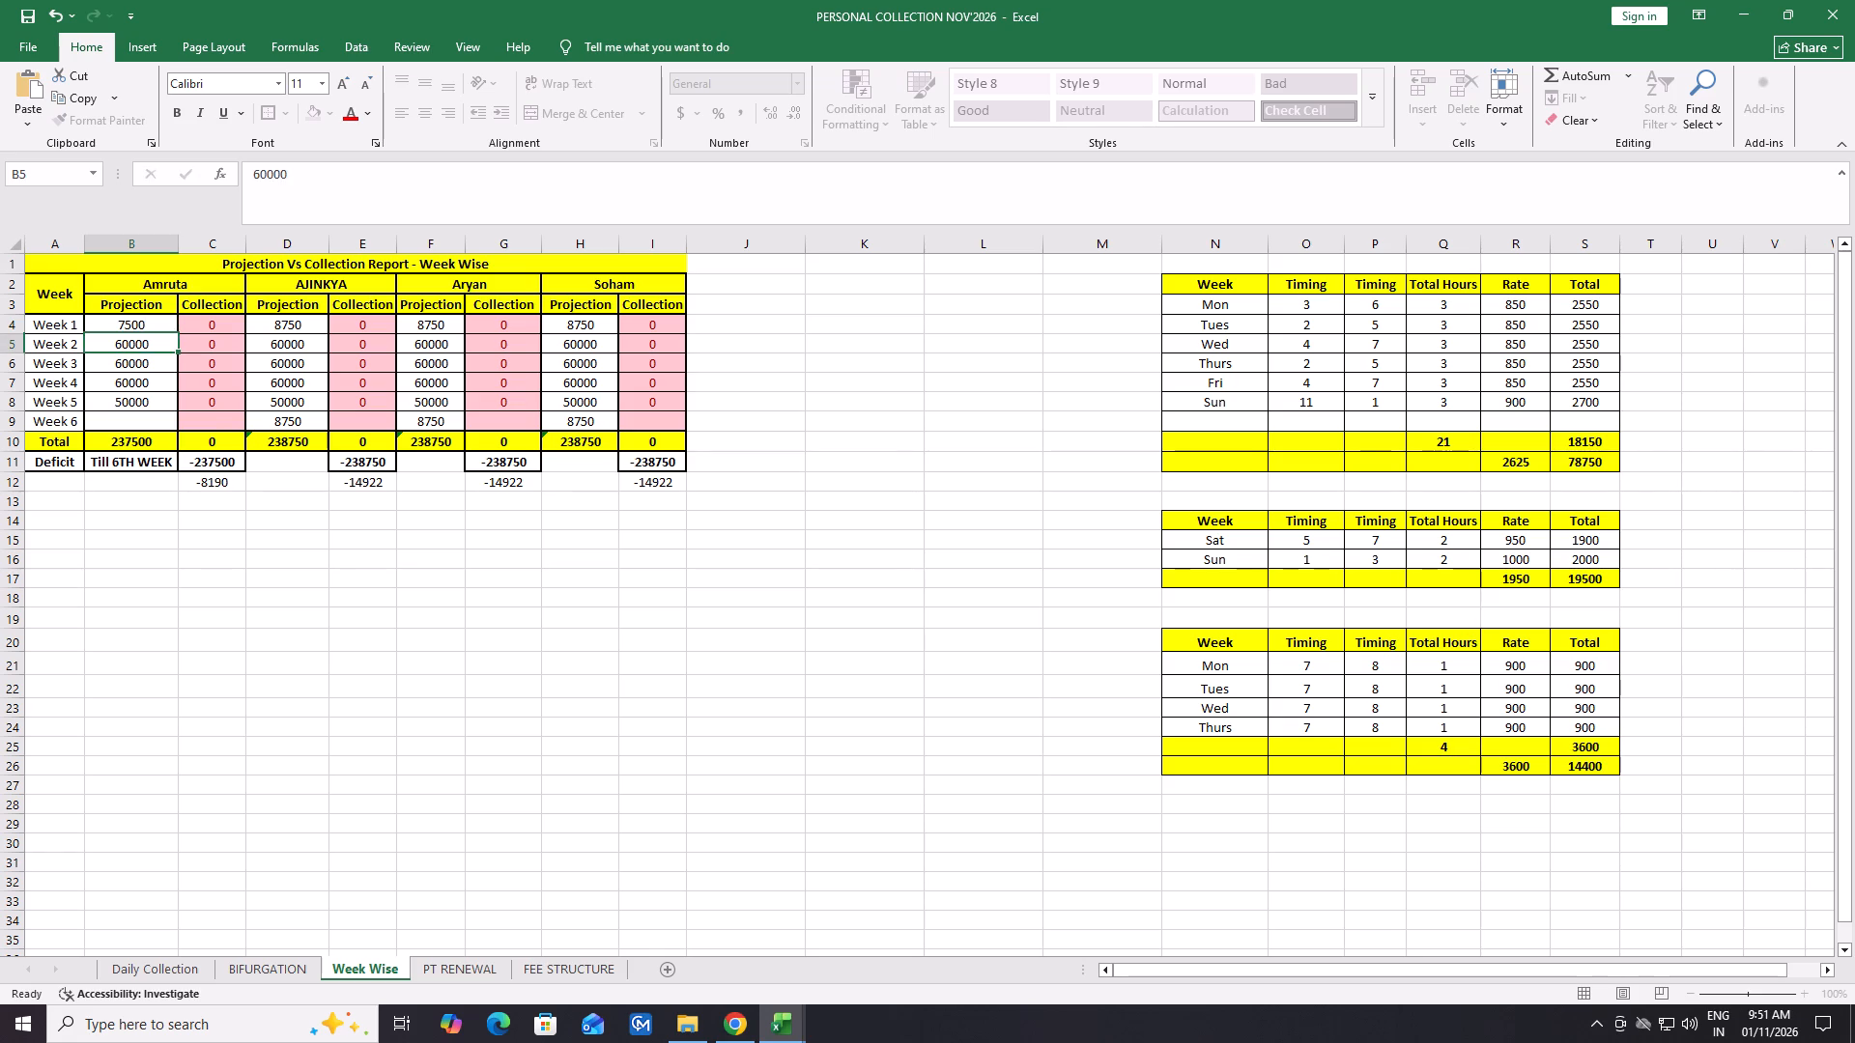
Enter 10000 as Amruta's Week 6 projection in B9.
{"action": "left_click", "coordinate": [135, 418]}
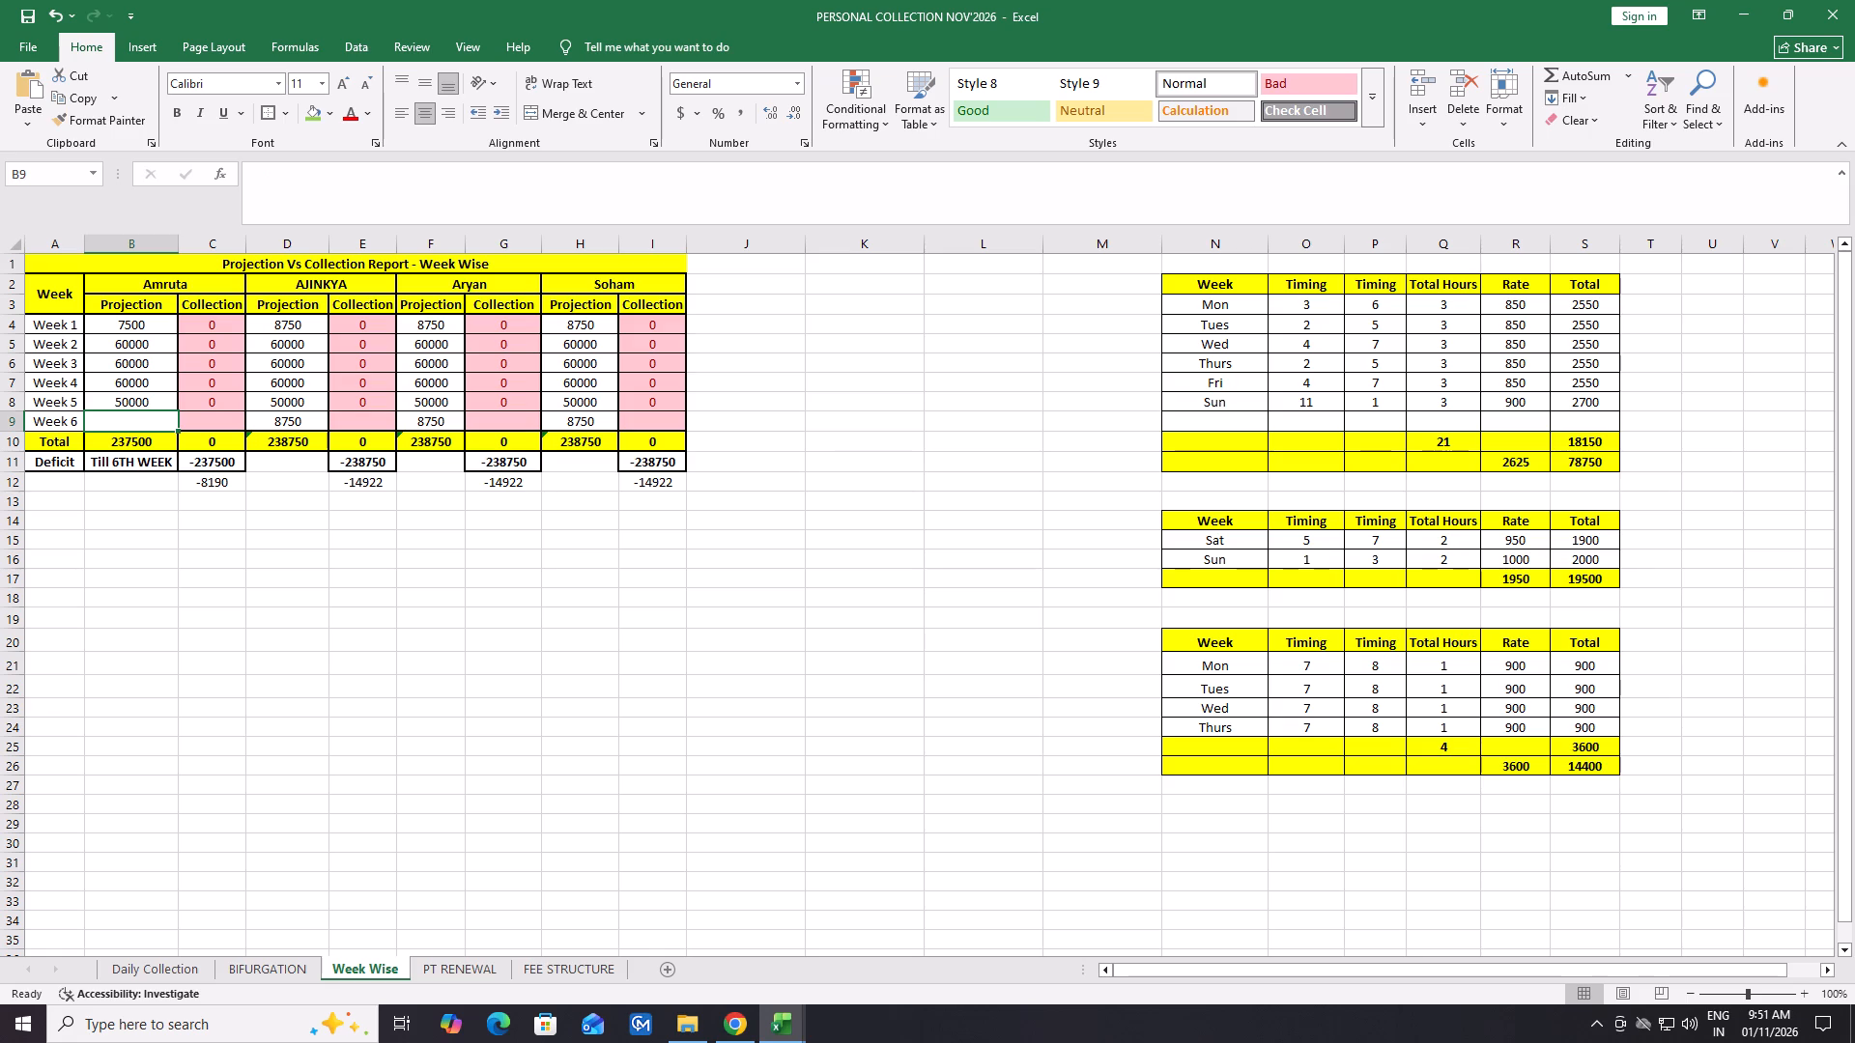
{"action": "type", "text": "10000"}
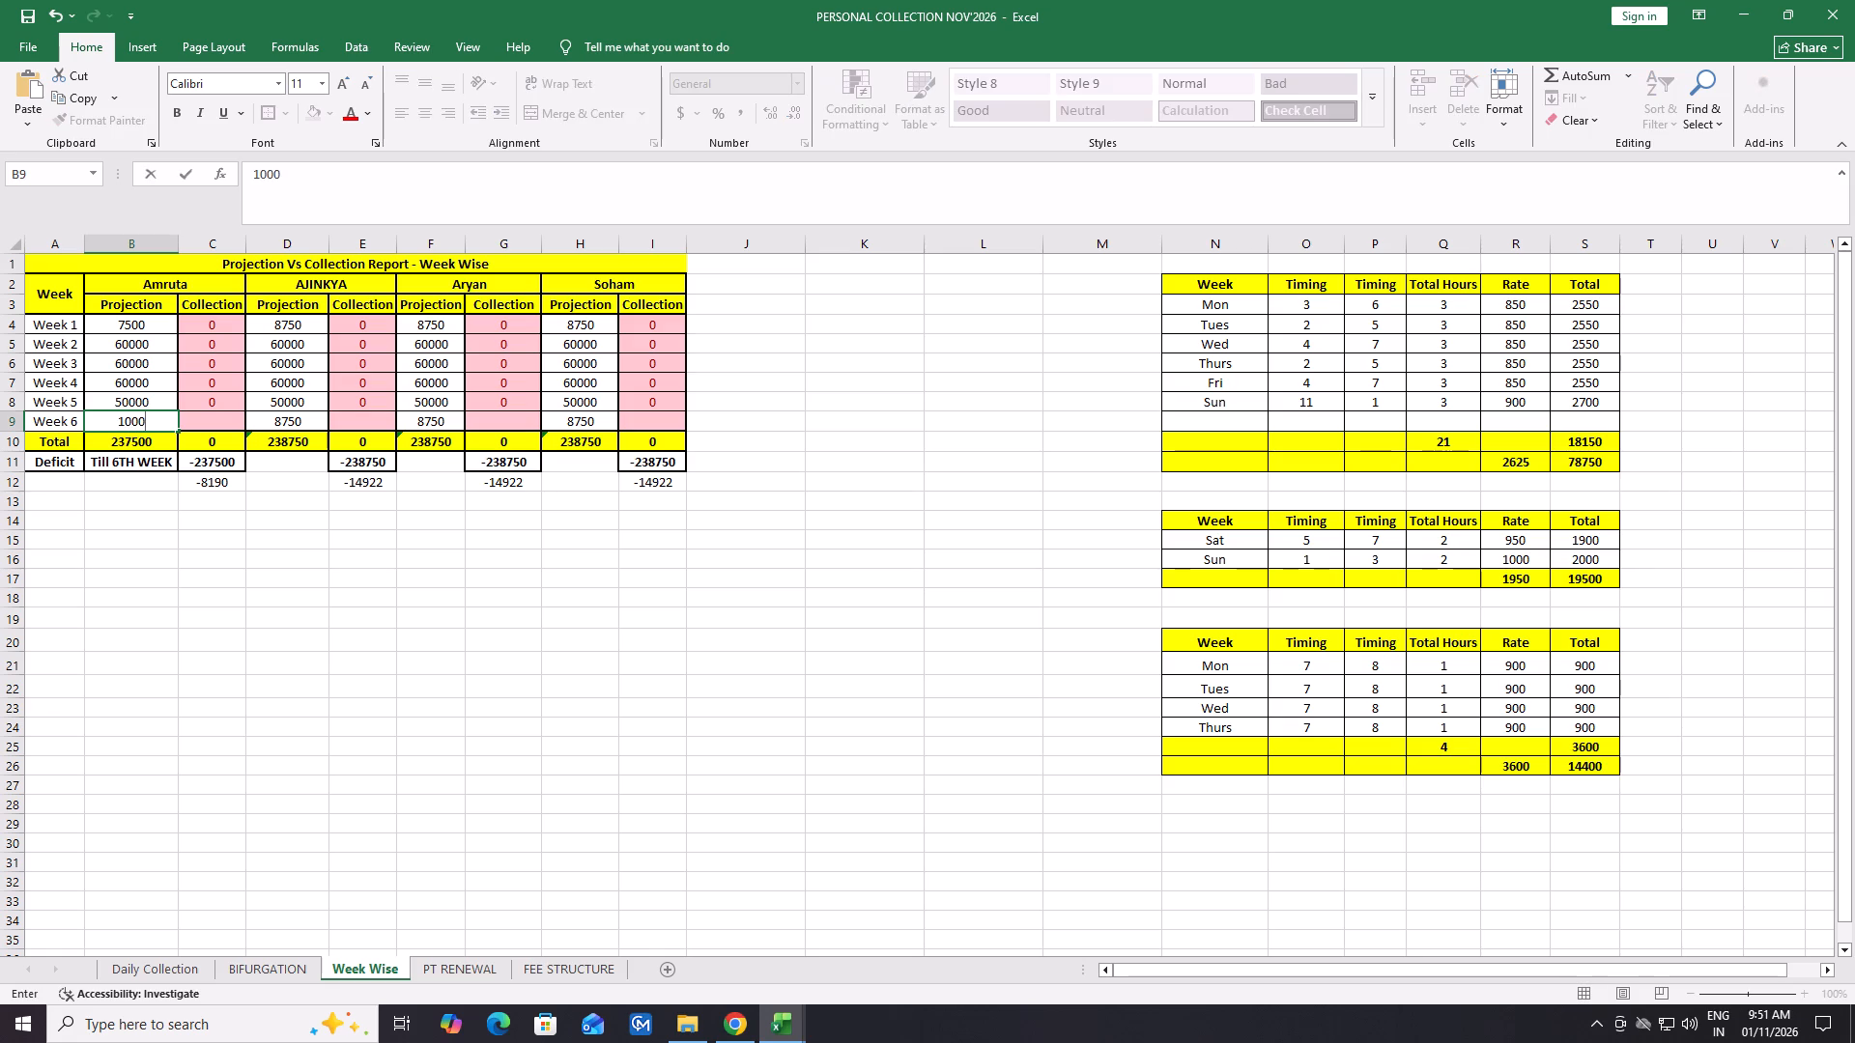
{"action": "key", "text": "BackSpace"}
{"action": "key", "text": "0"}
{"action": "key", "text": "Return"}
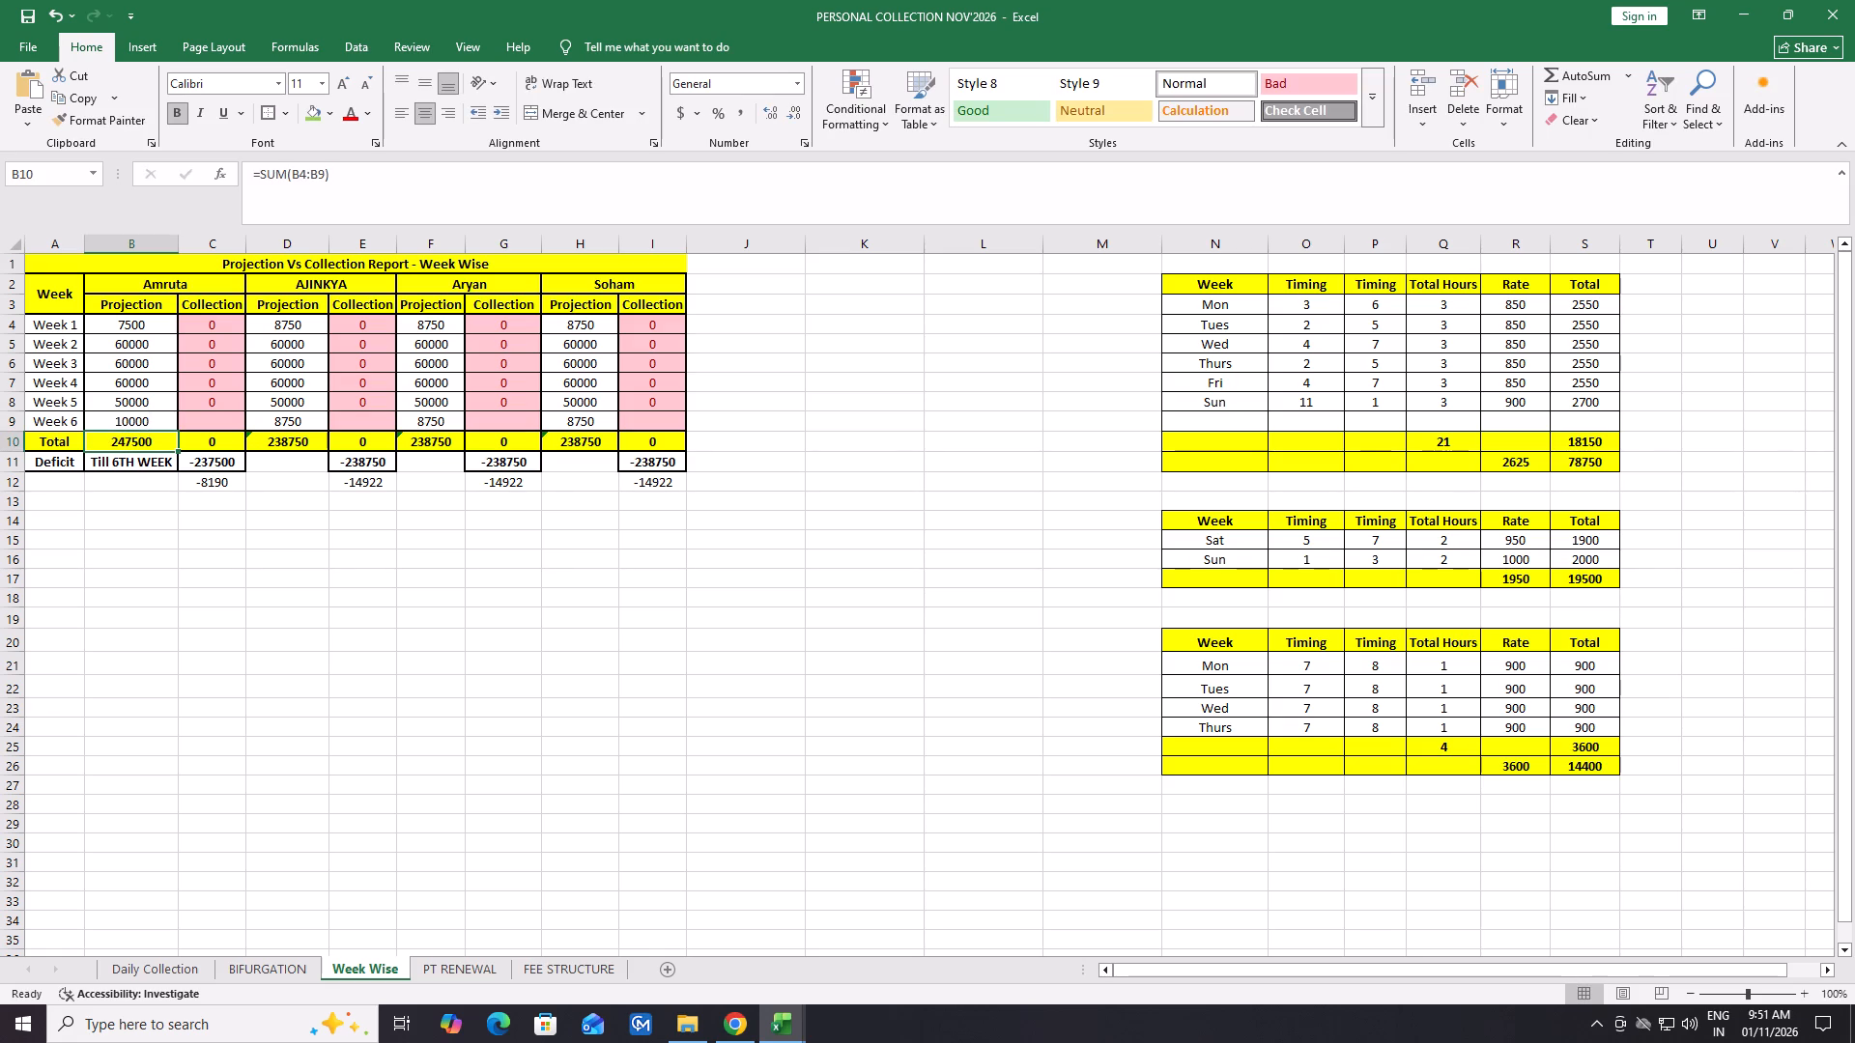
Check Amruta's deficit, projection and collection cells on Week Wise against the date rows of the Daily Collection sheet.
{"action": "left_click", "coordinate": [217, 465]}
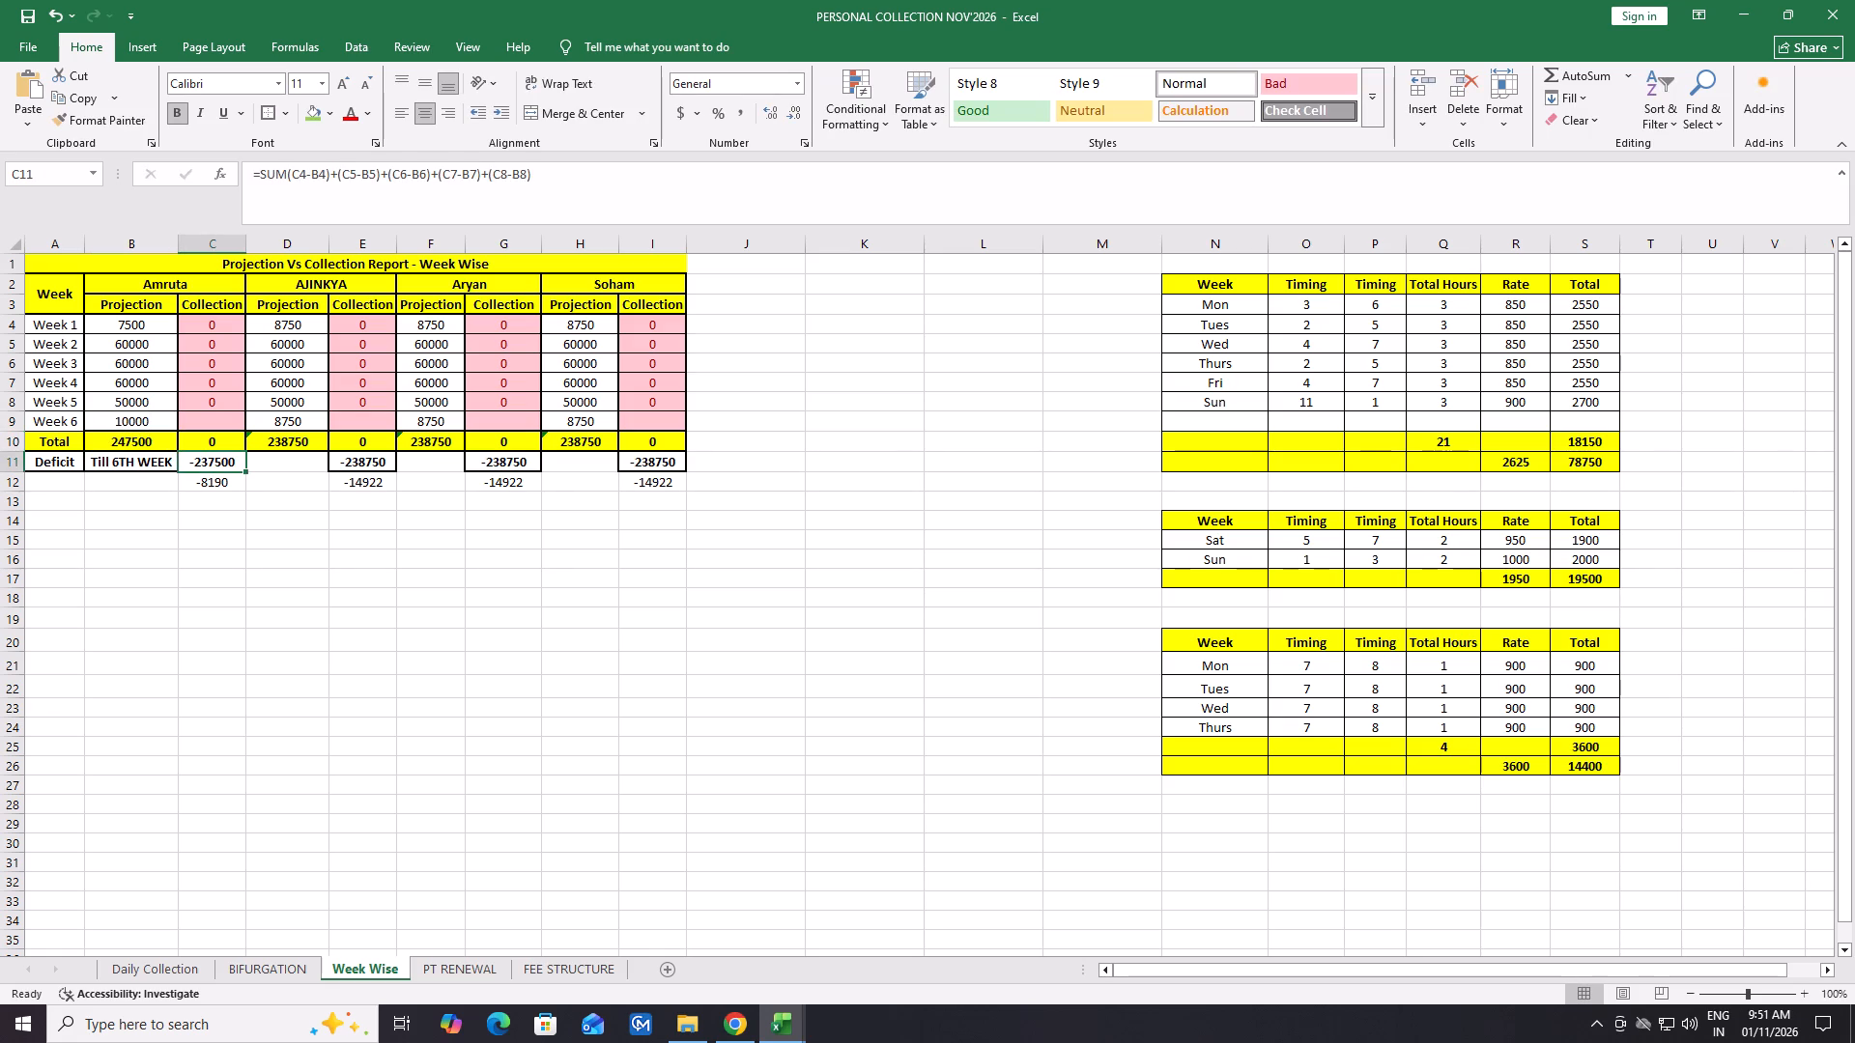
{"action": "left_click", "coordinate": [161, 320]}
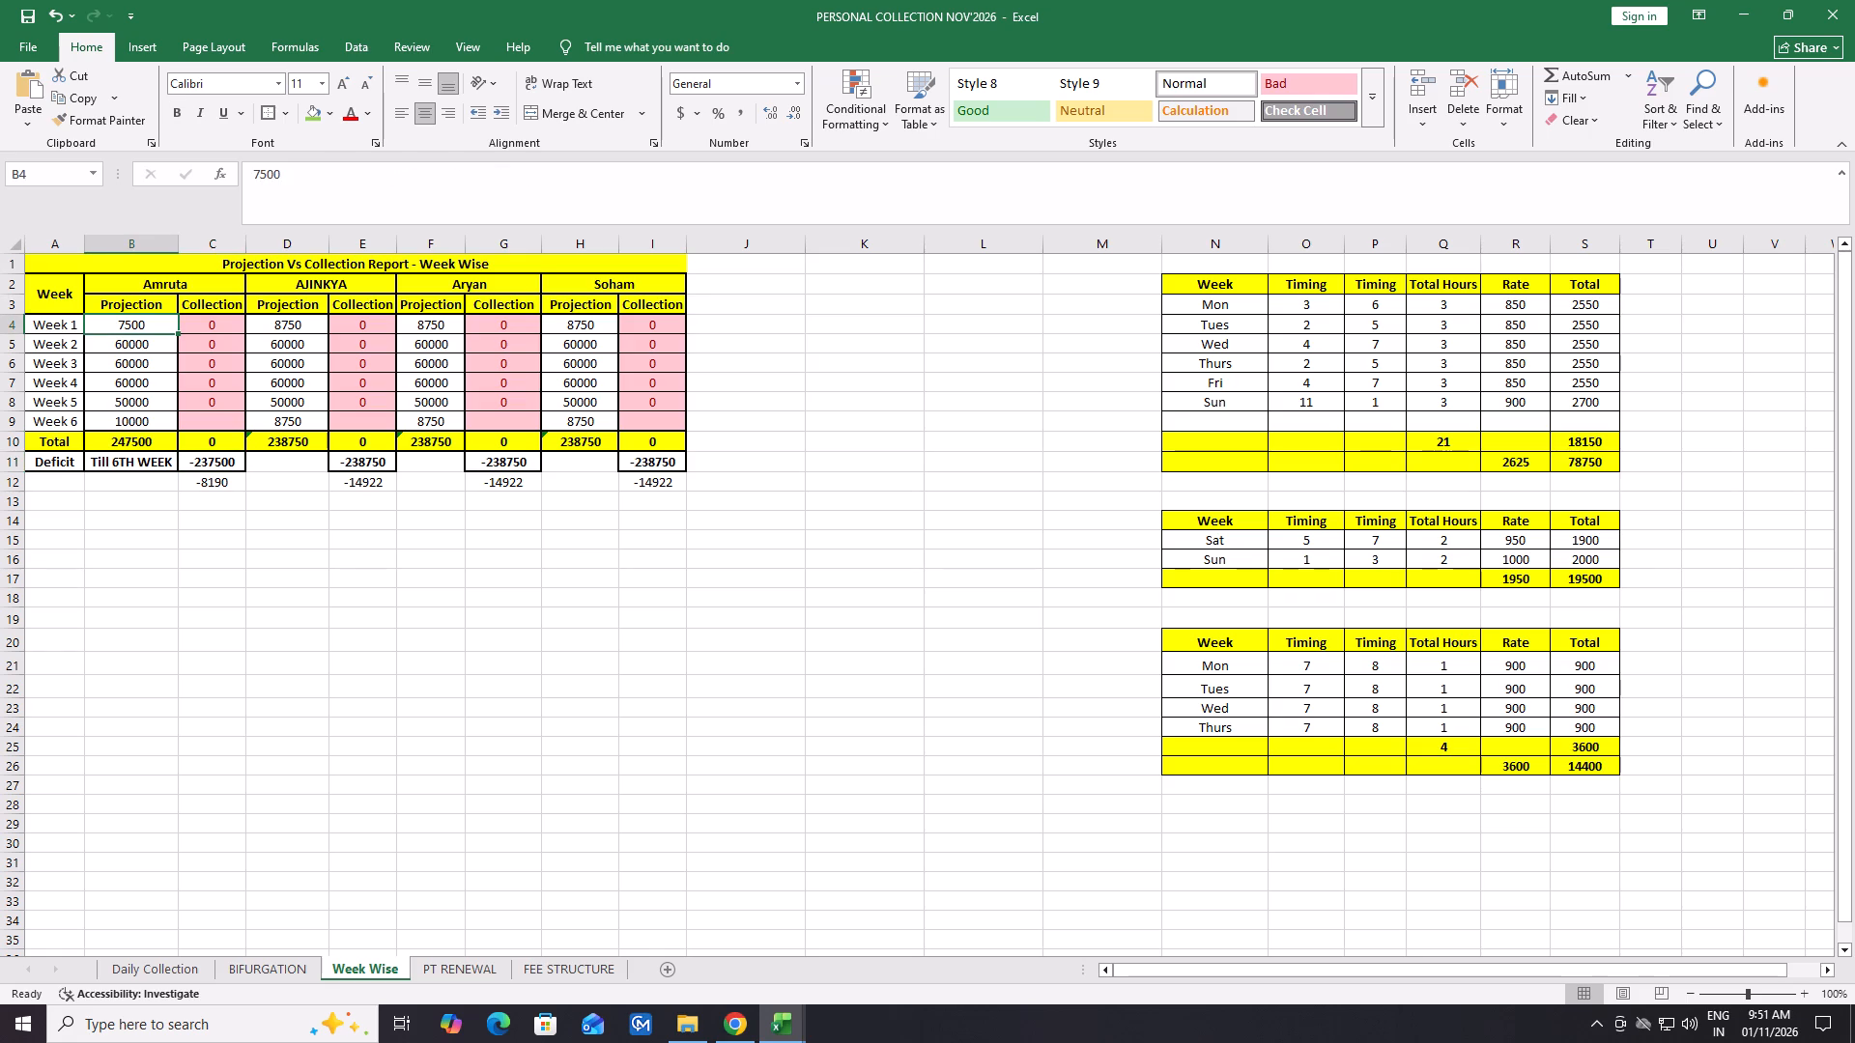
{"action": "left_click", "coordinate": [202, 417]}
{"action": "left_click", "coordinate": [199, 794]}
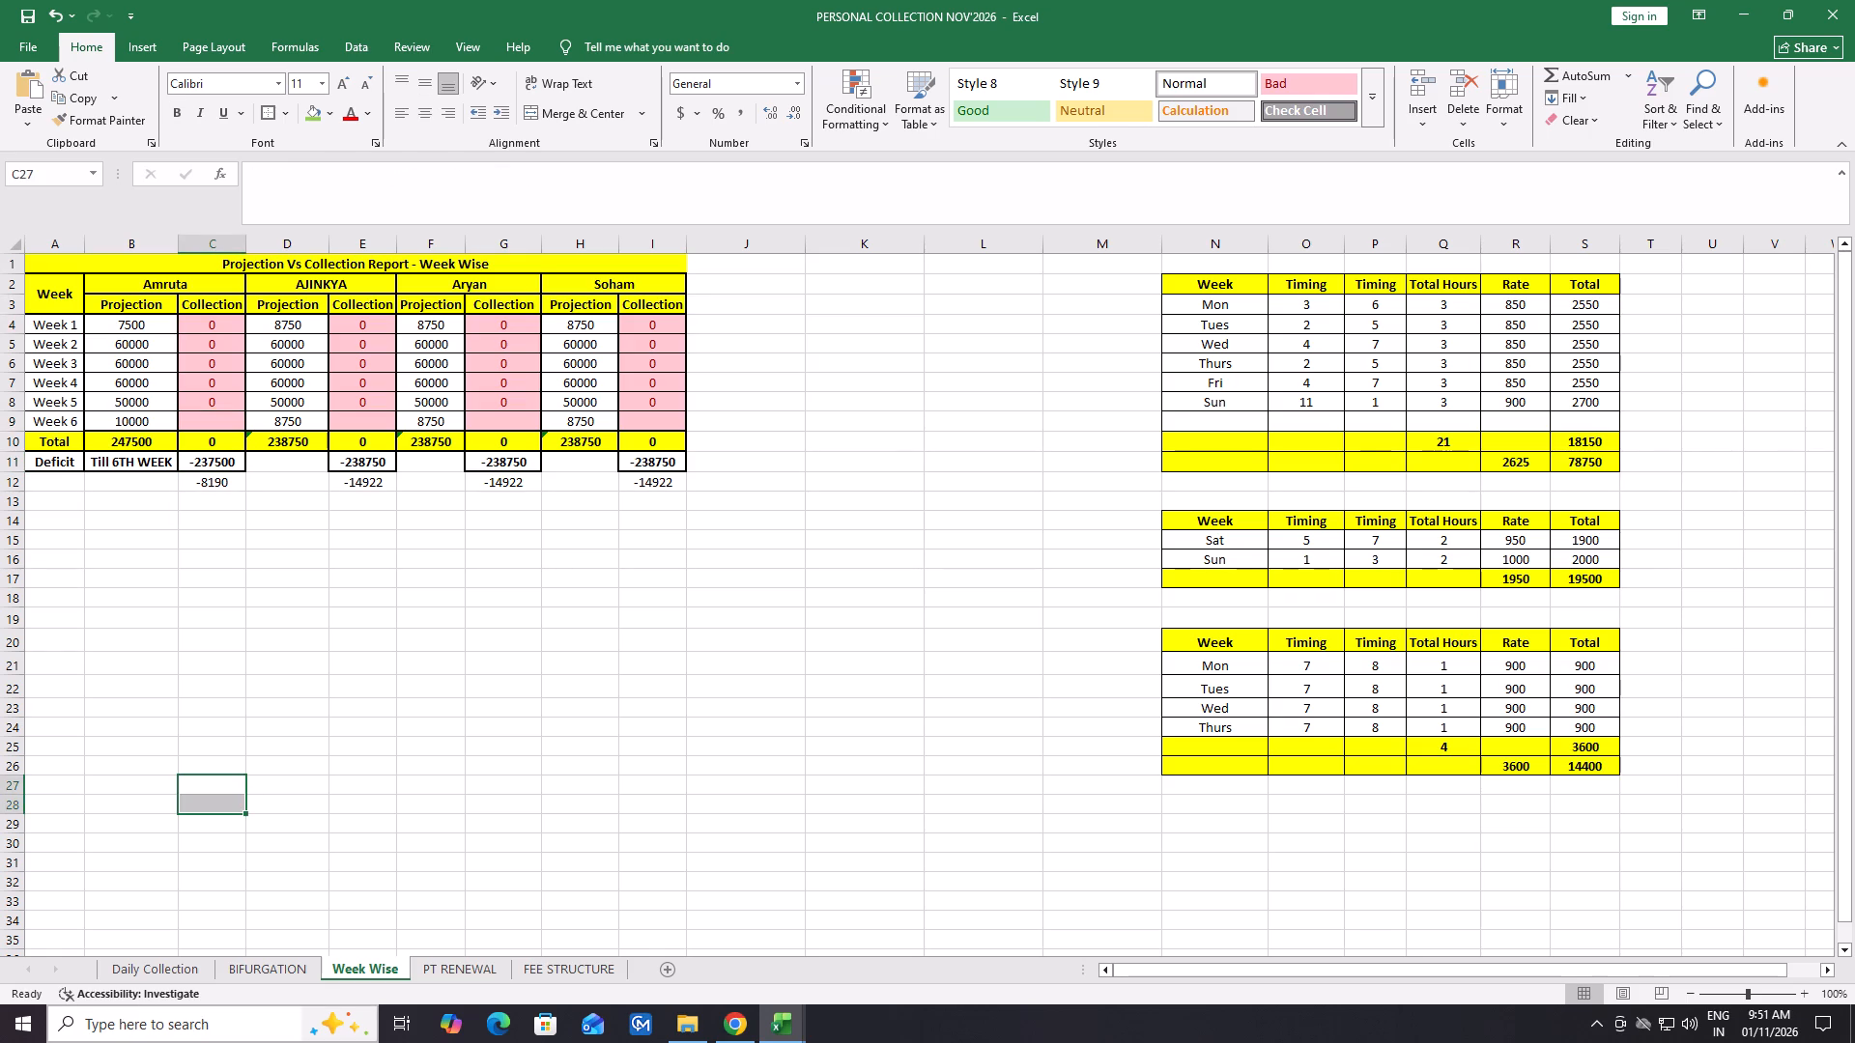
{"action": "left_click", "coordinate": [178, 964]}
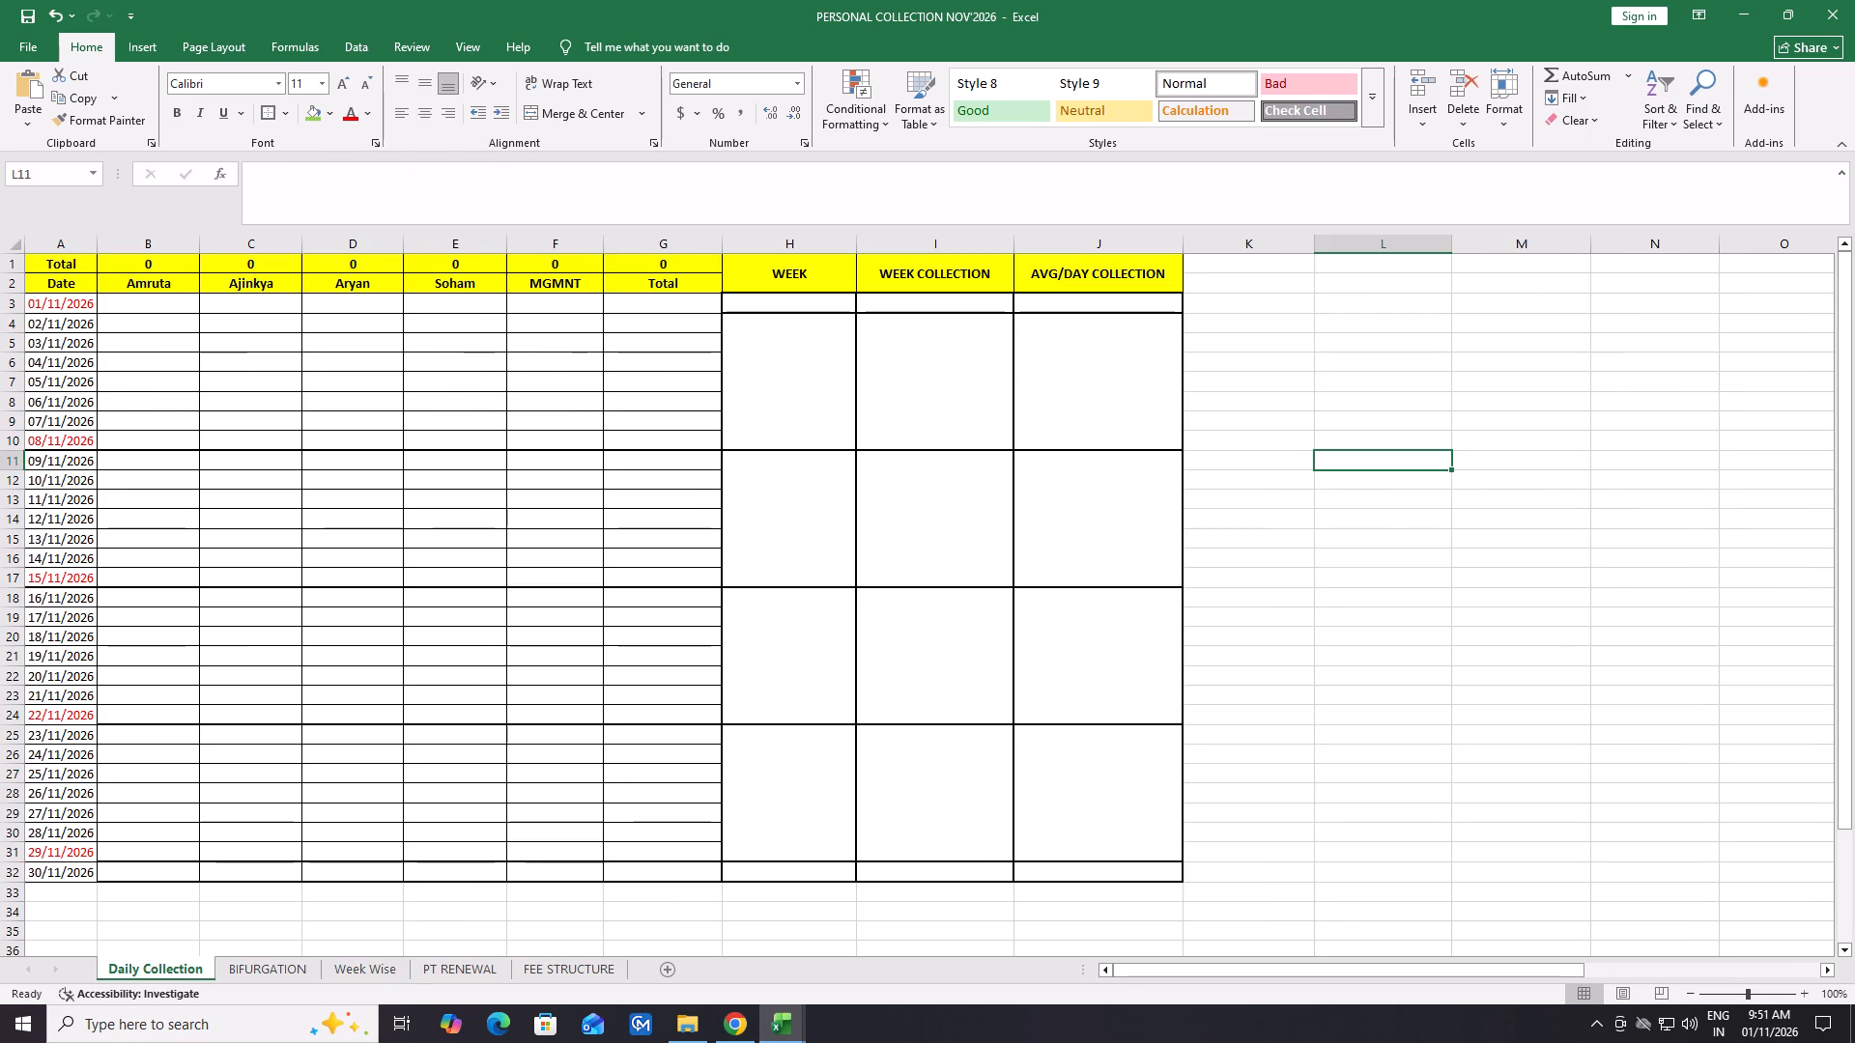
{"action": "left_click", "coordinate": [135, 872]}
{"action": "left_click", "coordinate": [267, 921]}
{"action": "double_click", "coordinate": [243, 970]}
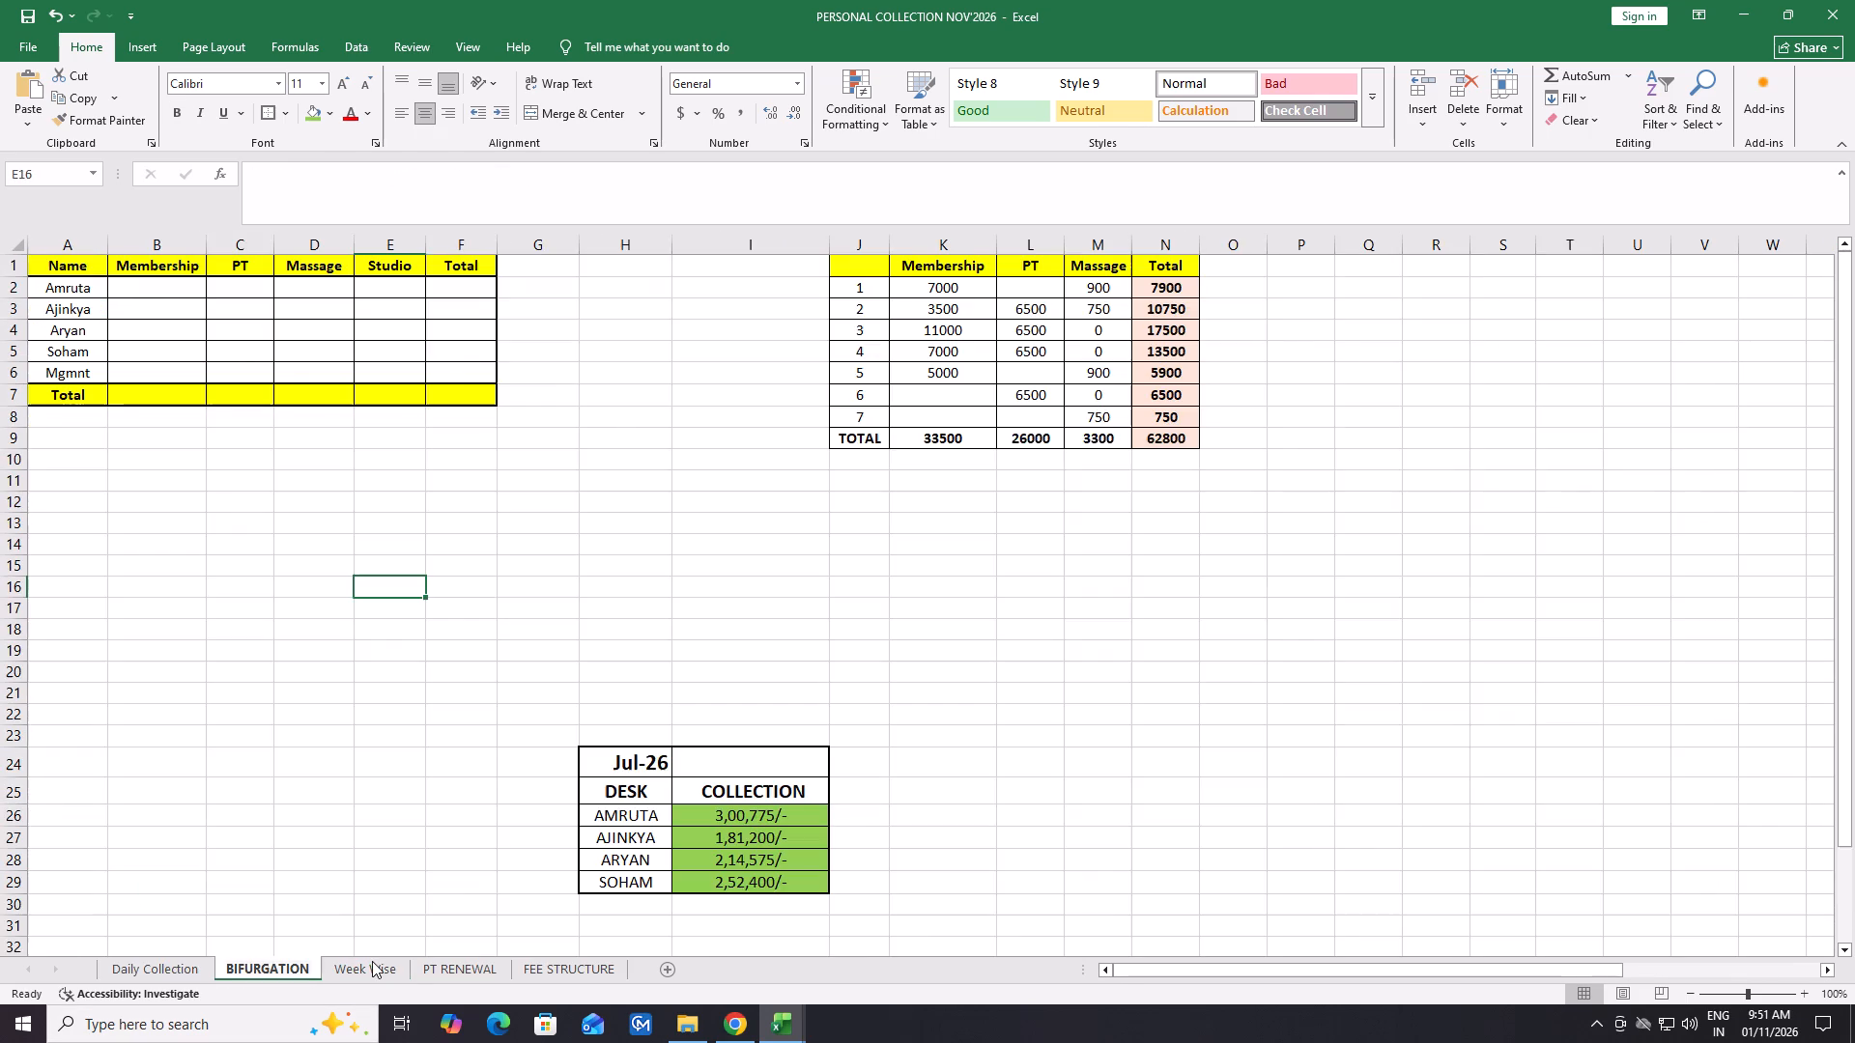
{"action": "double_click", "coordinate": [372, 961]}
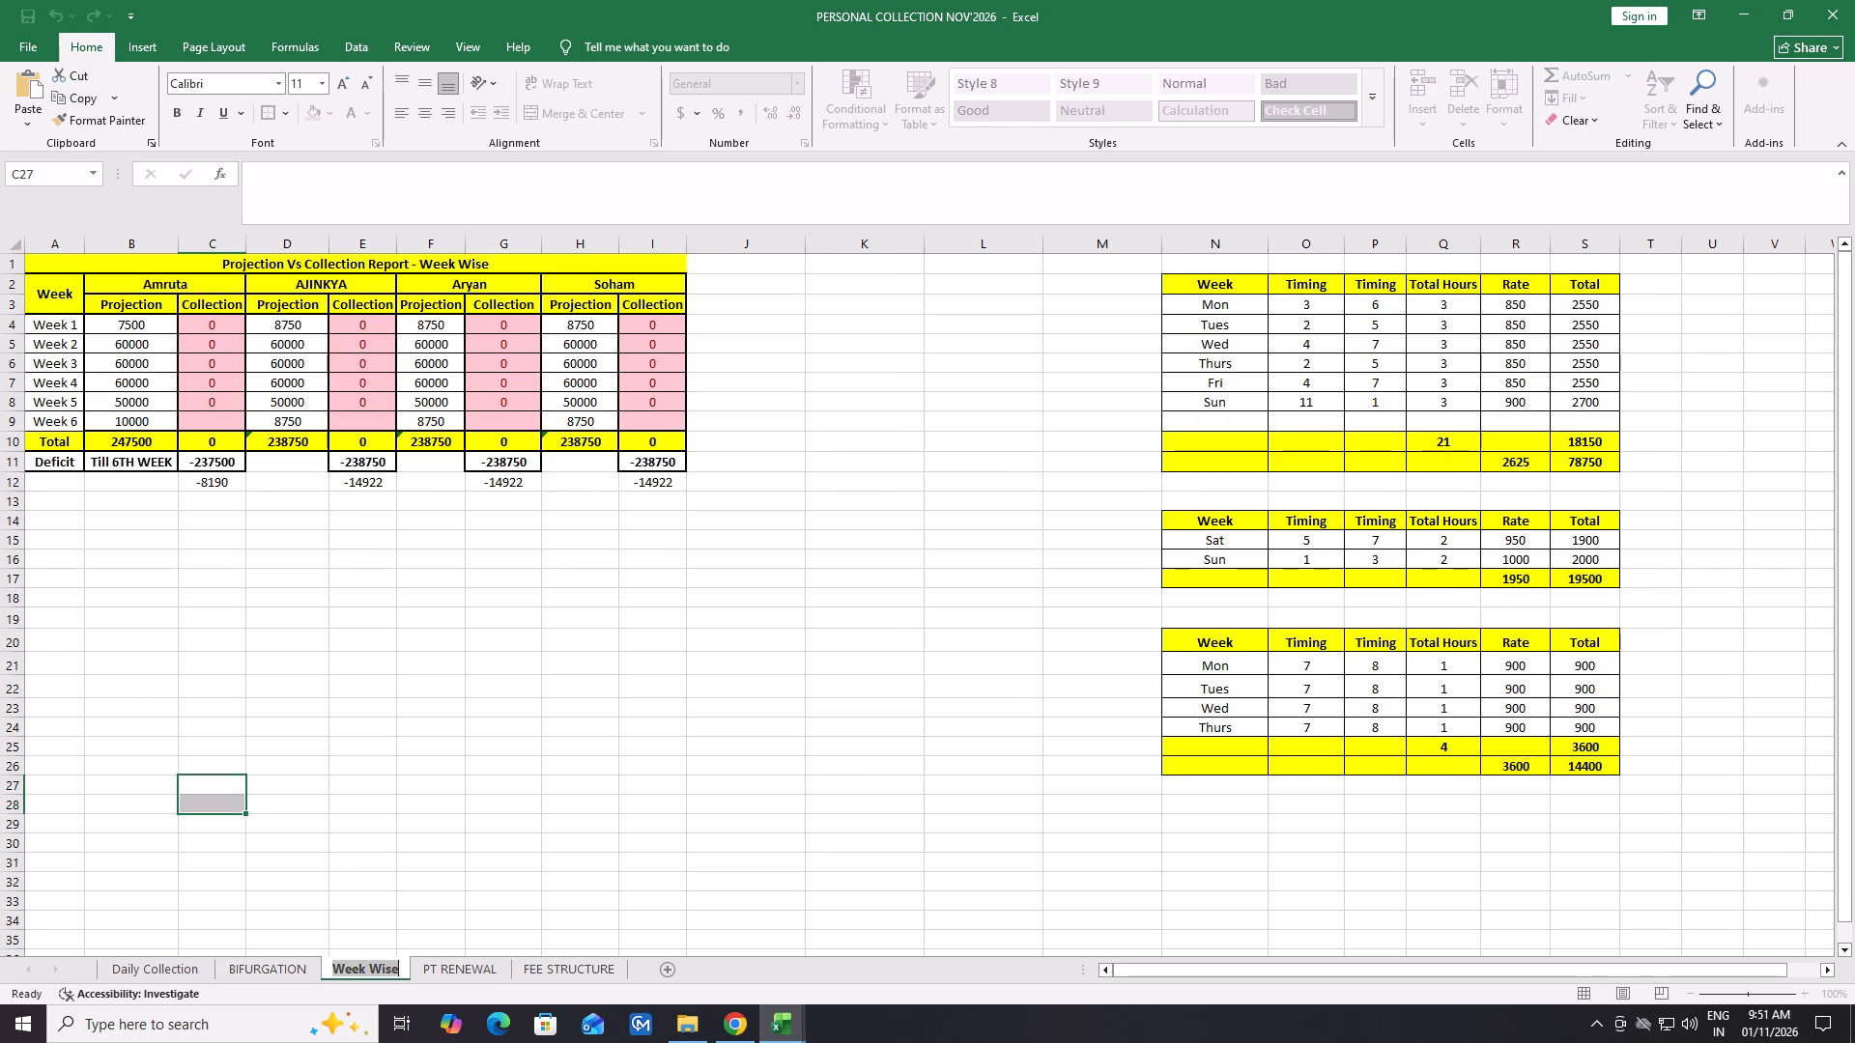
{"action": "left_click", "coordinate": [157, 419]}
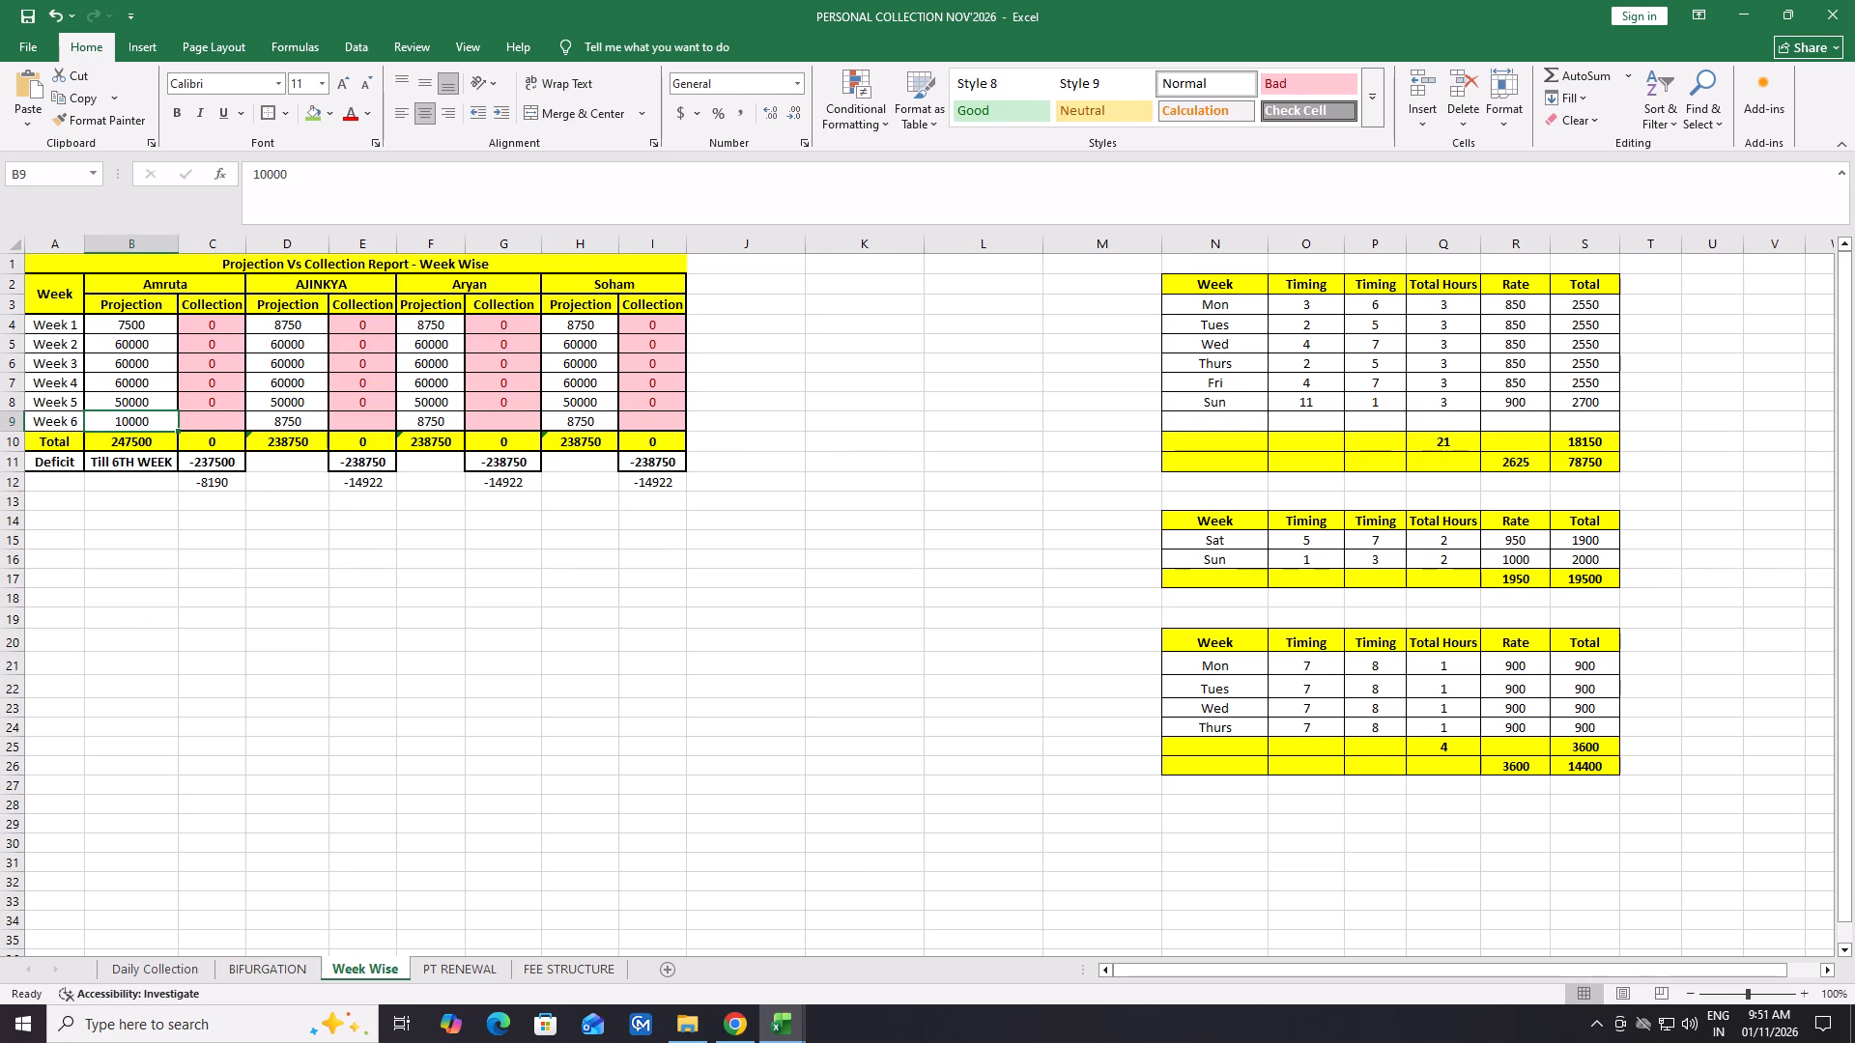
{"action": "left_click", "coordinate": [200, 419]}
{"action": "left_click", "coordinate": [207, 403]}
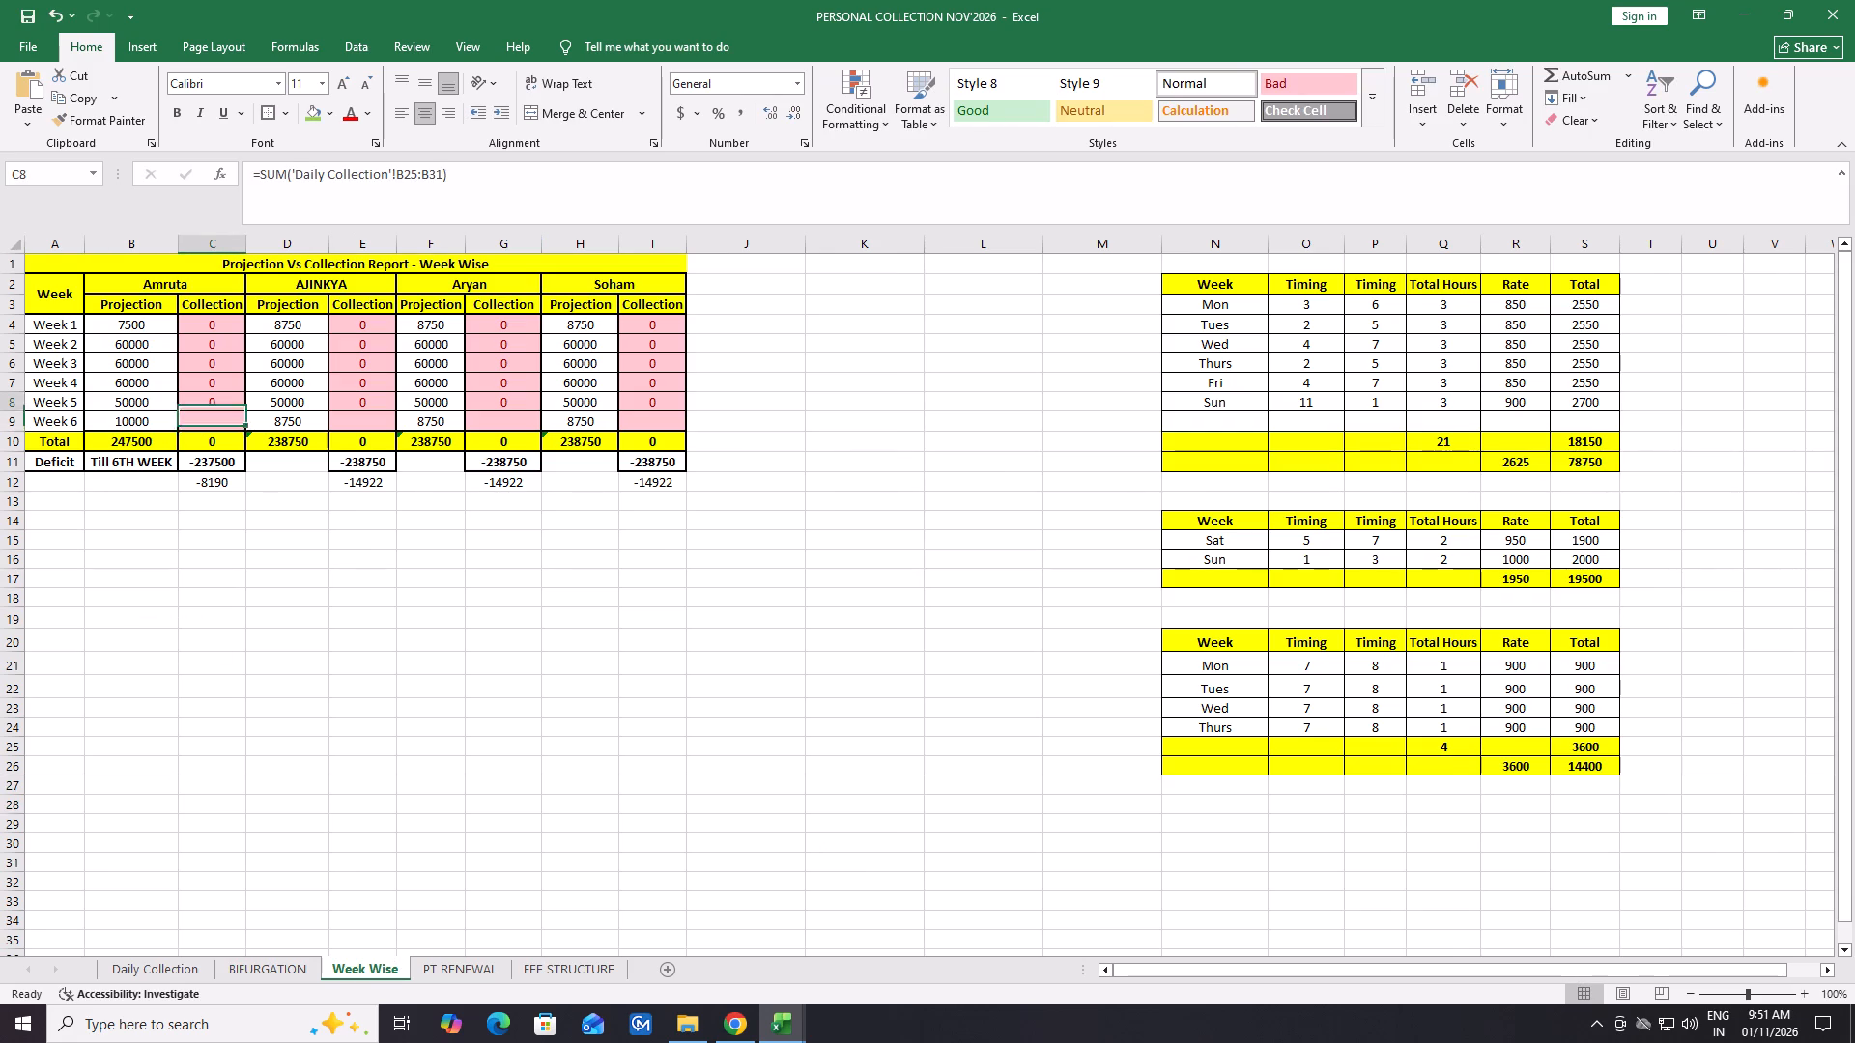
{"action": "left_click", "coordinate": [226, 434]}
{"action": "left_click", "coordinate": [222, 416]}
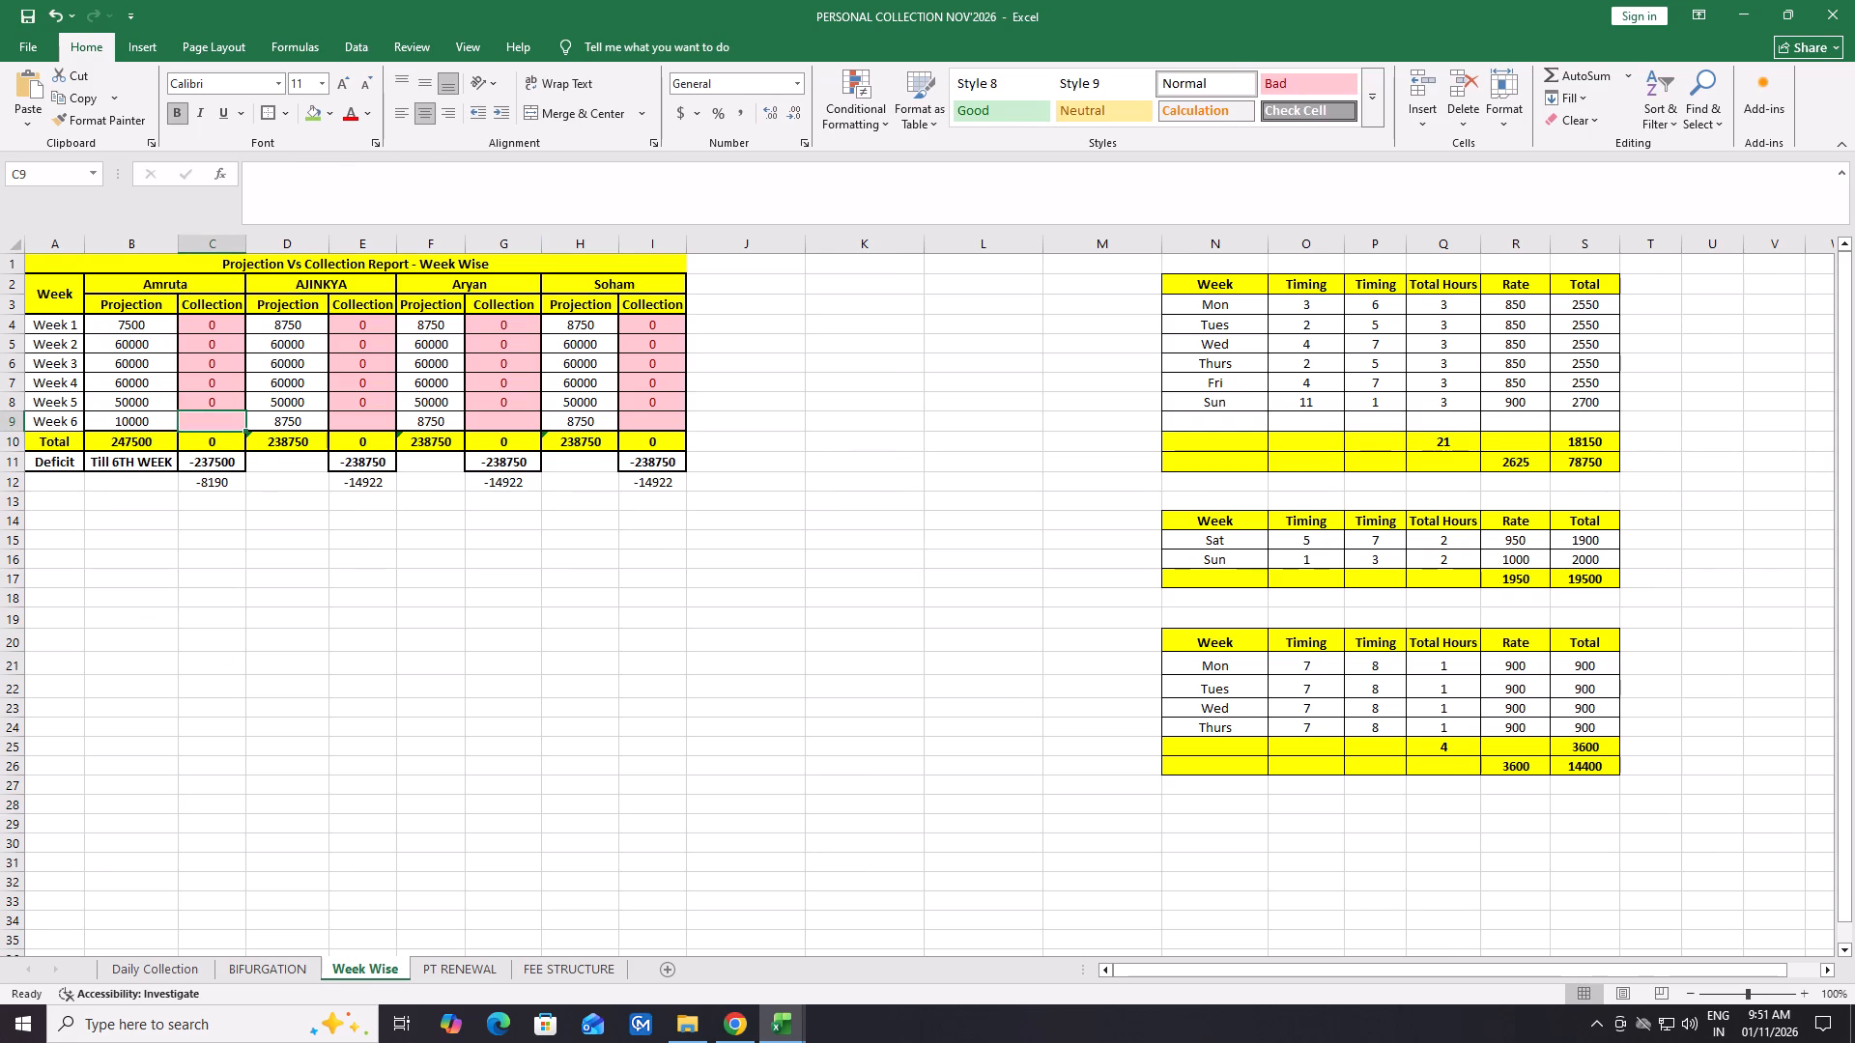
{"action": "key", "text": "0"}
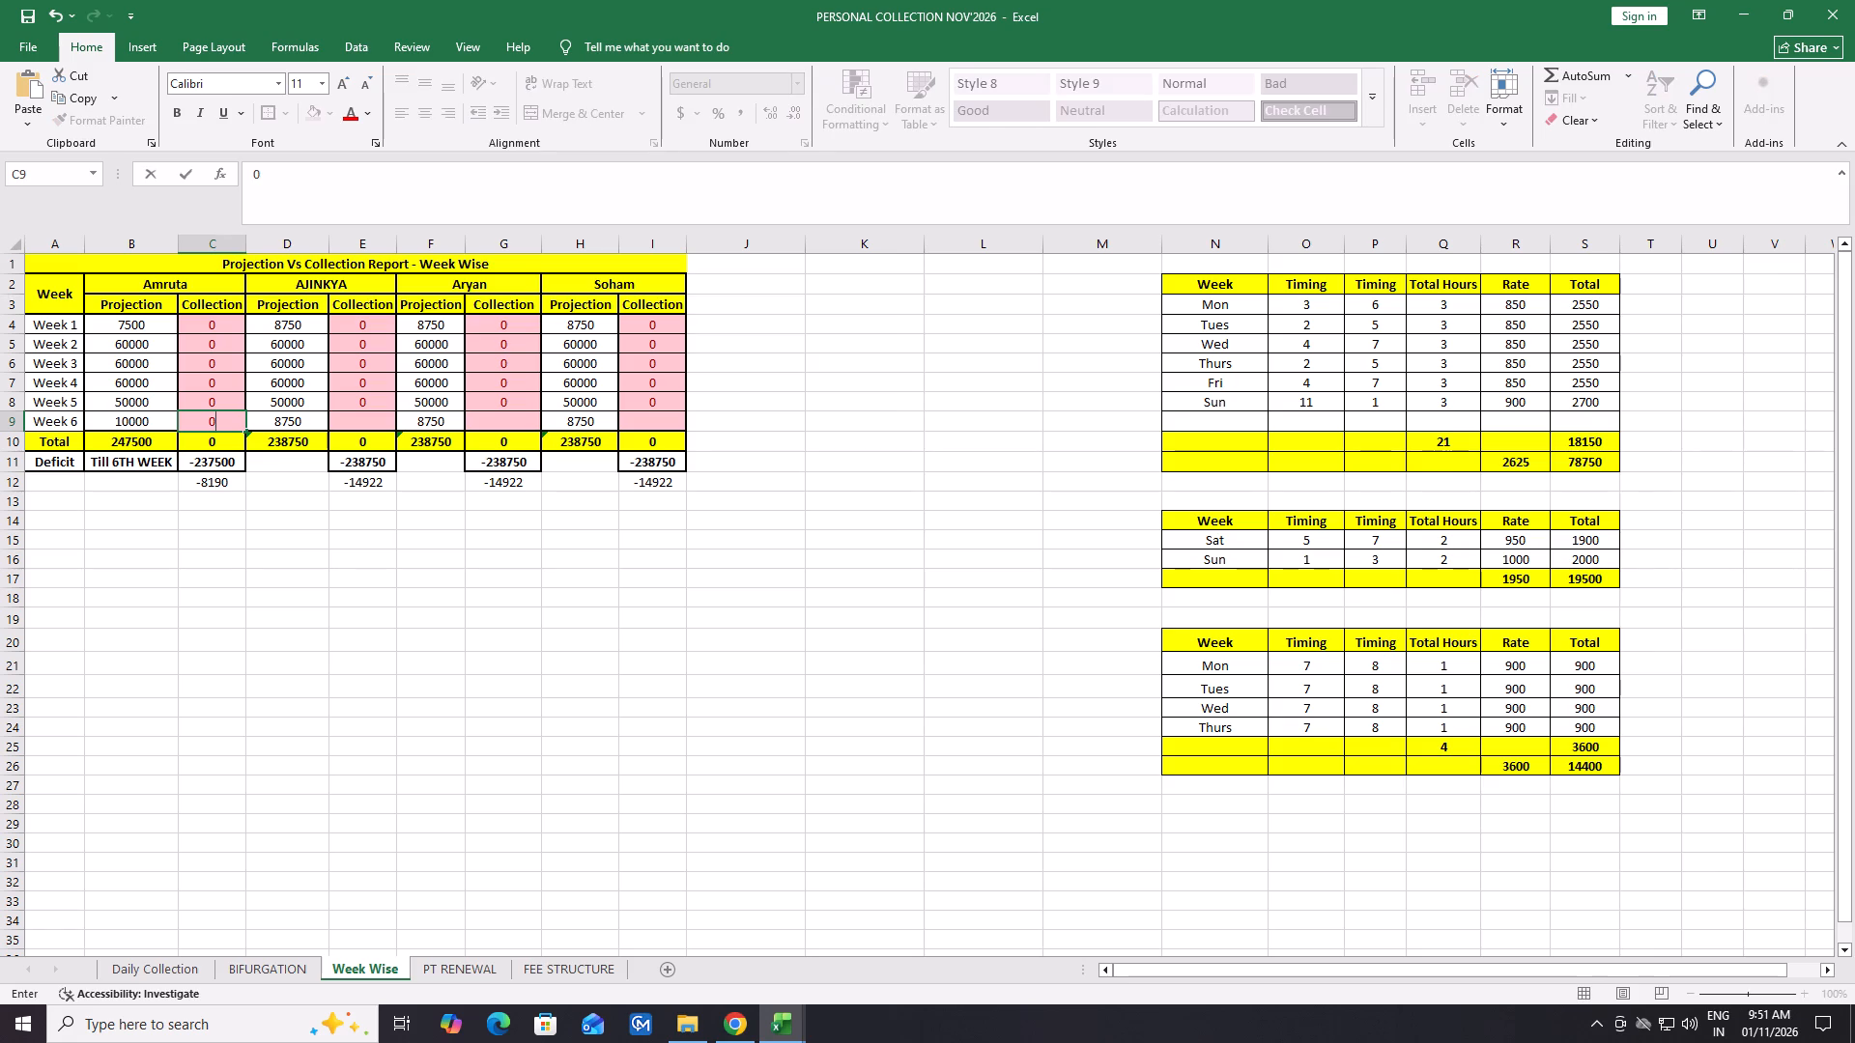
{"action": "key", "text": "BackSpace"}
Copy Amruta's Week 5 collection formula =SUM('Daily Collection'!B25:B31) from C8 into the Week 6 collection cell C9.
{"action": "left_click", "coordinate": [203, 401]}
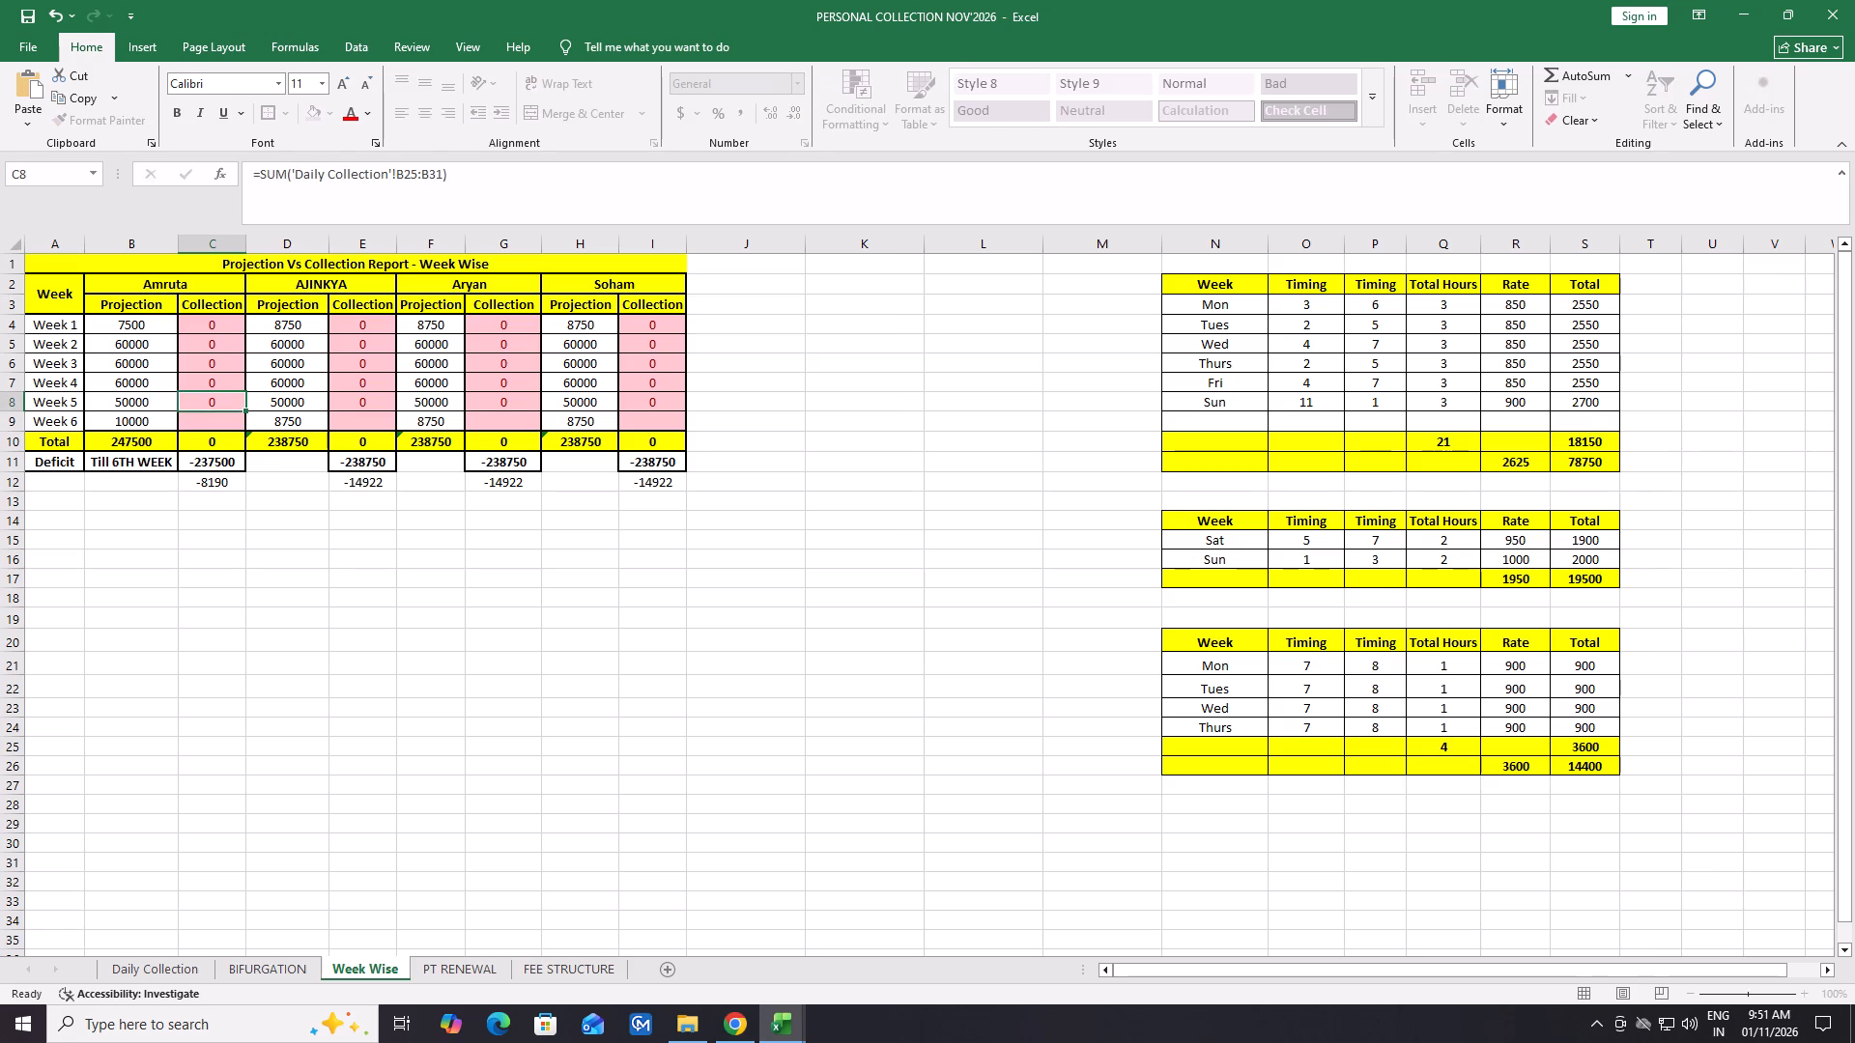
{"action": "left_click_drag", "start_coordinate": [247, 171], "coordinate": [296, 188]}
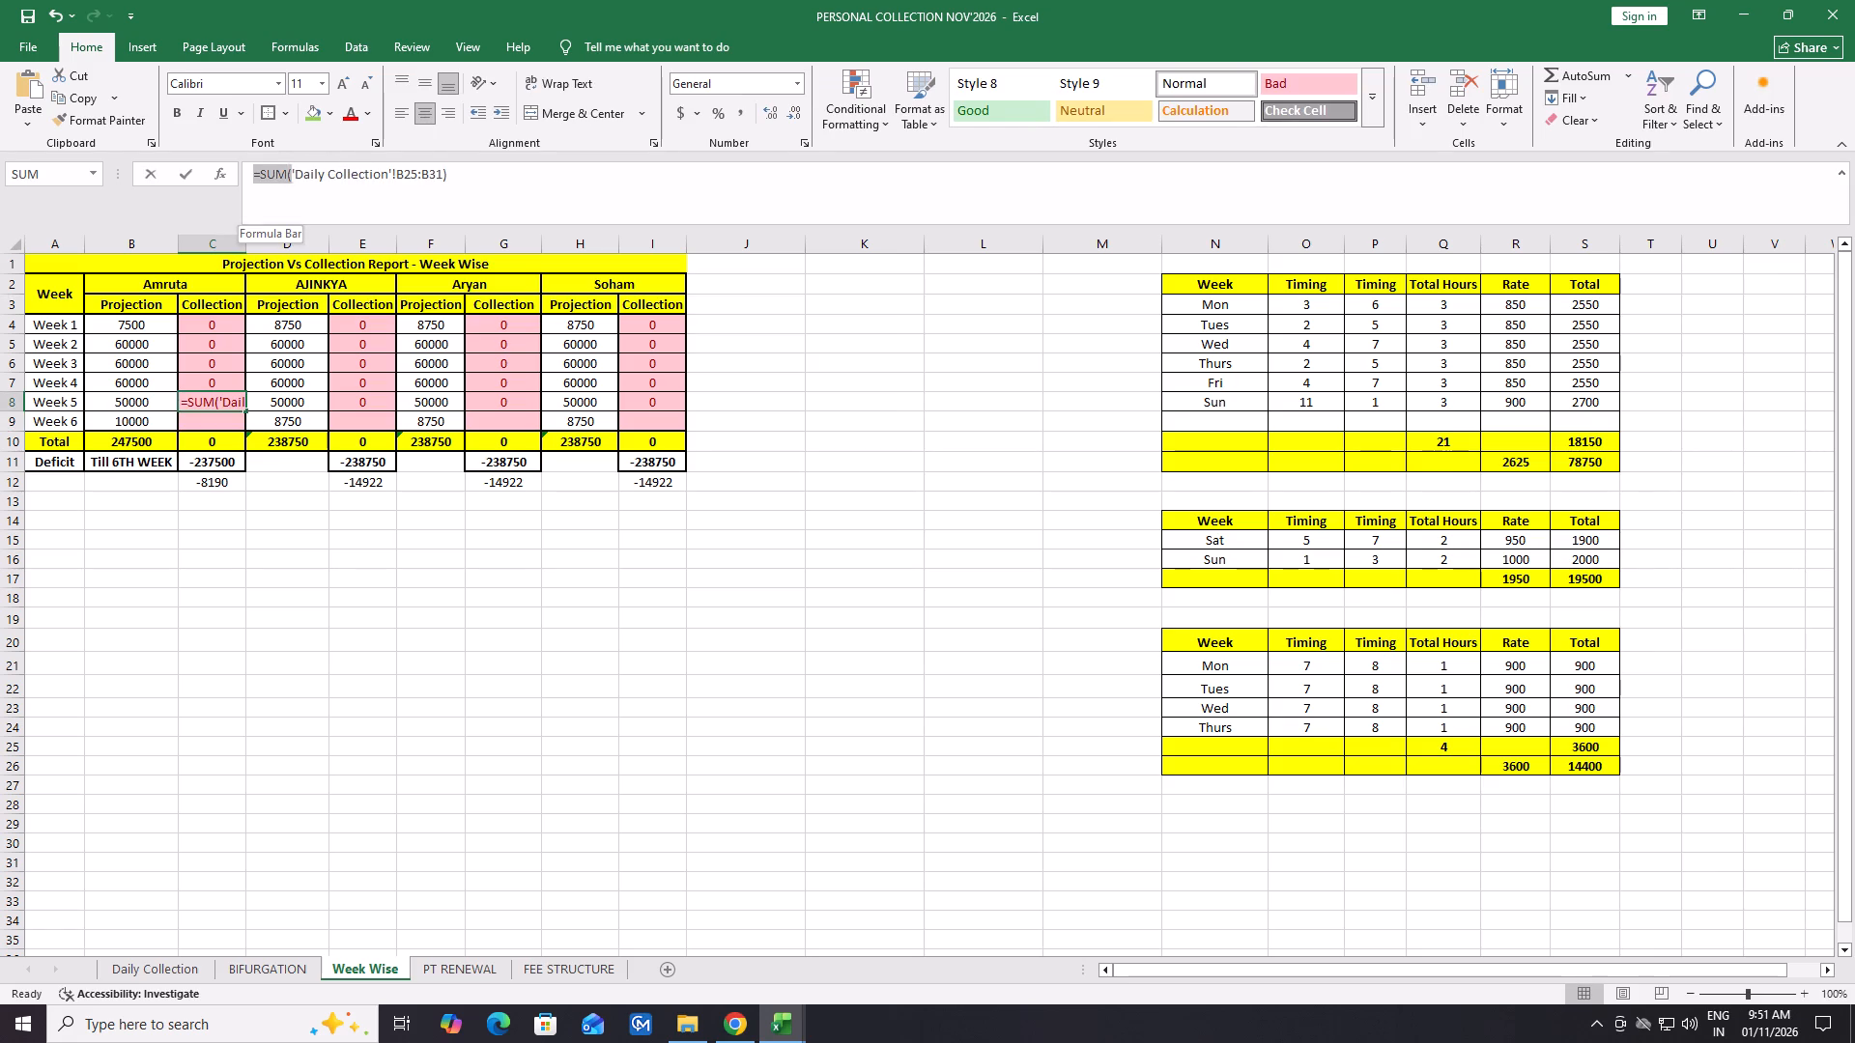
{"action": "left_click_drag", "start_coordinate": [296, 188], "coordinate": [448, 204]}
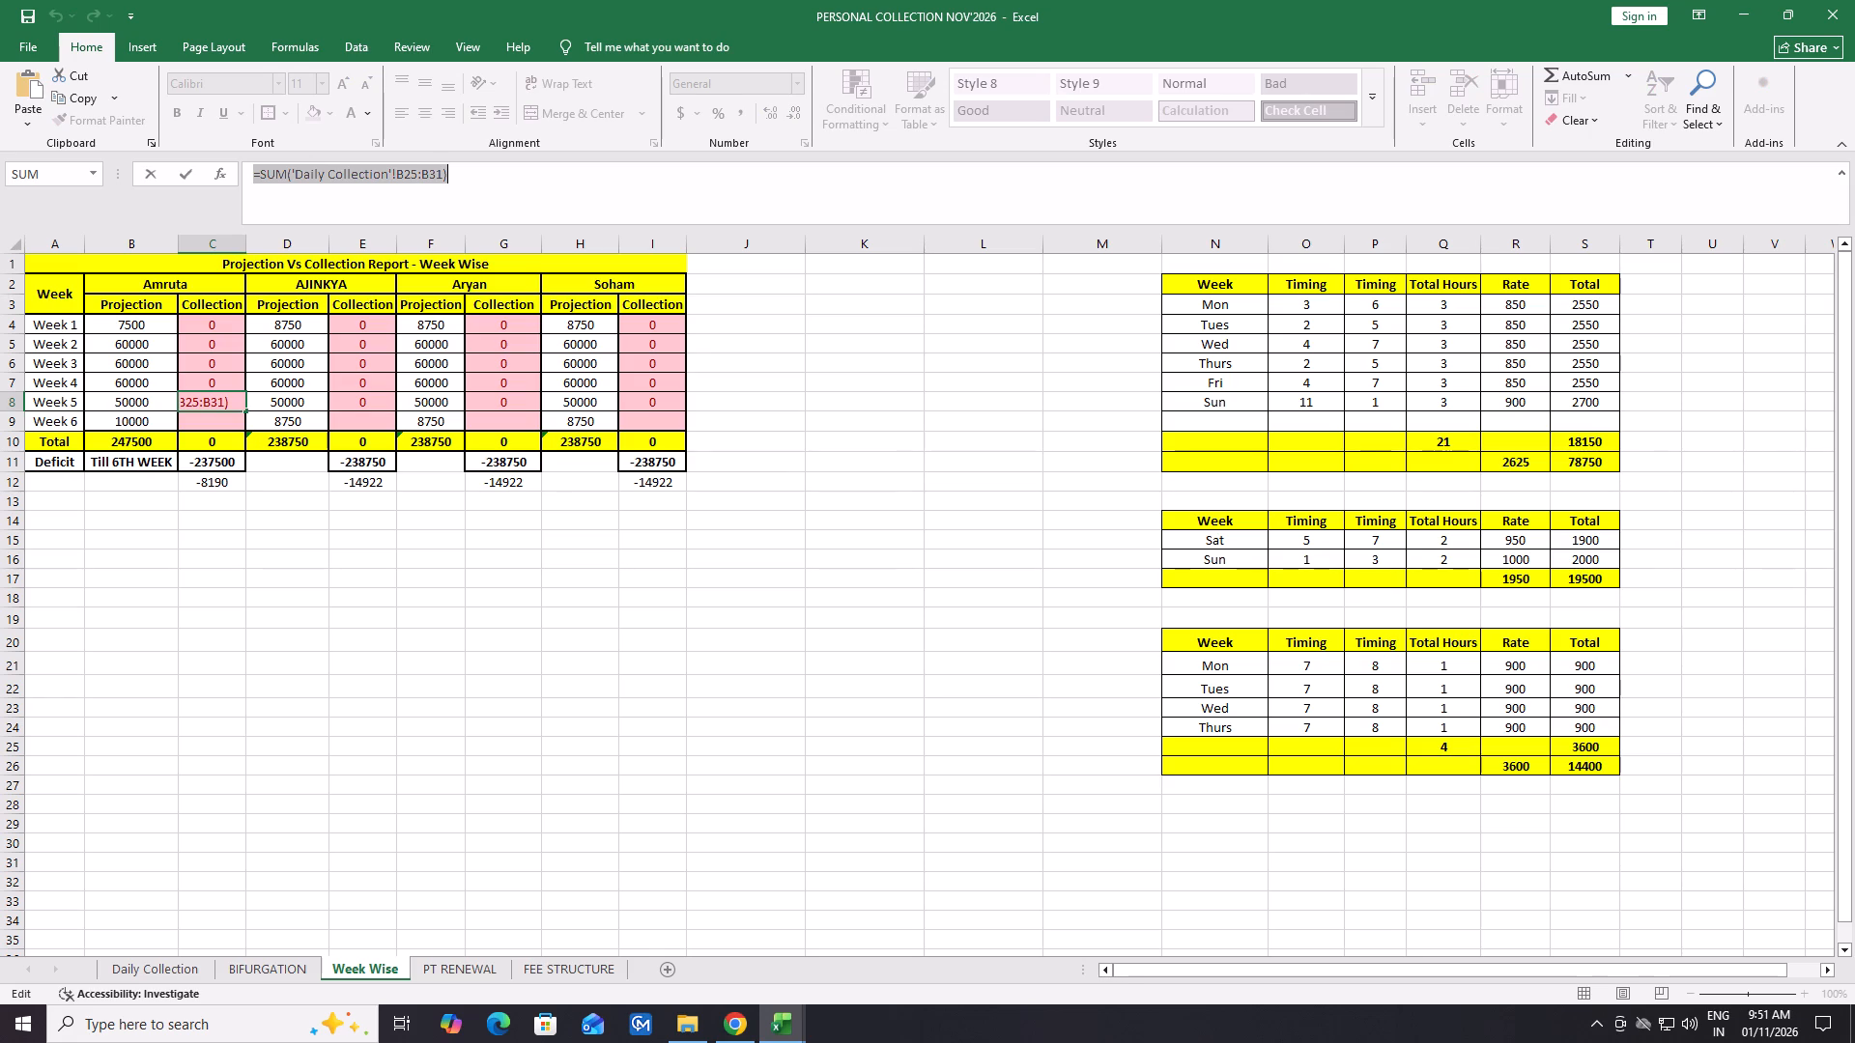
{"action": "key", "text": "ctrl+c"}
{"action": "left_click", "coordinate": [207, 423]}
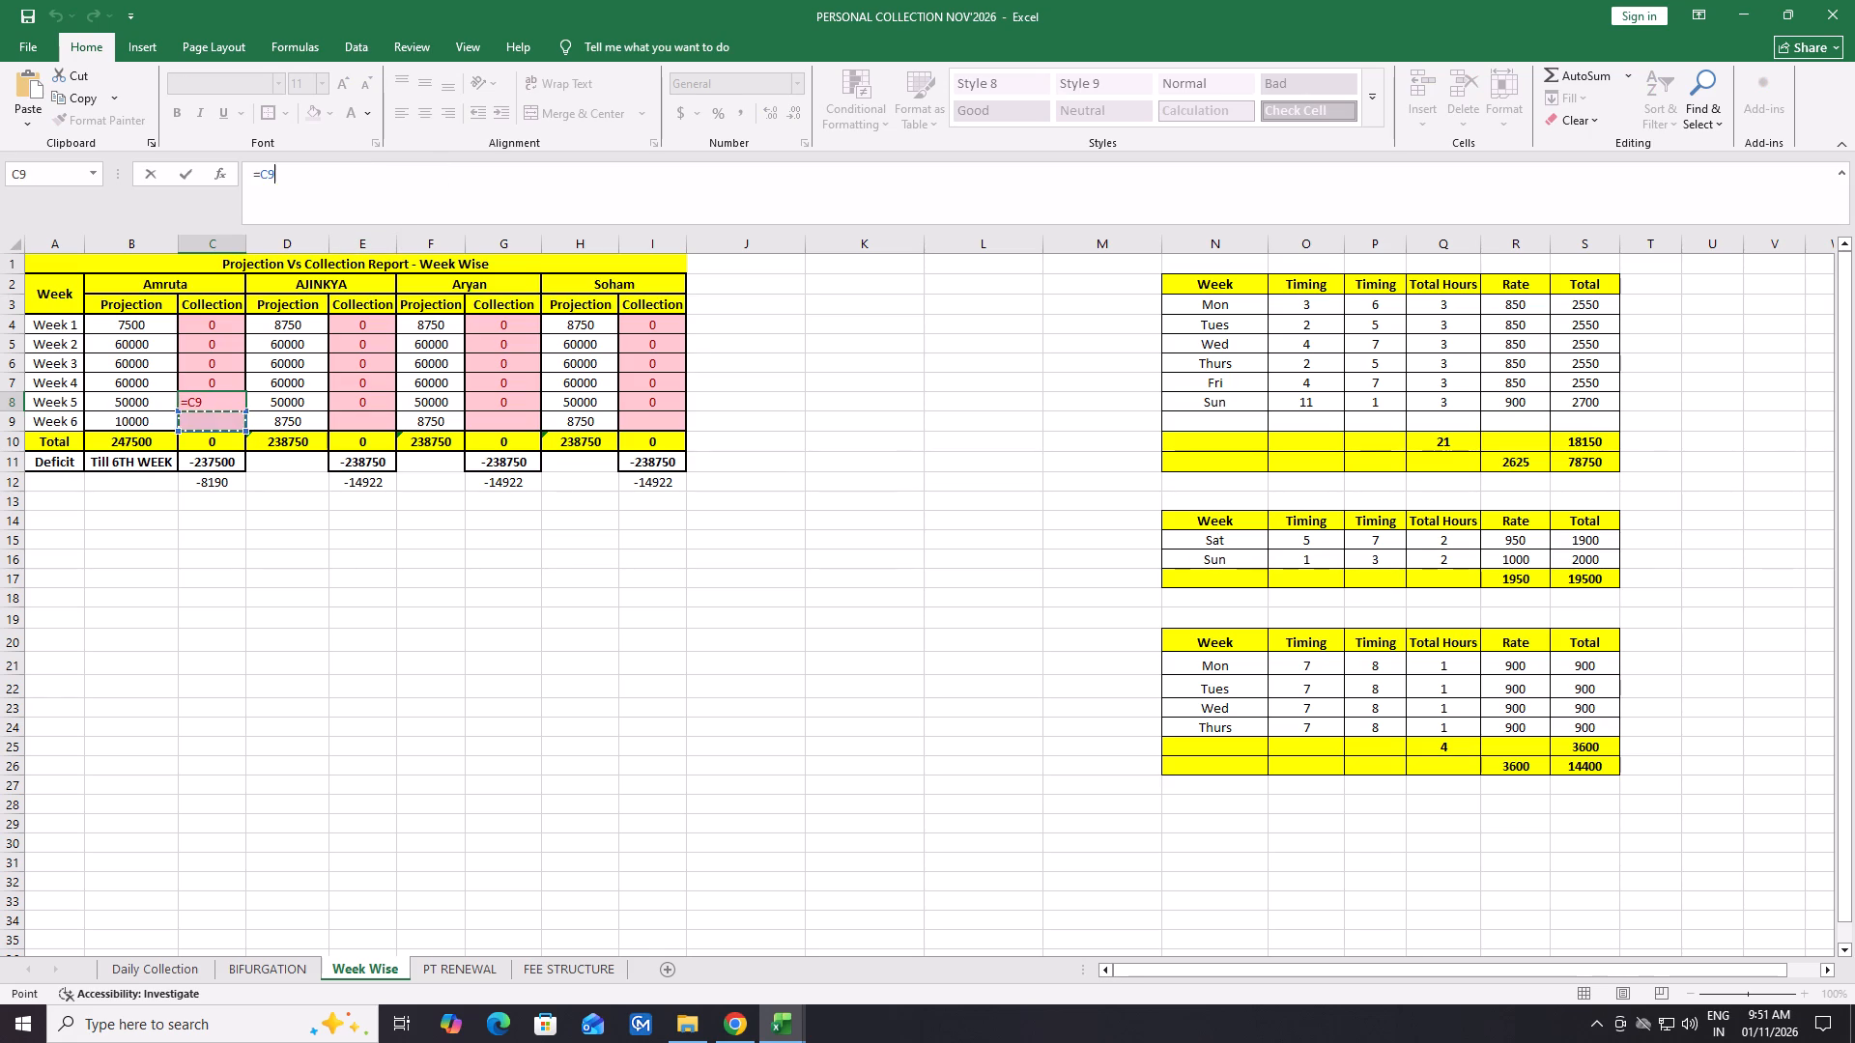
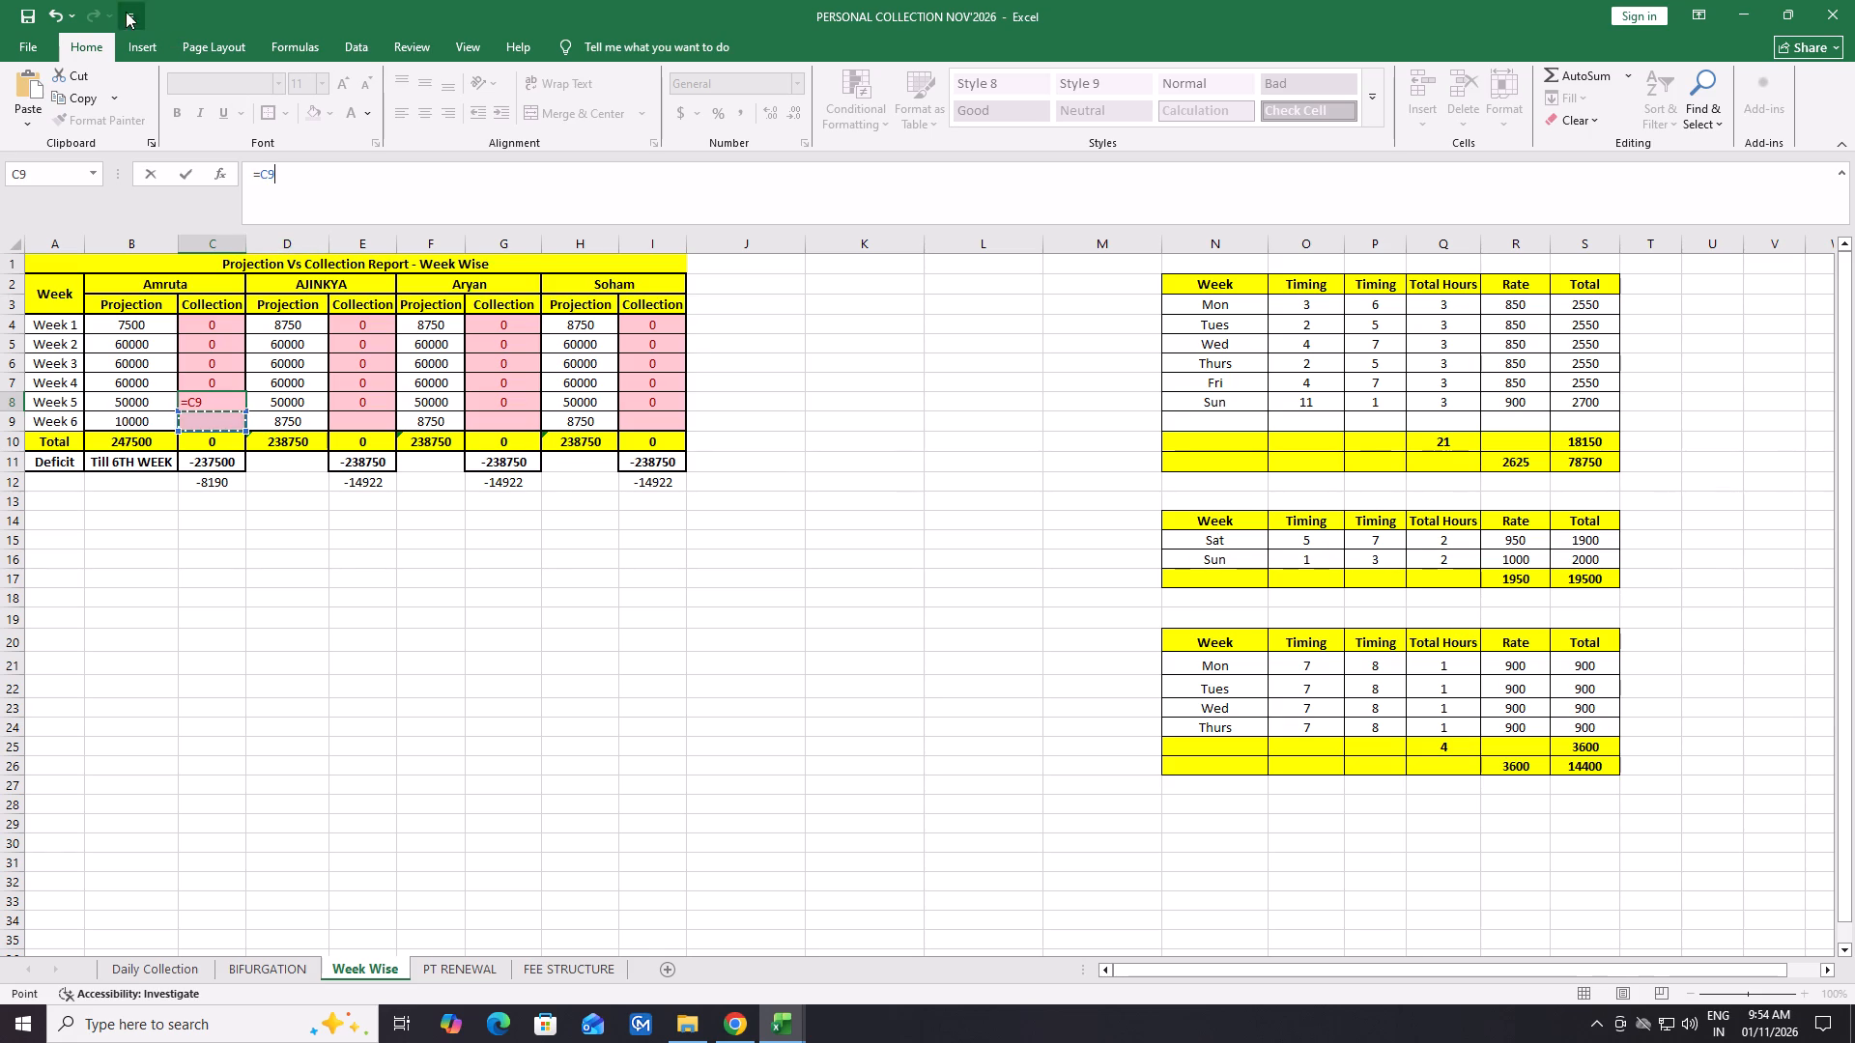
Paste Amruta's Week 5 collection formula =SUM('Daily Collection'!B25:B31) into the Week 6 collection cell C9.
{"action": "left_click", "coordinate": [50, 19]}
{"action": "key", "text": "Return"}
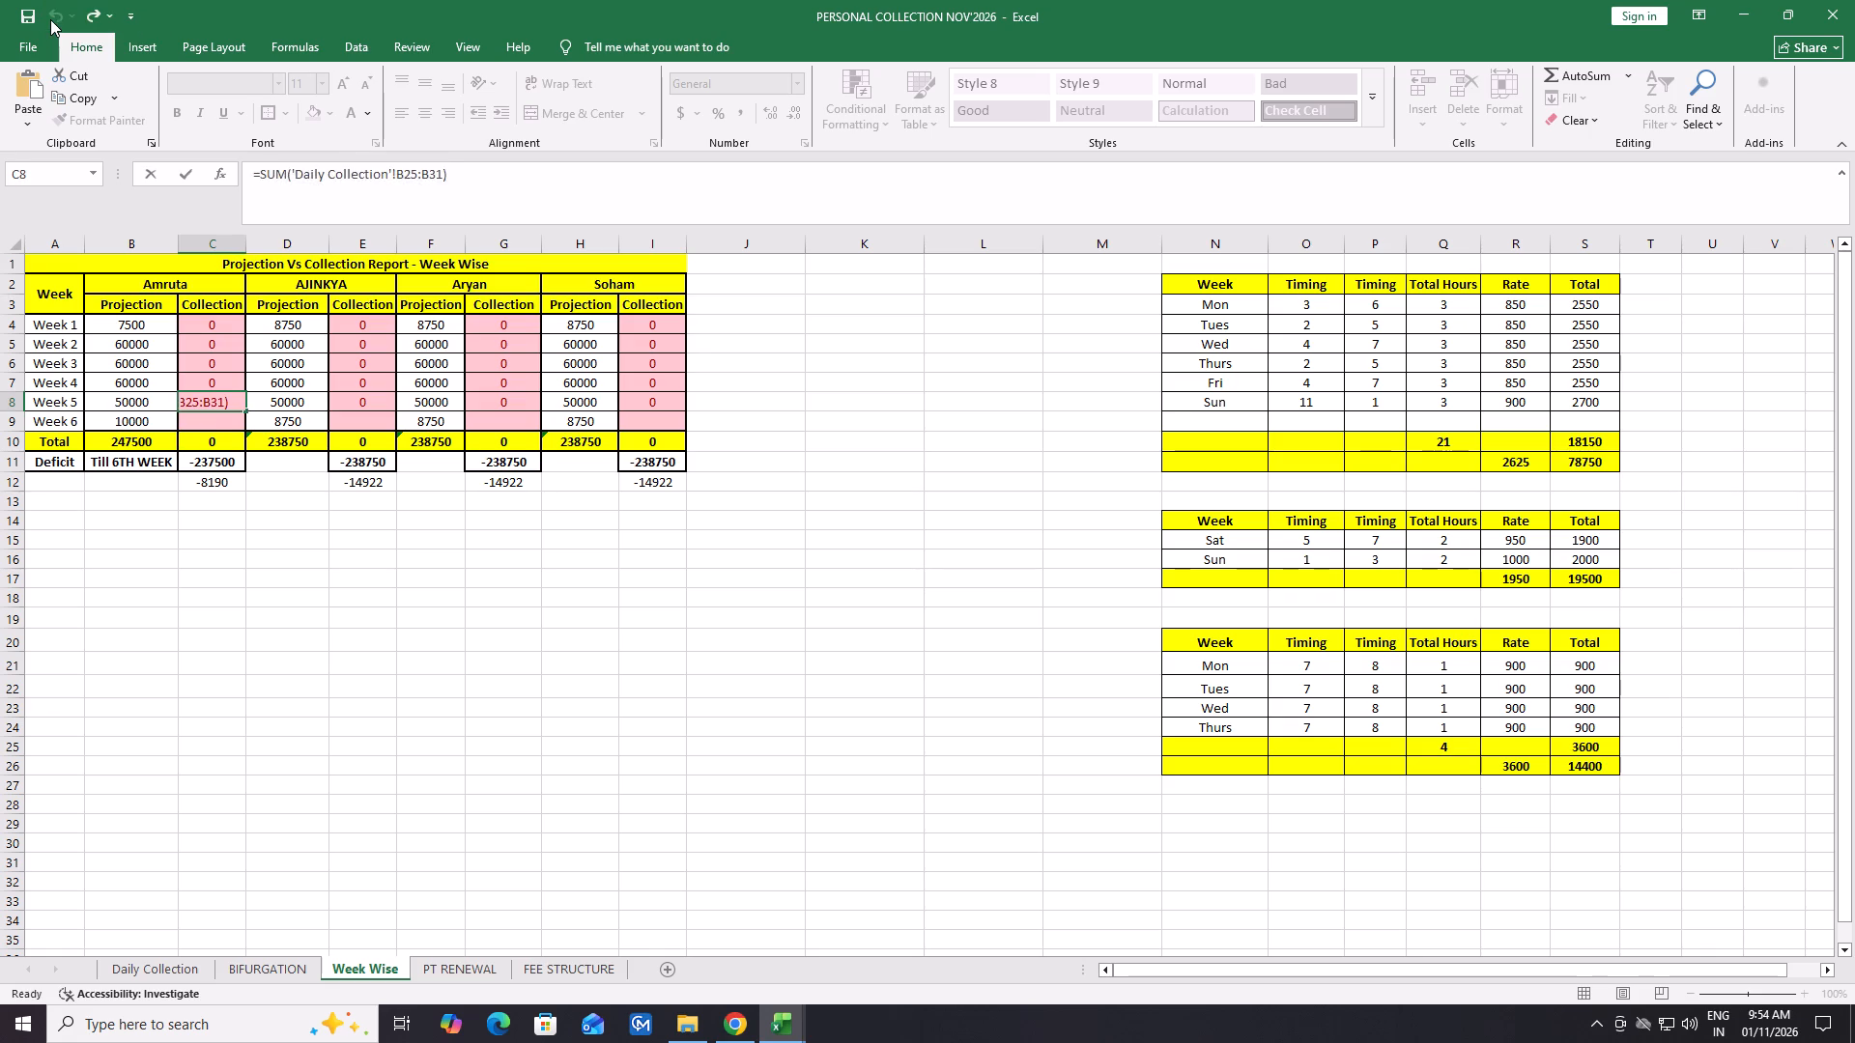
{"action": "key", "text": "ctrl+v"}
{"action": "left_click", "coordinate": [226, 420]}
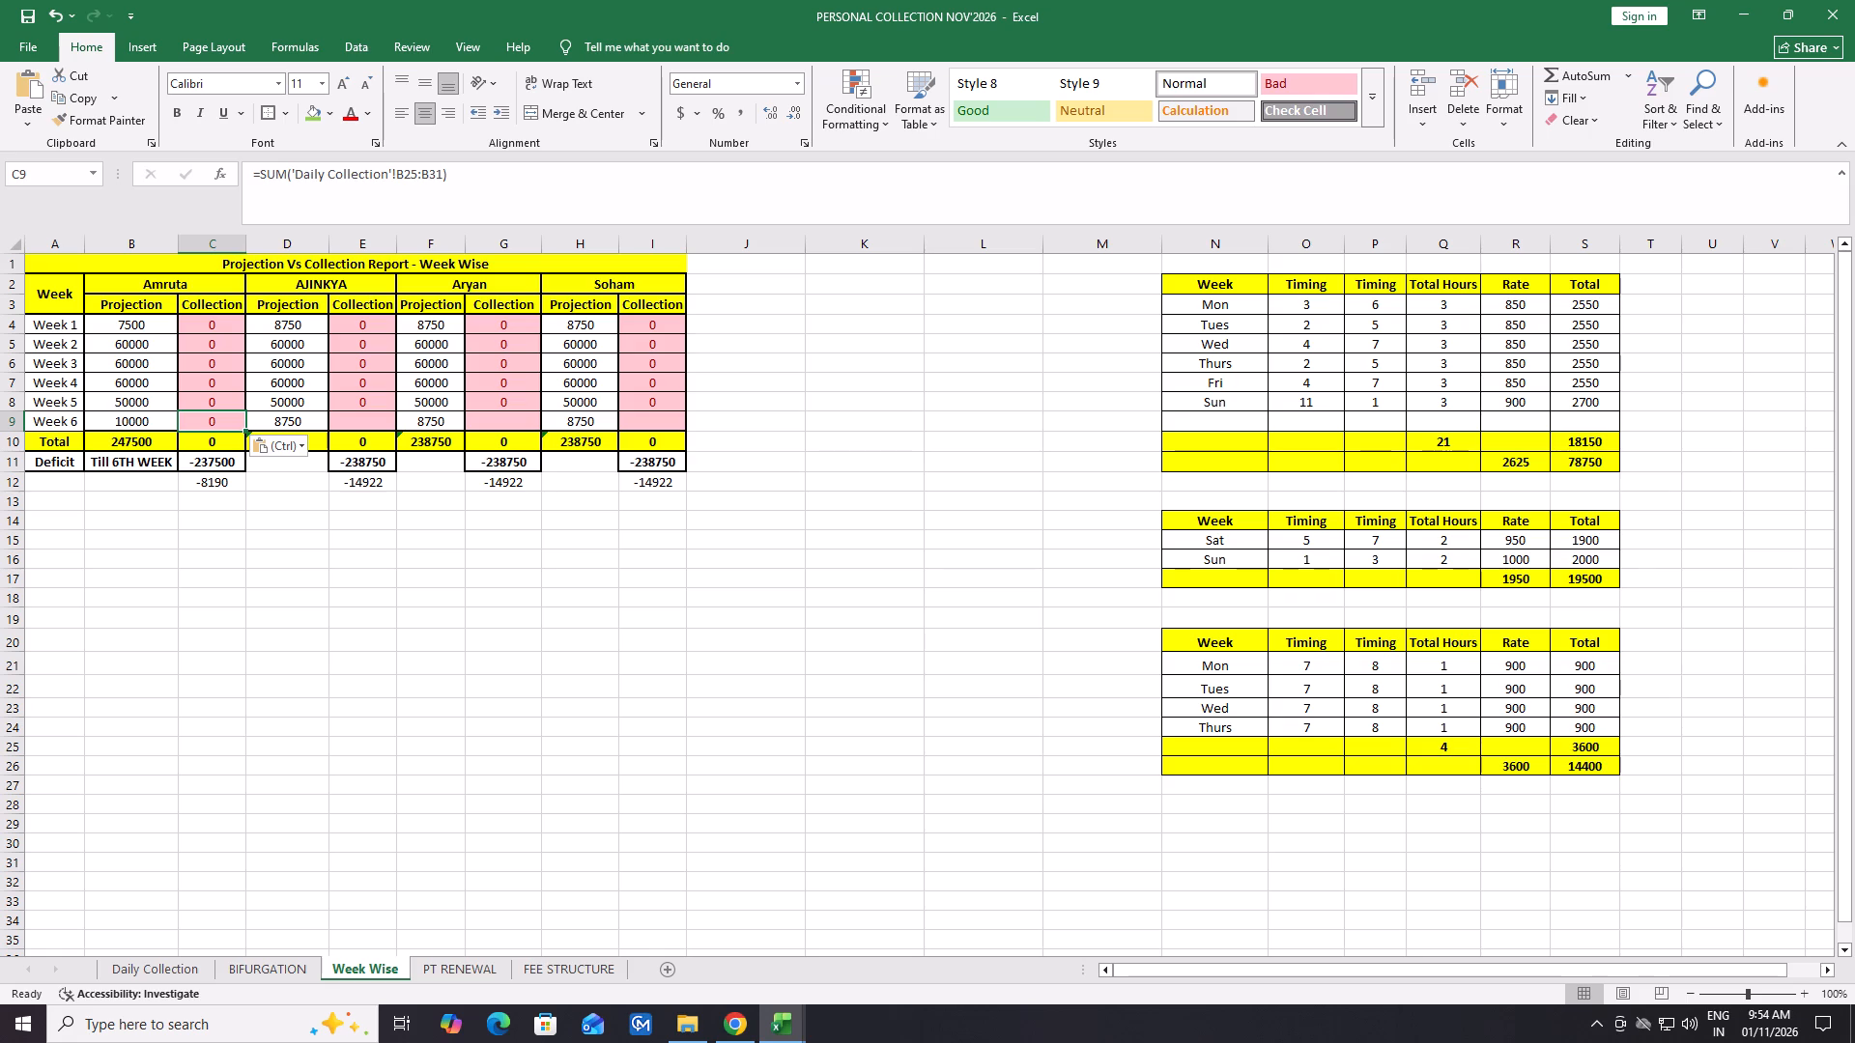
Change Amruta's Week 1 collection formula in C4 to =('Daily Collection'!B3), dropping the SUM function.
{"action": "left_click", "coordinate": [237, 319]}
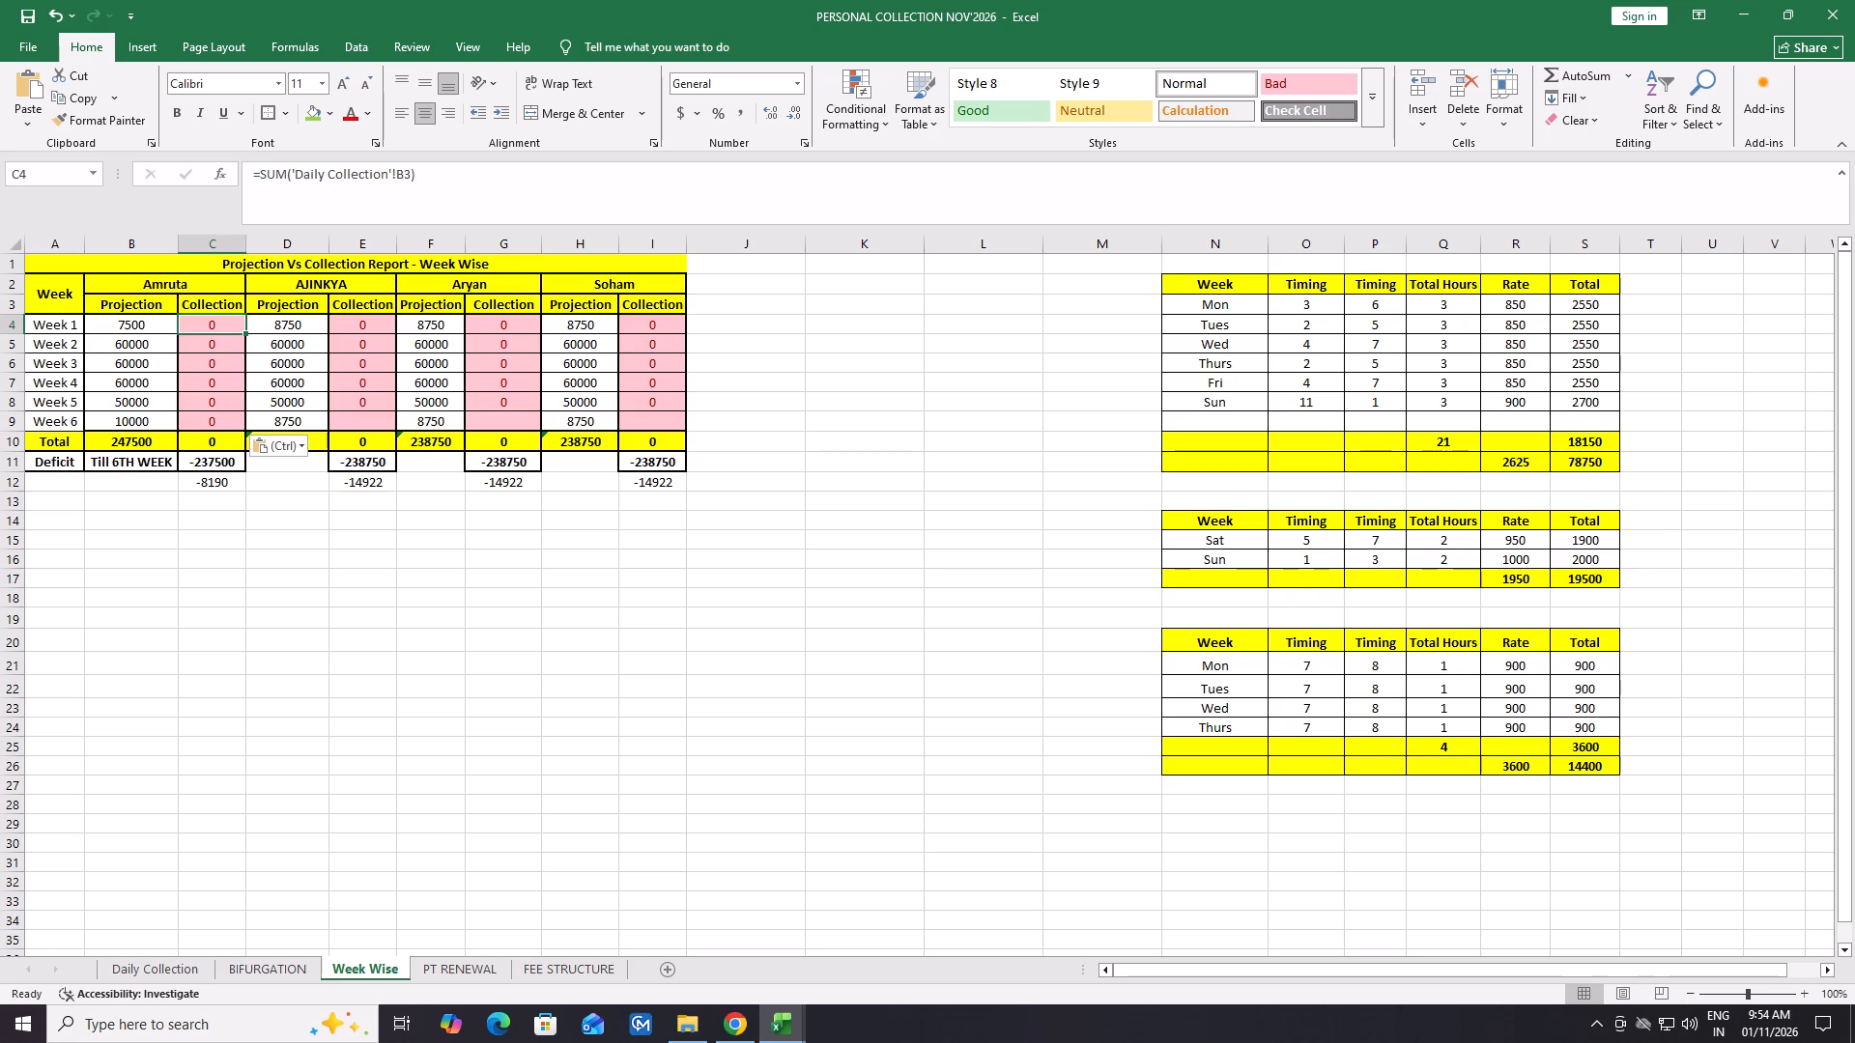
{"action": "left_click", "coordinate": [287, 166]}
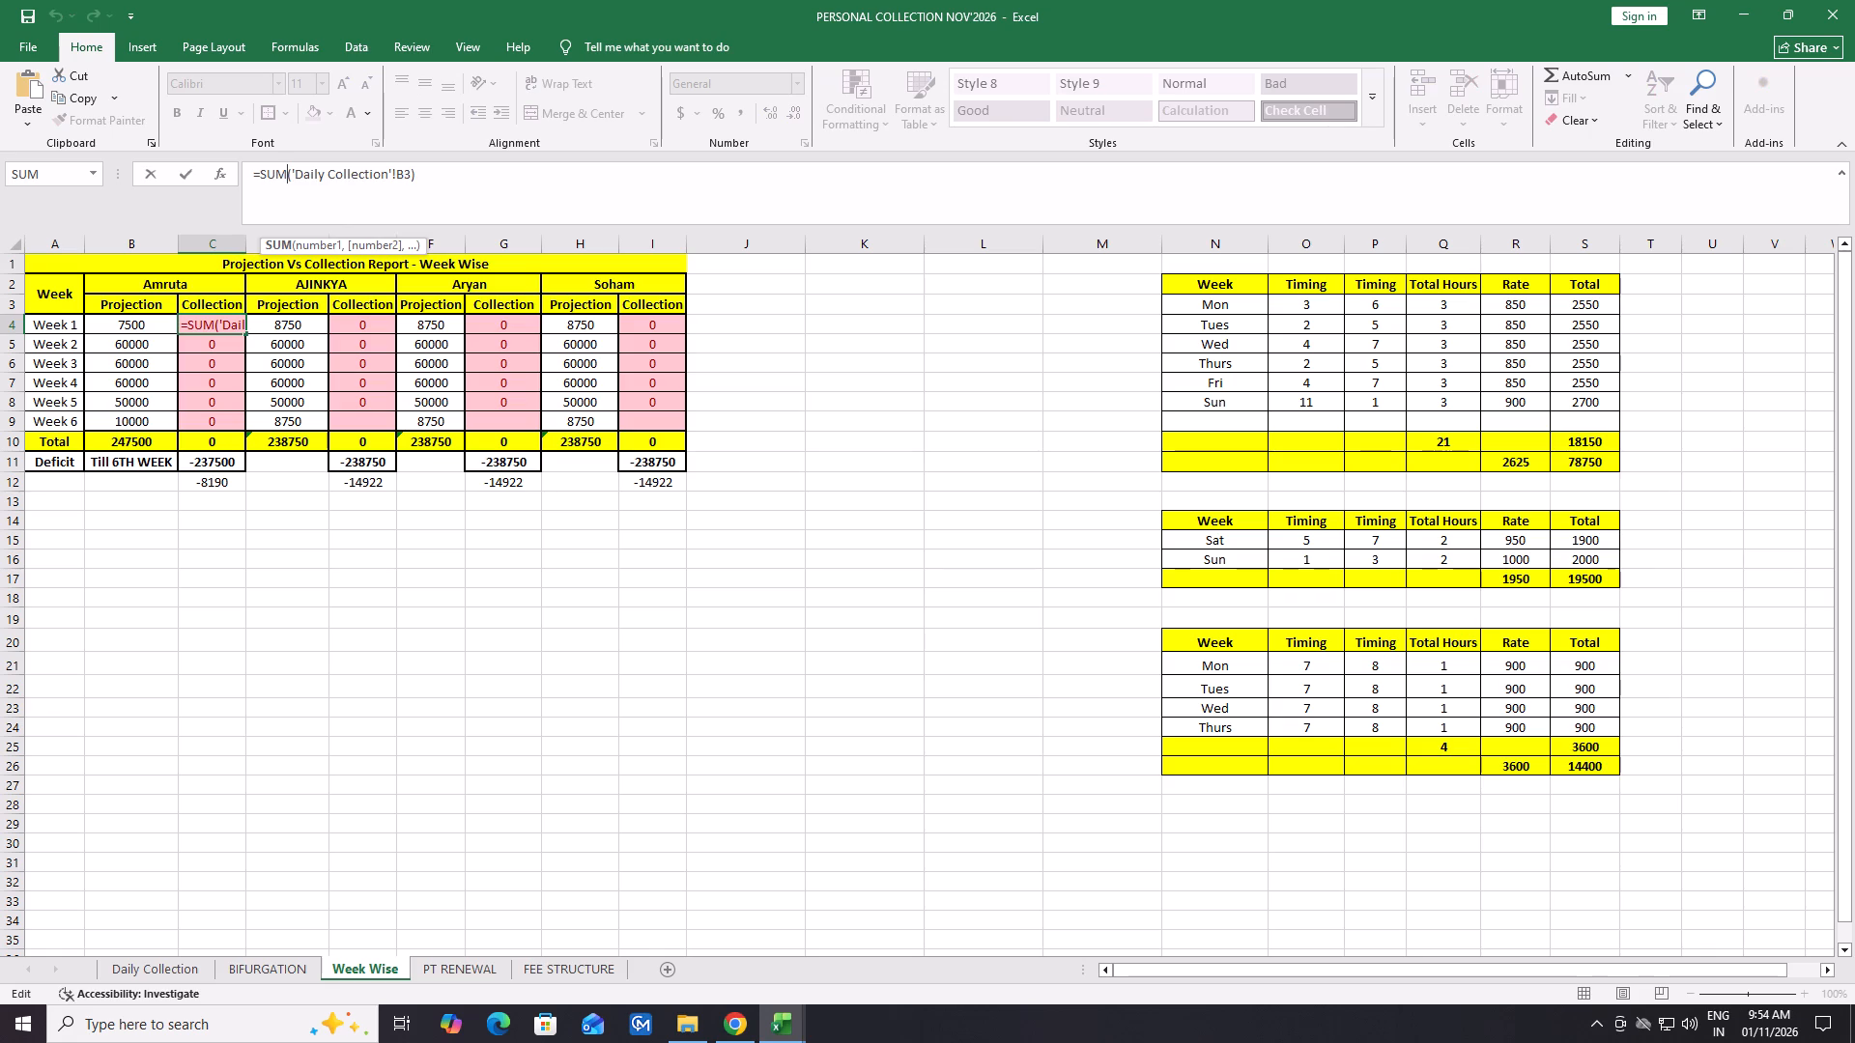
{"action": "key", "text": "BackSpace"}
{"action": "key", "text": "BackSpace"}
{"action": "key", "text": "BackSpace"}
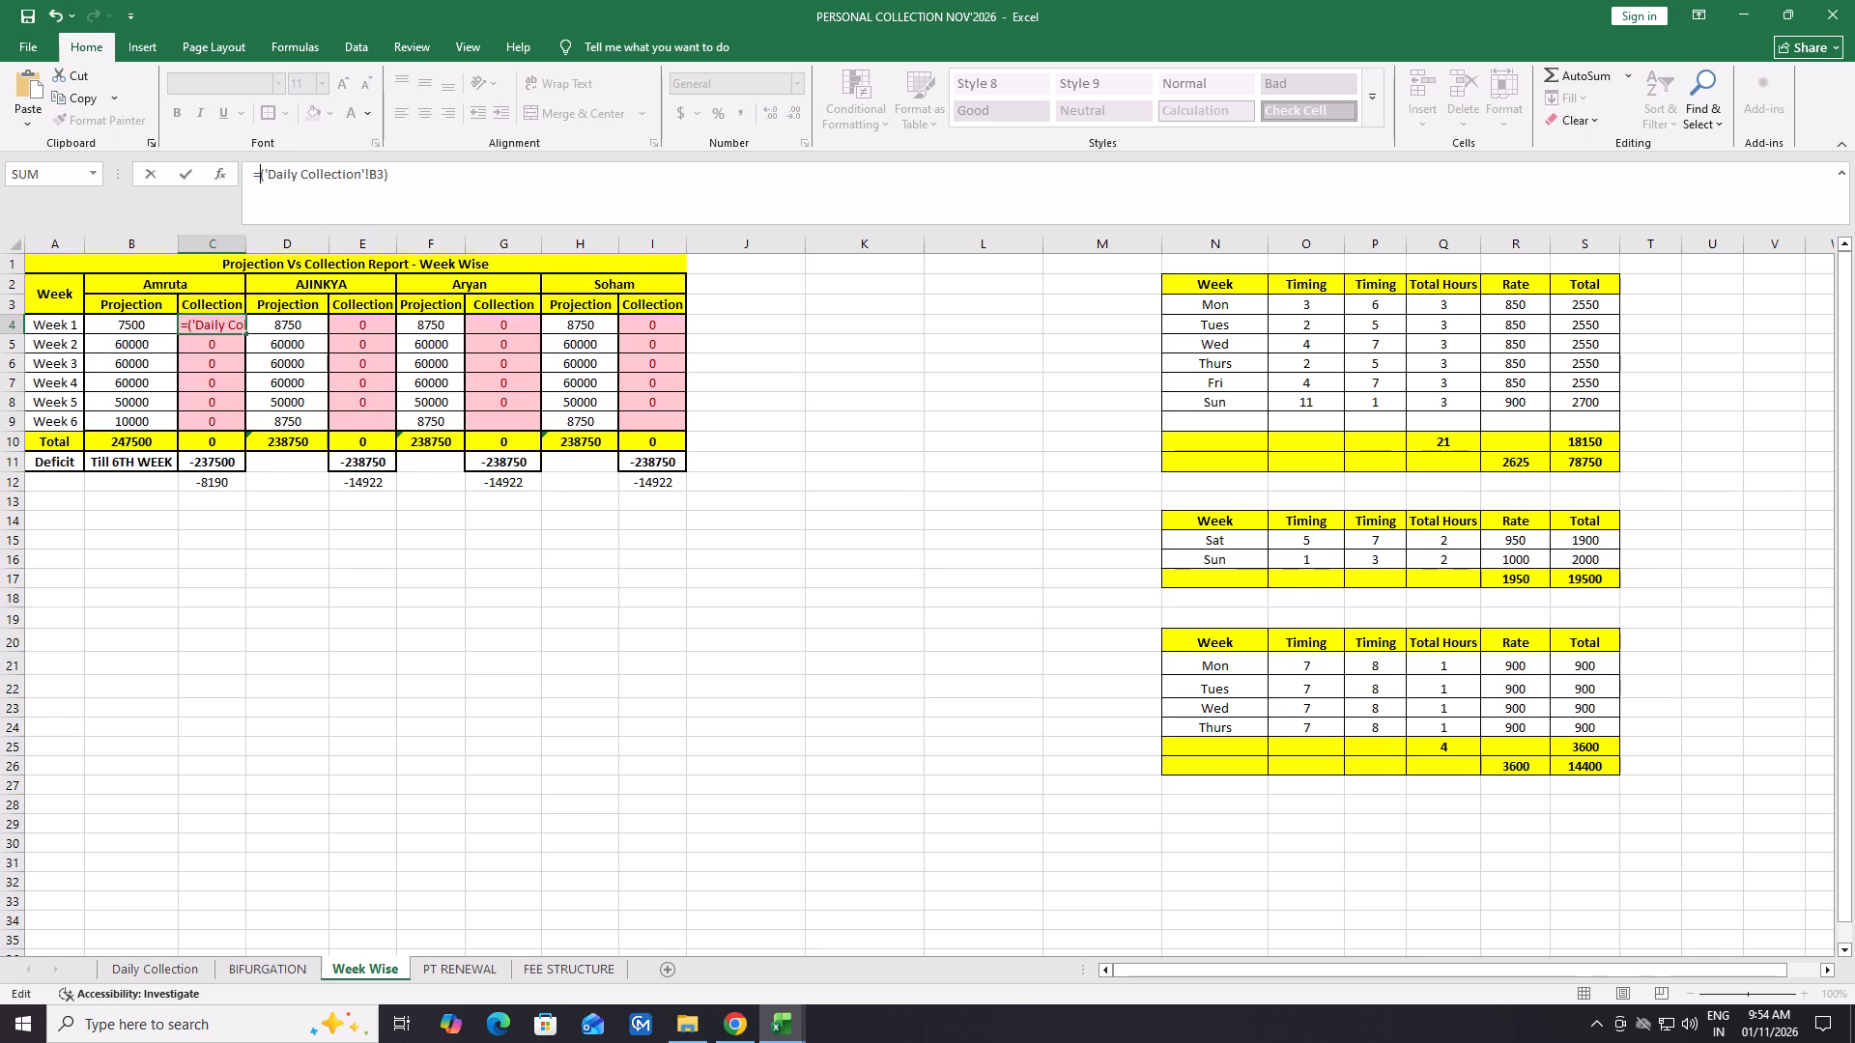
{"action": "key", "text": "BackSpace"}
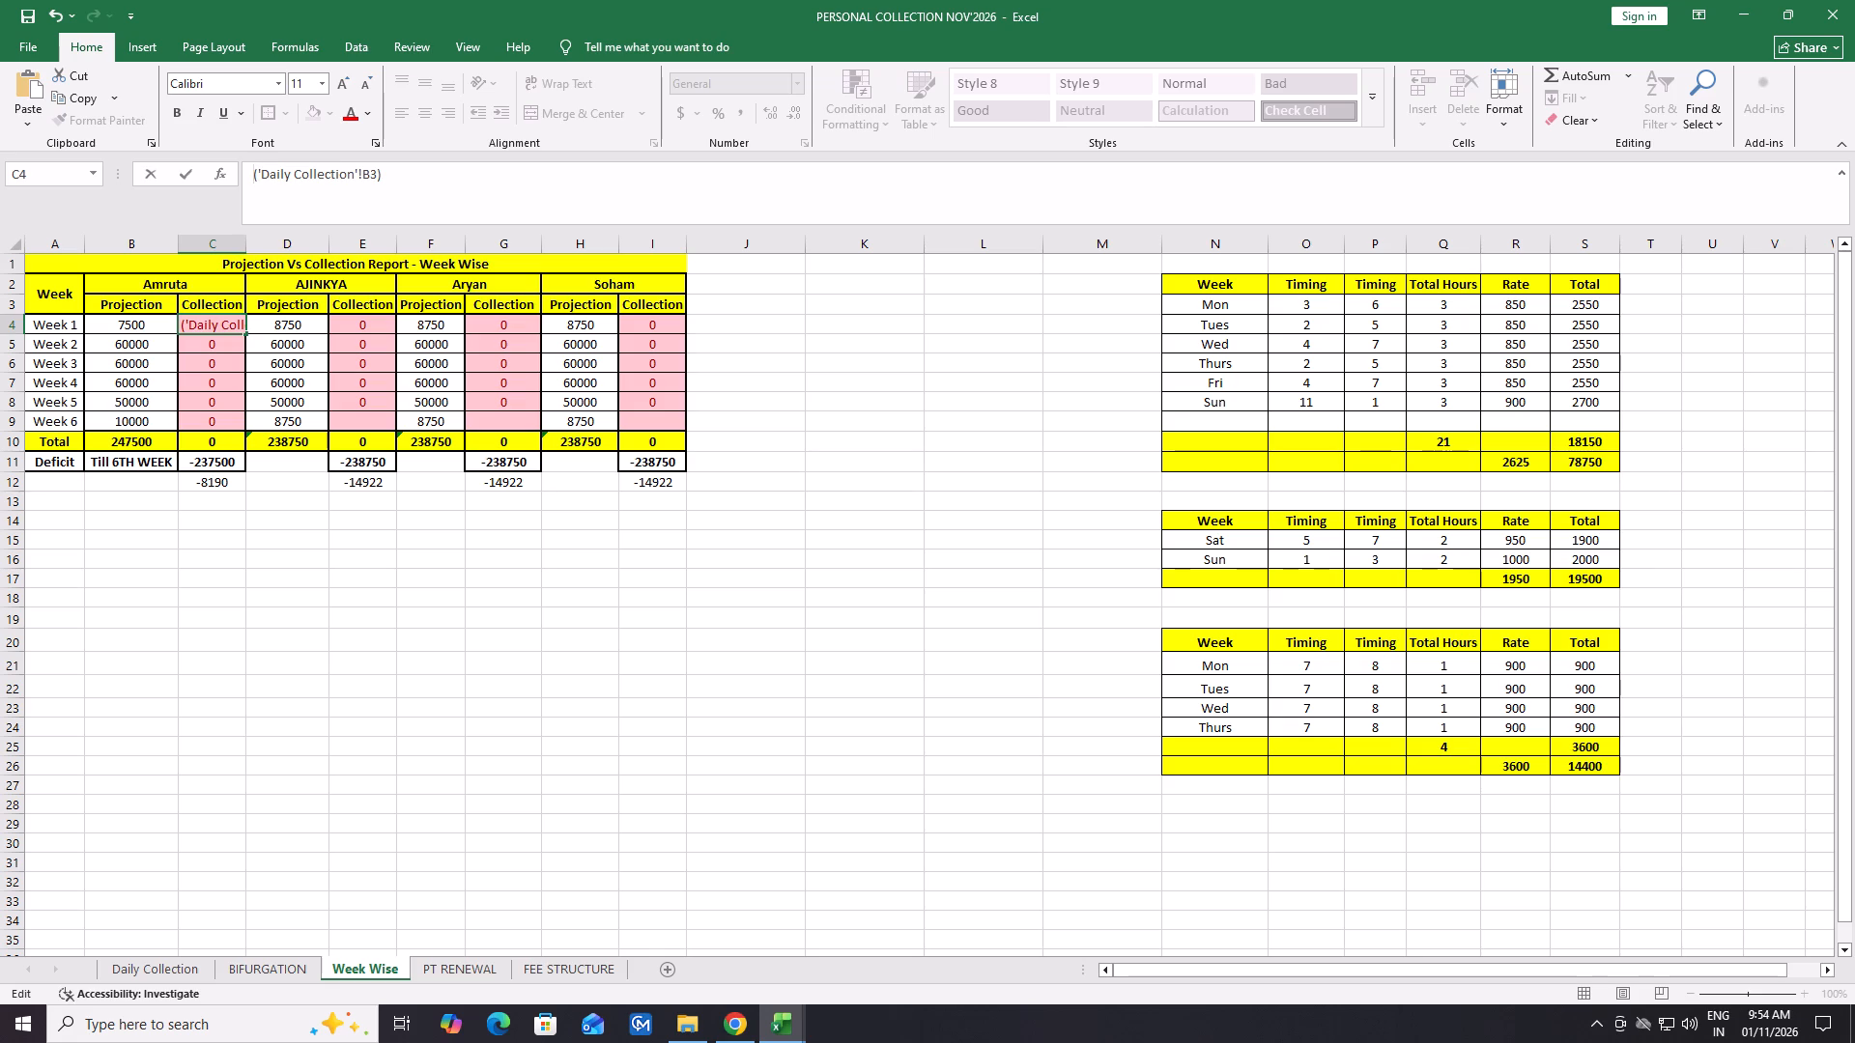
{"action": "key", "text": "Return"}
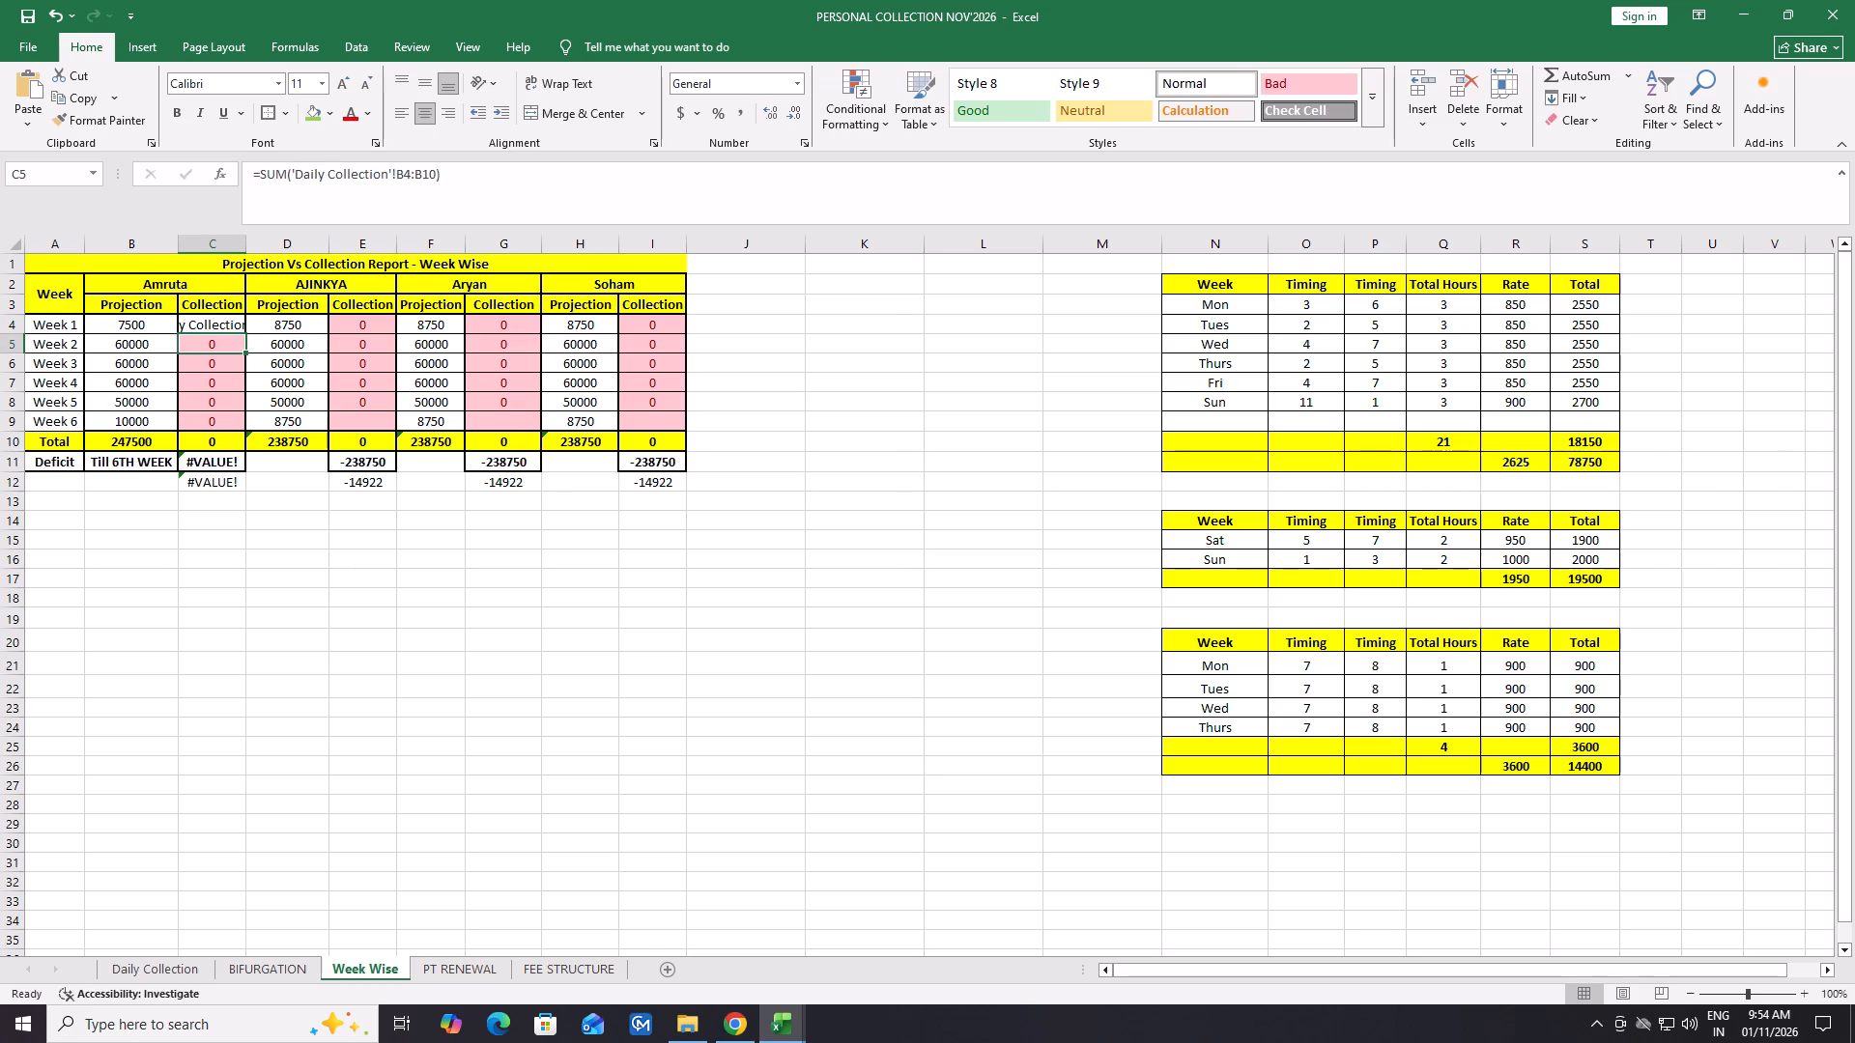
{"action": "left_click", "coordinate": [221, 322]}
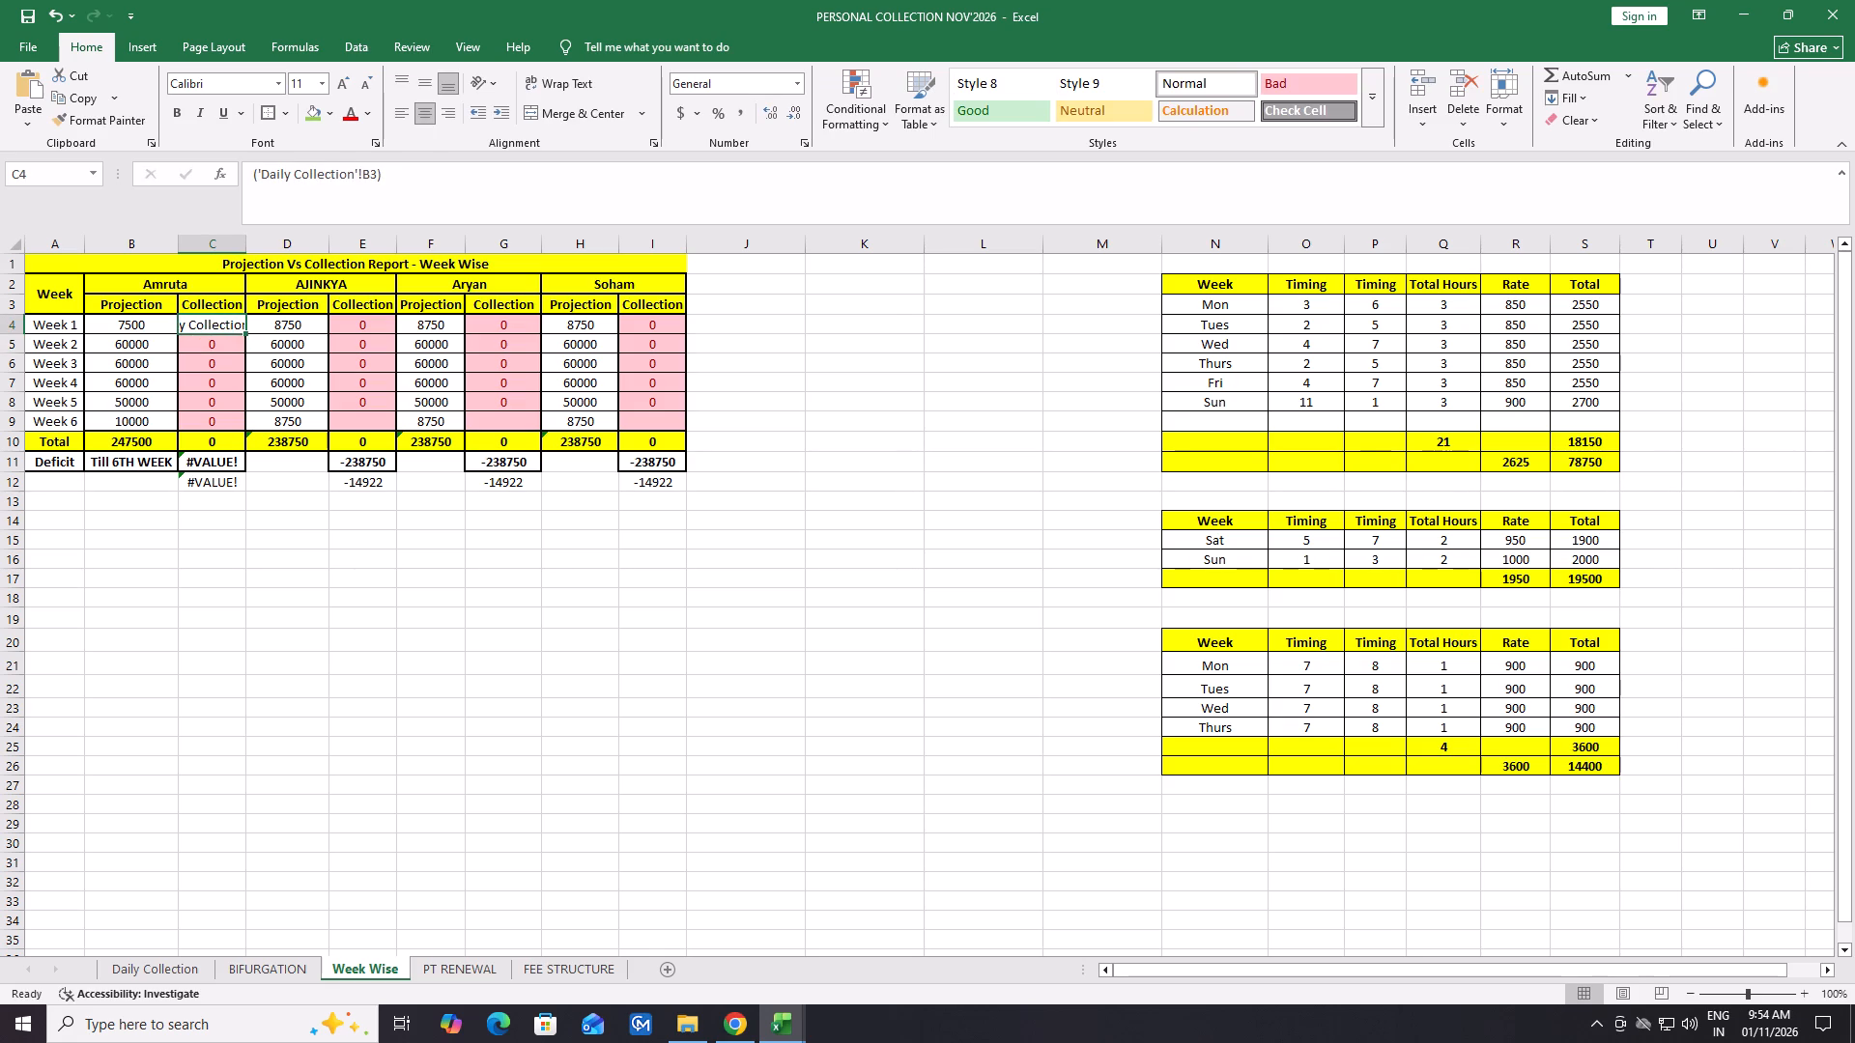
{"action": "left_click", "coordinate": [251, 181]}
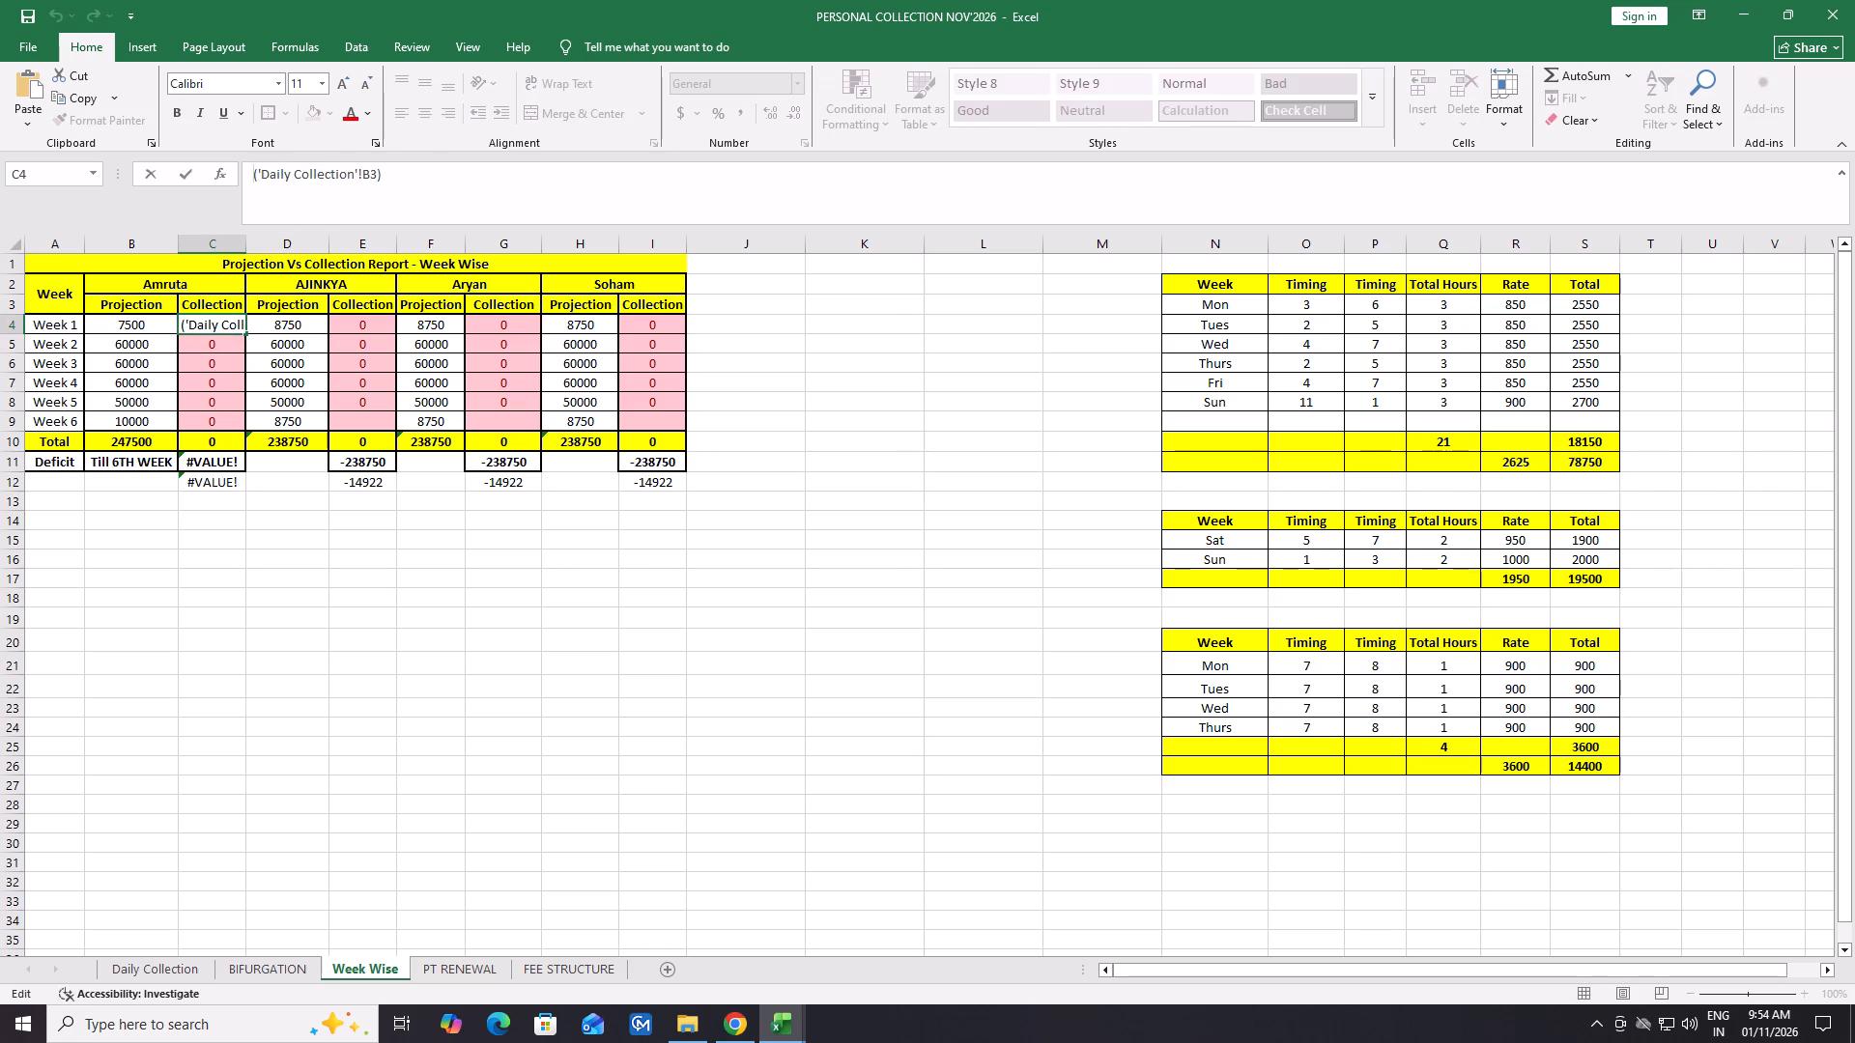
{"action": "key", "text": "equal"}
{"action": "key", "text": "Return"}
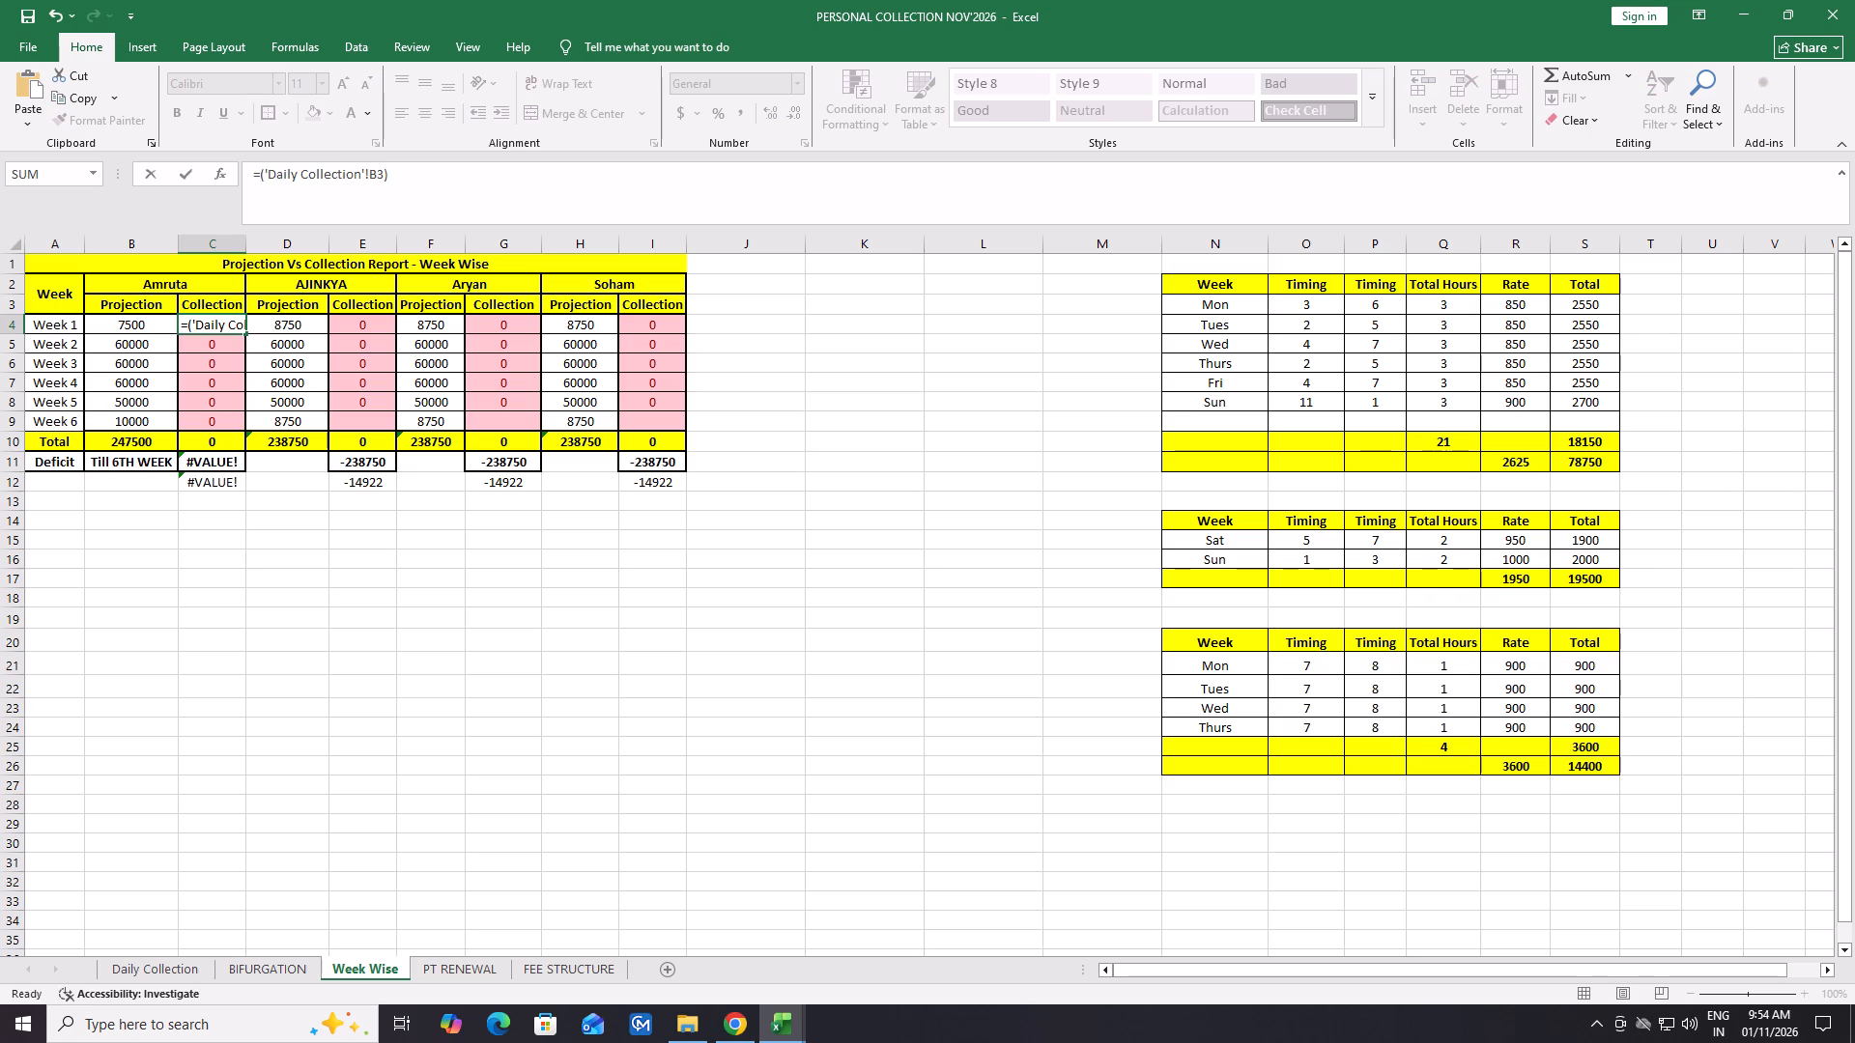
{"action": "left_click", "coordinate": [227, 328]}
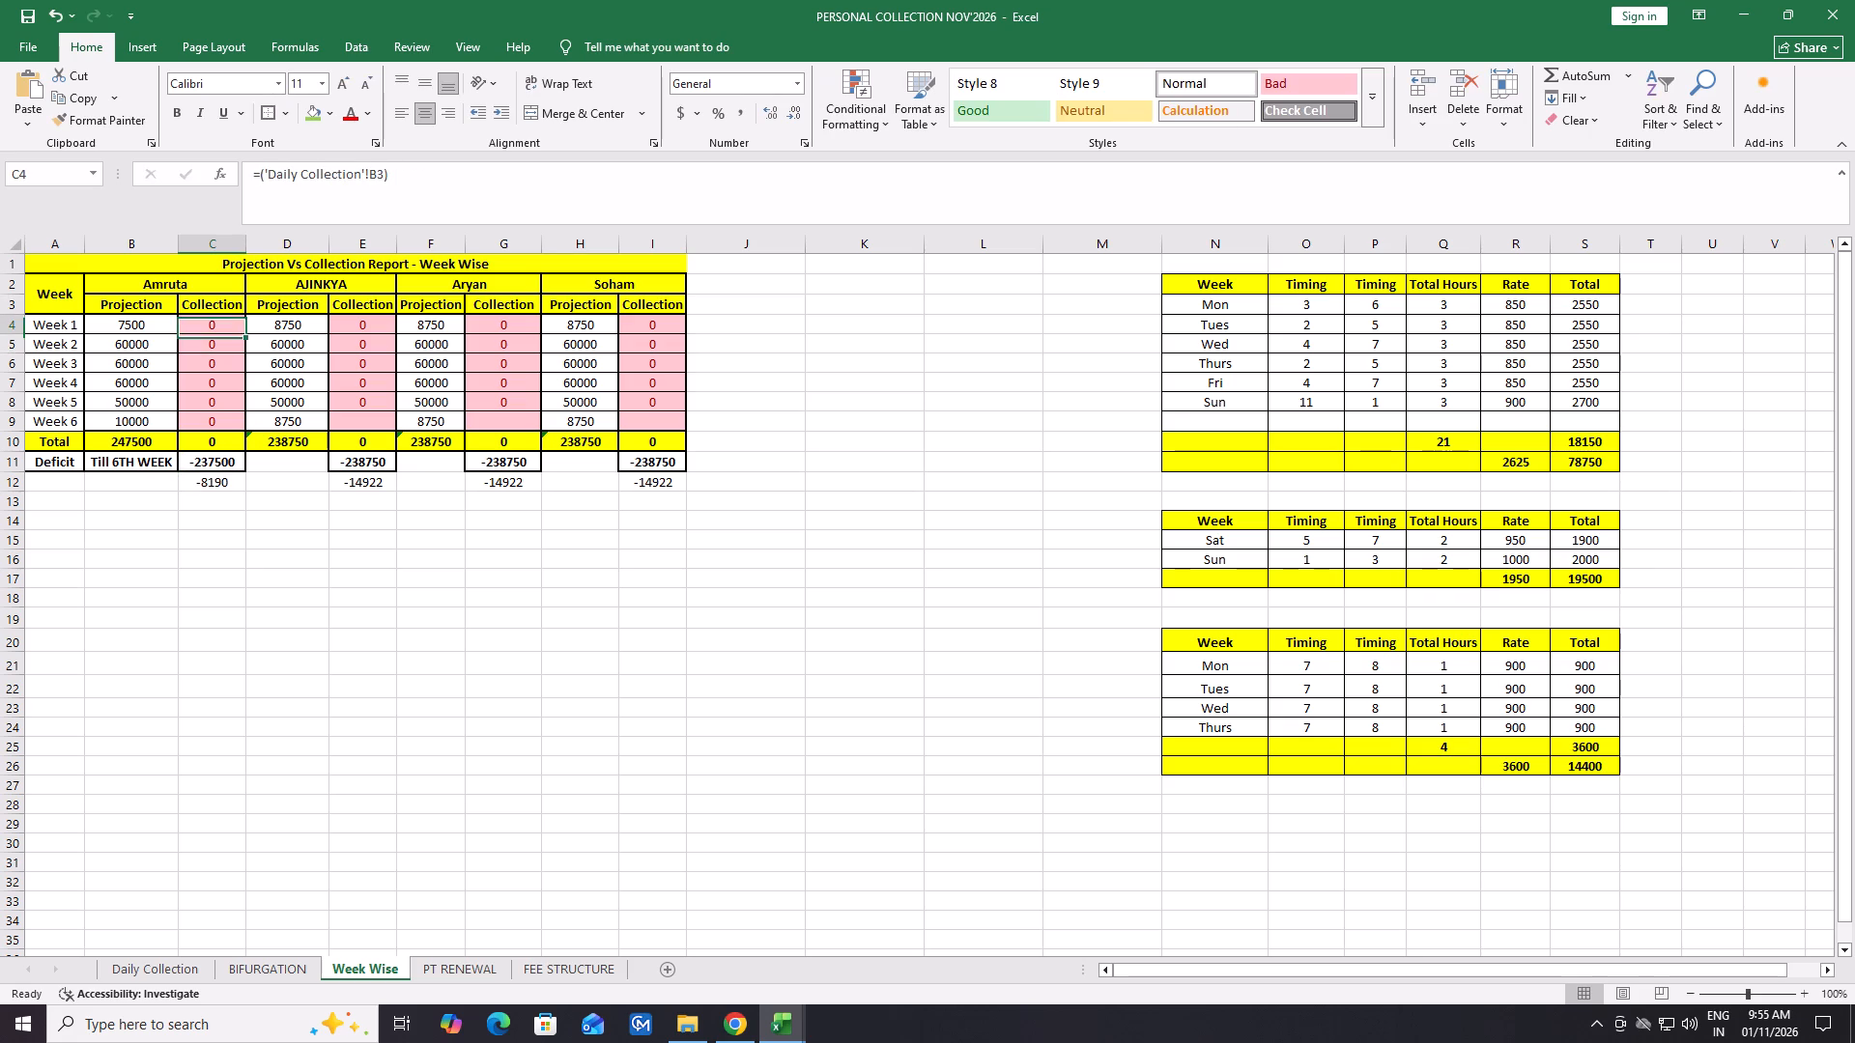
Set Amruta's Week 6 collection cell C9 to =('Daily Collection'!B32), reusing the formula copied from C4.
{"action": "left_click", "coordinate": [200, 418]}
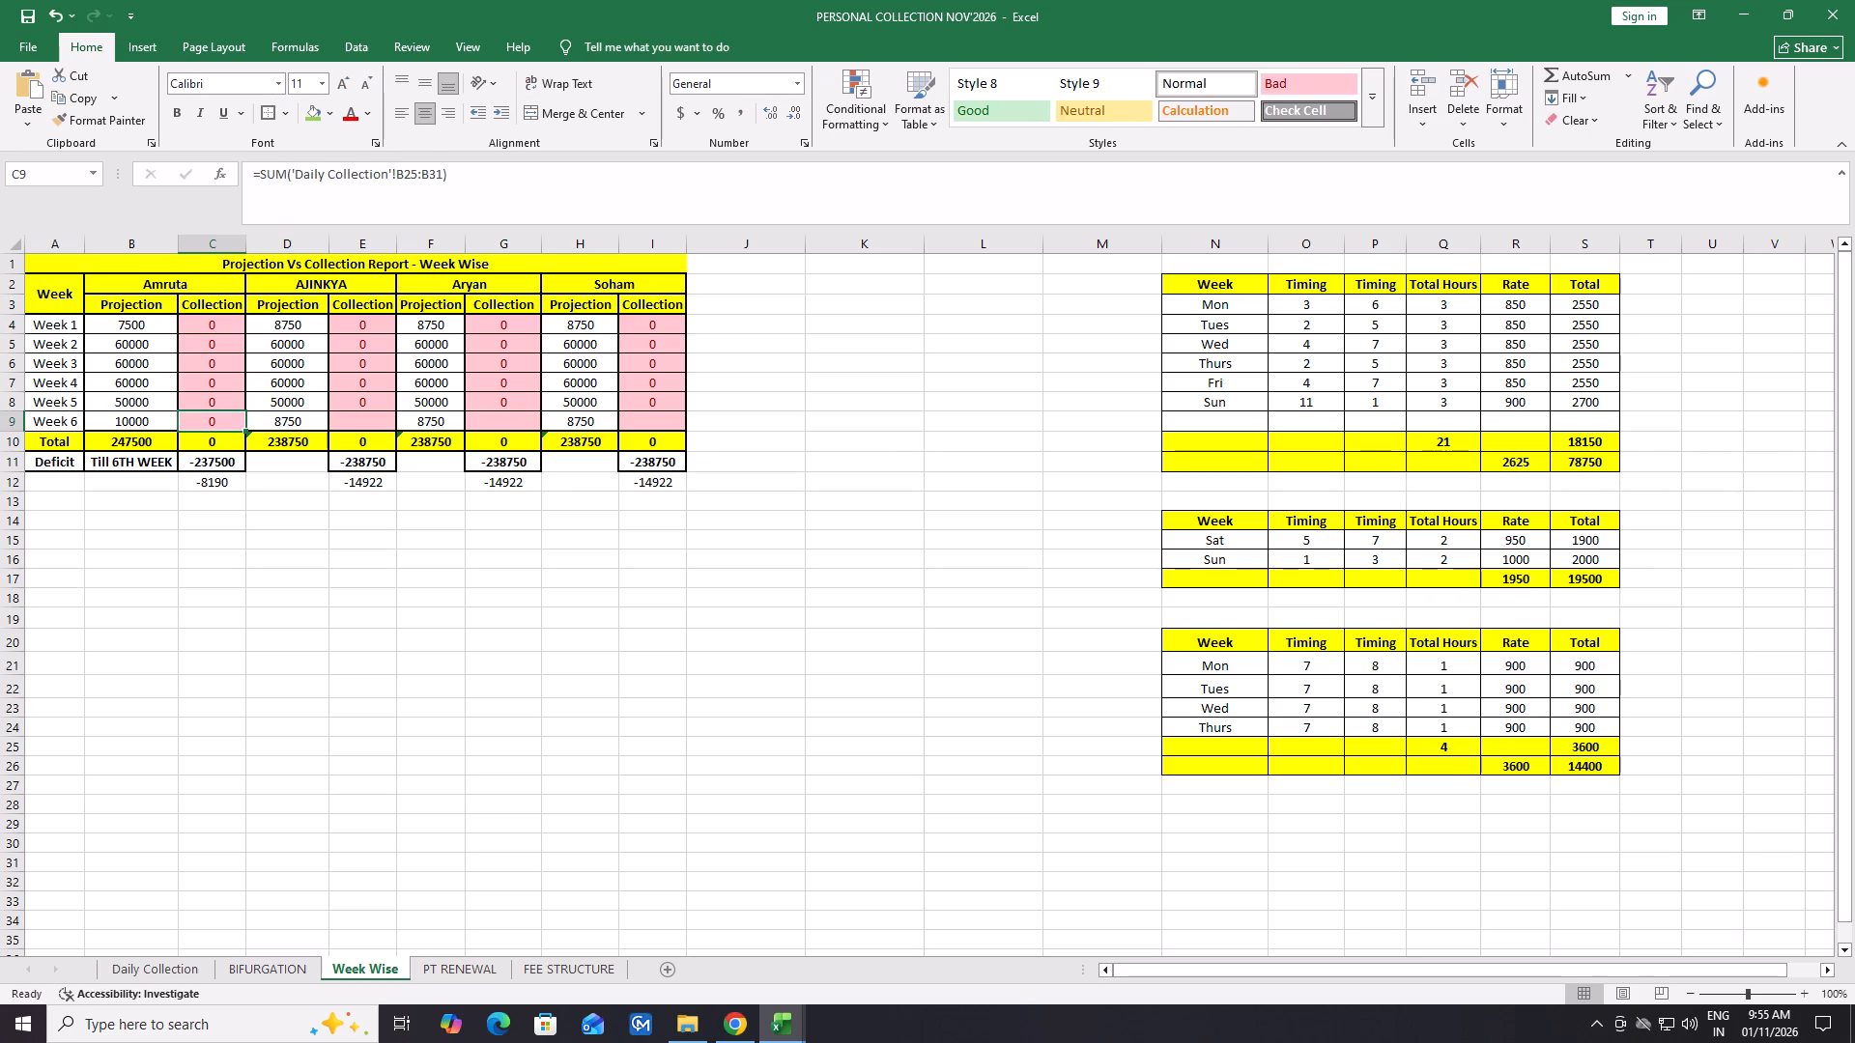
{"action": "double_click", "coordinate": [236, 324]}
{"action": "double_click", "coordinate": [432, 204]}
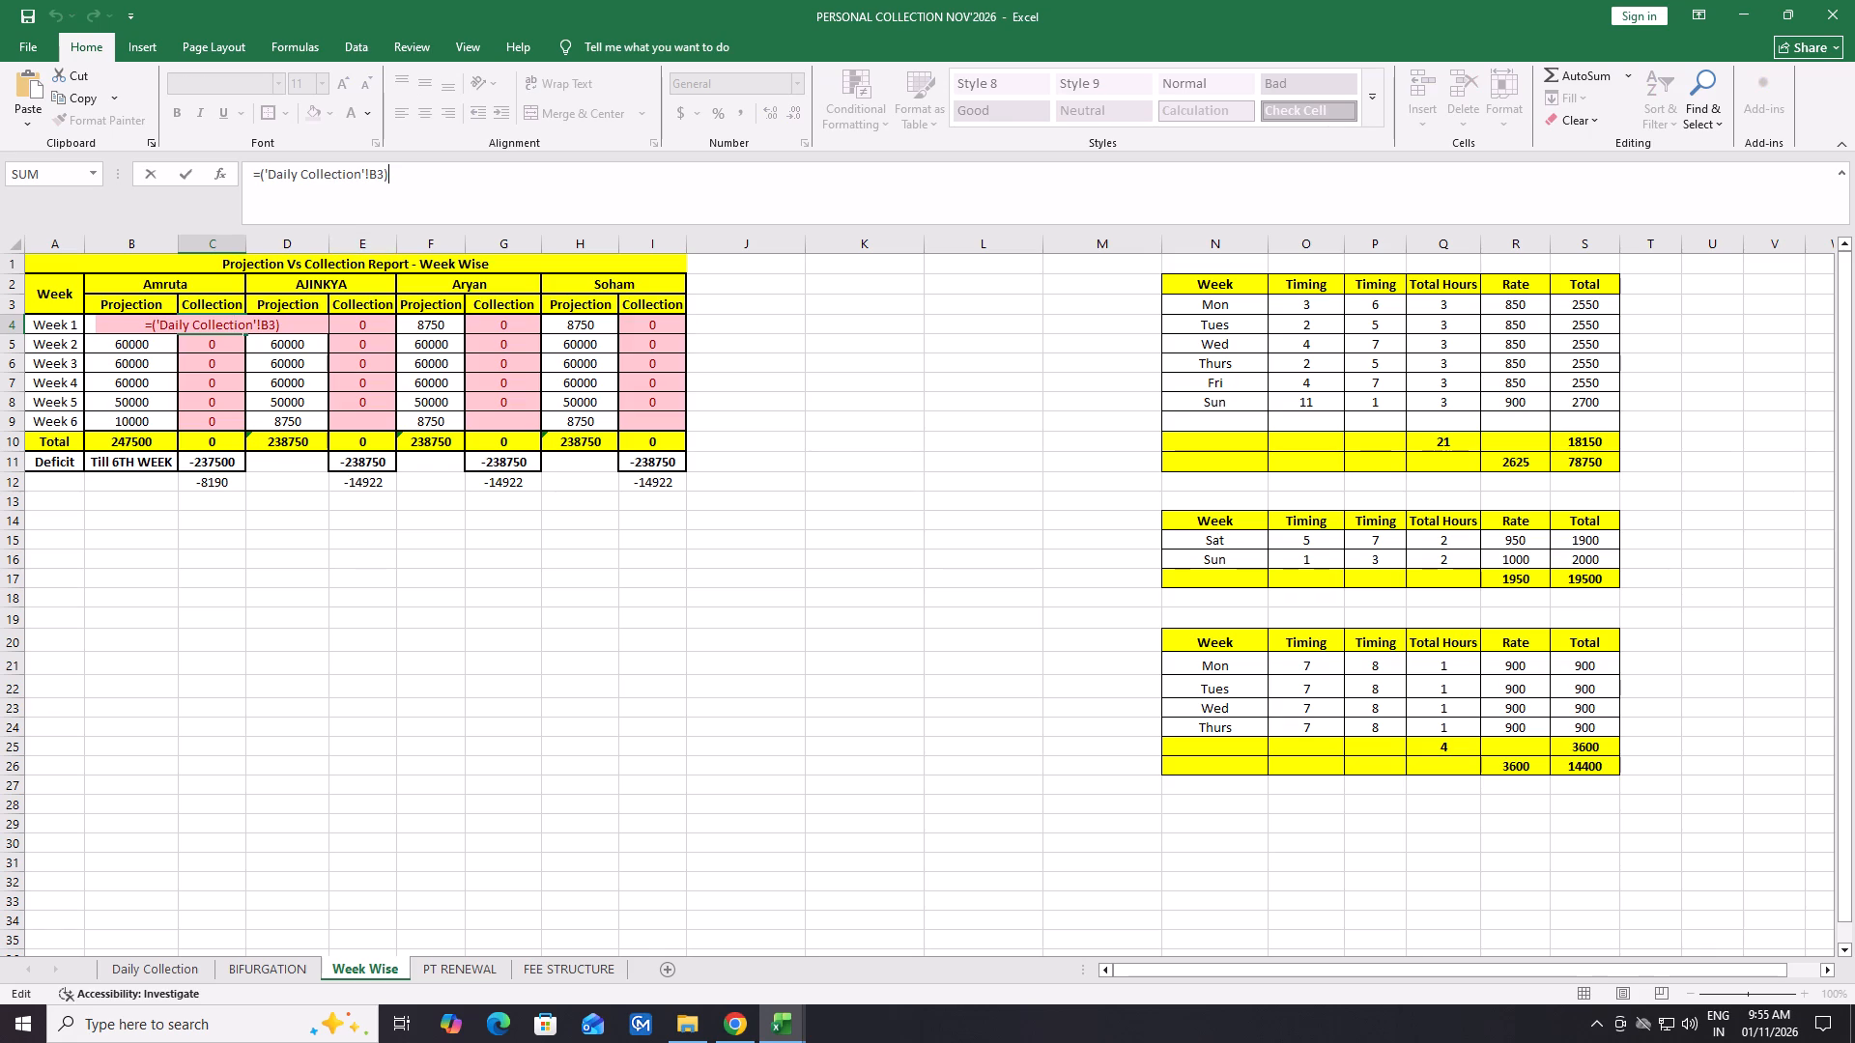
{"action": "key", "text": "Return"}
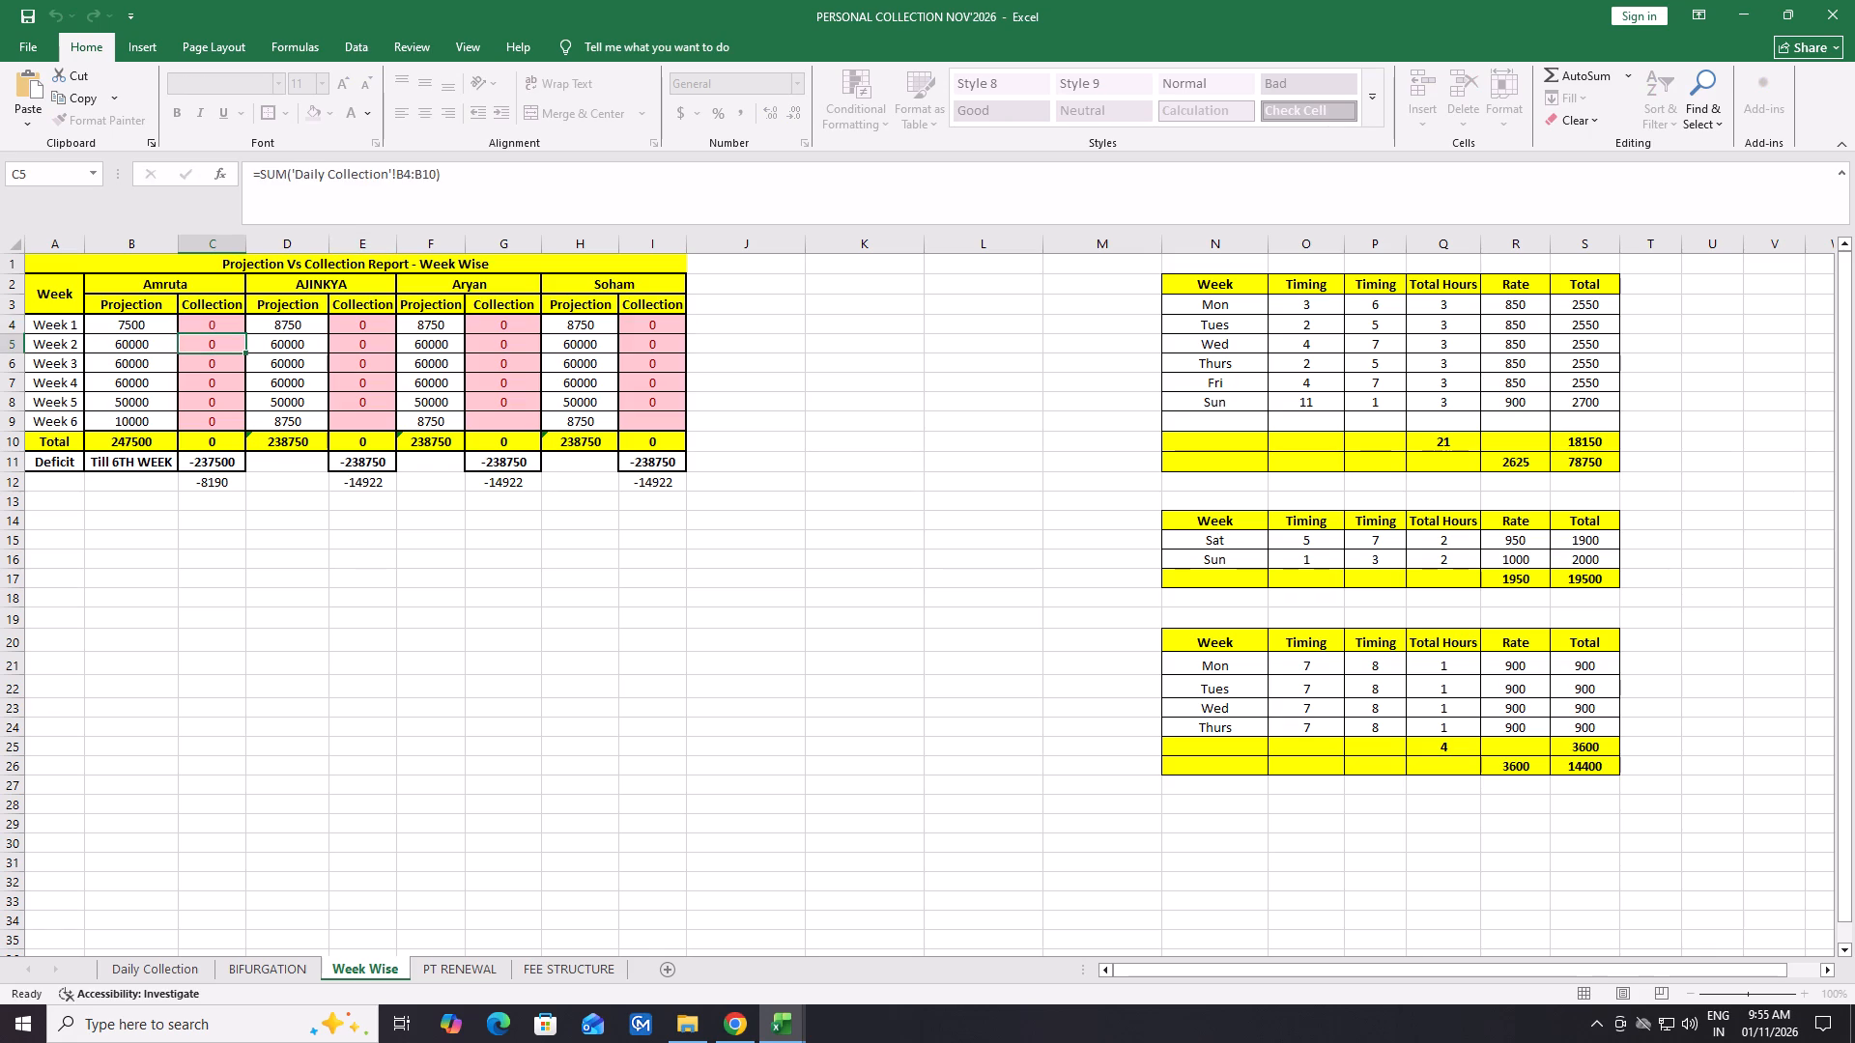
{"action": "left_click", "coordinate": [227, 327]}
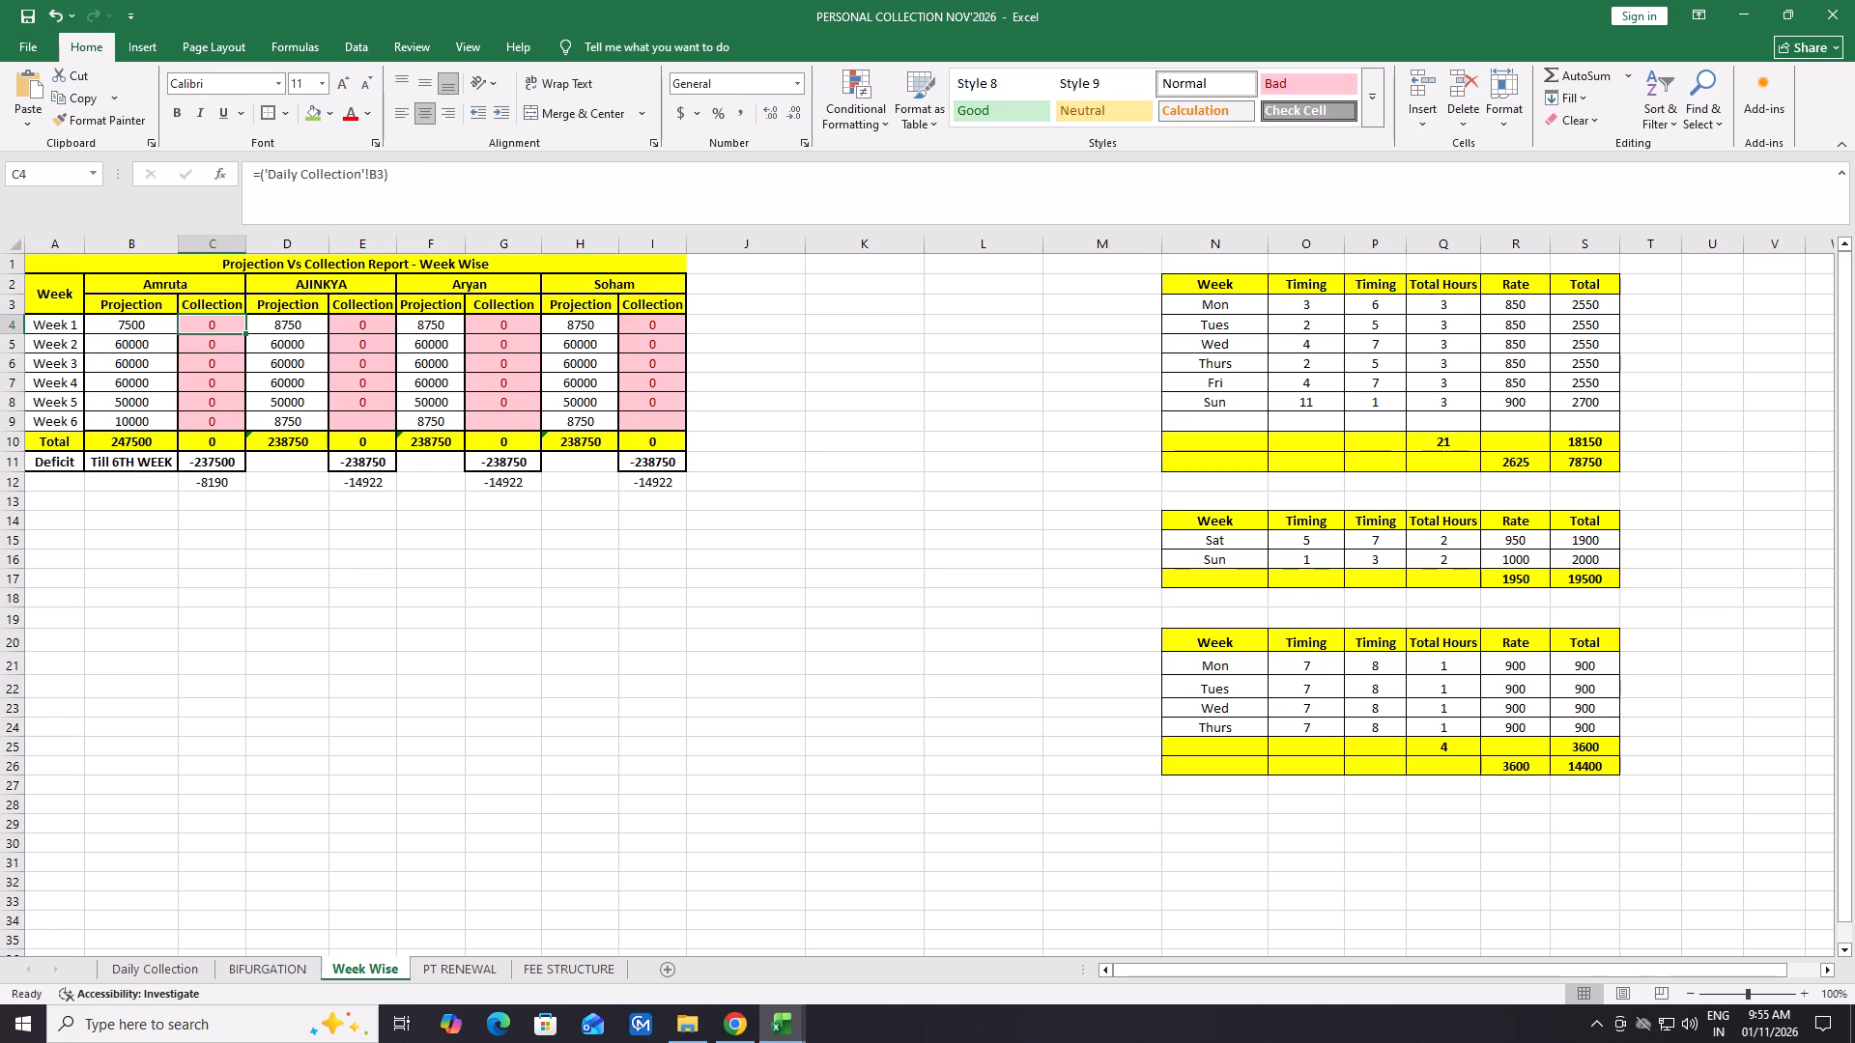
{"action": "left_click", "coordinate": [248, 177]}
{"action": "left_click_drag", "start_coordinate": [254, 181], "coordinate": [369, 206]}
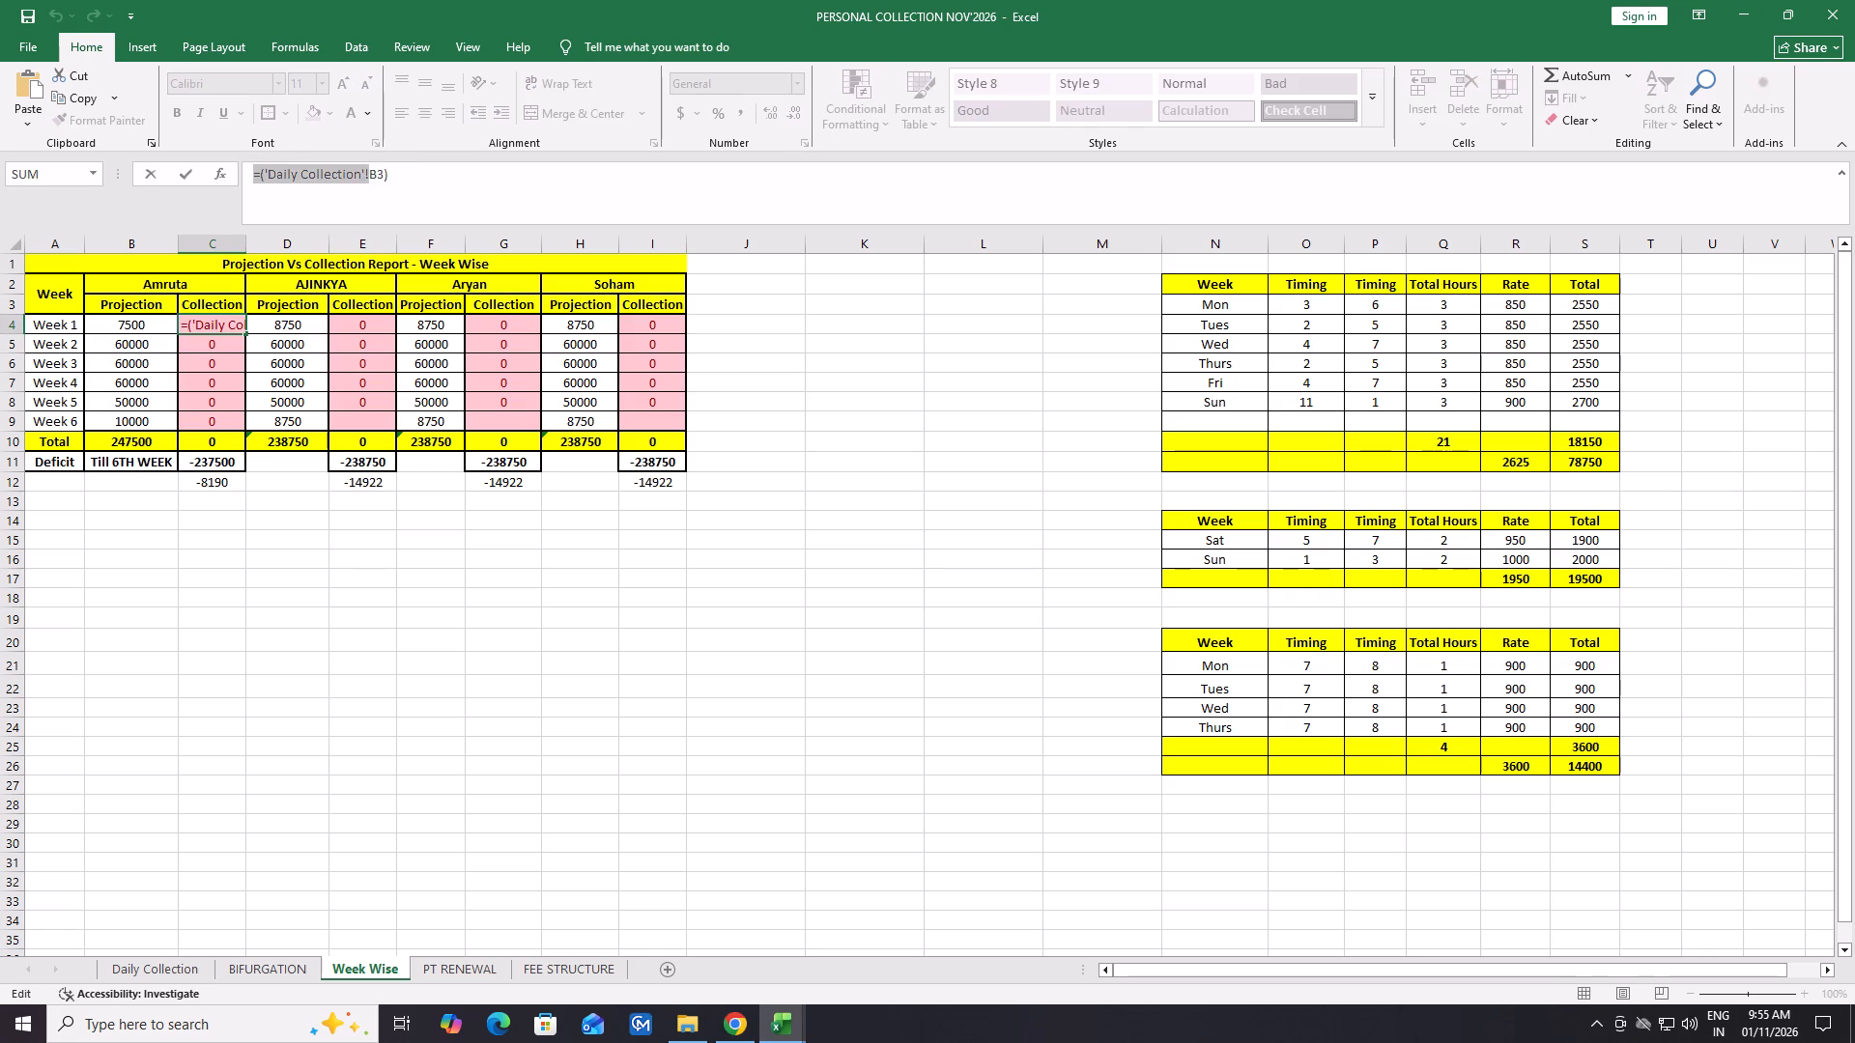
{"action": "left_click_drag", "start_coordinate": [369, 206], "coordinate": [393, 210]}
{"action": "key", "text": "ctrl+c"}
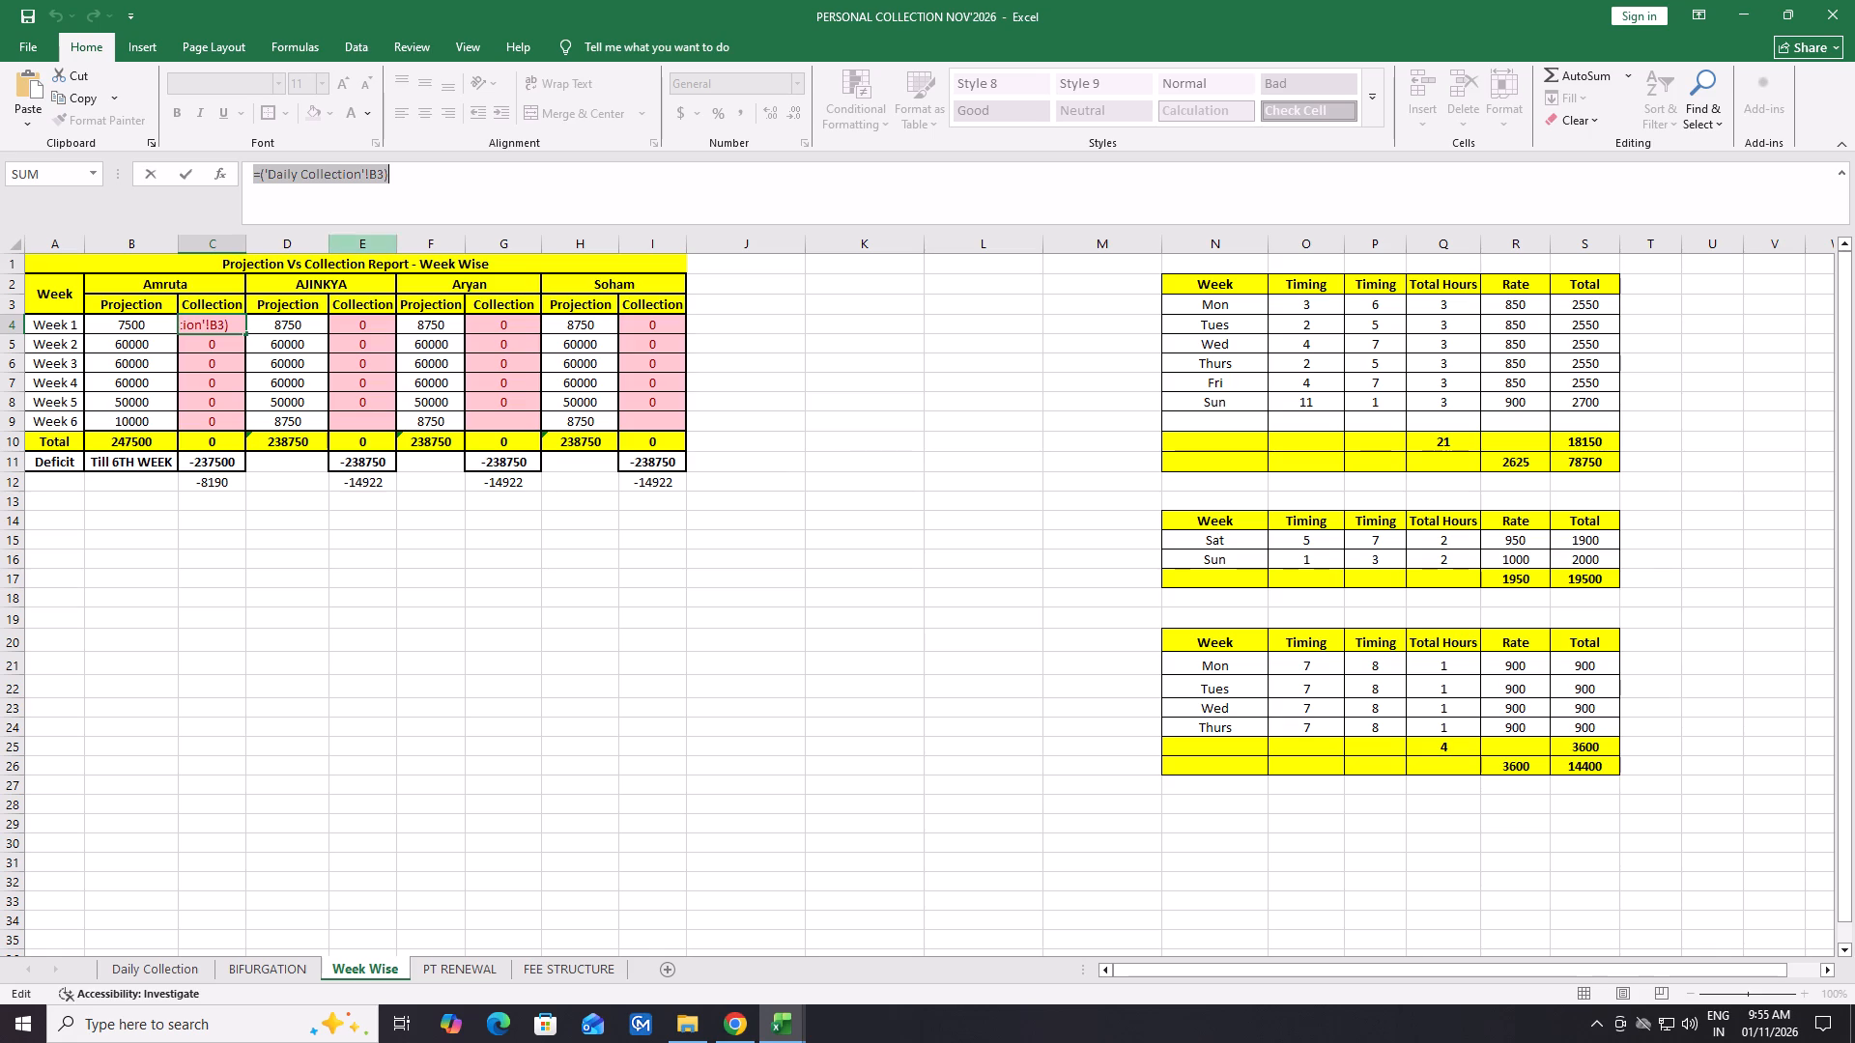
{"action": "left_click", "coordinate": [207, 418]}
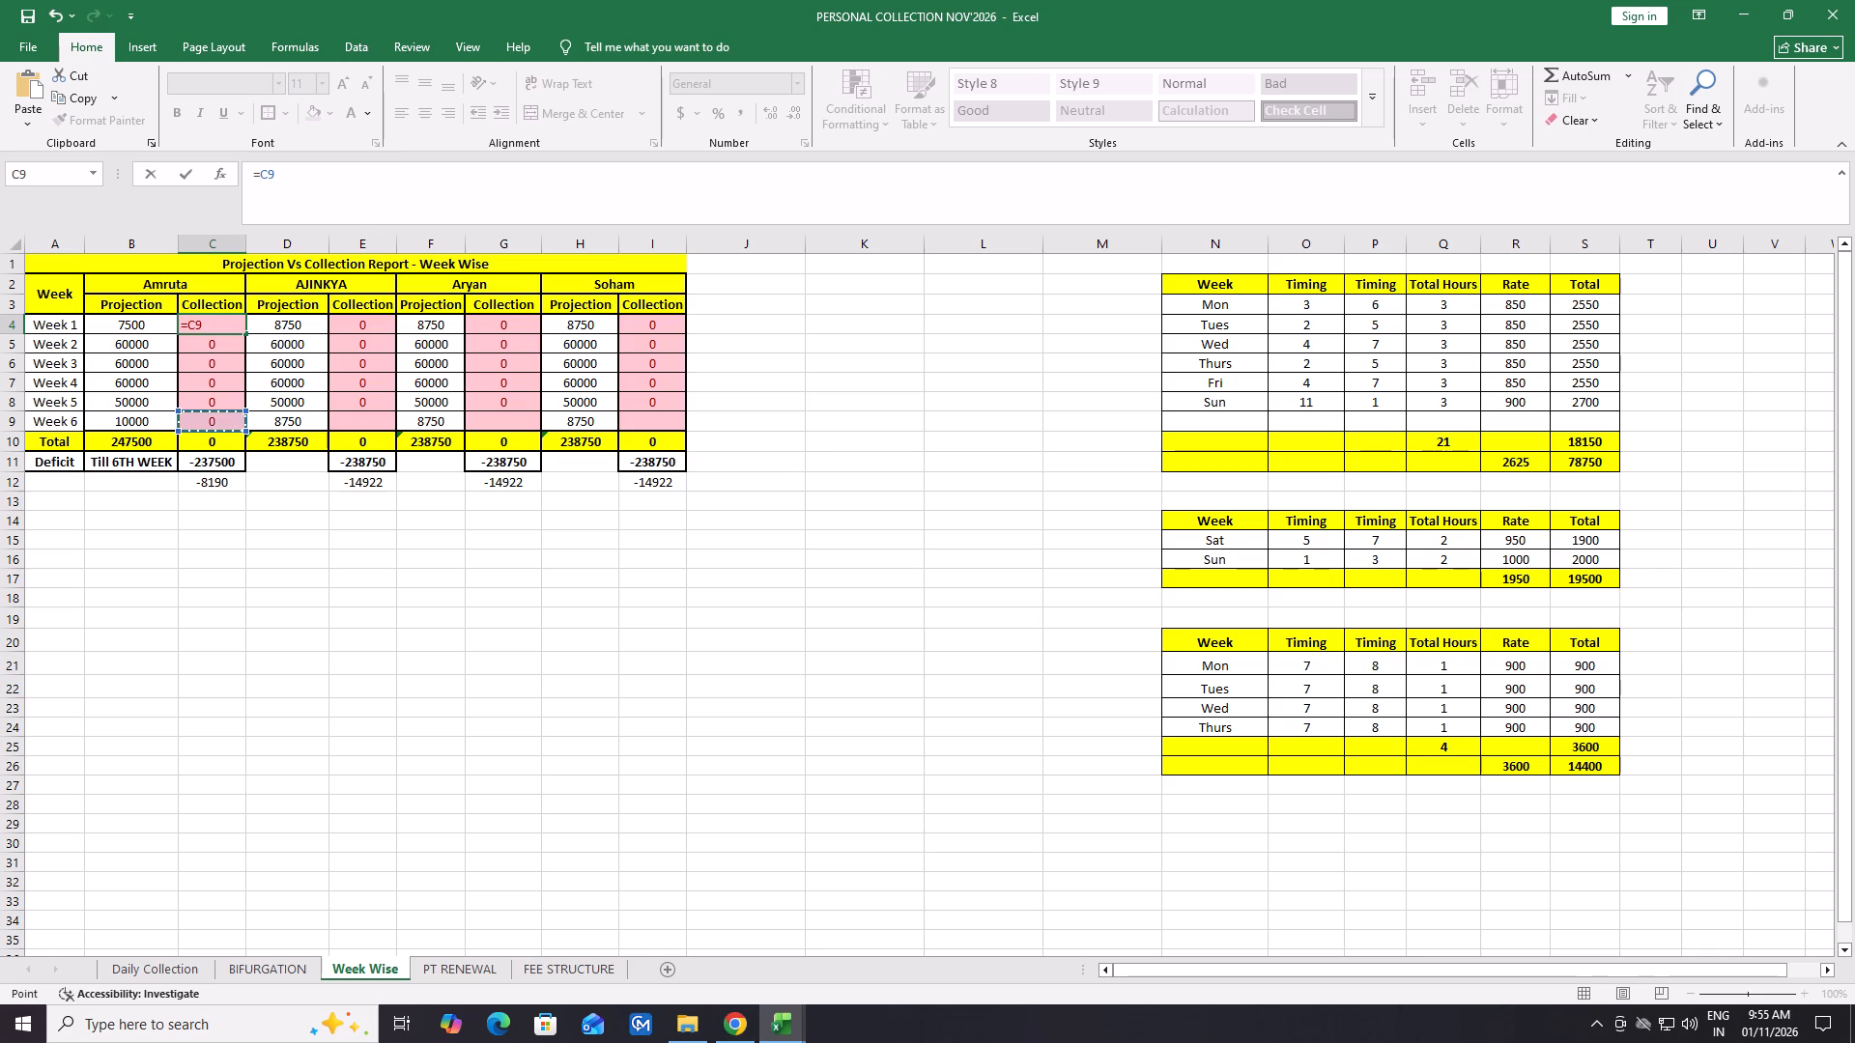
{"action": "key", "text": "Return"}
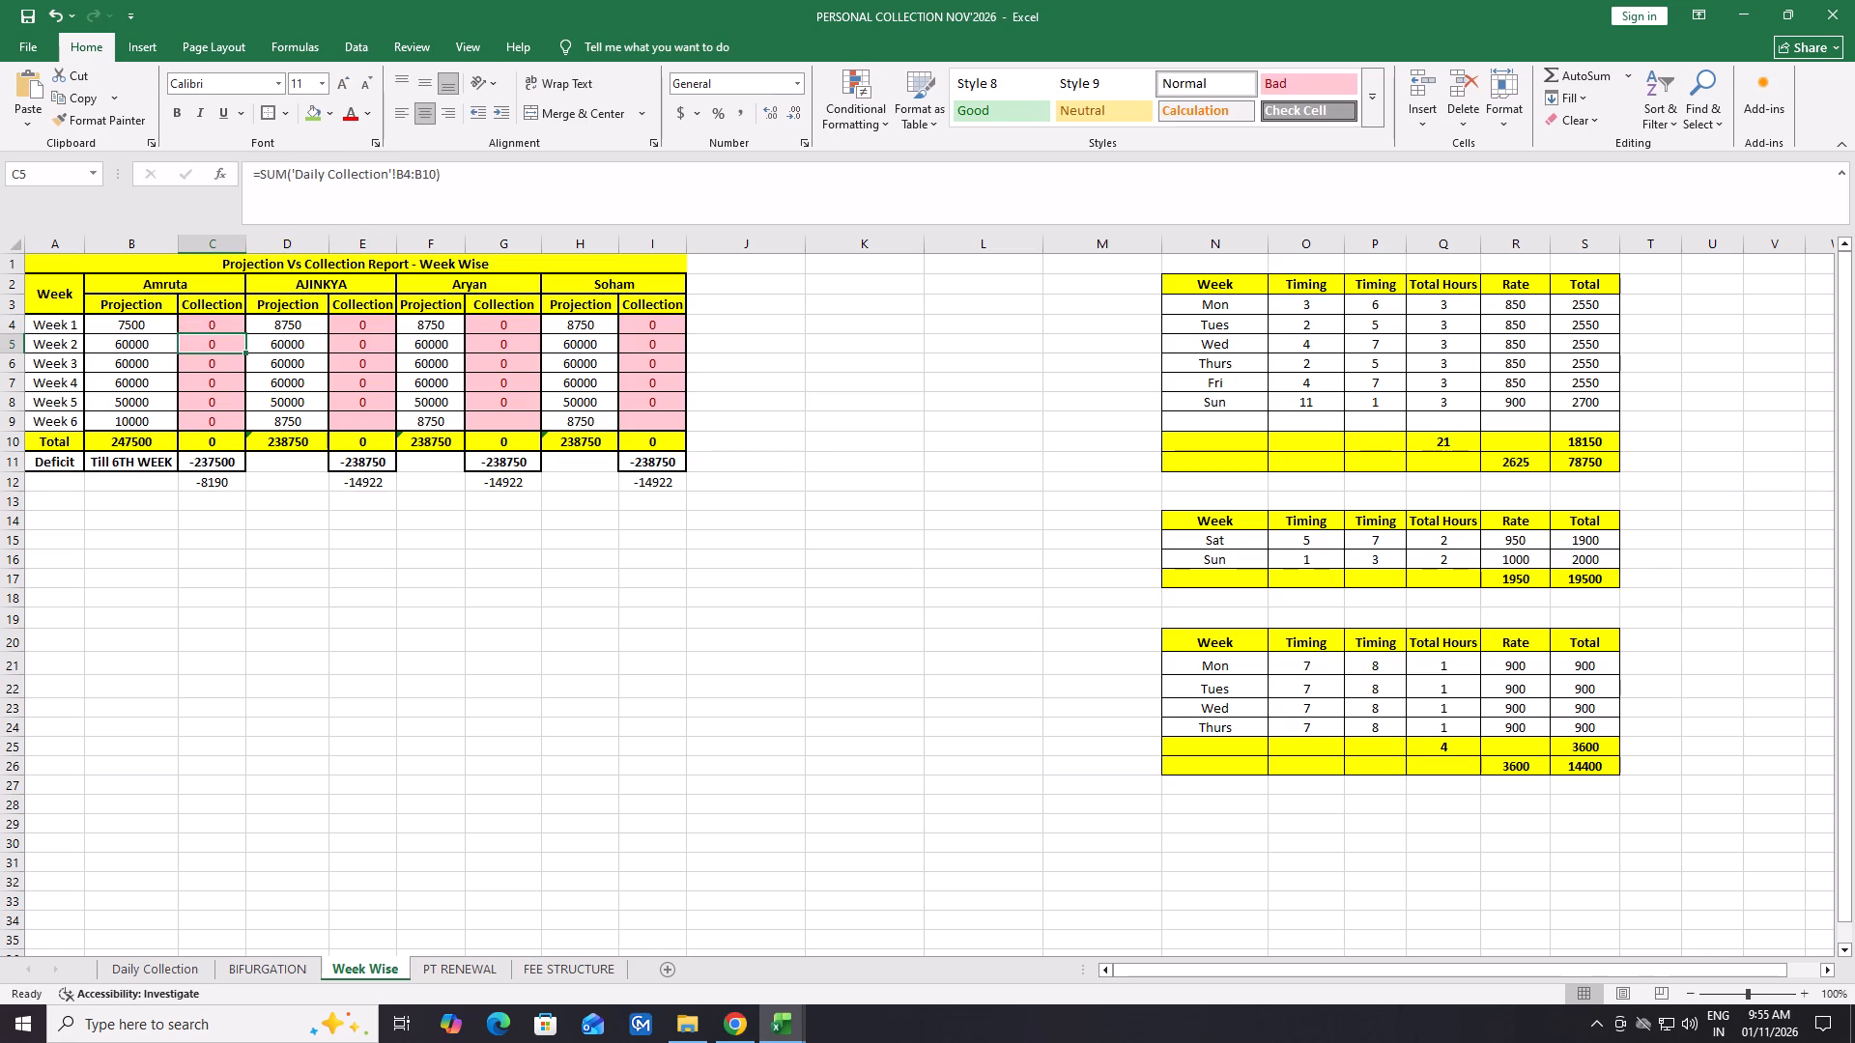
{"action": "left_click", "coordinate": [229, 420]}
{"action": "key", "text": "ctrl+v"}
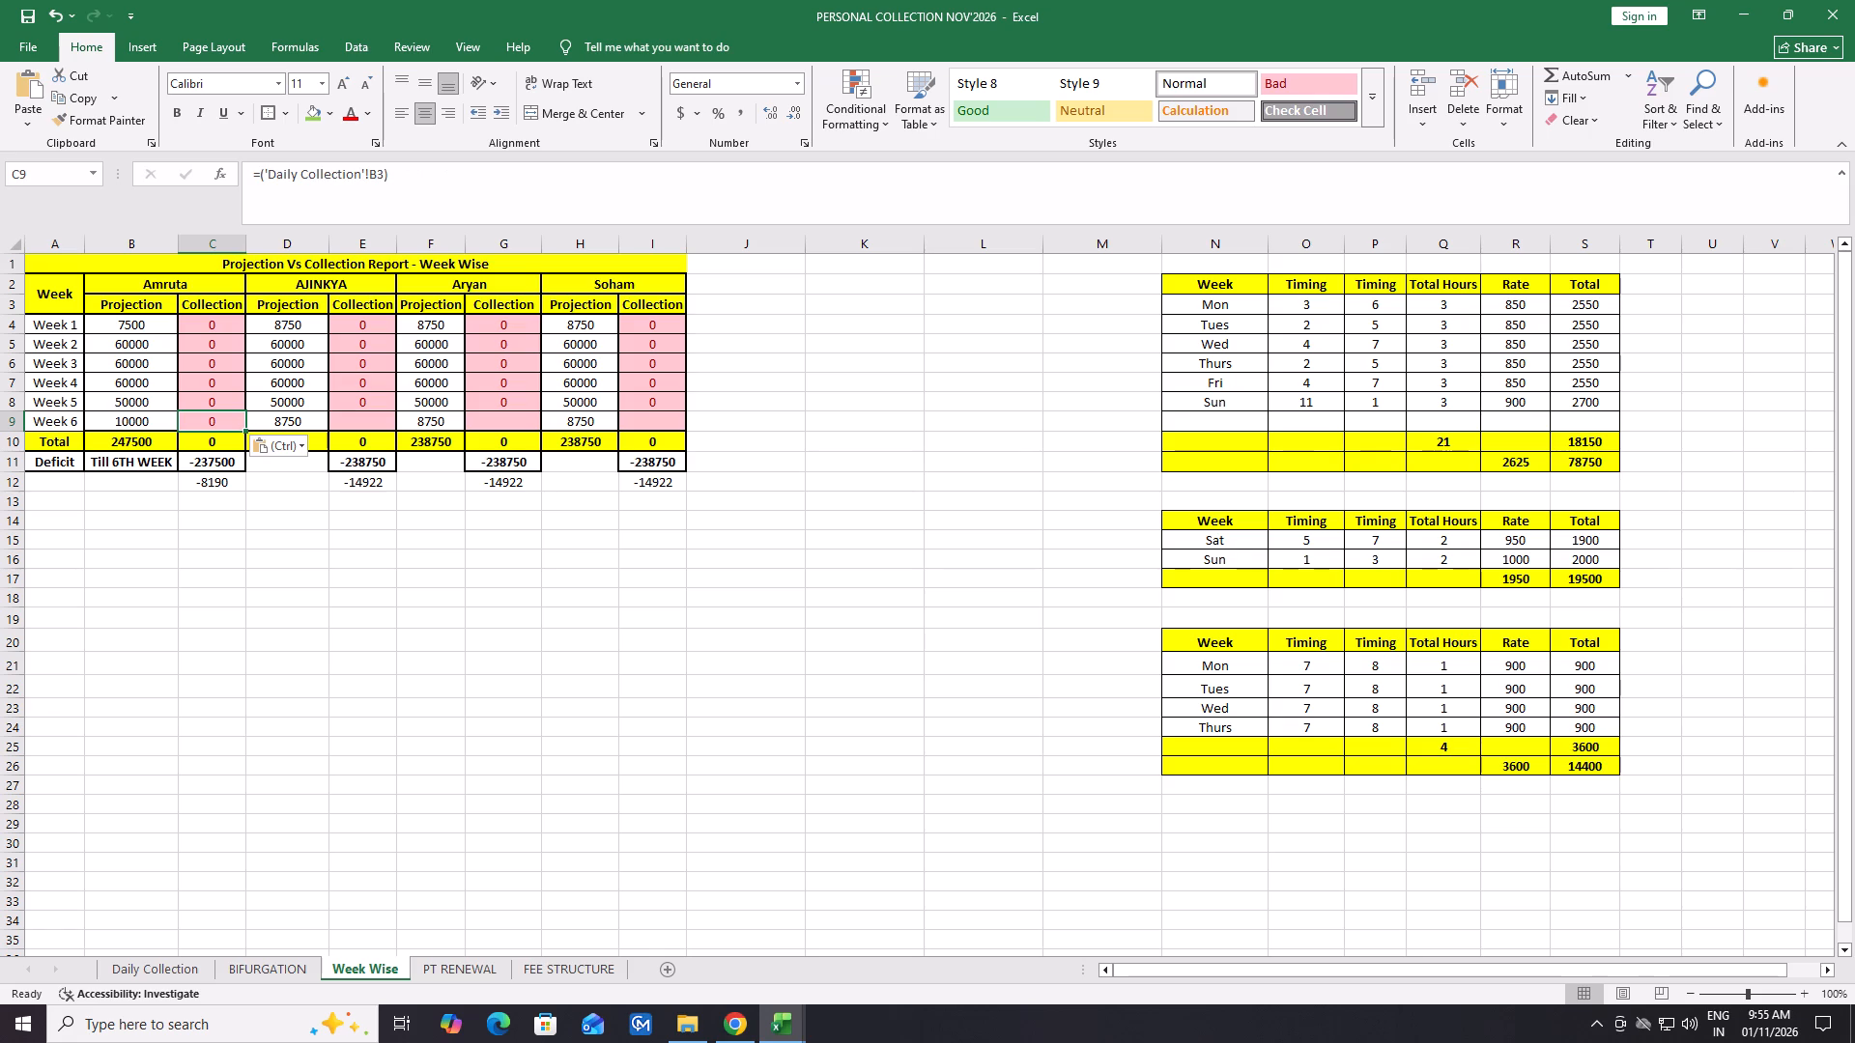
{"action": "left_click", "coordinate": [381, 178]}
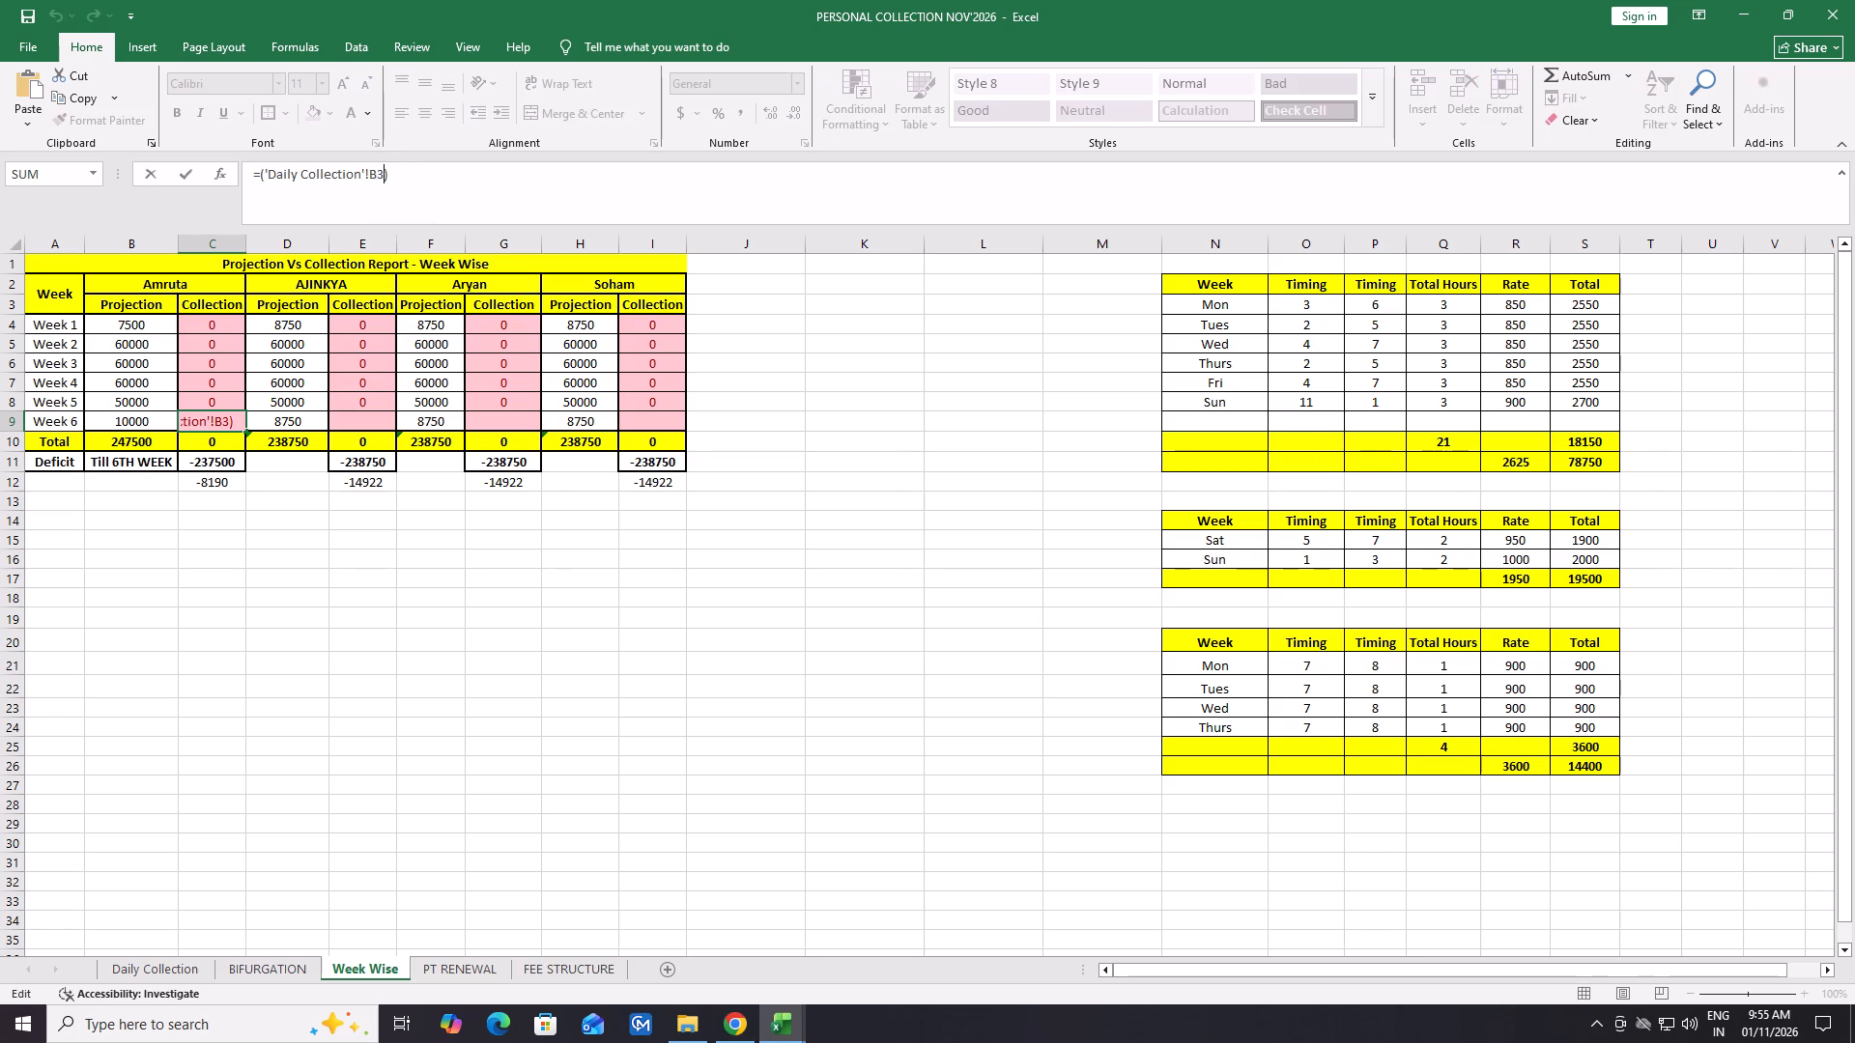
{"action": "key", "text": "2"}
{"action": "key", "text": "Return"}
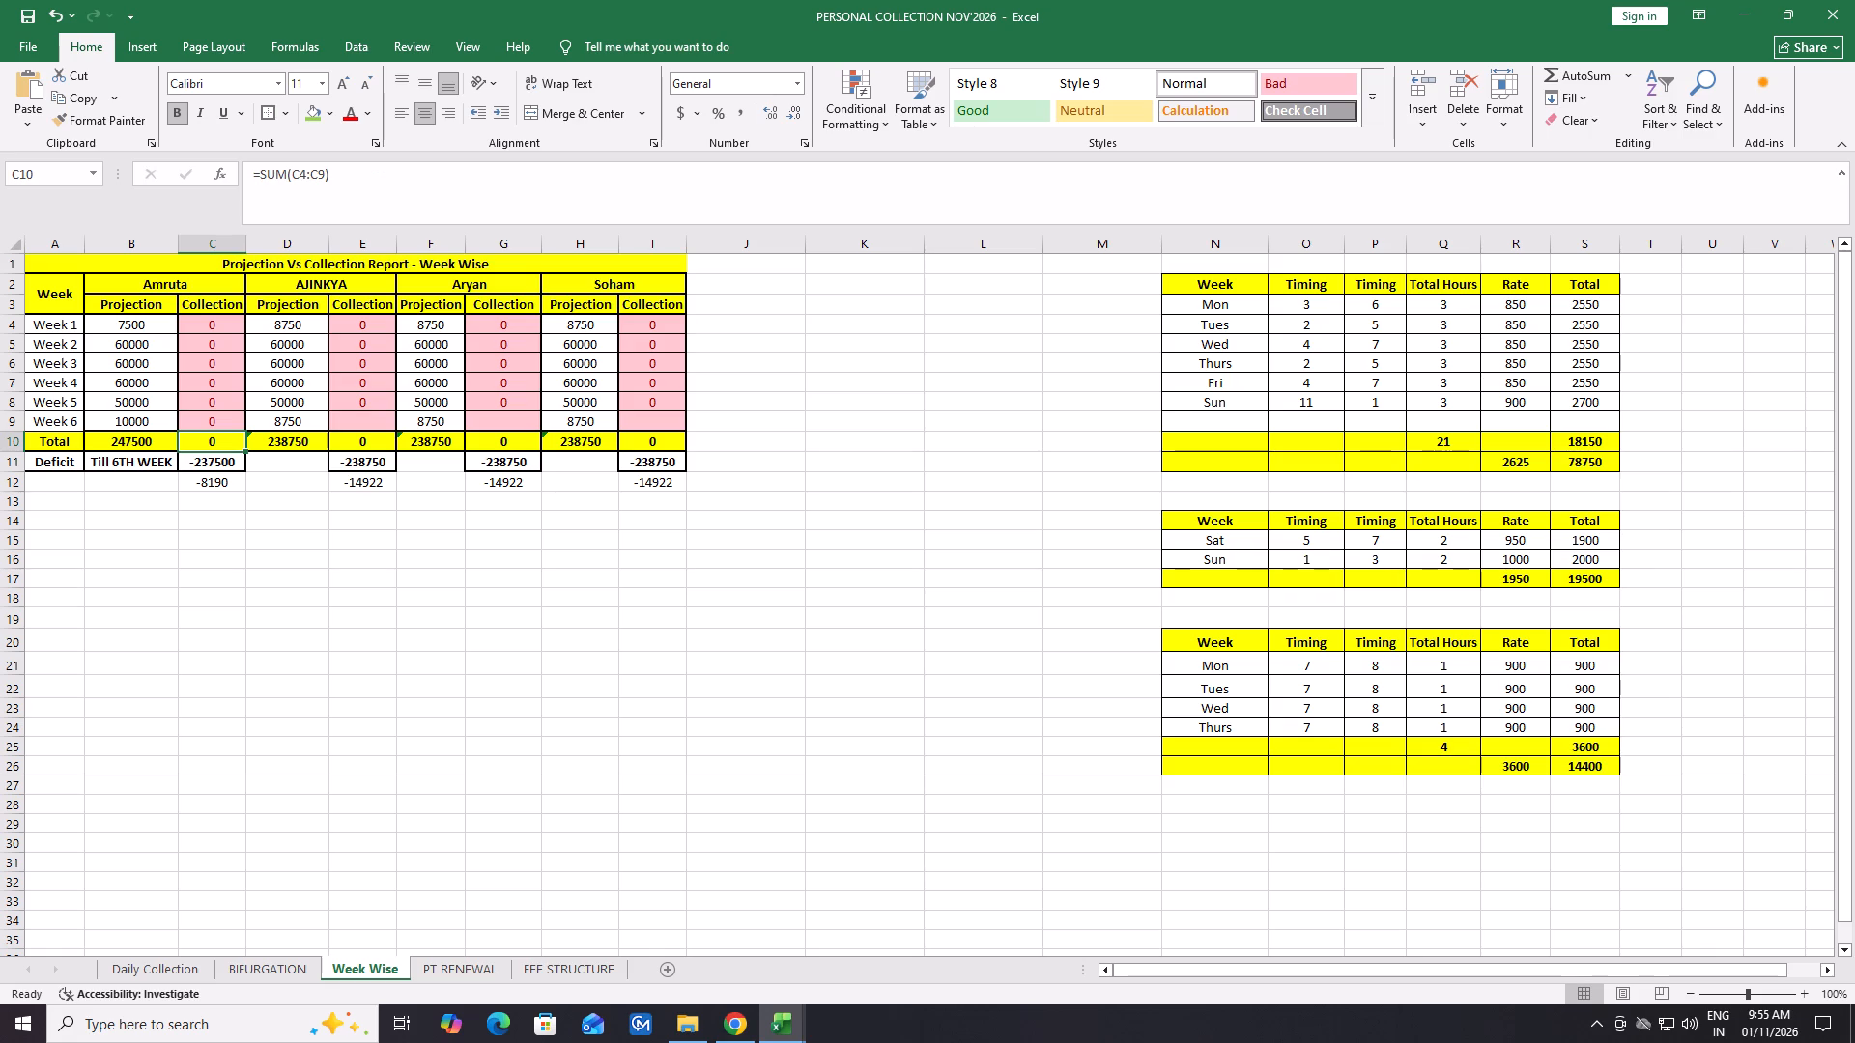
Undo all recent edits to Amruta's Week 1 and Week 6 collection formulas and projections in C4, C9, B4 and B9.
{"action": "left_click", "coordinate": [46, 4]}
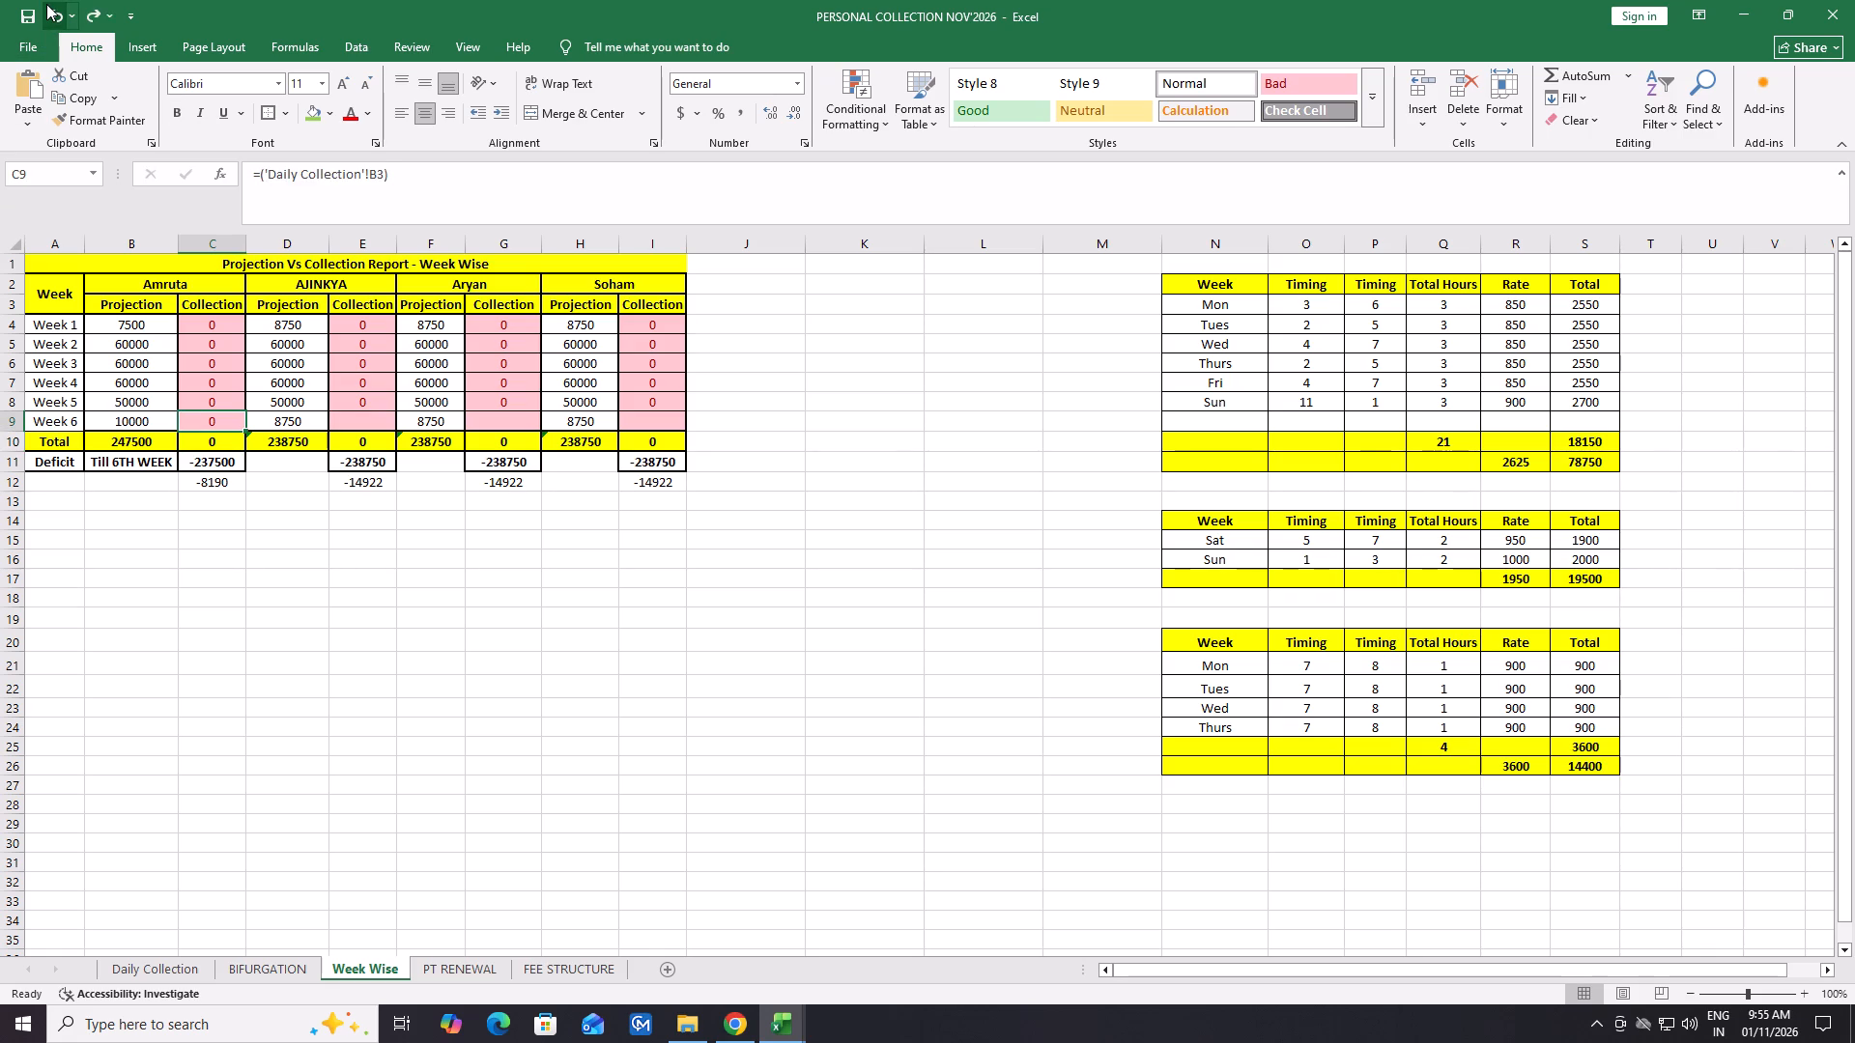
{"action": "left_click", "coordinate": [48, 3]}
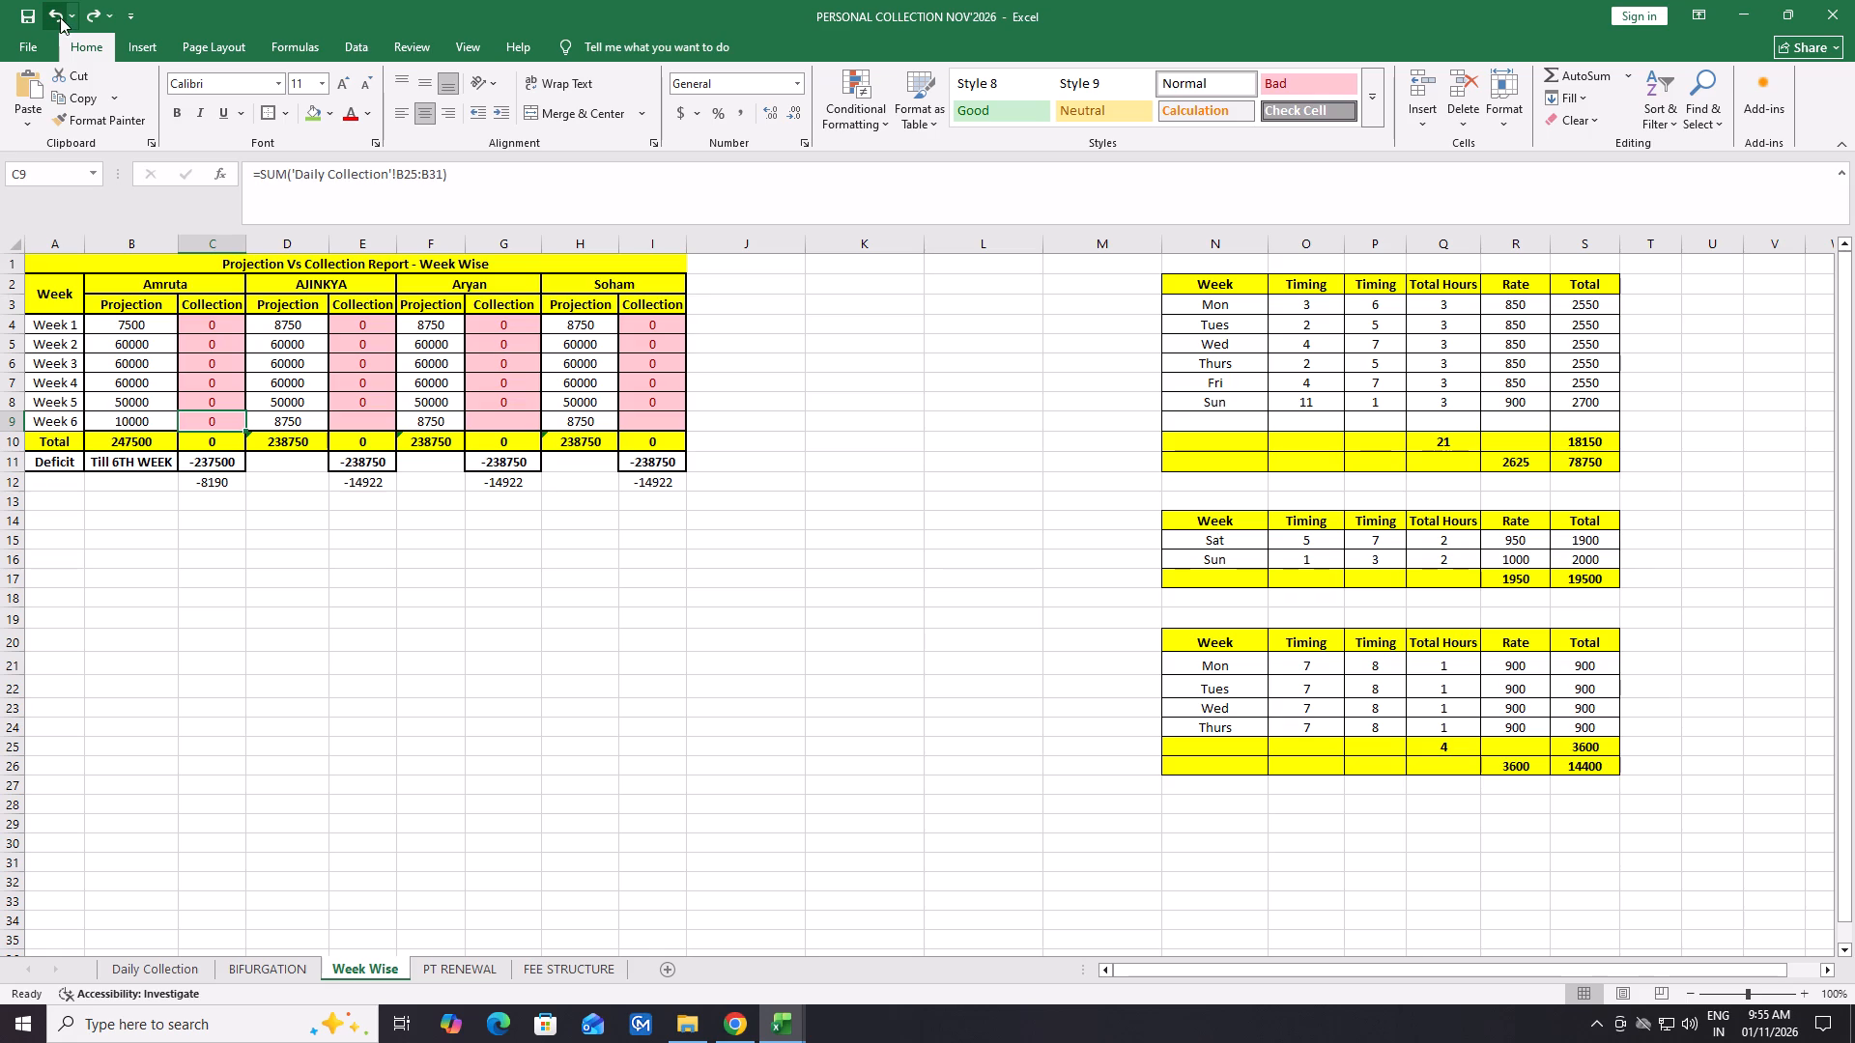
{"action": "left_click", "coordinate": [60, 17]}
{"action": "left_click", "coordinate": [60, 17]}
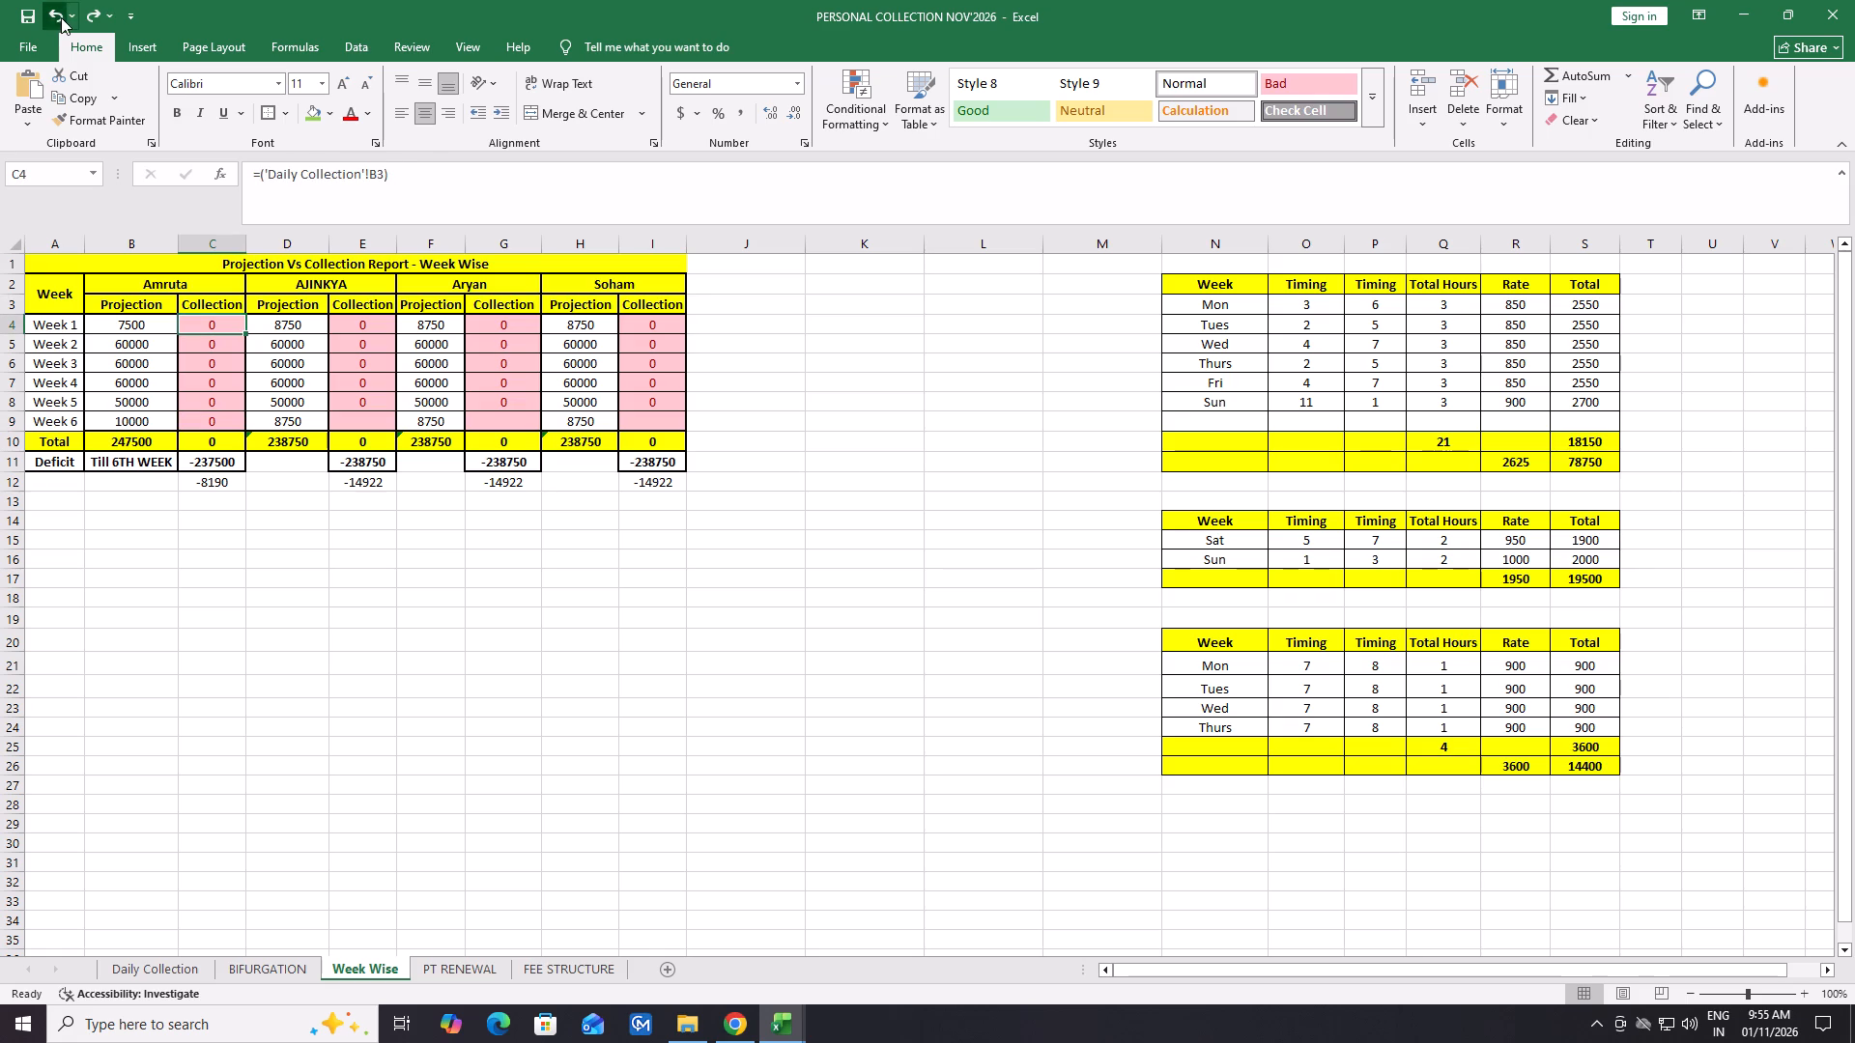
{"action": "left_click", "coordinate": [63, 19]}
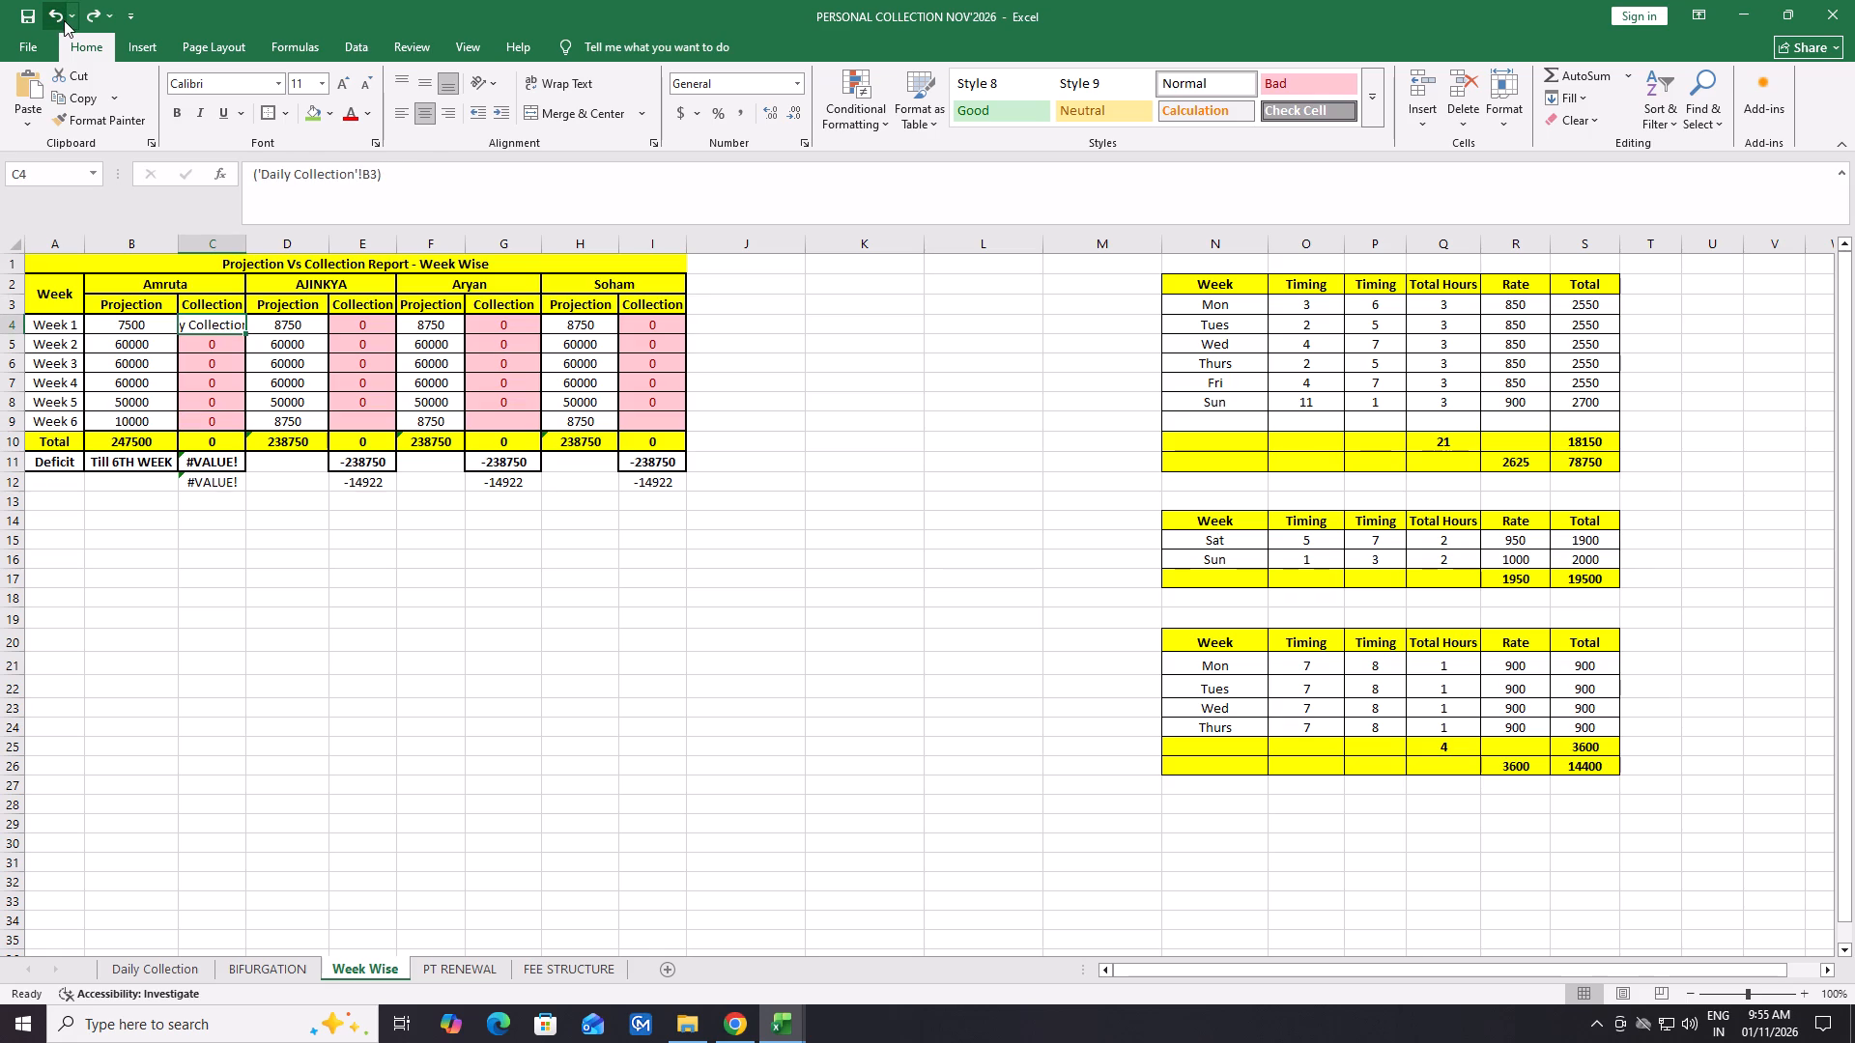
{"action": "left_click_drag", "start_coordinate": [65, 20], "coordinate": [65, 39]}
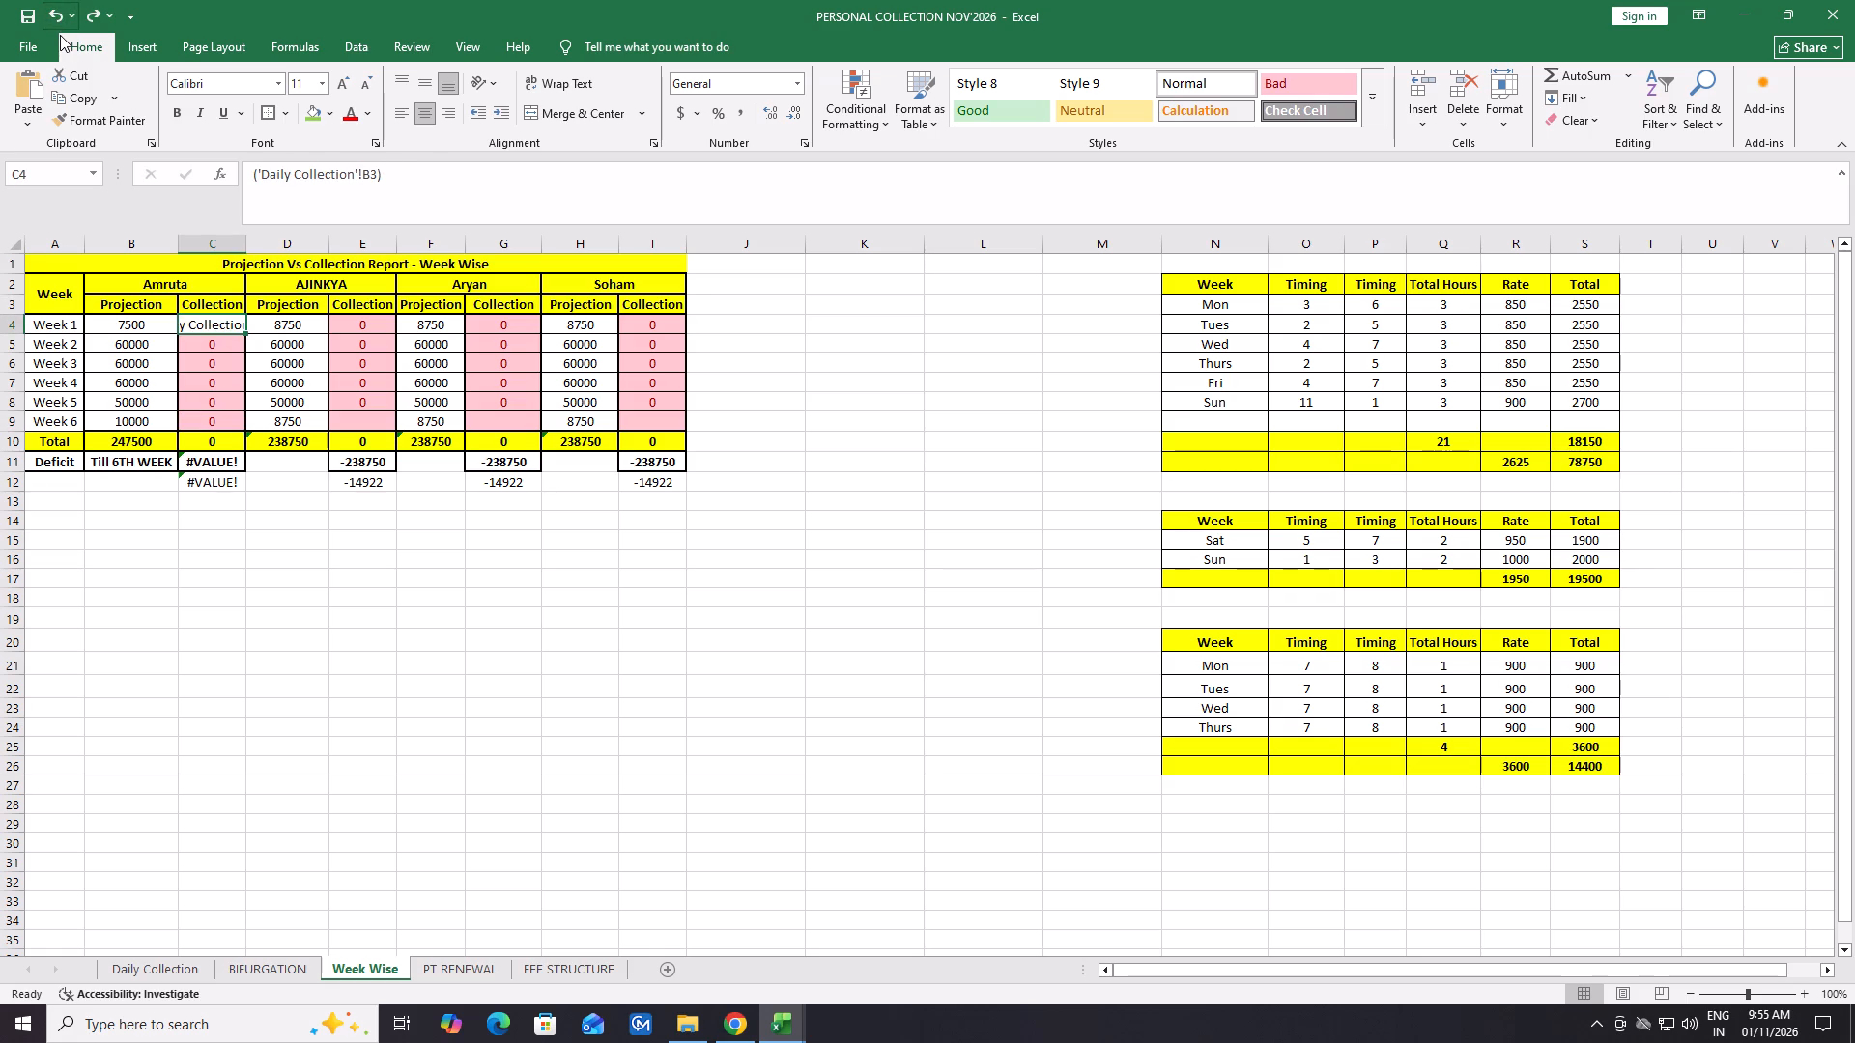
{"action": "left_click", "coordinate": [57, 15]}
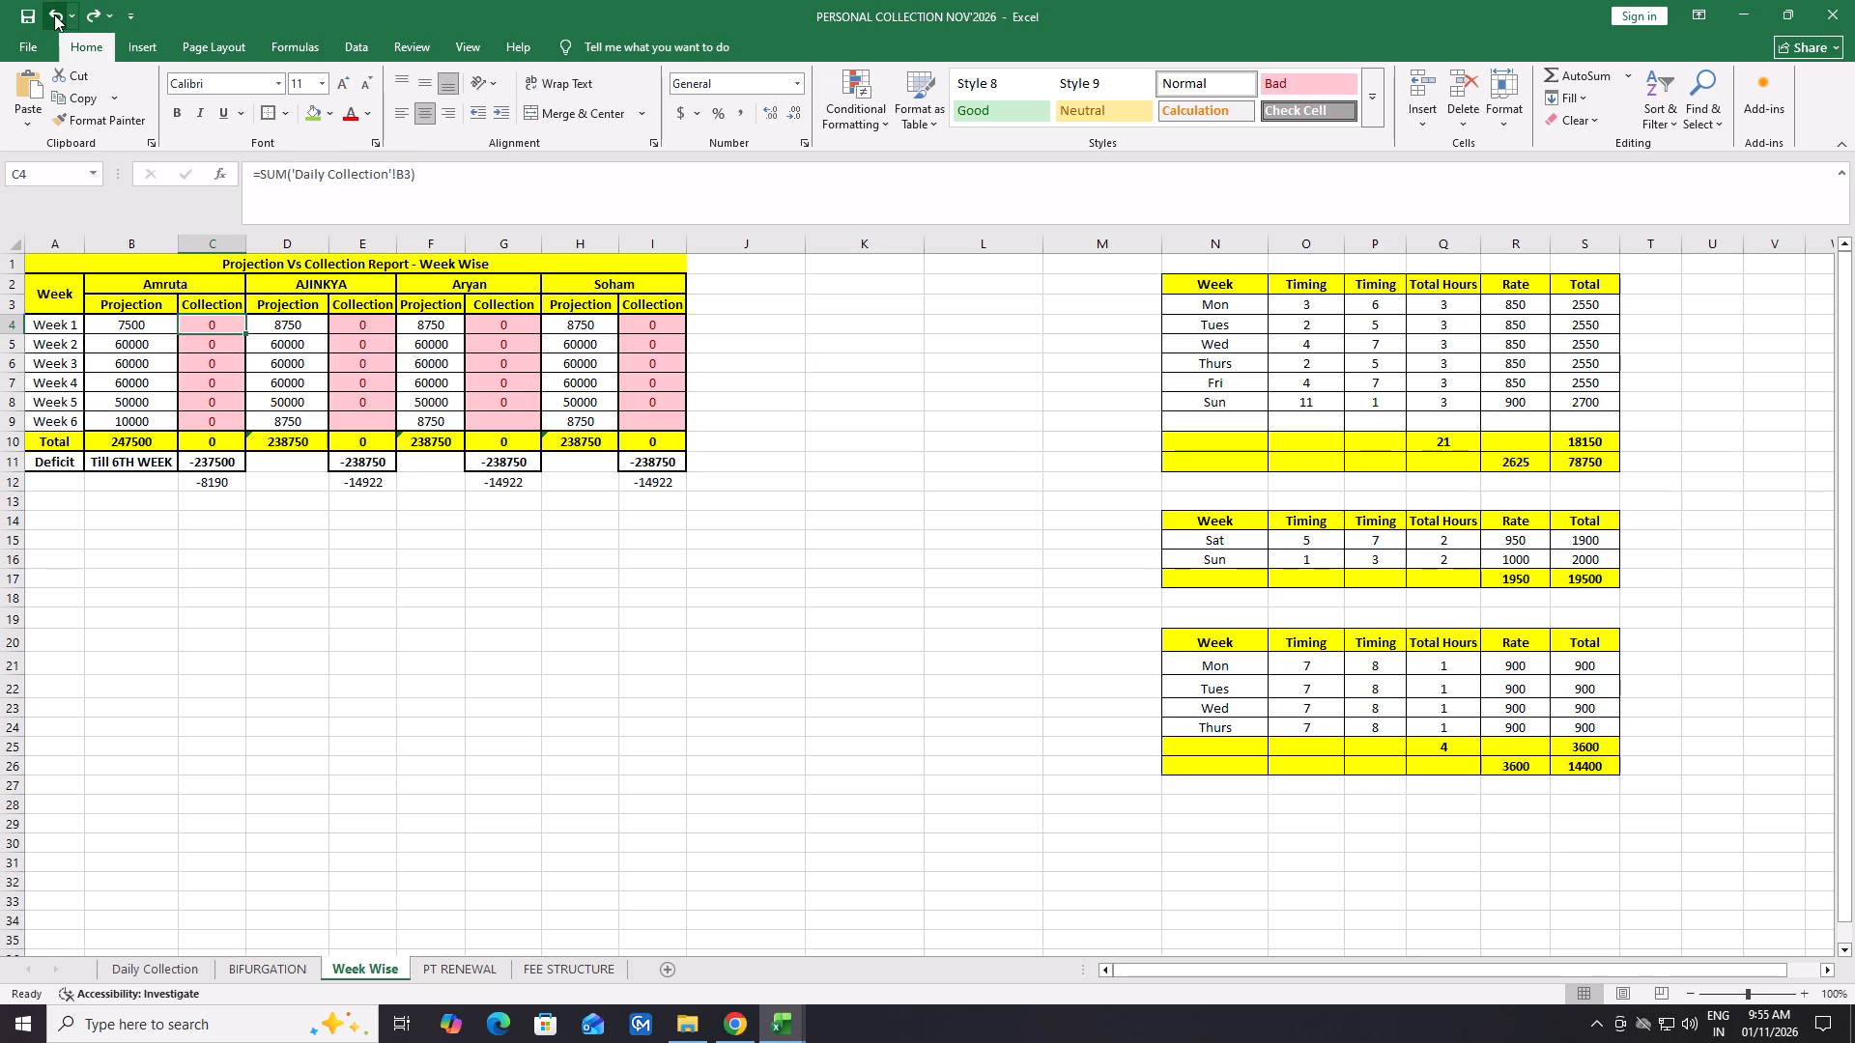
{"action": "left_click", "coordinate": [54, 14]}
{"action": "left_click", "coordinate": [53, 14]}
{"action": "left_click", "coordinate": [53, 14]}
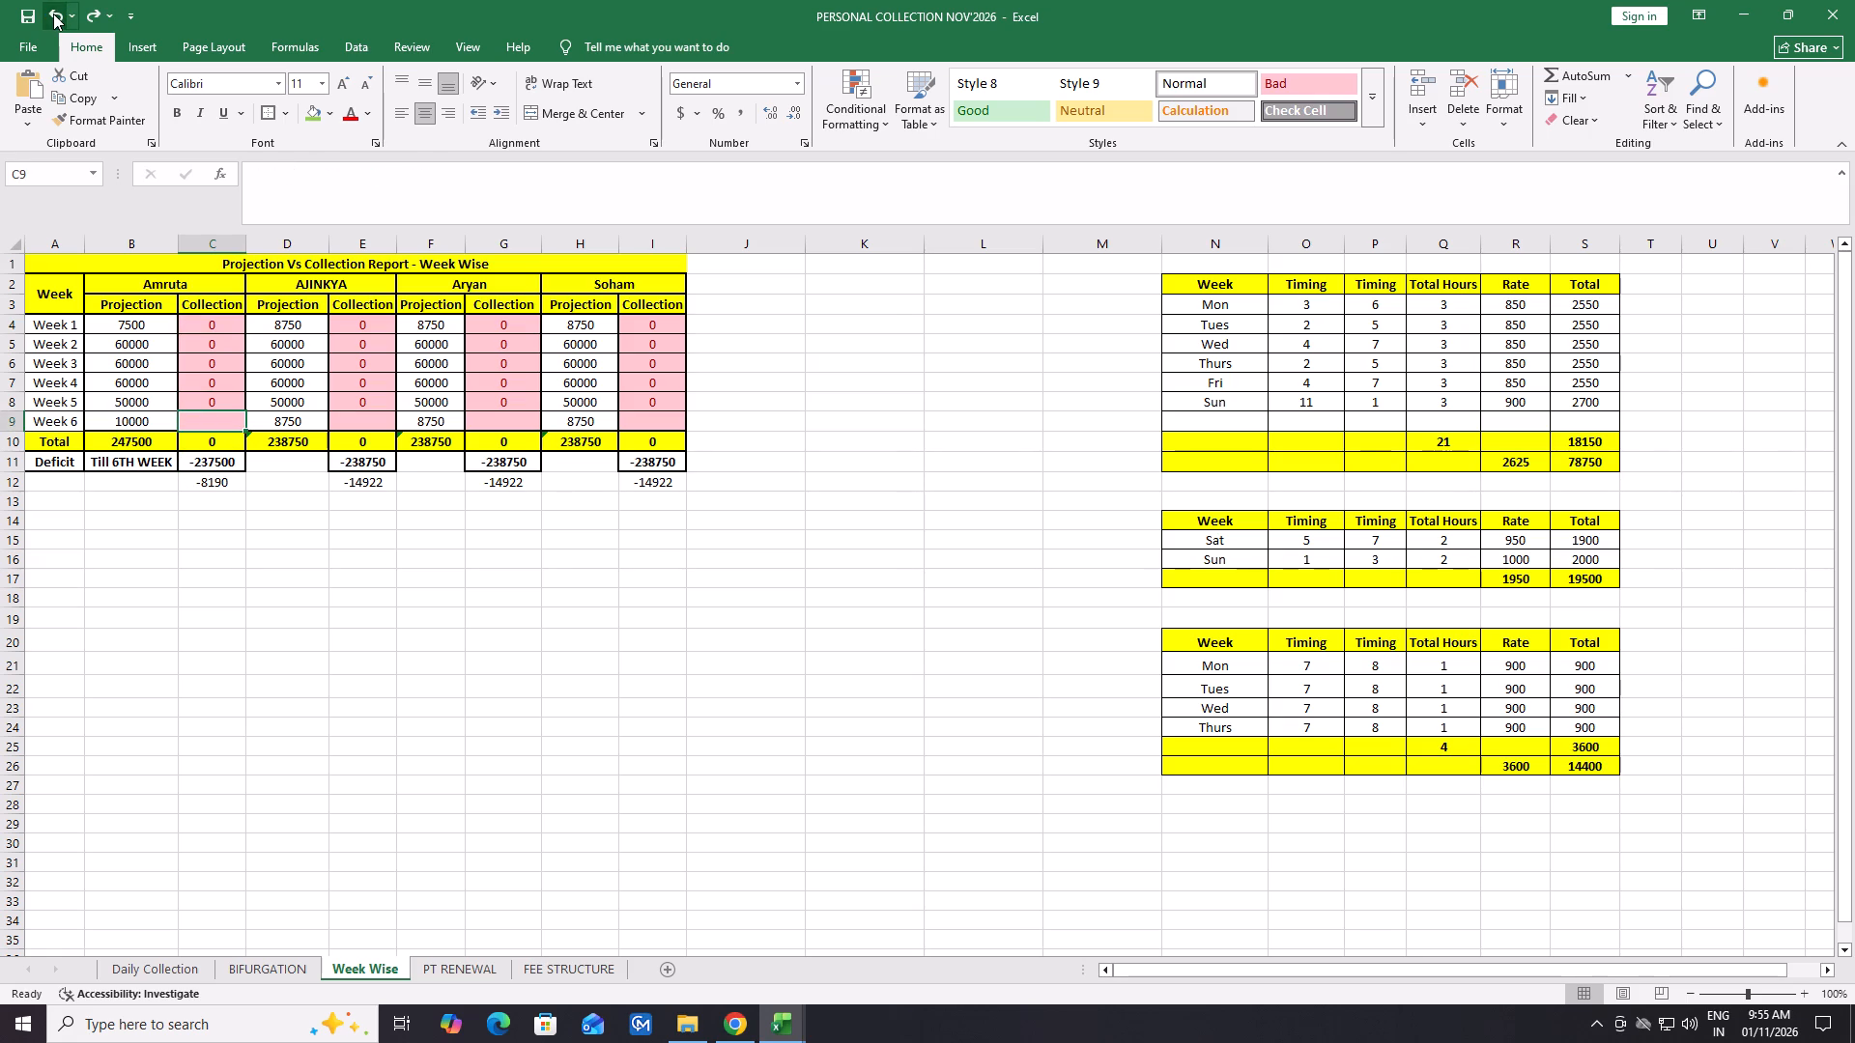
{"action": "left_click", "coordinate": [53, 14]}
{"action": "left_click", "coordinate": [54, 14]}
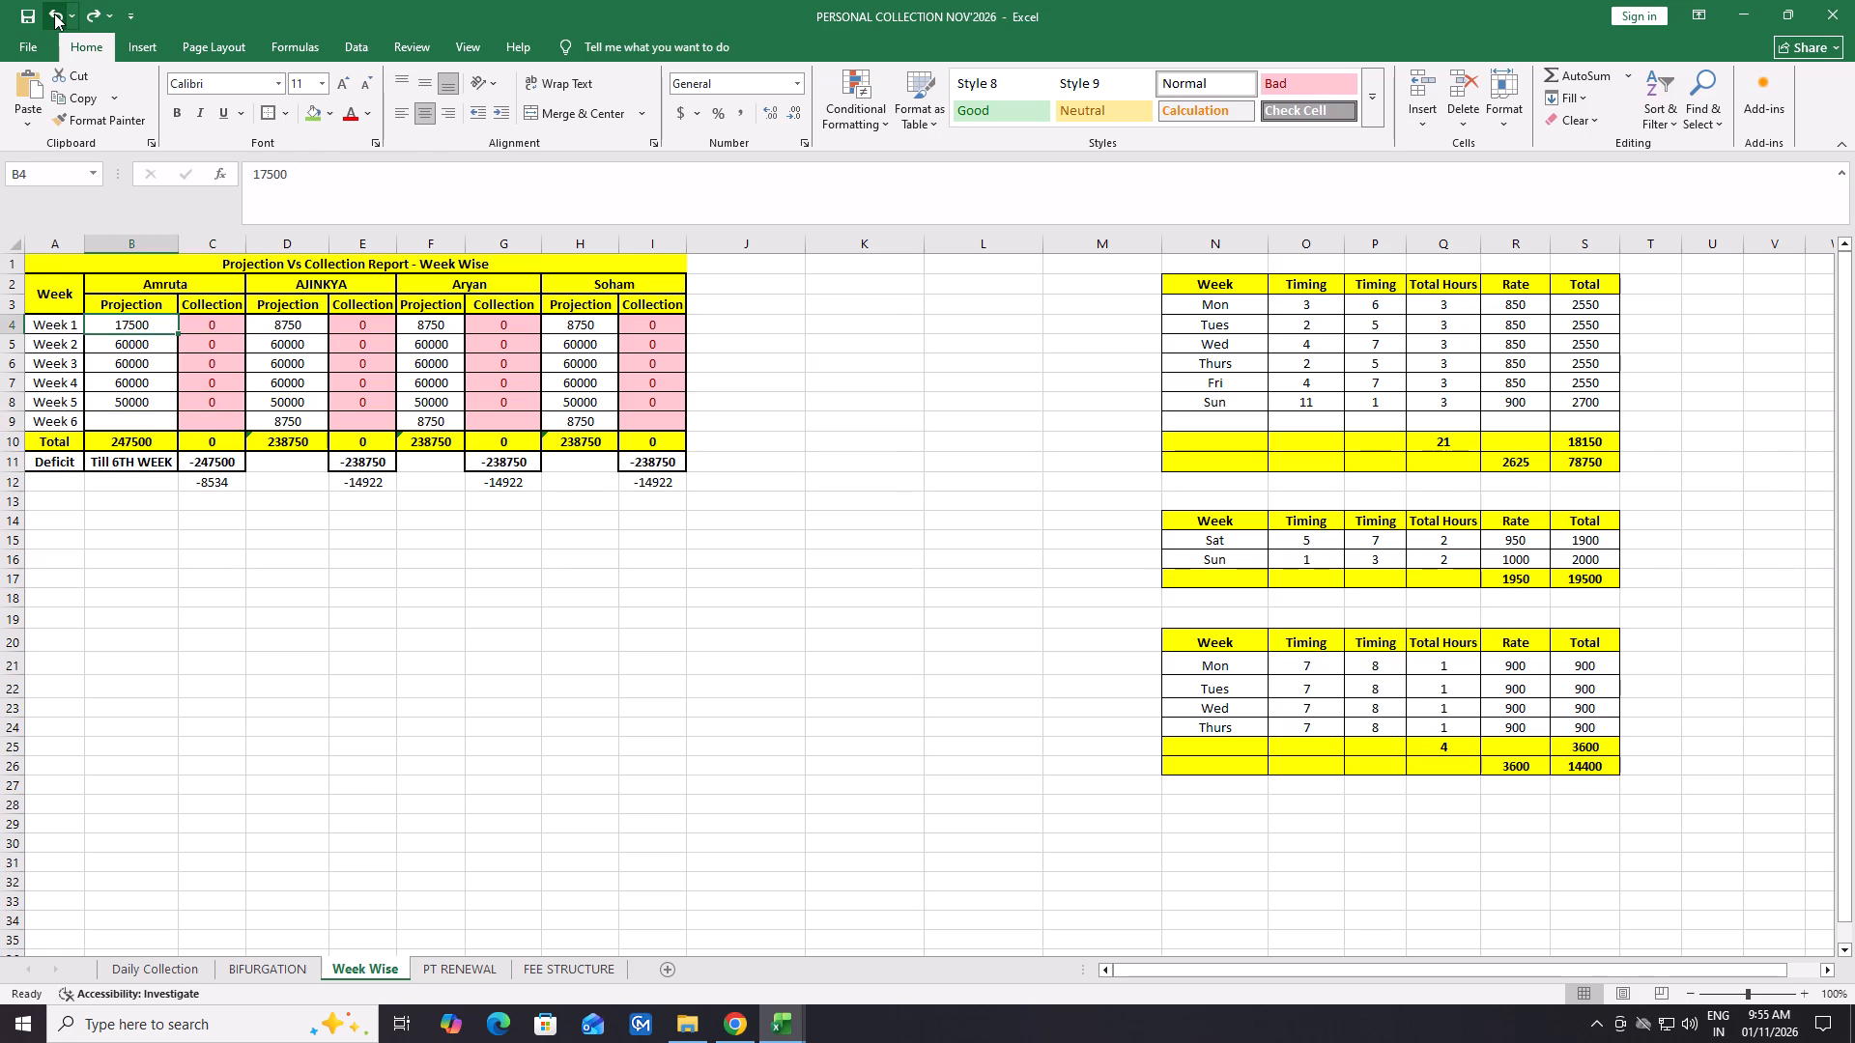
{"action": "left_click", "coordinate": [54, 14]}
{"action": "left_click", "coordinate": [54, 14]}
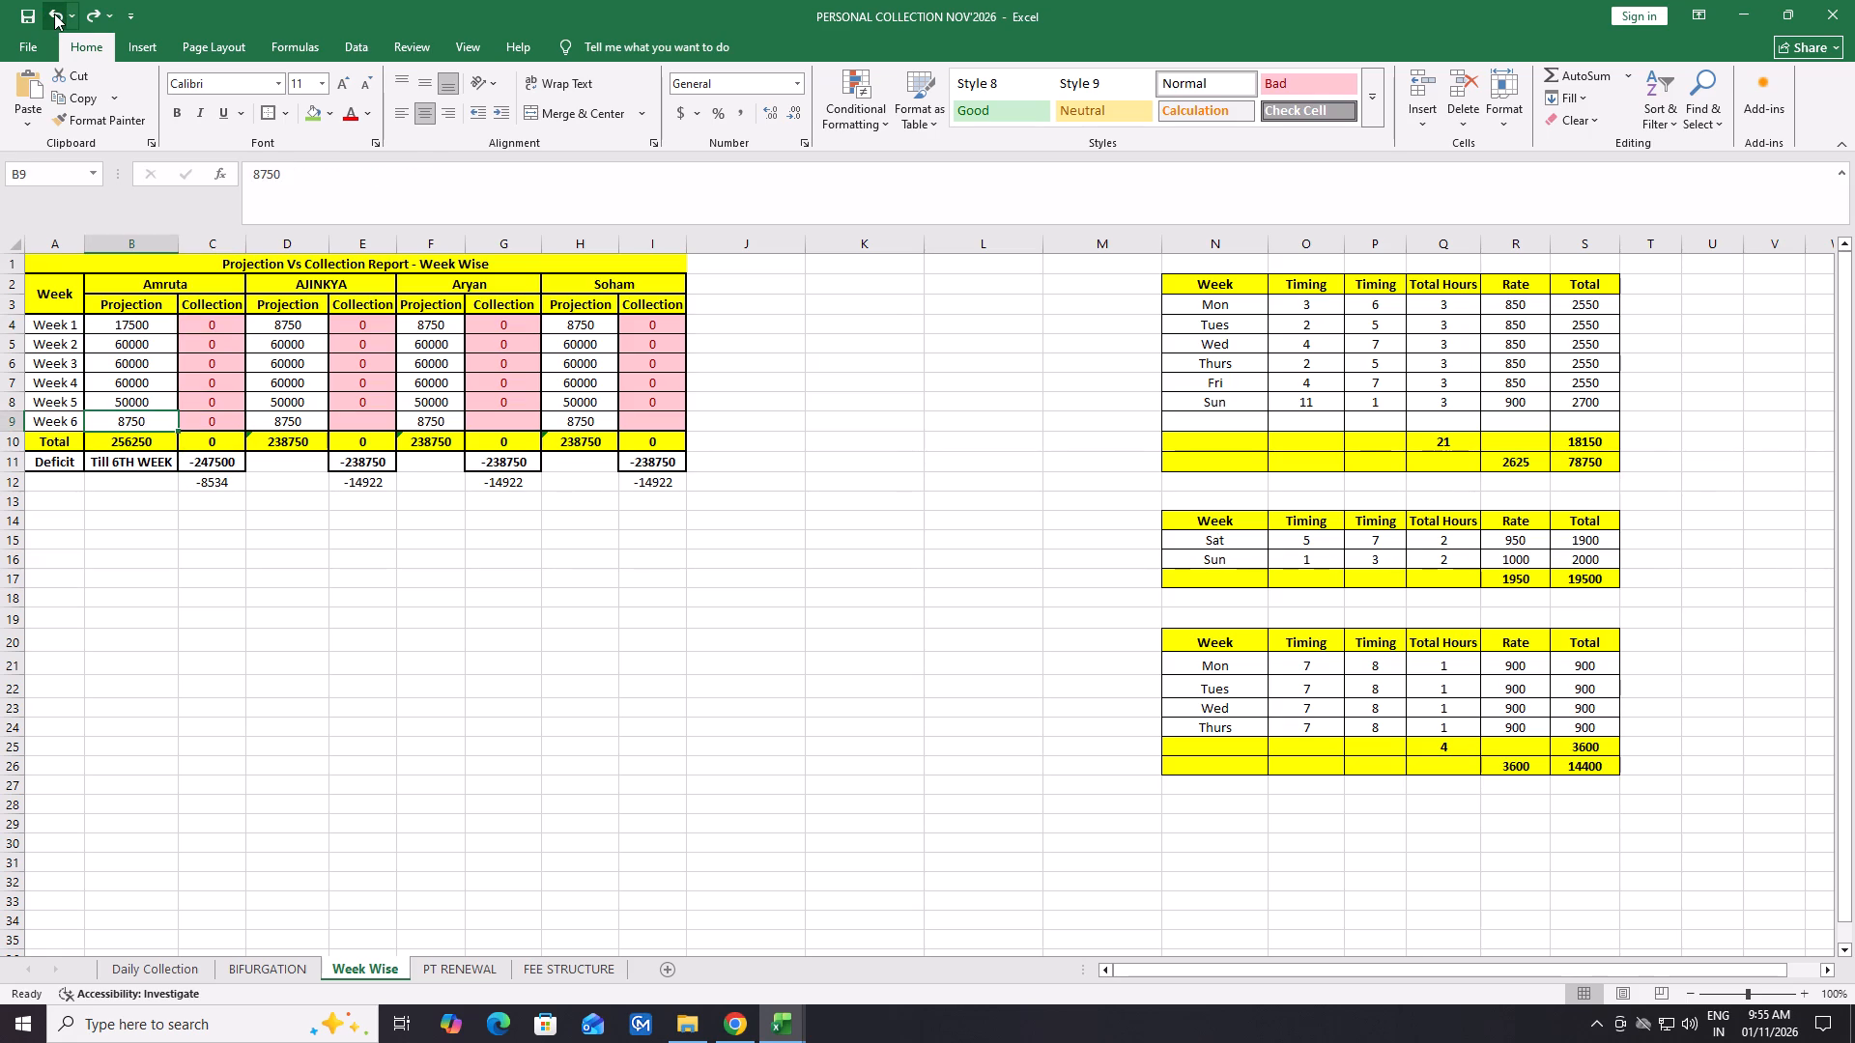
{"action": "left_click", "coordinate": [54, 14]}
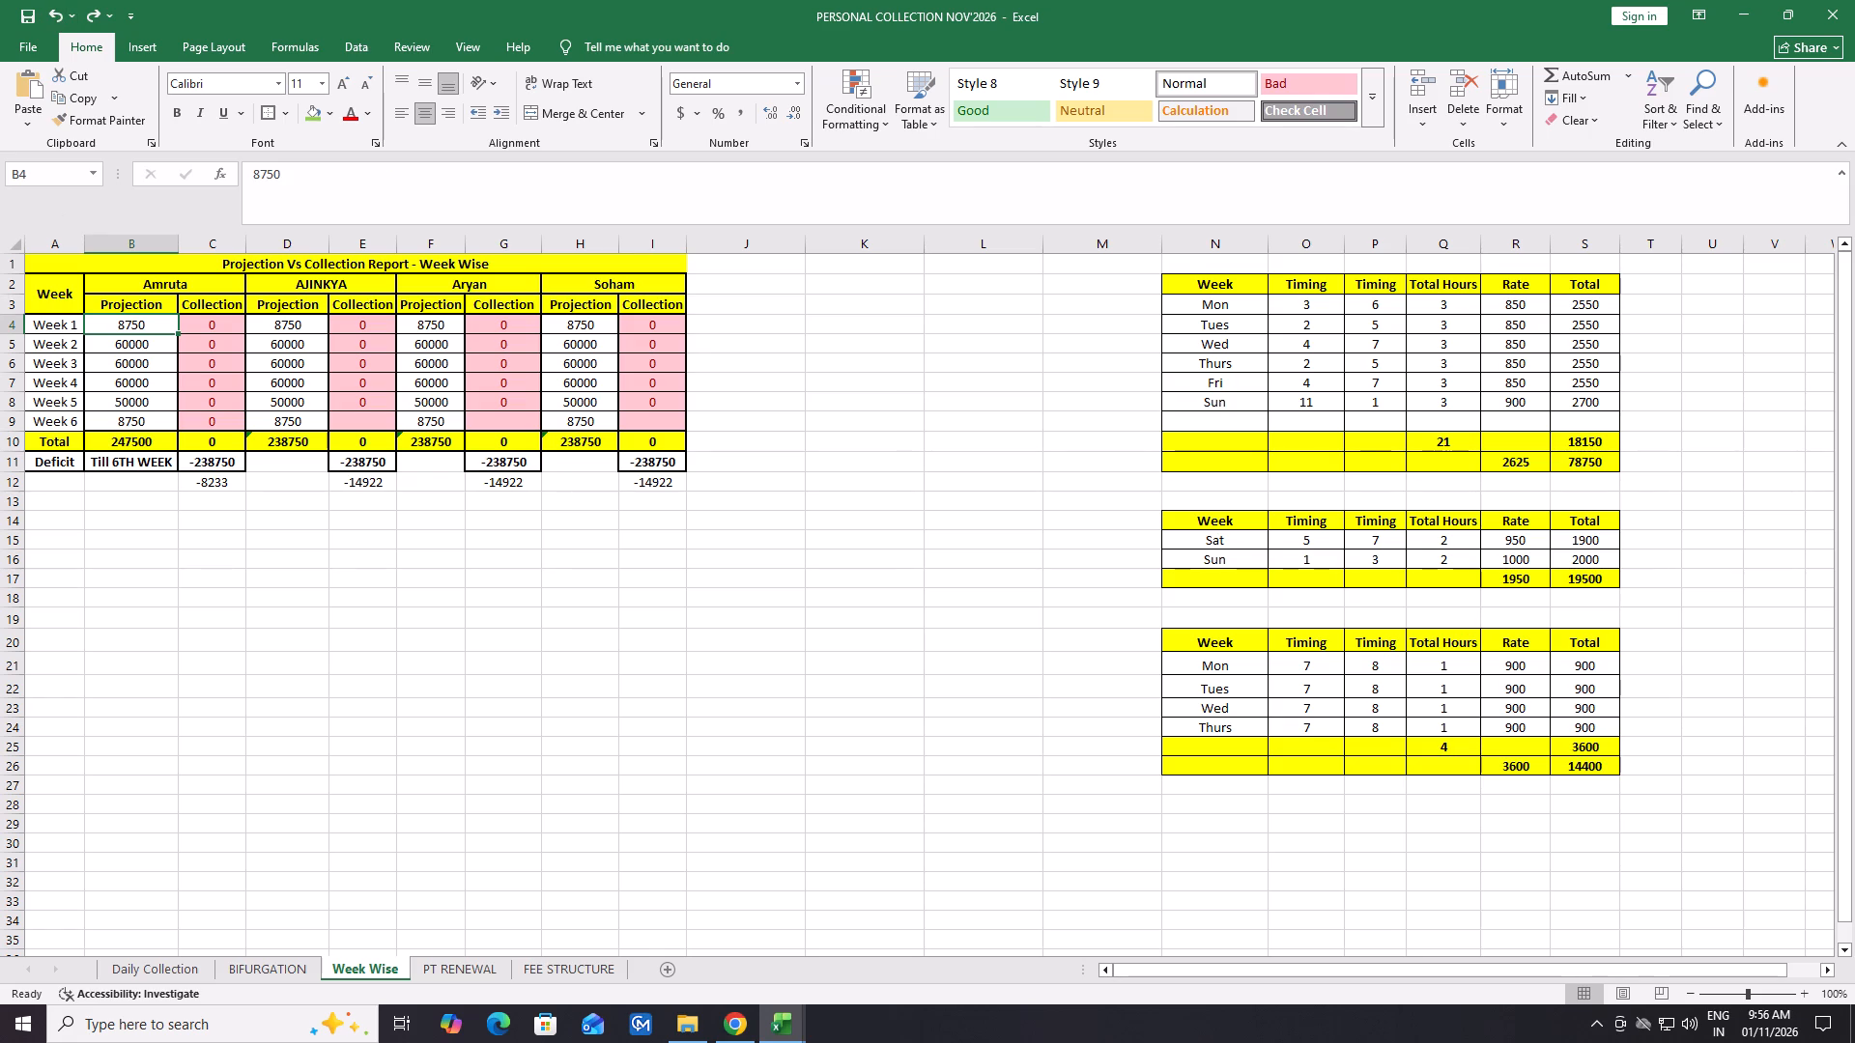
Examine the deficit formulas in row 11 and the divided-deficit formulas in row 12 for Amruta, Ajinkya, Aryan and Soham.
{"action": "left_click", "coordinate": [380, 460]}
{"action": "left_click", "coordinate": [528, 459]}
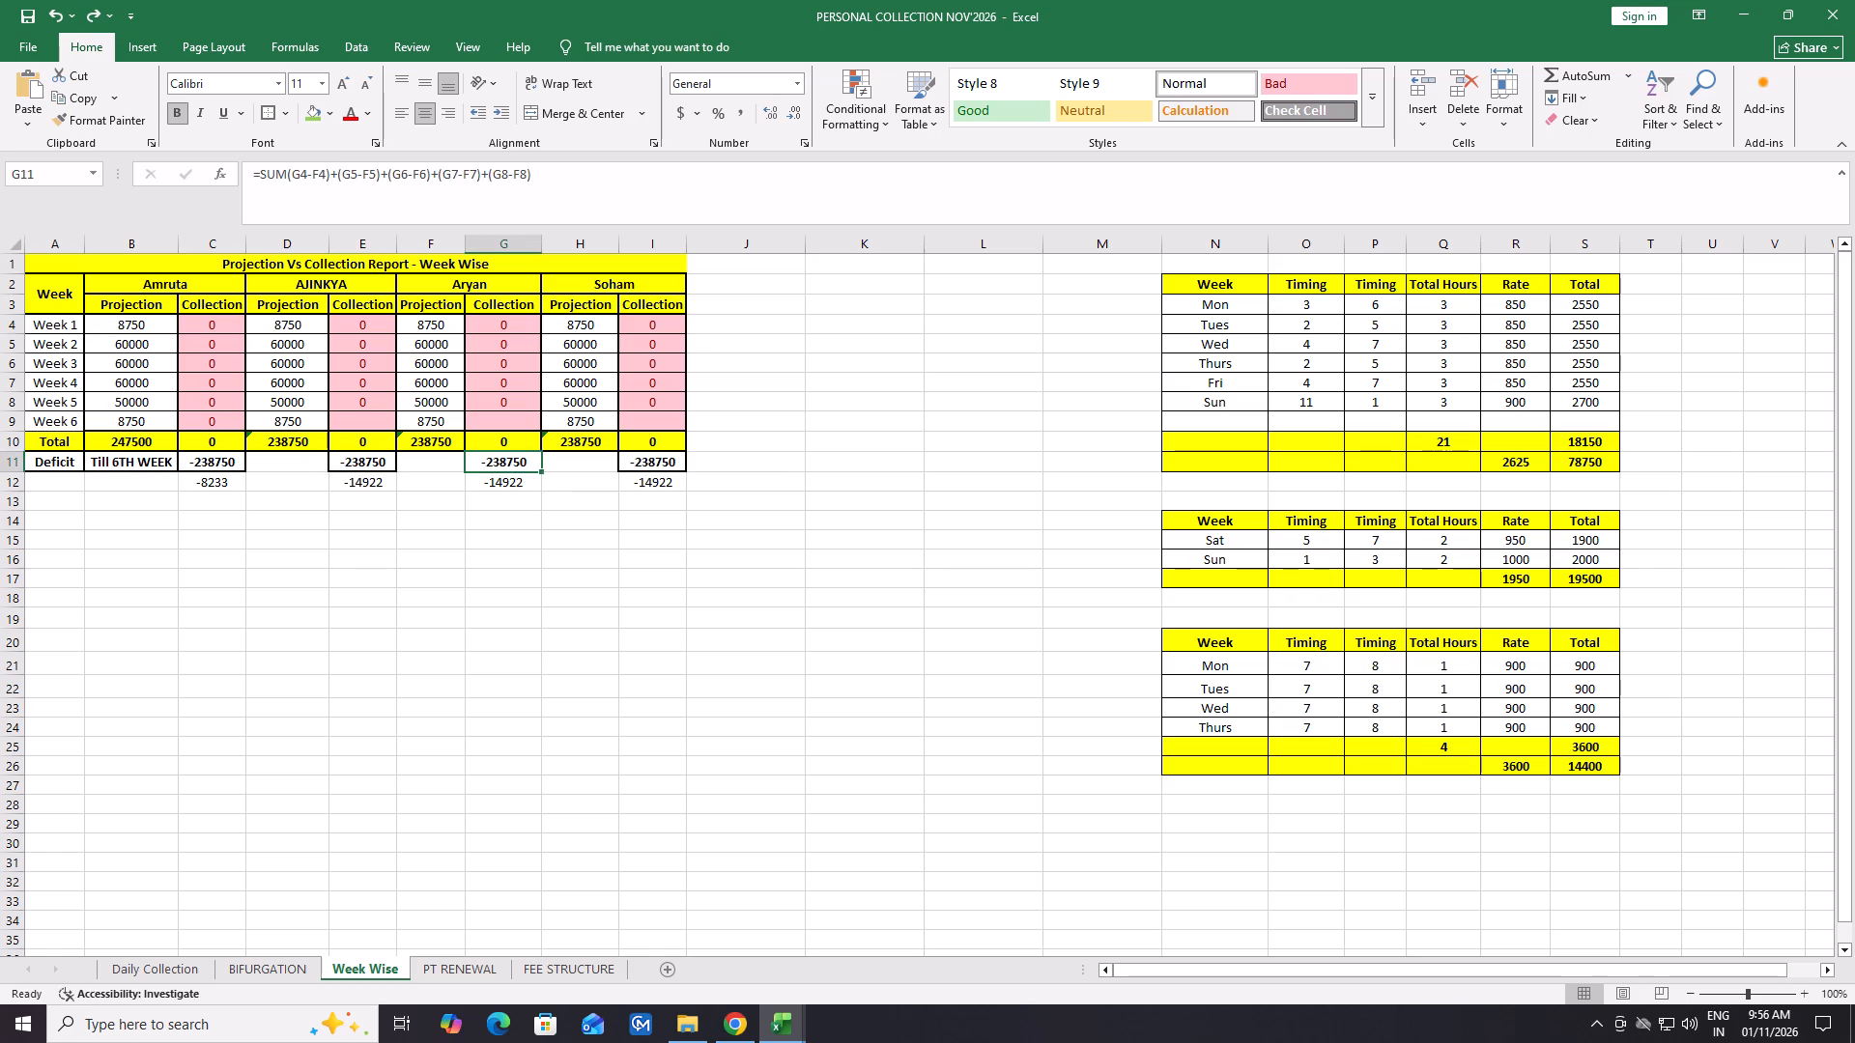
{"action": "left_click", "coordinate": [537, 484]}
{"action": "double_click", "coordinate": [642, 484]}
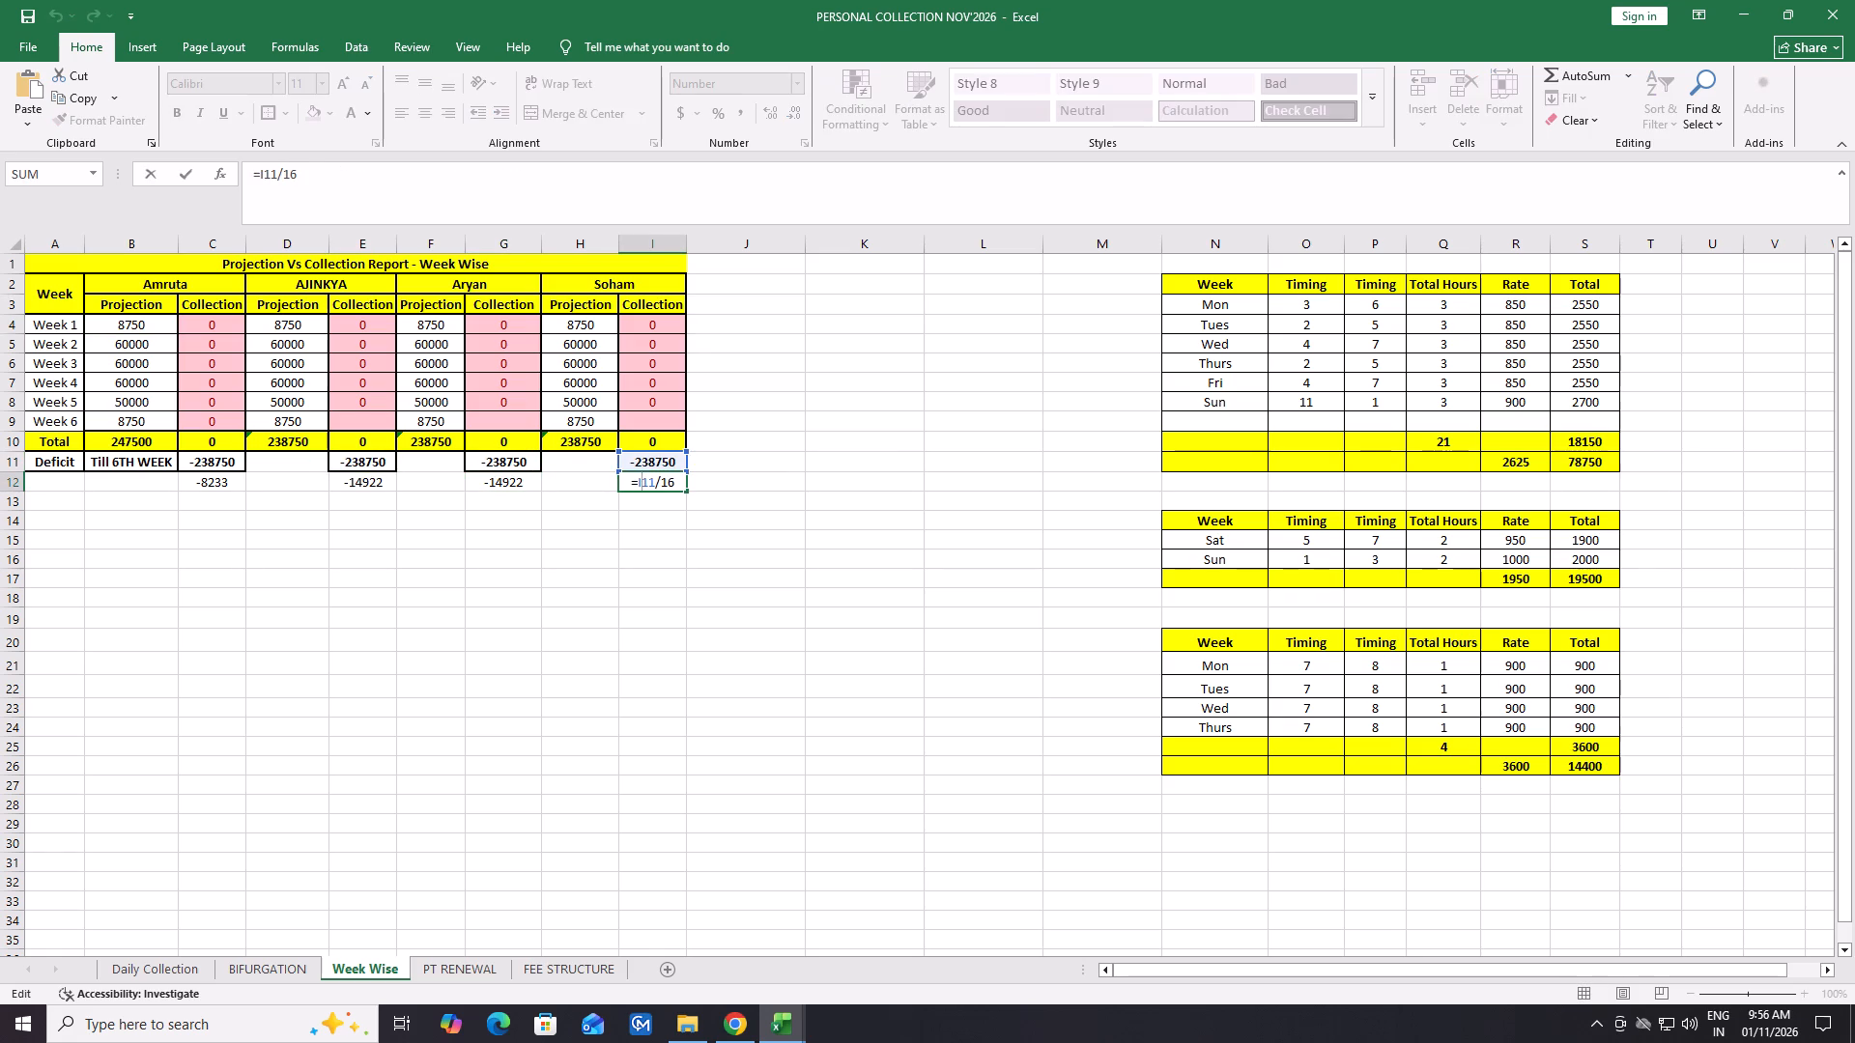
{"action": "double_click", "coordinate": [719, 498]}
{"action": "left_click", "coordinate": [673, 486]}
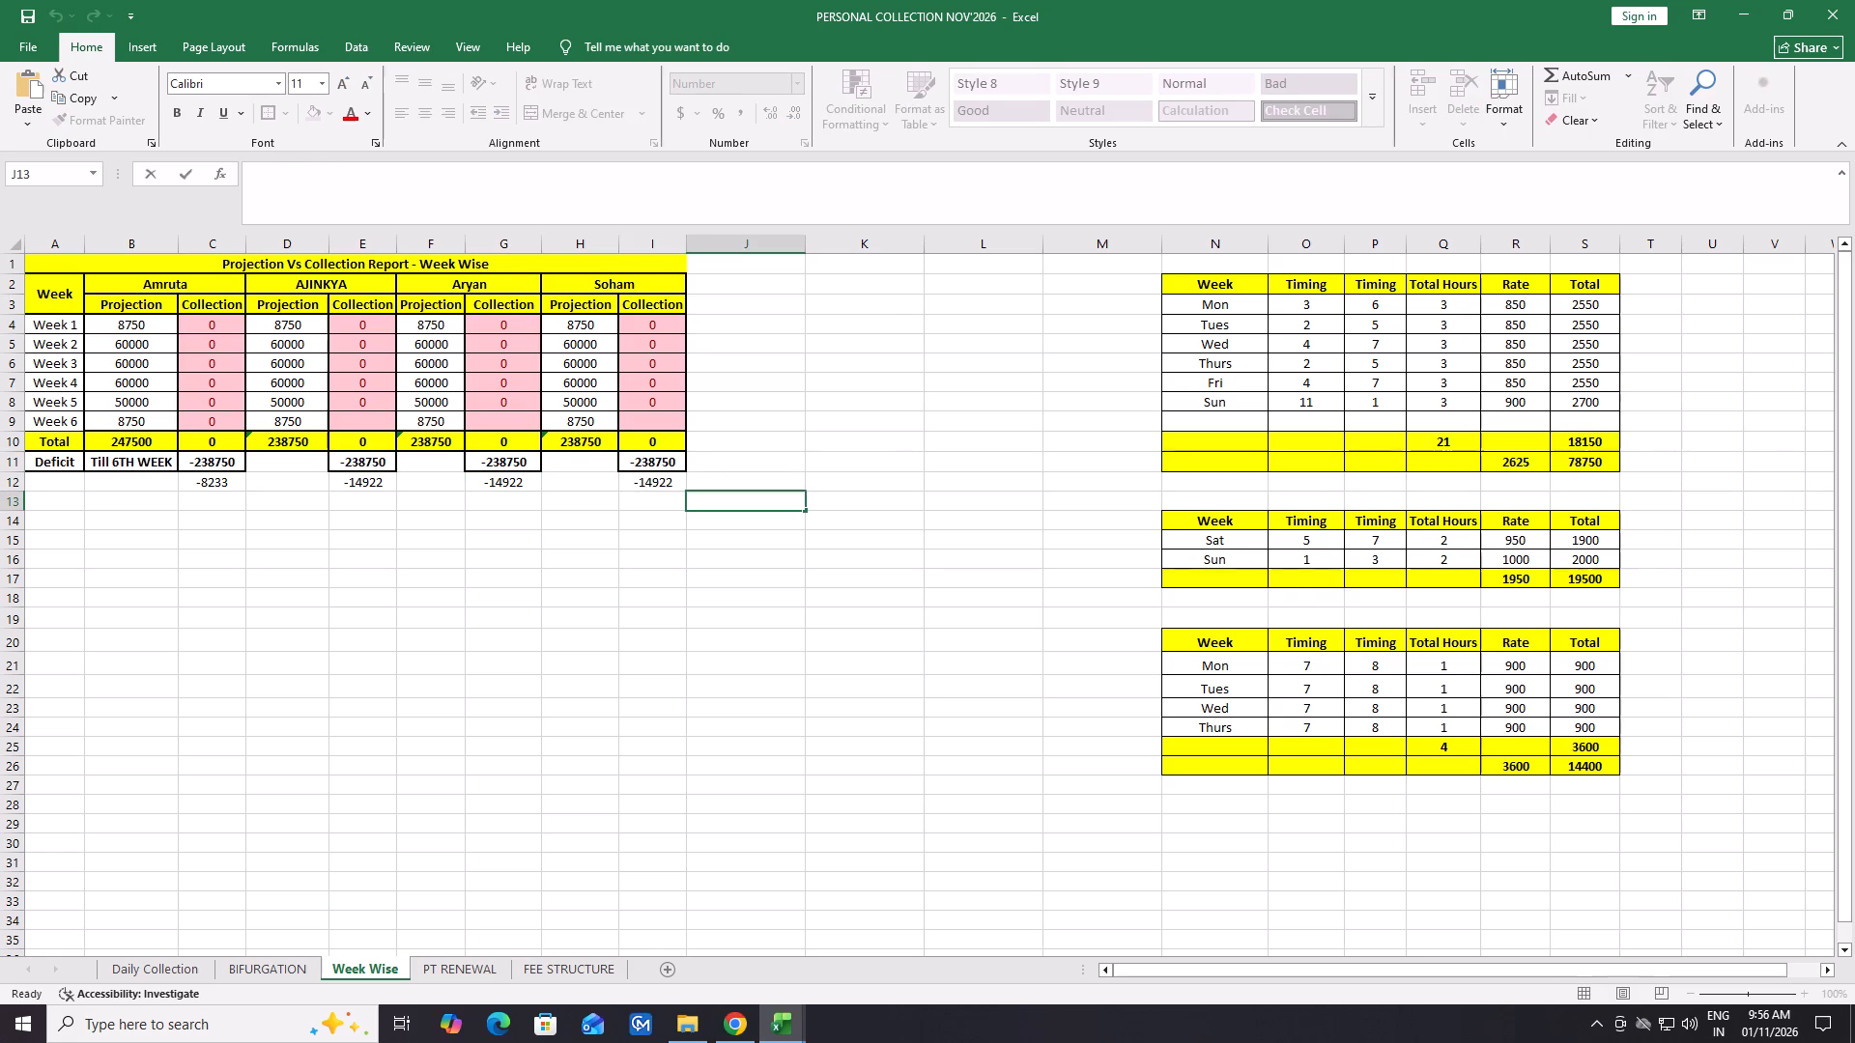
{"action": "left_click", "coordinate": [636, 463]}
{"action": "left_click", "coordinate": [504, 488]}
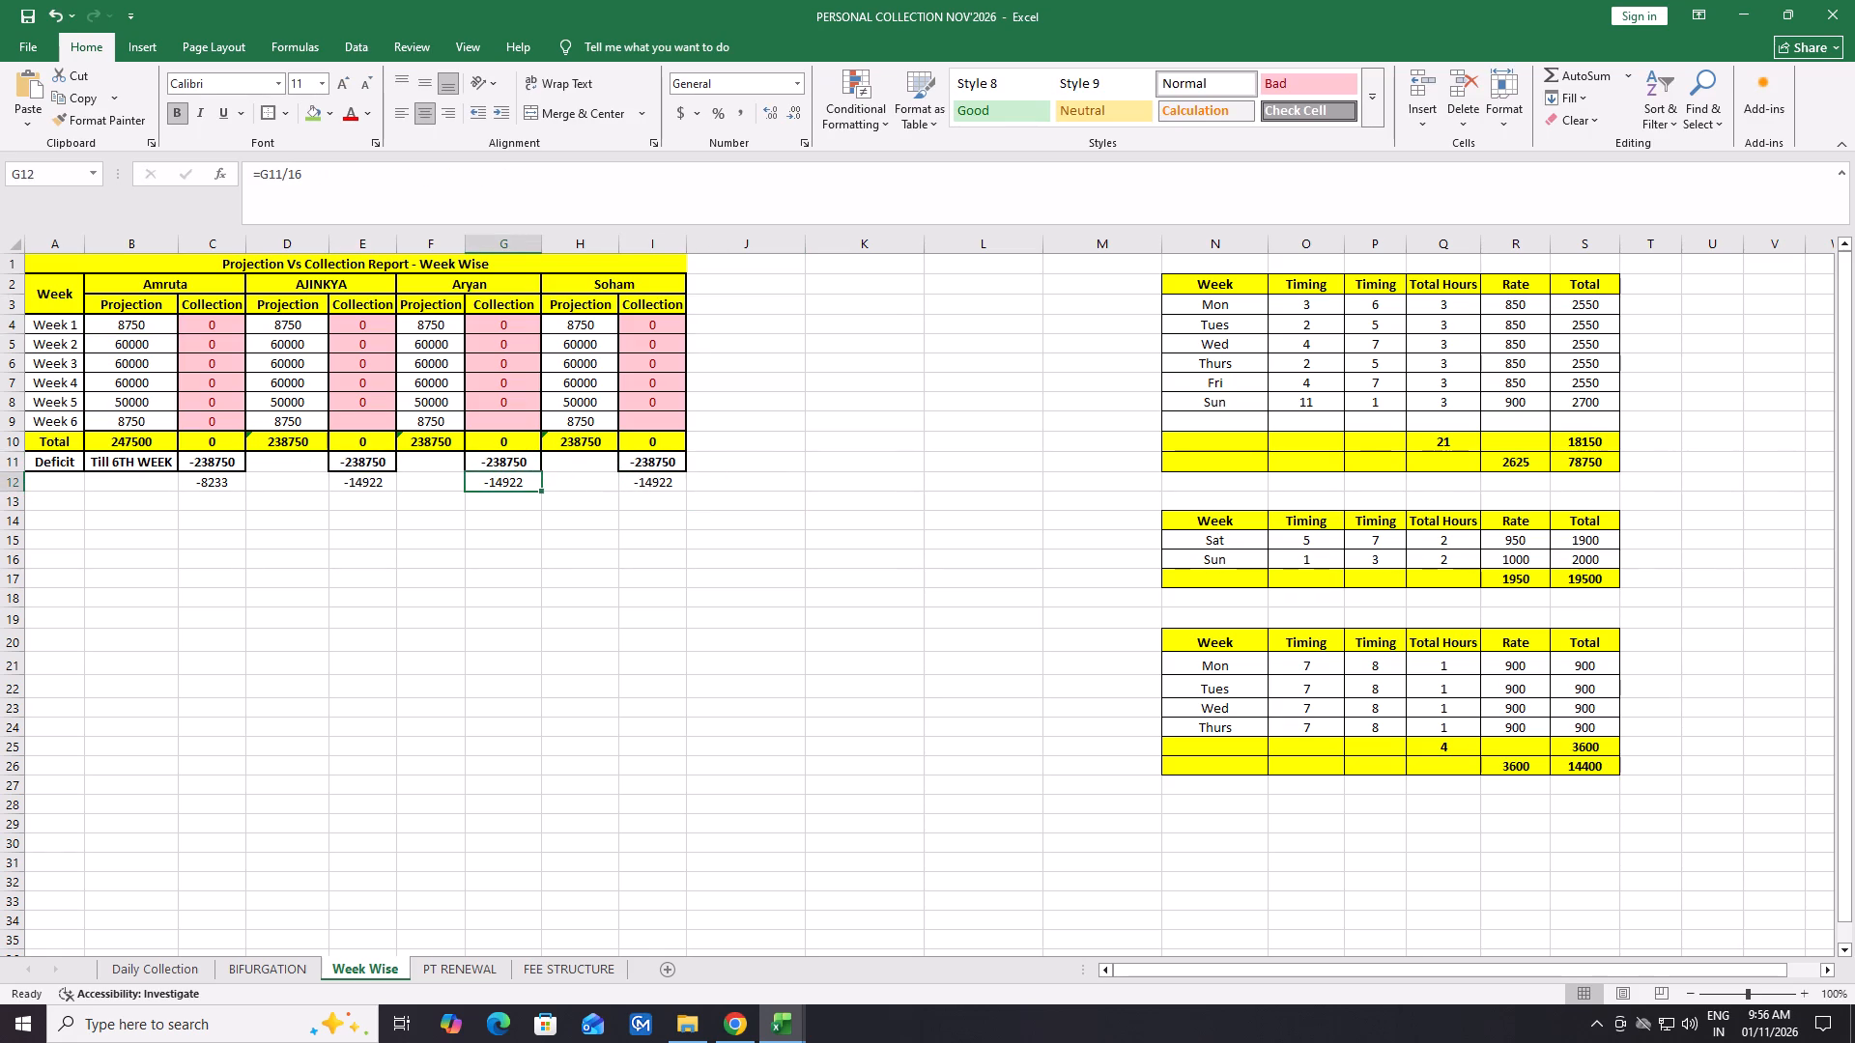
{"action": "left_click", "coordinate": [505, 453]}
{"action": "left_click", "coordinate": [375, 450]}
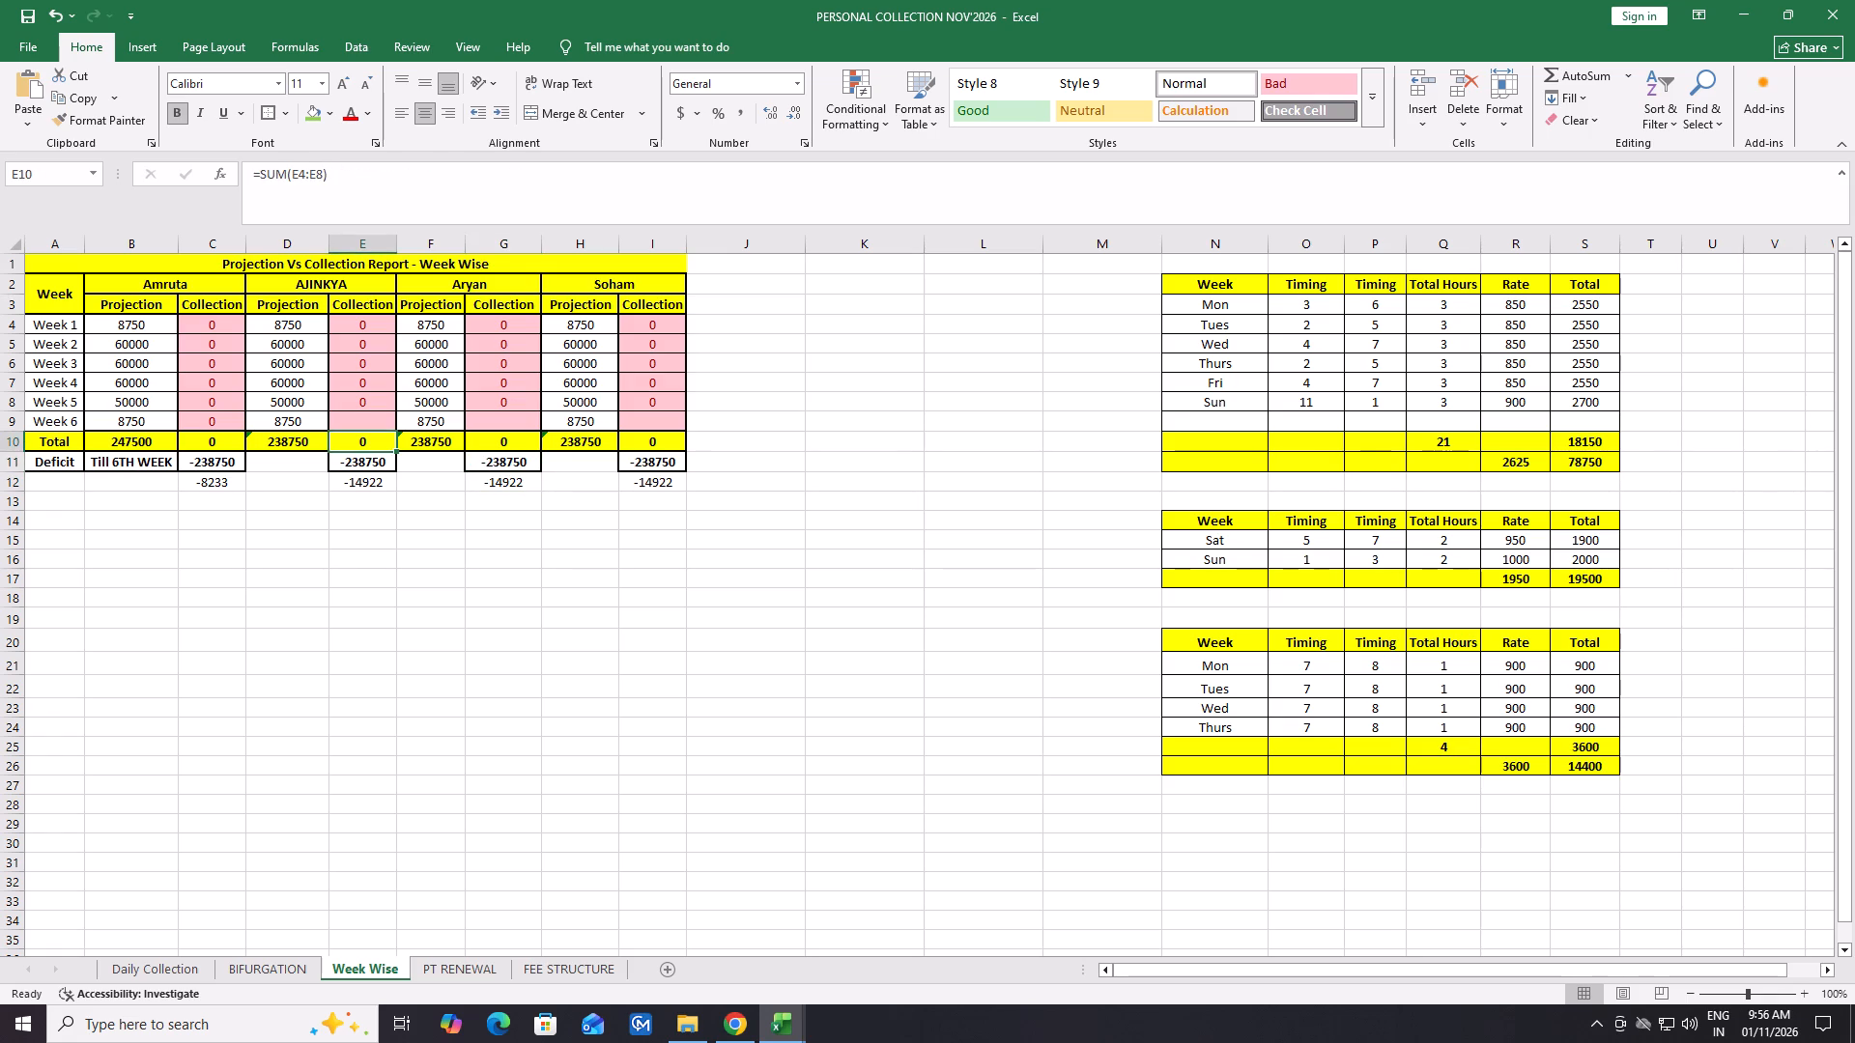
{"action": "left_click", "coordinate": [357, 470]}
{"action": "left_click", "coordinate": [373, 488]}
{"action": "left_click", "coordinate": [393, 550]}
{"action": "left_click", "coordinate": [211, 466]}
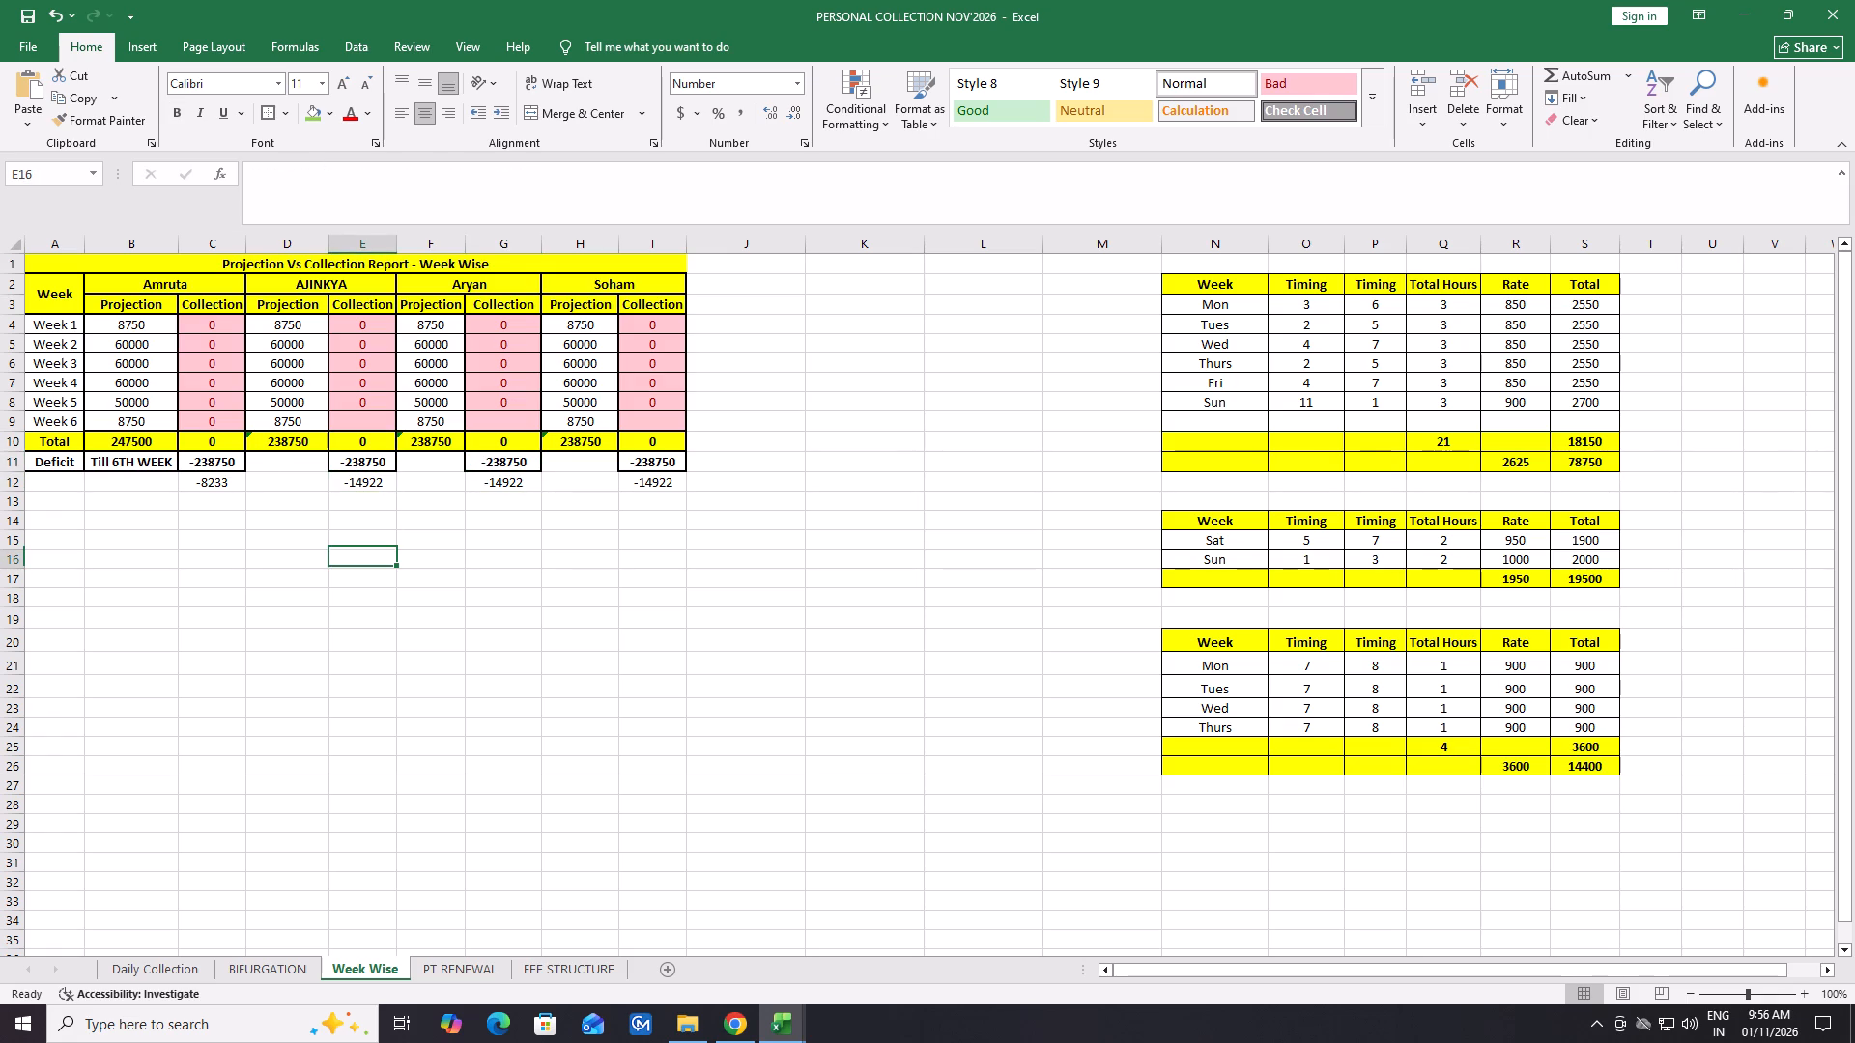
{"action": "left_click", "coordinate": [225, 487]}
{"action": "left_click", "coordinate": [299, 516]}
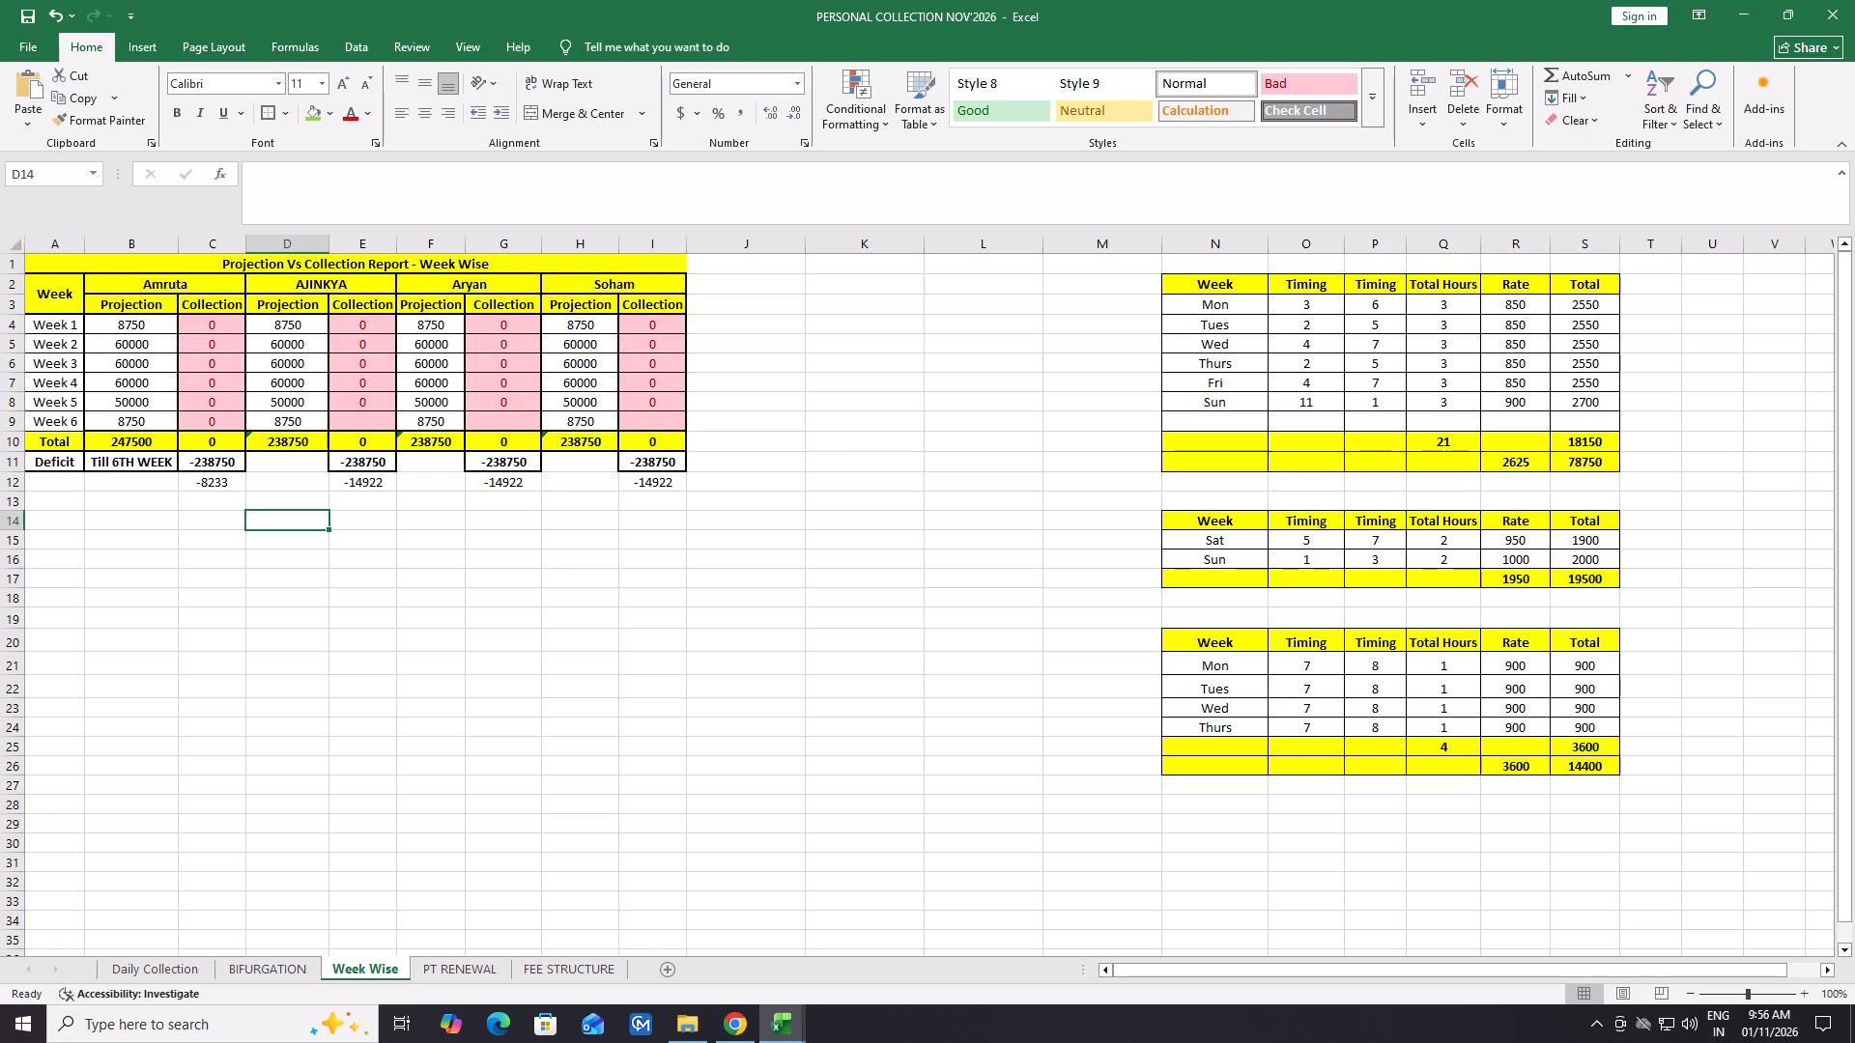
Compare Amruta's deficit formula in C11 with her Week 1 and Week 6 cells to check which weeks it includes.
{"action": "left_click", "coordinate": [142, 335]}
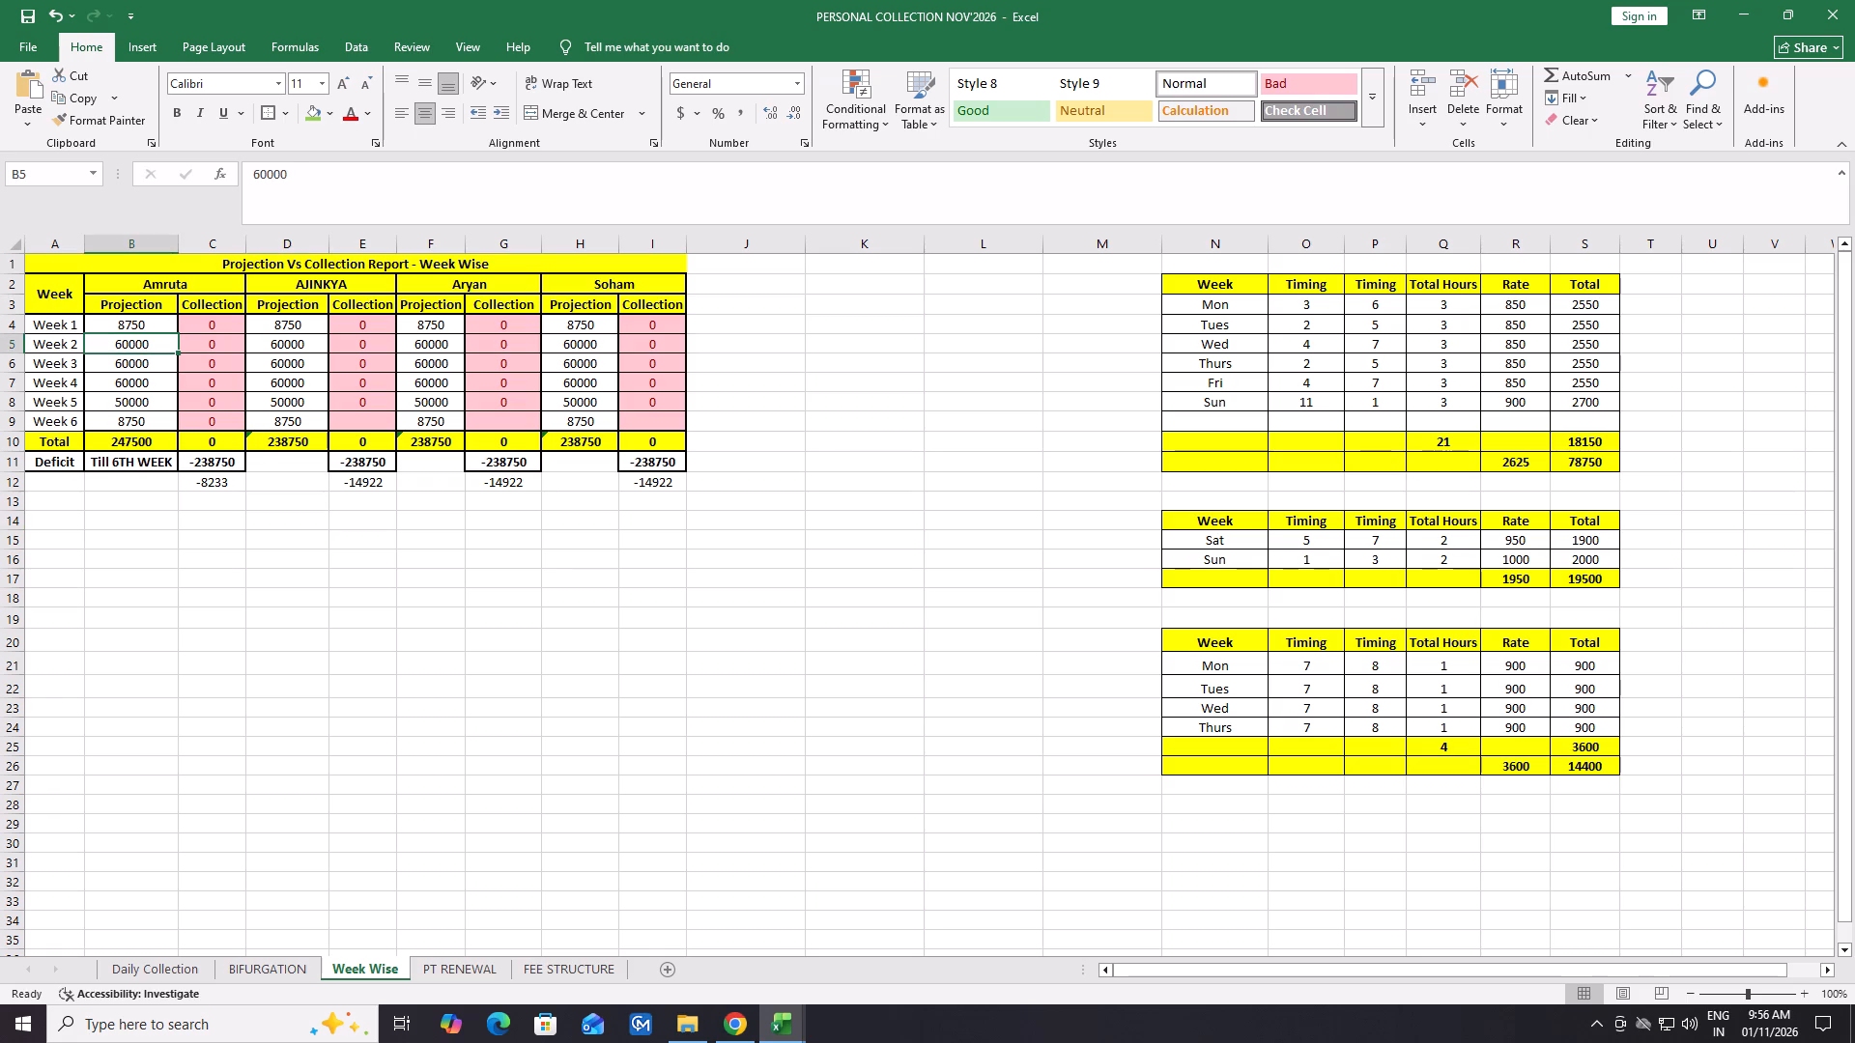
{"action": "left_click", "coordinate": [227, 321]}
{"action": "left_click", "coordinate": [372, 325]}
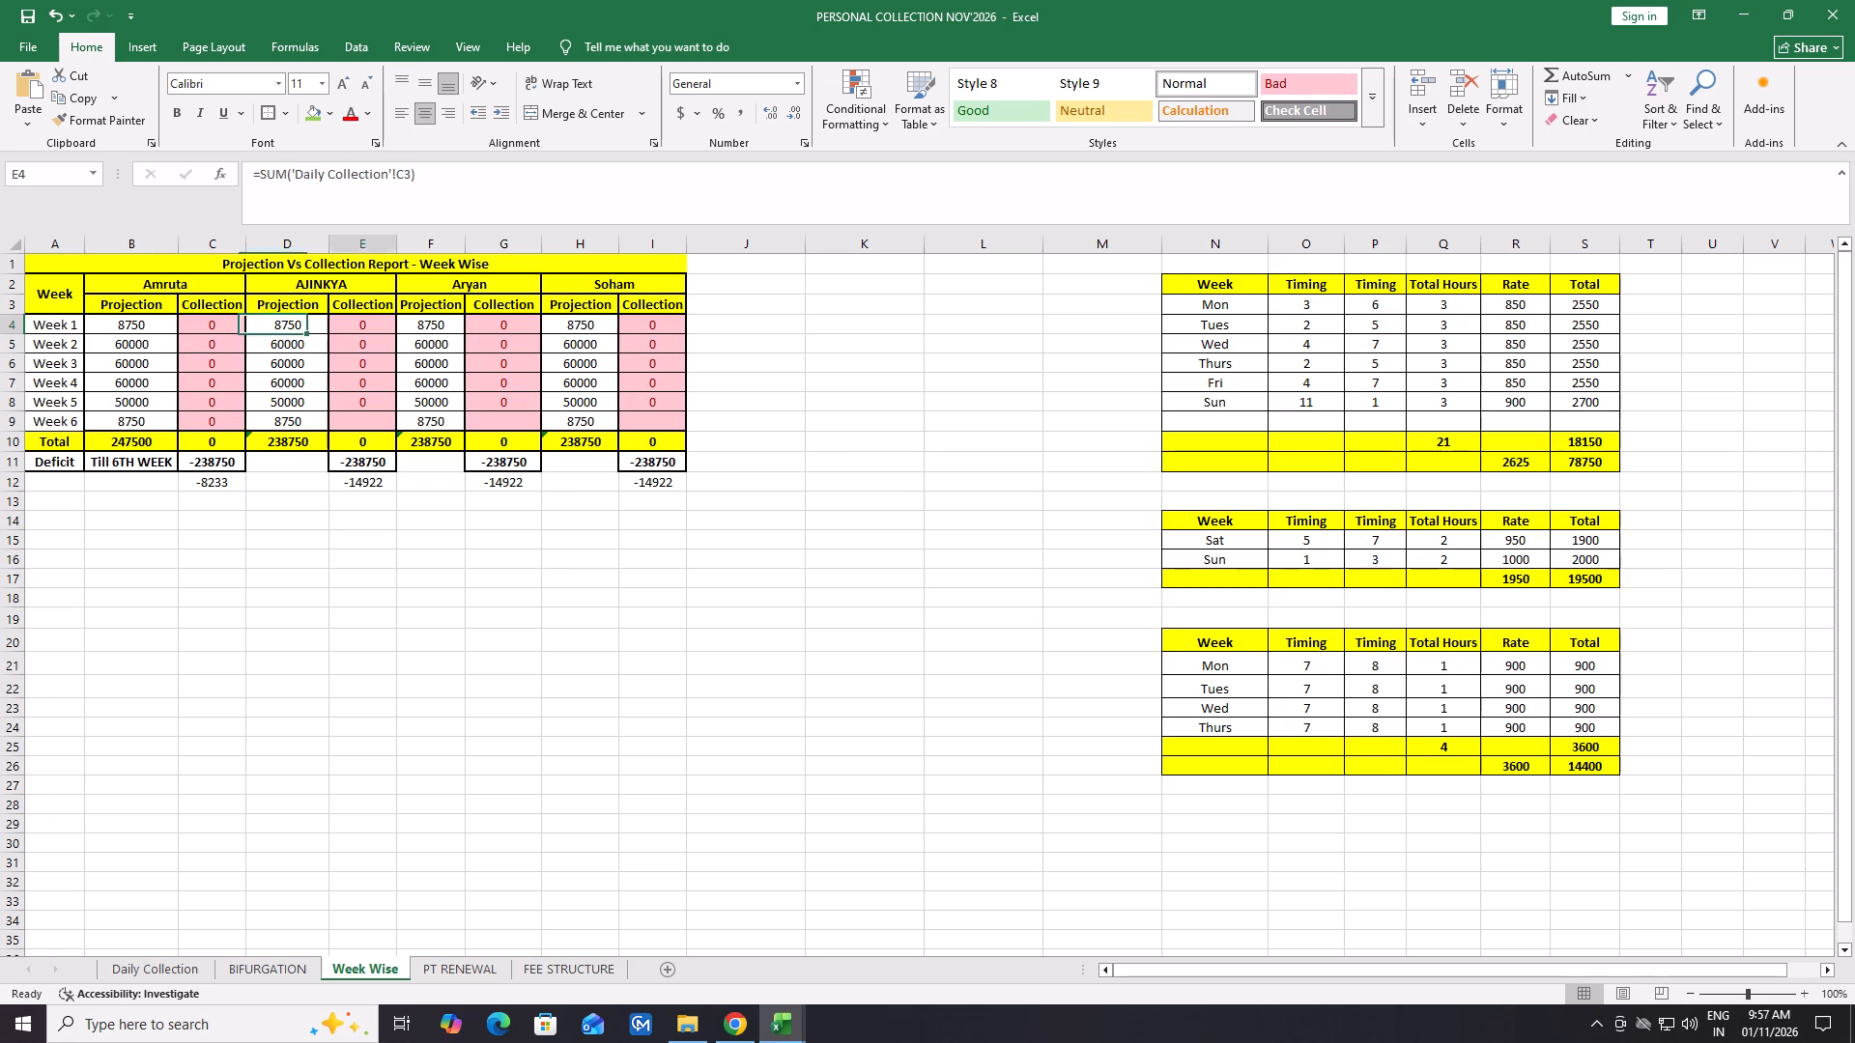
{"action": "left_click", "coordinate": [372, 445]}
{"action": "double_click", "coordinate": [371, 557]}
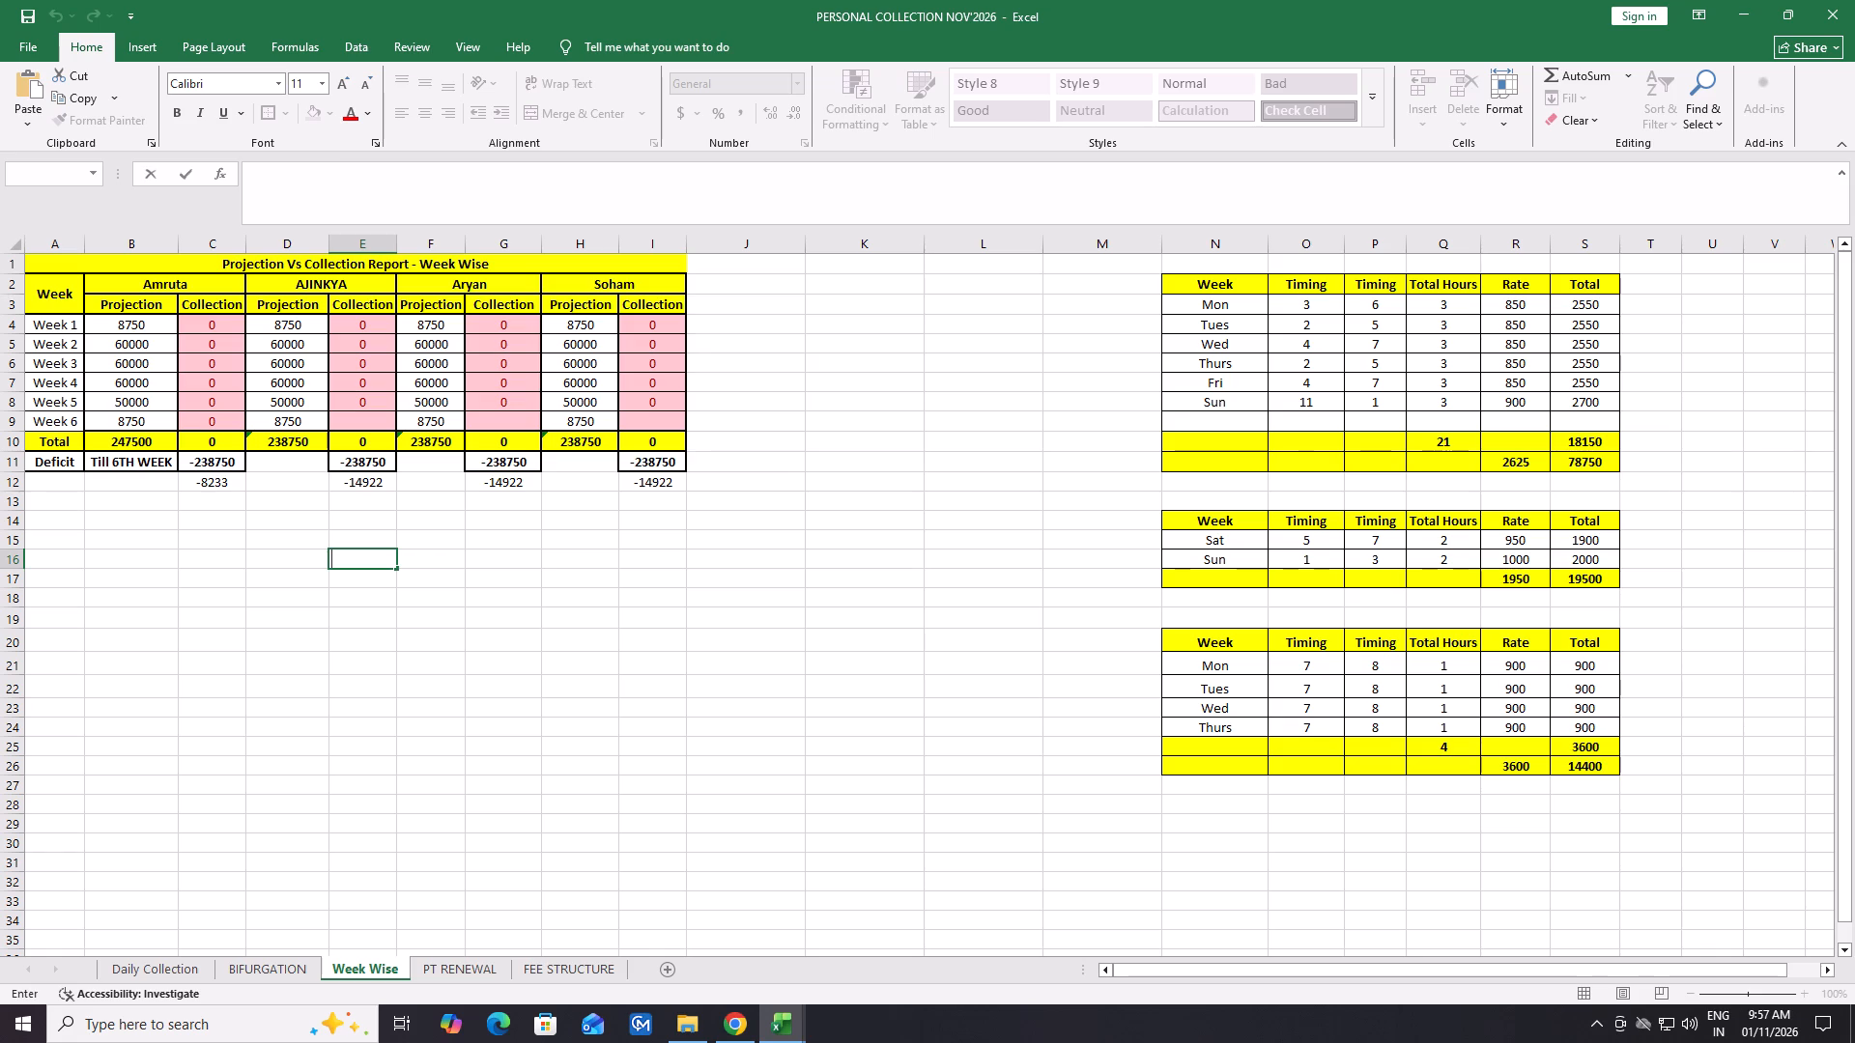
{"action": "double_click", "coordinate": [198, 454]}
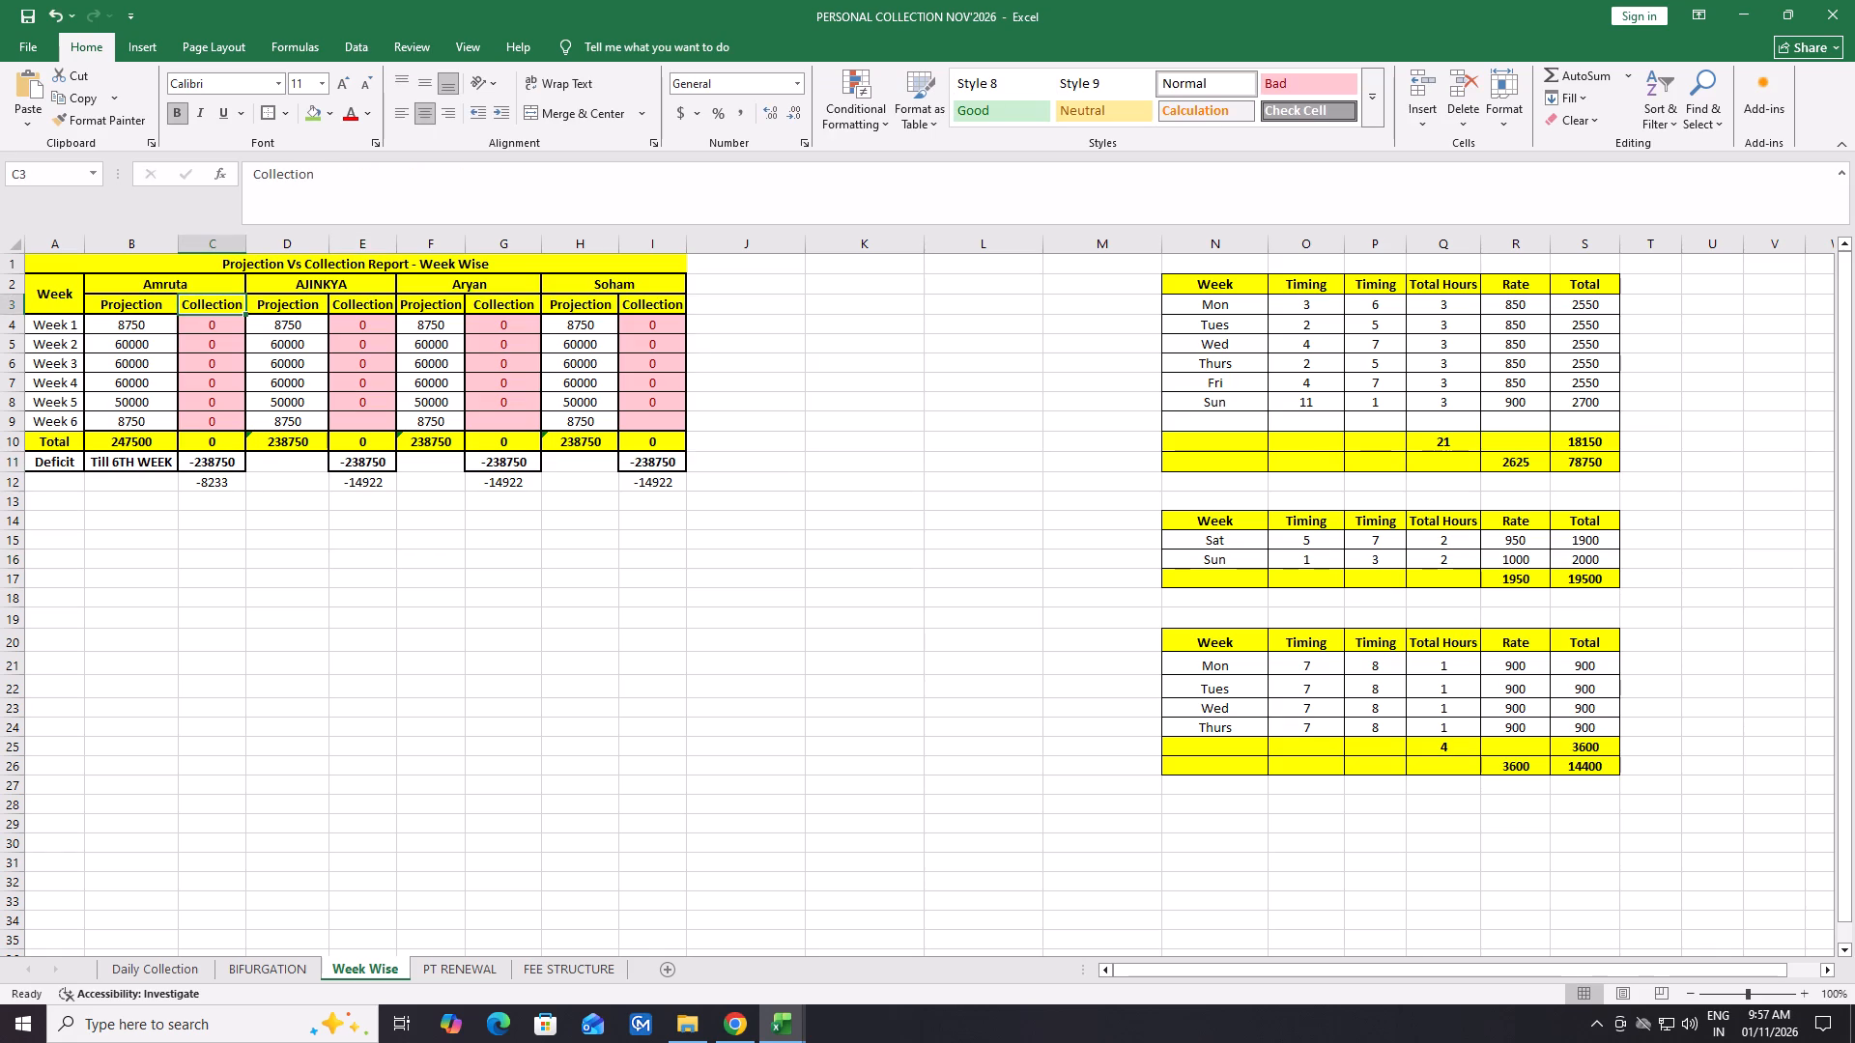
{"action": "left_click", "coordinate": [304, 497]}
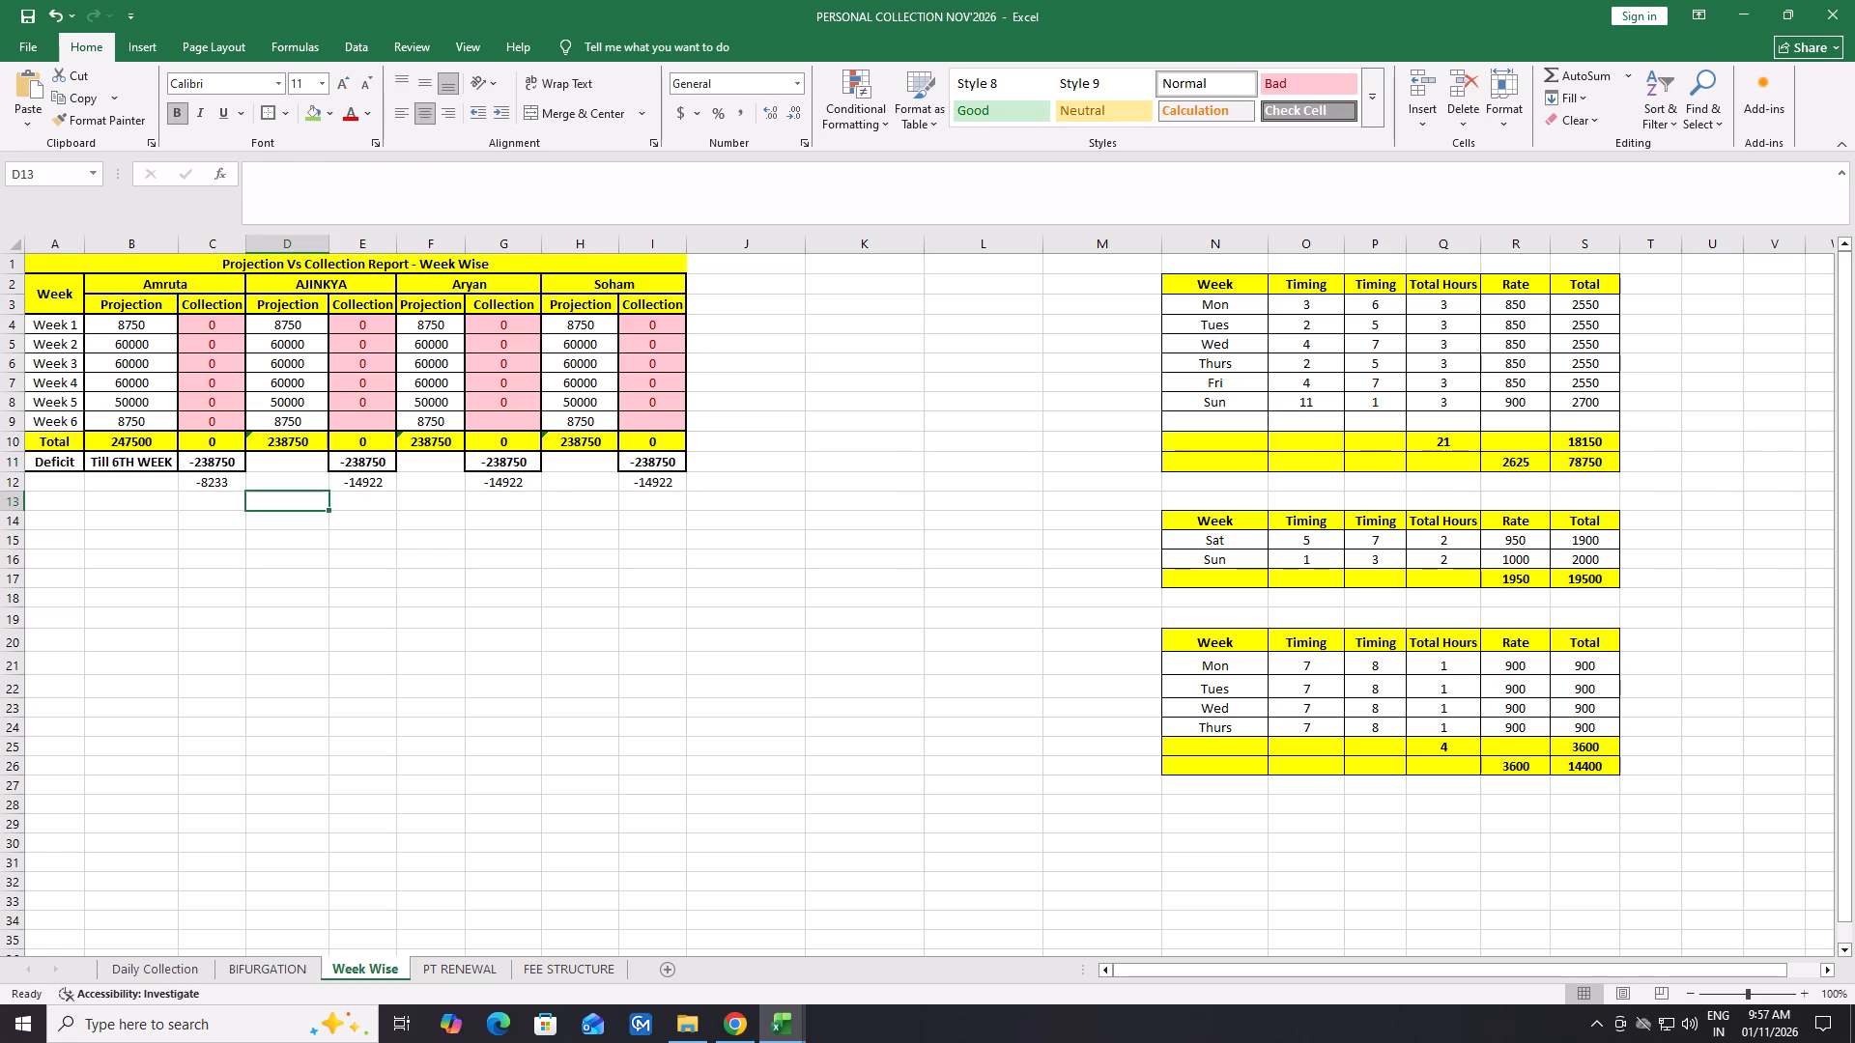
{"action": "left_click", "coordinate": [237, 469]}
{"action": "left_click", "coordinate": [303, 495]}
{"action": "left_click", "coordinate": [223, 464]}
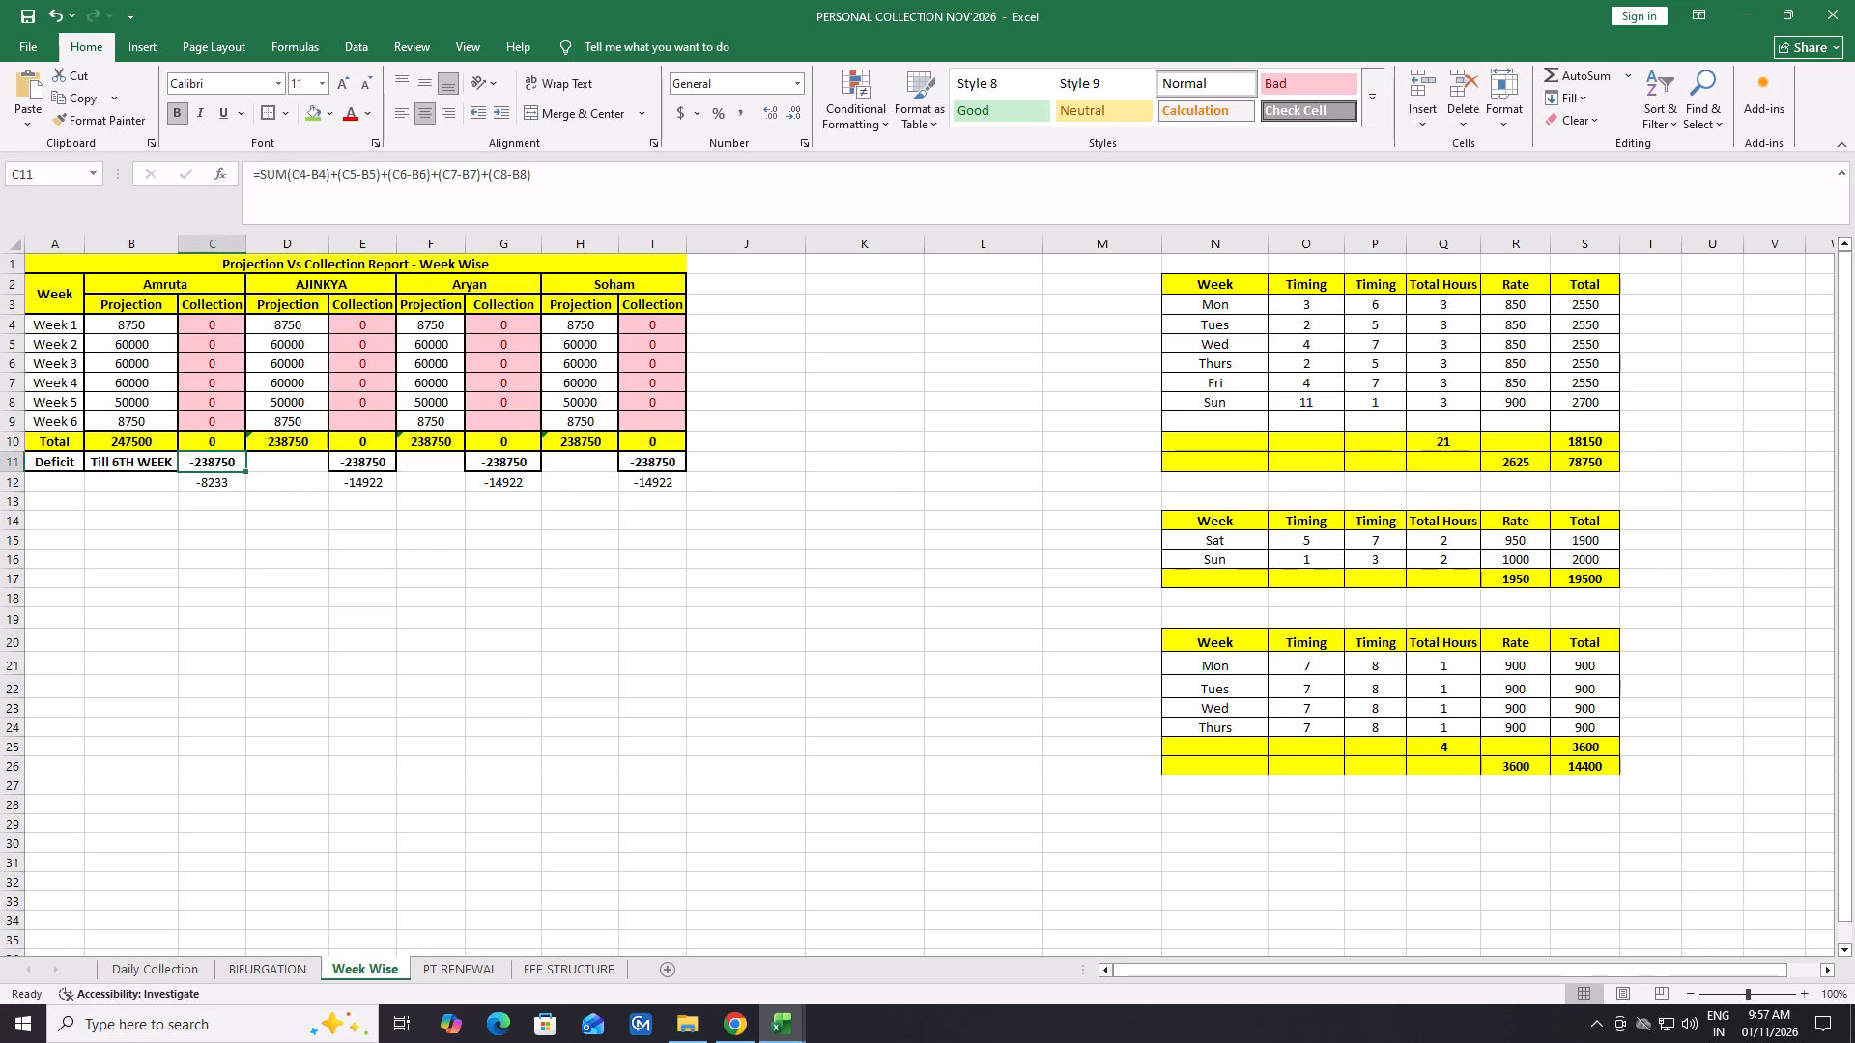
{"action": "left_click", "coordinate": [306, 497]}
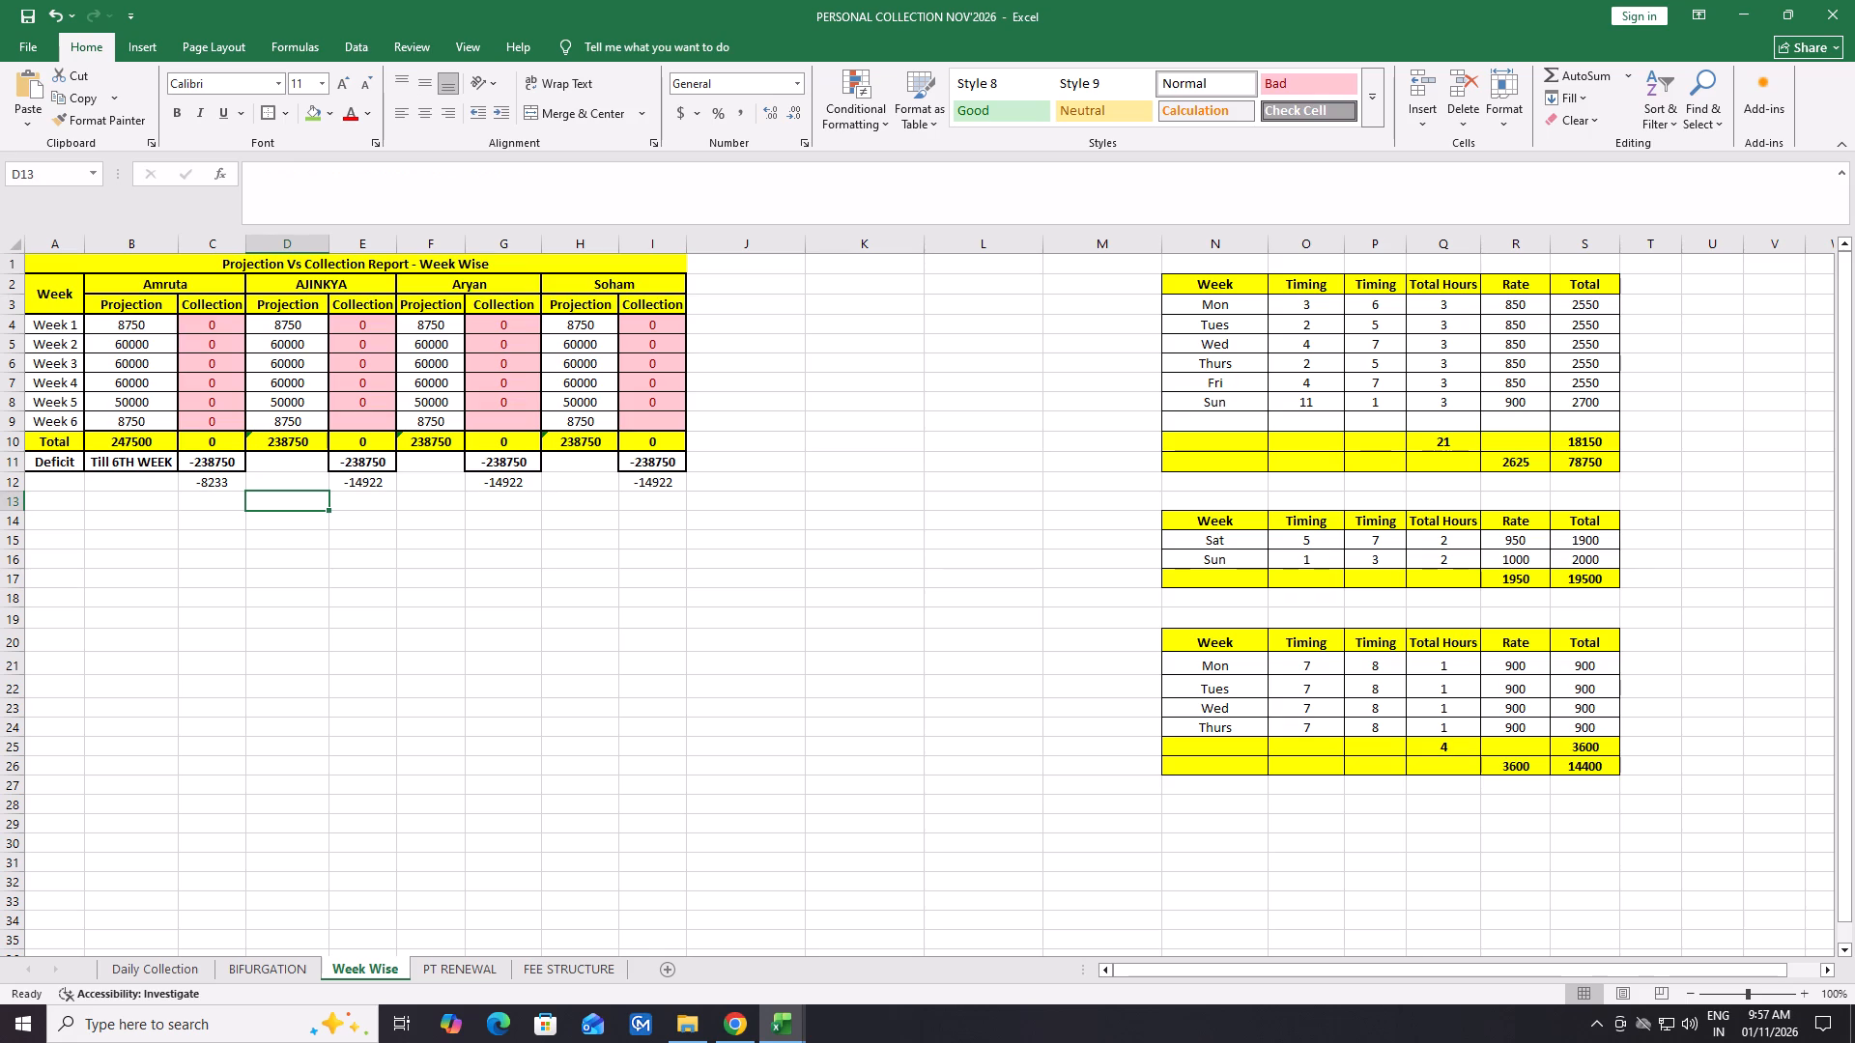
{"action": "left_click", "coordinate": [187, 463]}
{"action": "left_click", "coordinate": [344, 523]}
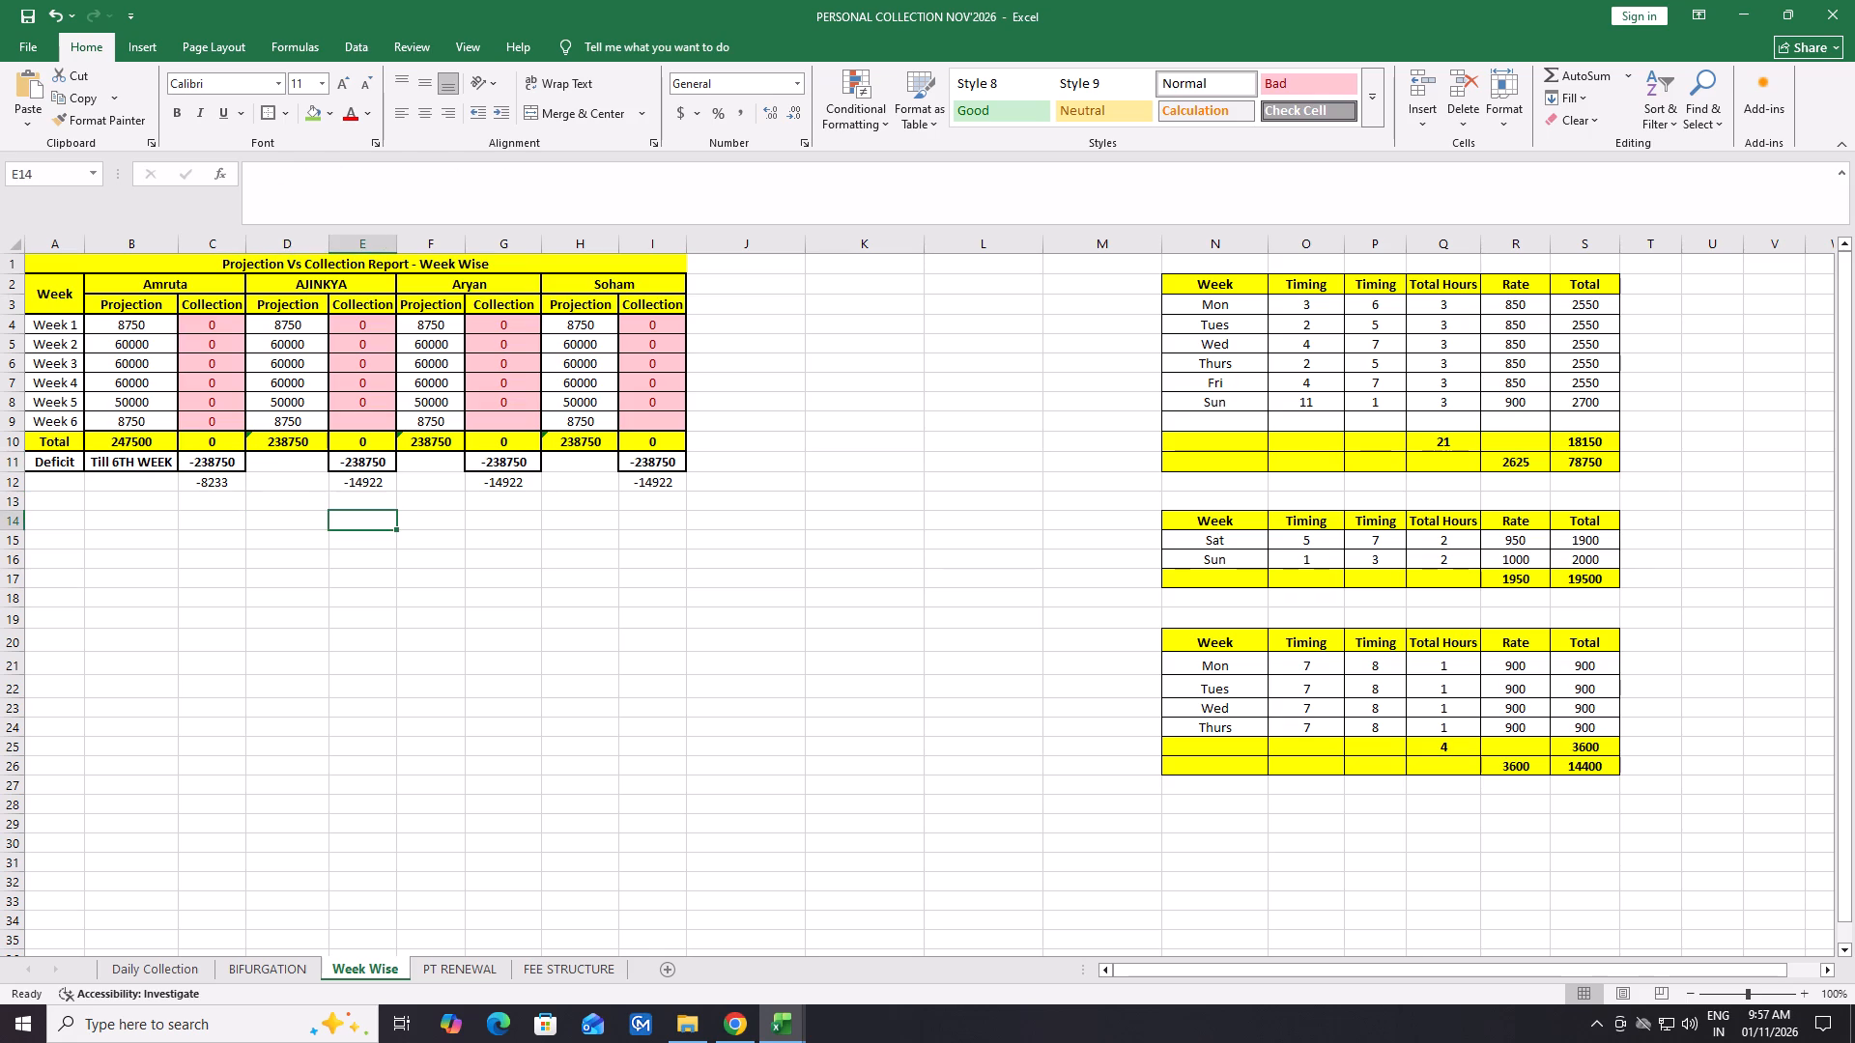
{"action": "left_click", "coordinate": [212, 462]}
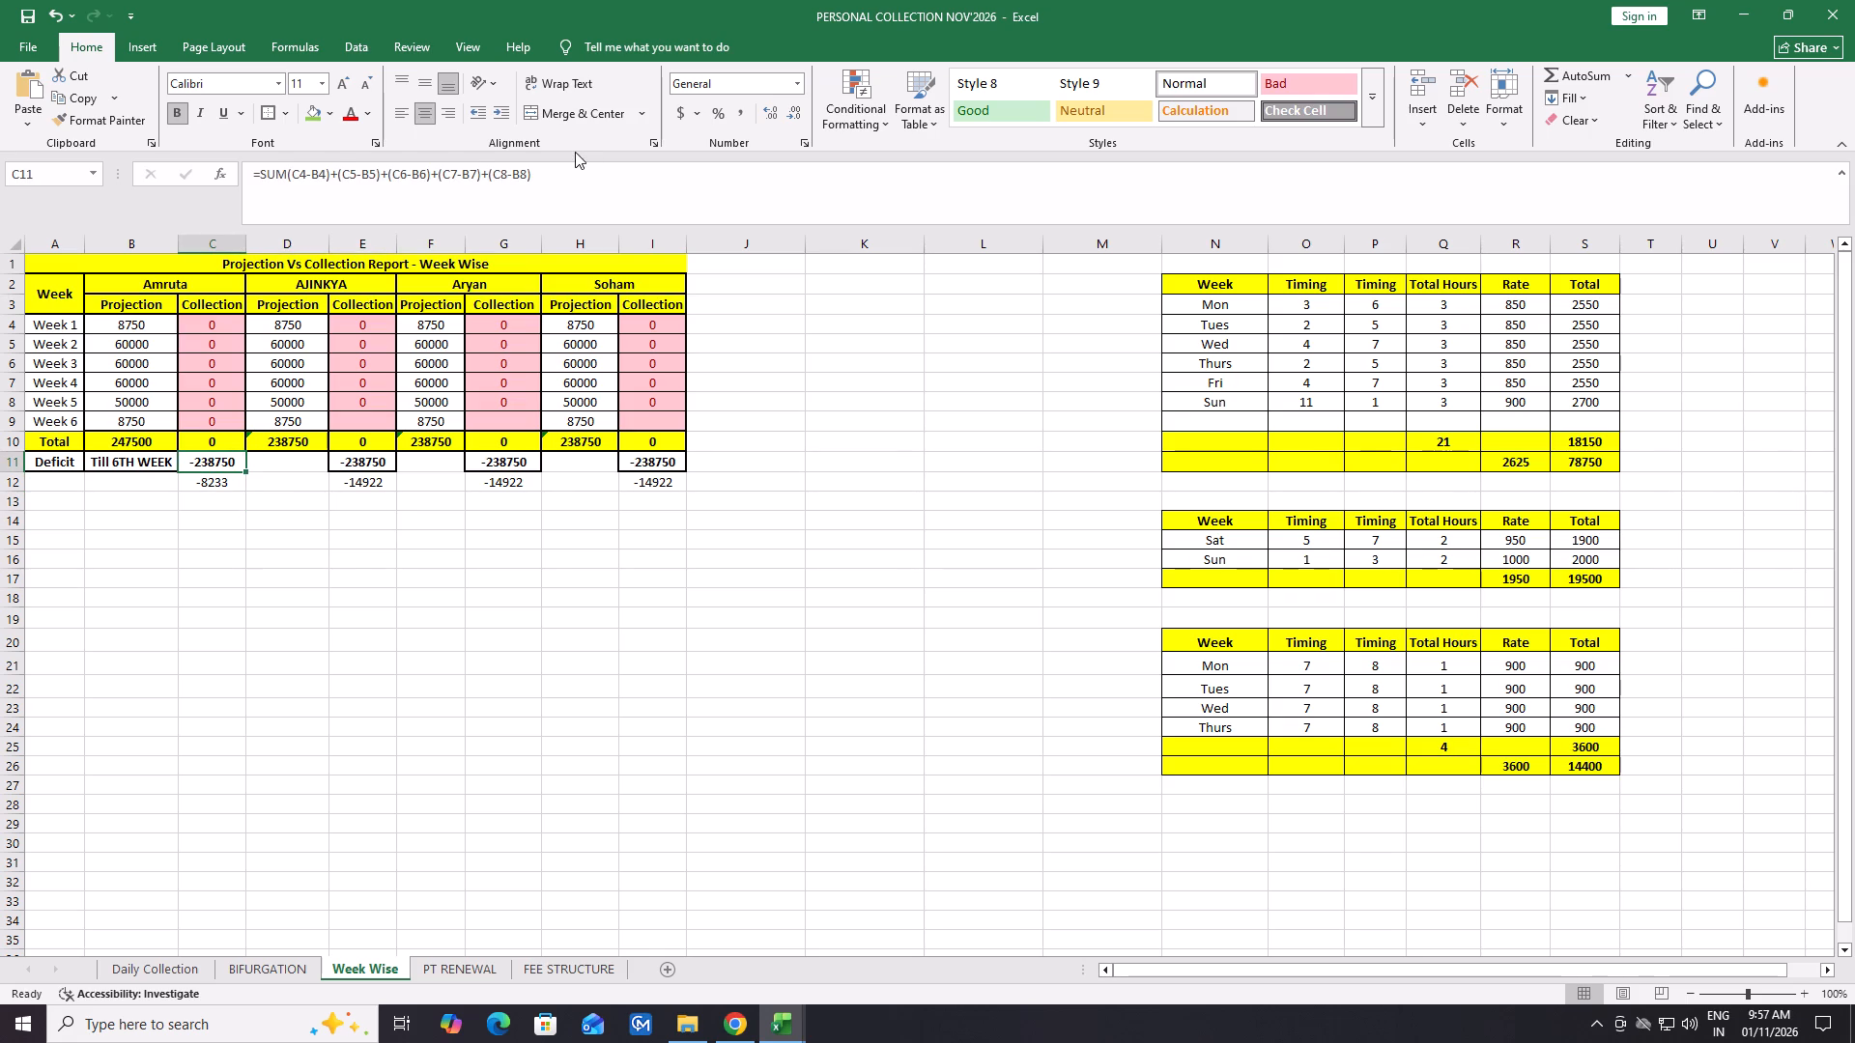
{"action": "left_click", "coordinate": [152, 423]}
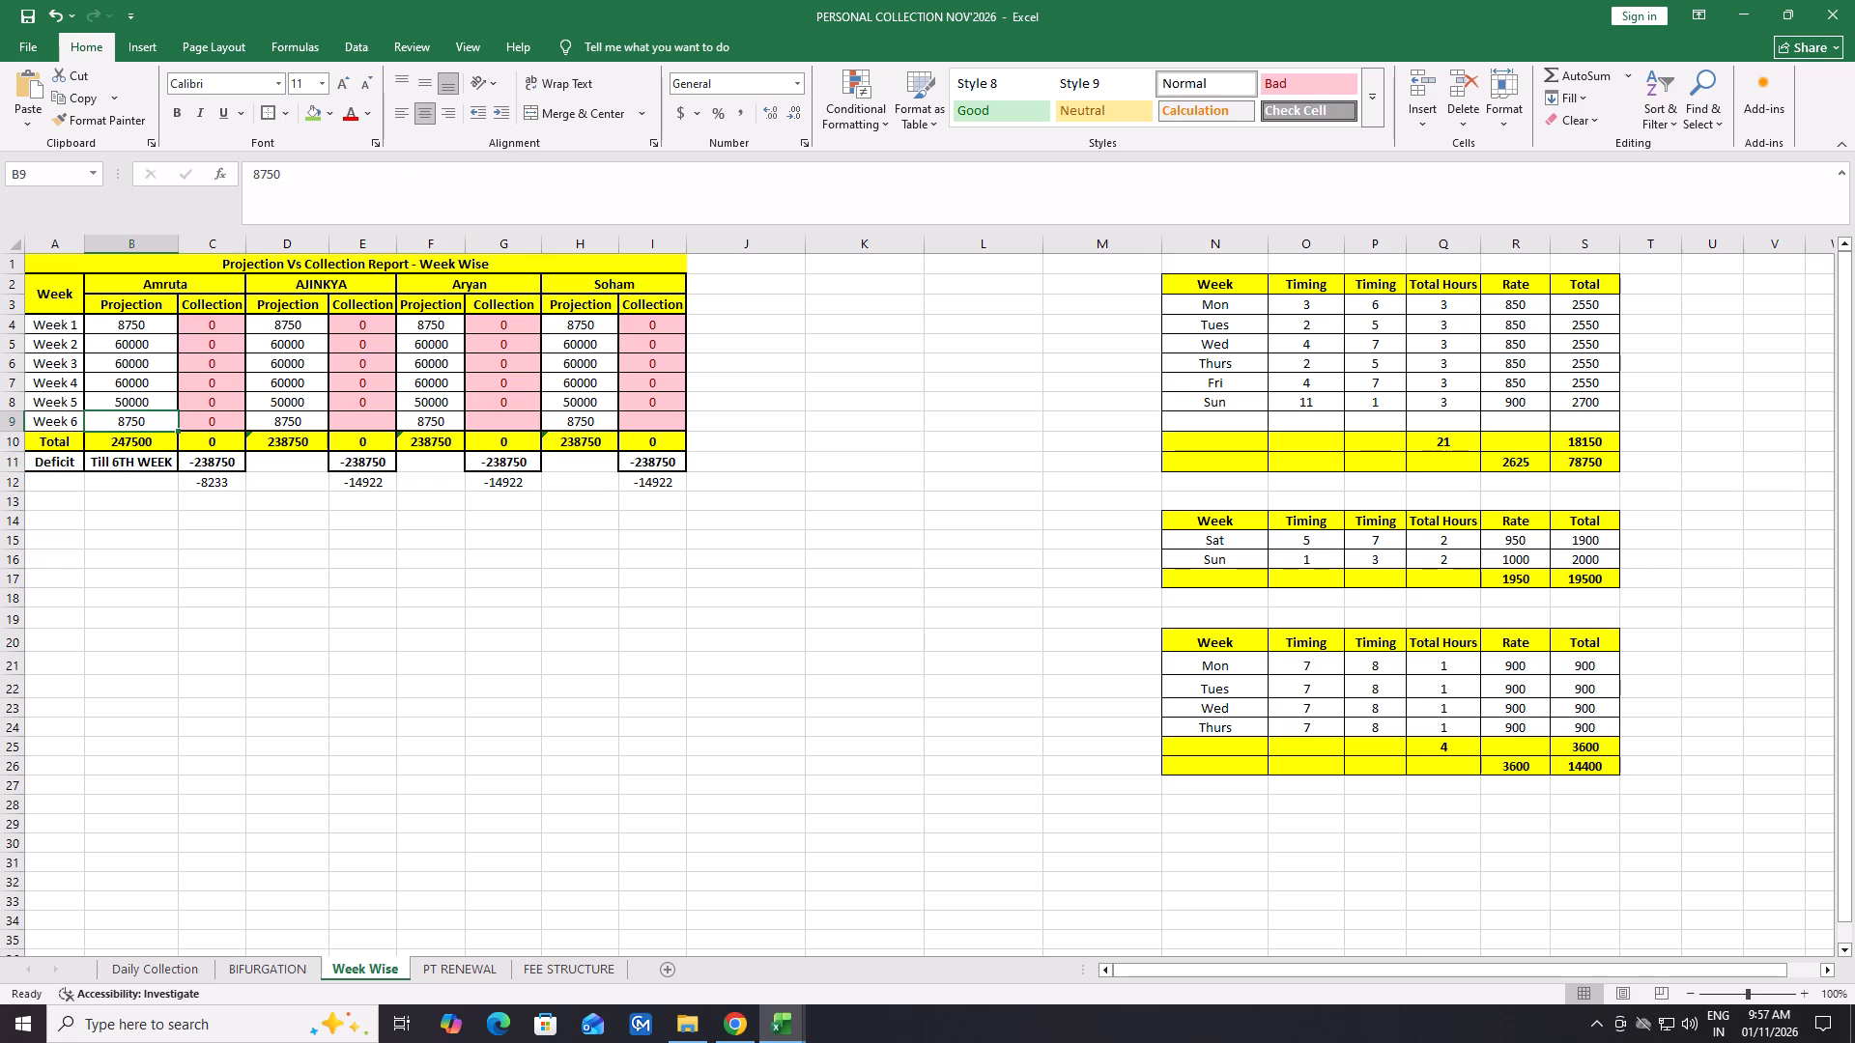
{"action": "left_click", "coordinate": [205, 427]}
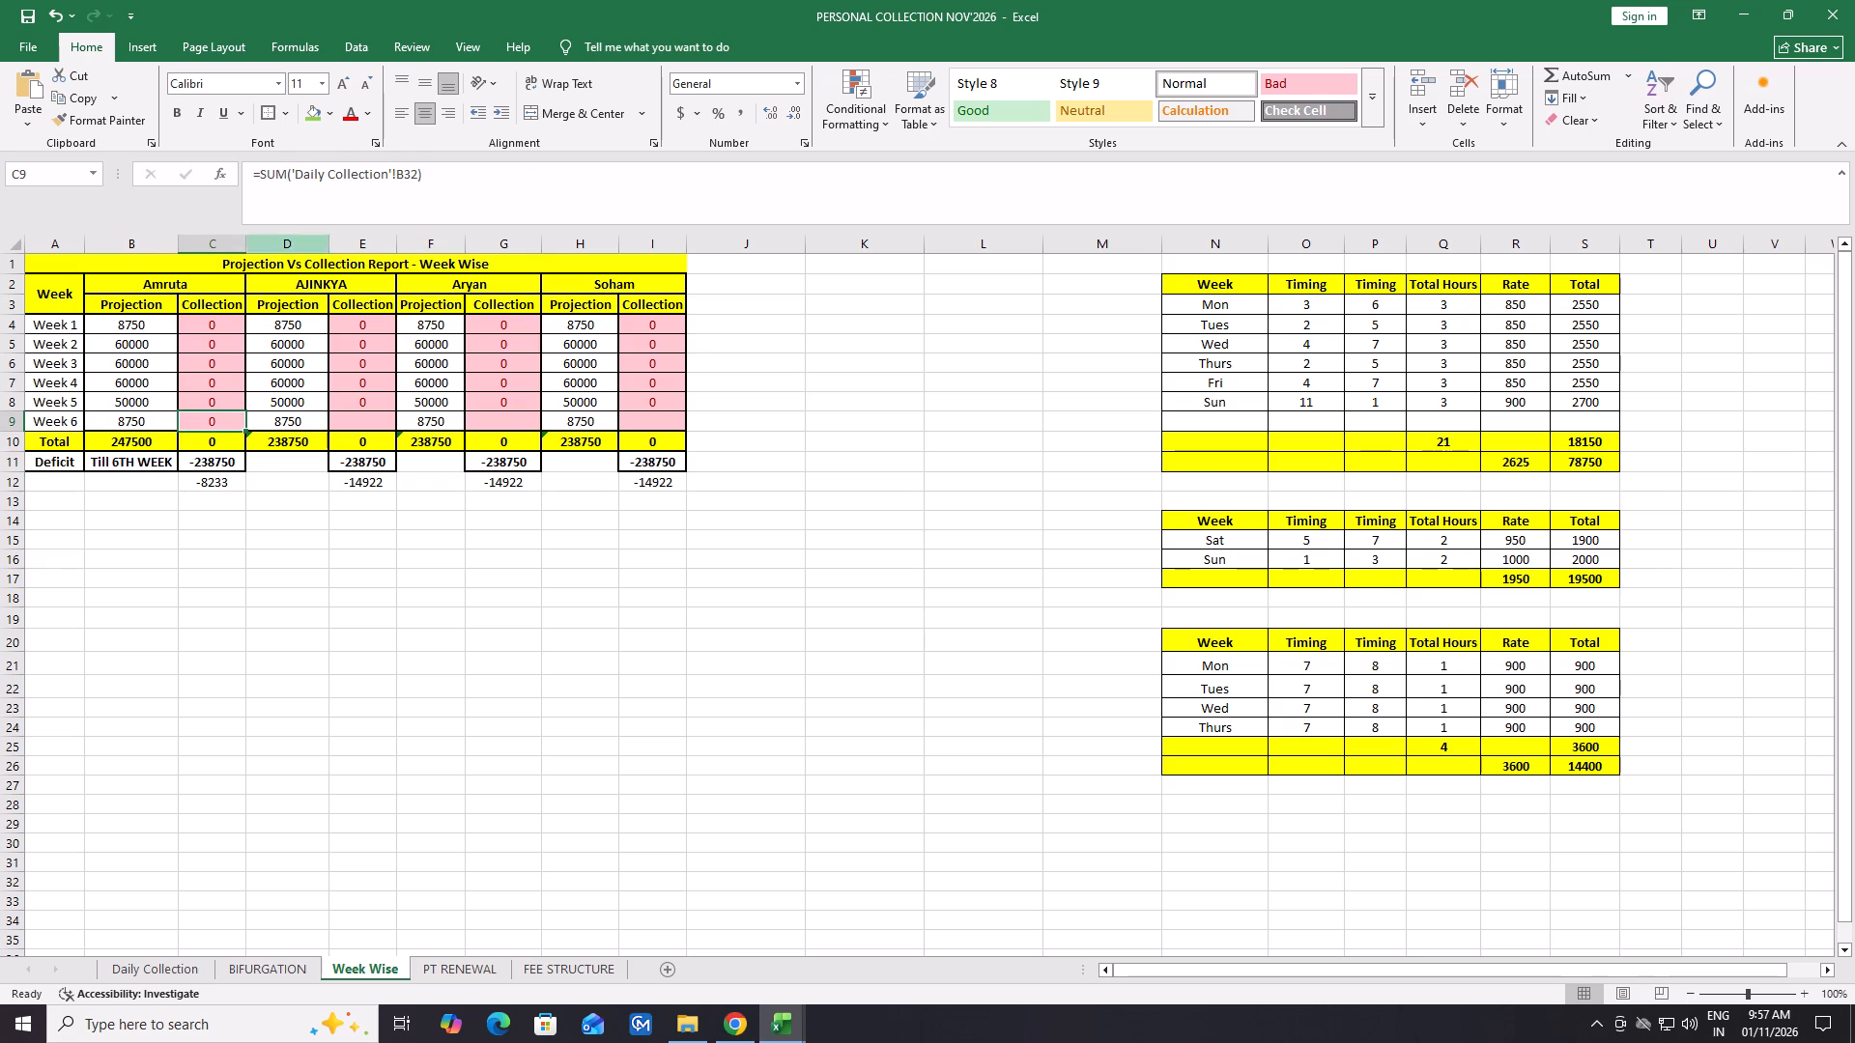
{"action": "left_click", "coordinate": [239, 464]}
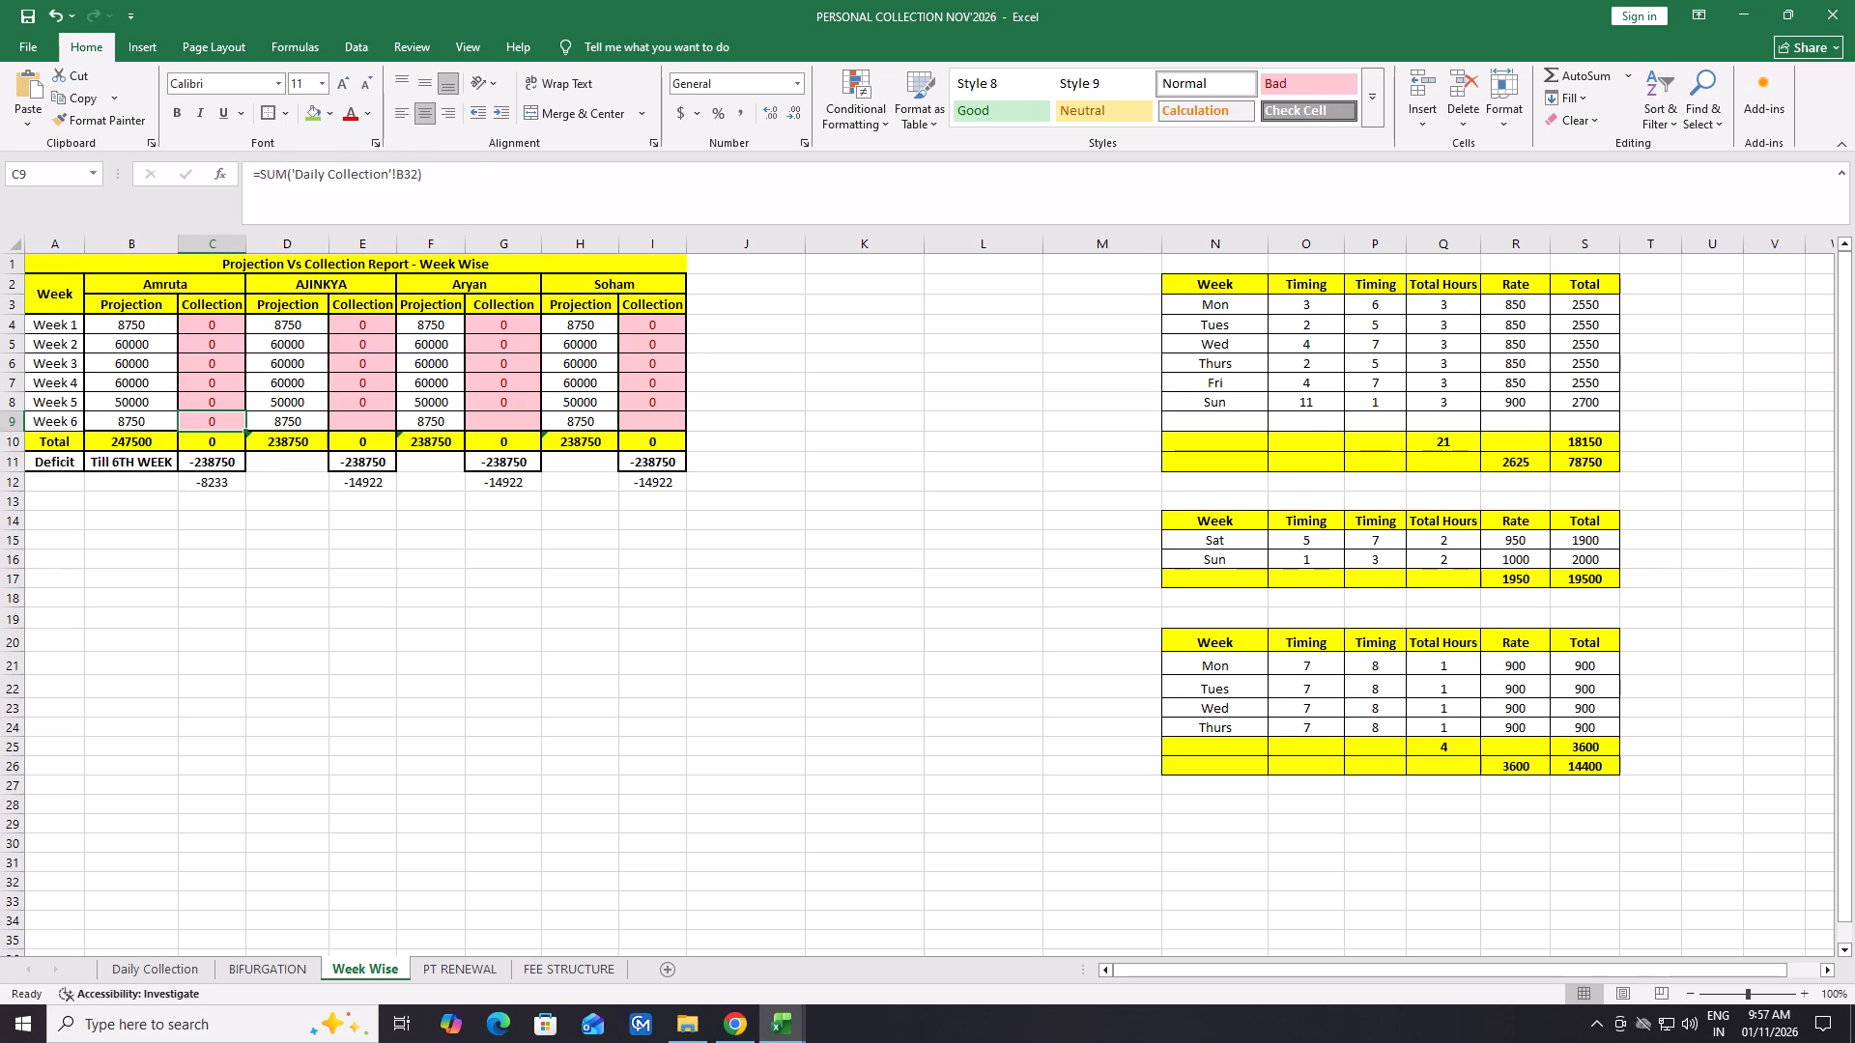
{"action": "left_click", "coordinate": [536, 174]}
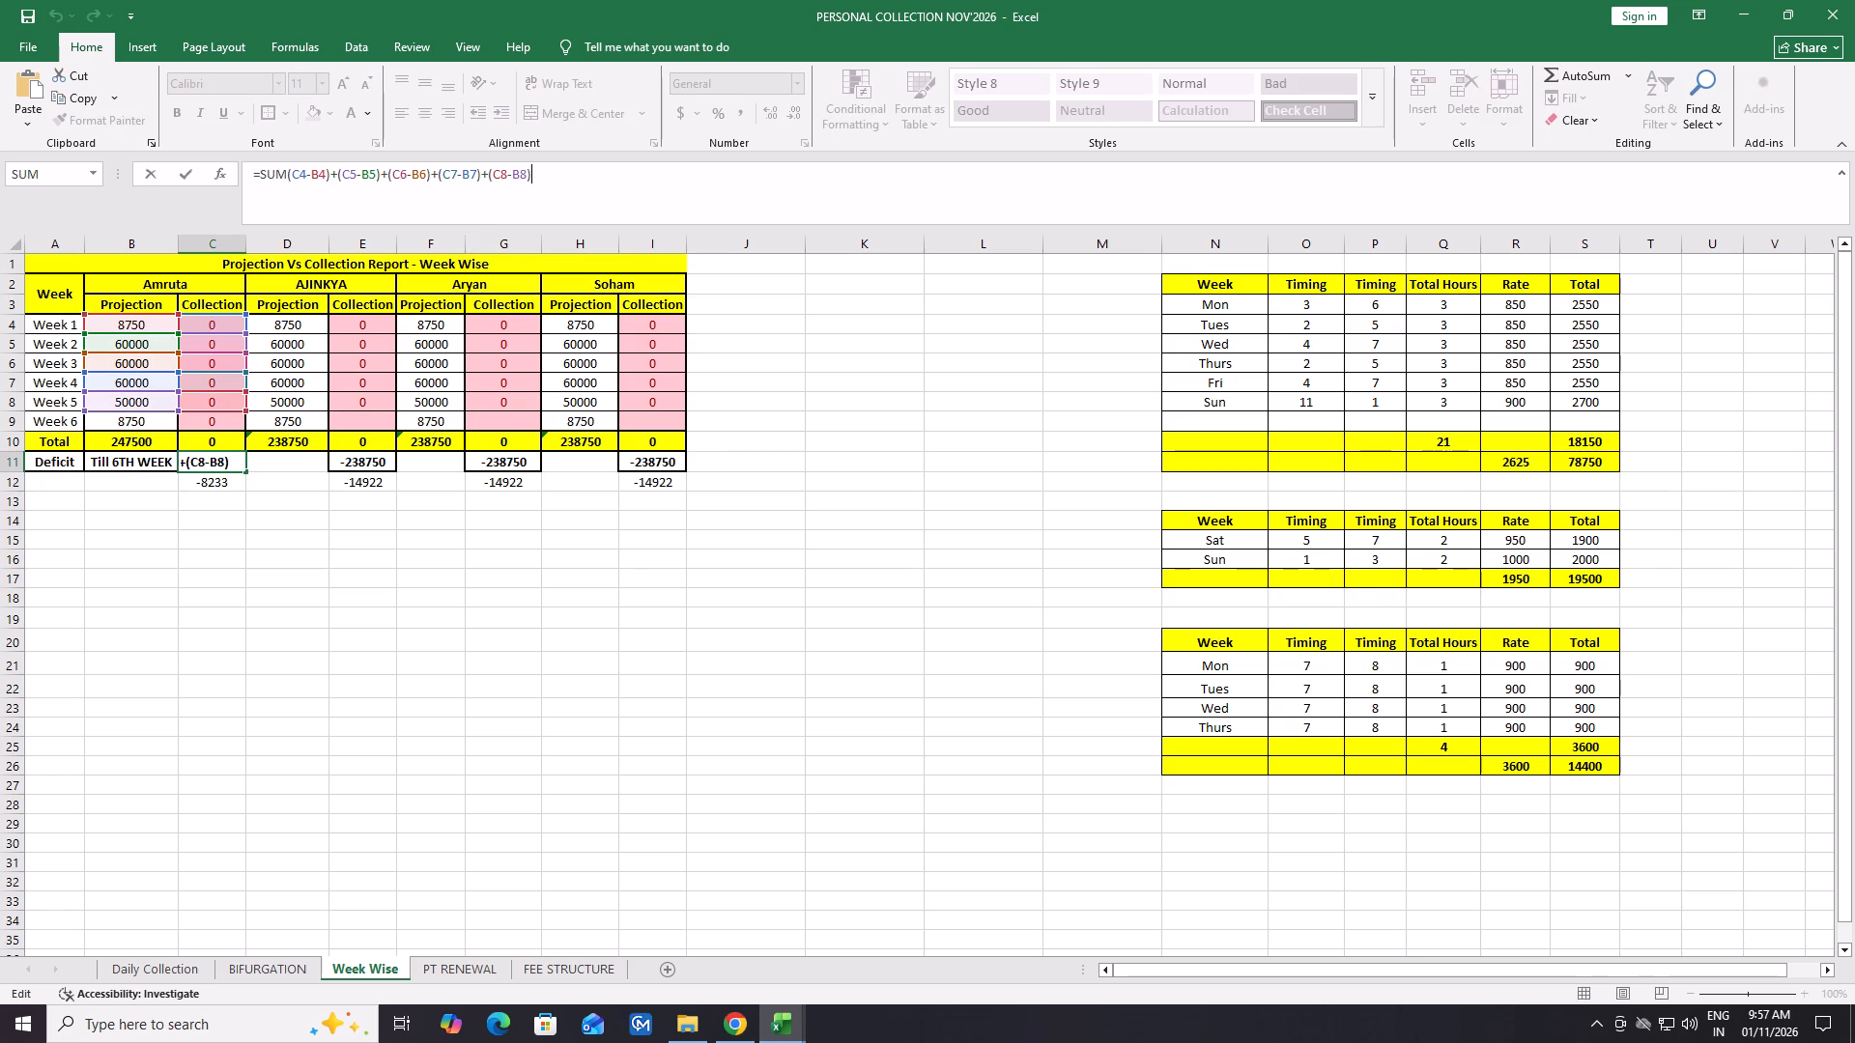
{"action": "left_click", "coordinate": [290, 540]}
{"action": "left_click", "coordinate": [194, 323]}
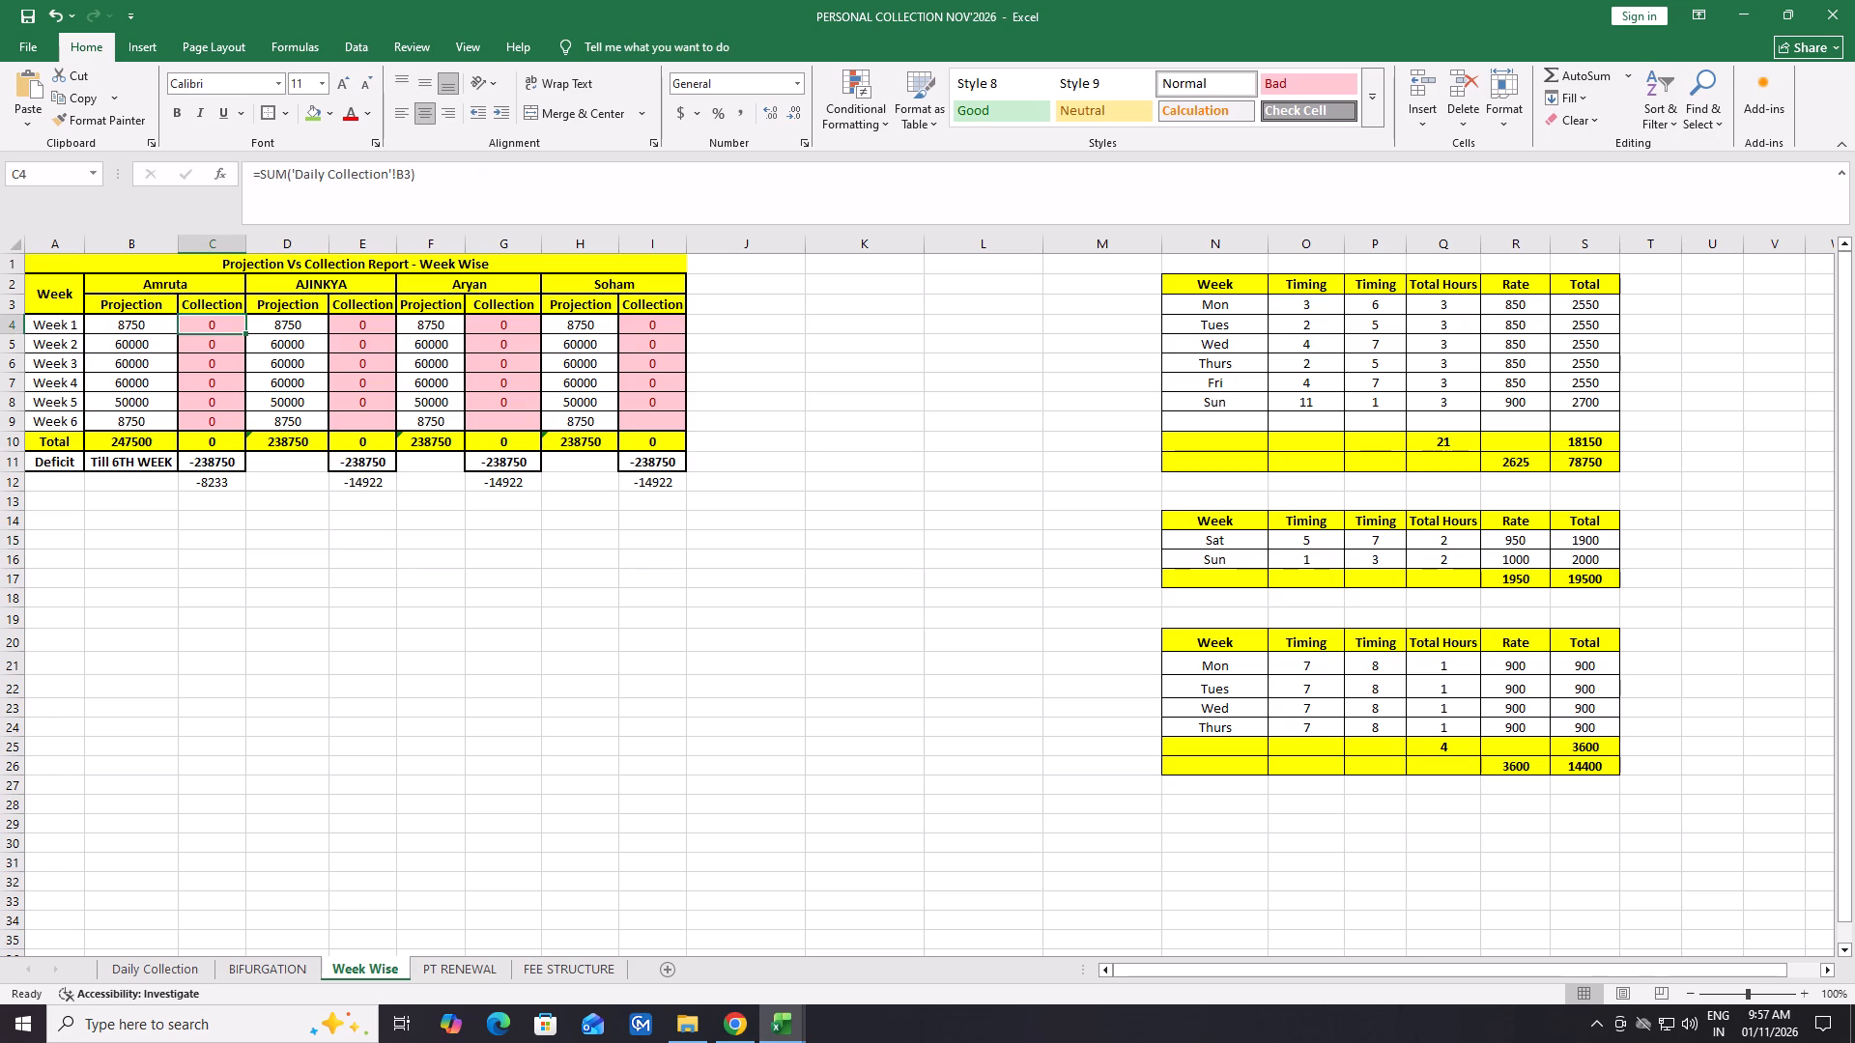
Review the Daily Collection and BIFURGATION sheets, and check Amruta's Week 6 collection and total formulas in C9 and C10 on Week Wise.
{"action": "left_click", "coordinate": [155, 960]}
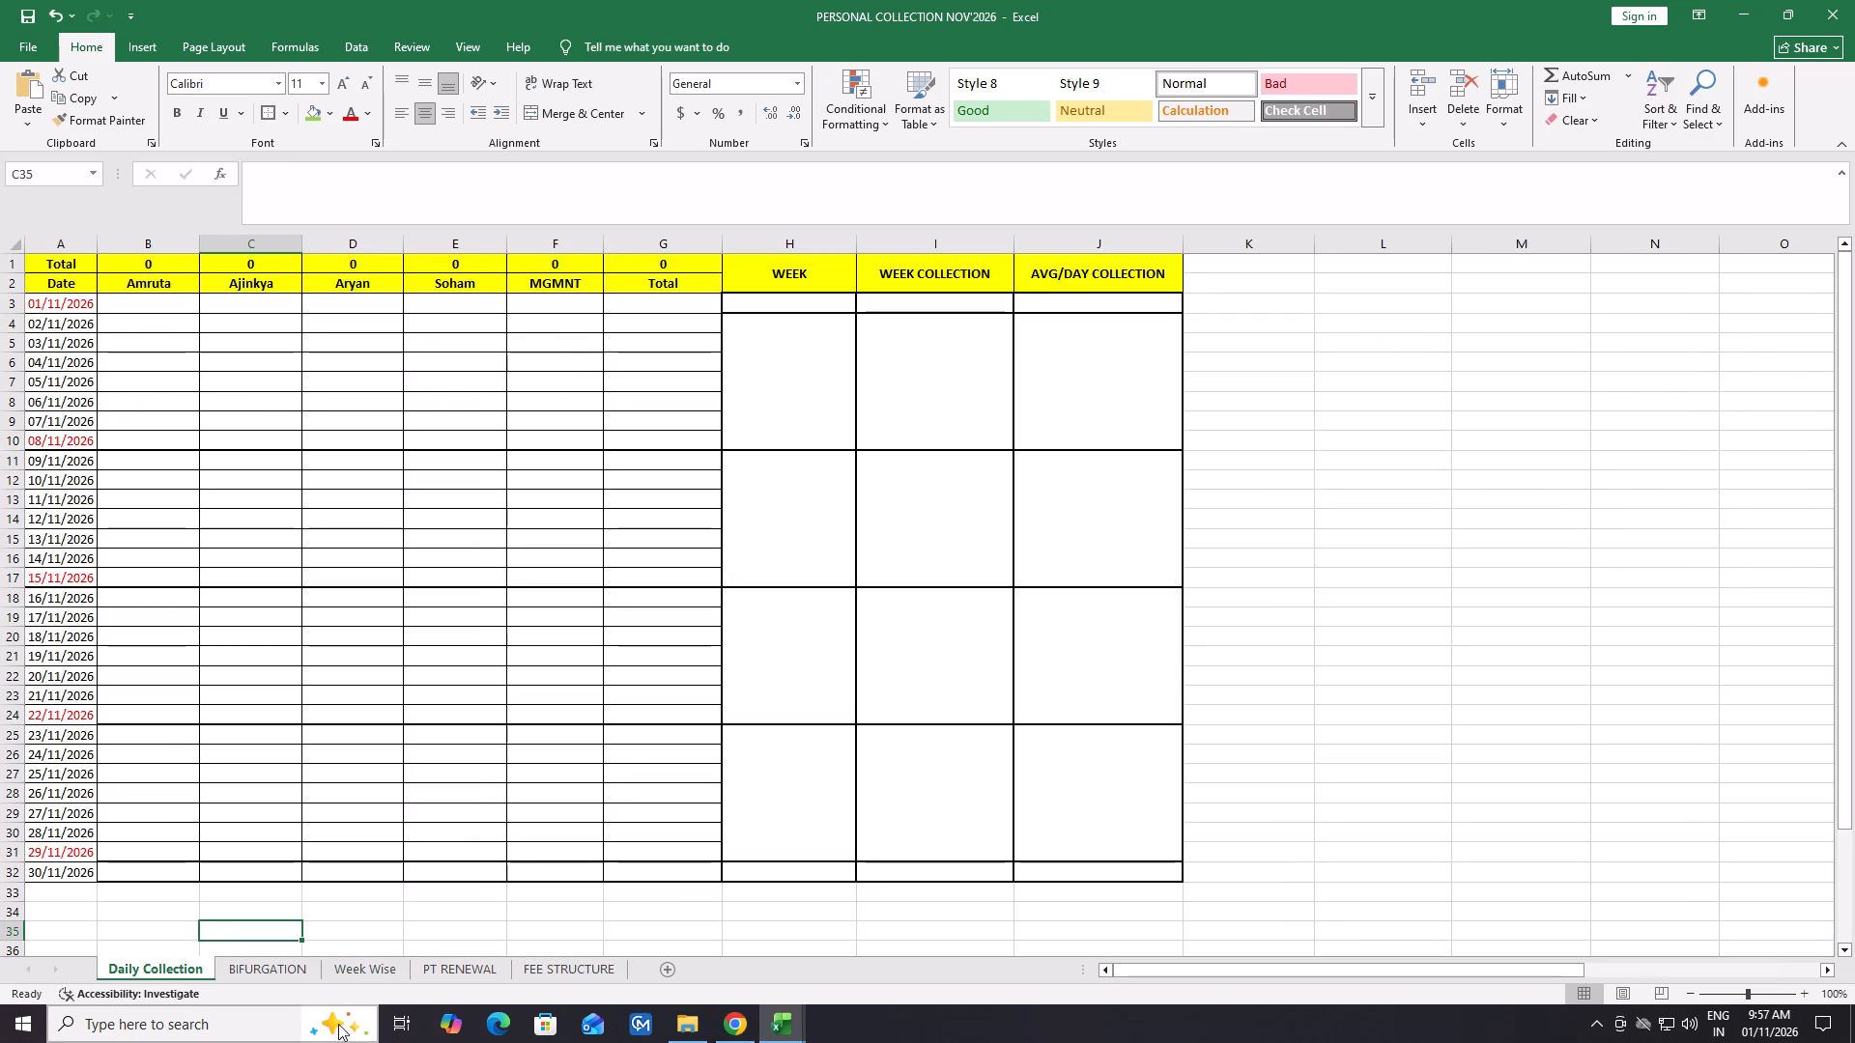
{"action": "double_click", "coordinate": [285, 968]}
{"action": "left_click", "coordinate": [435, 970]}
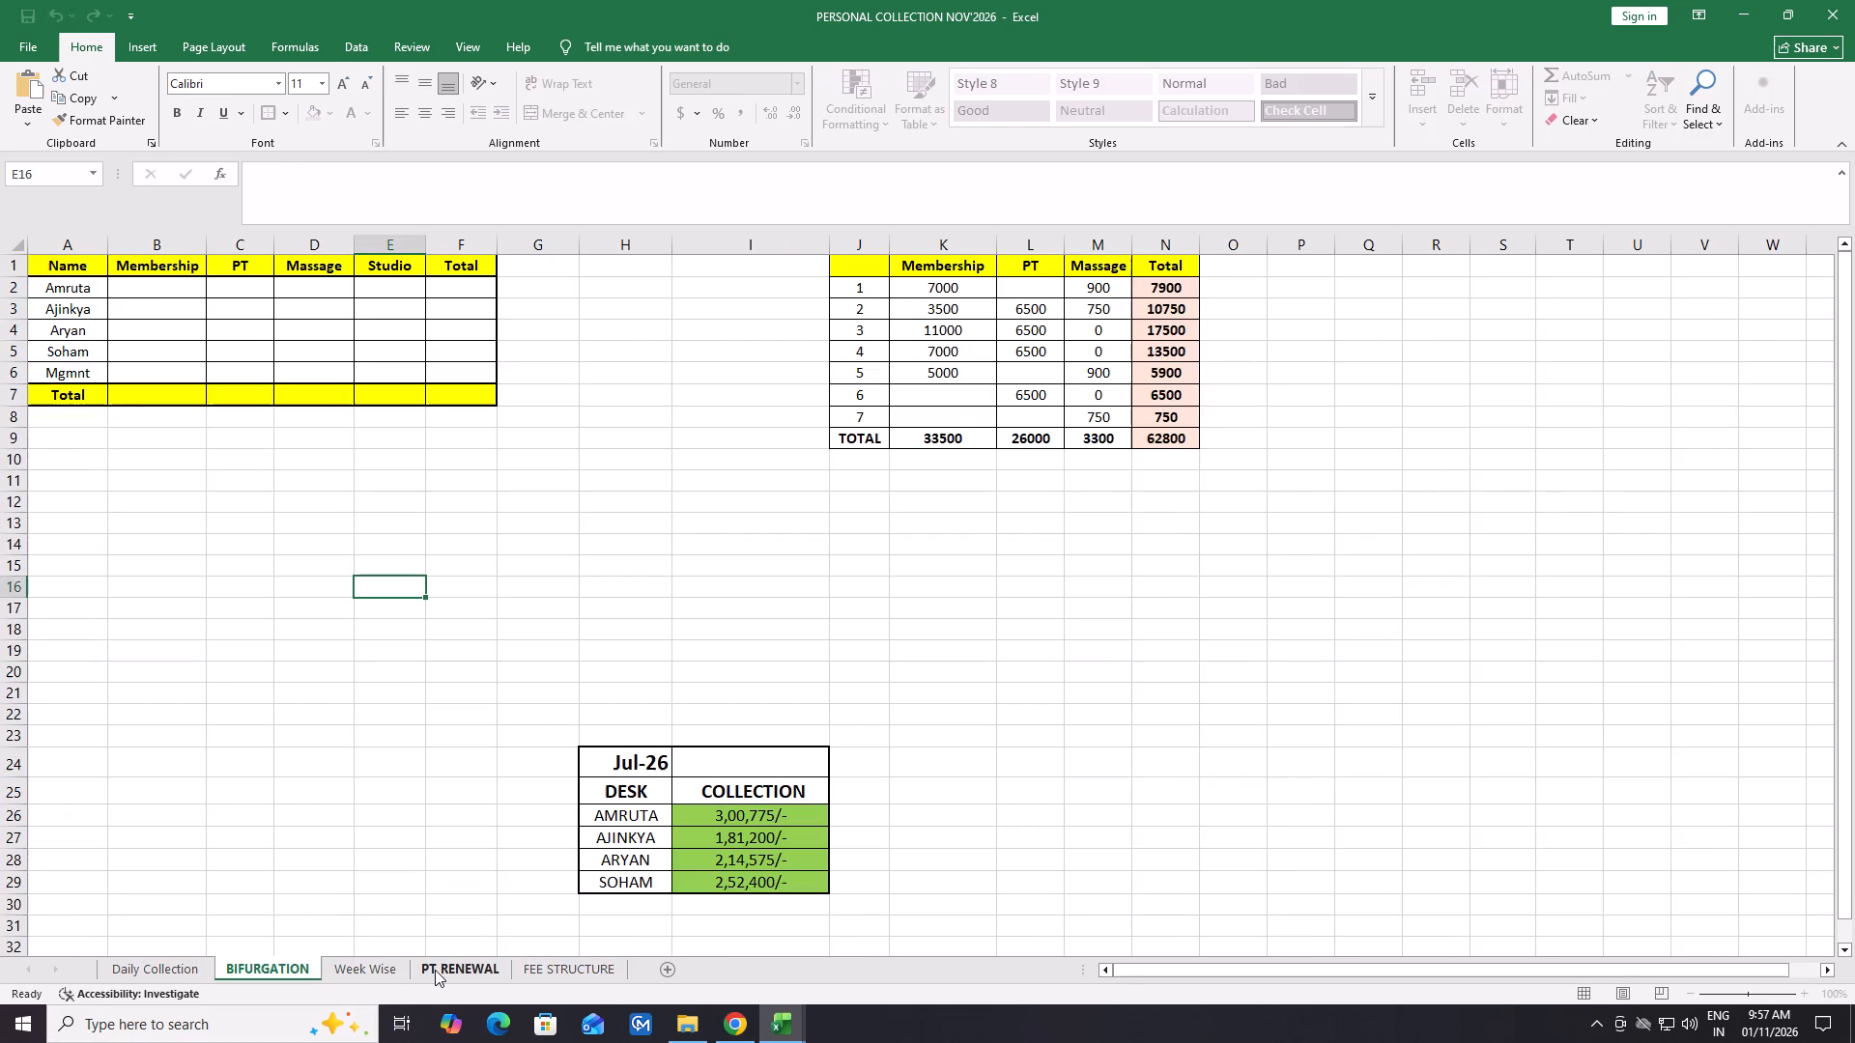
{"action": "double_click", "coordinate": [372, 963]}
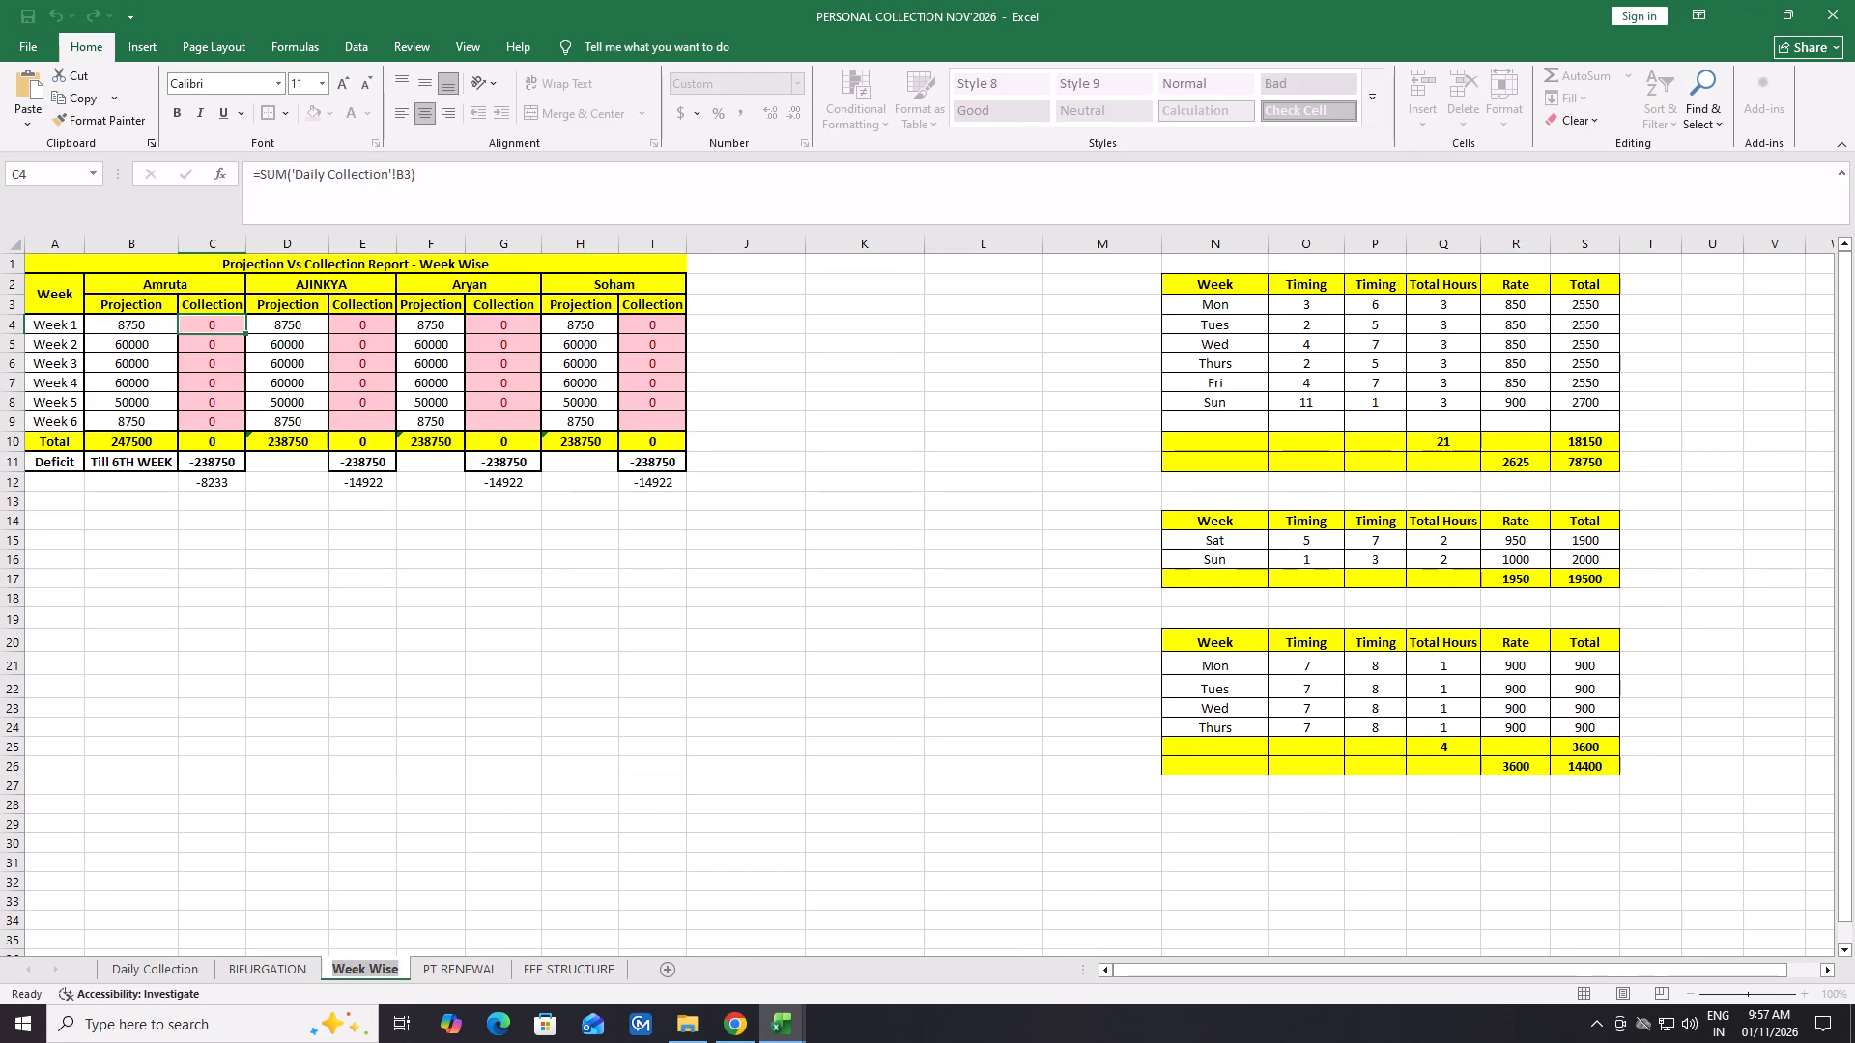
{"action": "double_click", "coordinate": [229, 420]}
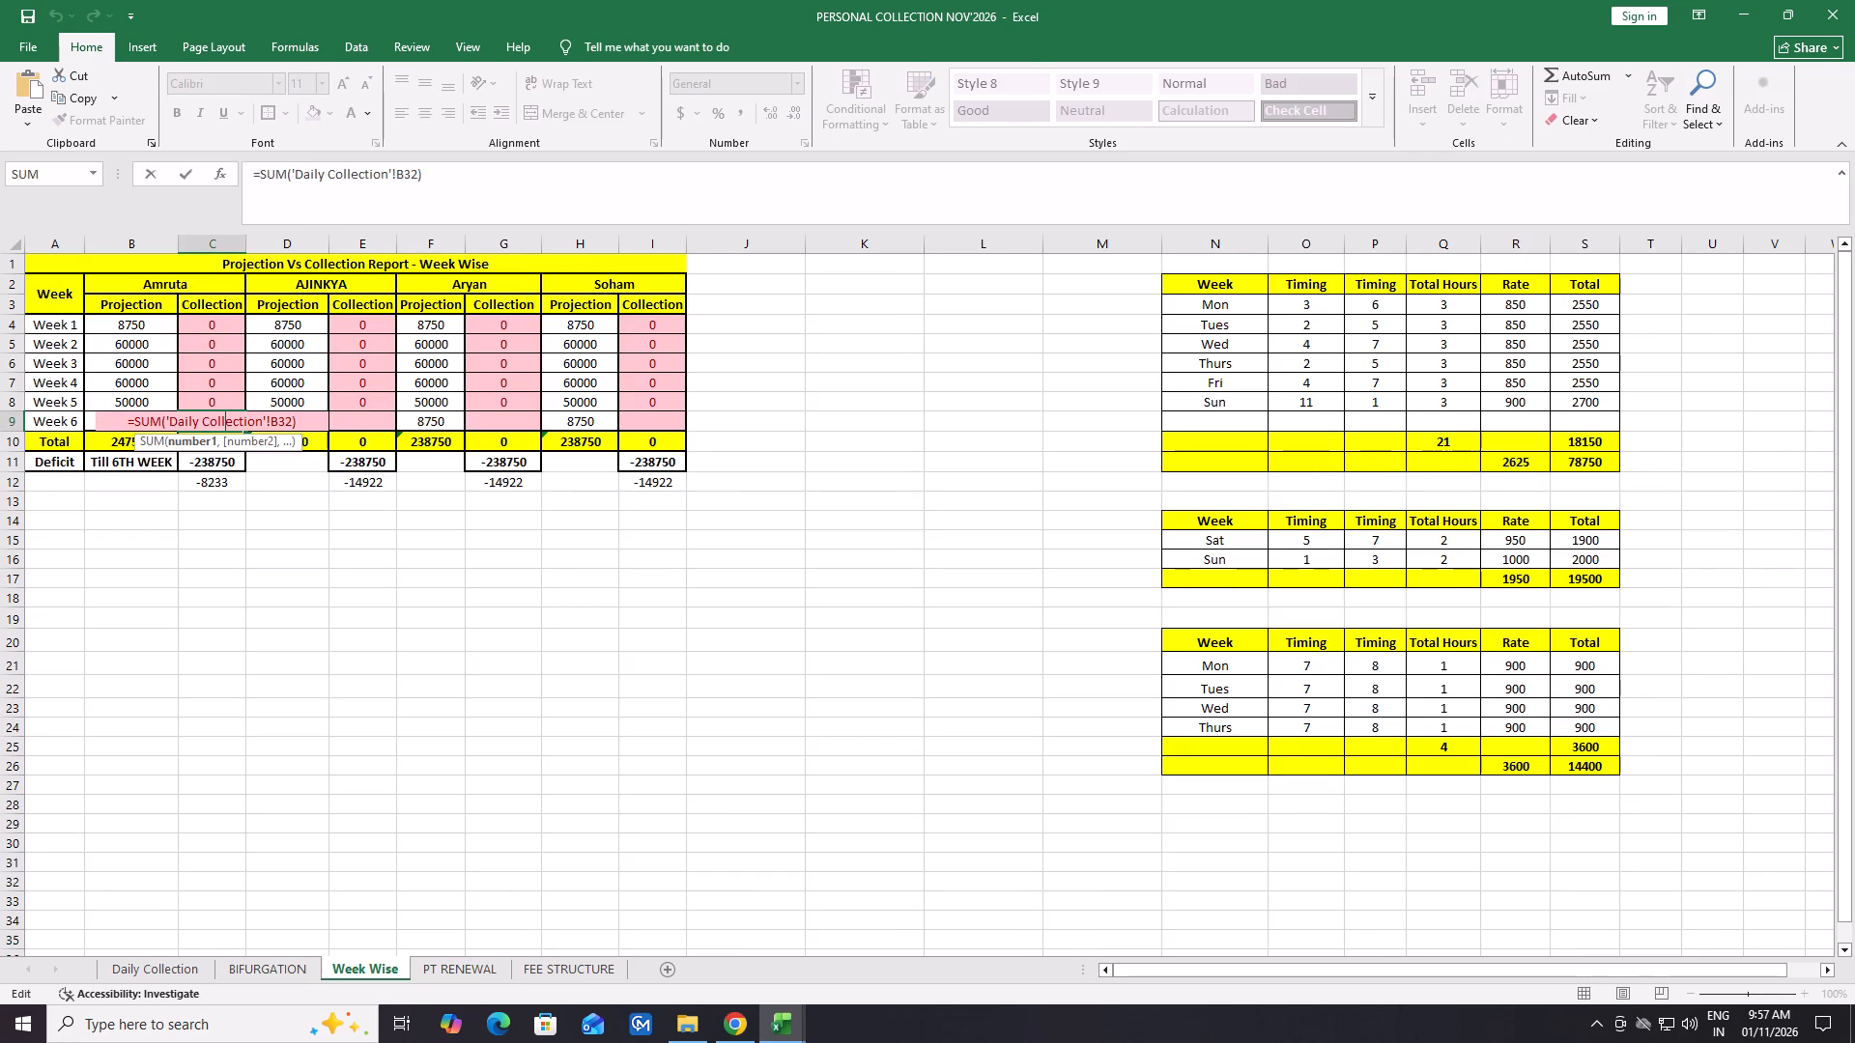
{"action": "left_click", "coordinate": [234, 554]}
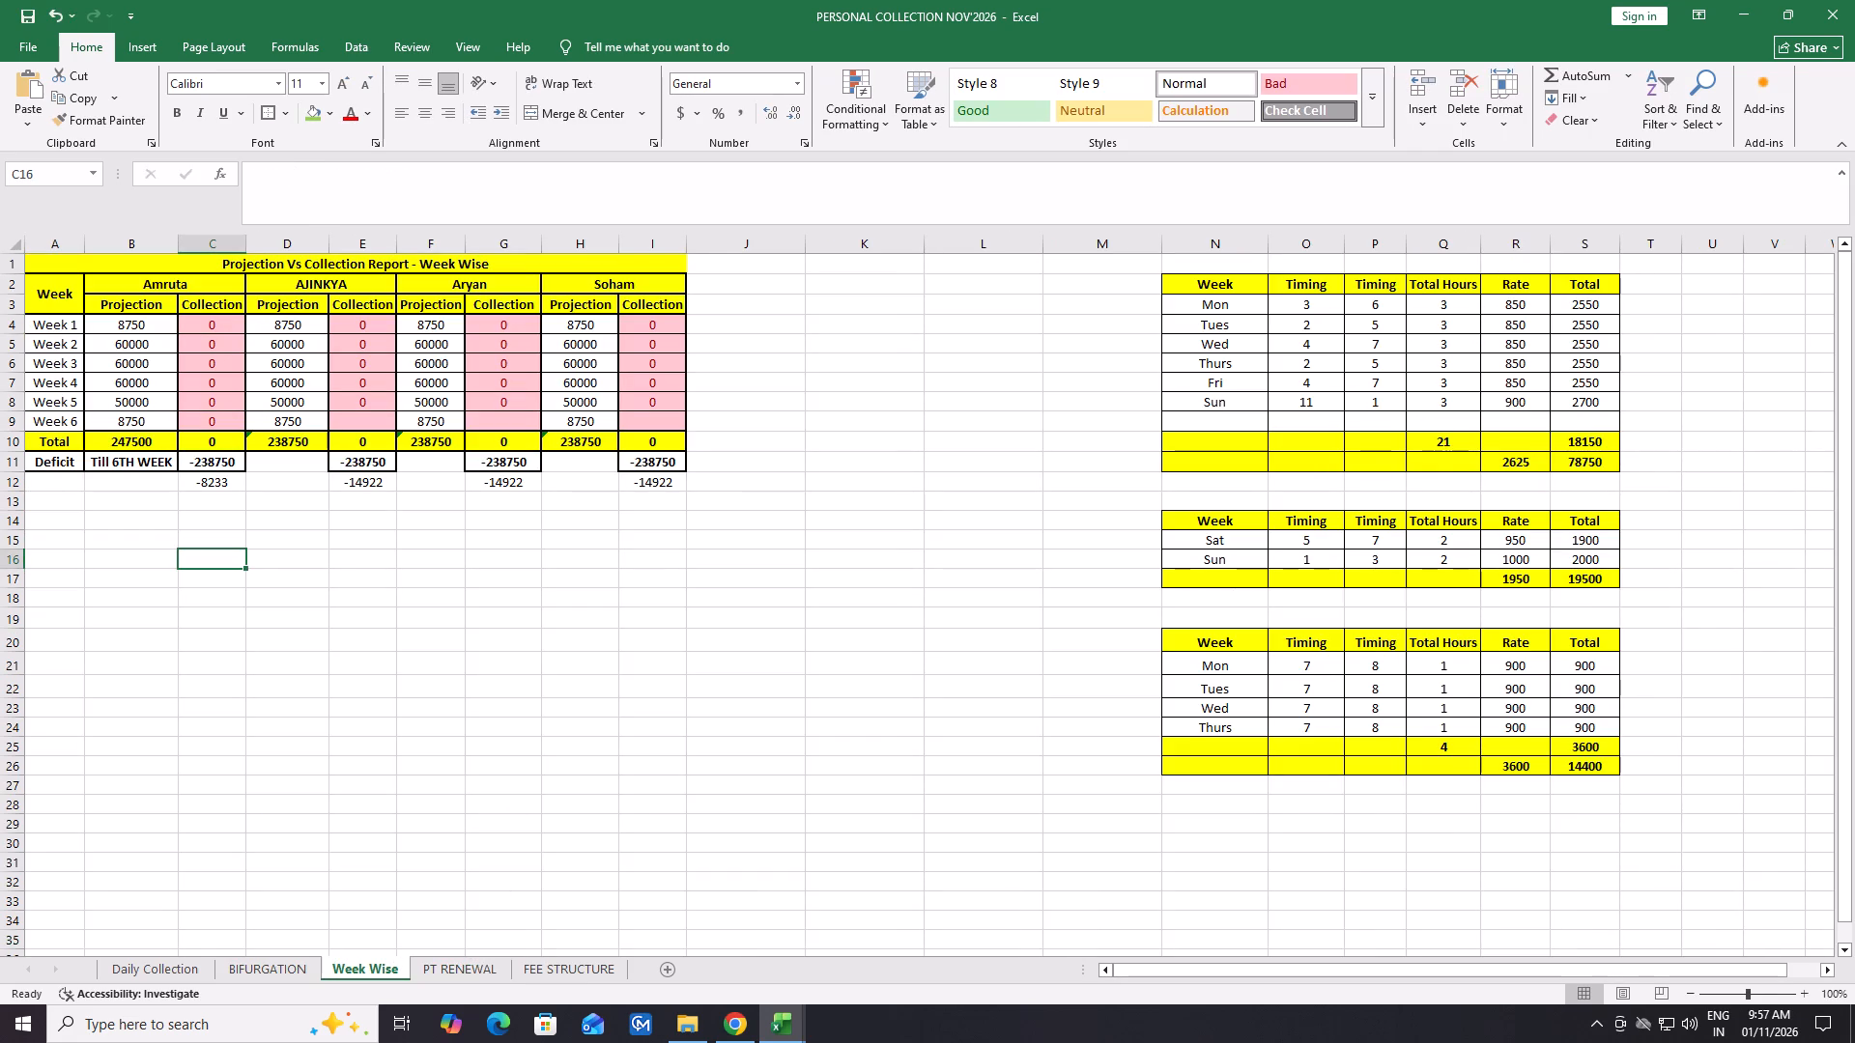
{"action": "left_click", "coordinate": [219, 438]}
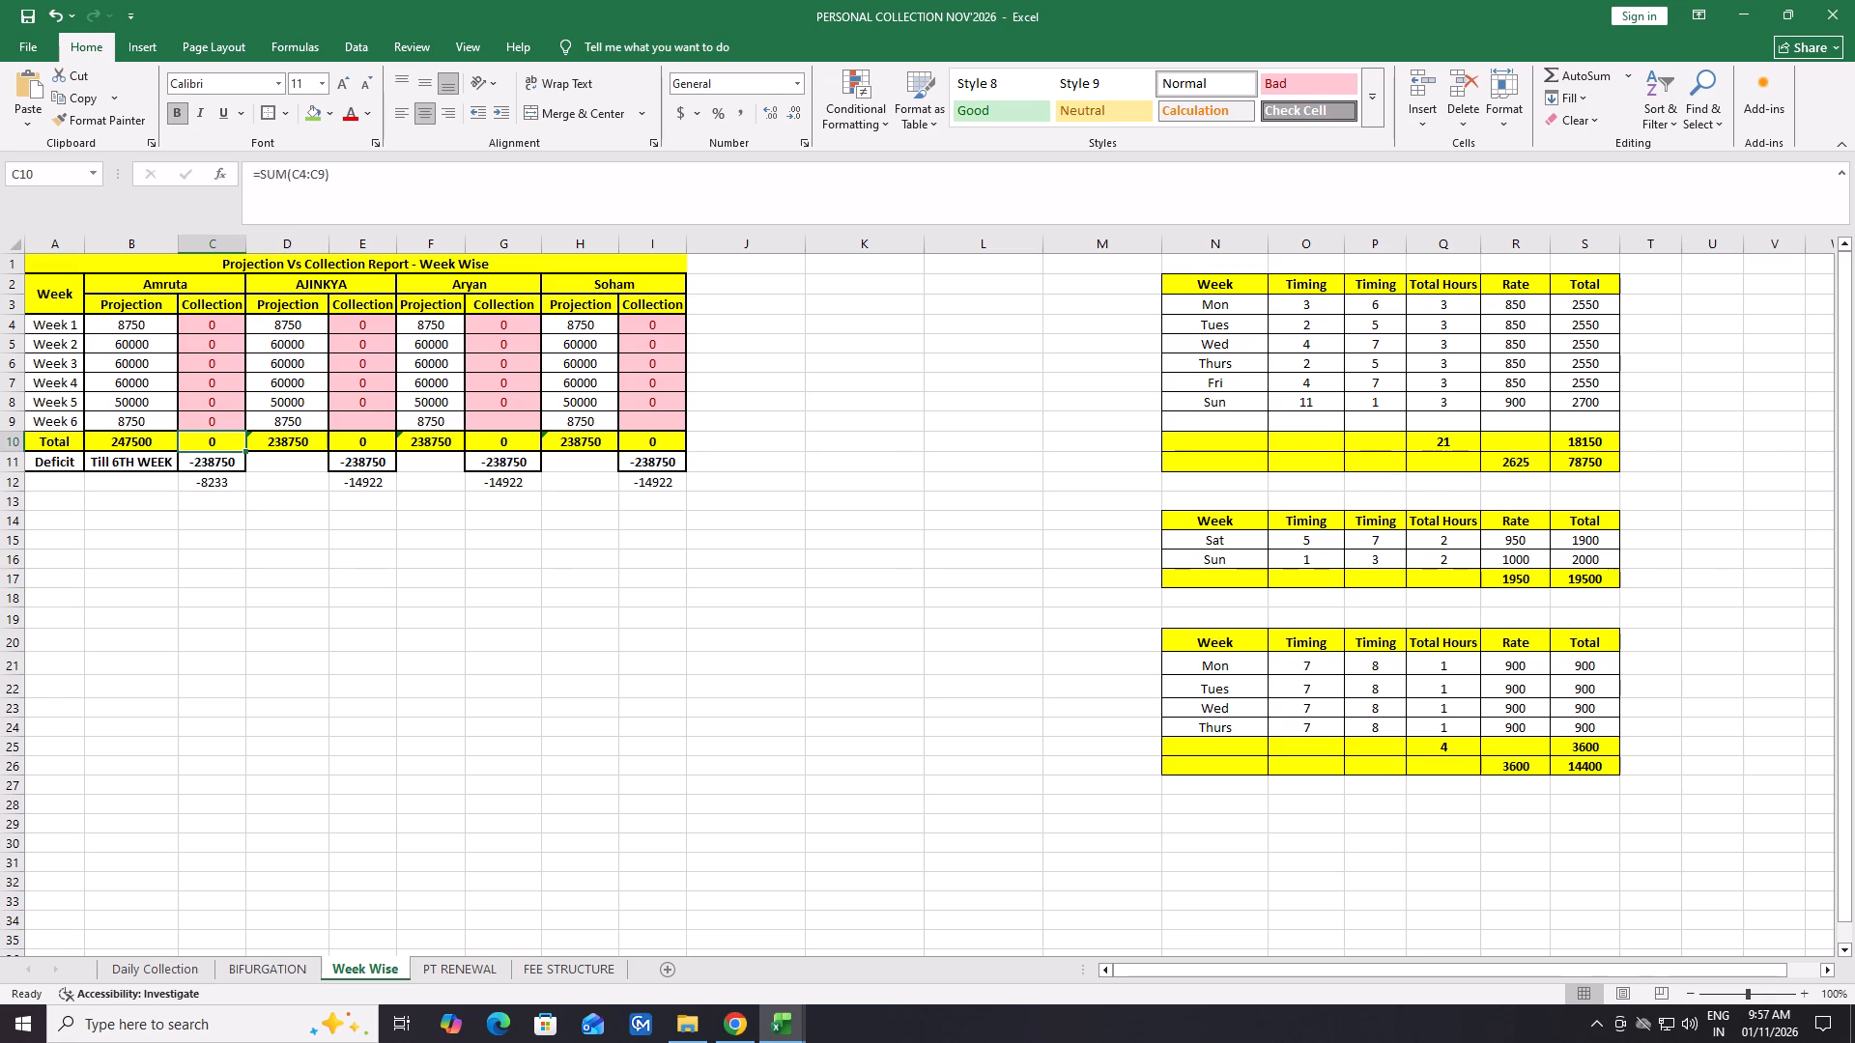
Extend Amruta's deficit formula in C11 with the Week 6 term +(C9-B9), and recheck her Week 6 collection and total formulas.
{"action": "left_click", "coordinate": [240, 463]}
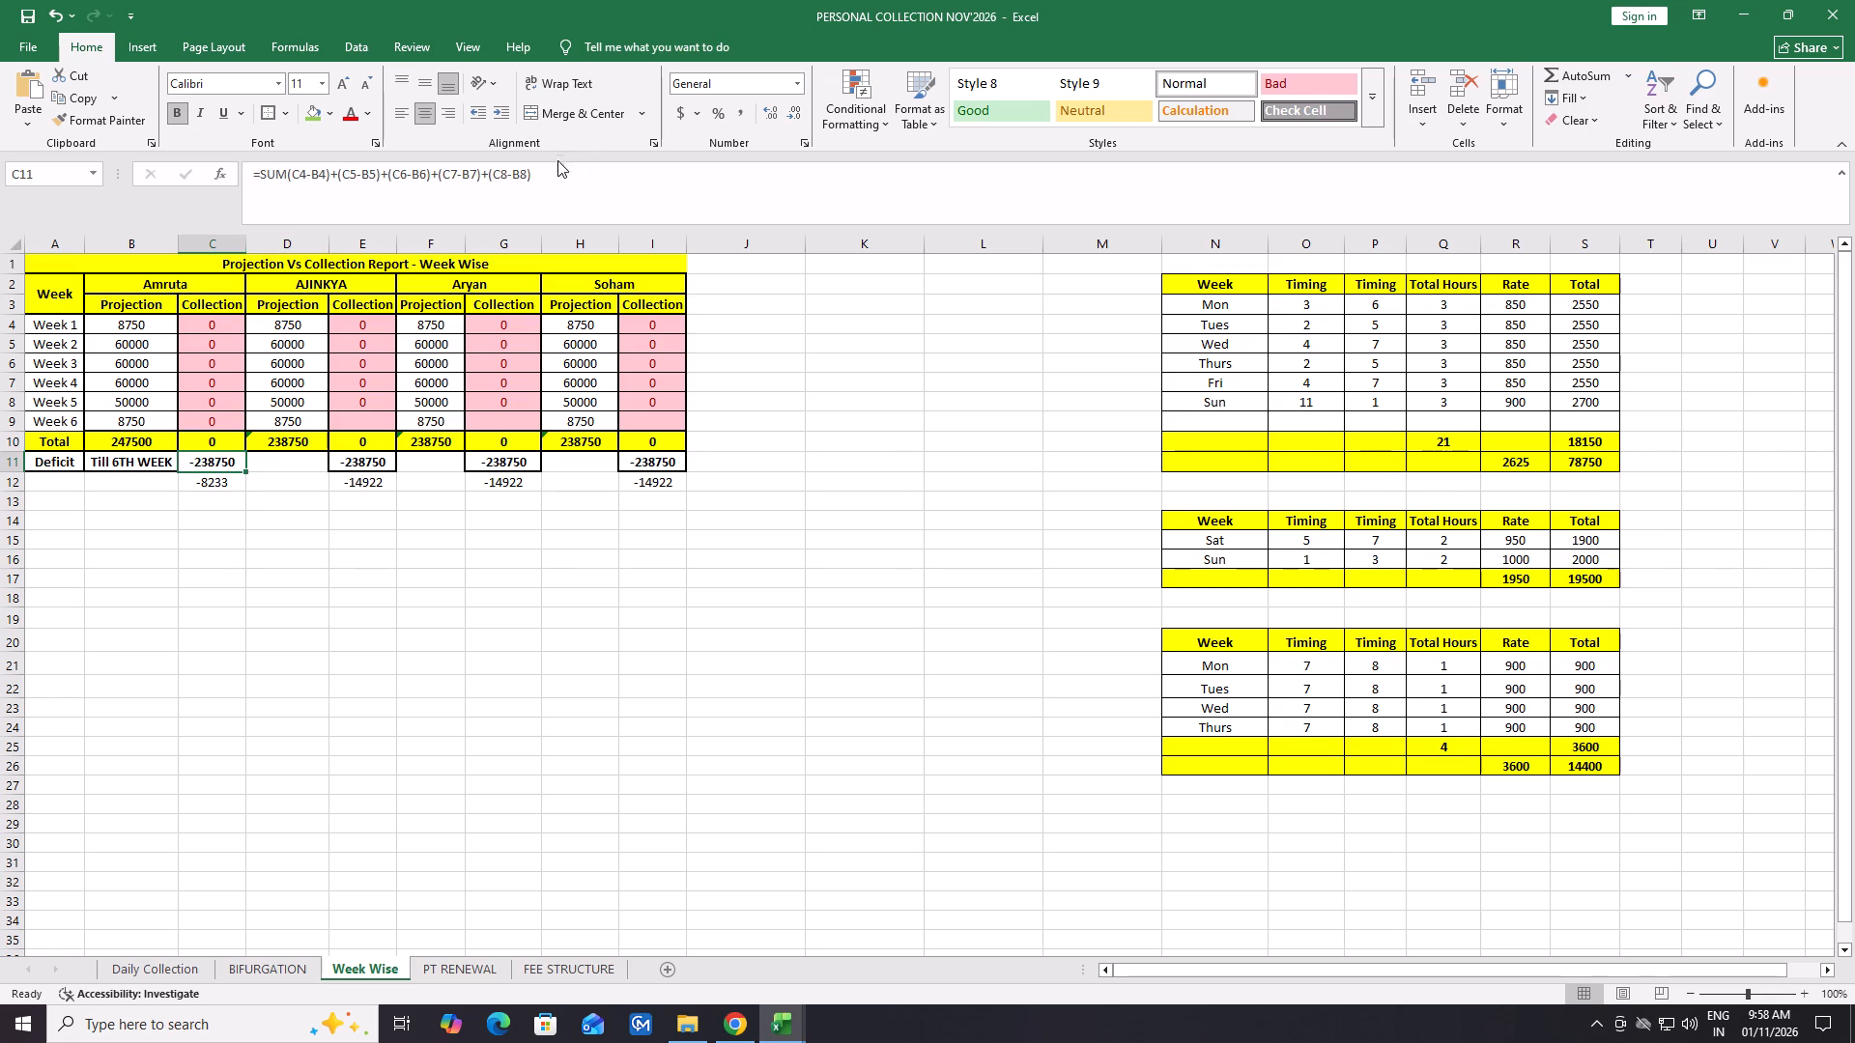
{"action": "left_click", "coordinate": [554, 171]}
{"action": "key", "text": "plus"}
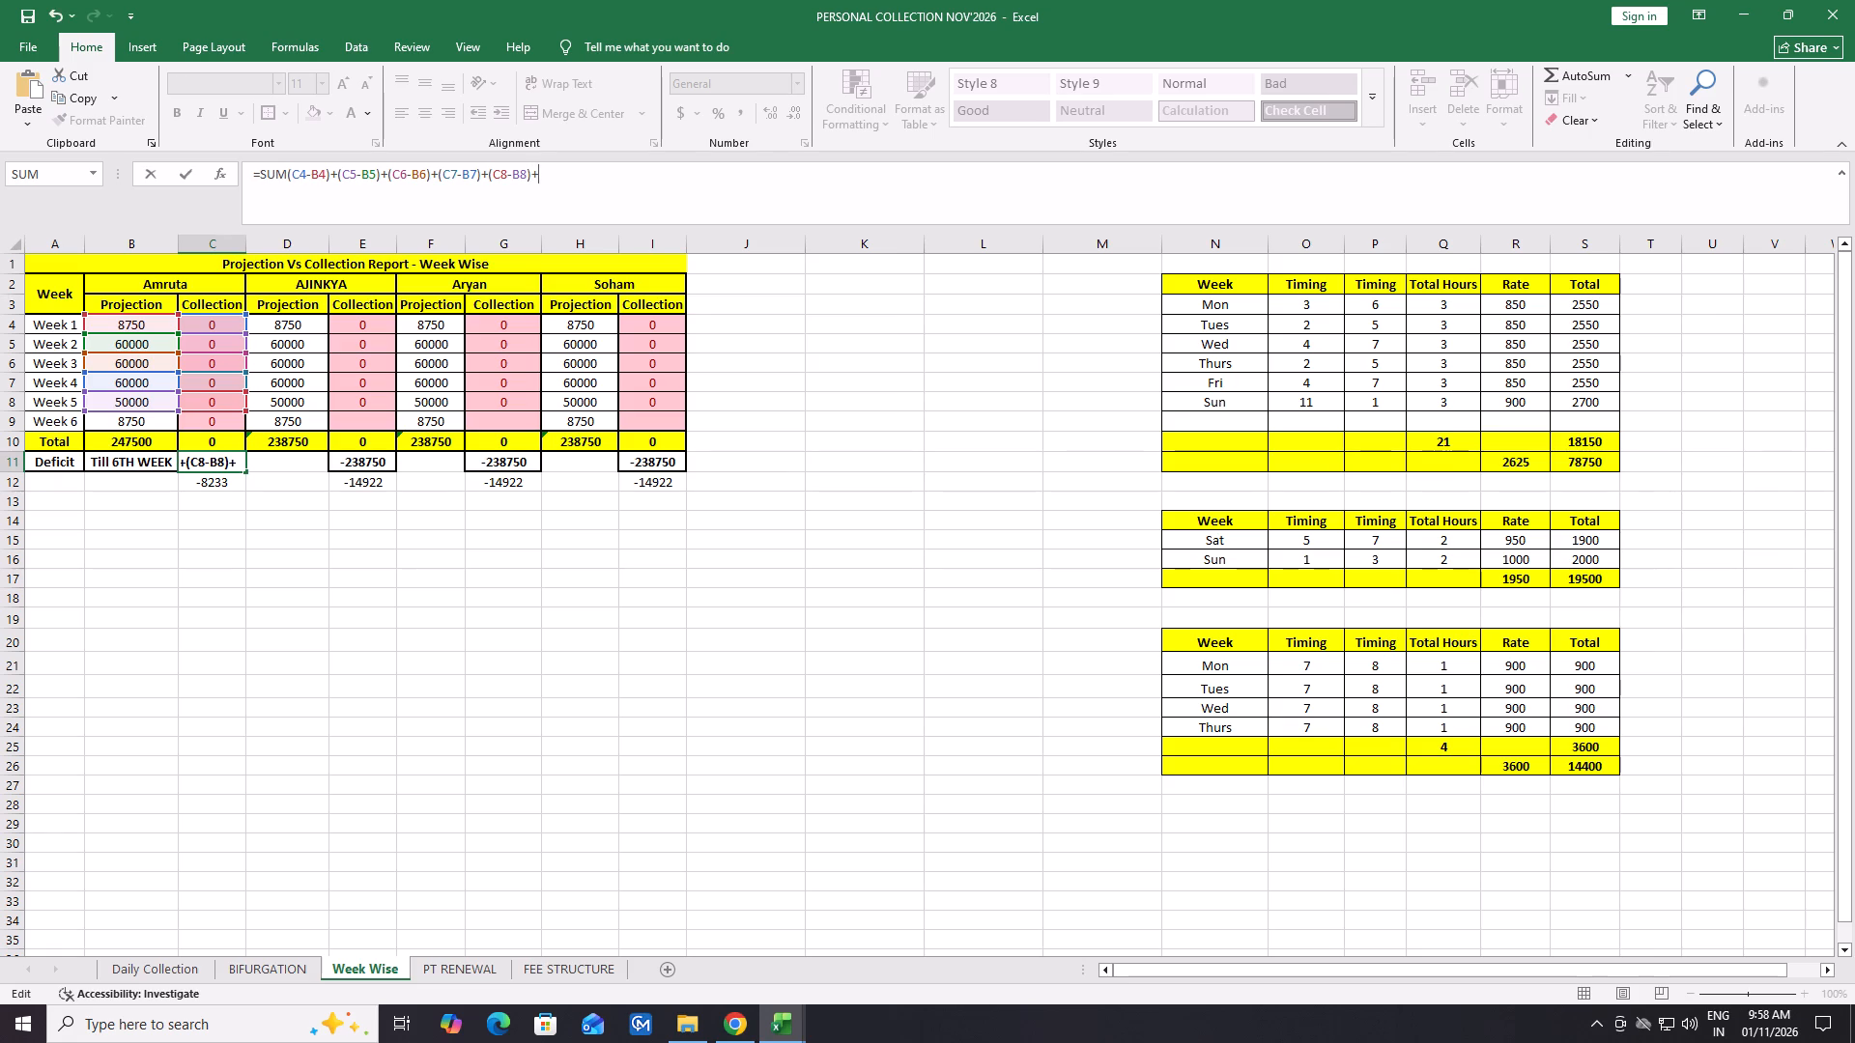
{"action": "key", "text": "shift+parenleft"}
{"action": "type", "text": "C9"}
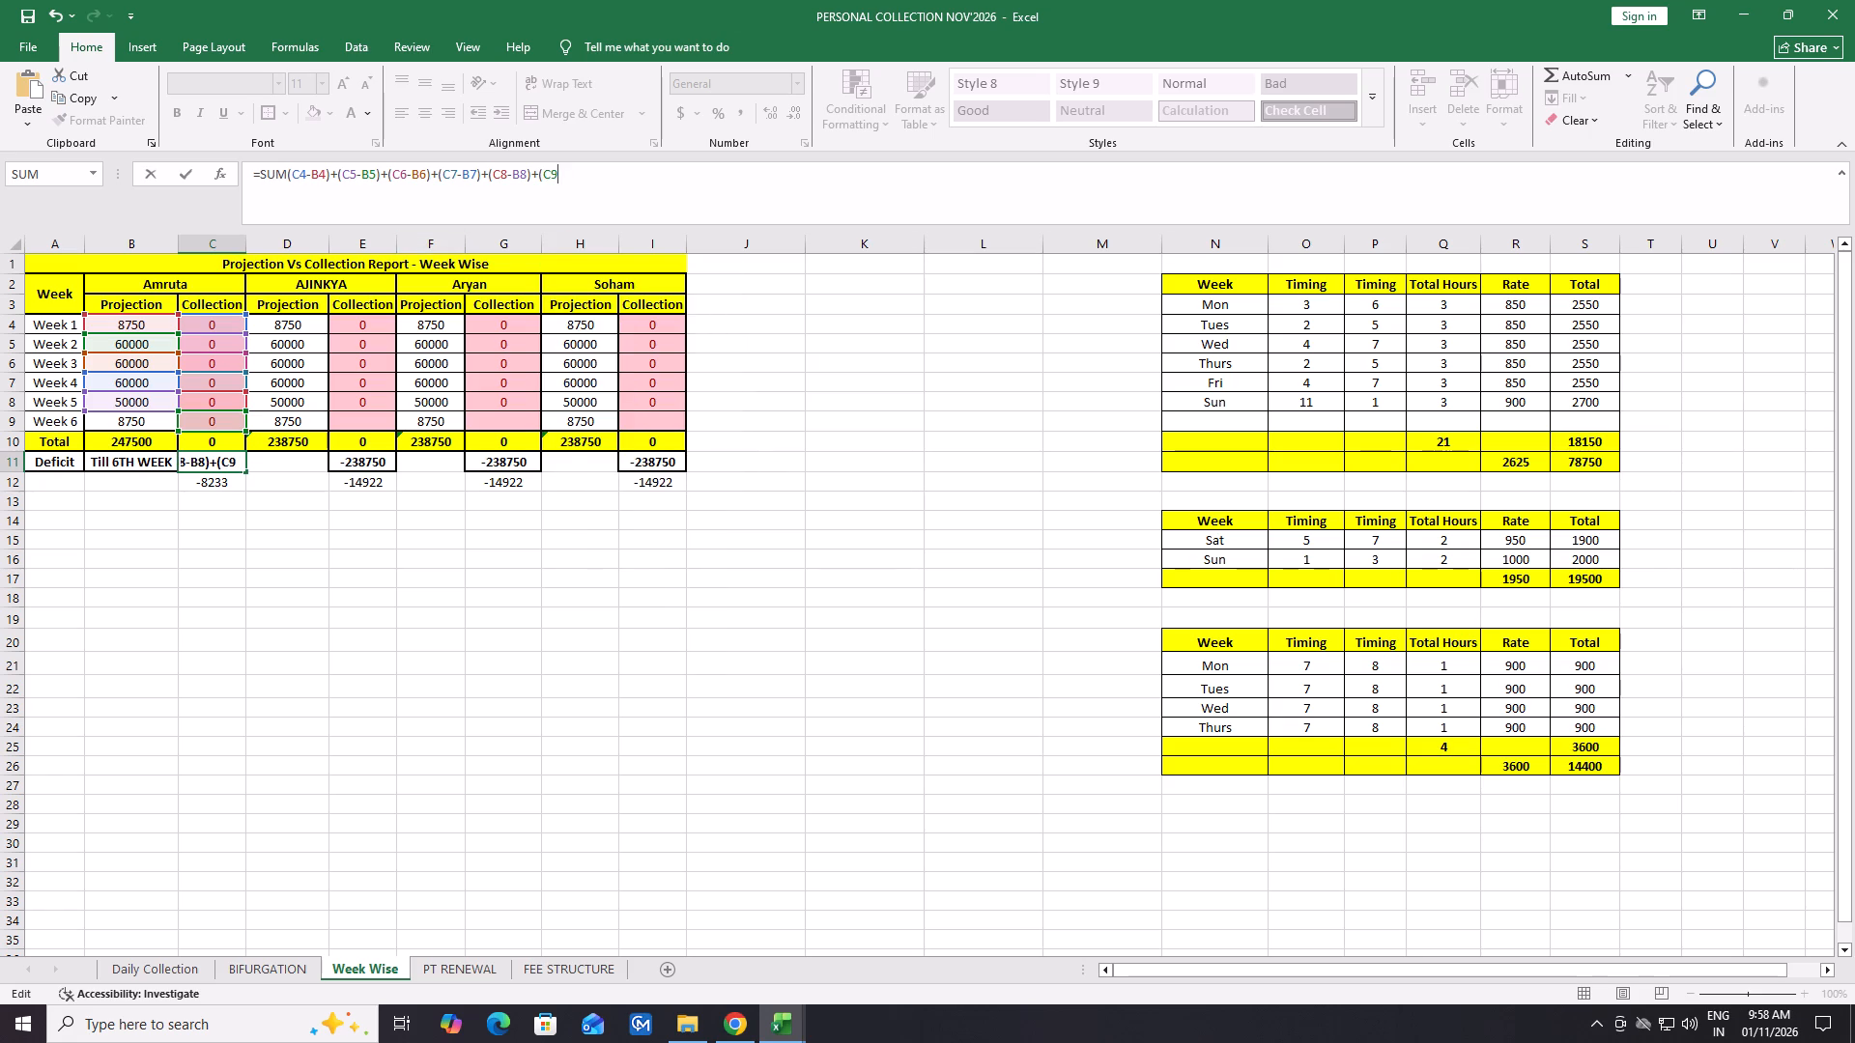
{"action": "key", "text": "plus"}
{"action": "key", "text": "BackSpace"}
{"action": "key", "text": "minus"}
{"action": "type", "text": "B9"}
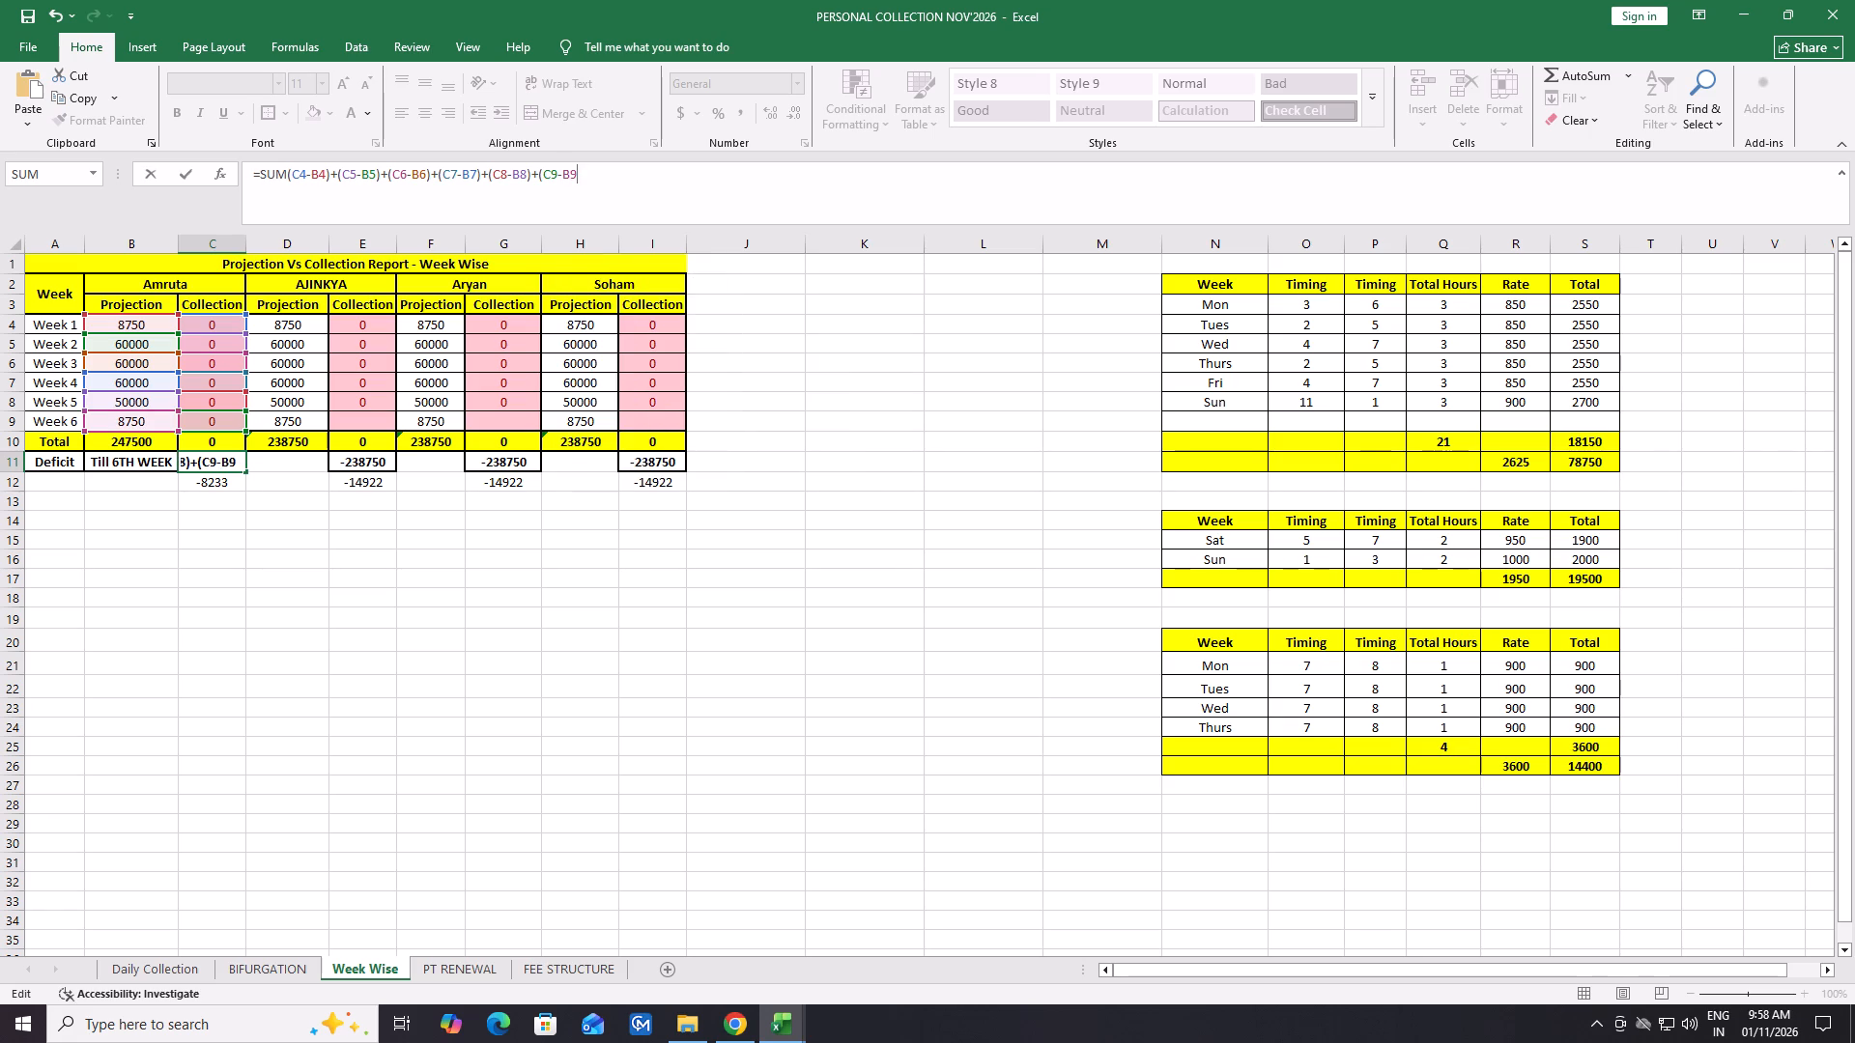
{"action": "key", "text": "shift+parenright"}
{"action": "key", "text": "Return"}
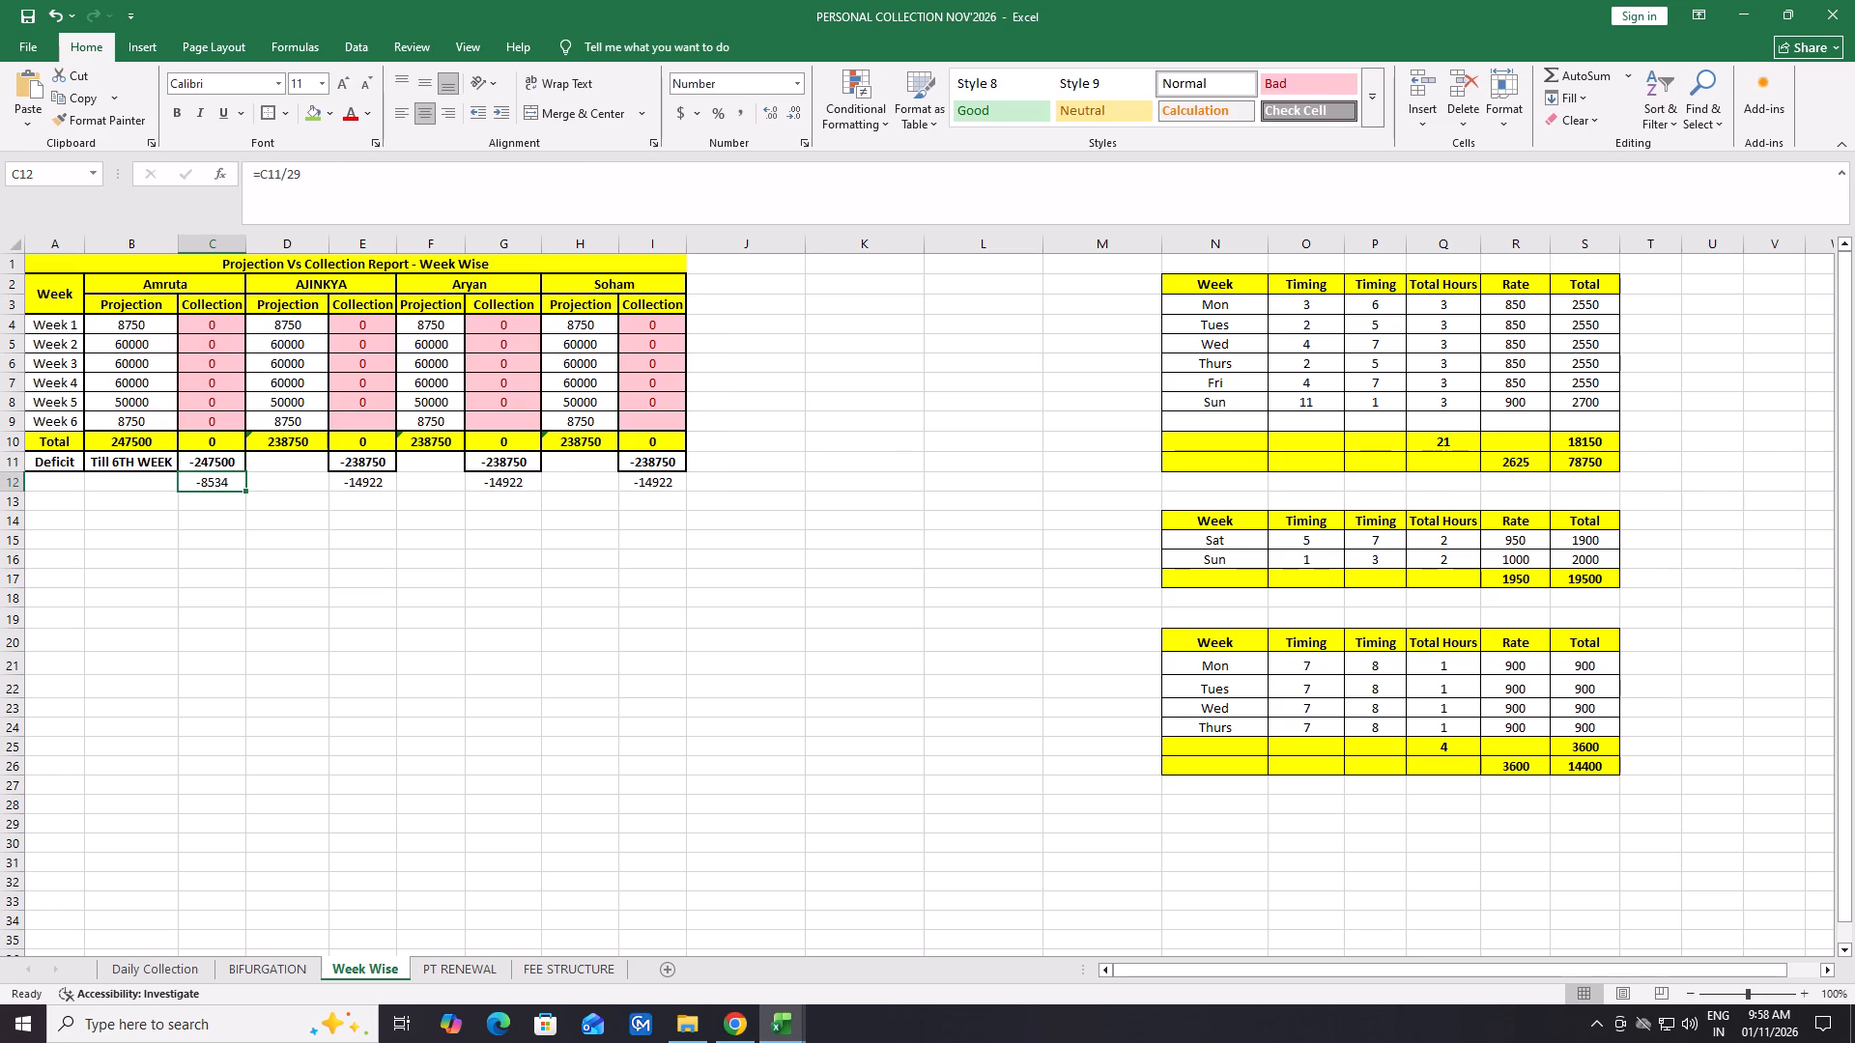
{"action": "left_click", "coordinate": [207, 411]}
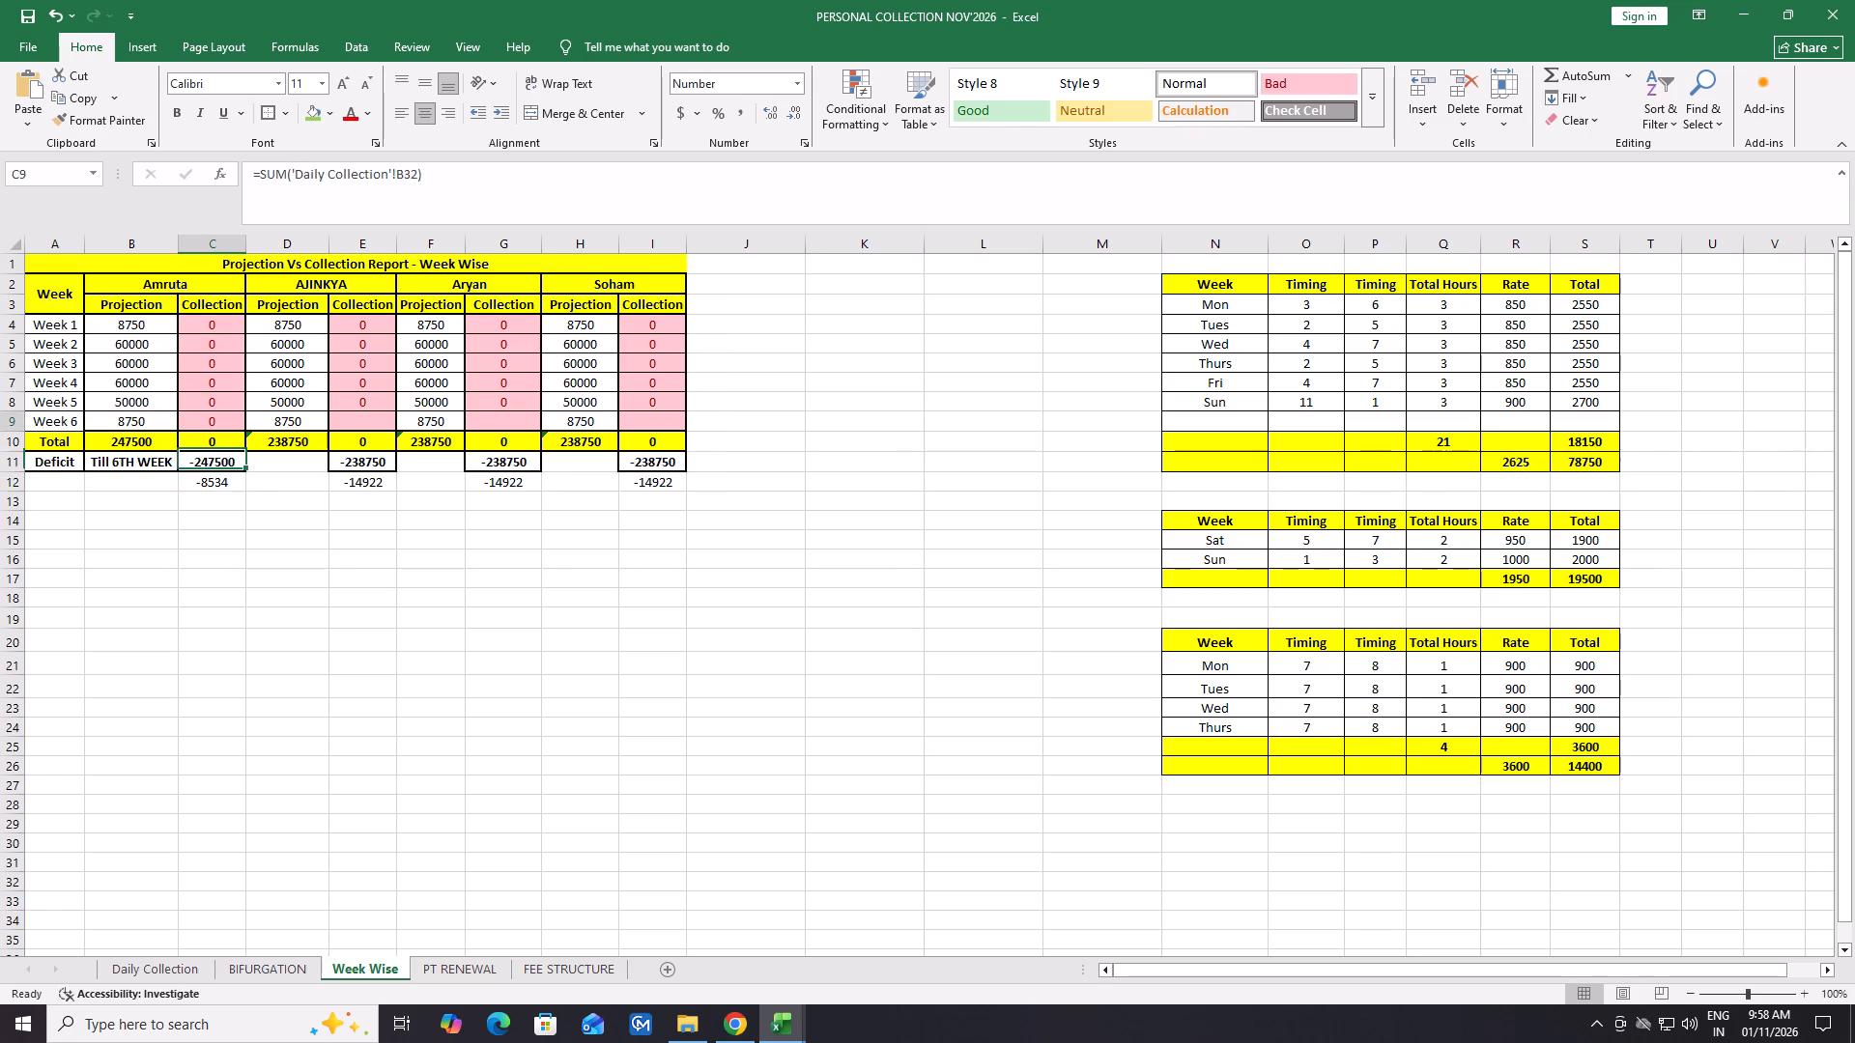
{"action": "left_click", "coordinate": [336, 573]}
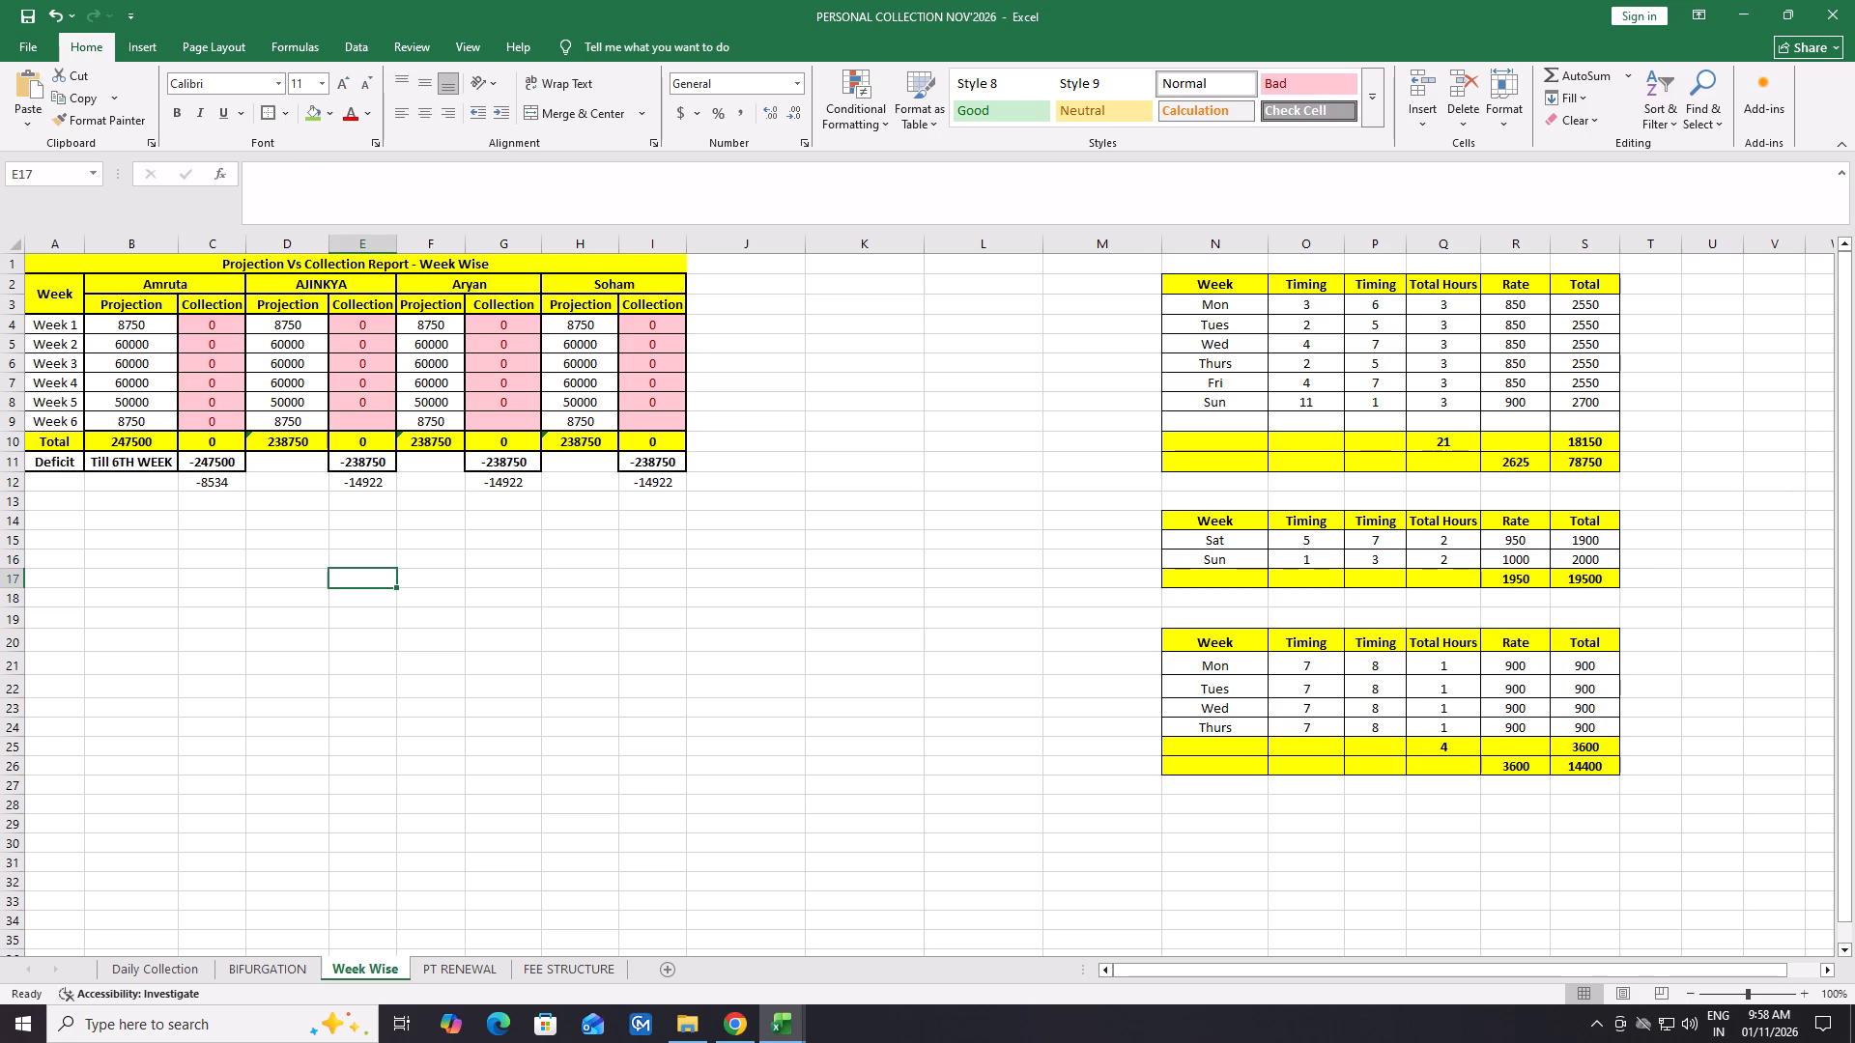
{"action": "left_click", "coordinate": [221, 418]}
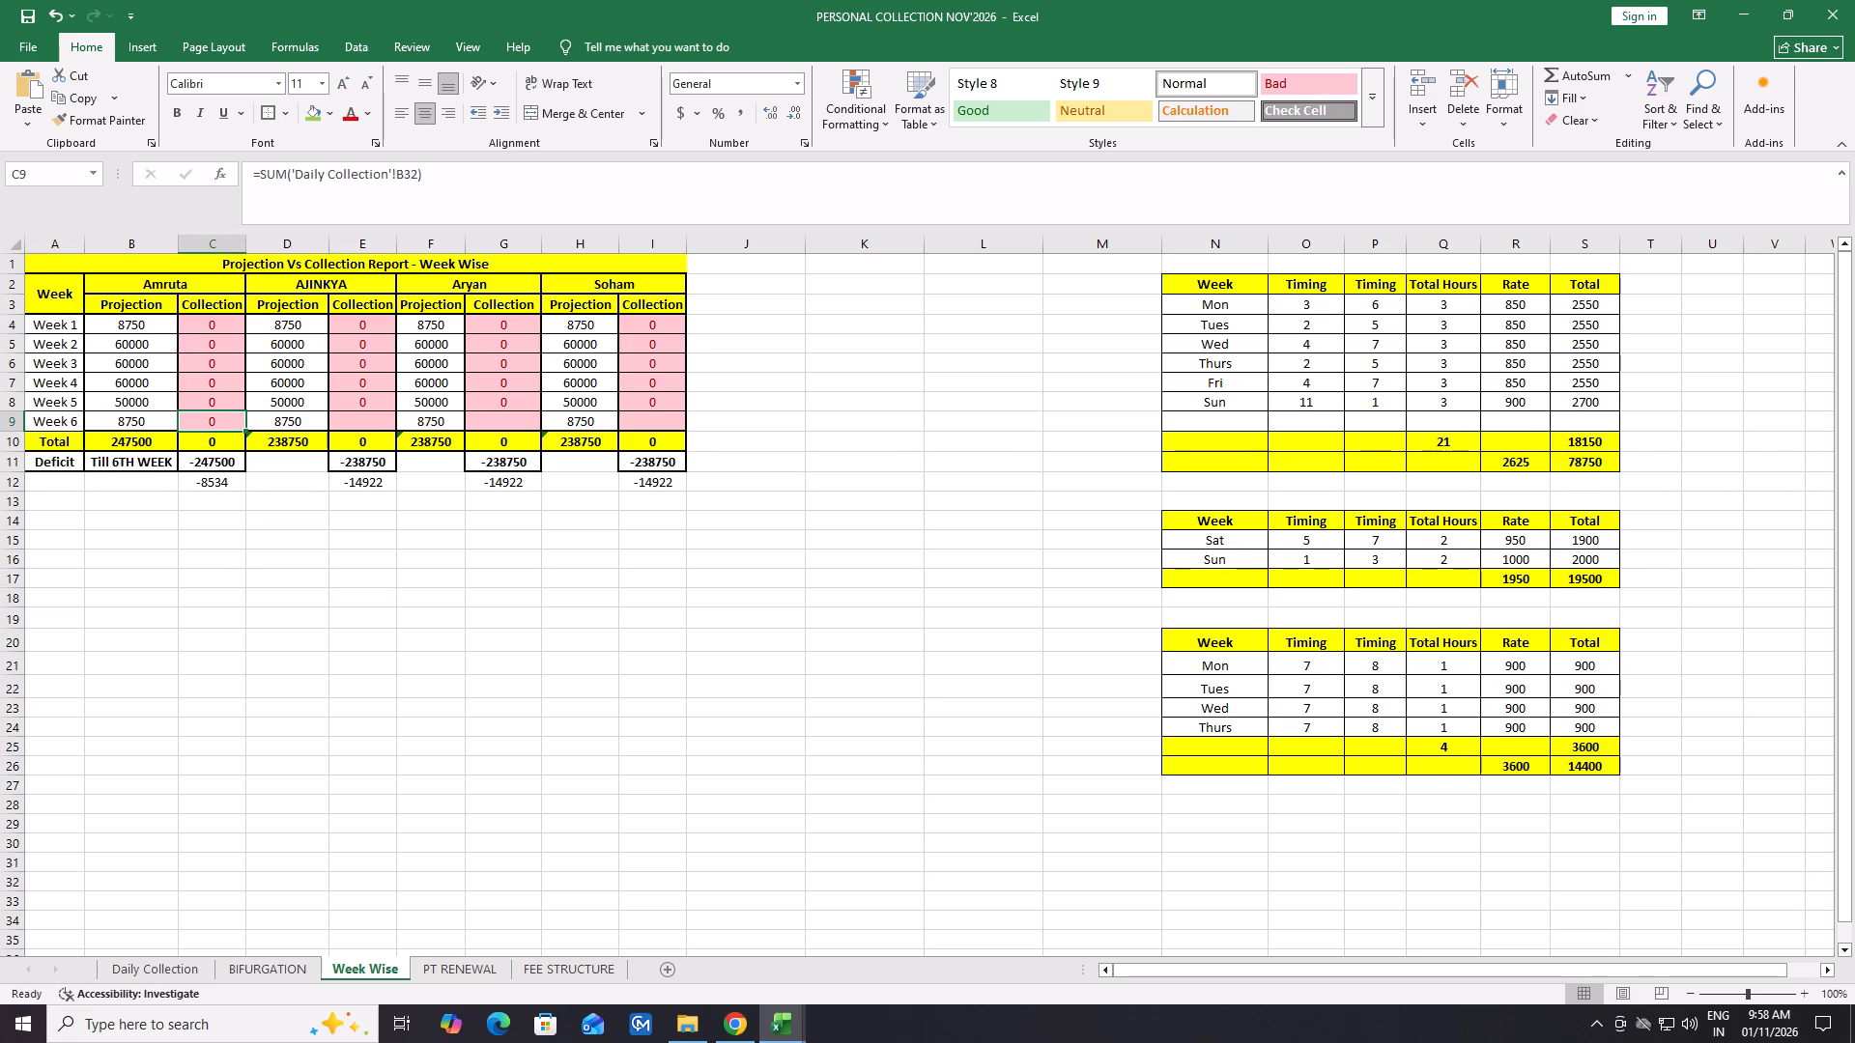
{"action": "left_click", "coordinate": [214, 448]}
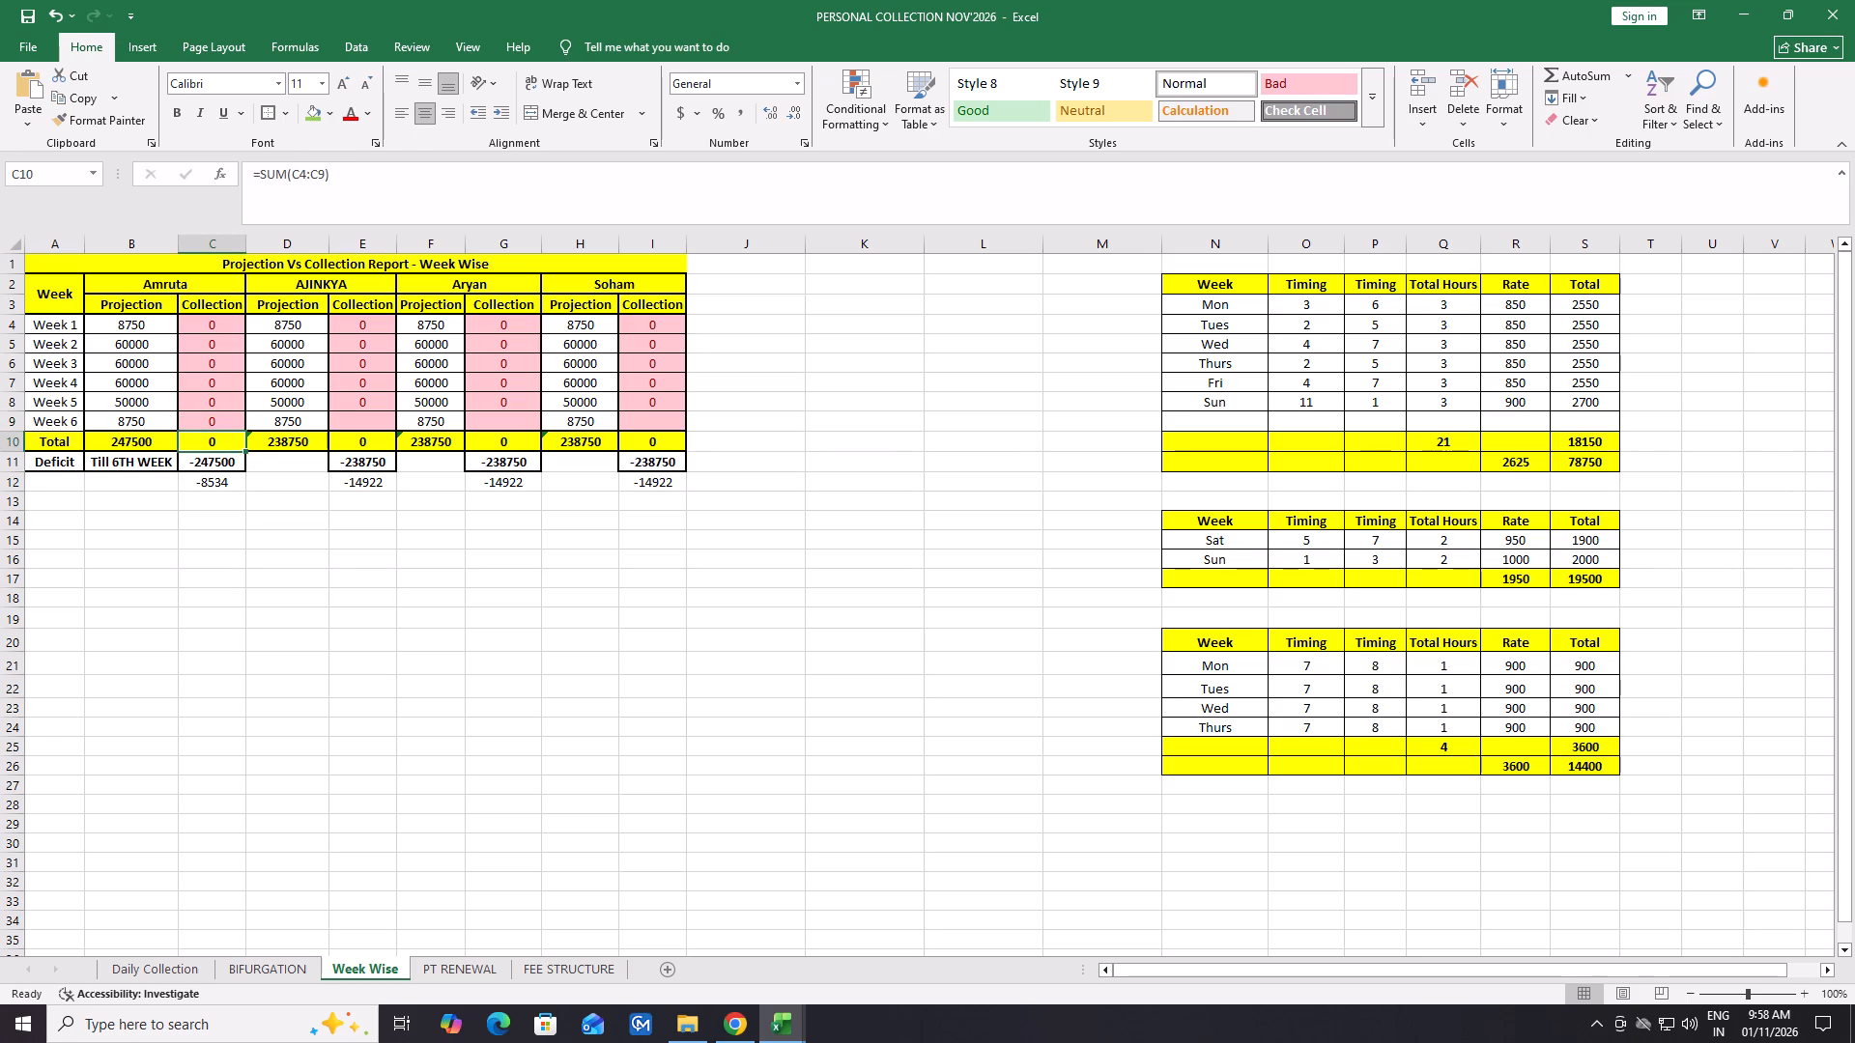
{"action": "left_click", "coordinate": [227, 466]}
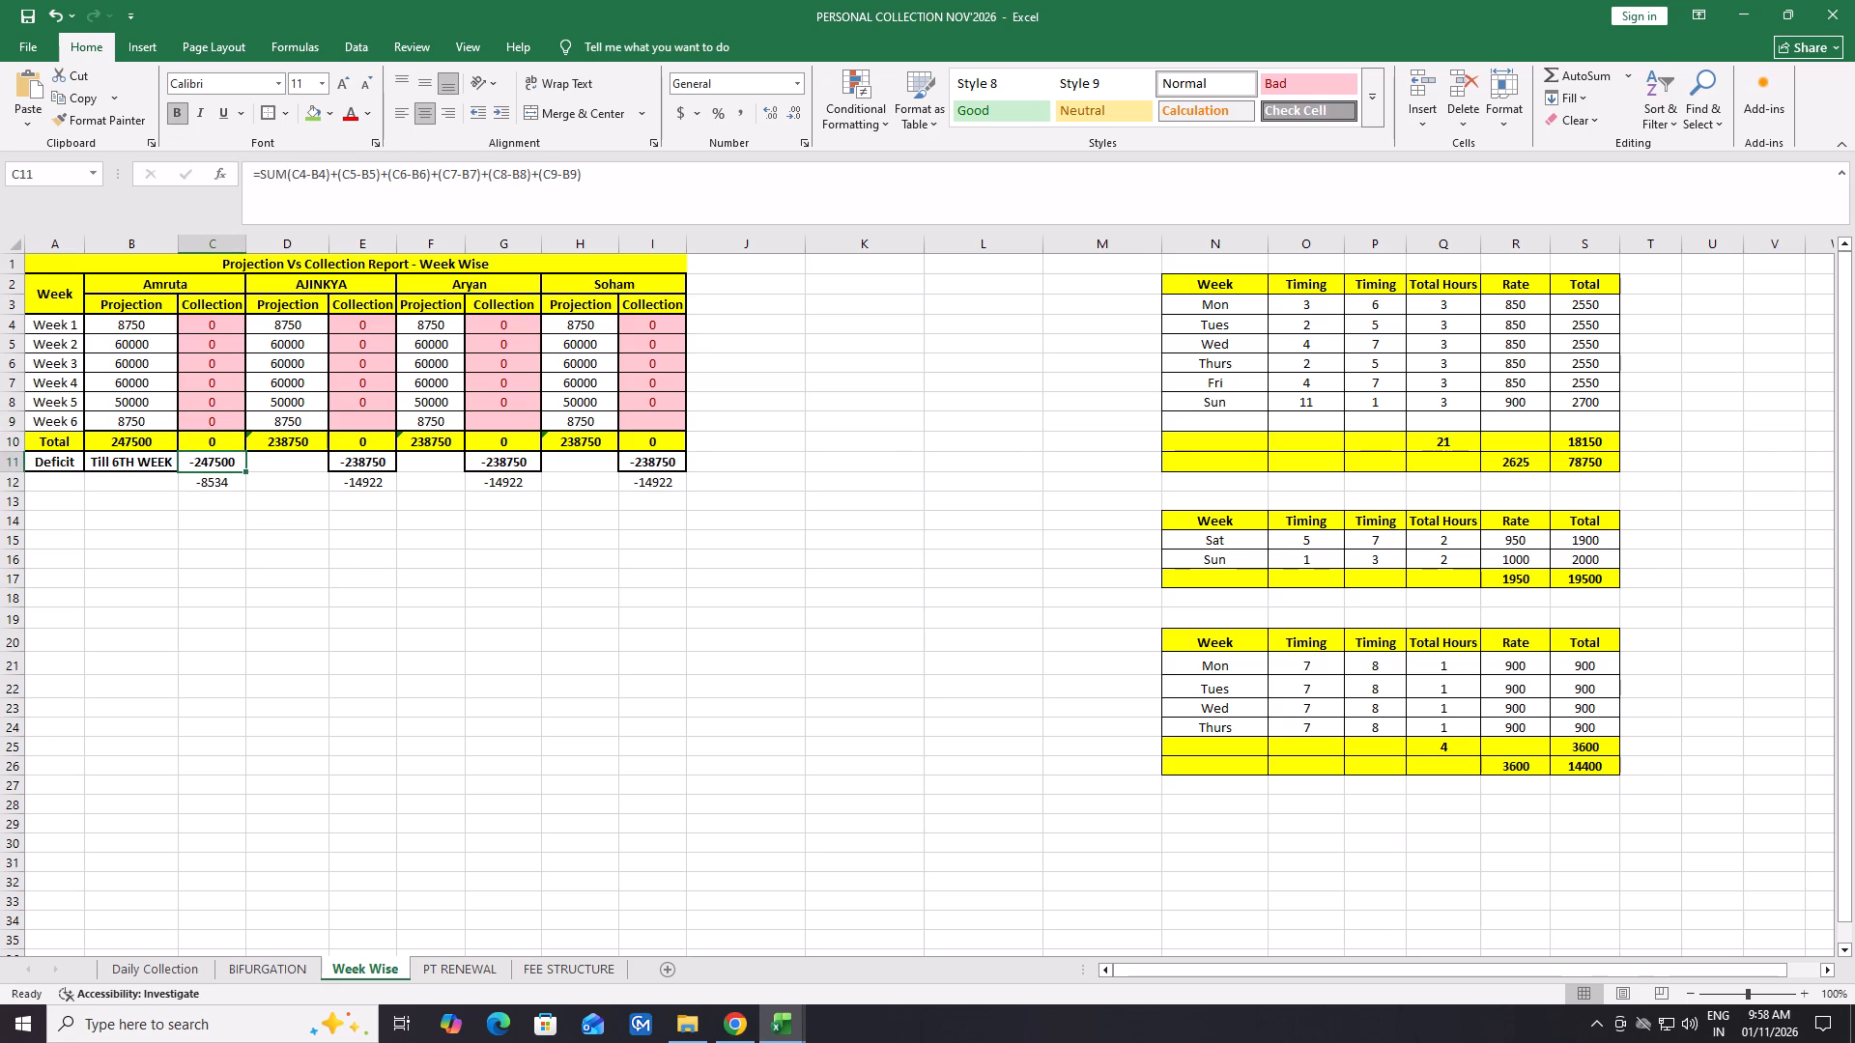
Extend Ajinkya's deficit formula in E11 with the Week 6 term +(E9-D9).
{"action": "left_click", "coordinate": [365, 422]}
{"action": "left_click", "coordinate": [368, 439]}
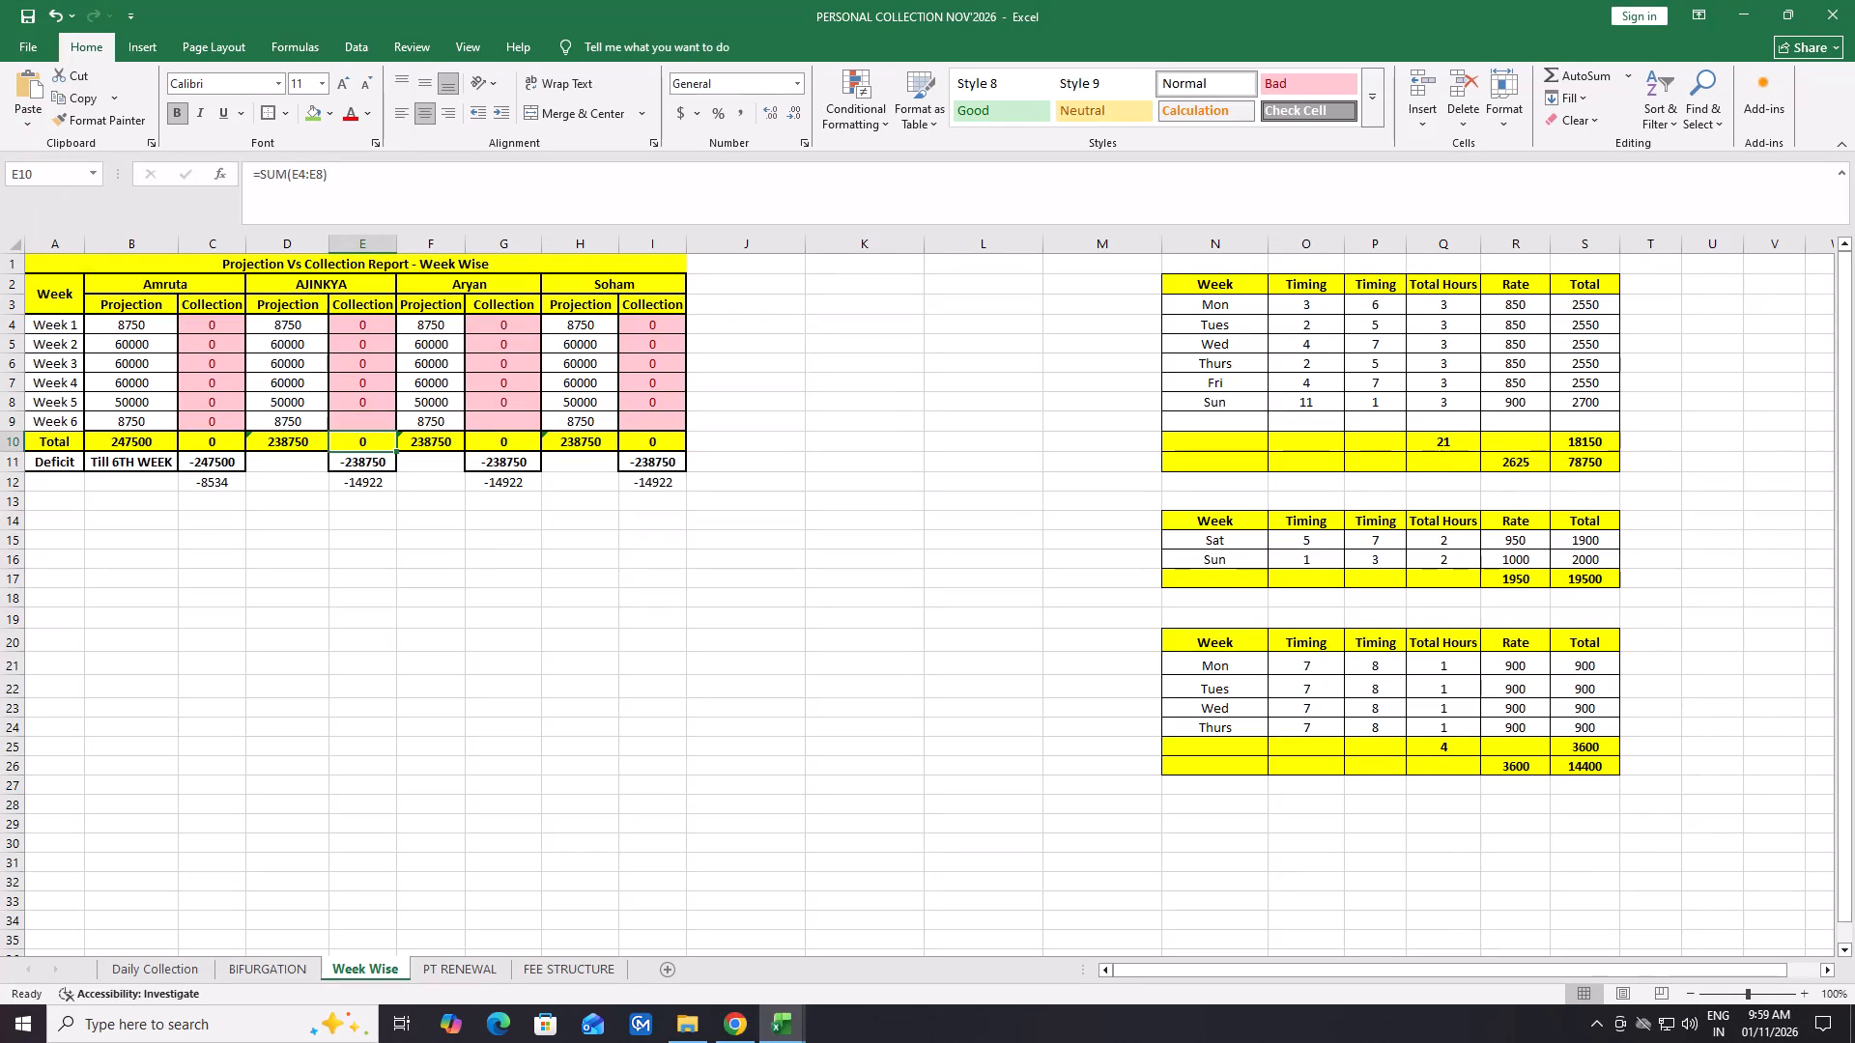
{"action": "left_click", "coordinate": [370, 469]}
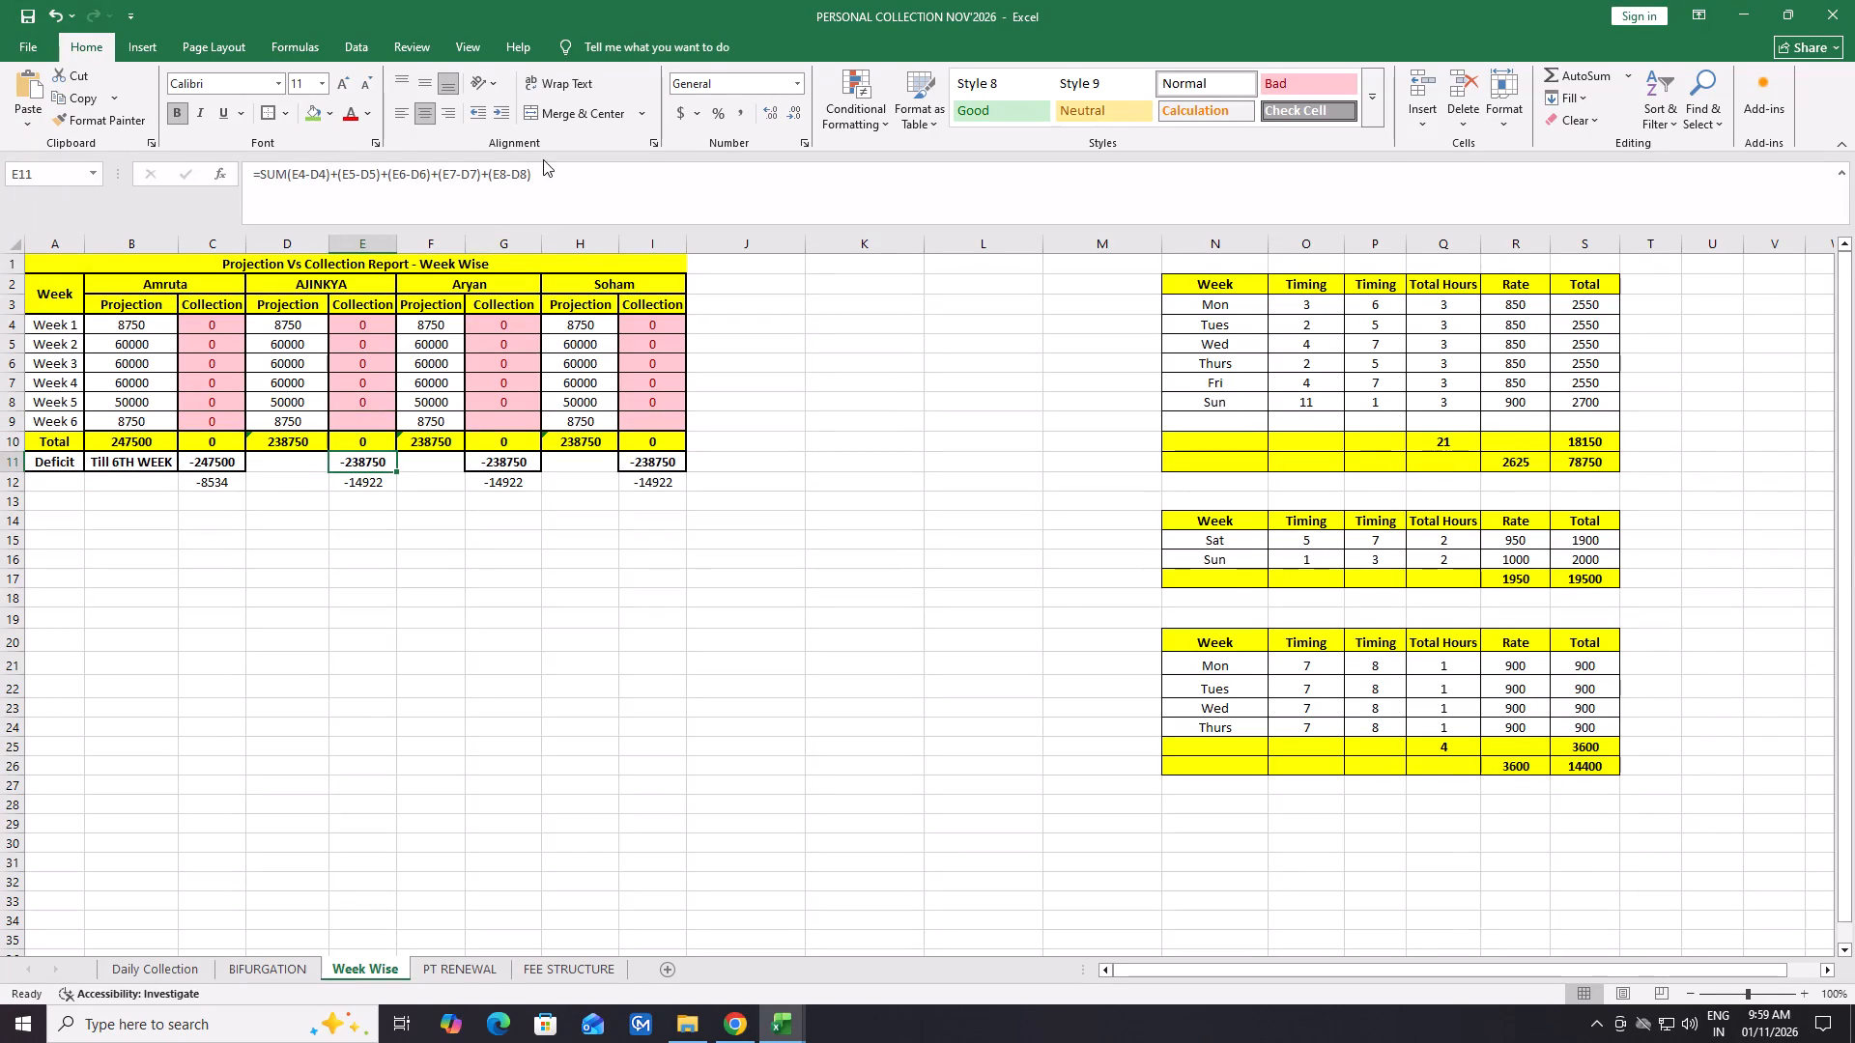
{"action": "left_click", "coordinate": [543, 159]}
{"action": "left_click", "coordinate": [539, 174]}
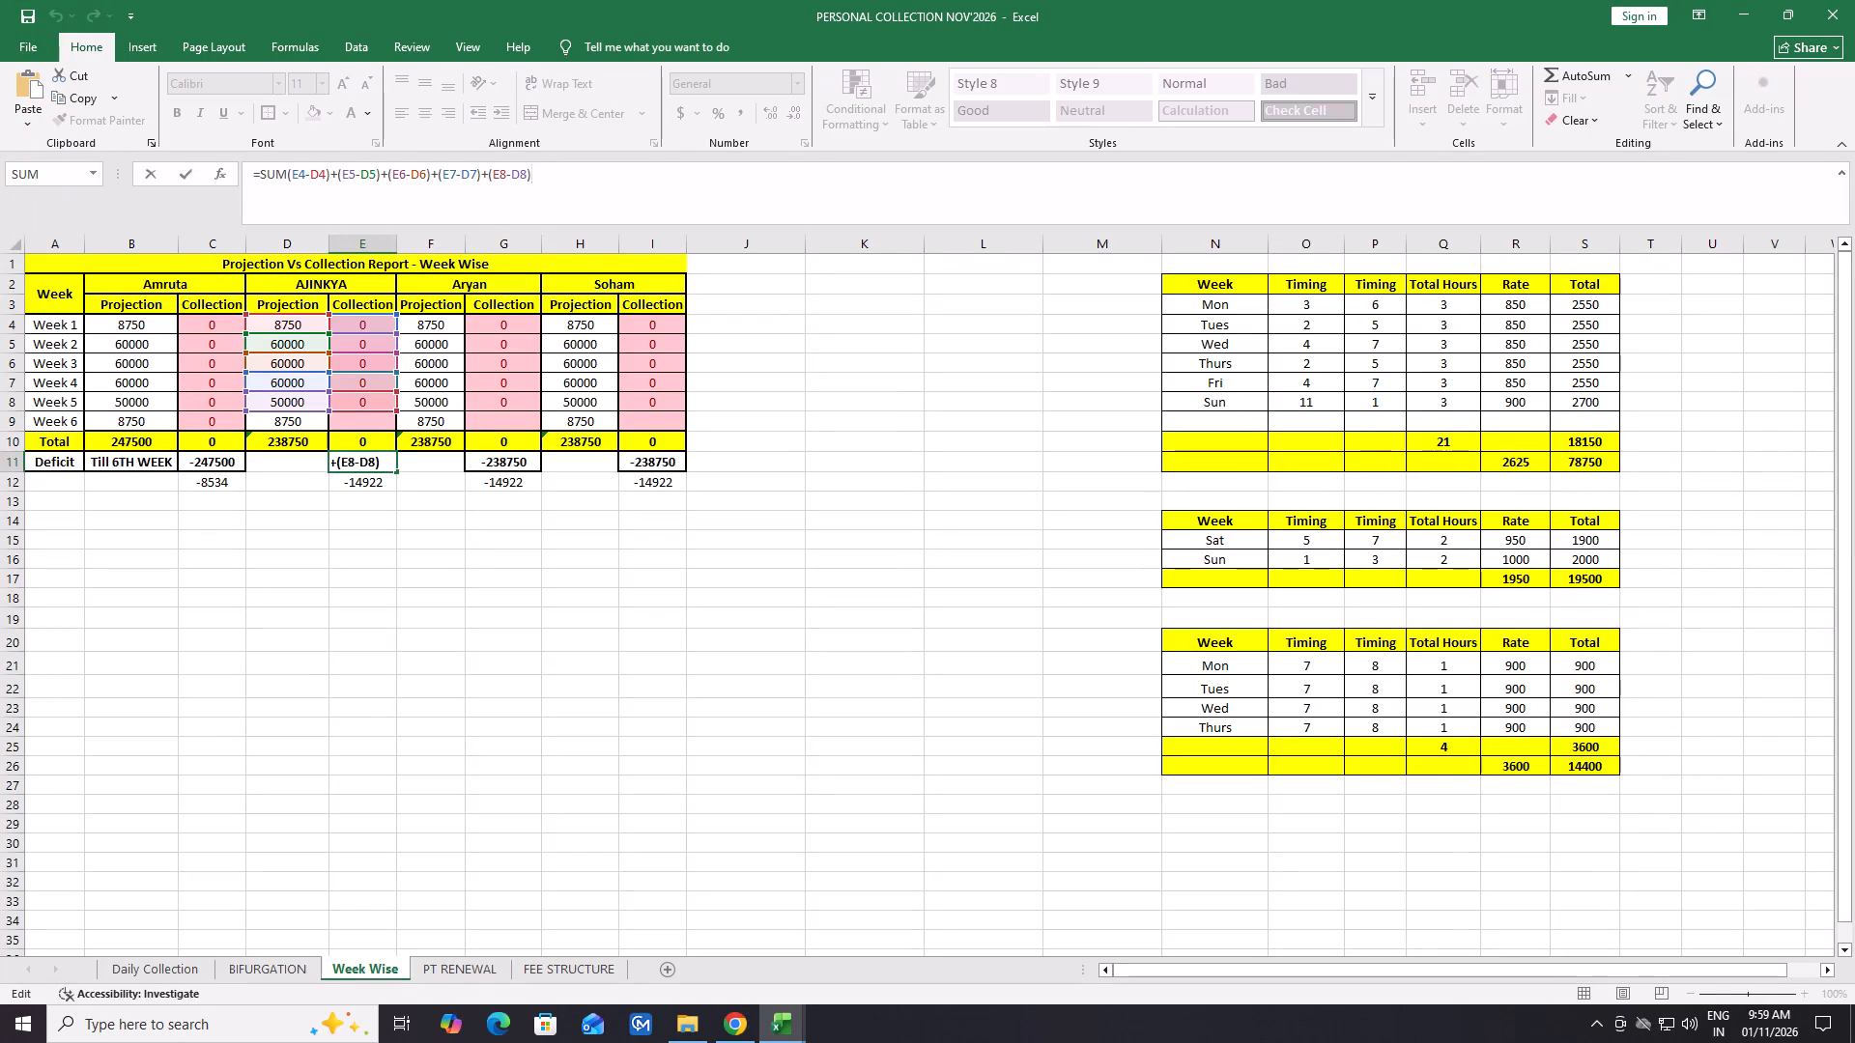
{"action": "key", "text": "plus"}
{"action": "key", "text": "shift+parenright"}
{"action": "key", "text": "BackSpace"}
{"action": "key", "text": "shift+parenleft"}
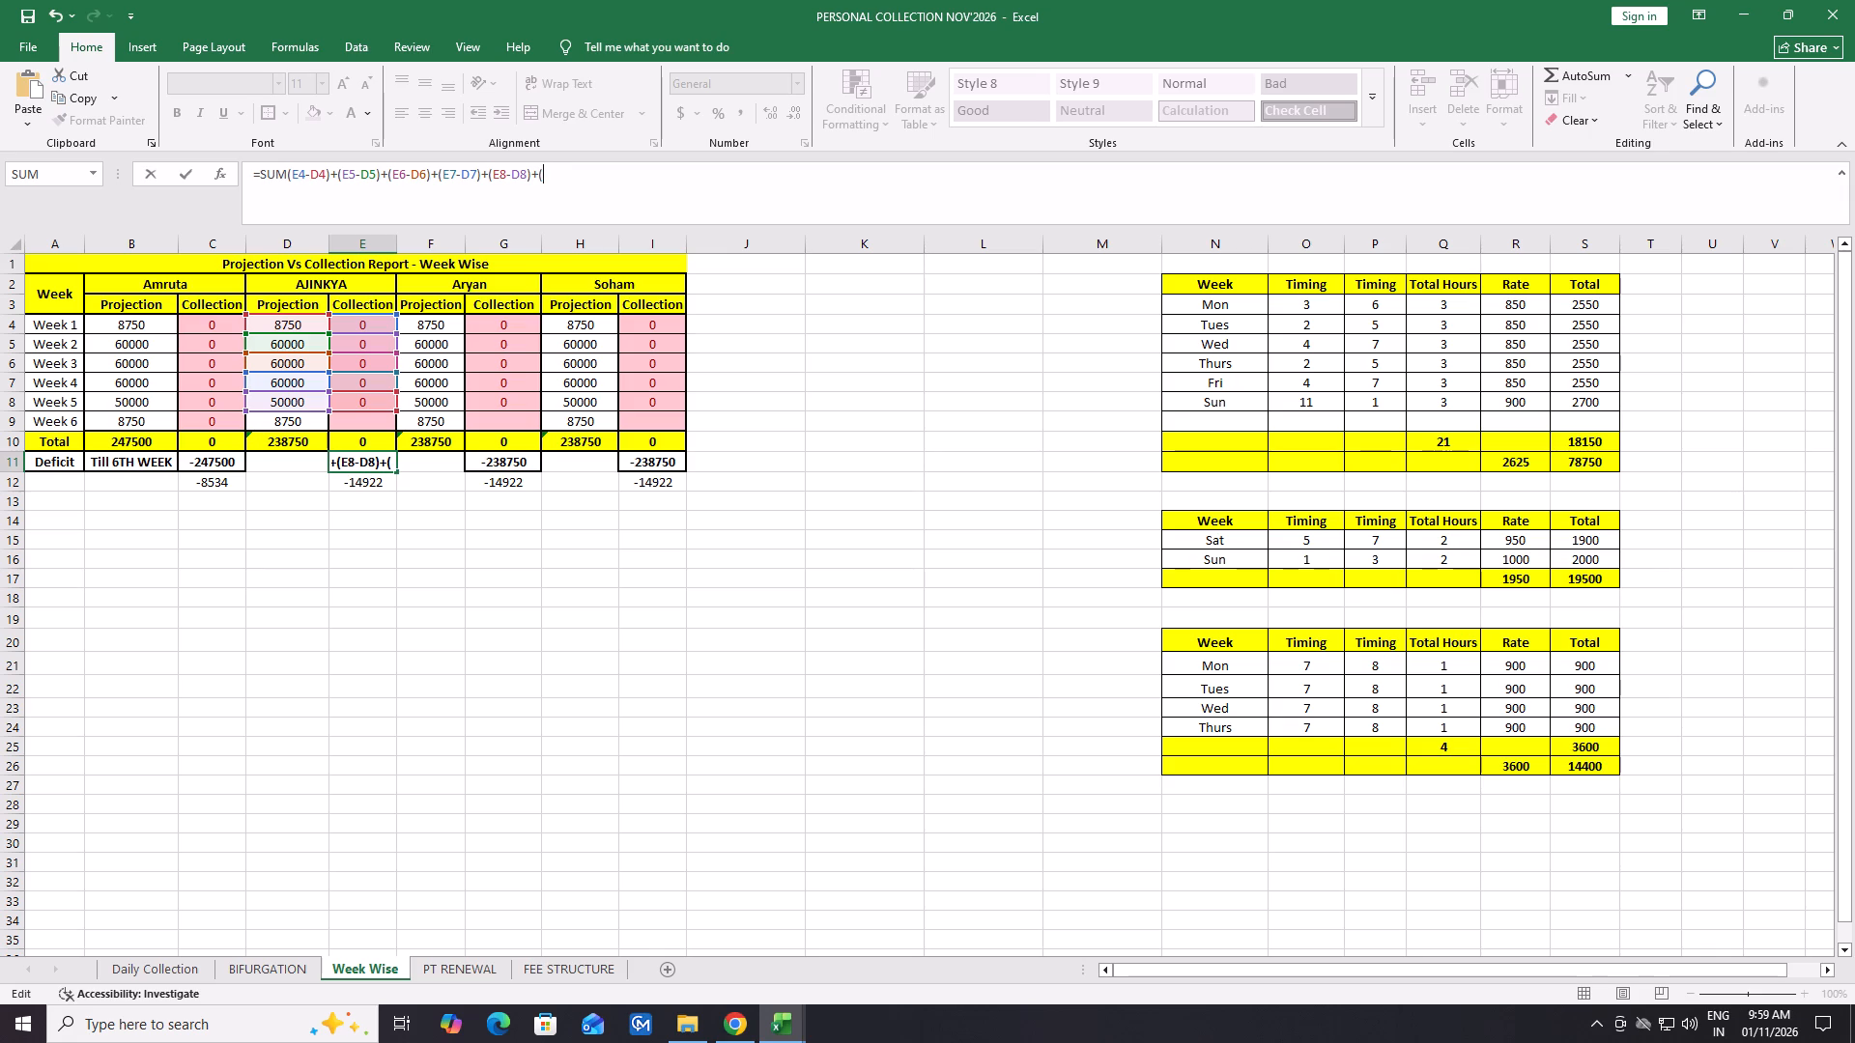
{"action": "type", "text": "E9"}
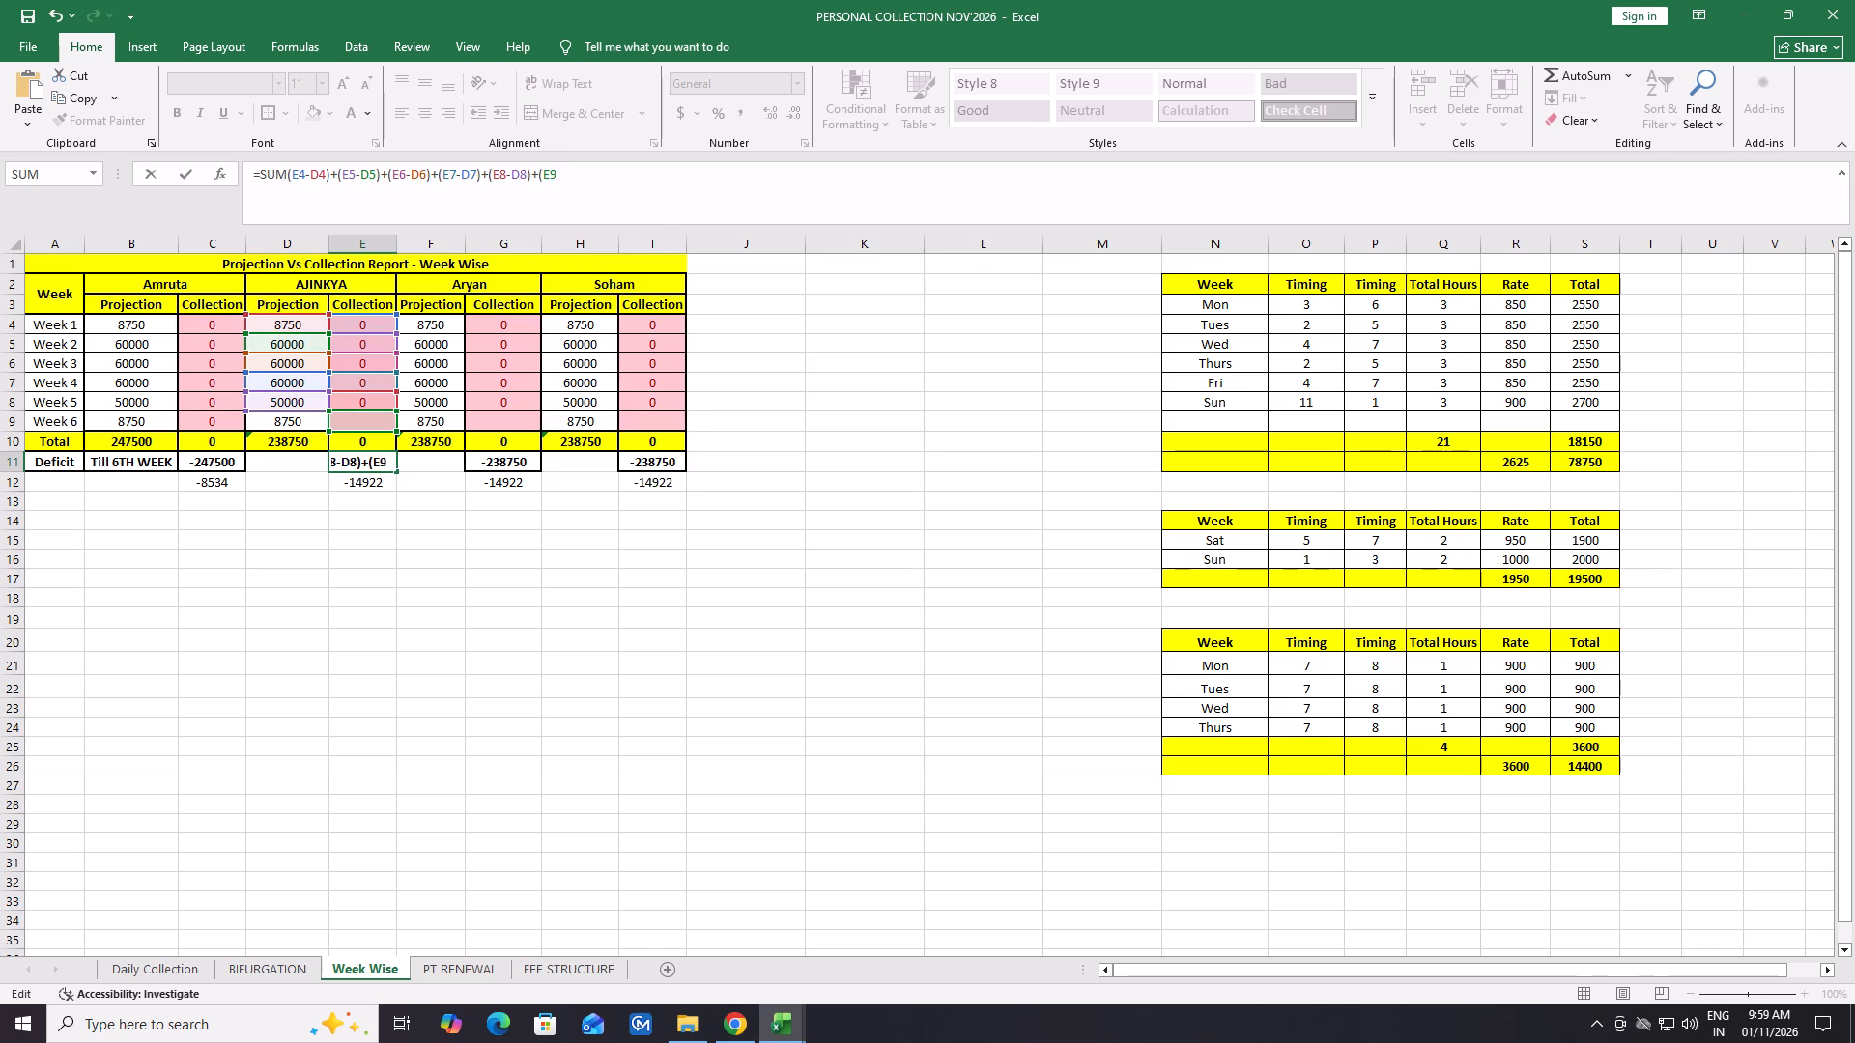
{"action": "key", "text": "minus"}
{"action": "key", "text": "d"}
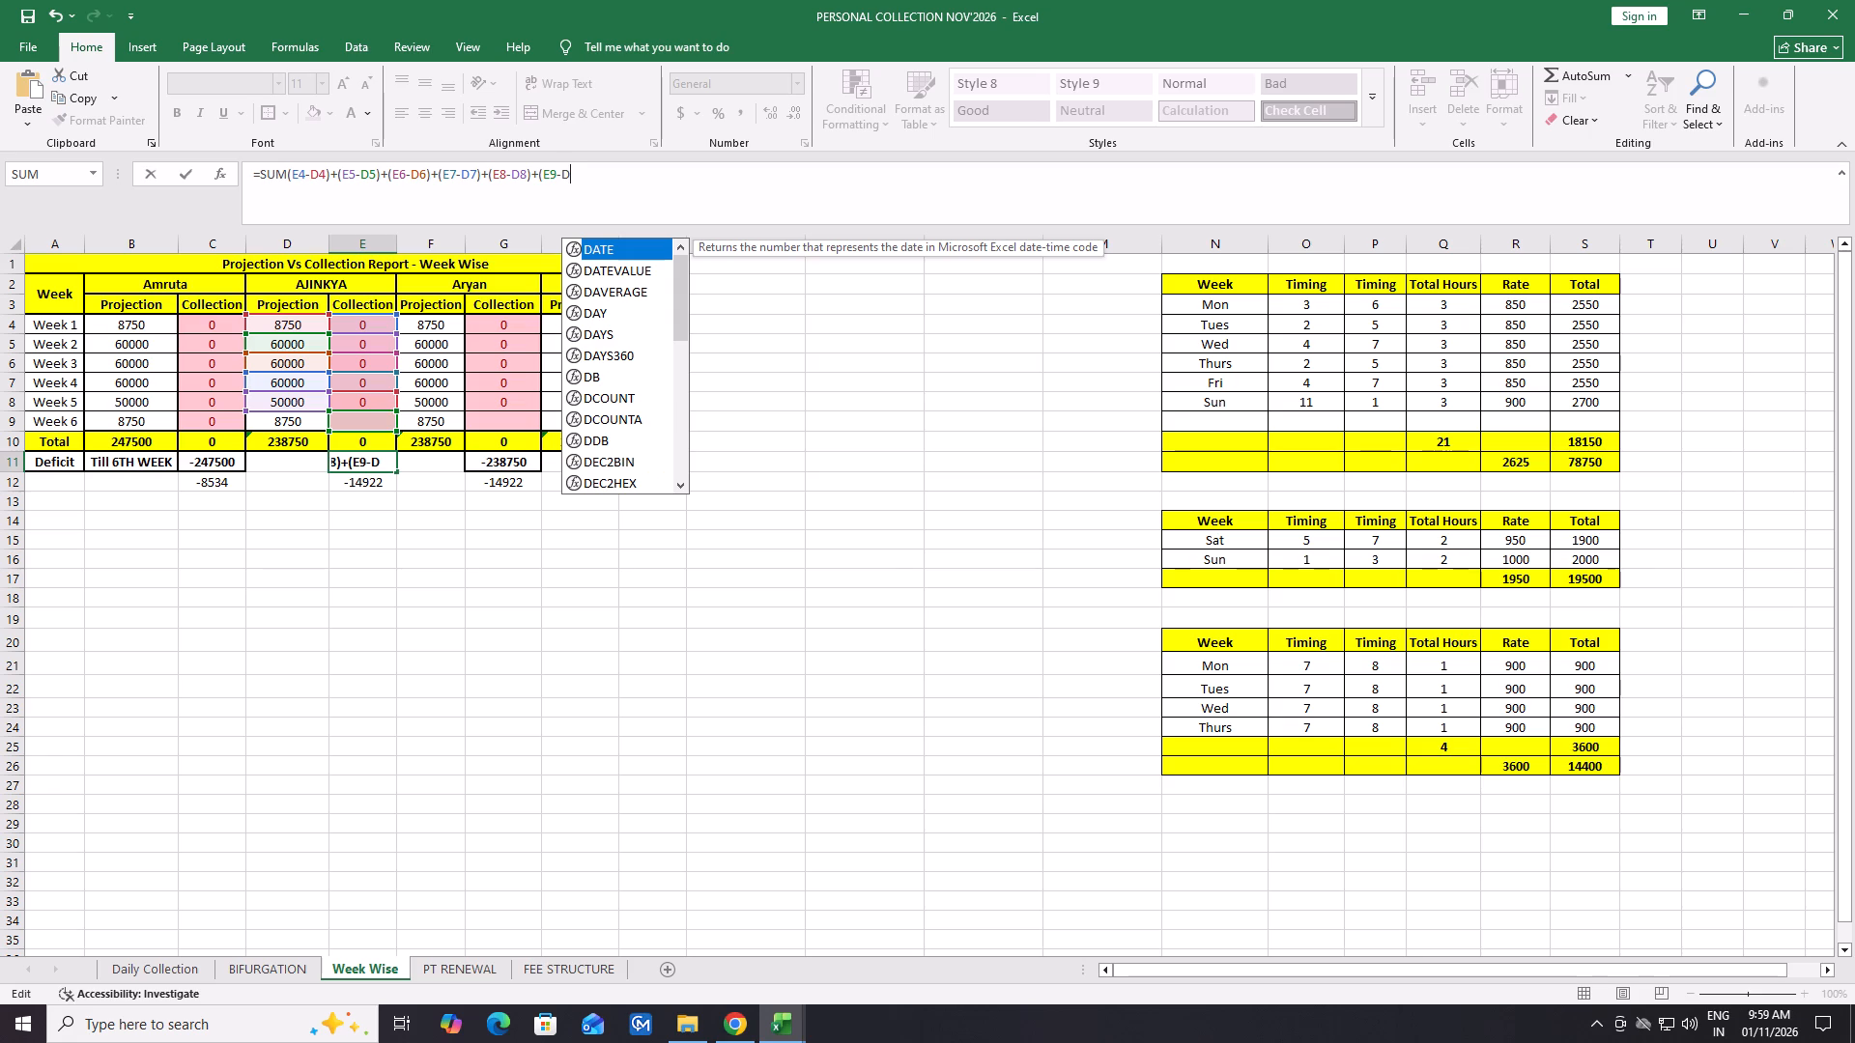
{"action": "key", "text": "9"}
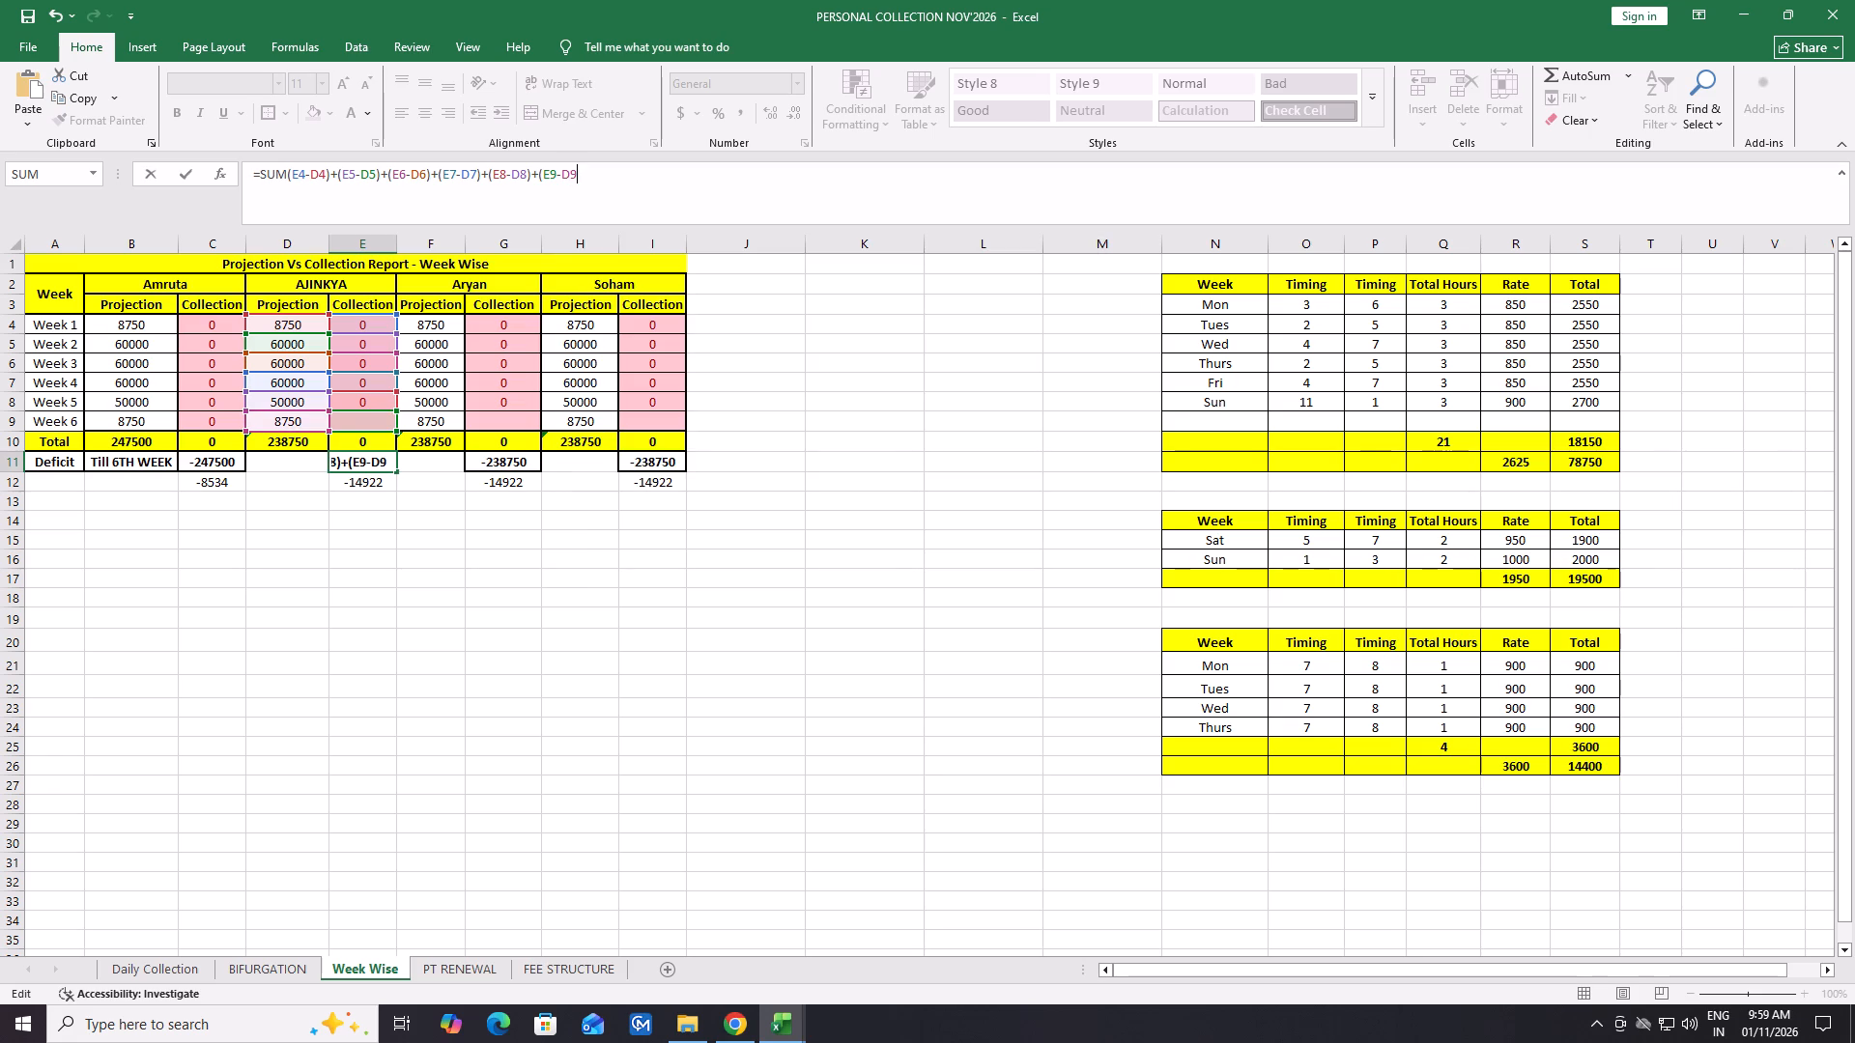
{"action": "key", "text": "shift+parenright"}
{"action": "key", "text": "Return"}
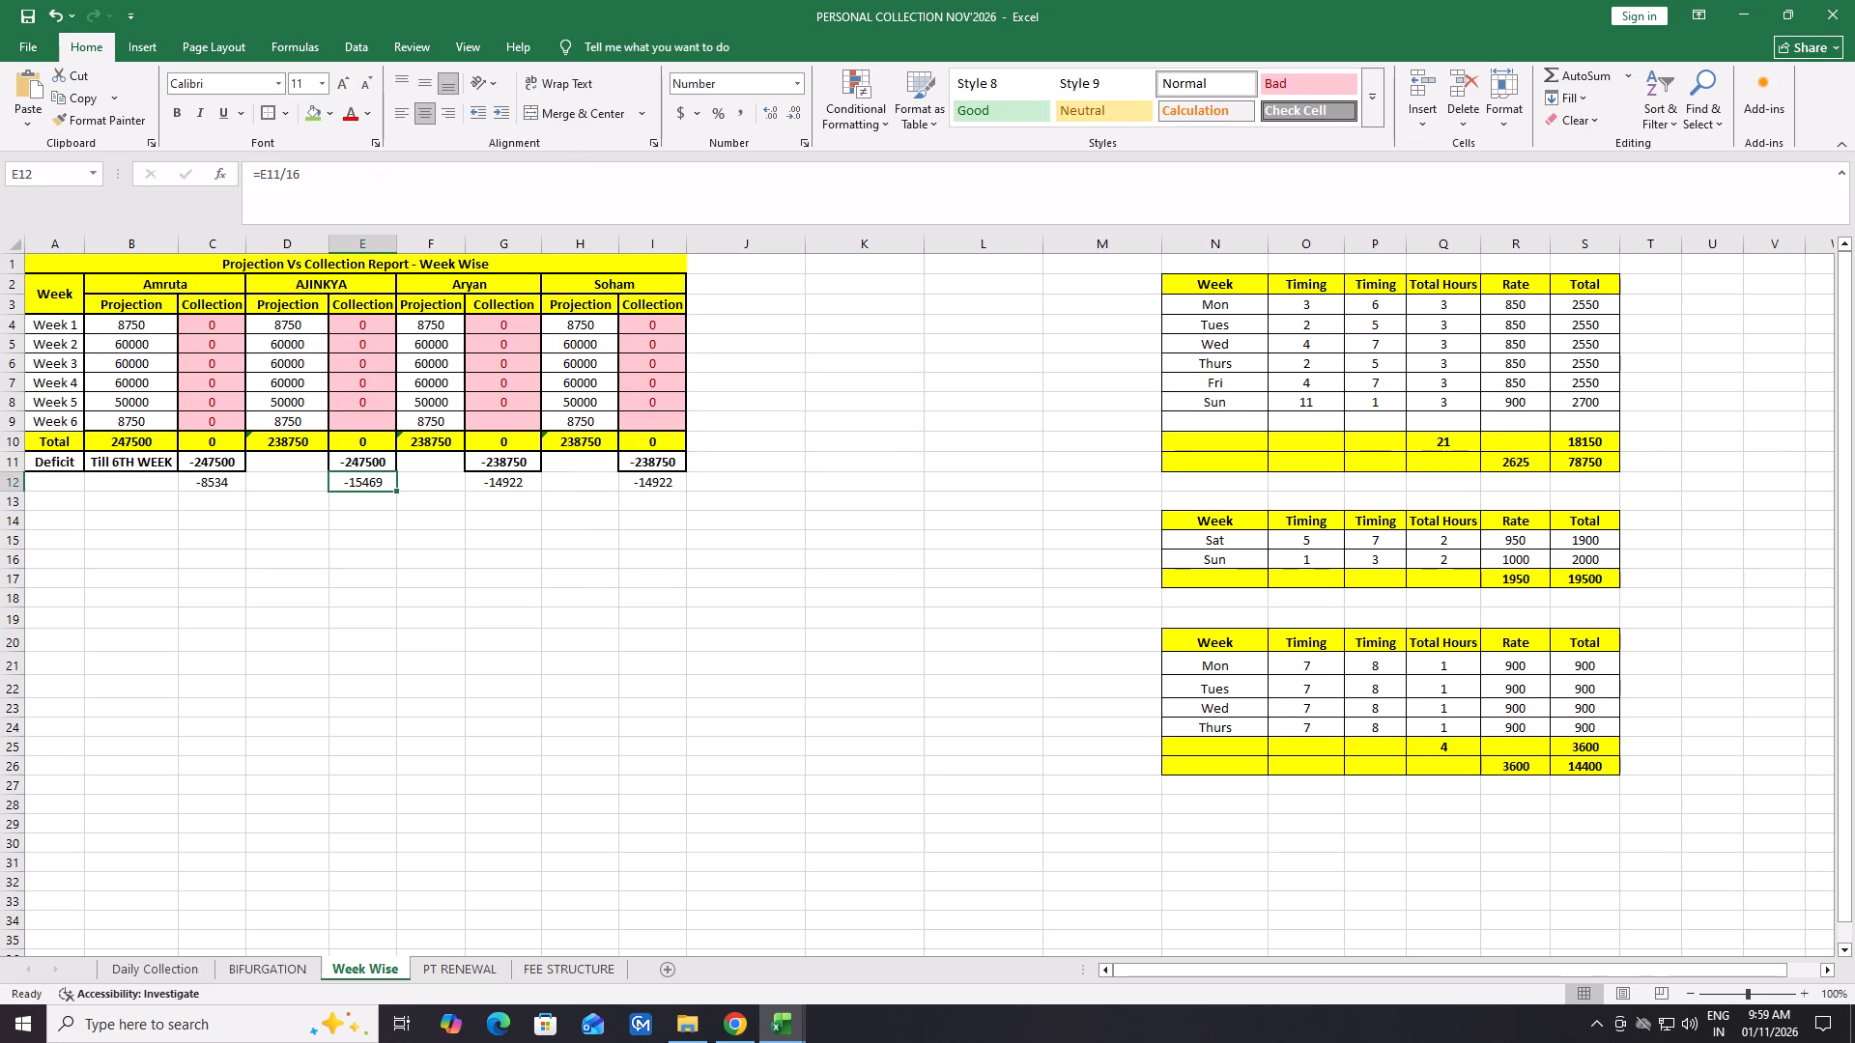
Change the divisor in Amruta's divided-deficit formula in C12 so it reads =C11/30.
{"action": "double_click", "coordinate": [219, 479]}
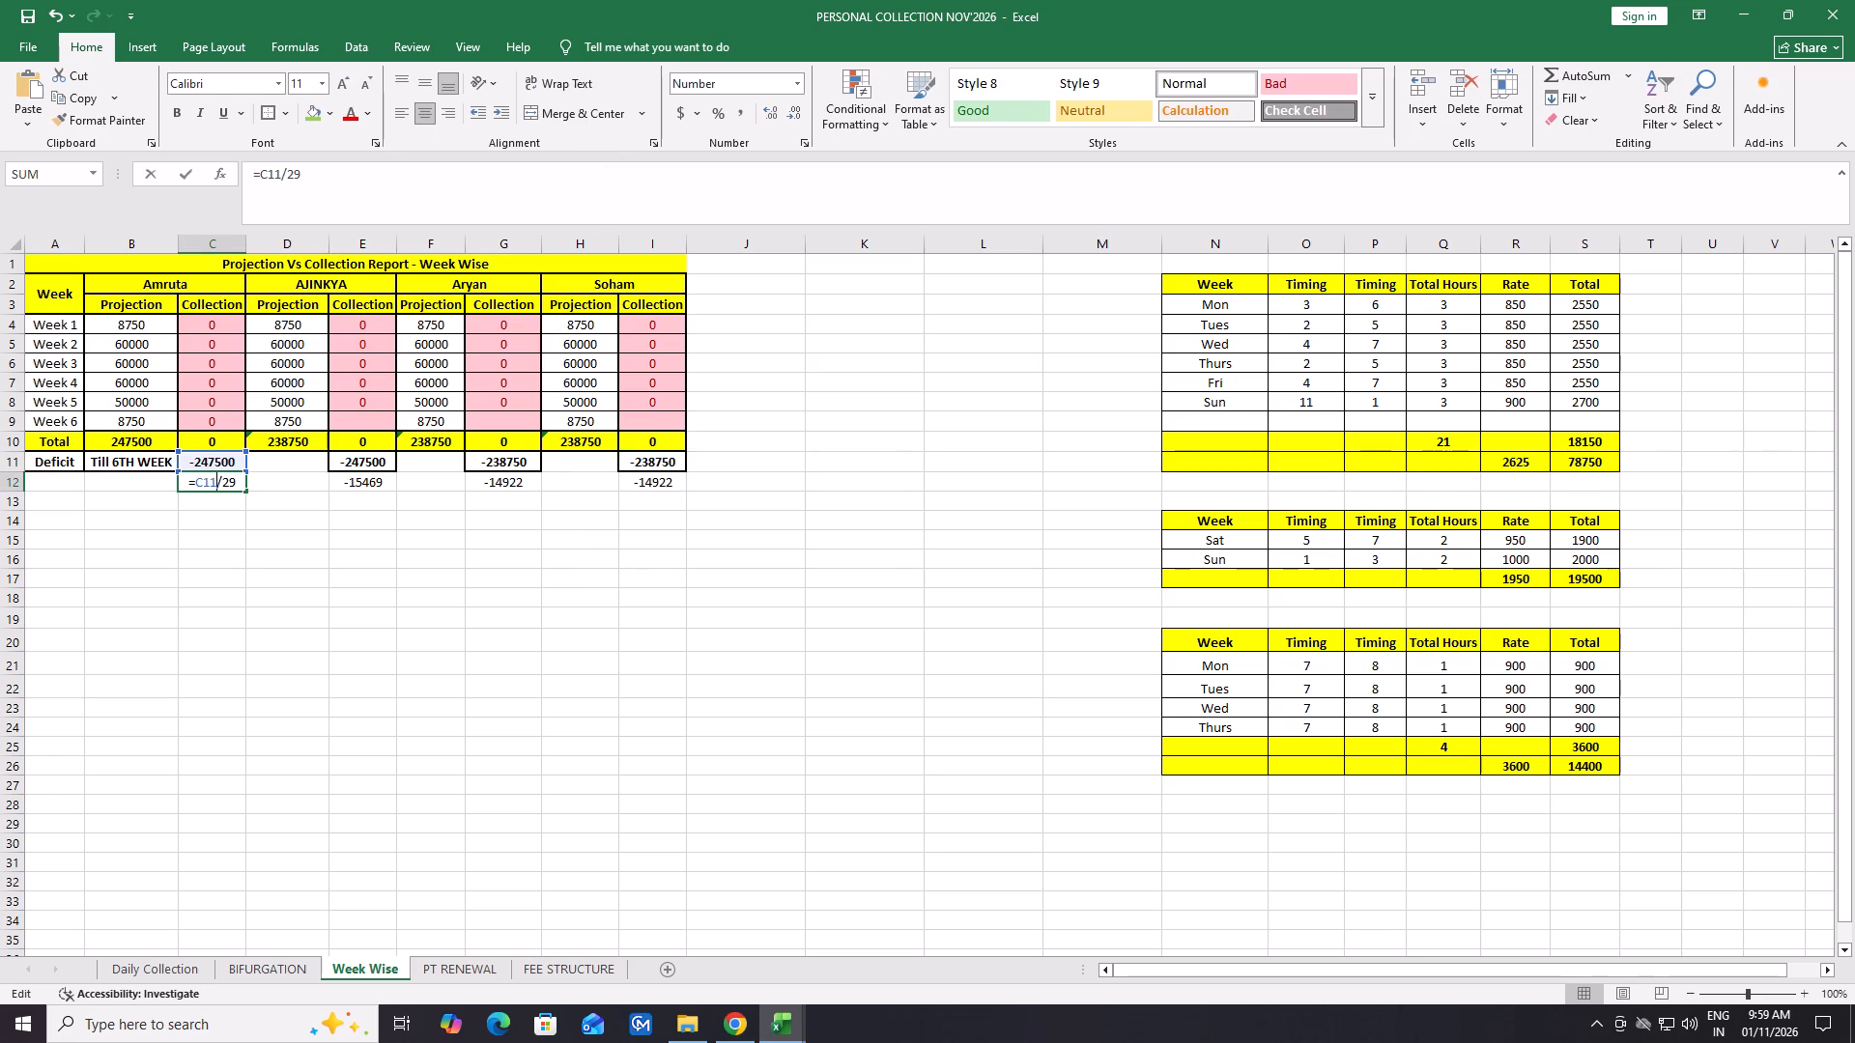
{"action": "left_click", "coordinate": [362, 487]}
{"action": "left_click", "coordinate": [393, 529]}
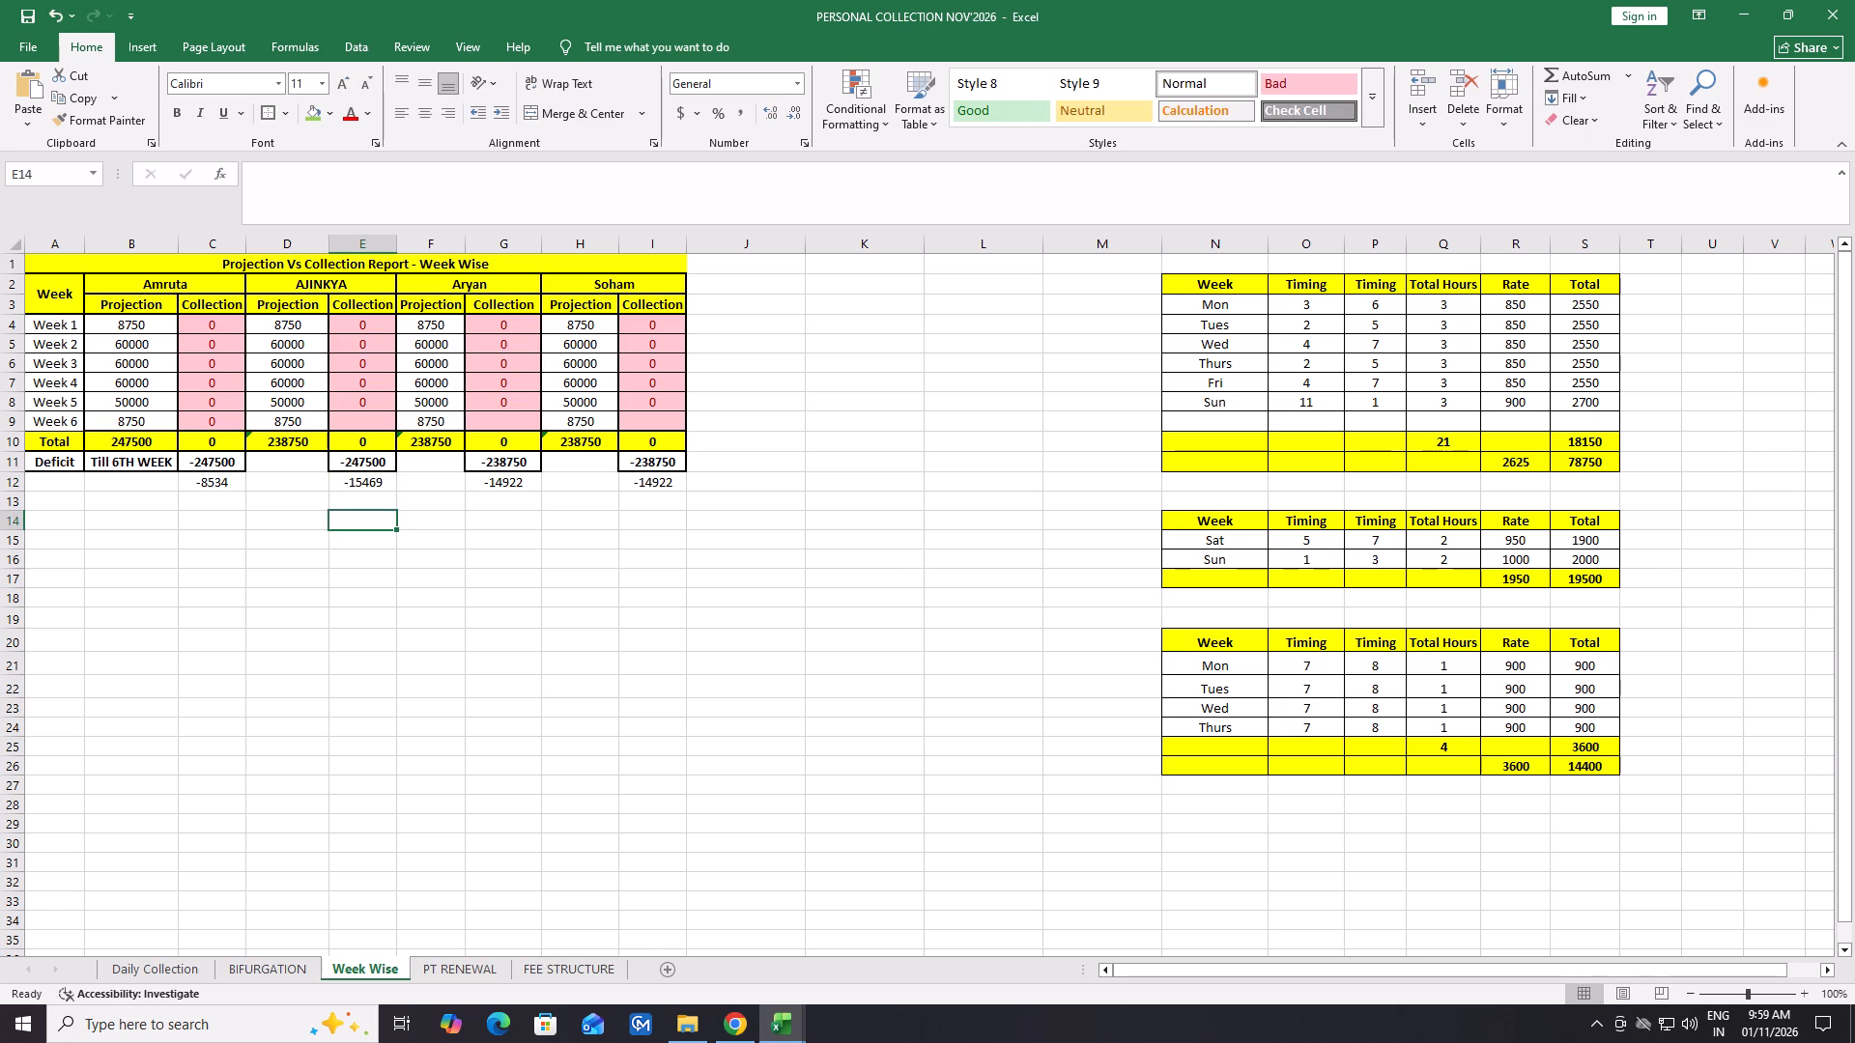
{"action": "double_click", "coordinate": [217, 485]}
{"action": "left_click", "coordinate": [290, 526]}
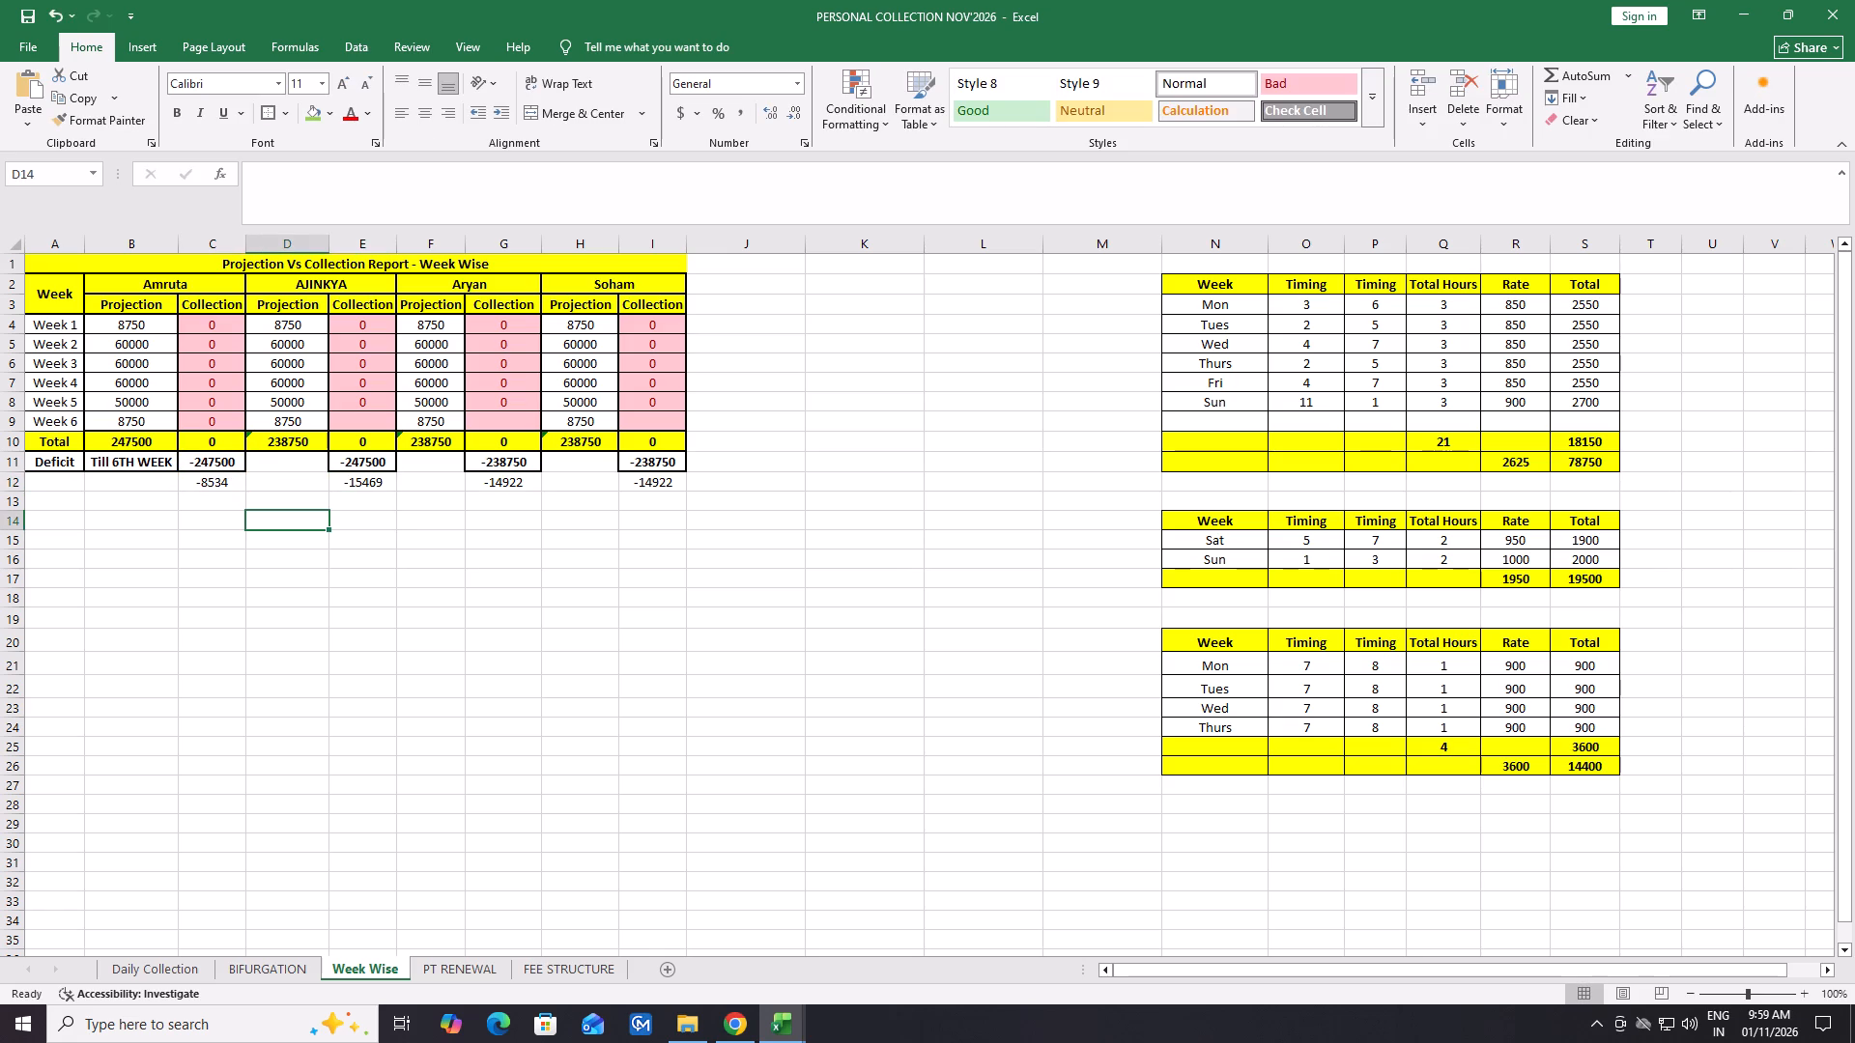
{"action": "left_click", "coordinate": [212, 479]}
{"action": "left_click", "coordinate": [373, 485]}
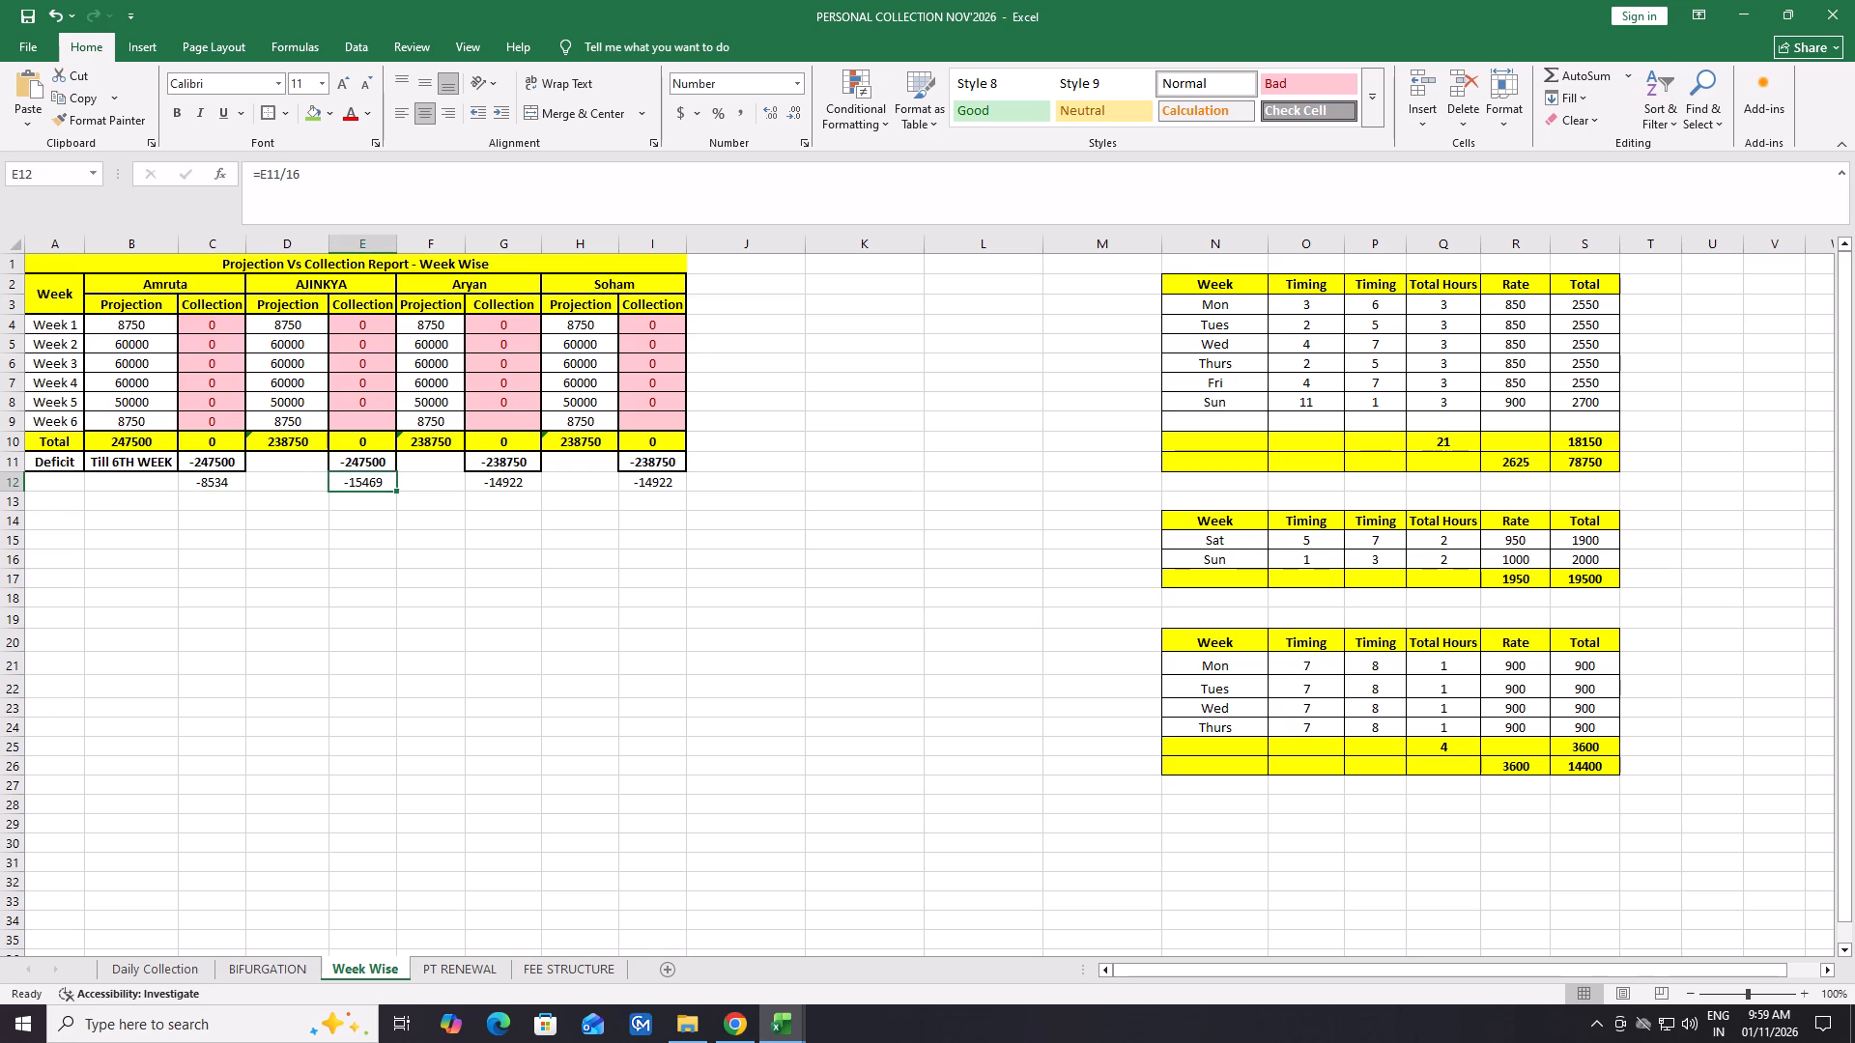
{"action": "left_click", "coordinate": [220, 488]}
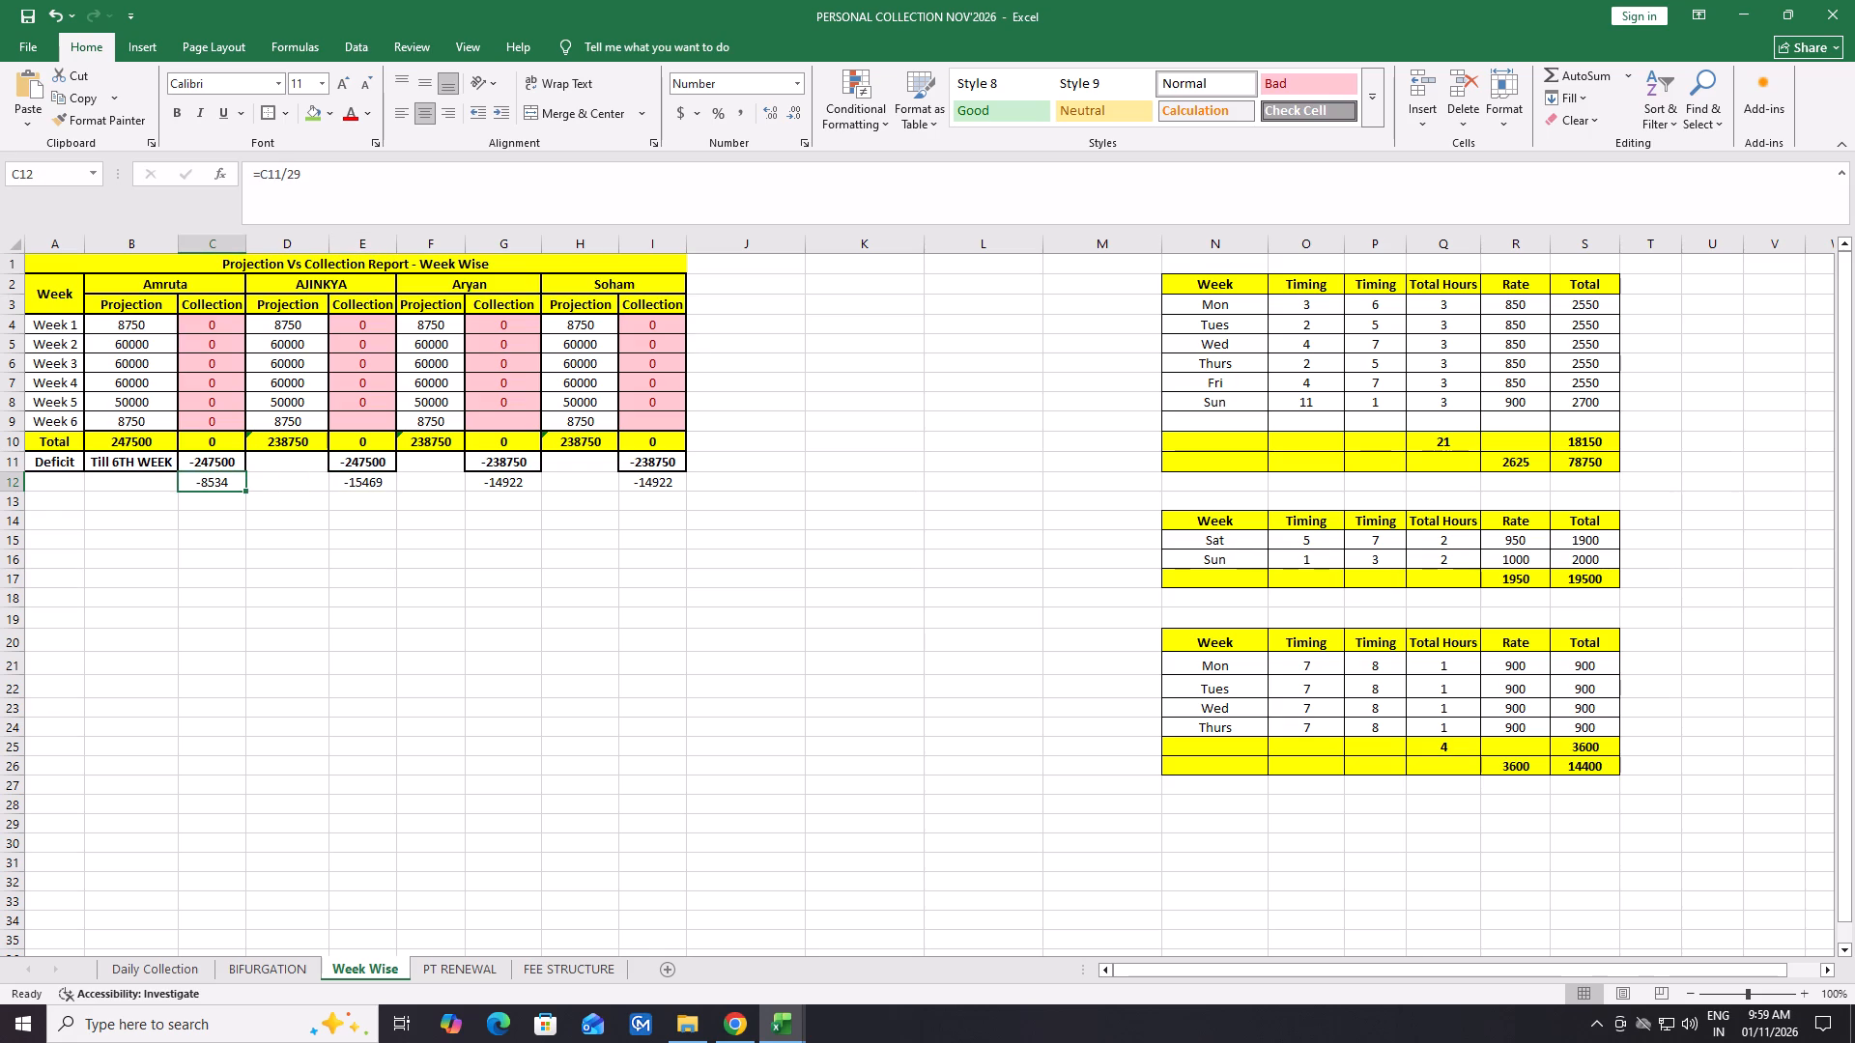
{"action": "double_click", "coordinate": [308, 184]}
{"action": "type", "text": "30"}
{"action": "key", "text": "Return"}
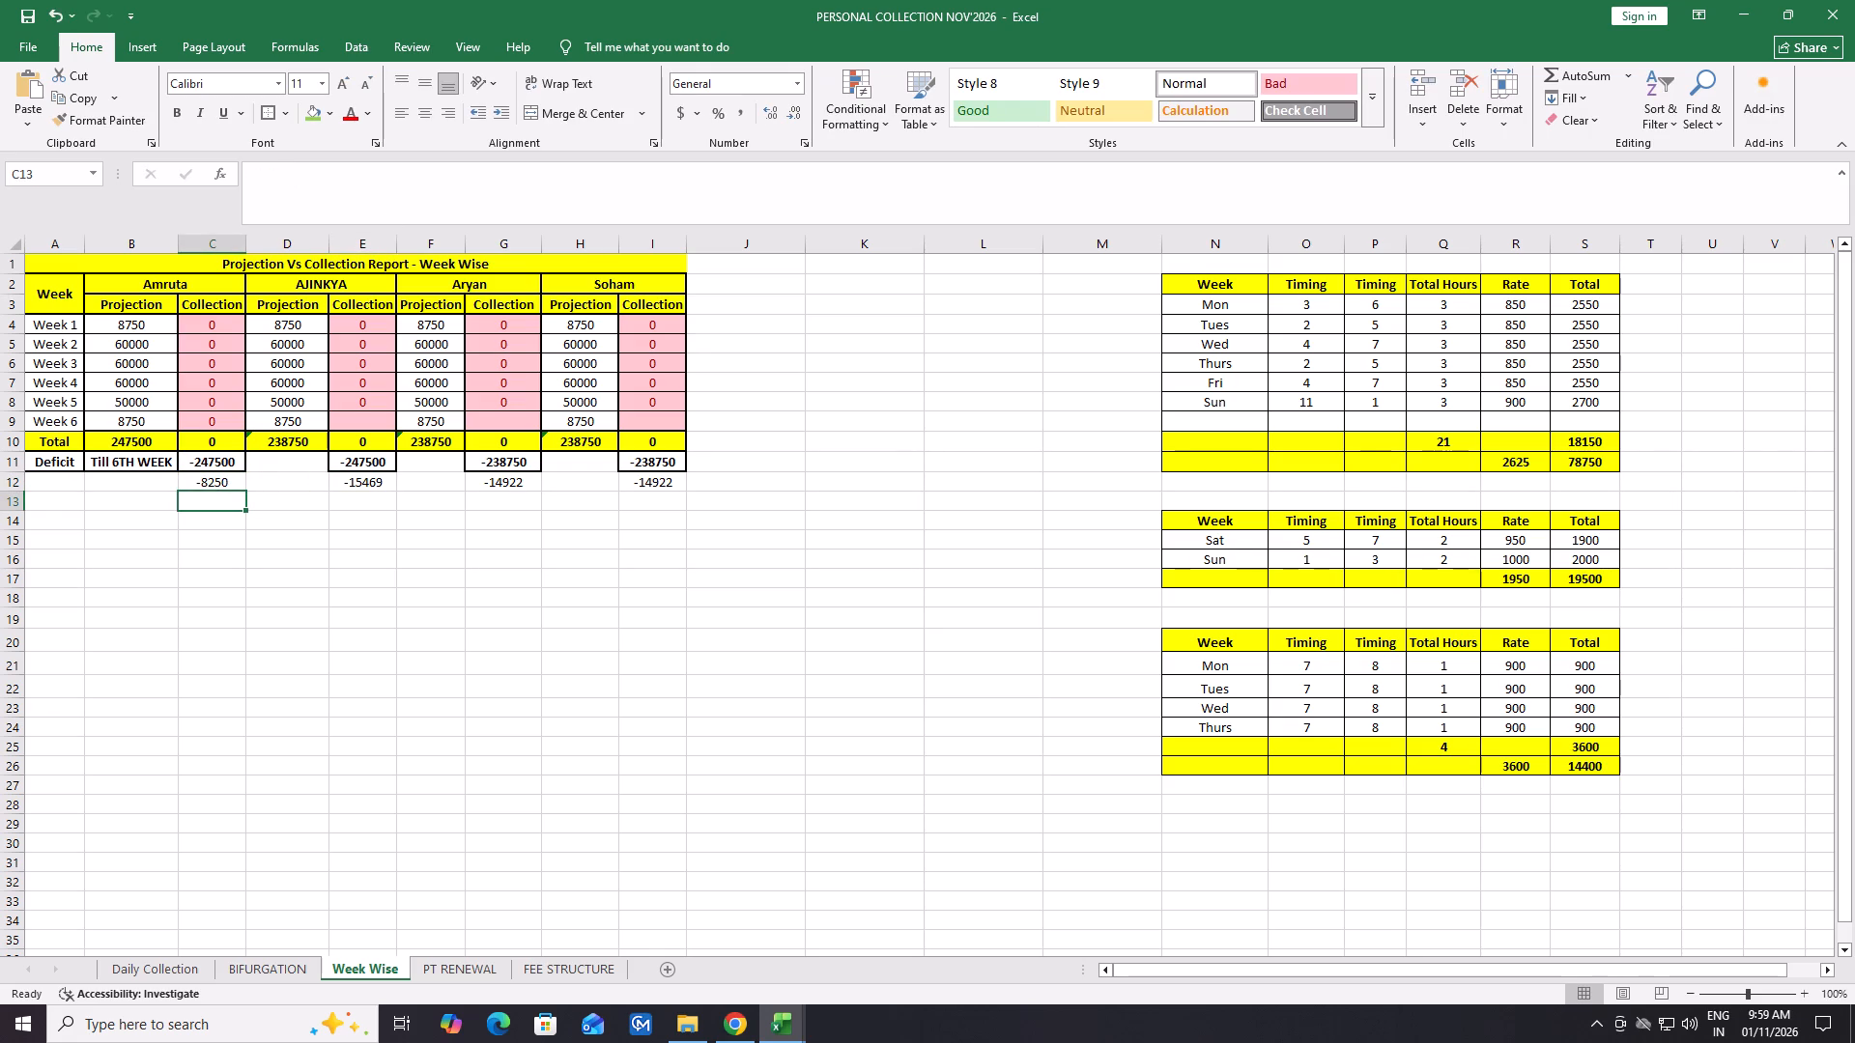
{"action": "left_click", "coordinate": [232, 477]}
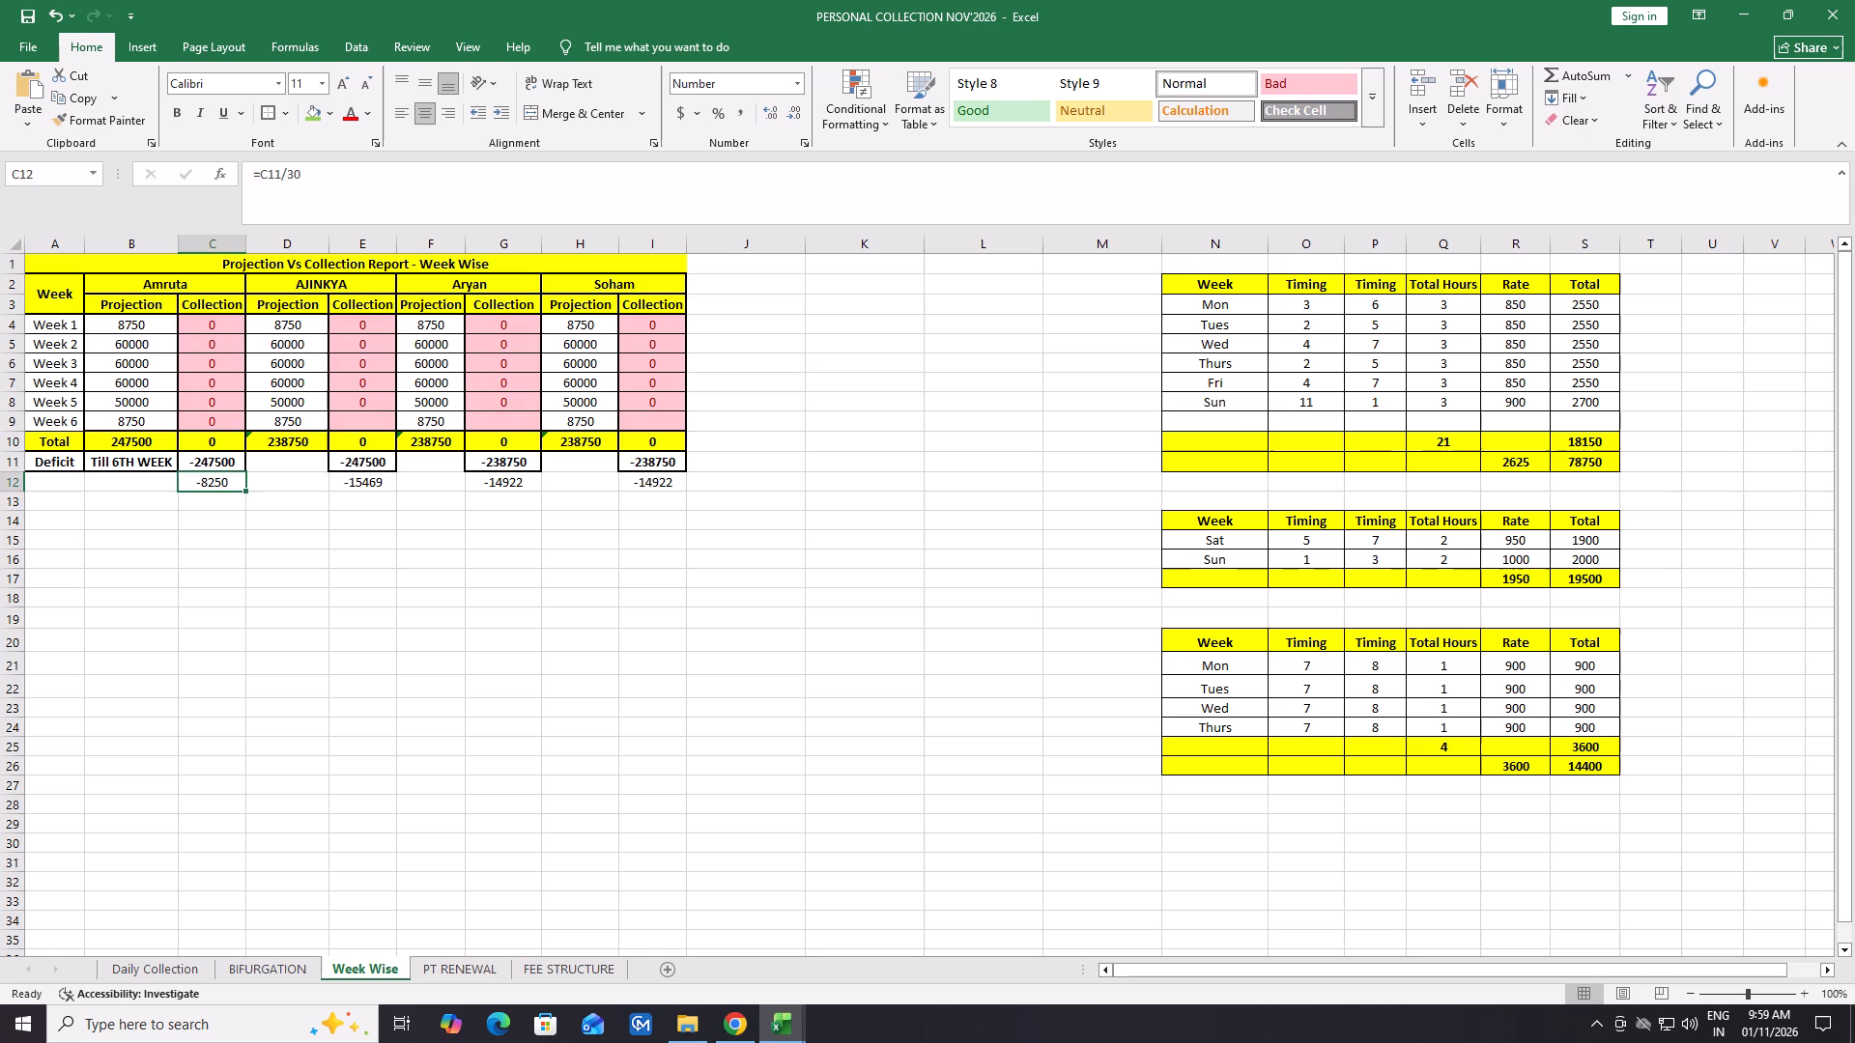
Change the divisor in Ajinkya's divided-deficit formula in E12 so it reads =E11/30.
{"action": "left_click", "coordinate": [362, 486]}
{"action": "left_click", "coordinate": [311, 179]}
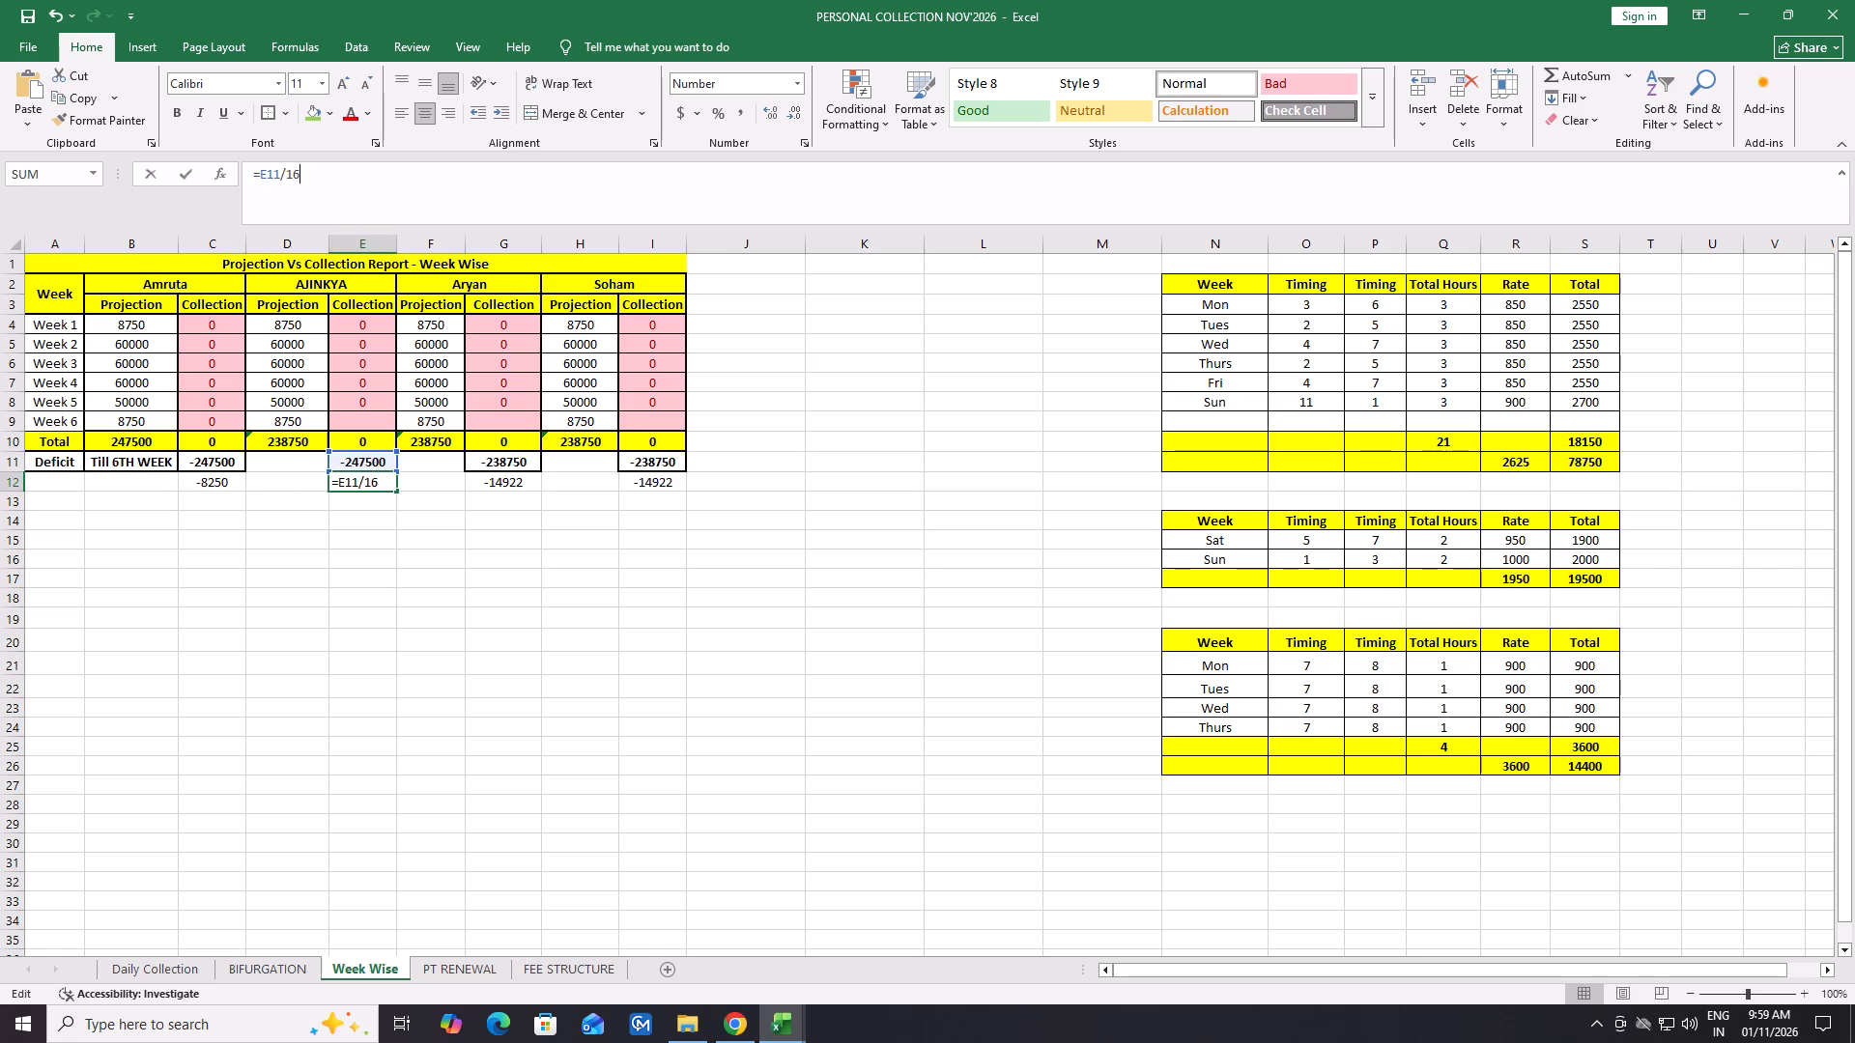
{"action": "key", "text": "BackSpace"}
{"action": "key", "text": "BackSpace"}
{"action": "type", "text": "30"}
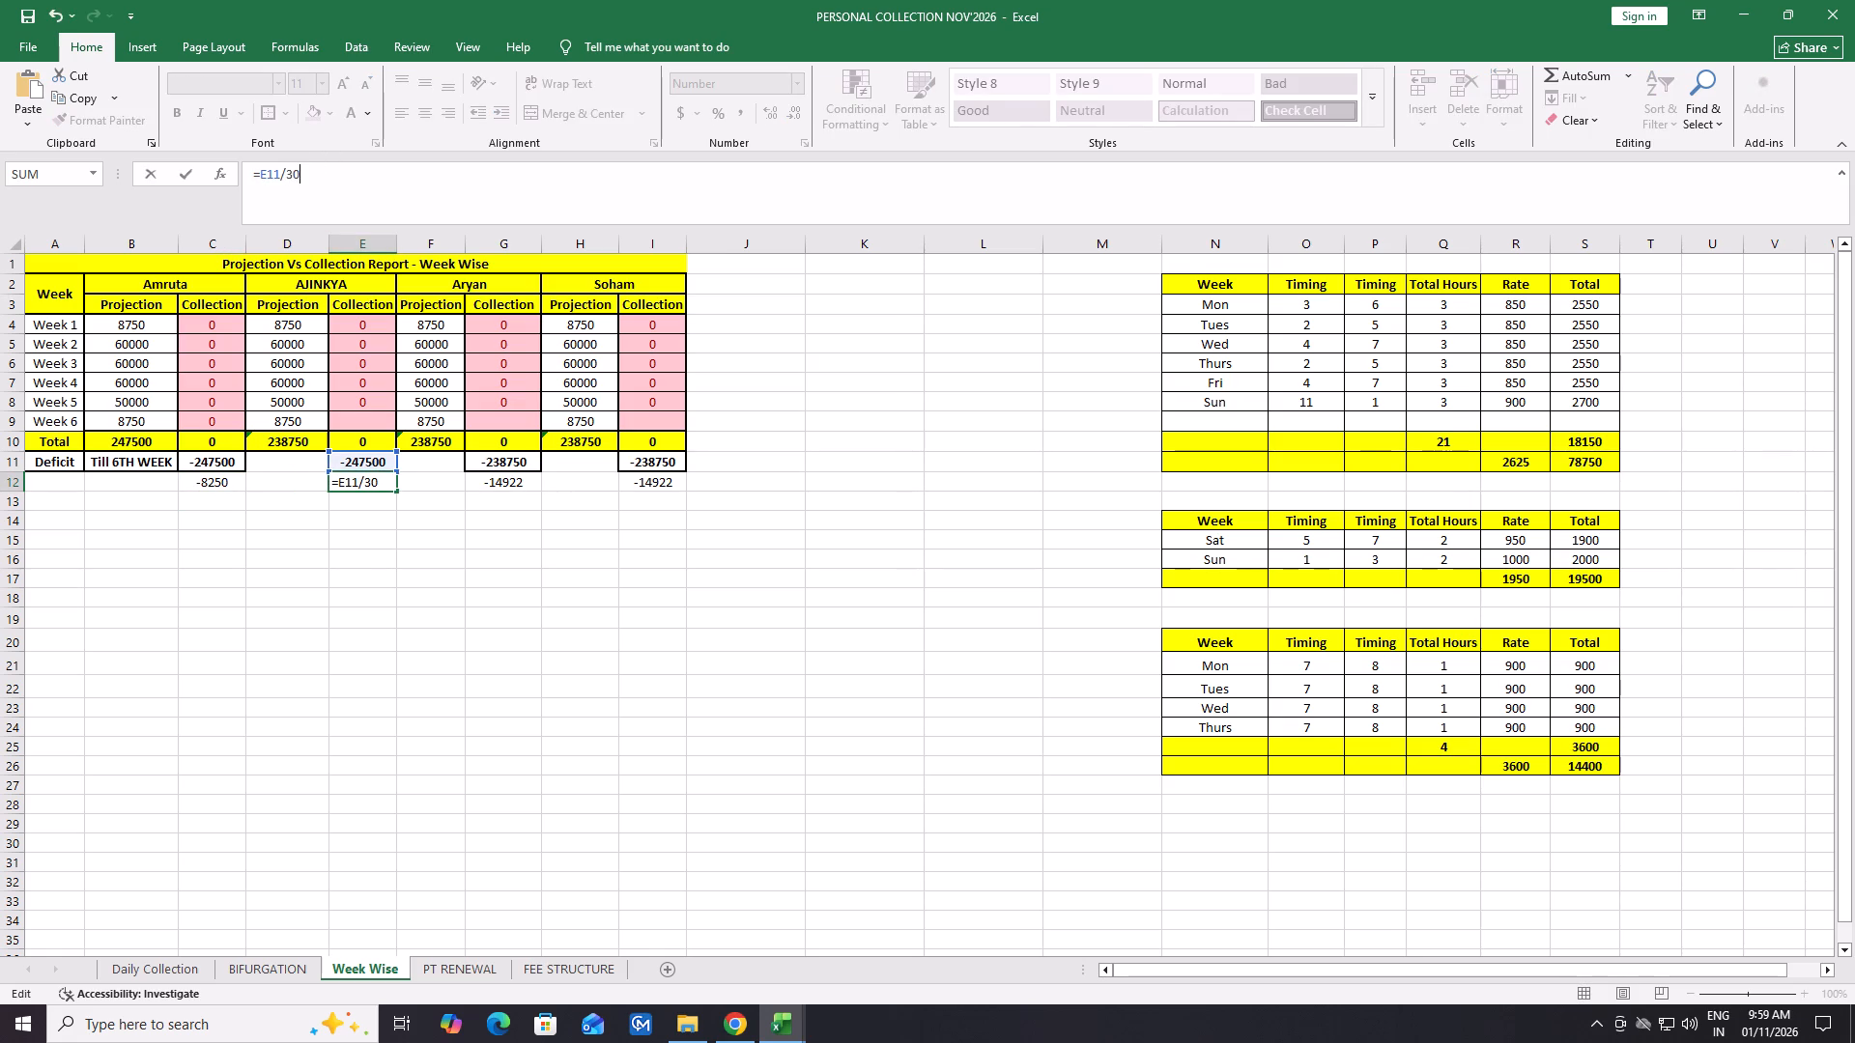
{"action": "key", "text": "Return"}
Change the divisor in Aryan's divided-deficit formula in G12 so it reads =G11/30.
{"action": "double_click", "coordinate": [514, 489]}
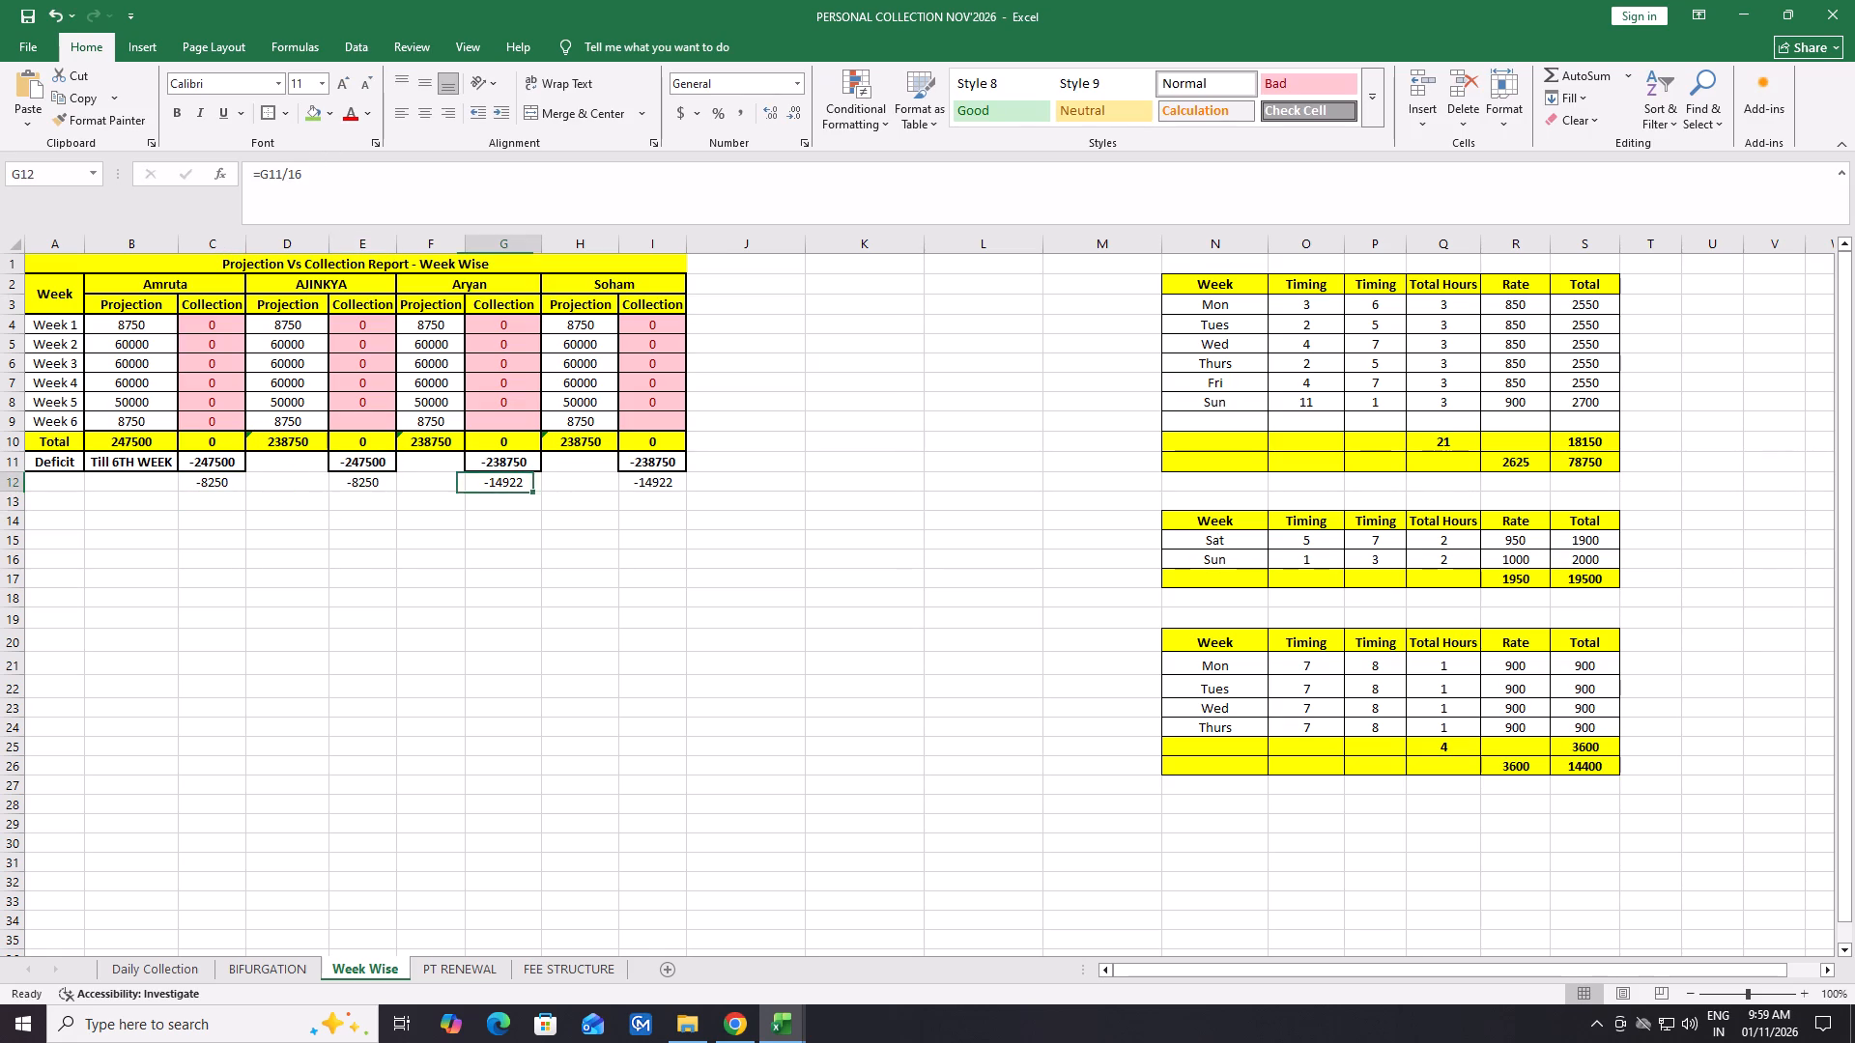
{"action": "left_click", "coordinate": [312, 181]}
{"action": "key", "text": "BackSpace"}
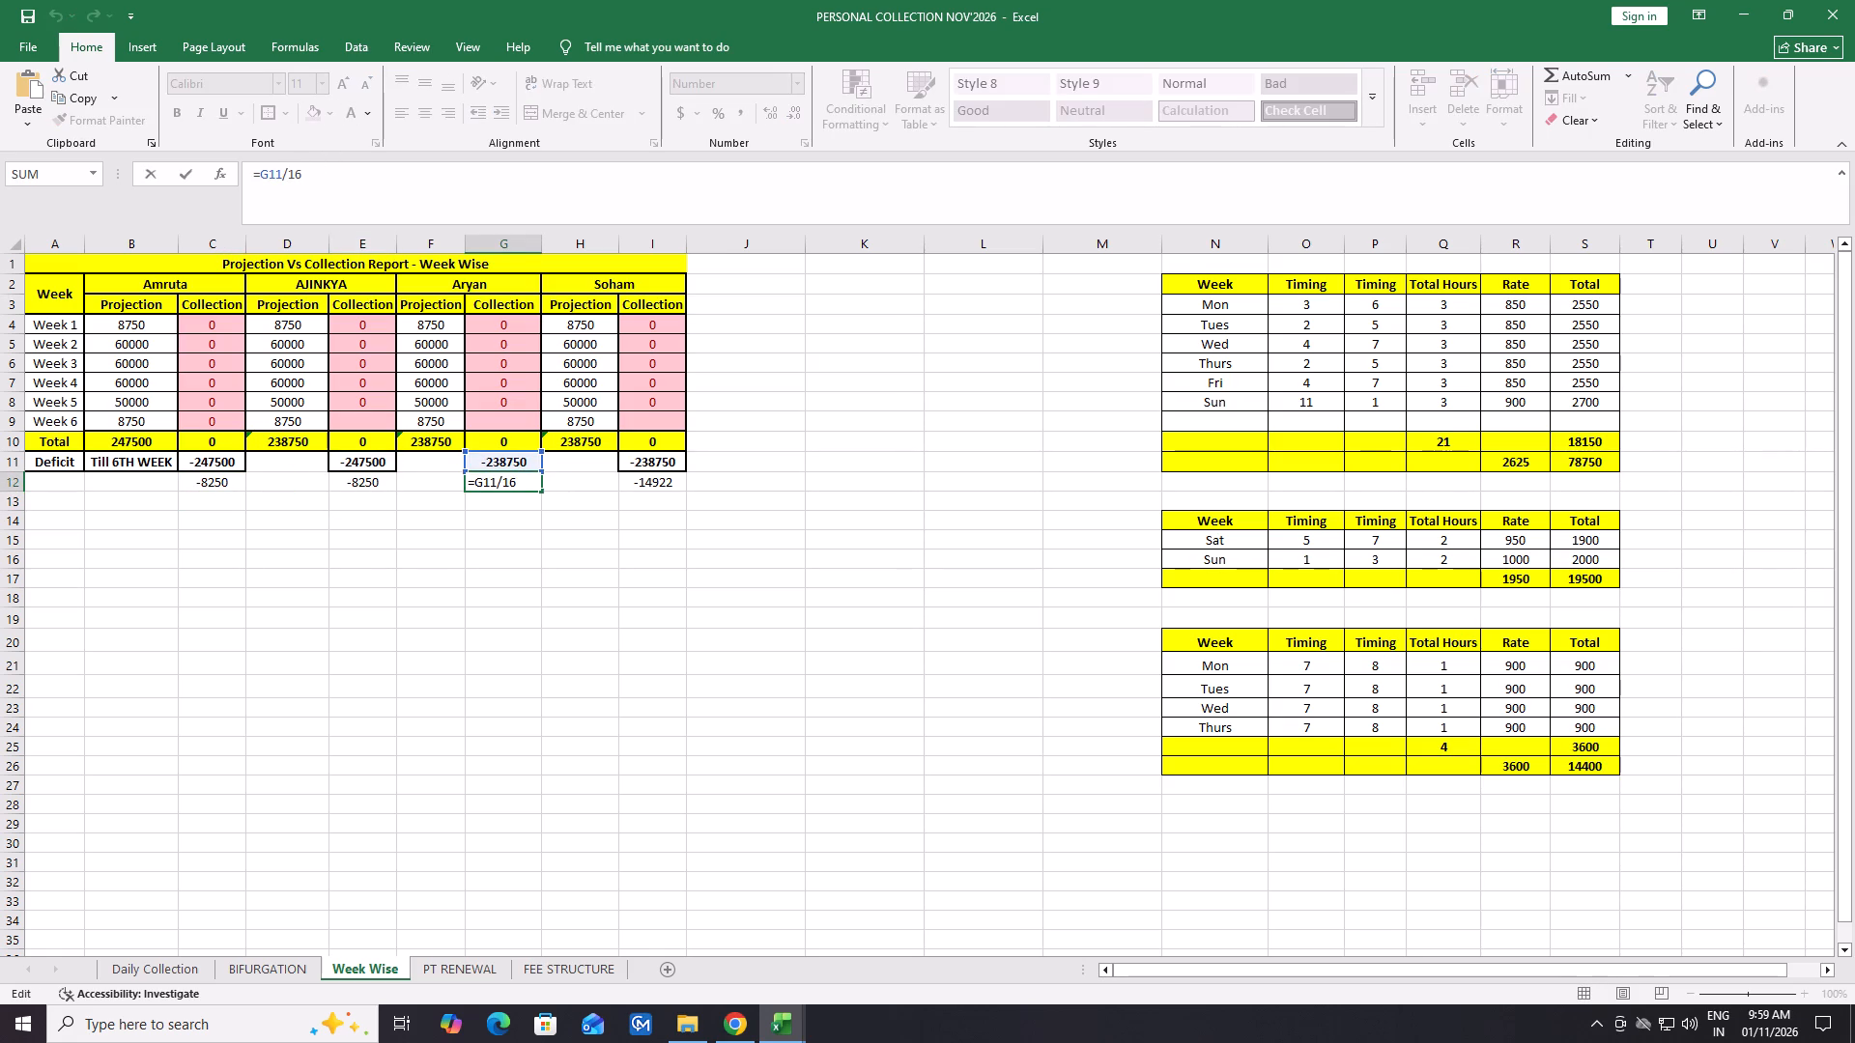
{"action": "key", "text": "BackSpace"}
{"action": "type", "text": "30"}
{"action": "key", "text": "Return"}
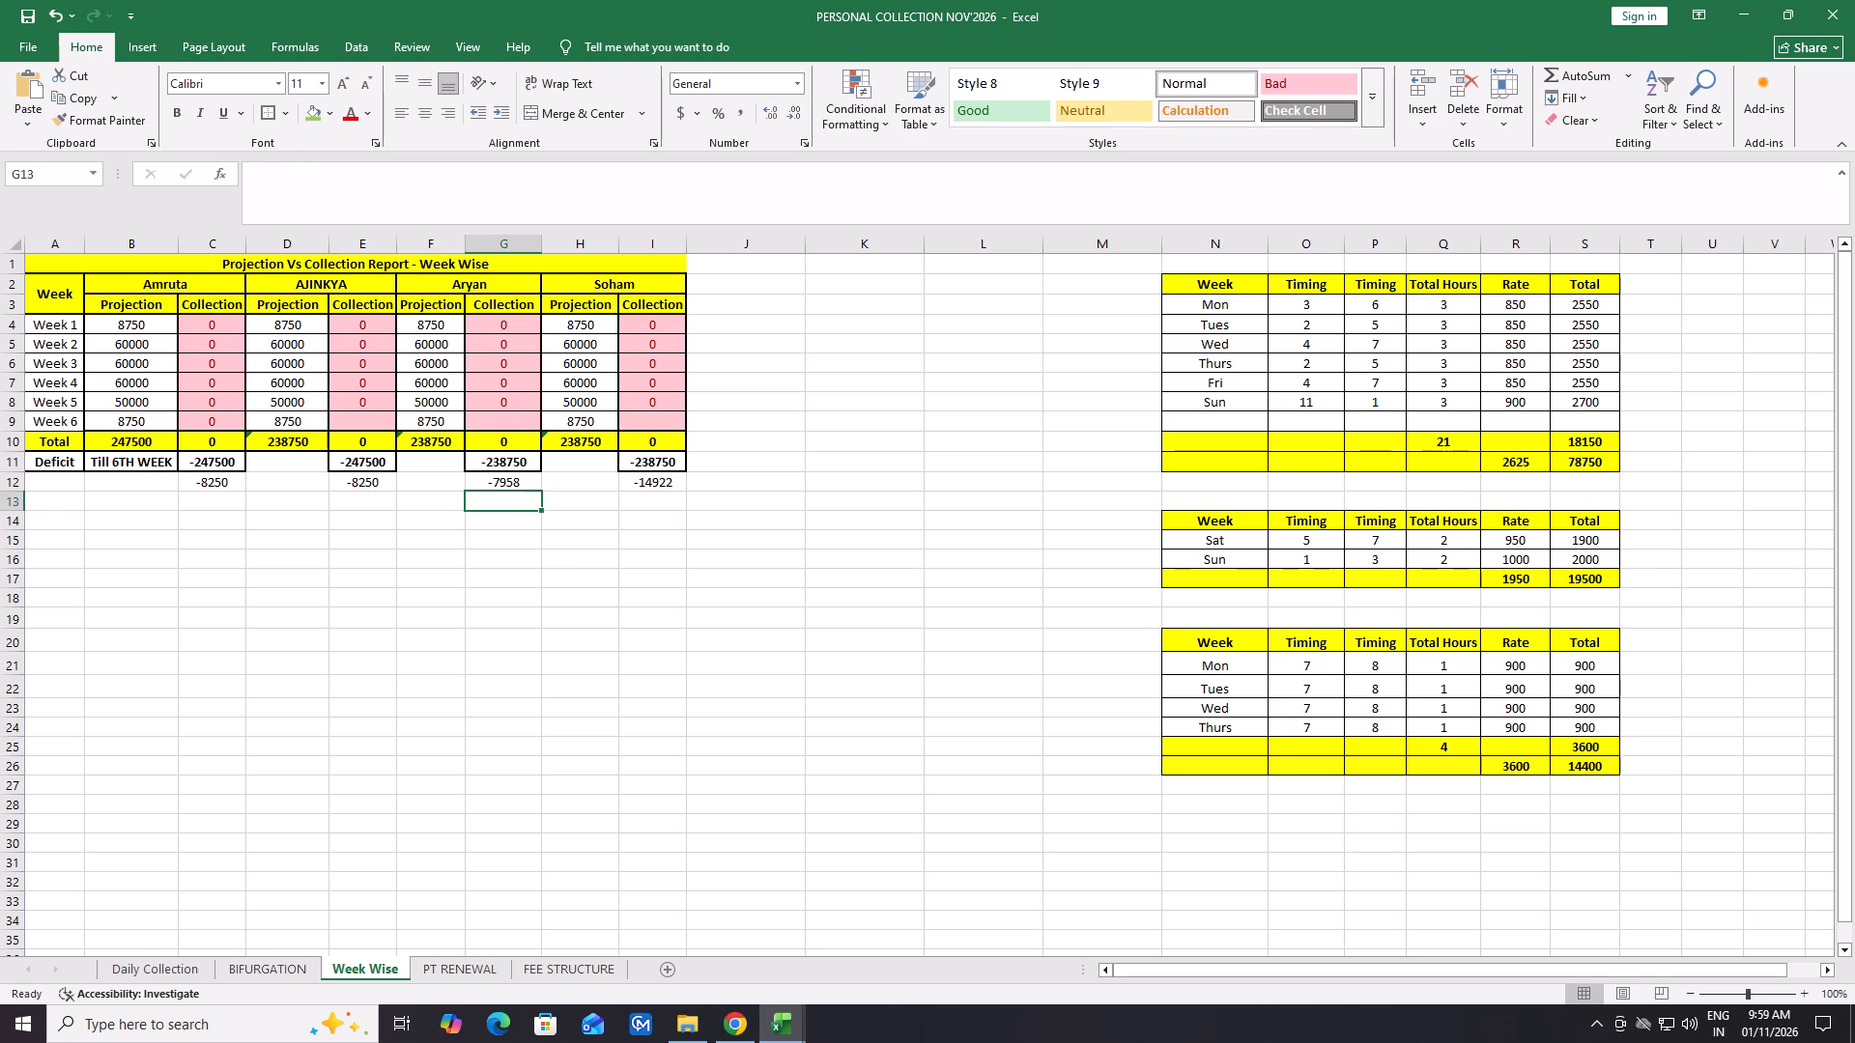
Copy Amruta's Week 6 collection formula from C9 to Ajinkya's cell E9 and change it to =SUM('Daily Collection'!C32).
{"action": "left_click", "coordinate": [519, 465]}
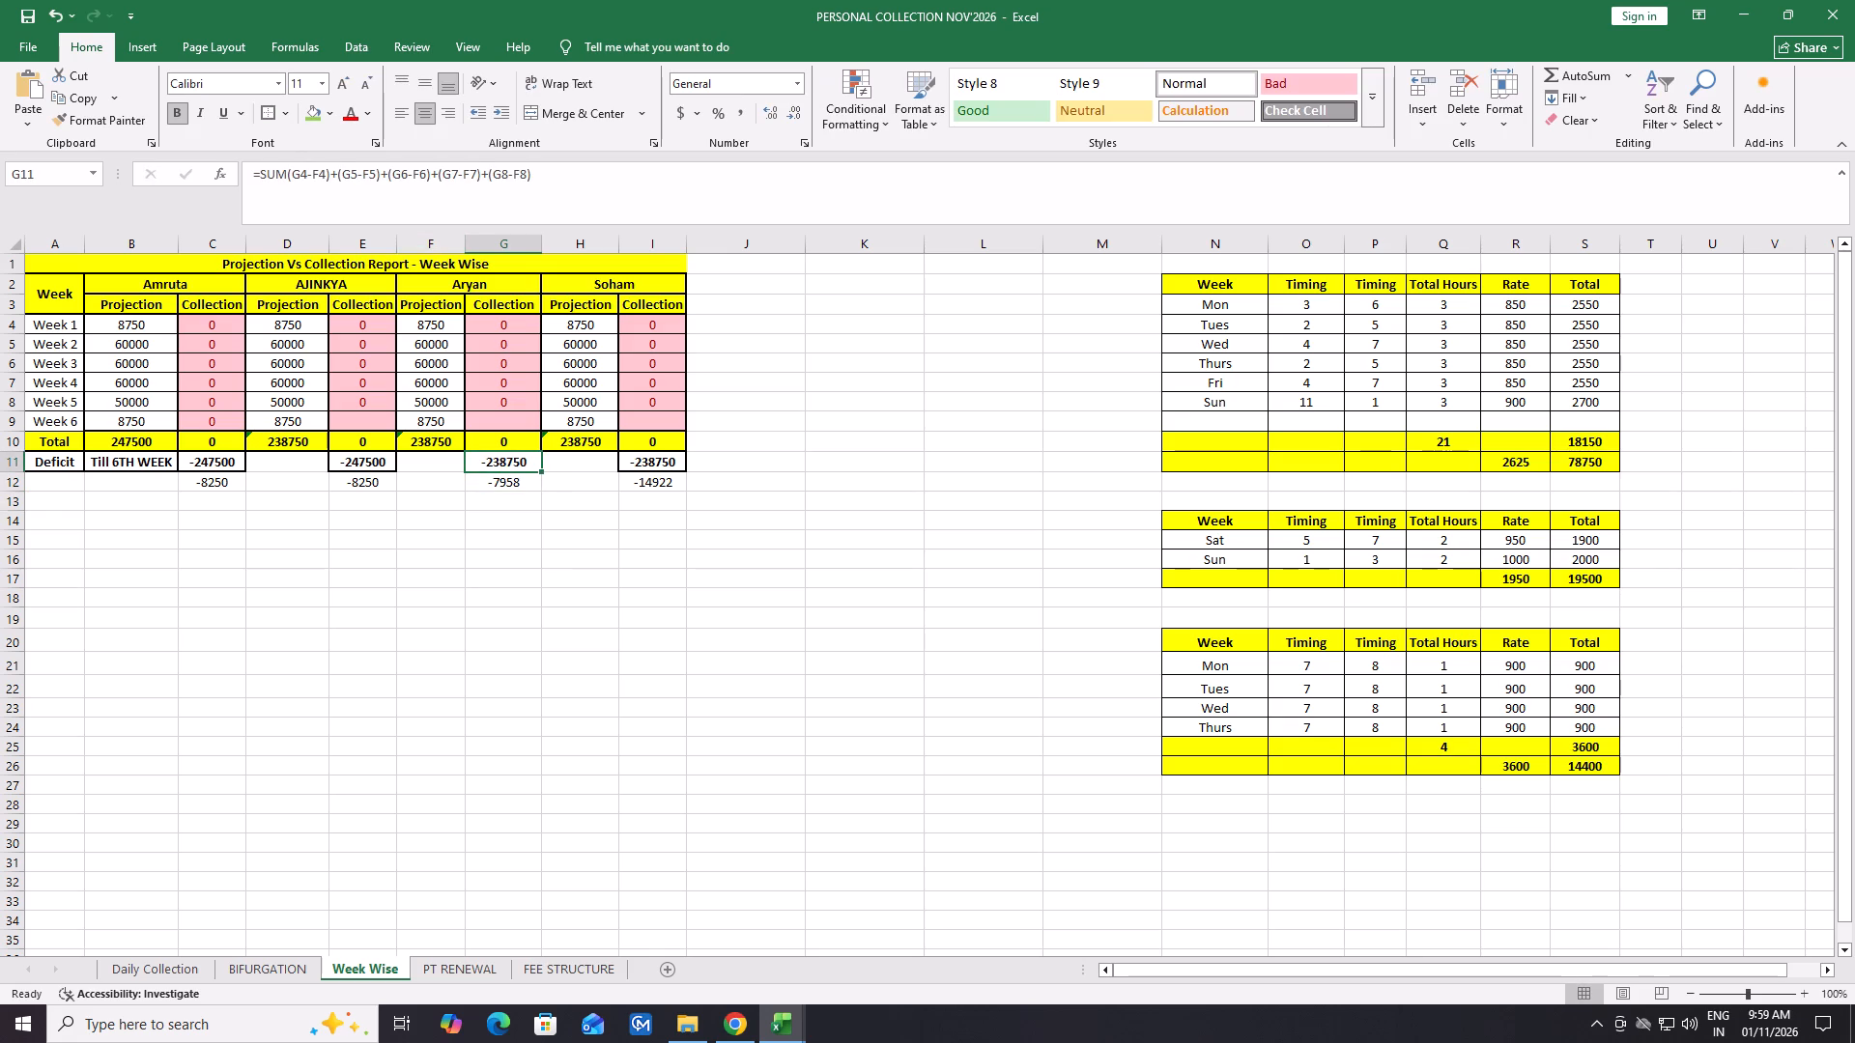
{"action": "left_click", "coordinate": [471, 426]}
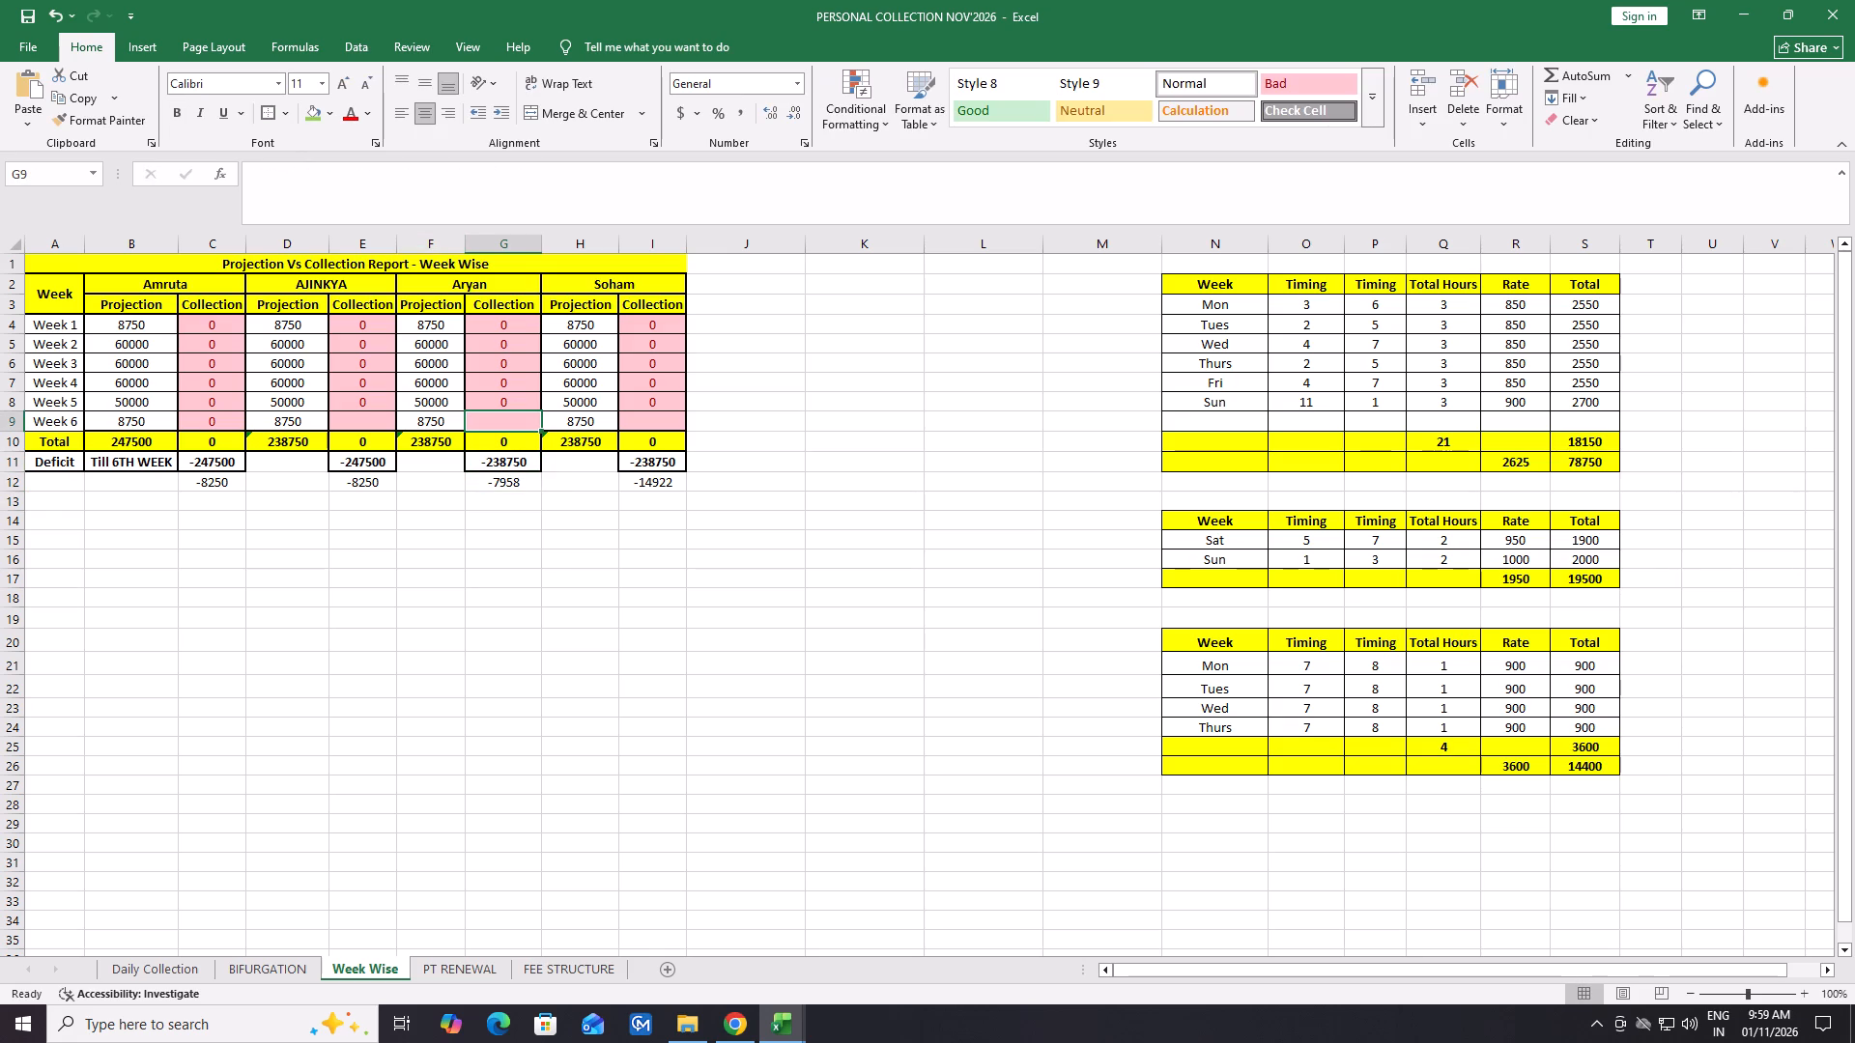
{"action": "left_click", "coordinate": [356, 428]}
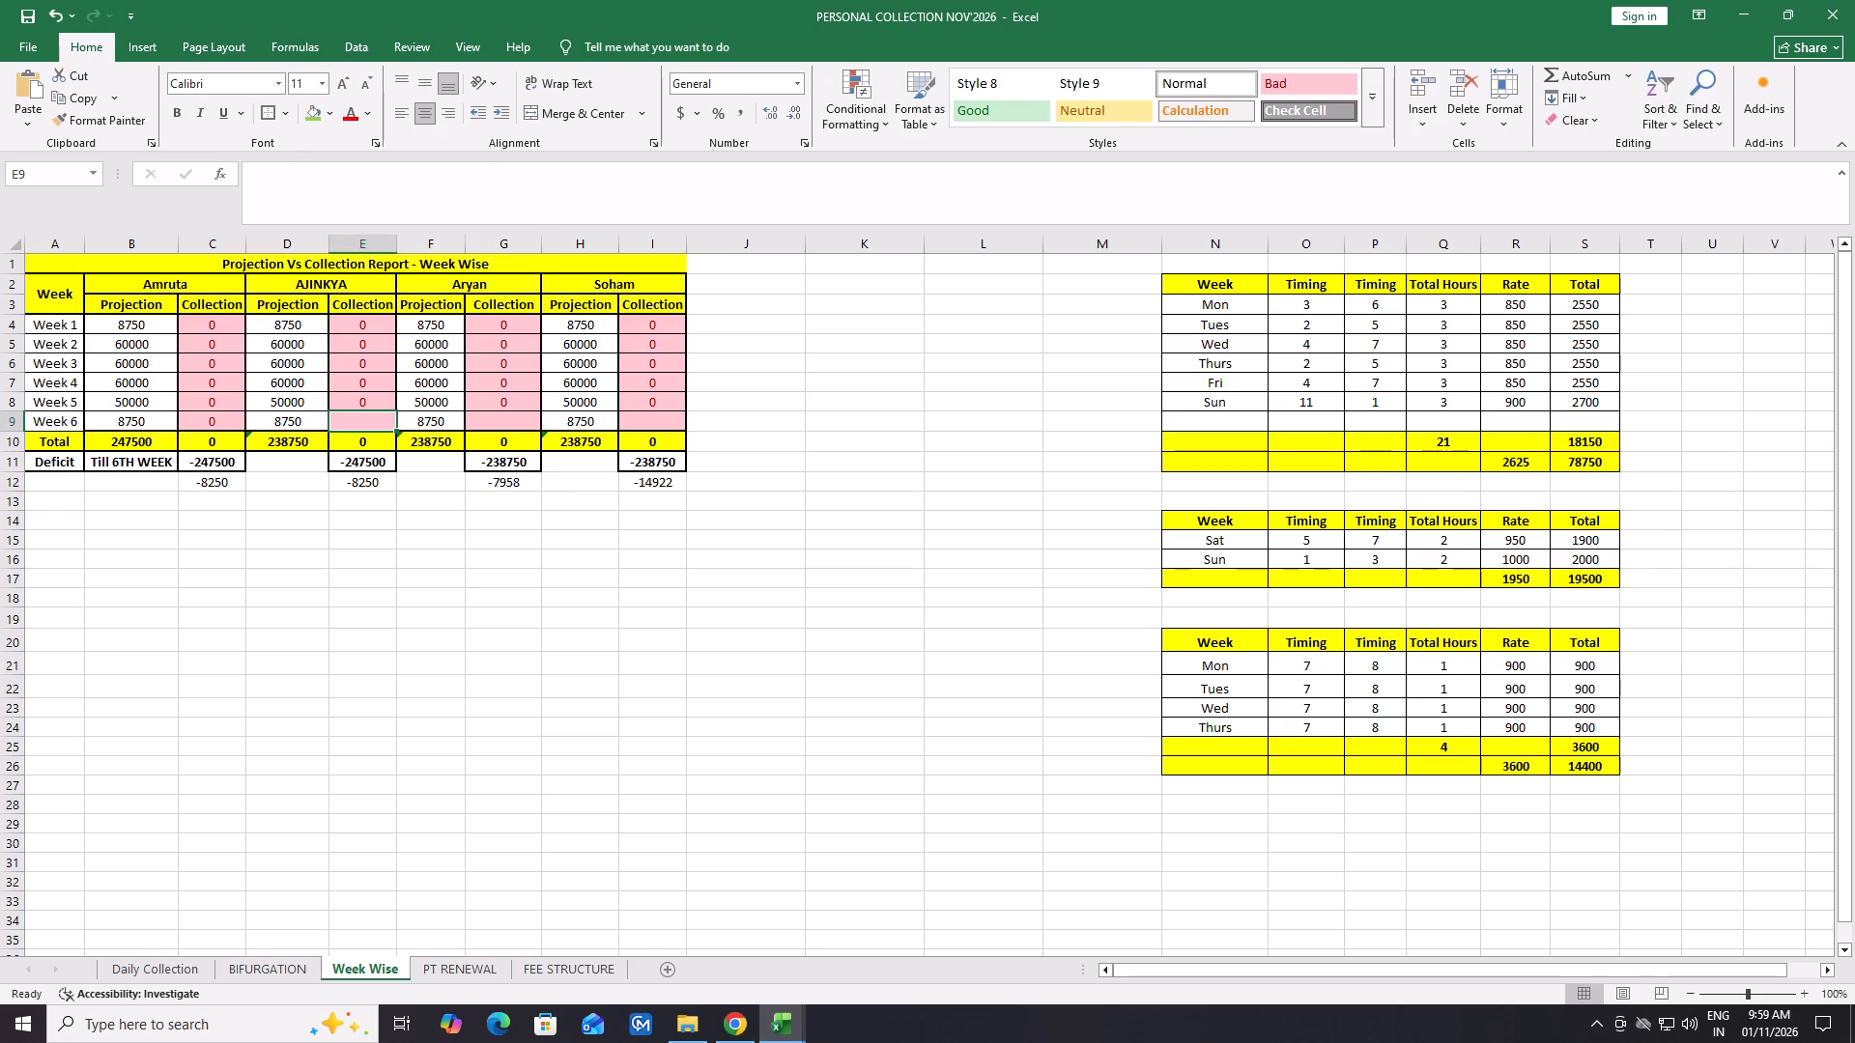
{"action": "left_click", "coordinate": [403, 554]}
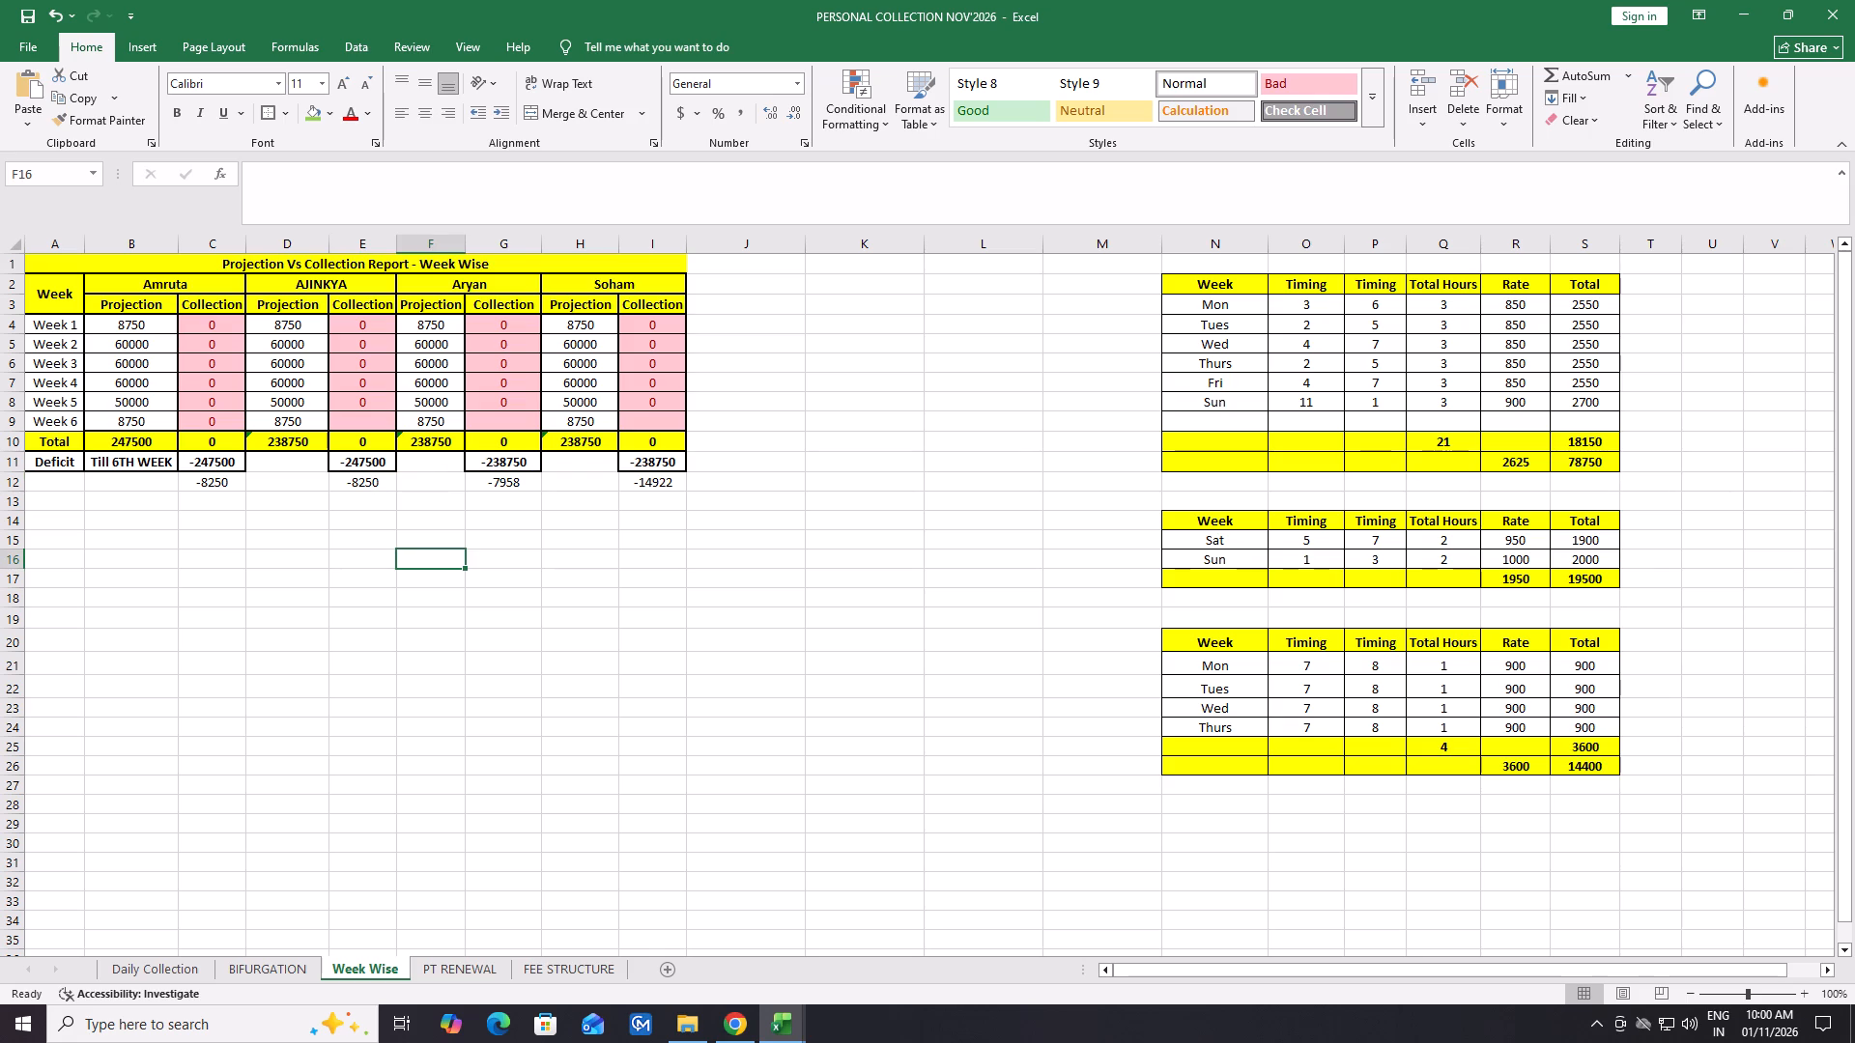
{"action": "left_click", "coordinate": [229, 418]}
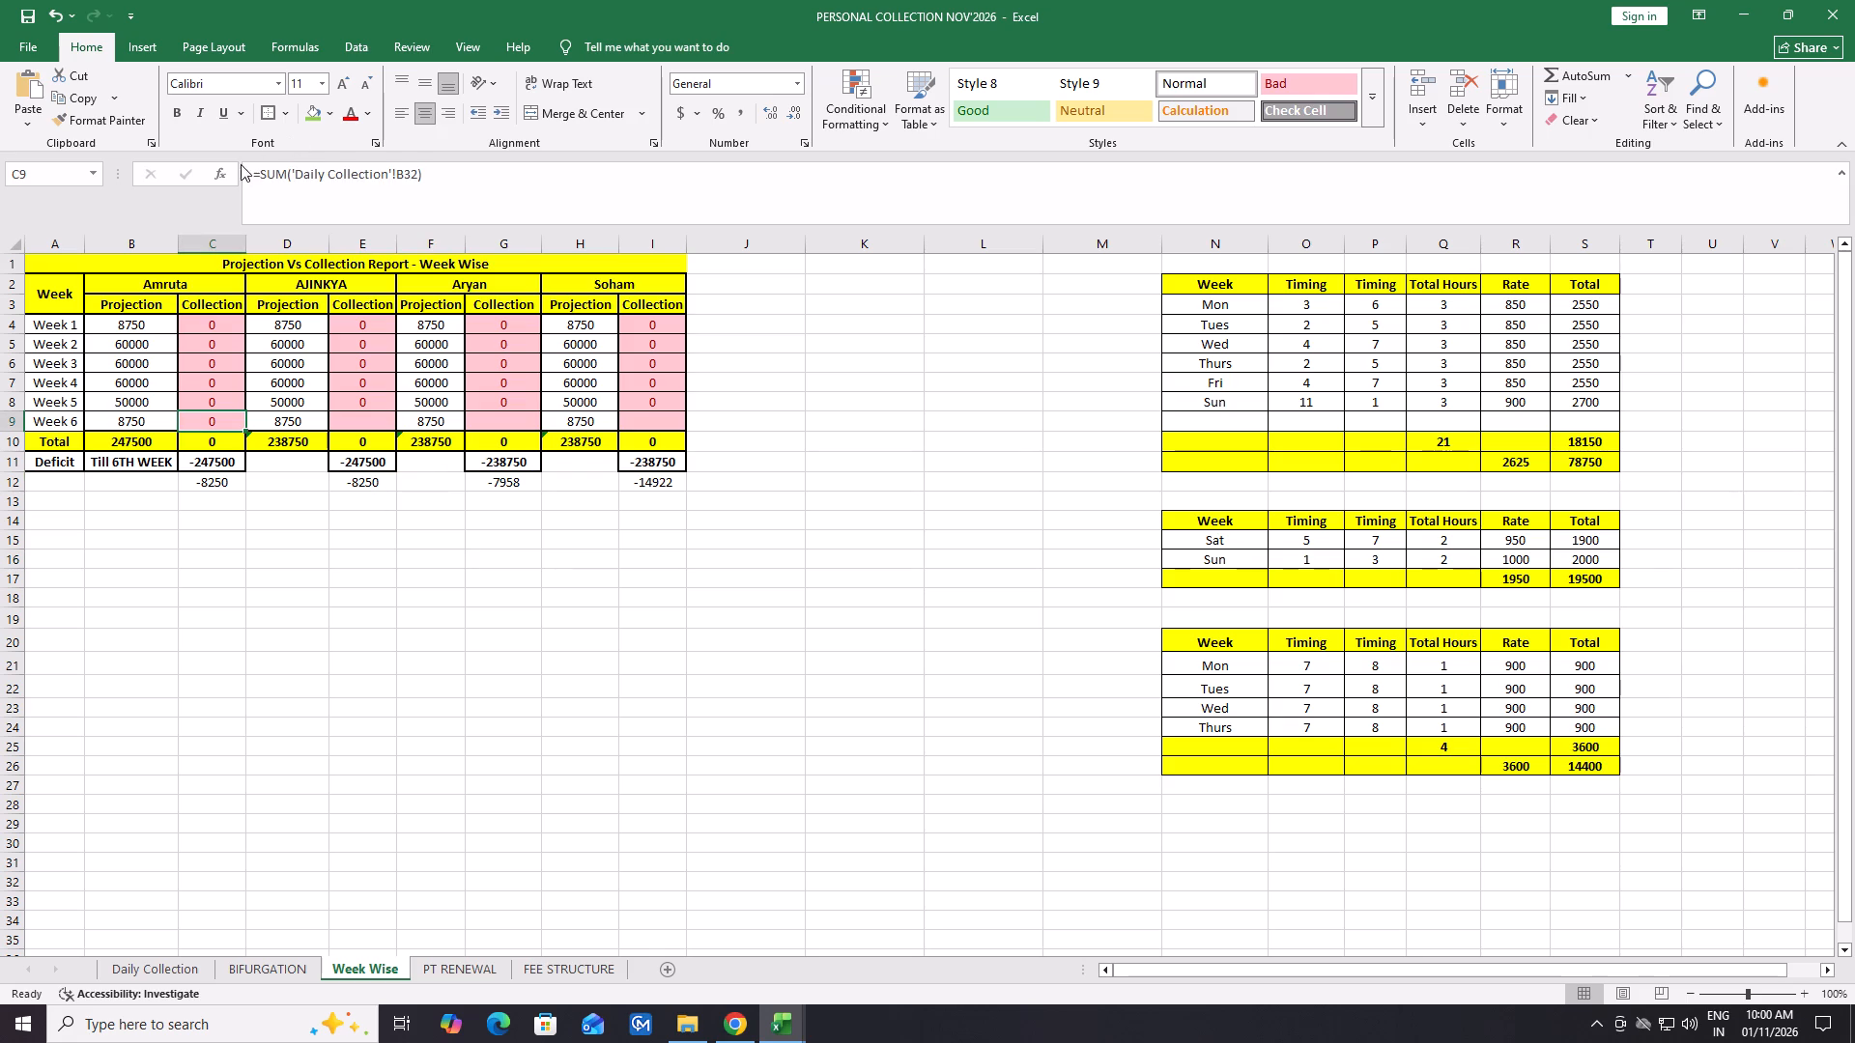
{"action": "left_click_drag", "start_coordinate": [252, 172], "coordinate": [432, 187]}
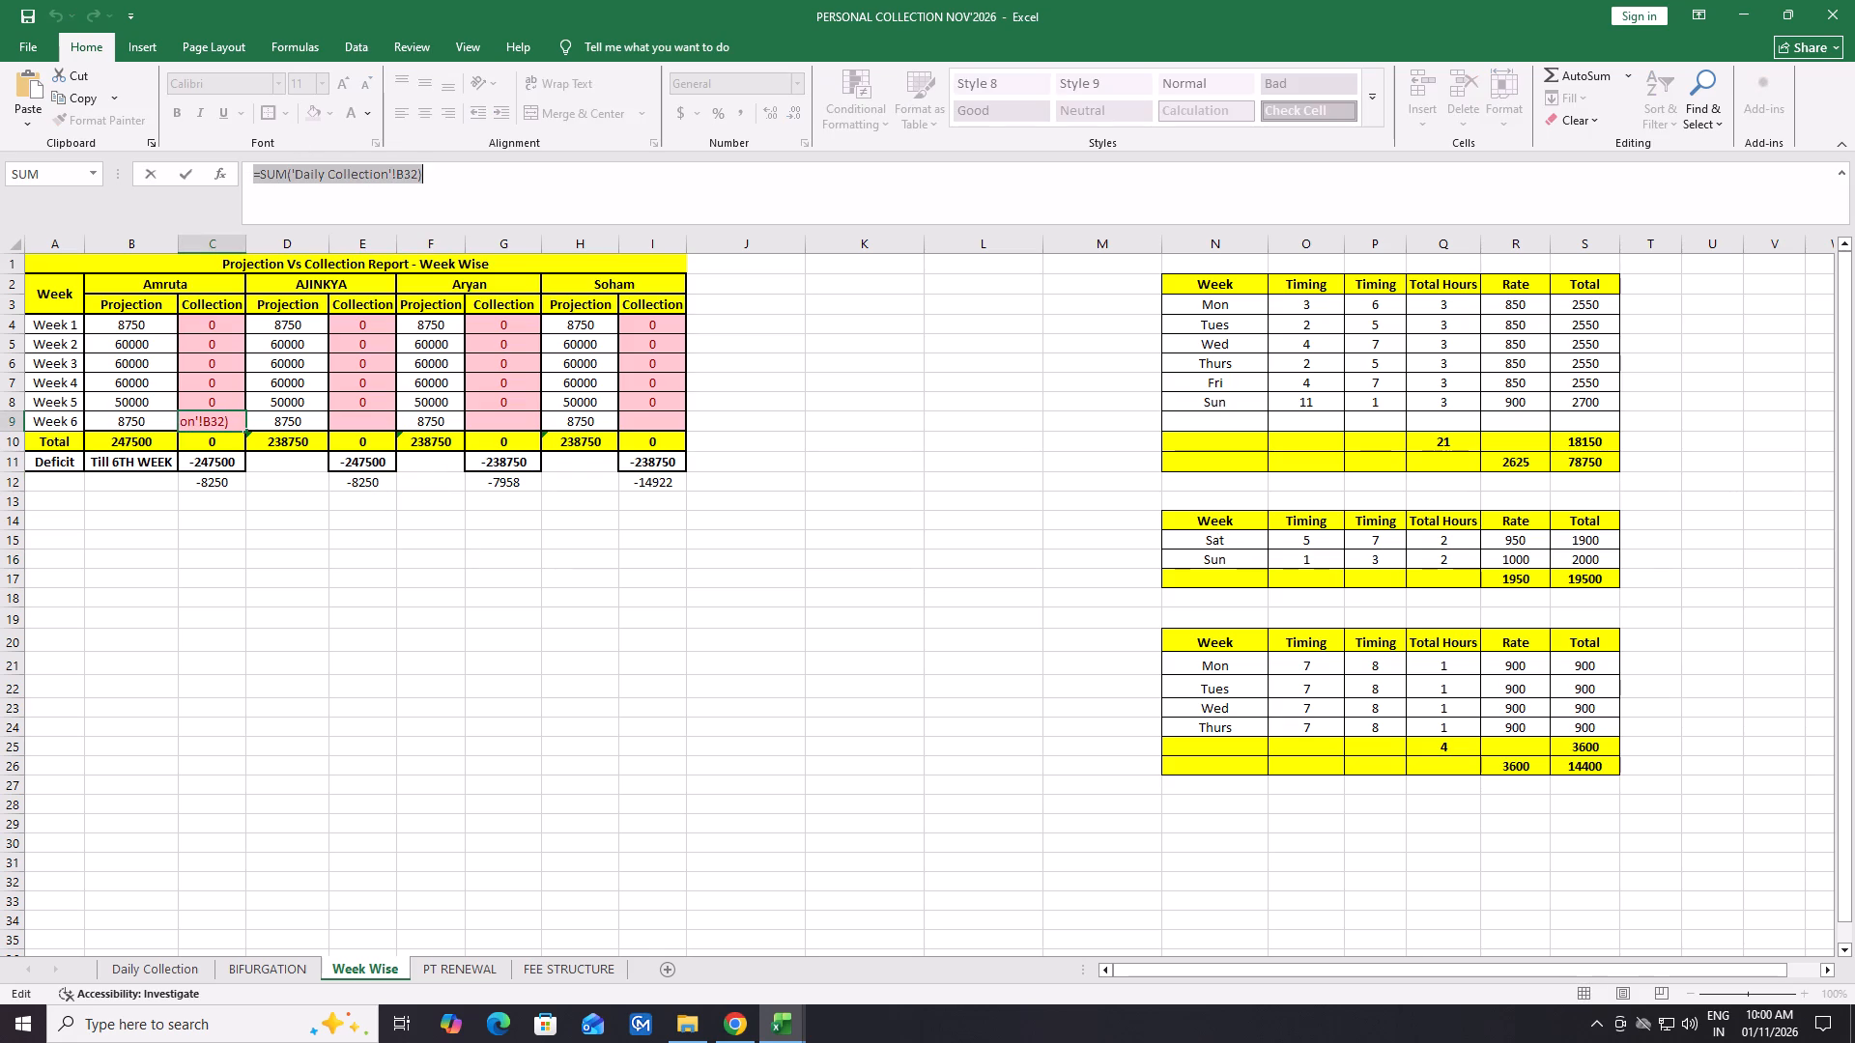
{"action": "key", "text": "ctrl+c"}
{"action": "key", "text": "Return"}
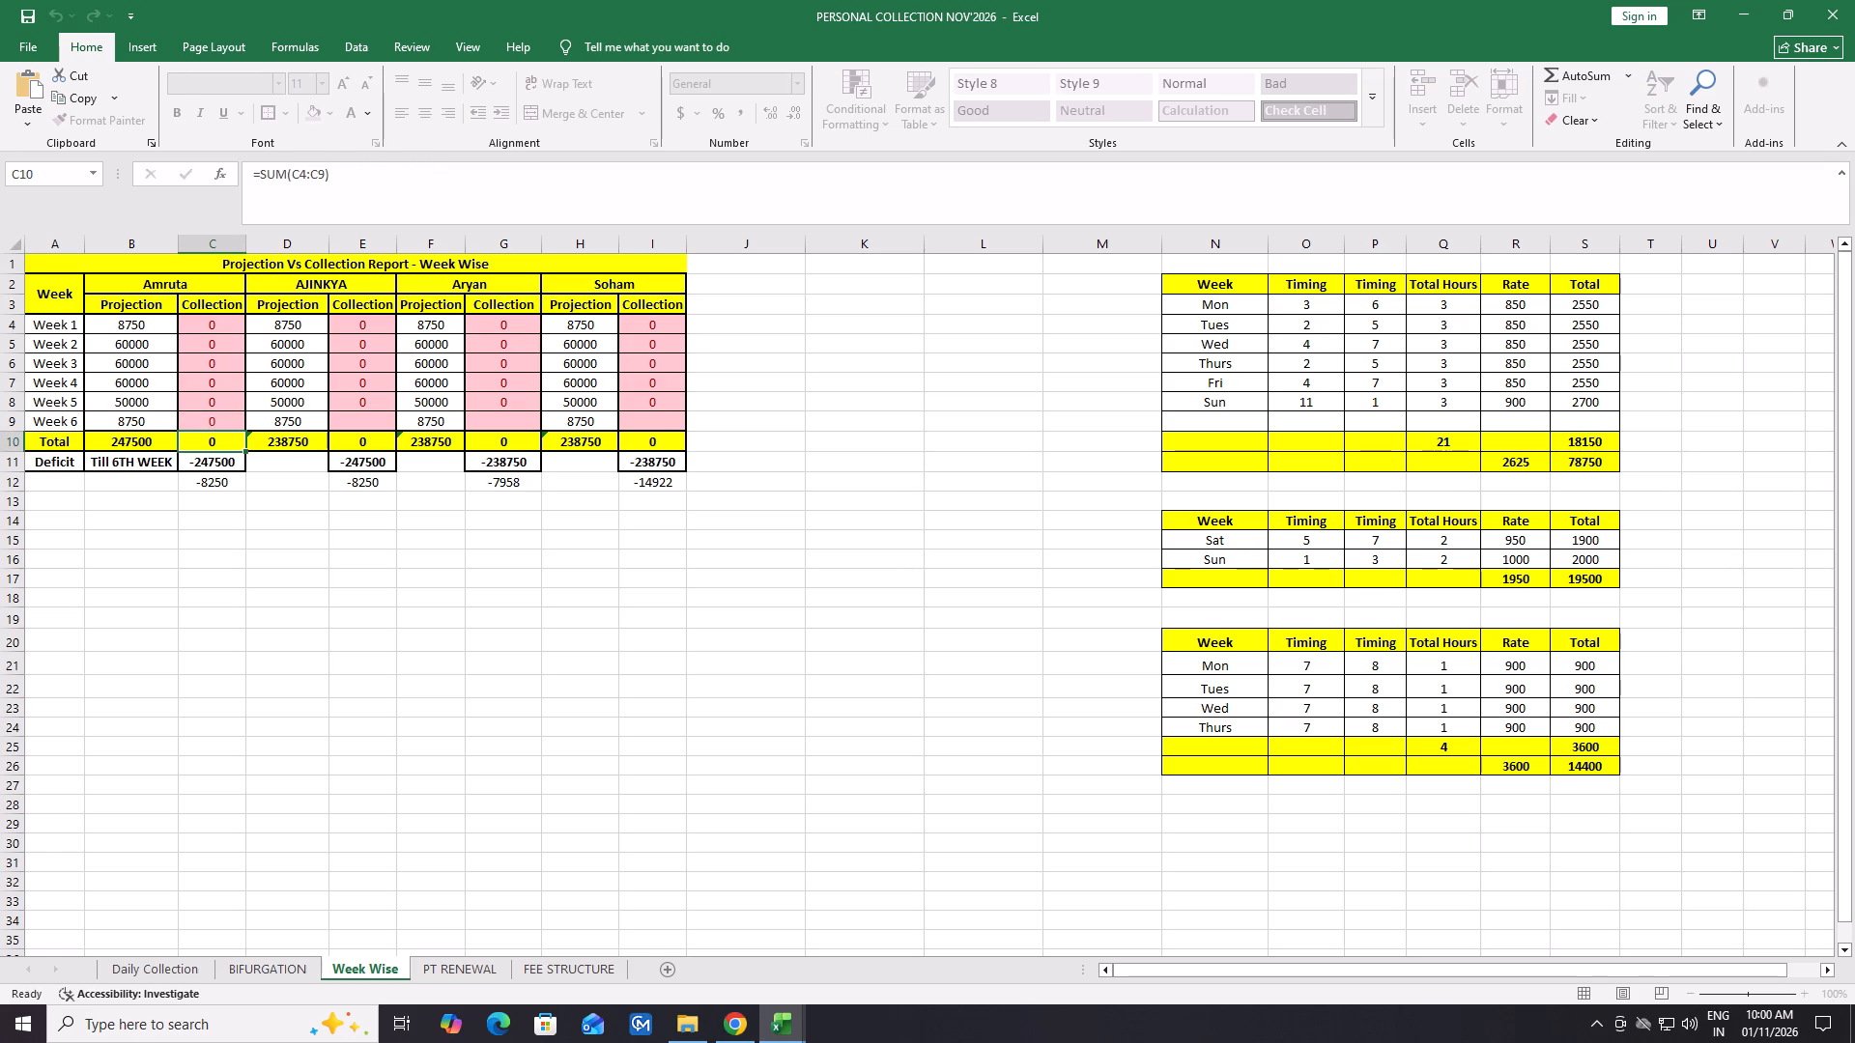
{"action": "left_click", "coordinate": [379, 417]}
{"action": "key", "text": "ctrl+v"}
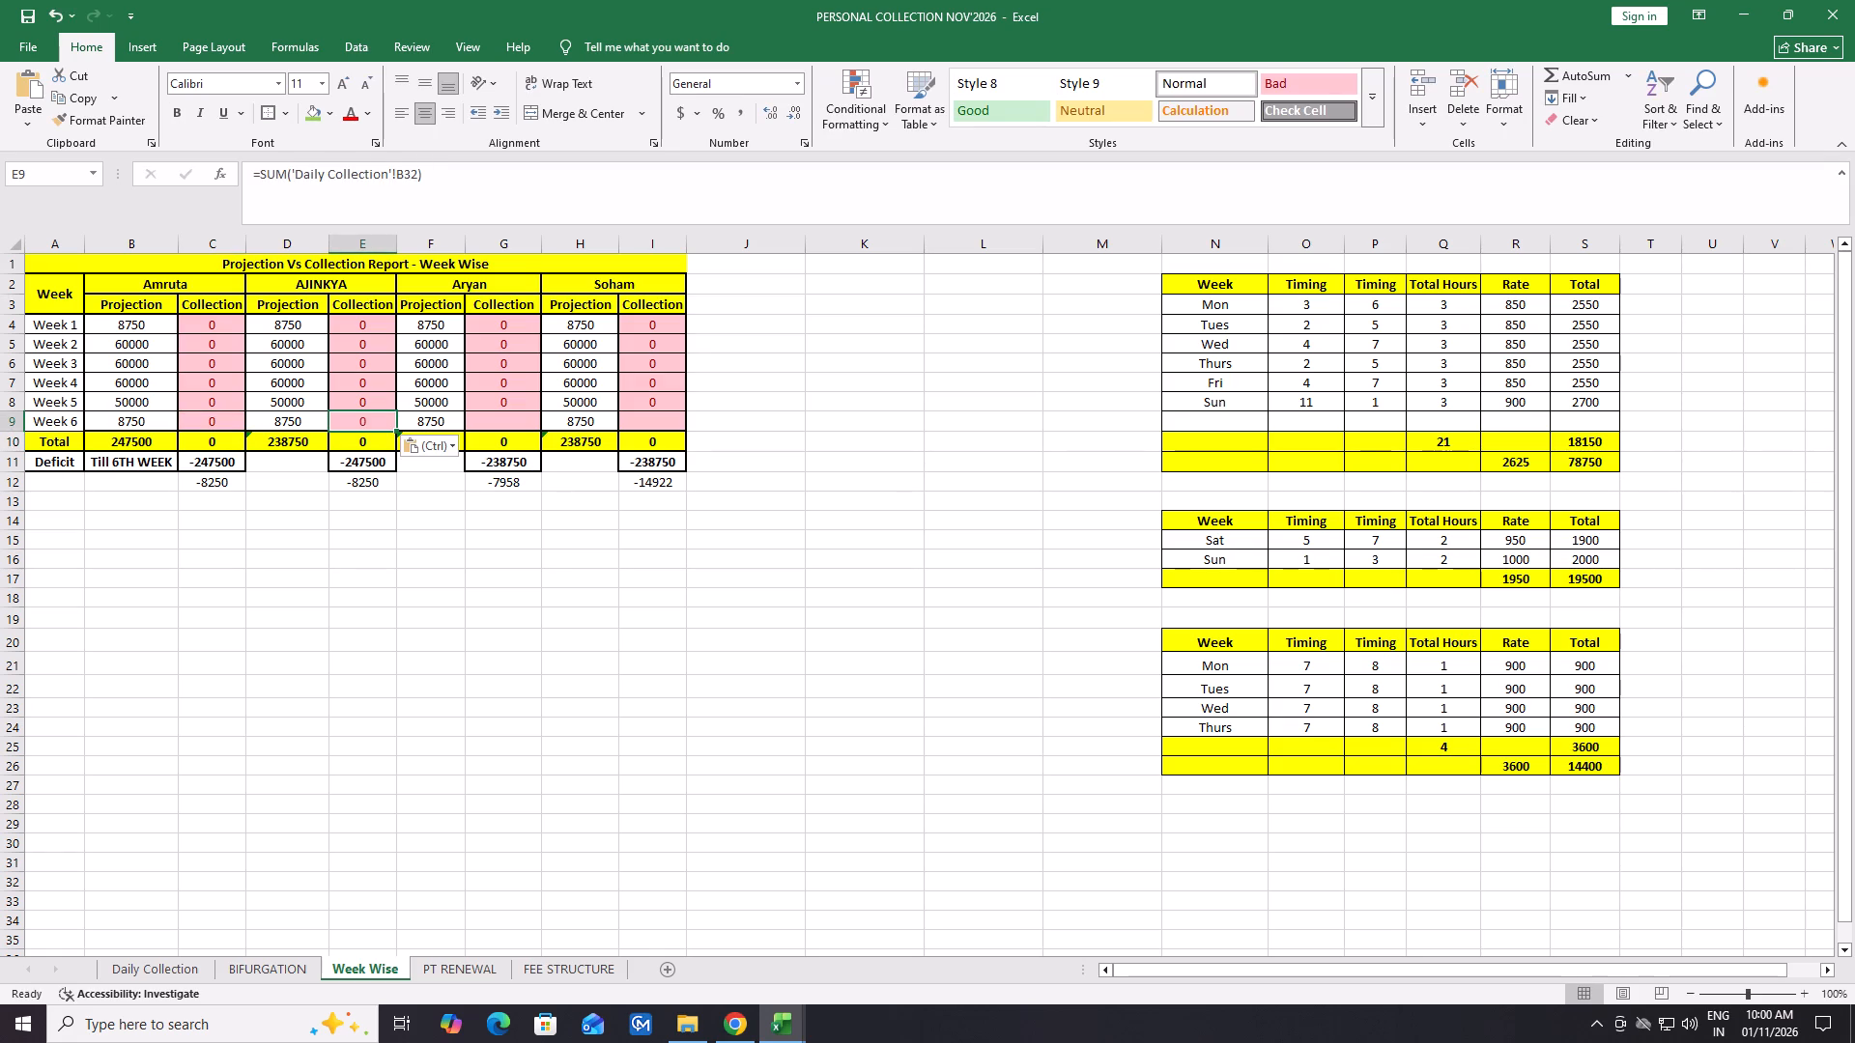
{"action": "left_click", "coordinate": [381, 419]}
{"action": "left_click", "coordinate": [402, 178]}
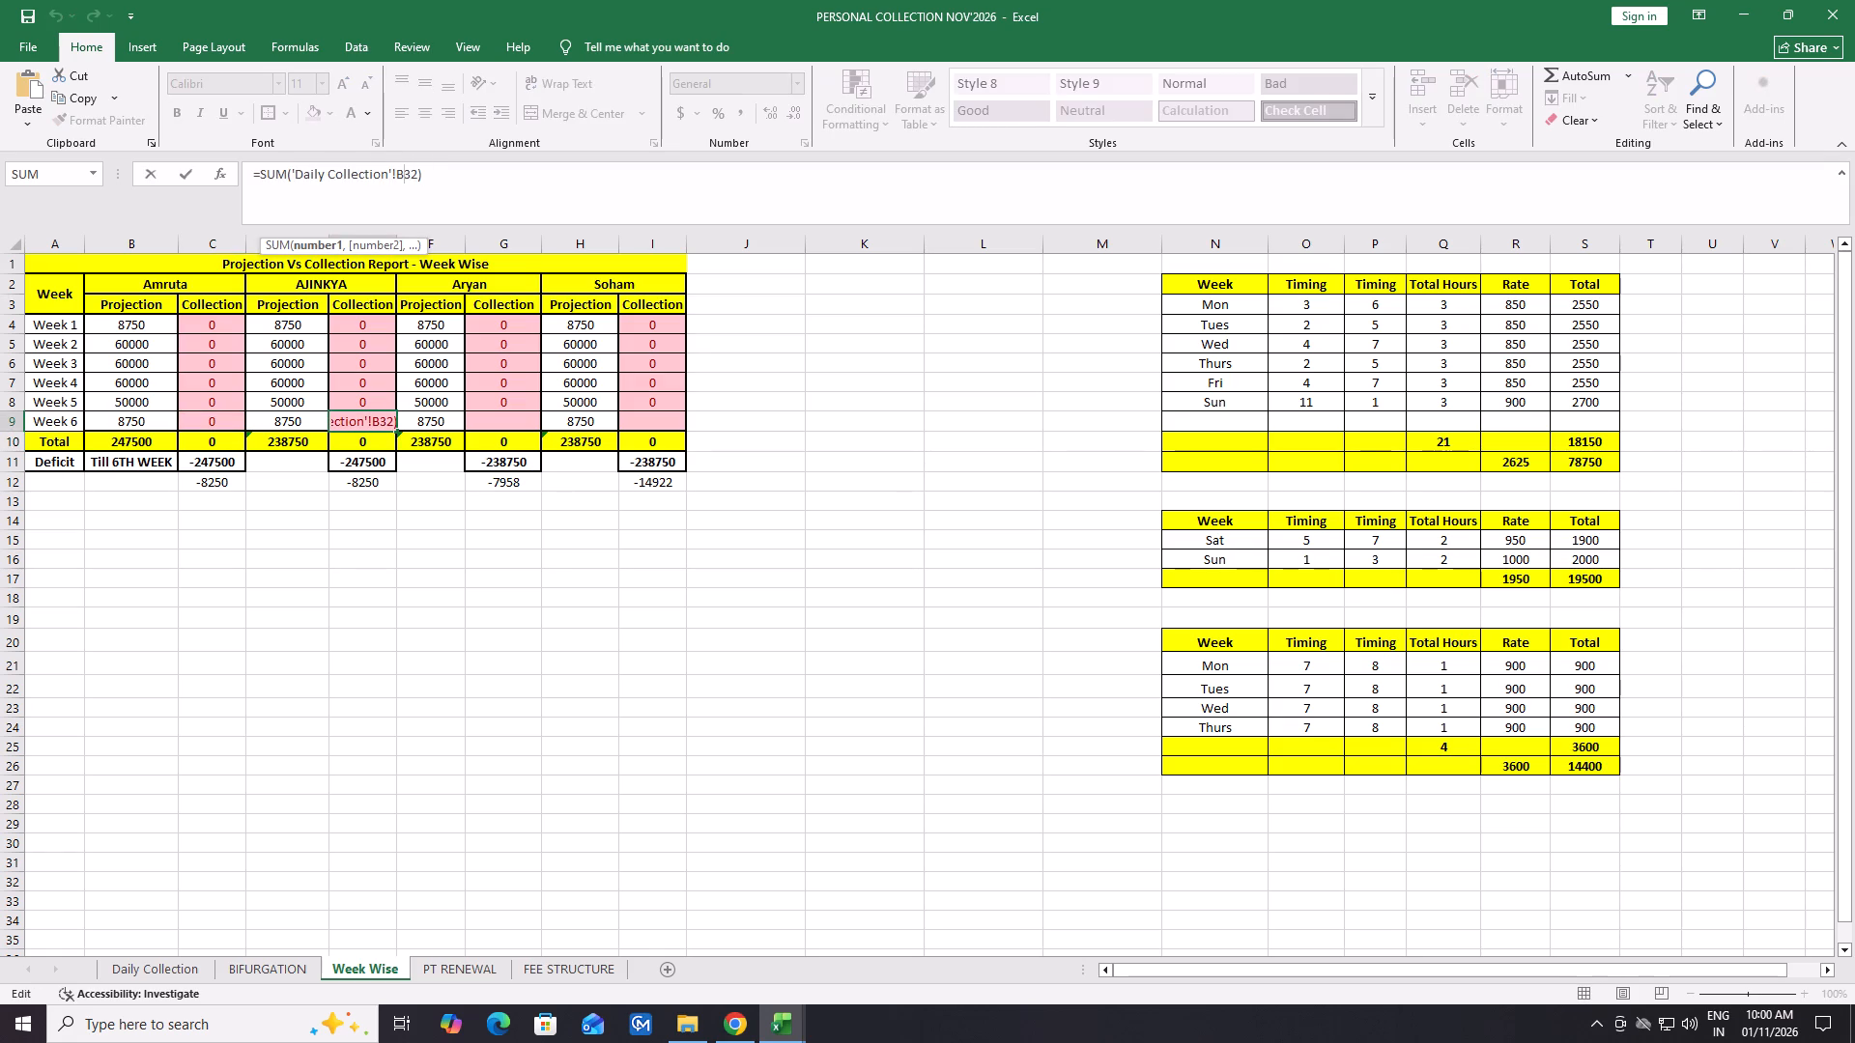
{"action": "key", "text": "BackSpace"}
{"action": "key", "text": "c"}
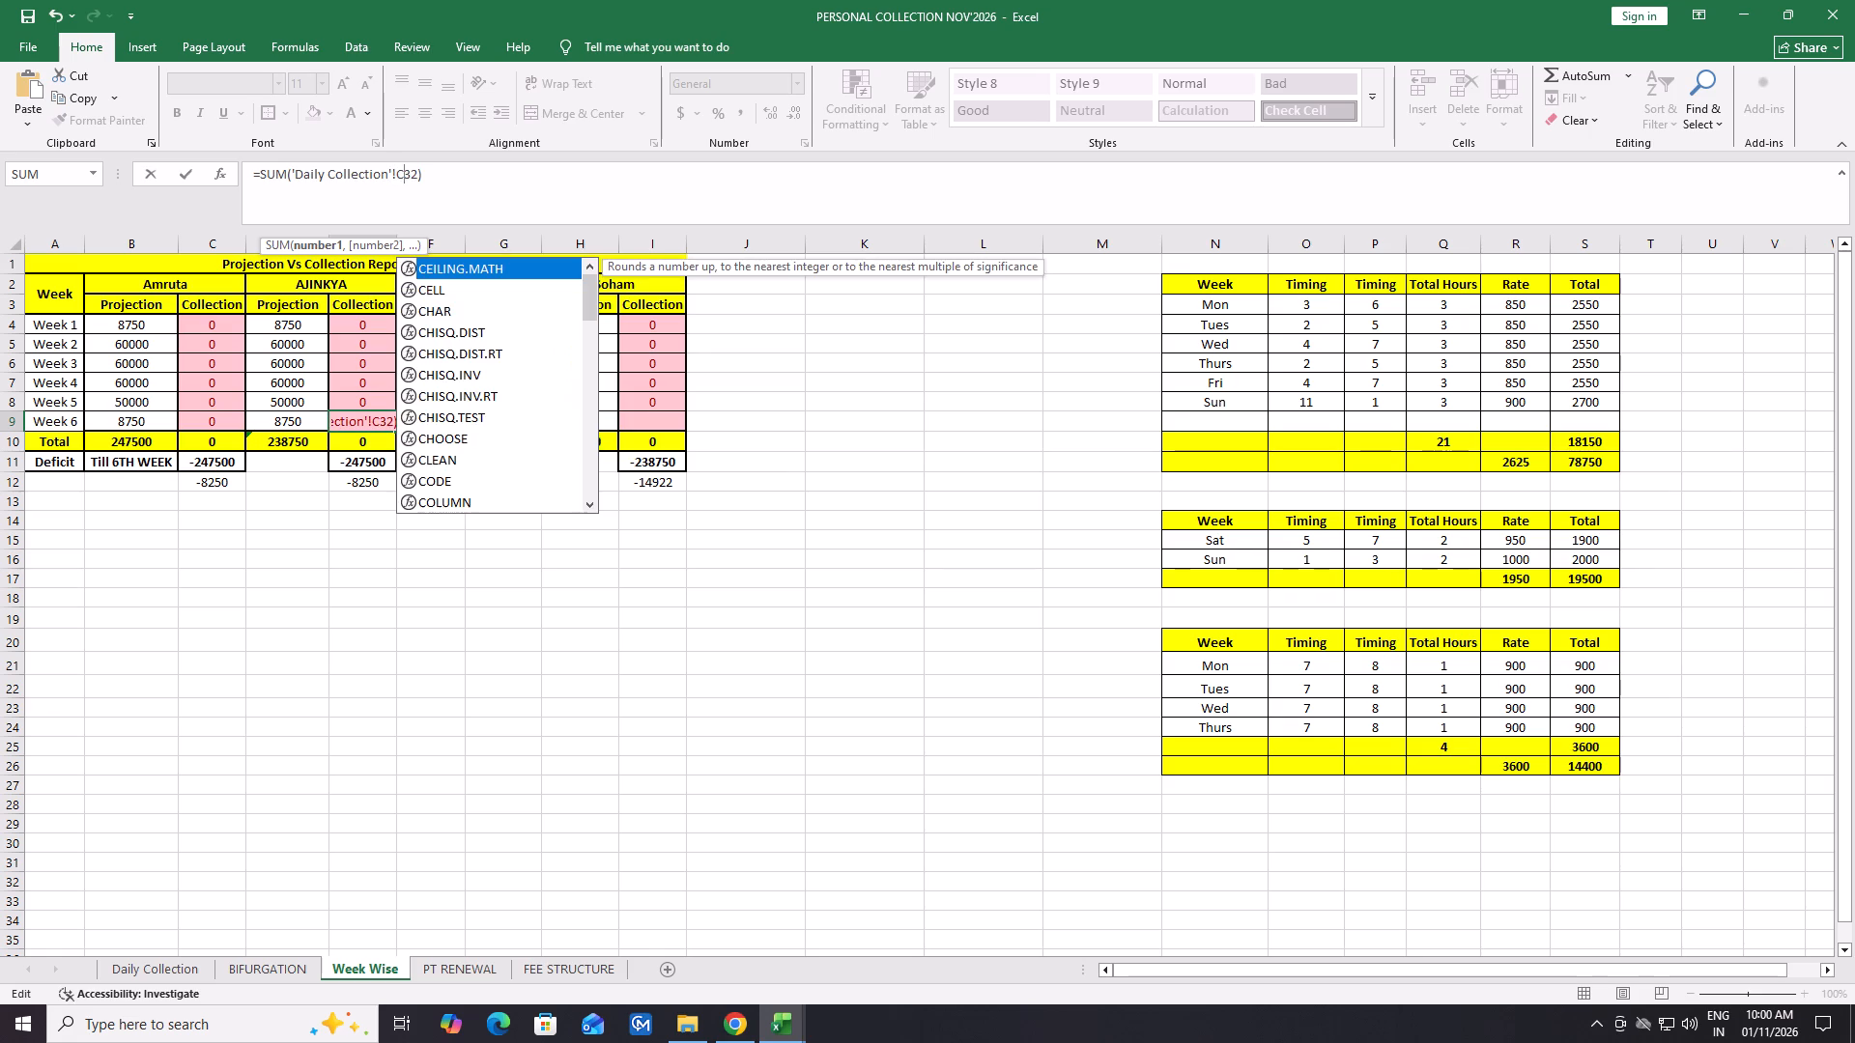
{"action": "key", "text": "Return"}
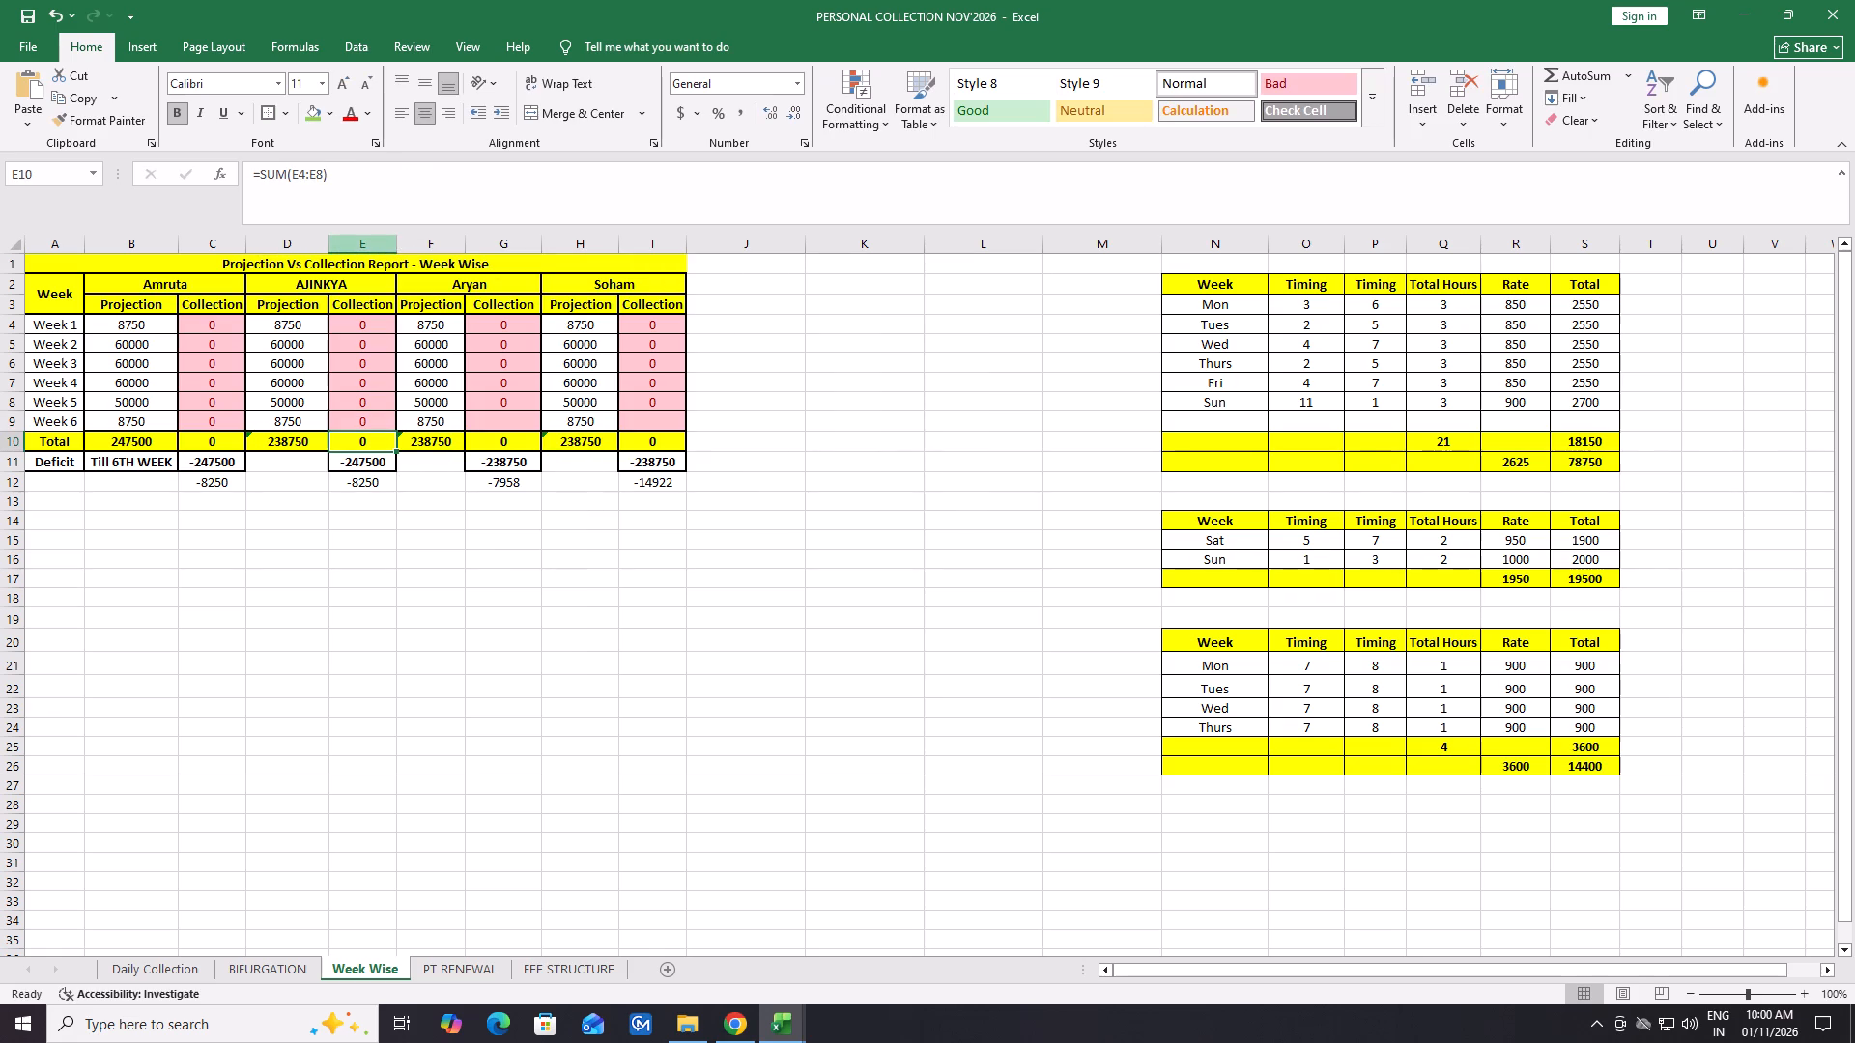
Copy the E9 formula to Aryan's Week 6 collection cell G9, change it to =SUM('Daily Collection'!D32), and check it against the Daily Collection sheet.
{"action": "left_click", "coordinate": [378, 419]}
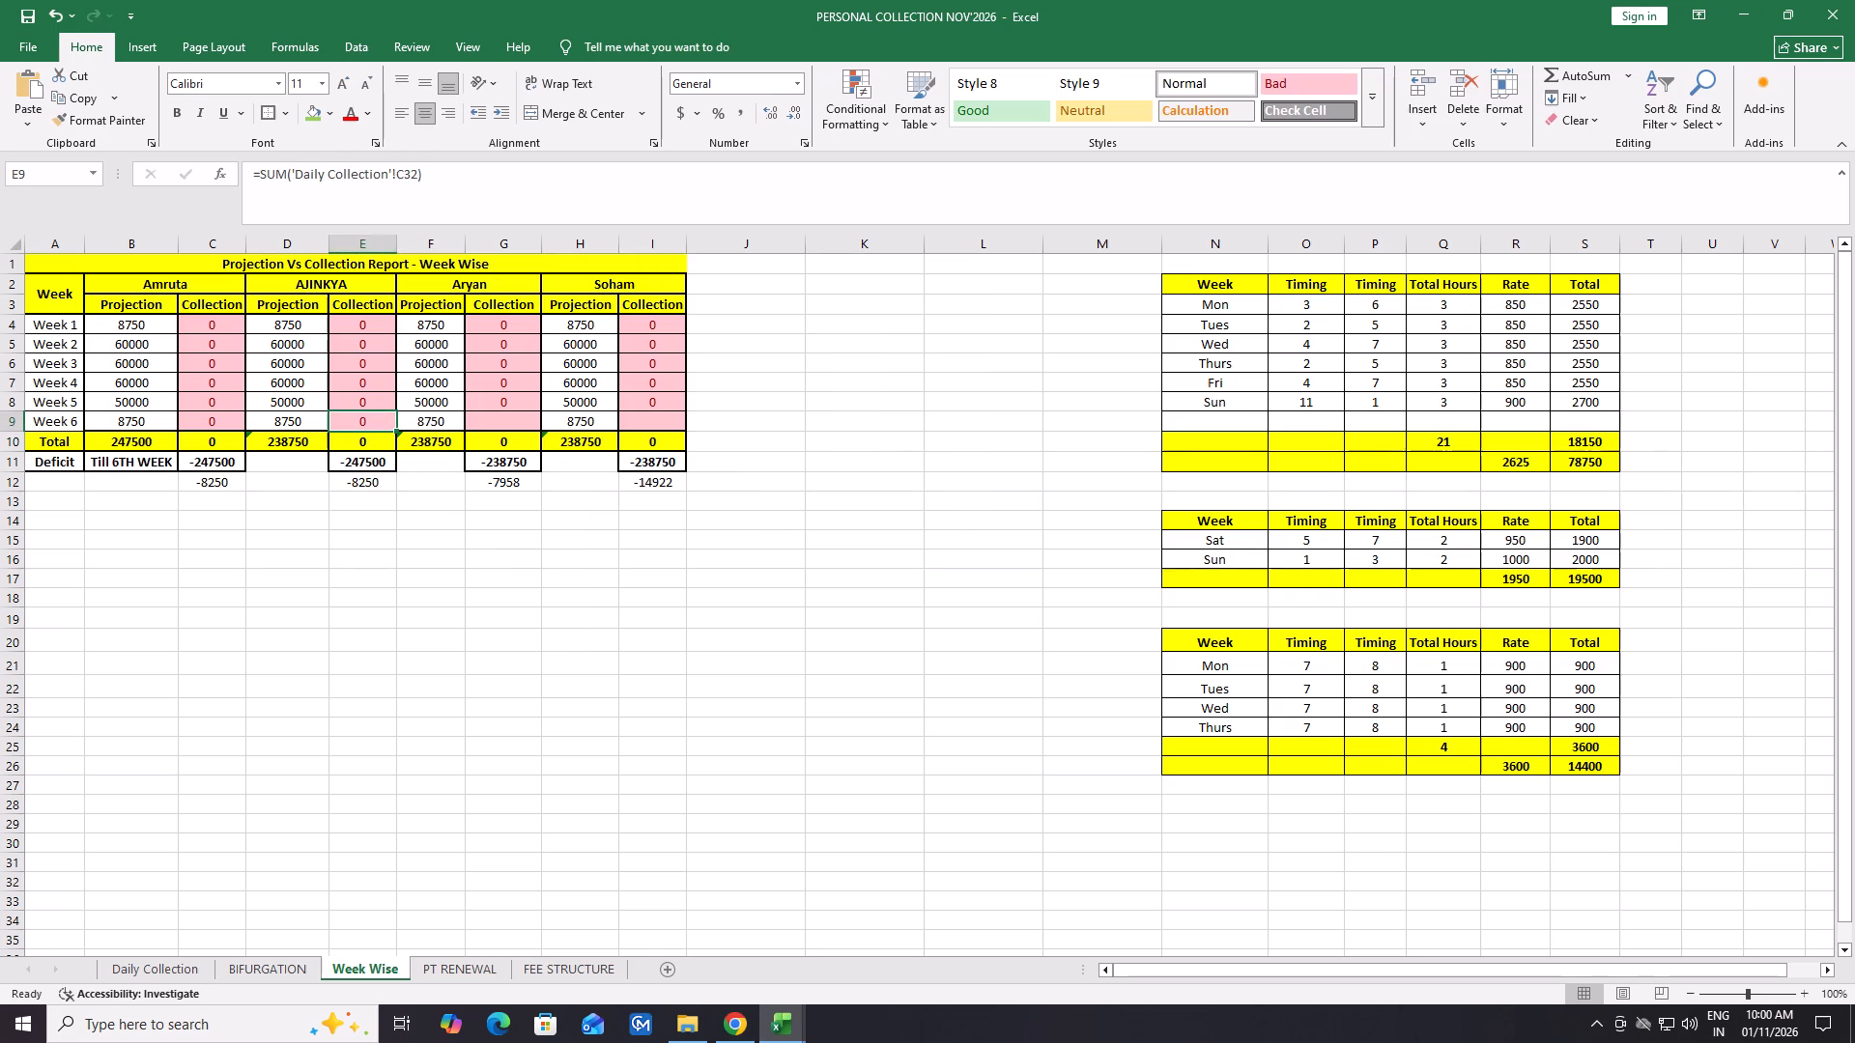
{"action": "left_click_drag", "start_coordinate": [244, 169], "coordinate": [439, 188]}
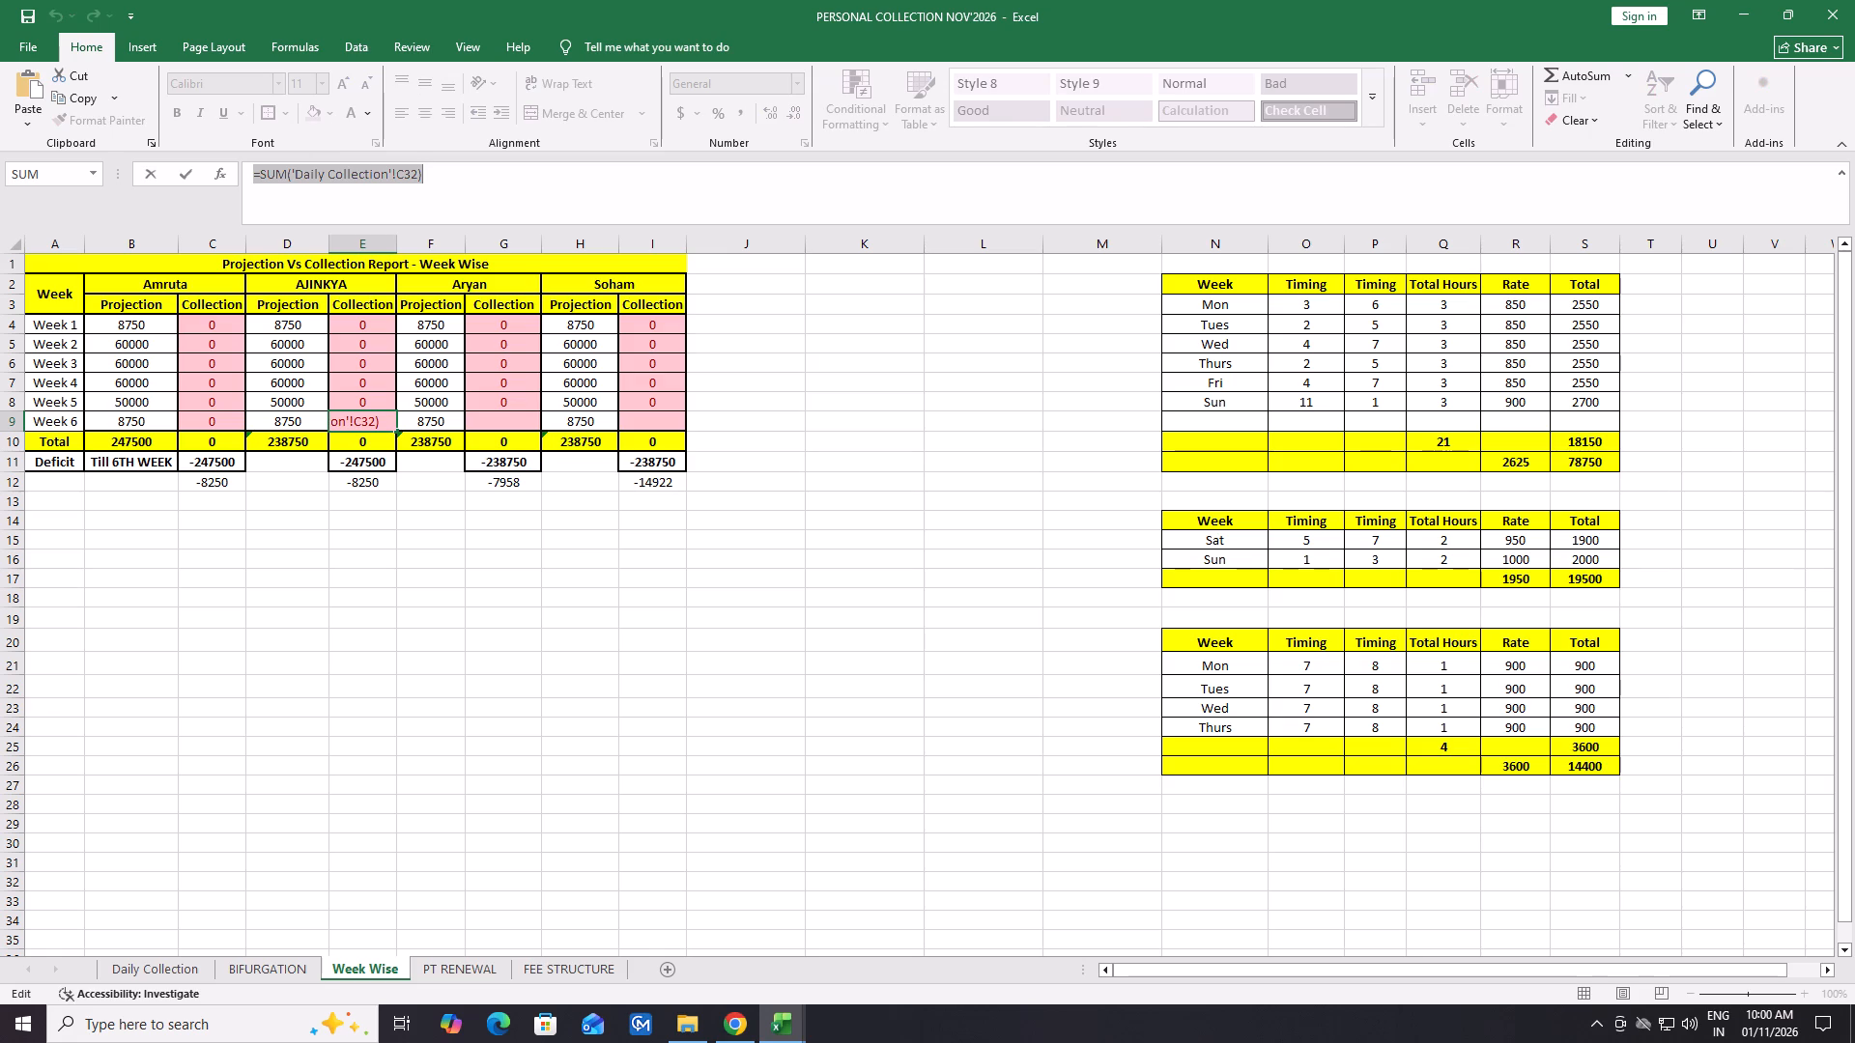
{"action": "key", "text": "ctrl+c"}
{"action": "key", "text": "Return"}
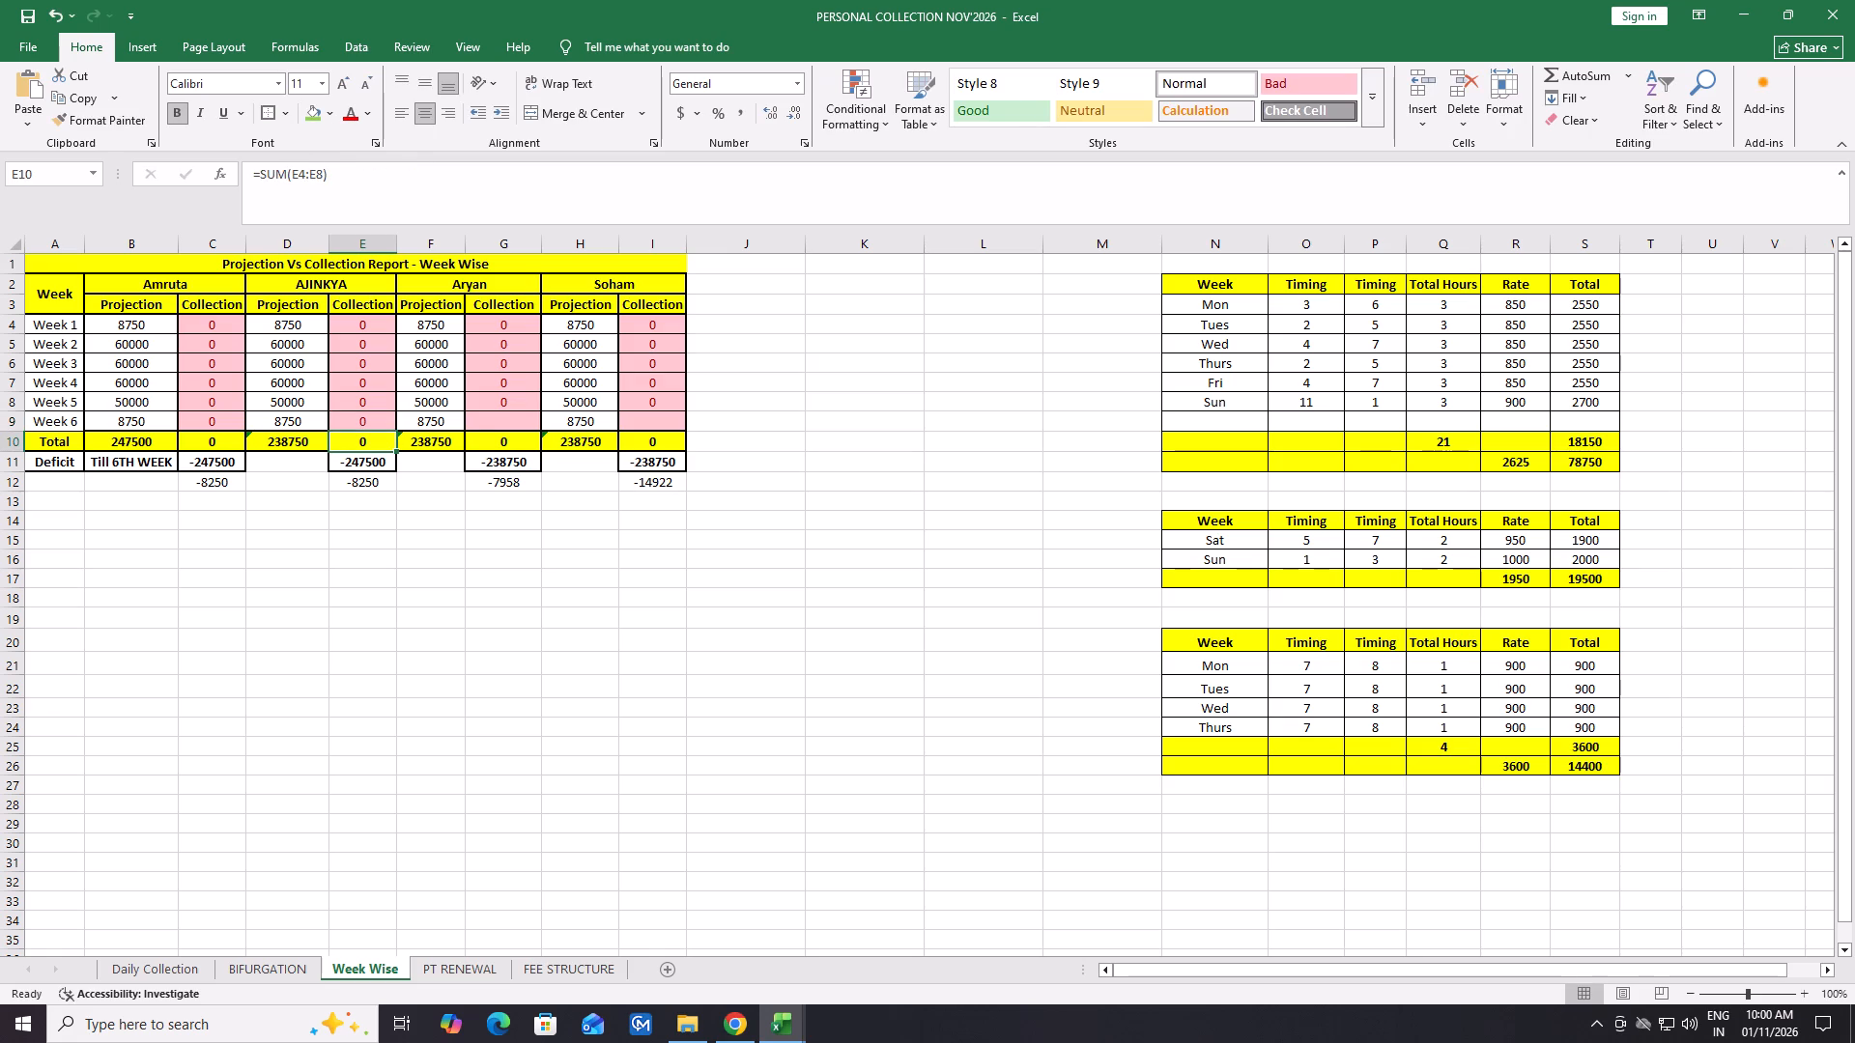
{"action": "left_click", "coordinate": [485, 423]}
{"action": "key", "text": "ctrl+v"}
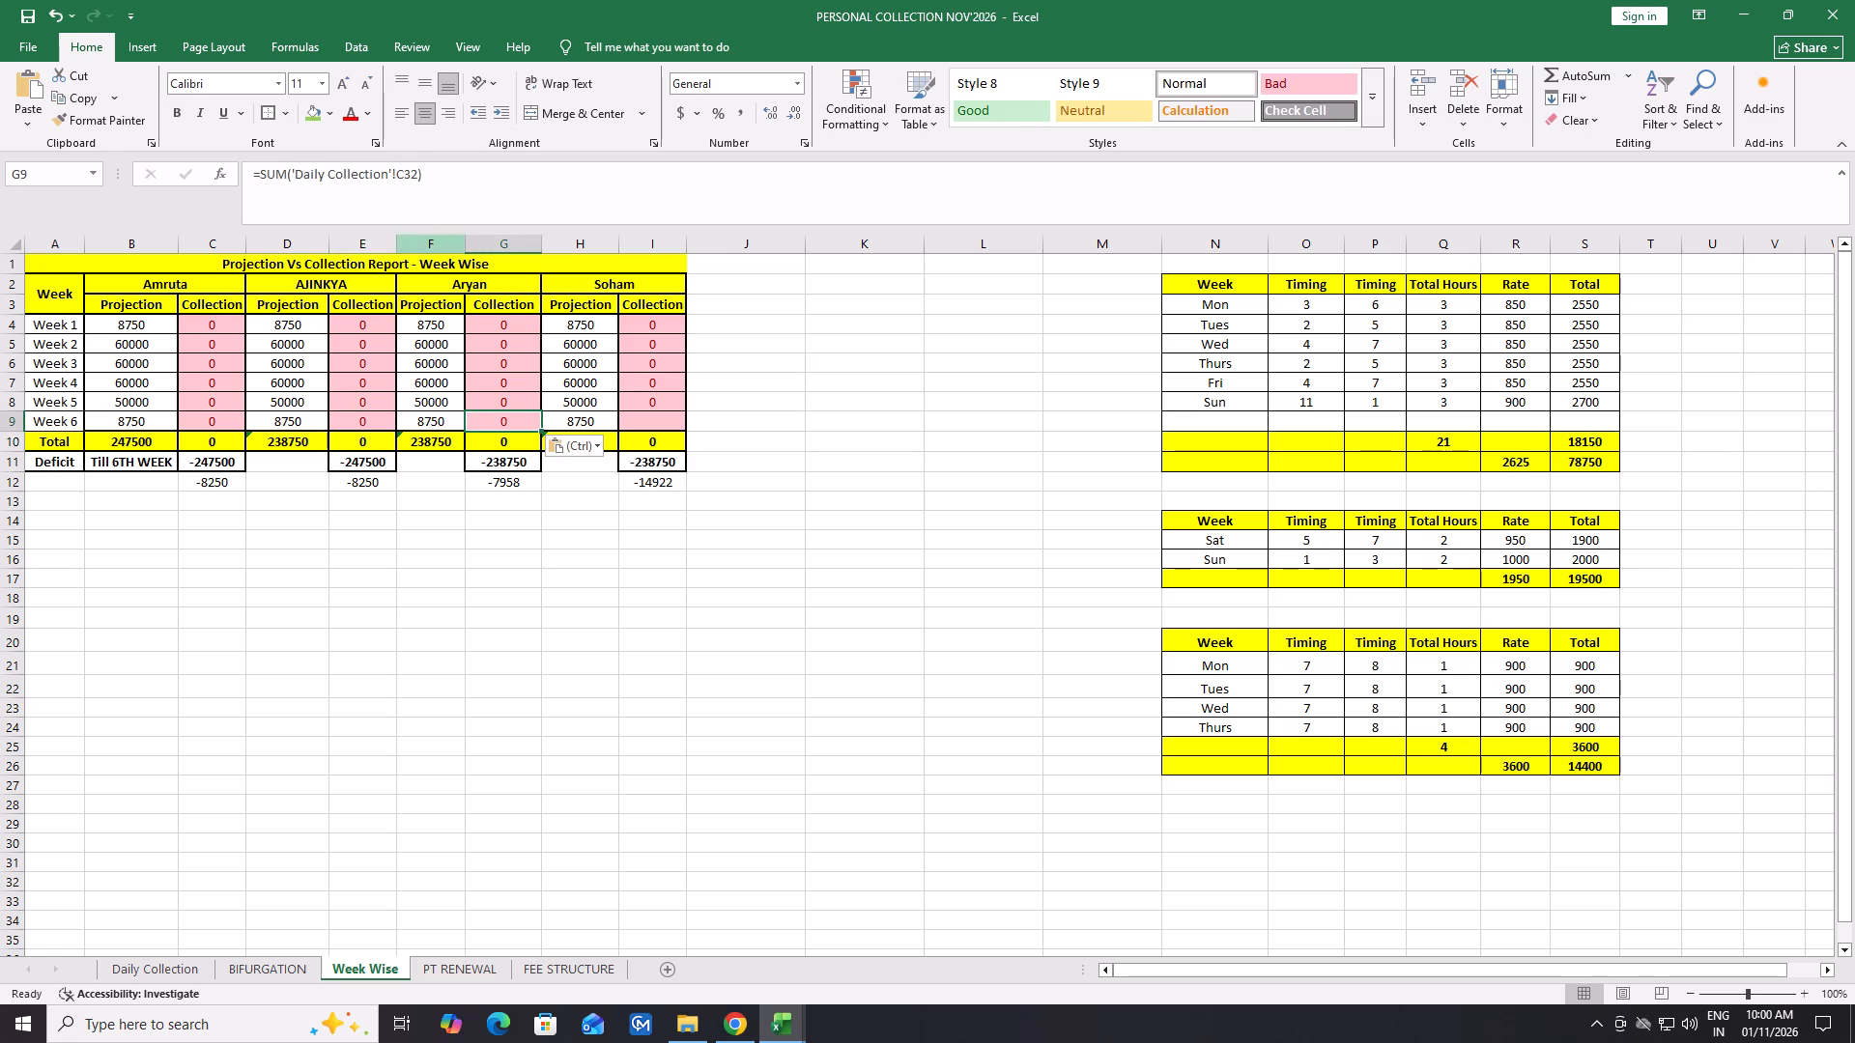
{"action": "left_click", "coordinate": [403, 172]}
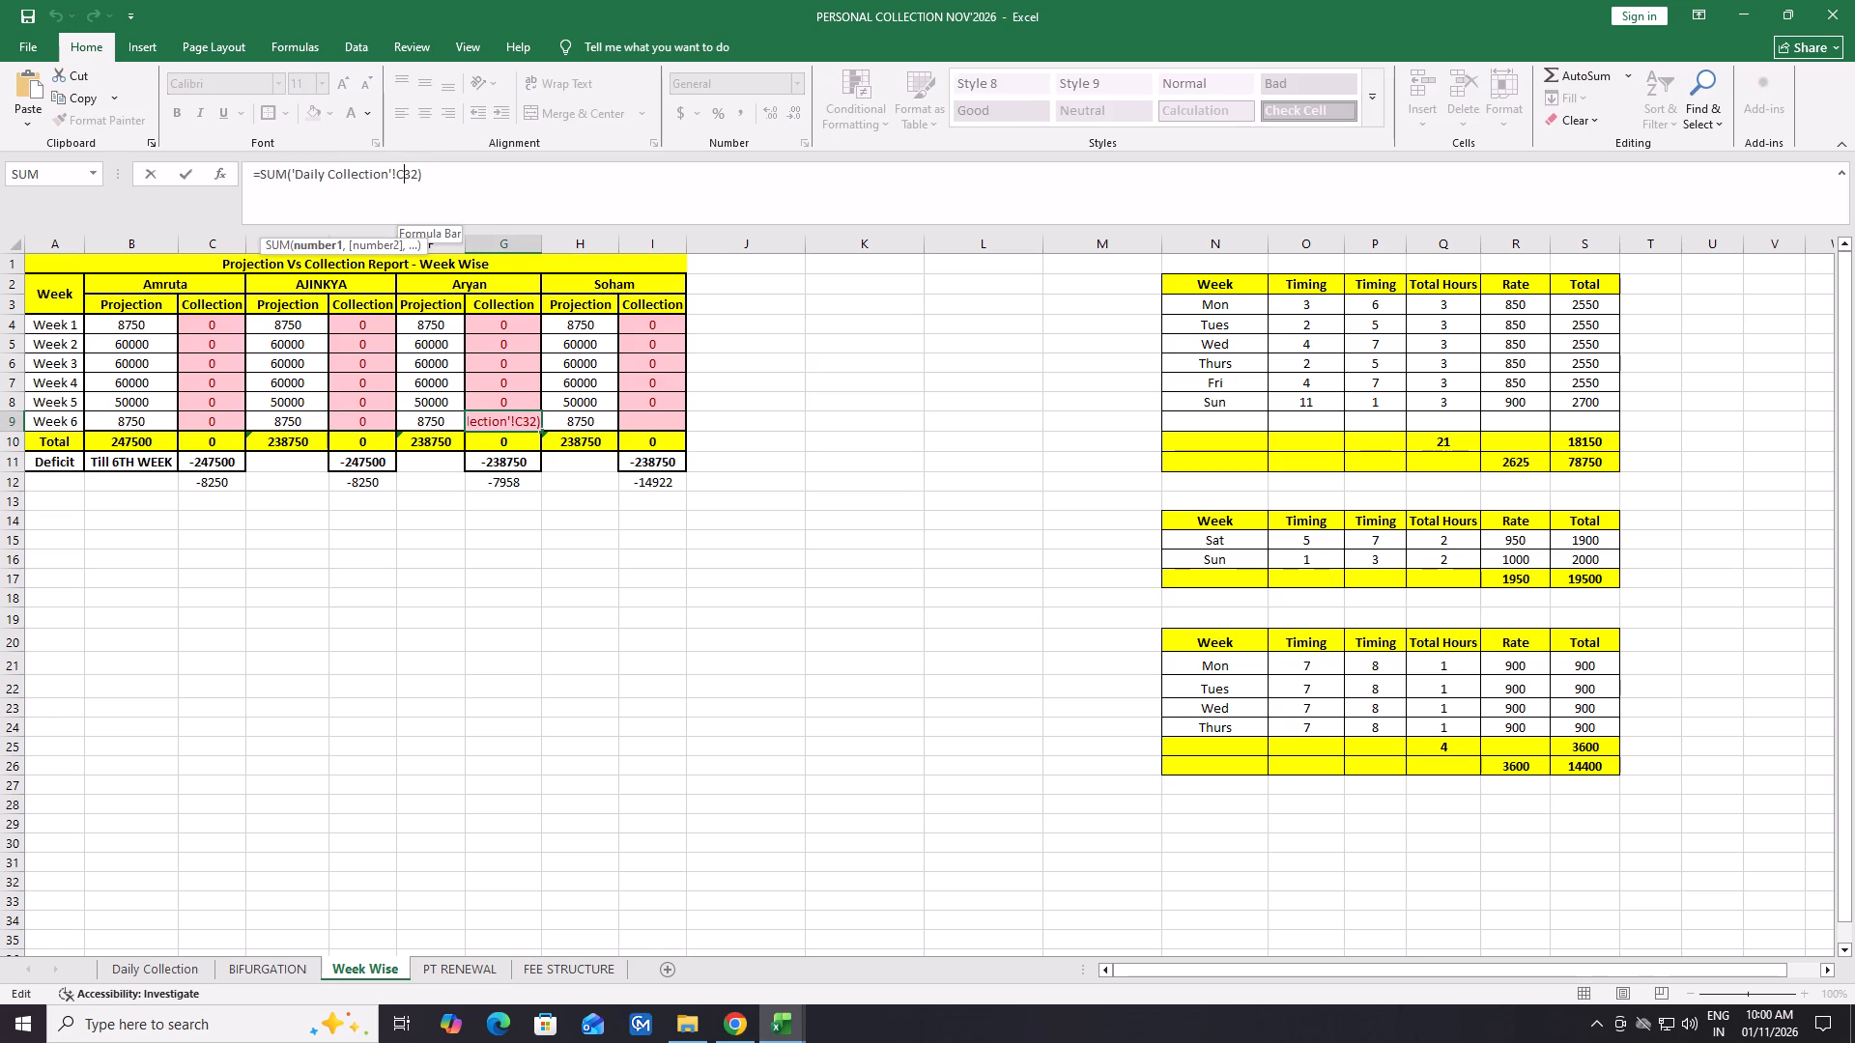
{"action": "key", "text": "BackSpace"}
{"action": "key", "text": "d"}
{"action": "key", "text": "Return"}
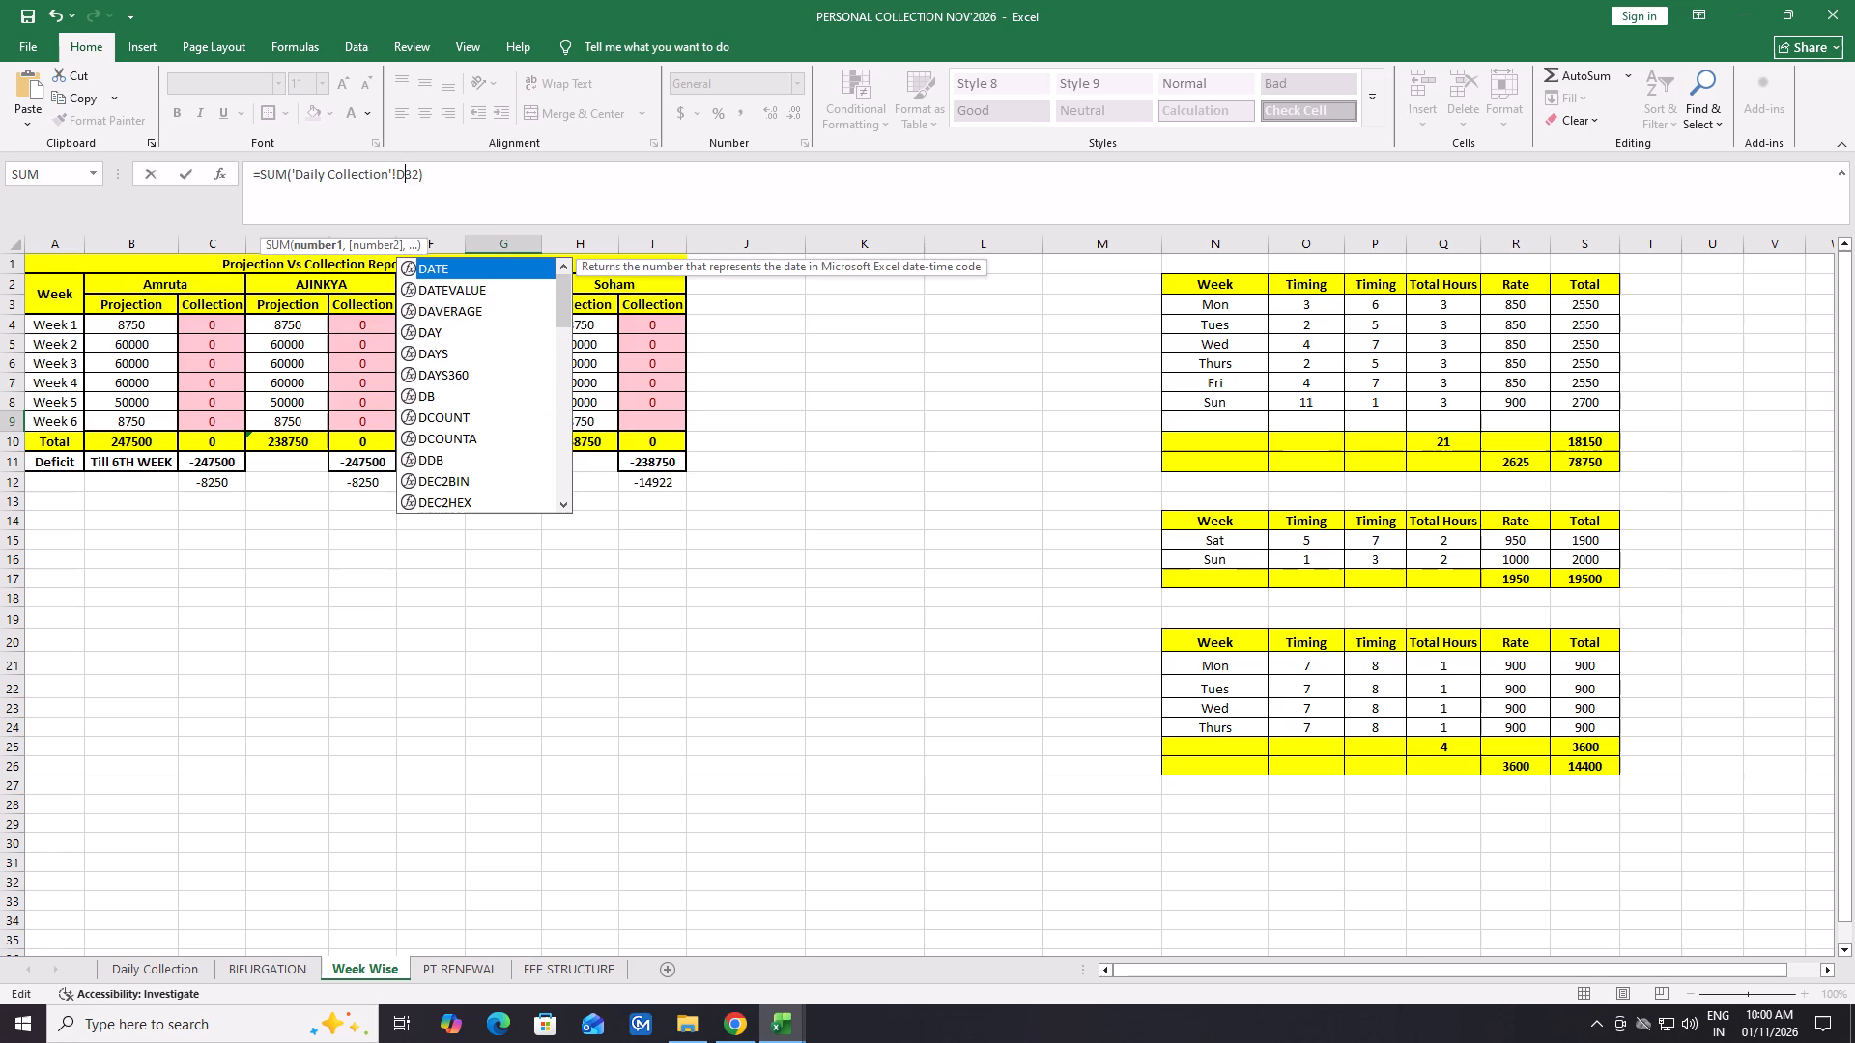
{"action": "left_click", "coordinate": [189, 970]}
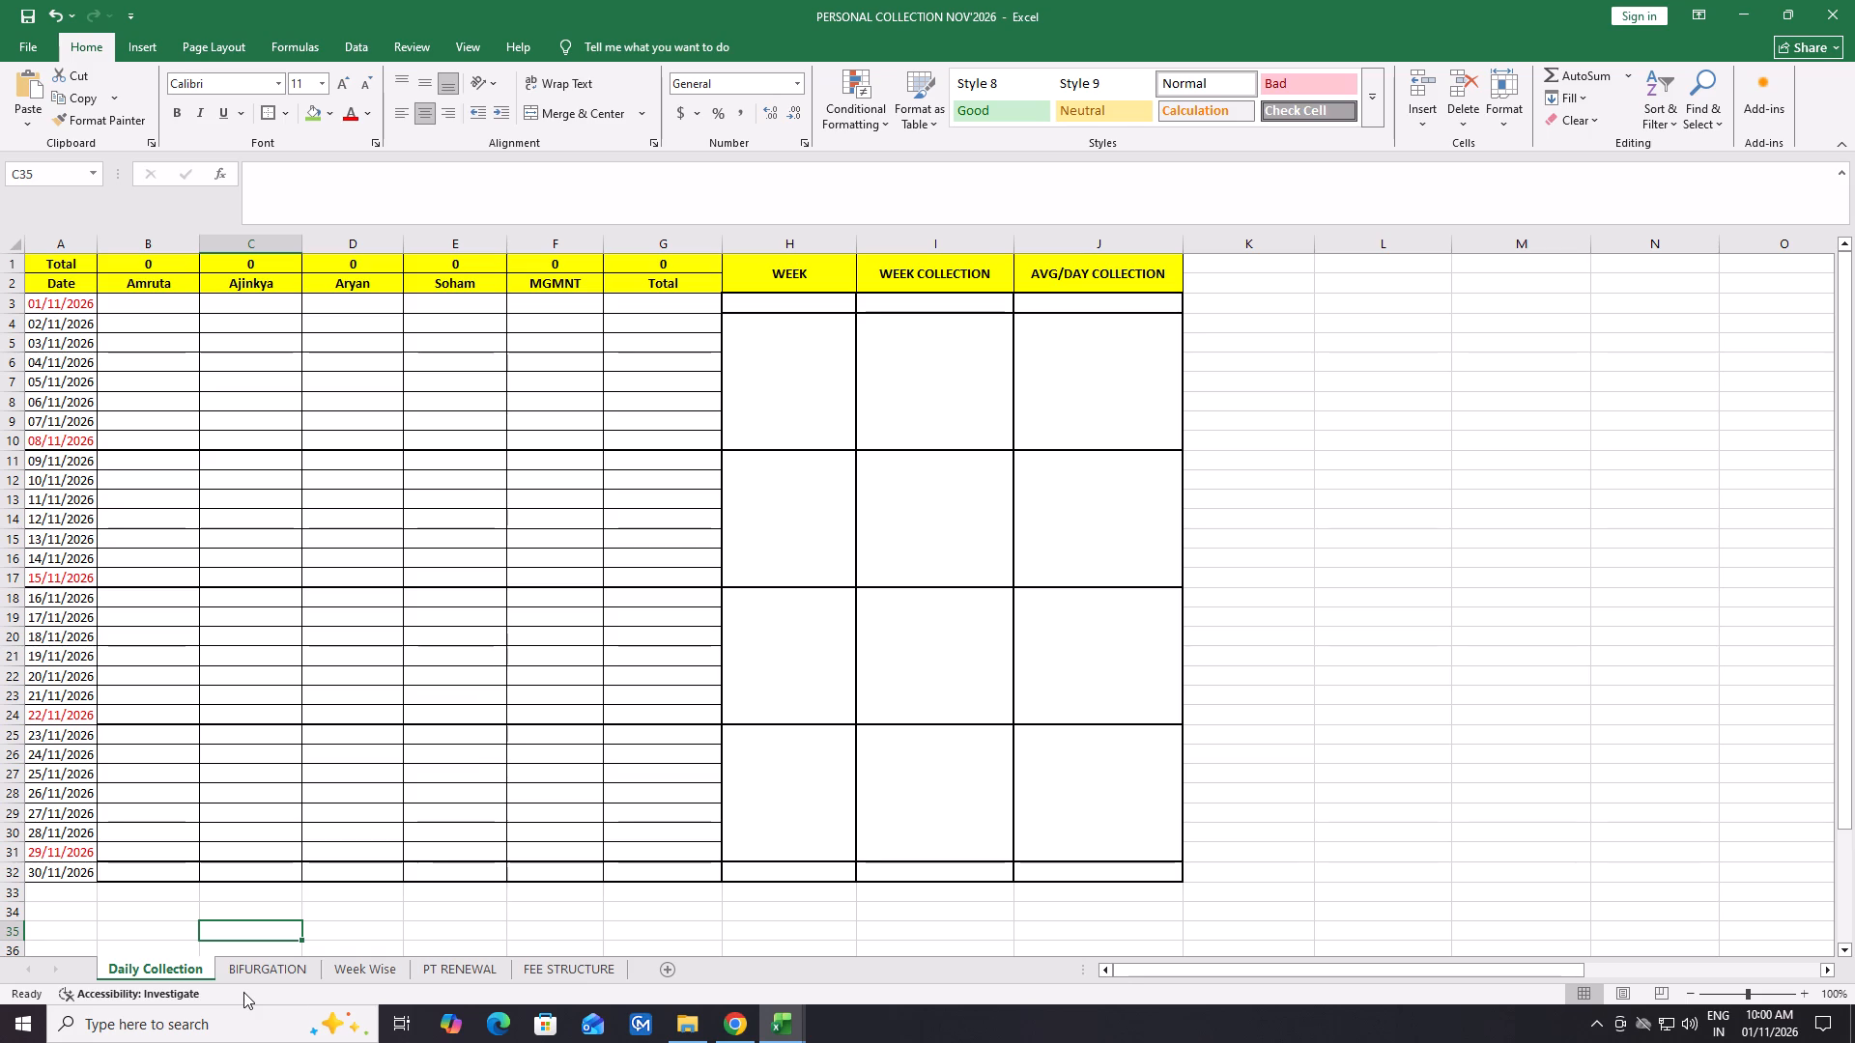
{"action": "left_click", "coordinate": [363, 977]}
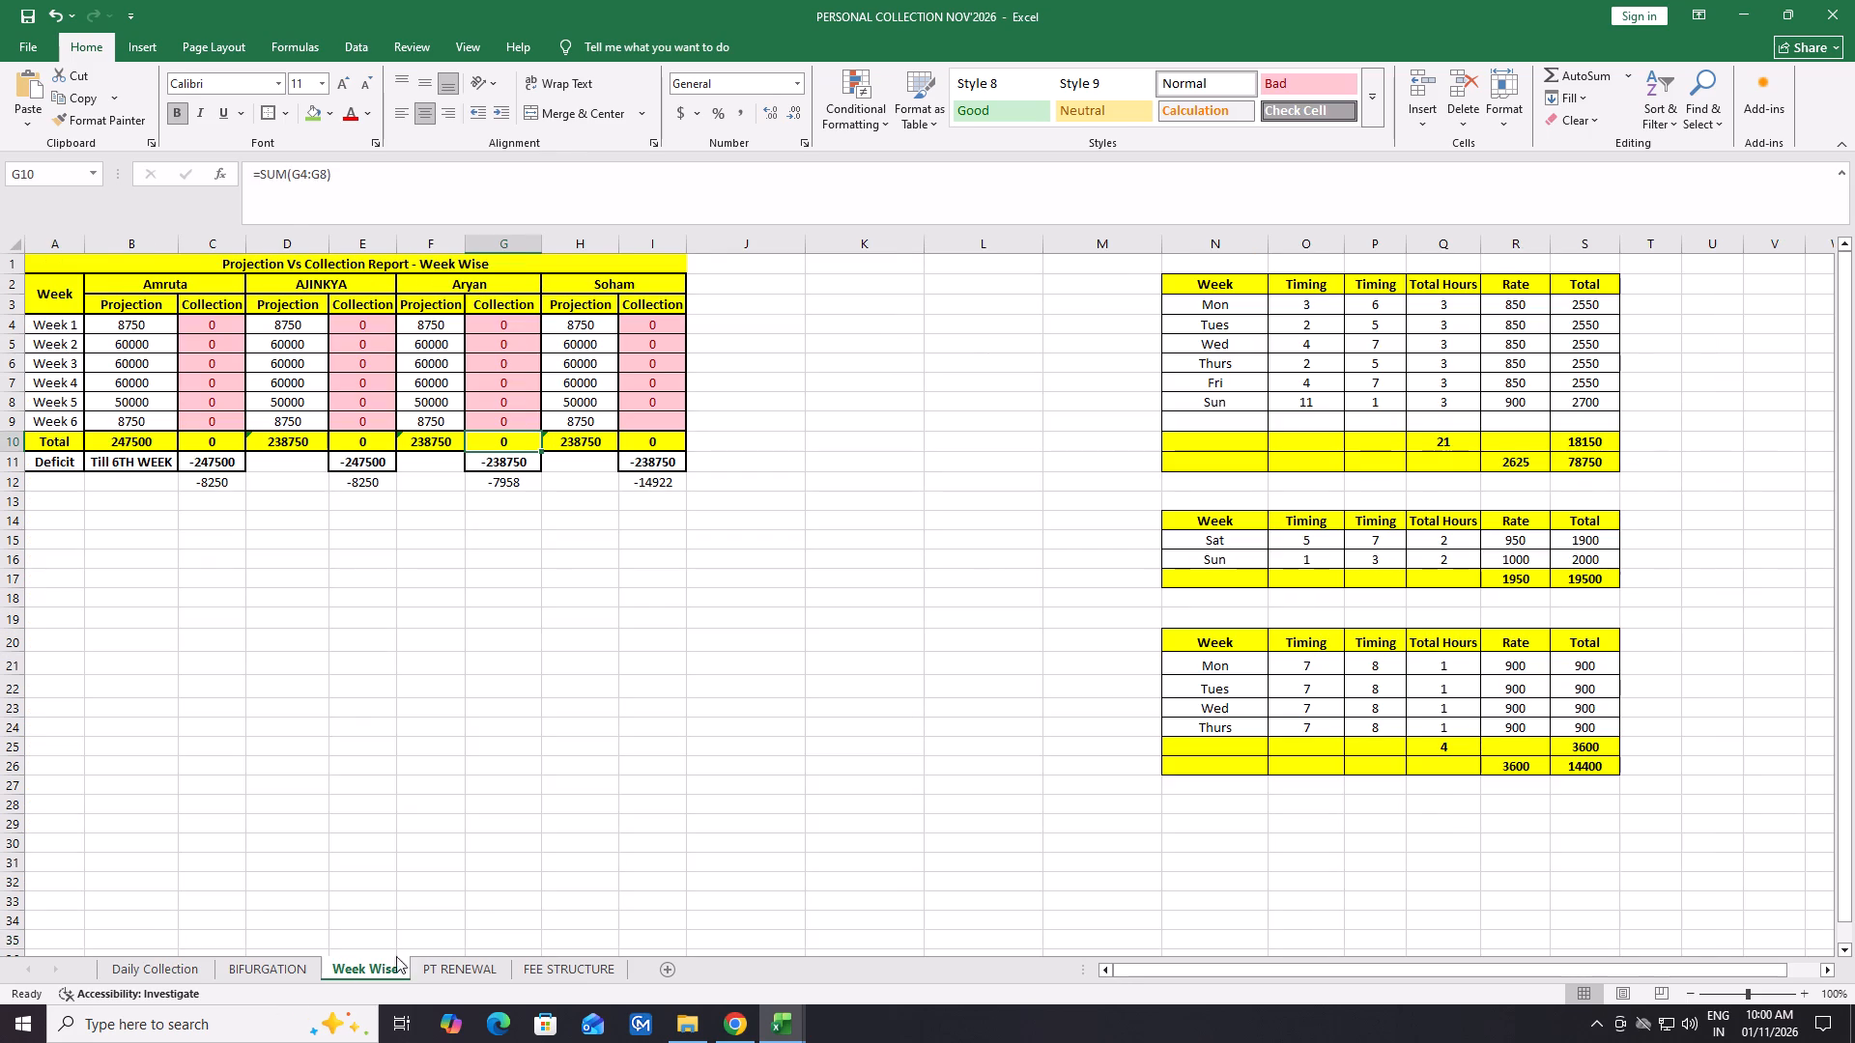
{"action": "double_click", "coordinate": [499, 424]}
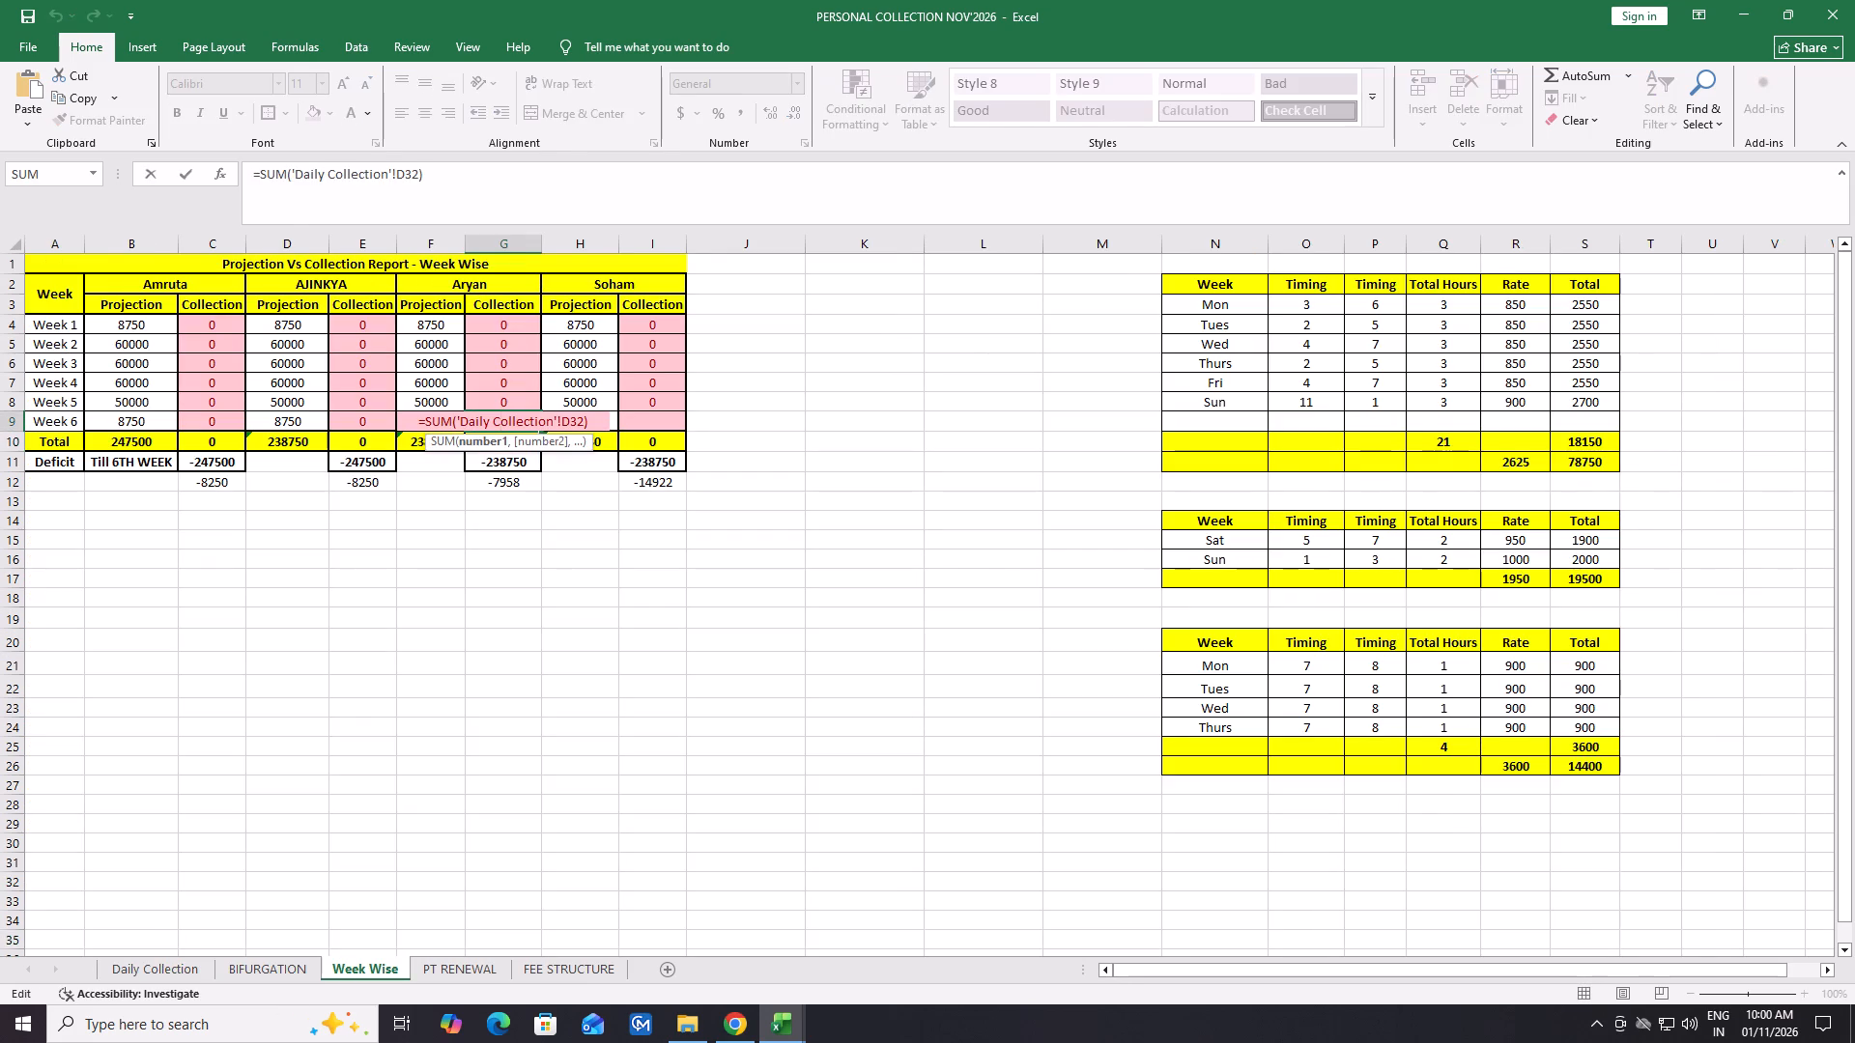
{"action": "key", "text": "Return"}
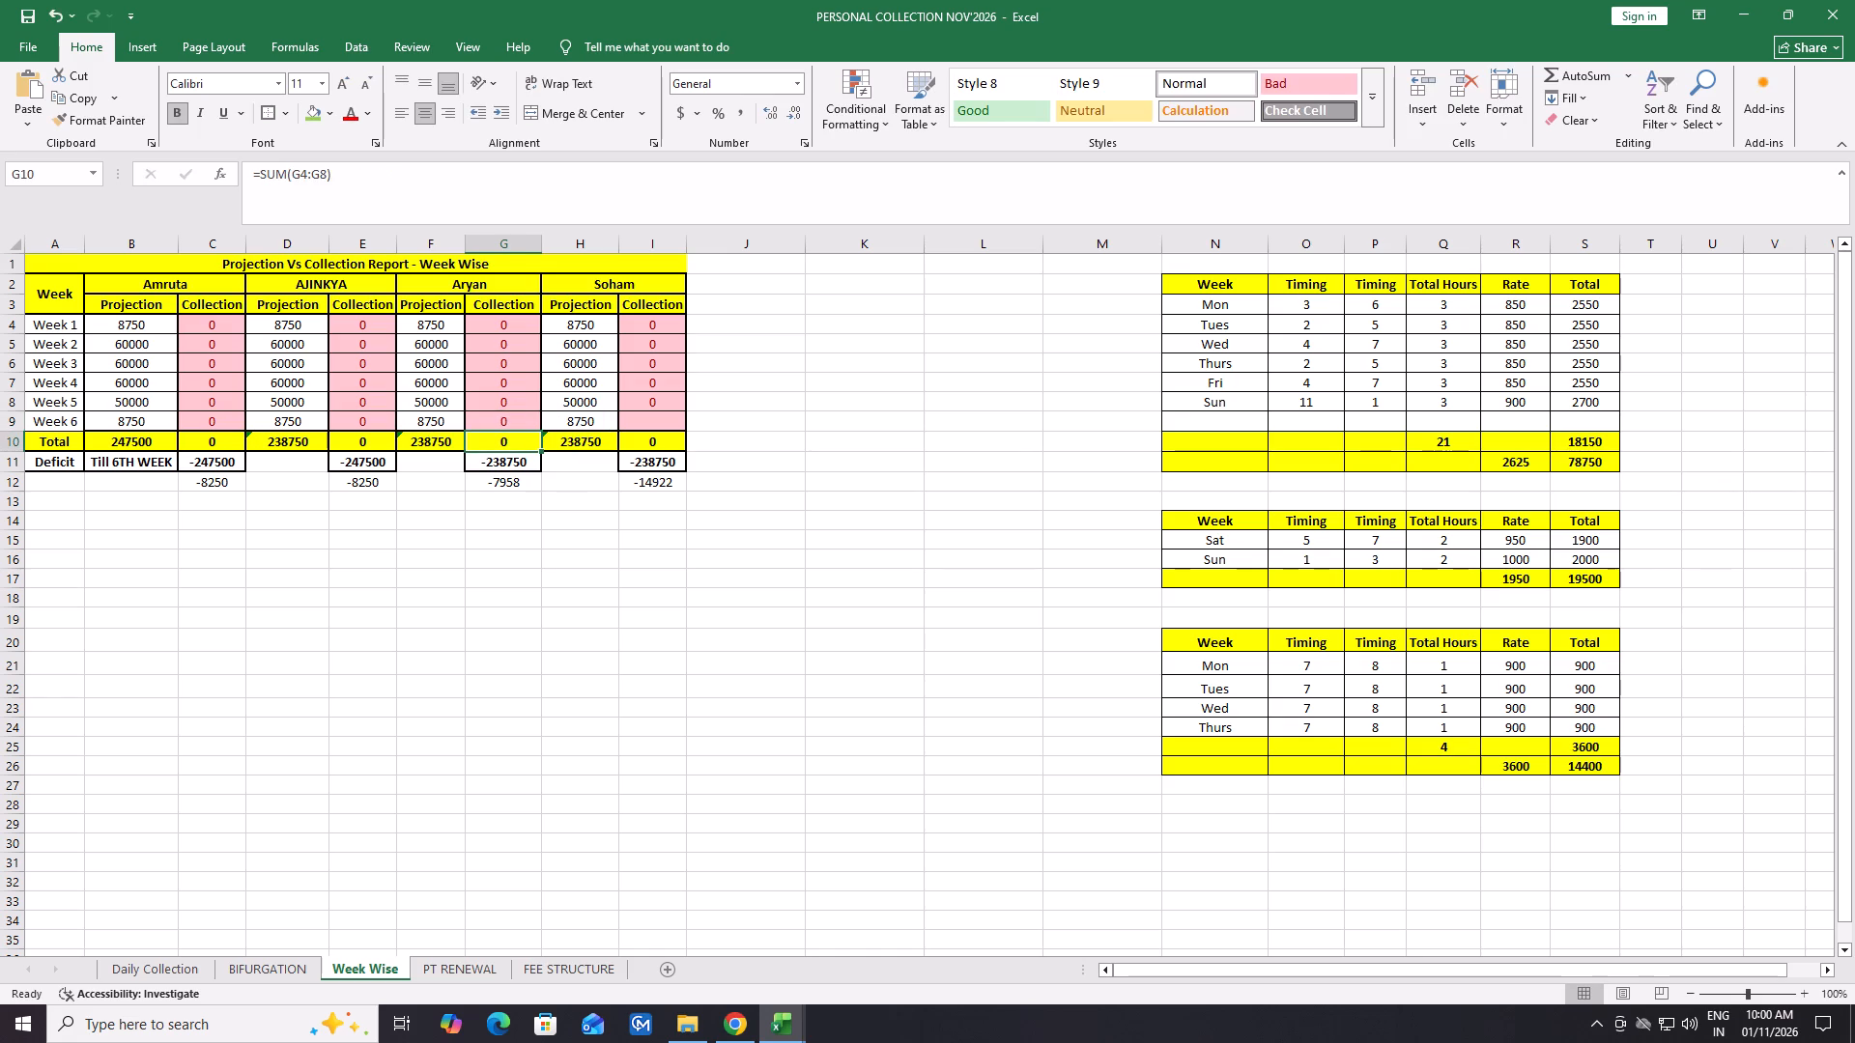
{"action": "left_click", "coordinate": [569, 565]}
Copy Aryan's Week 6 collection formula =SUM('Daily Collection'!D32) from G9 into Soham's Week 6 collection cell I9.
{"action": "left_click", "coordinate": [505, 424]}
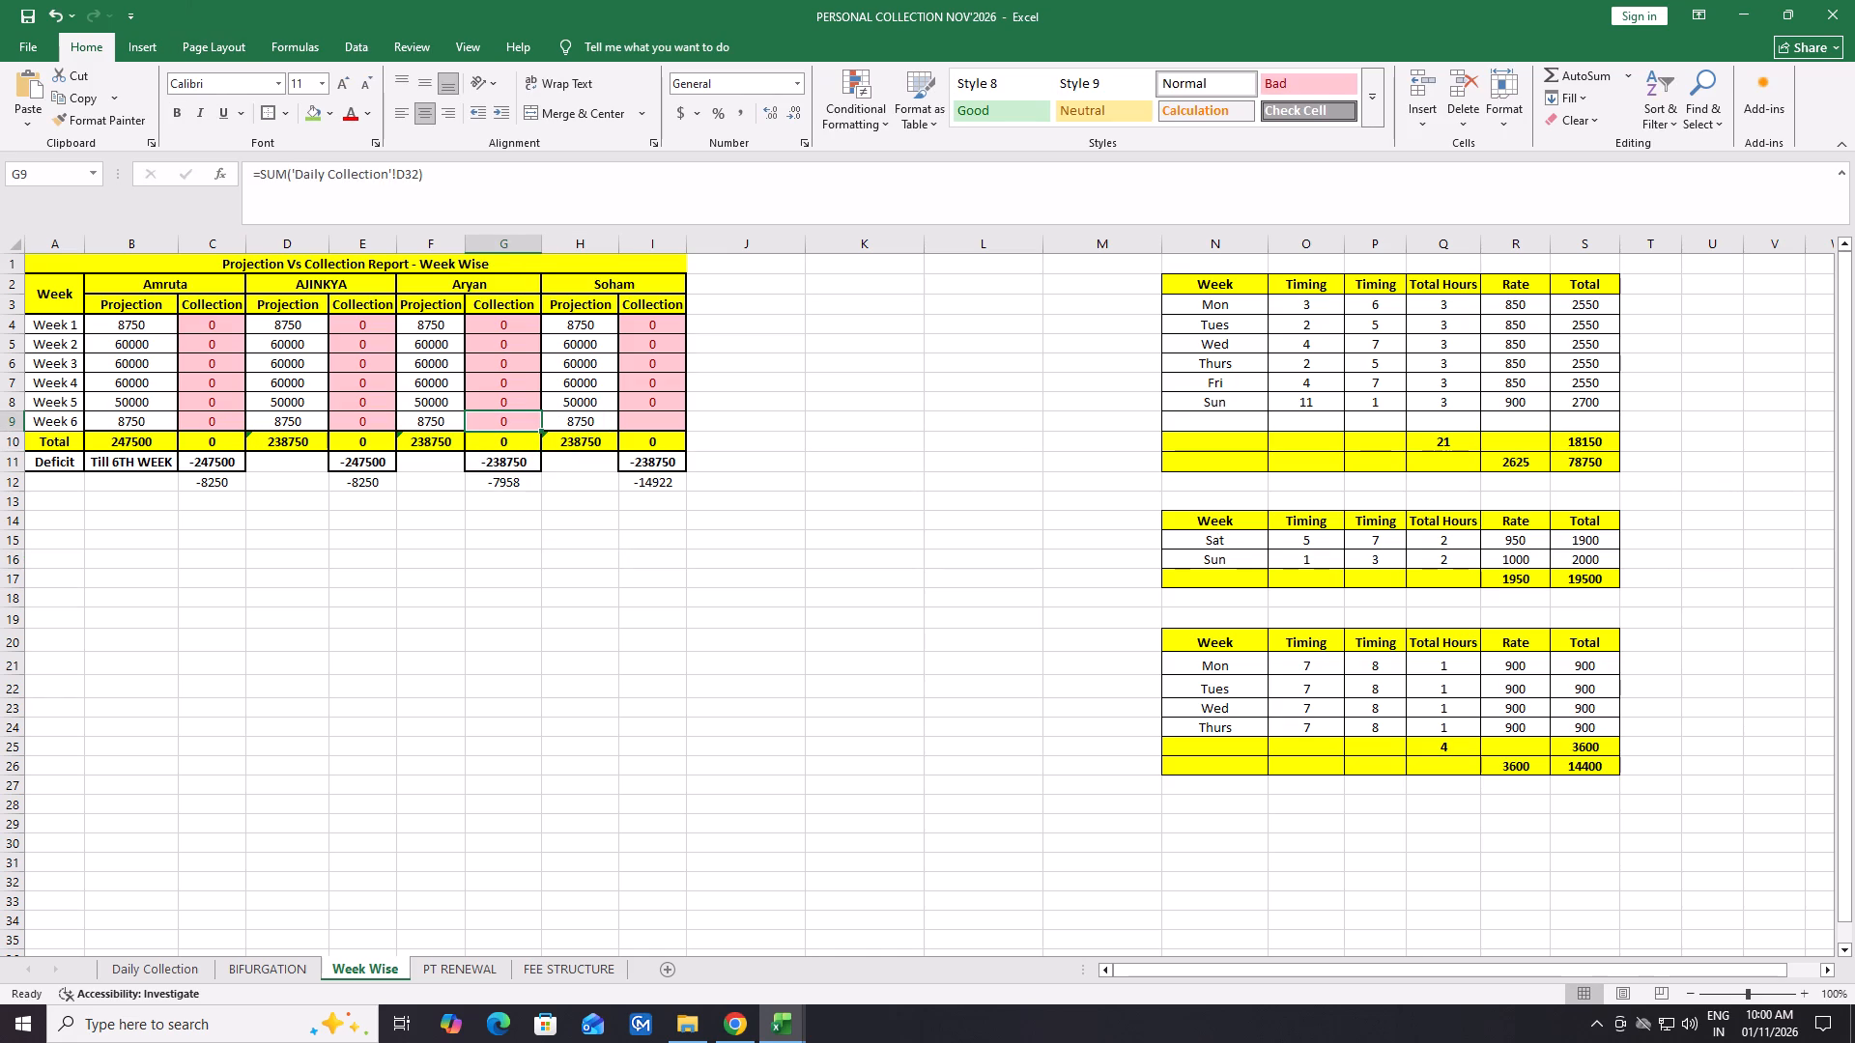
{"action": "left_click_drag", "start_coordinate": [244, 178], "coordinate": [430, 194]}
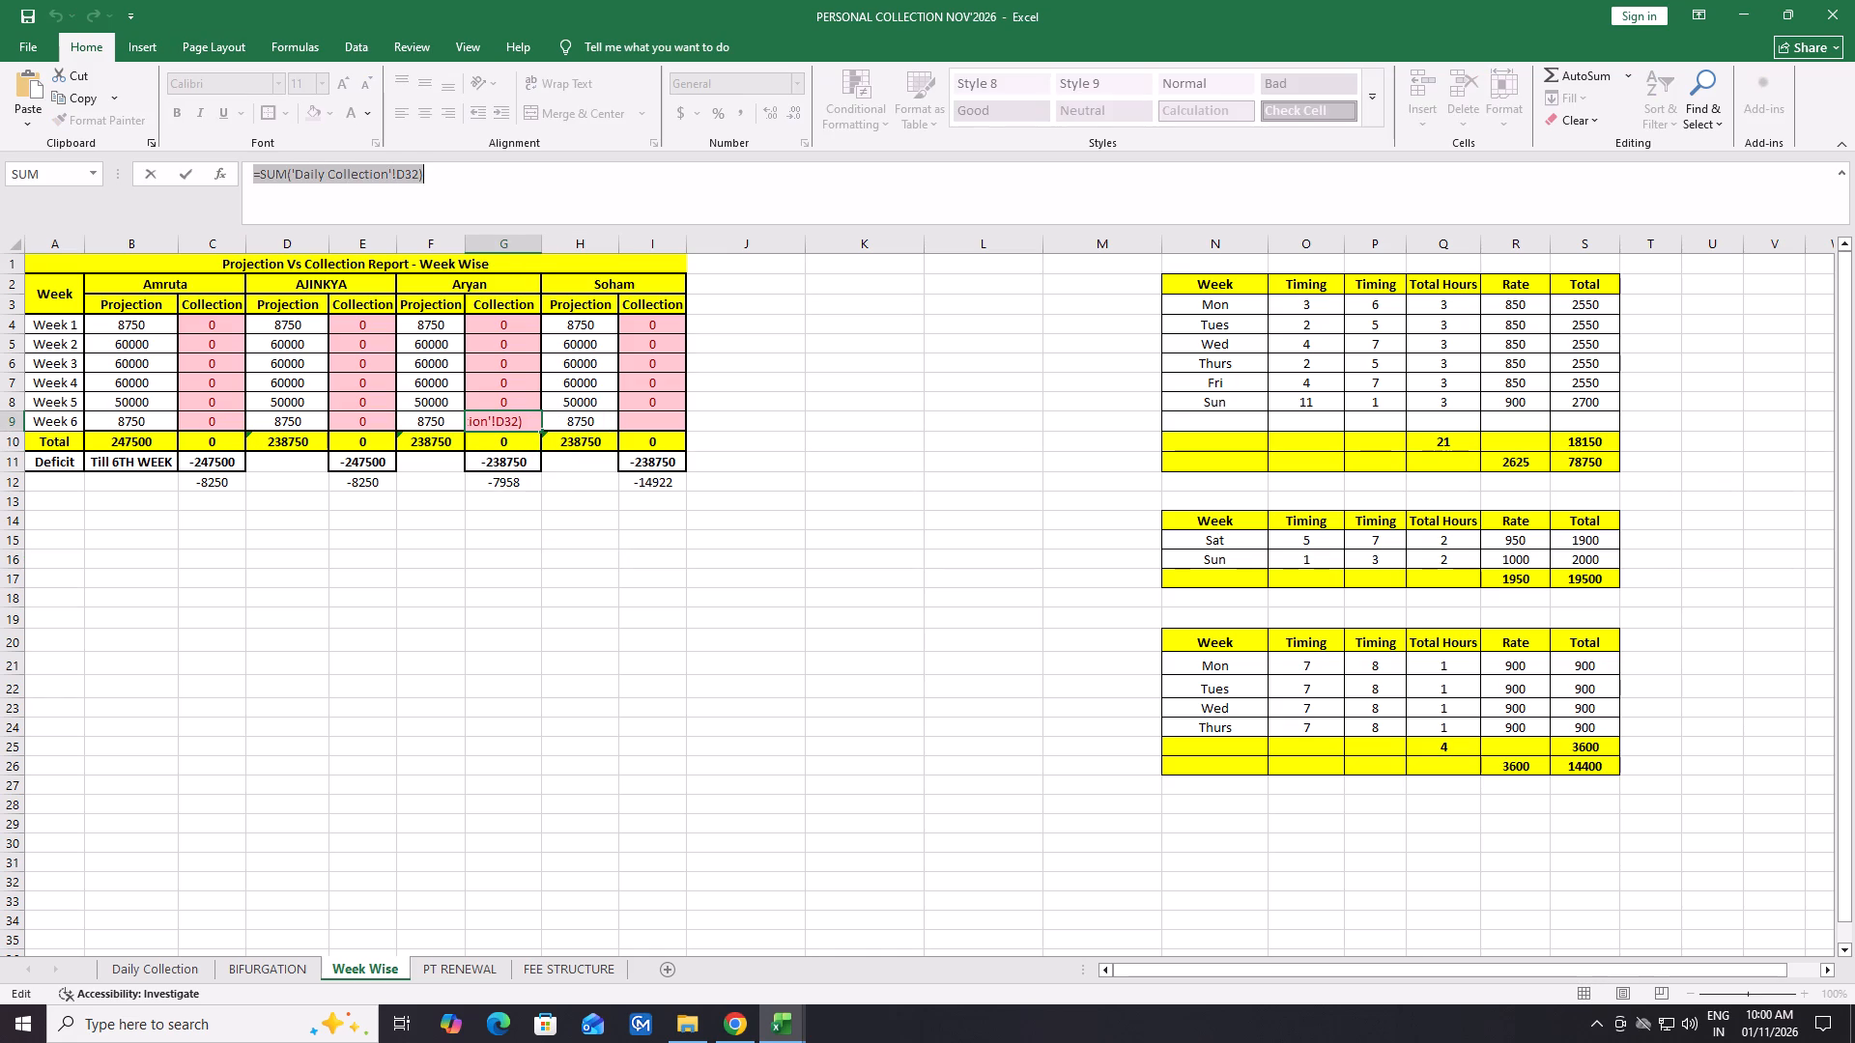
{"action": "key", "text": "ctrl+c"}
{"action": "left_click", "coordinate": [661, 422]}
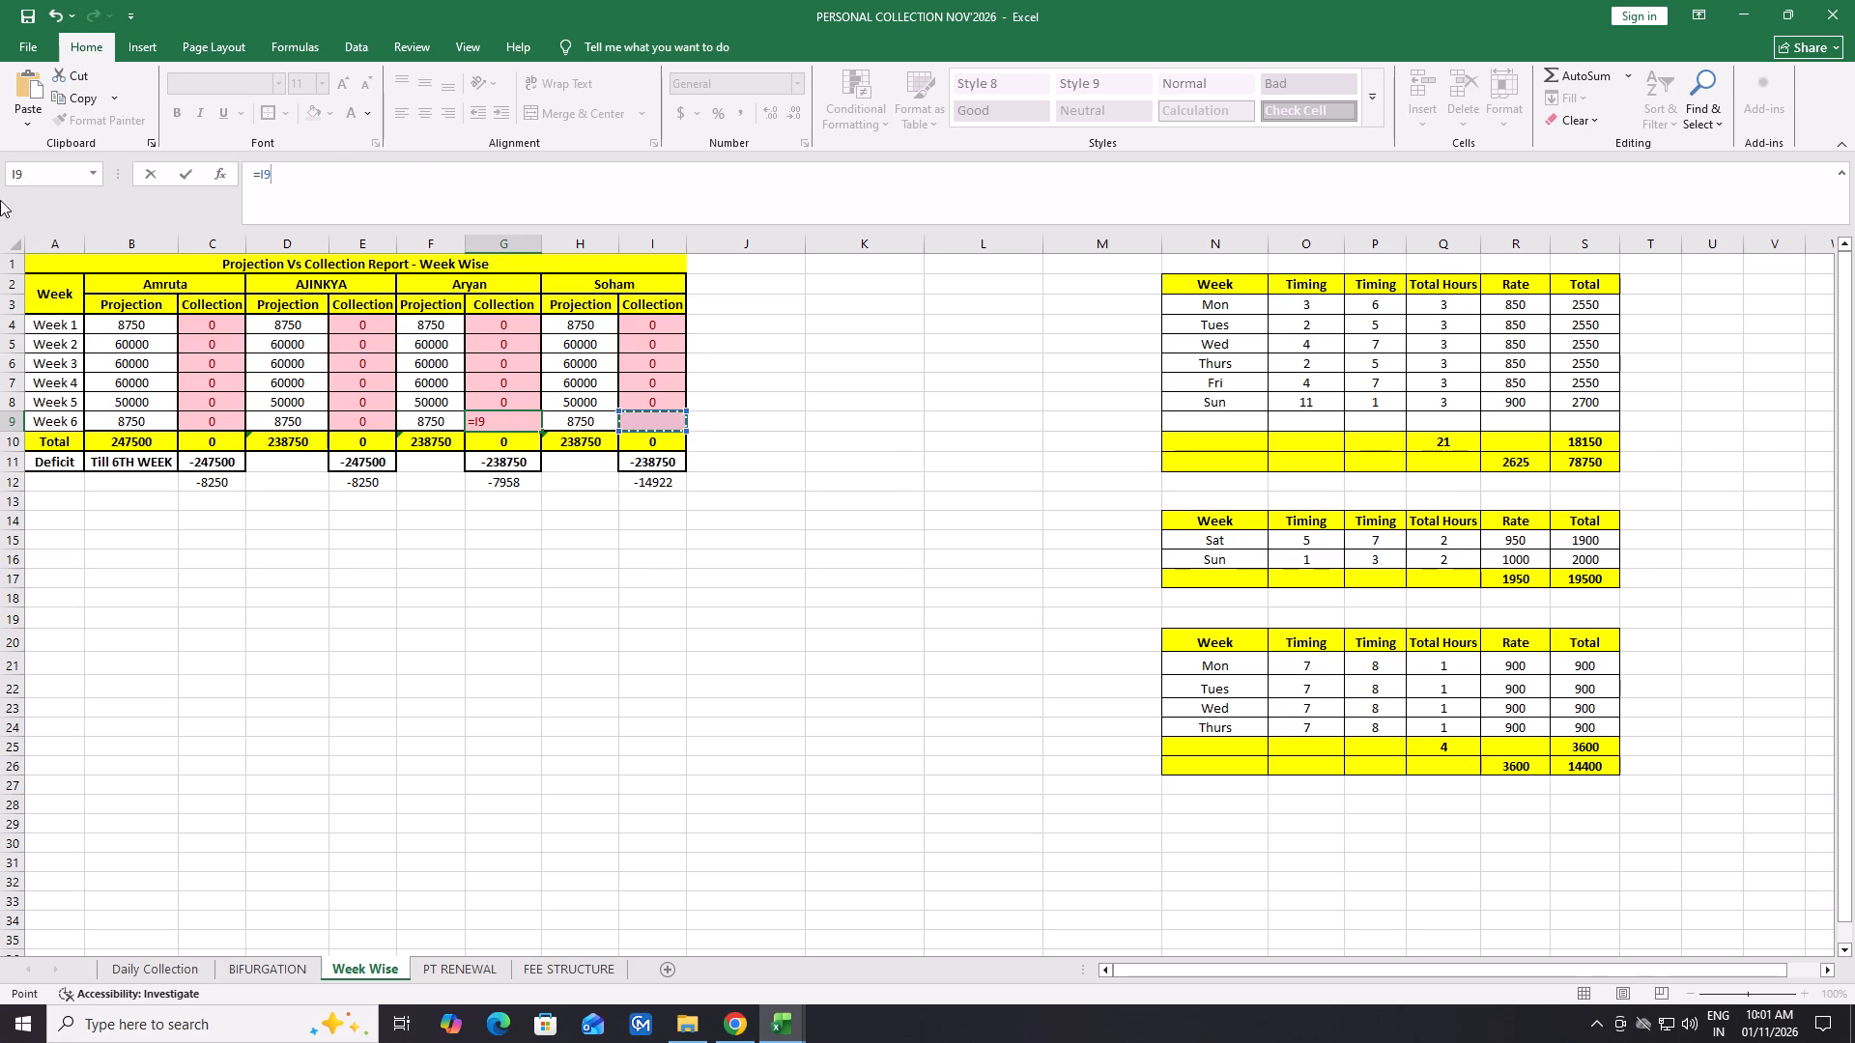
{"action": "double_click", "coordinate": [61, 13]}
{"action": "key", "text": "Return"}
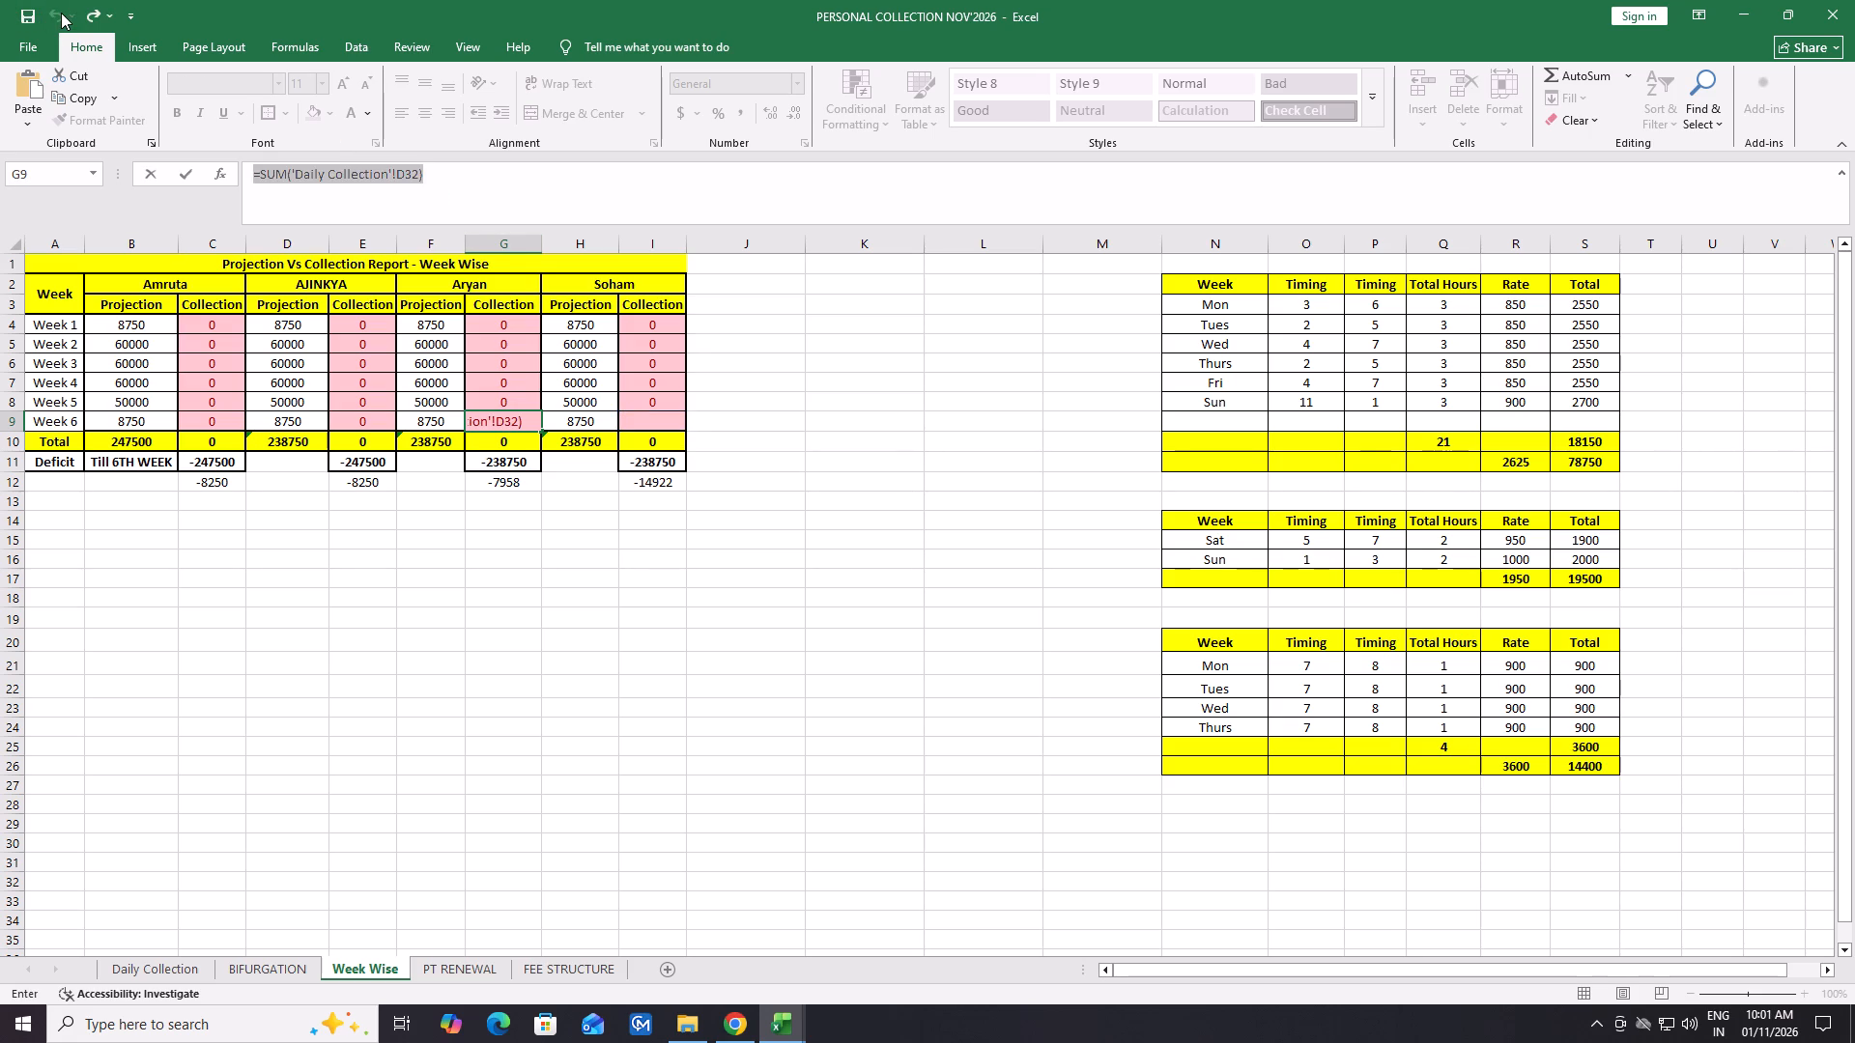
{"action": "left_click", "coordinate": [654, 423]}
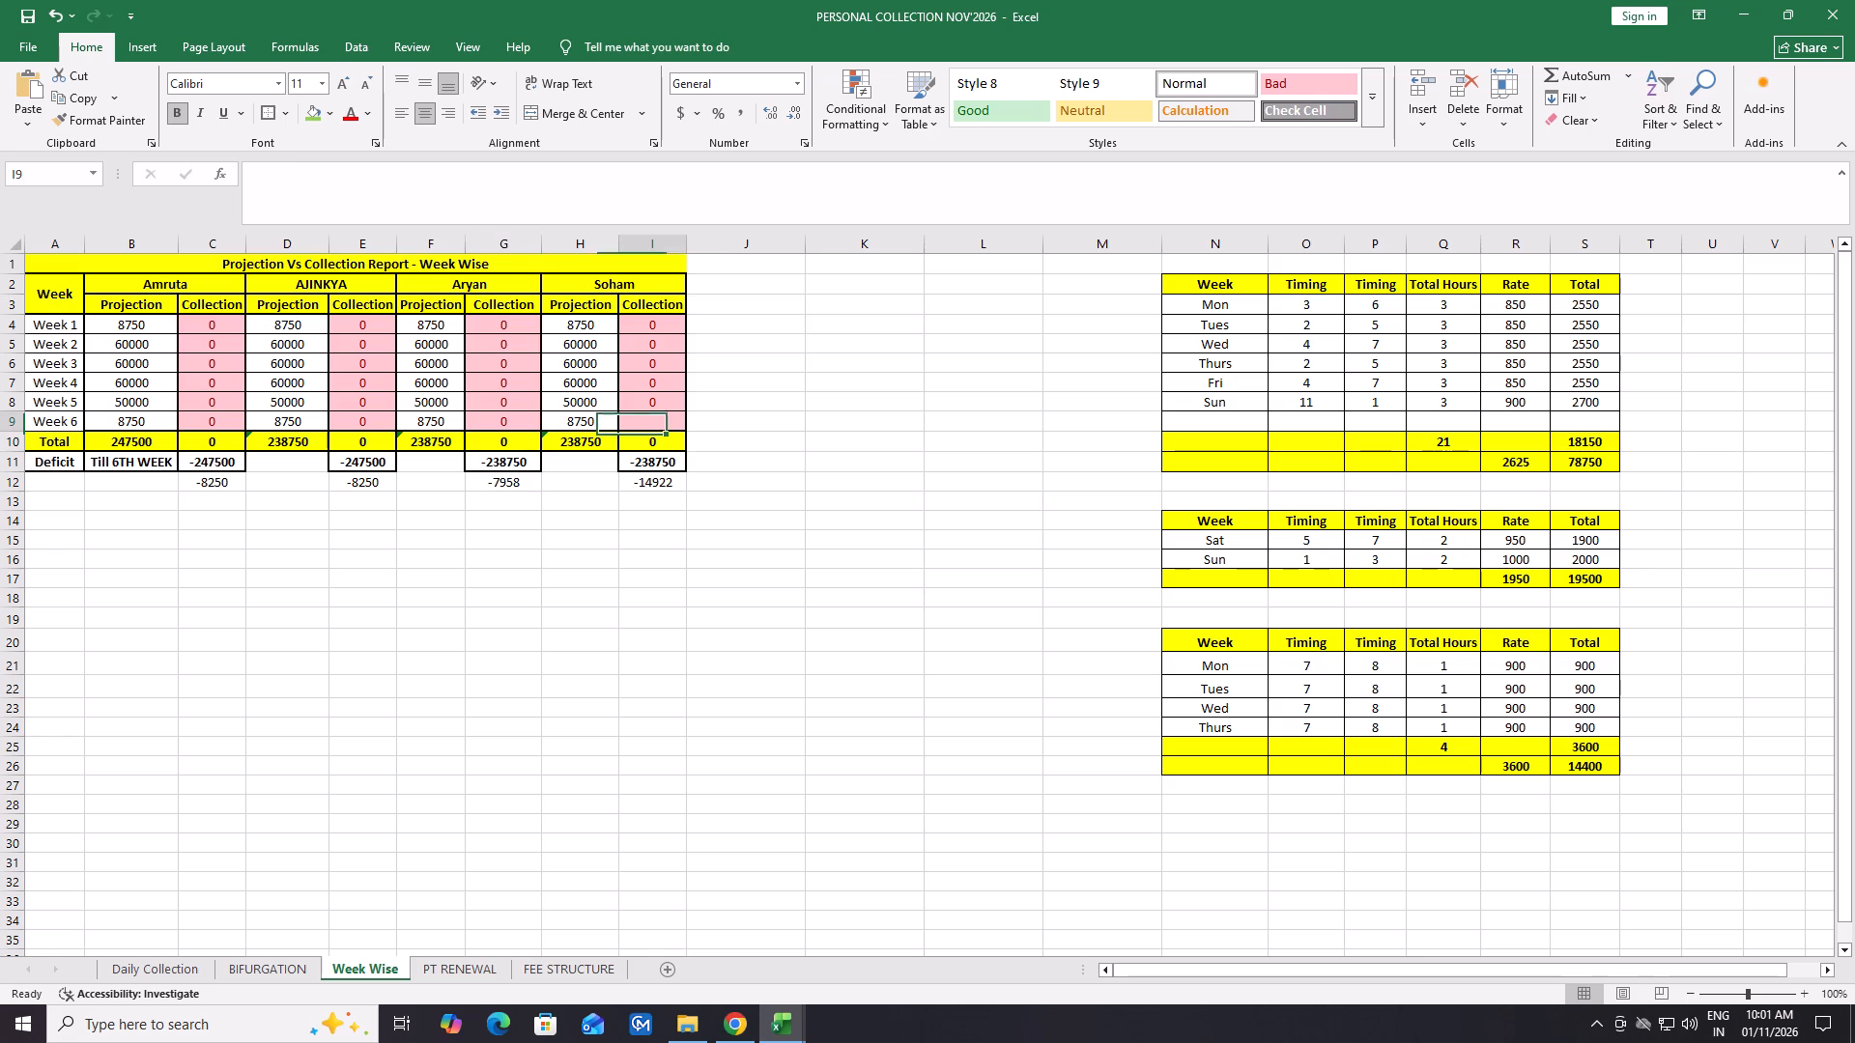
{"action": "key", "text": "ctrl+v"}
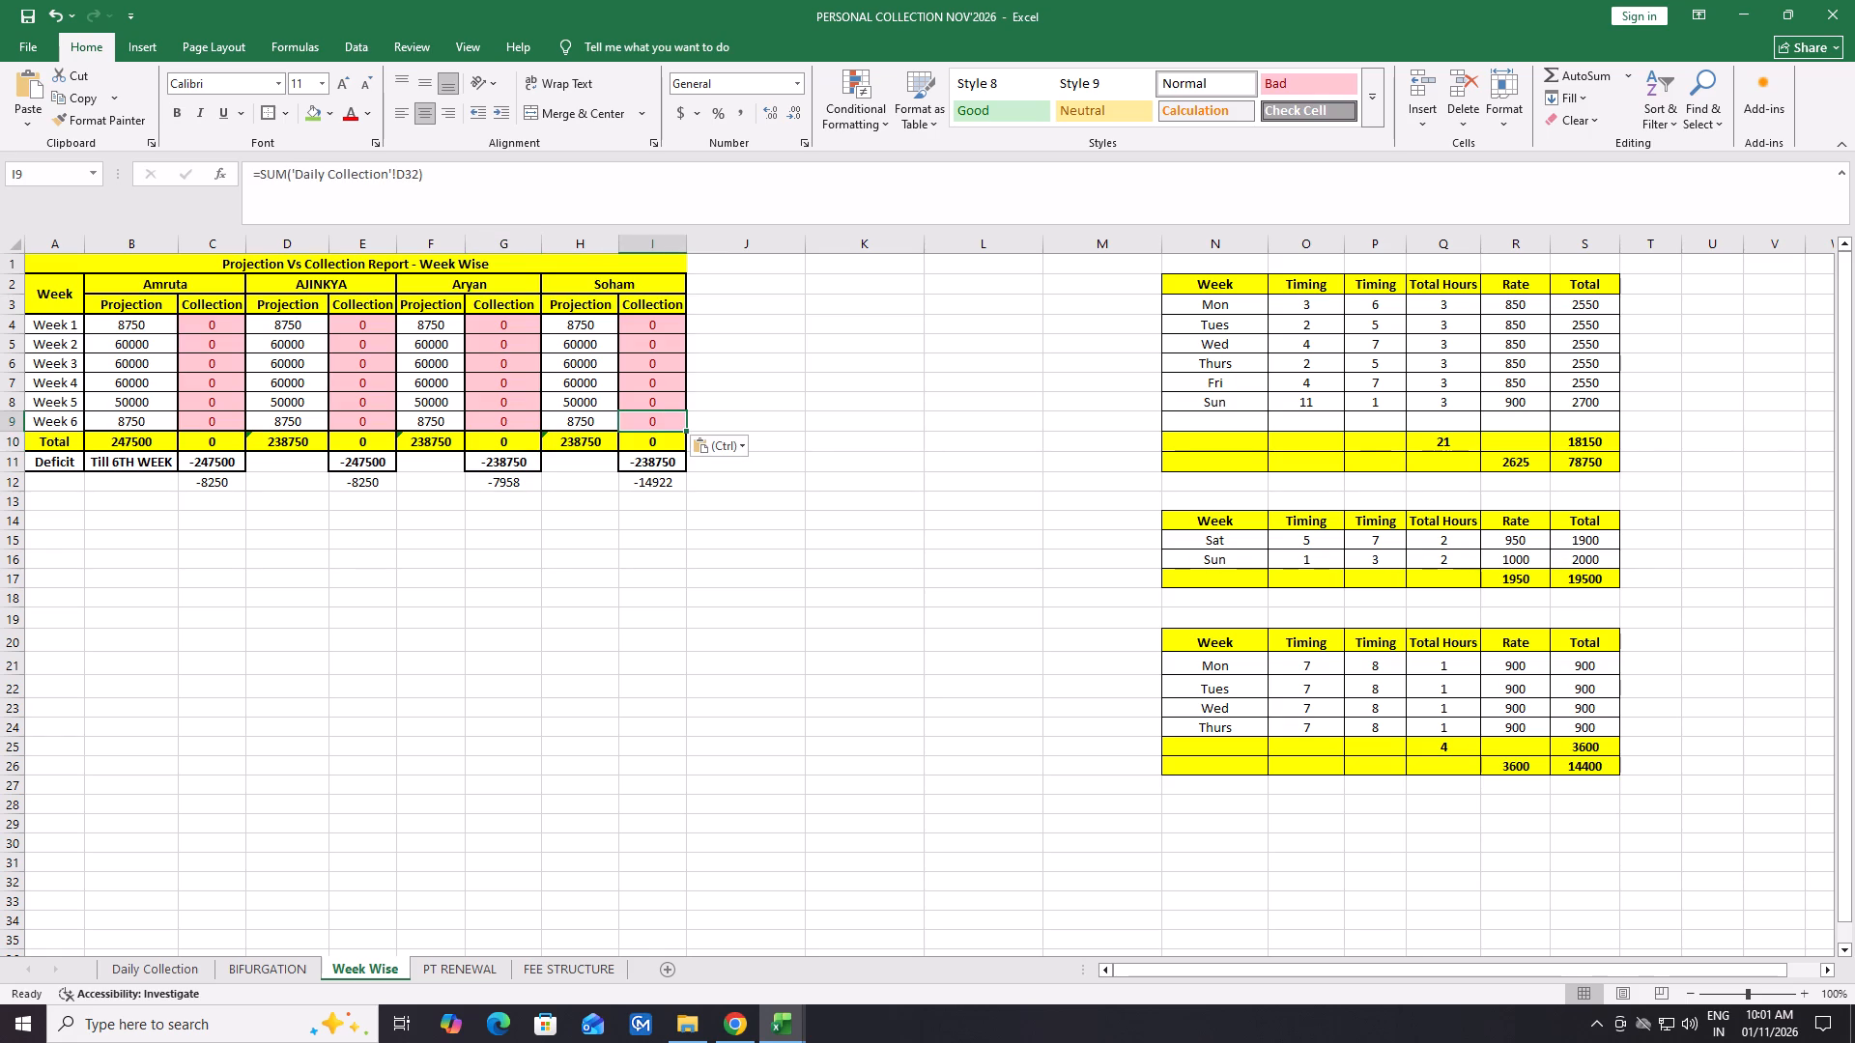
{"action": "left_click", "coordinate": [571, 552]}
Extend Aryan's deficit formula in G11 with the Week 6 term +(G9-F9), using Ajinkya's E11 formula as reference.
{"action": "left_click", "coordinate": [372, 460]}
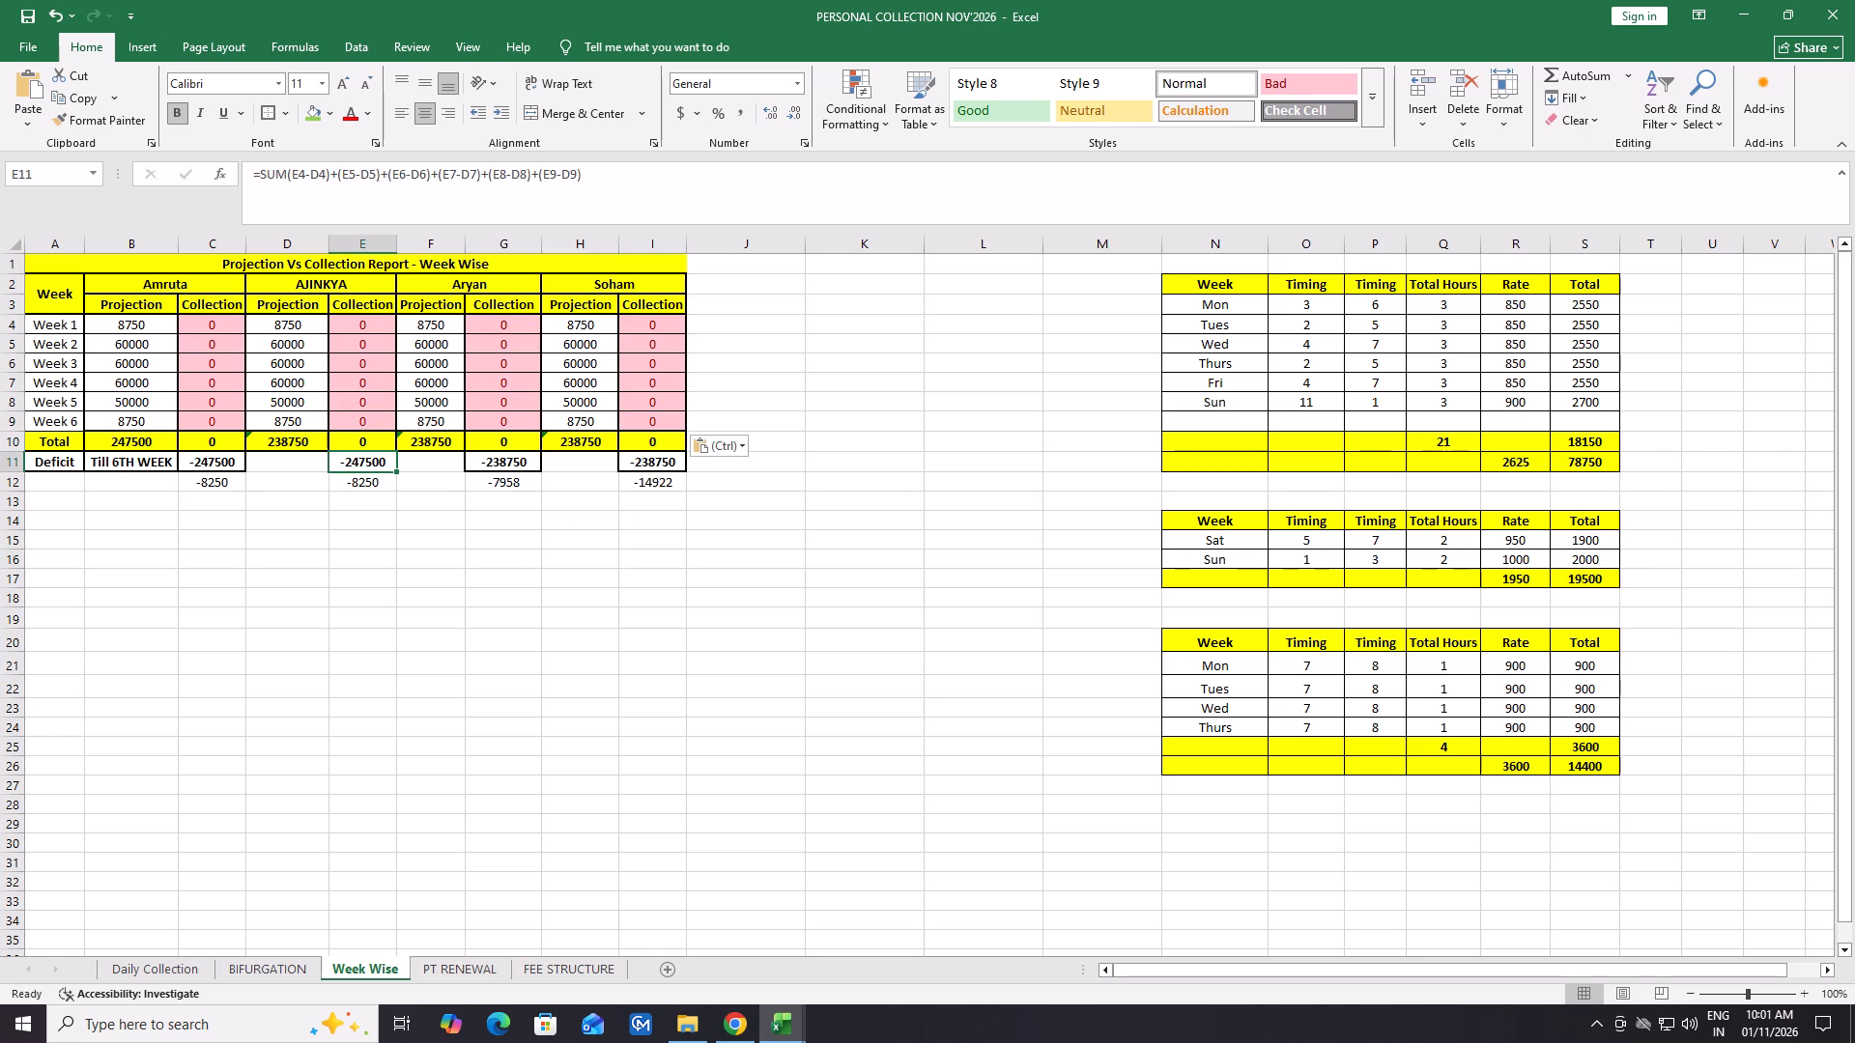
{"action": "left_click", "coordinate": [504, 462]}
{"action": "left_click", "coordinate": [551, 174]}
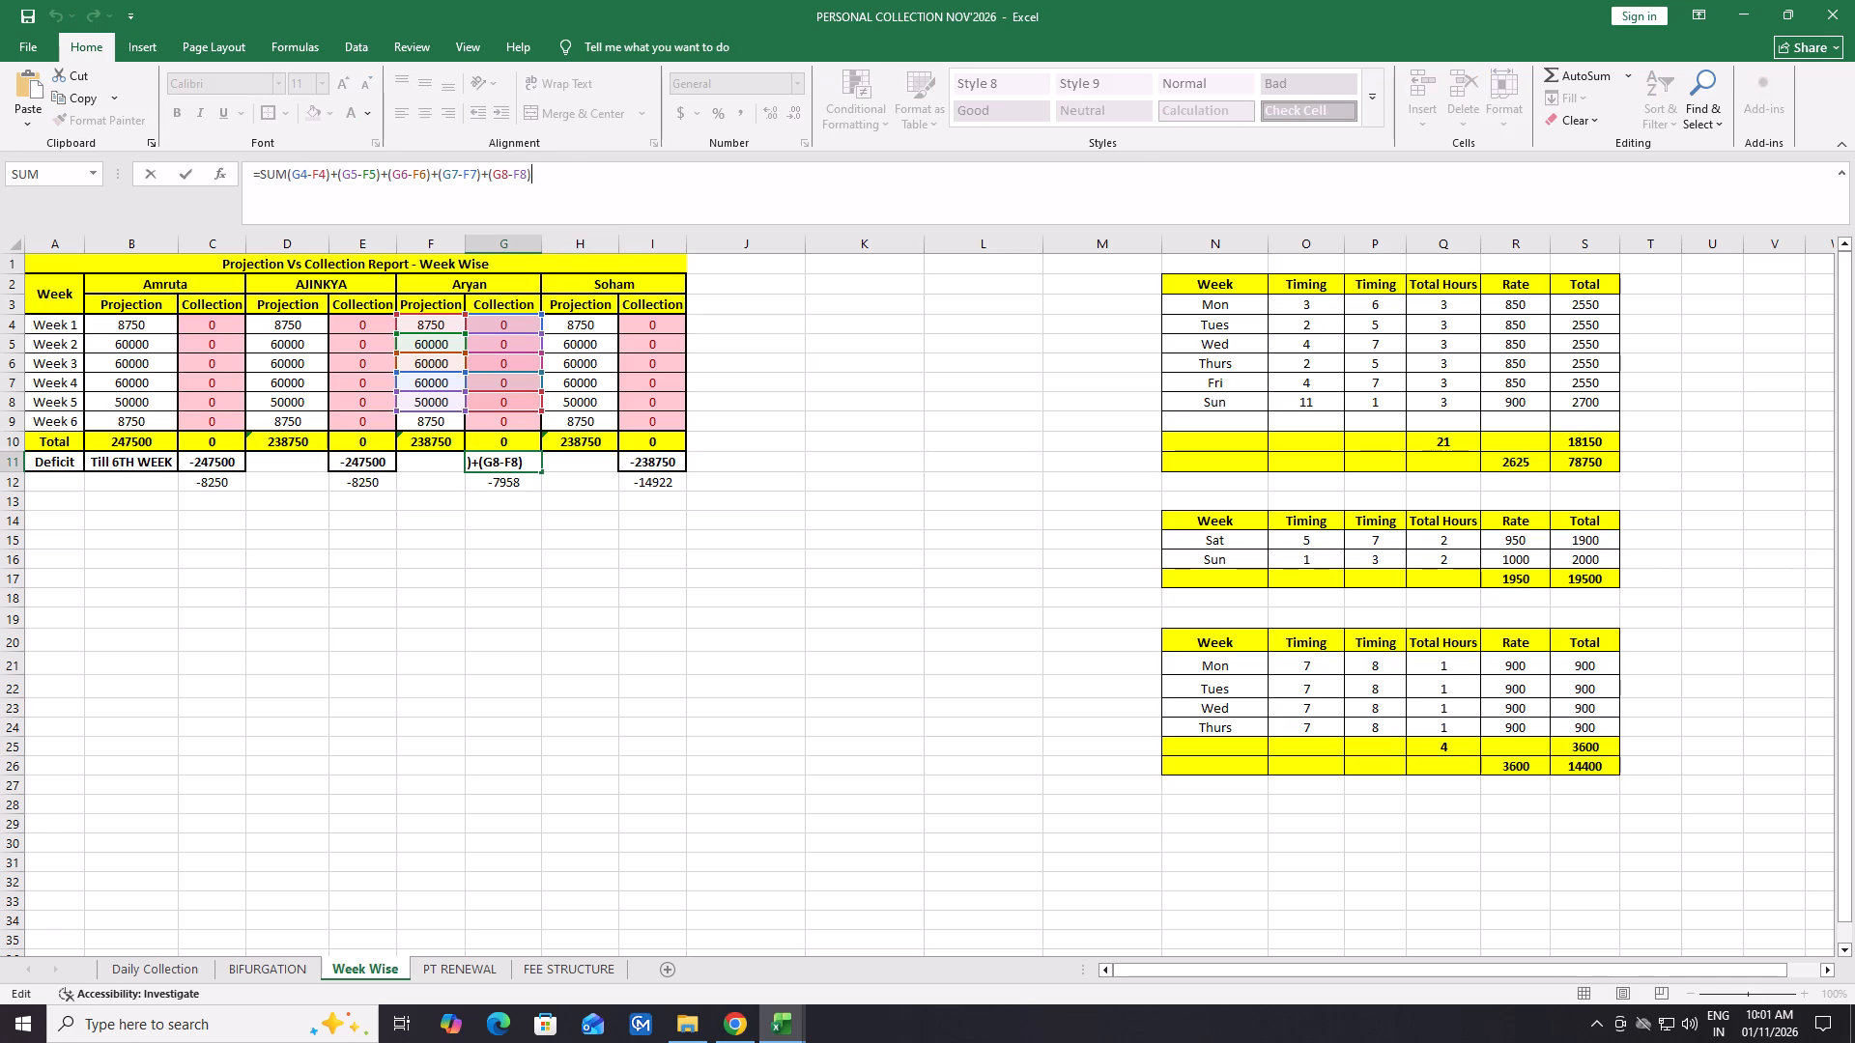
{"action": "key", "text": "plus"}
{"action": "key", "text": "shift+parenleft"}
{"action": "key", "text": "g"}
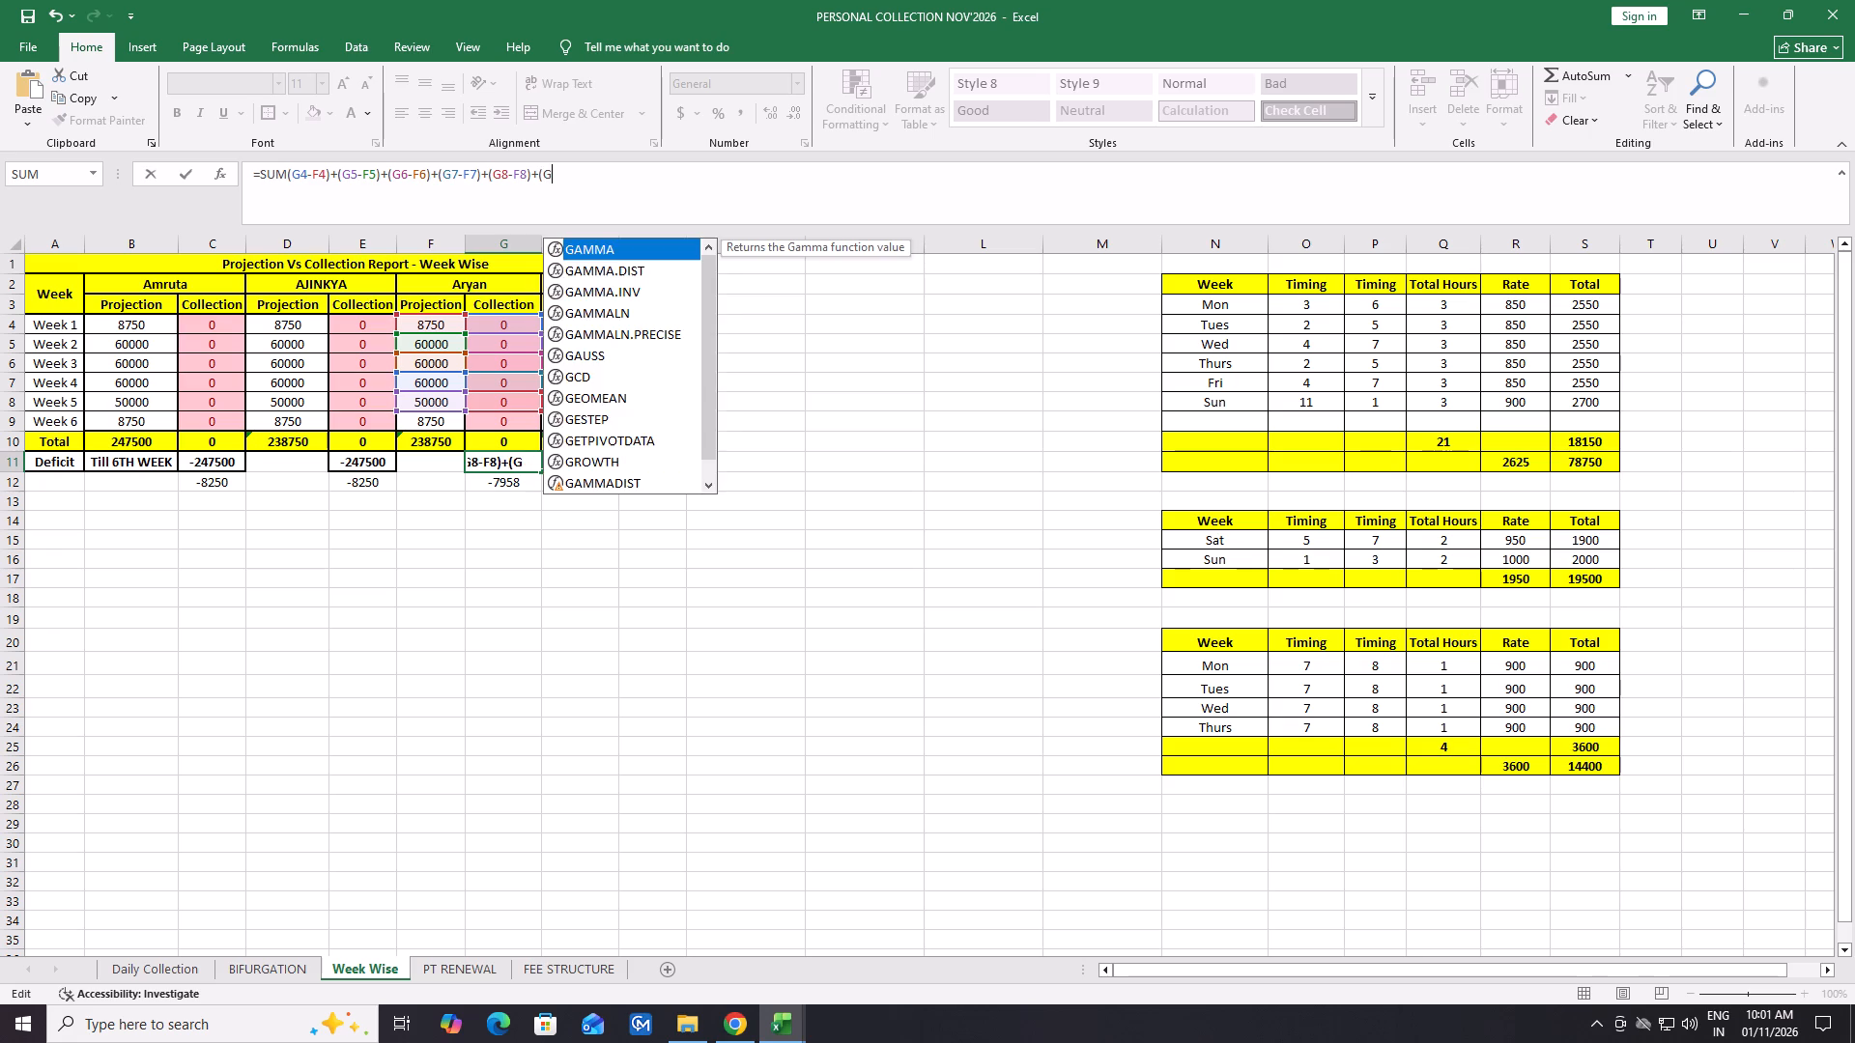
{"action": "key", "text": "9"}
{"action": "key", "text": "minus"}
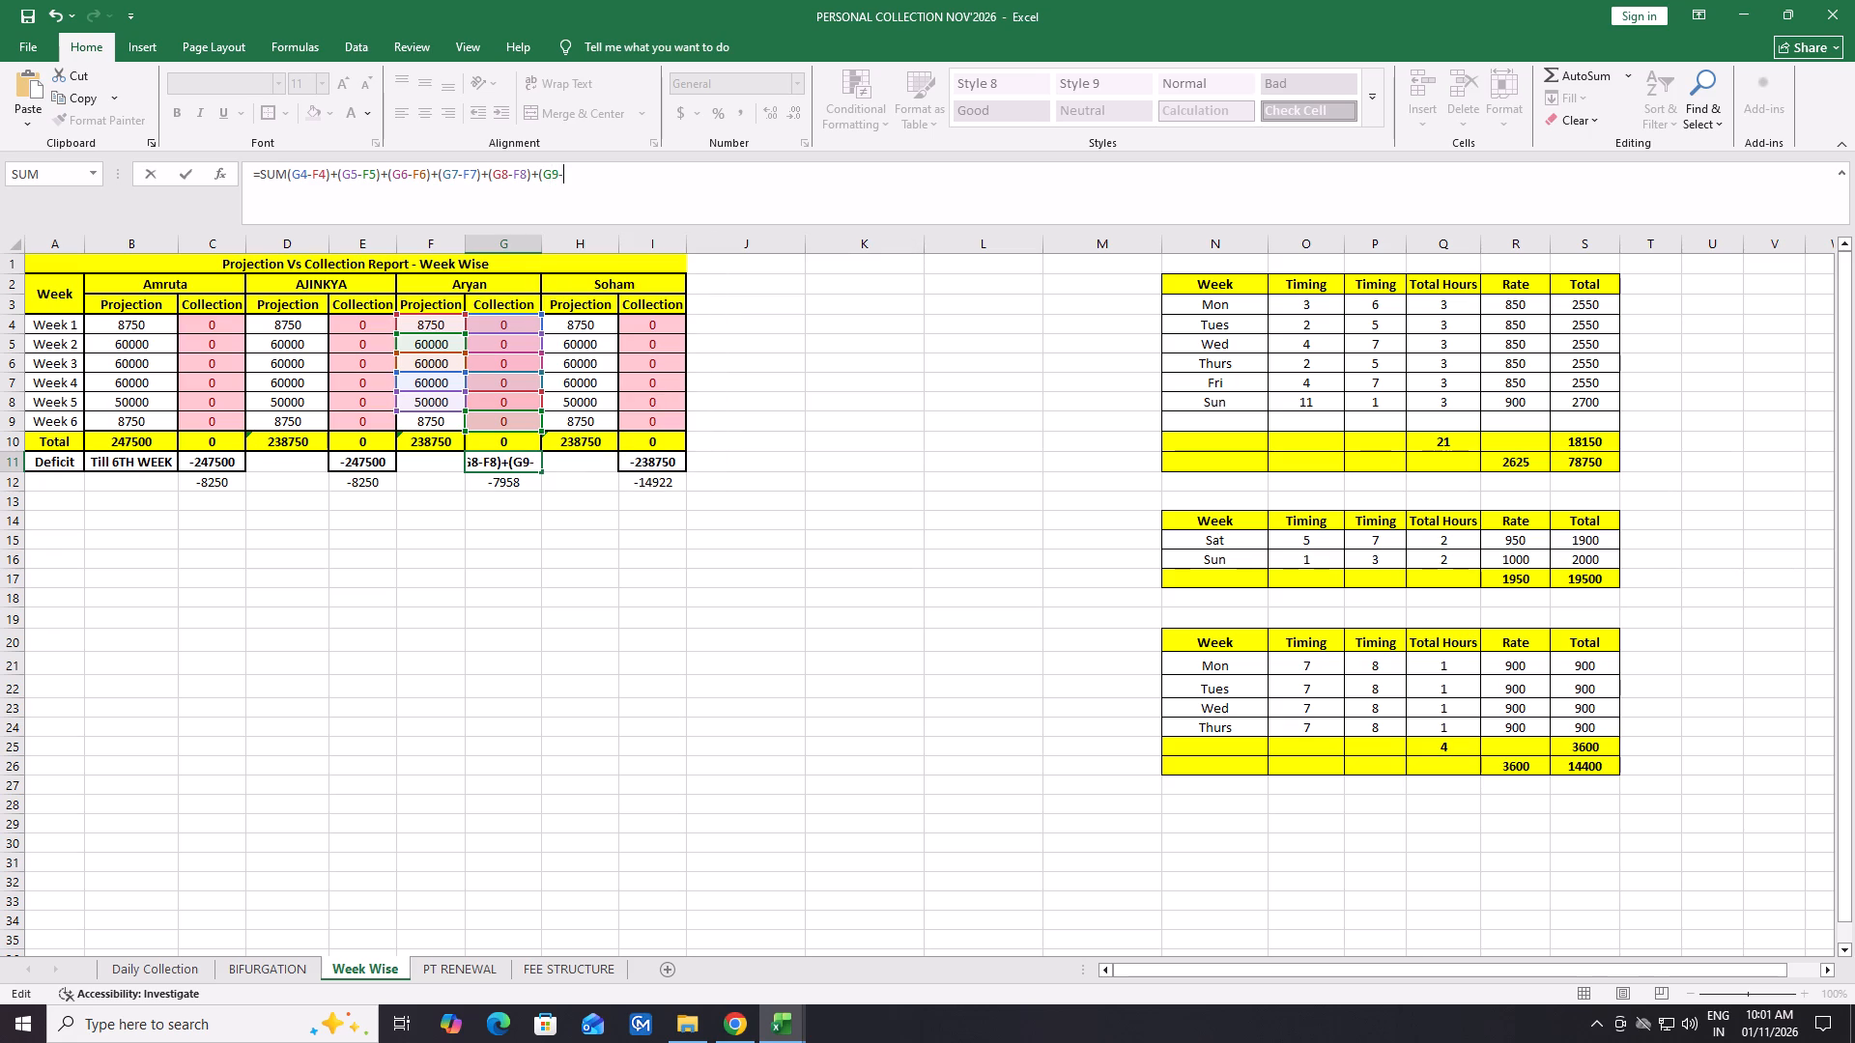
{"action": "key", "text": "f"}
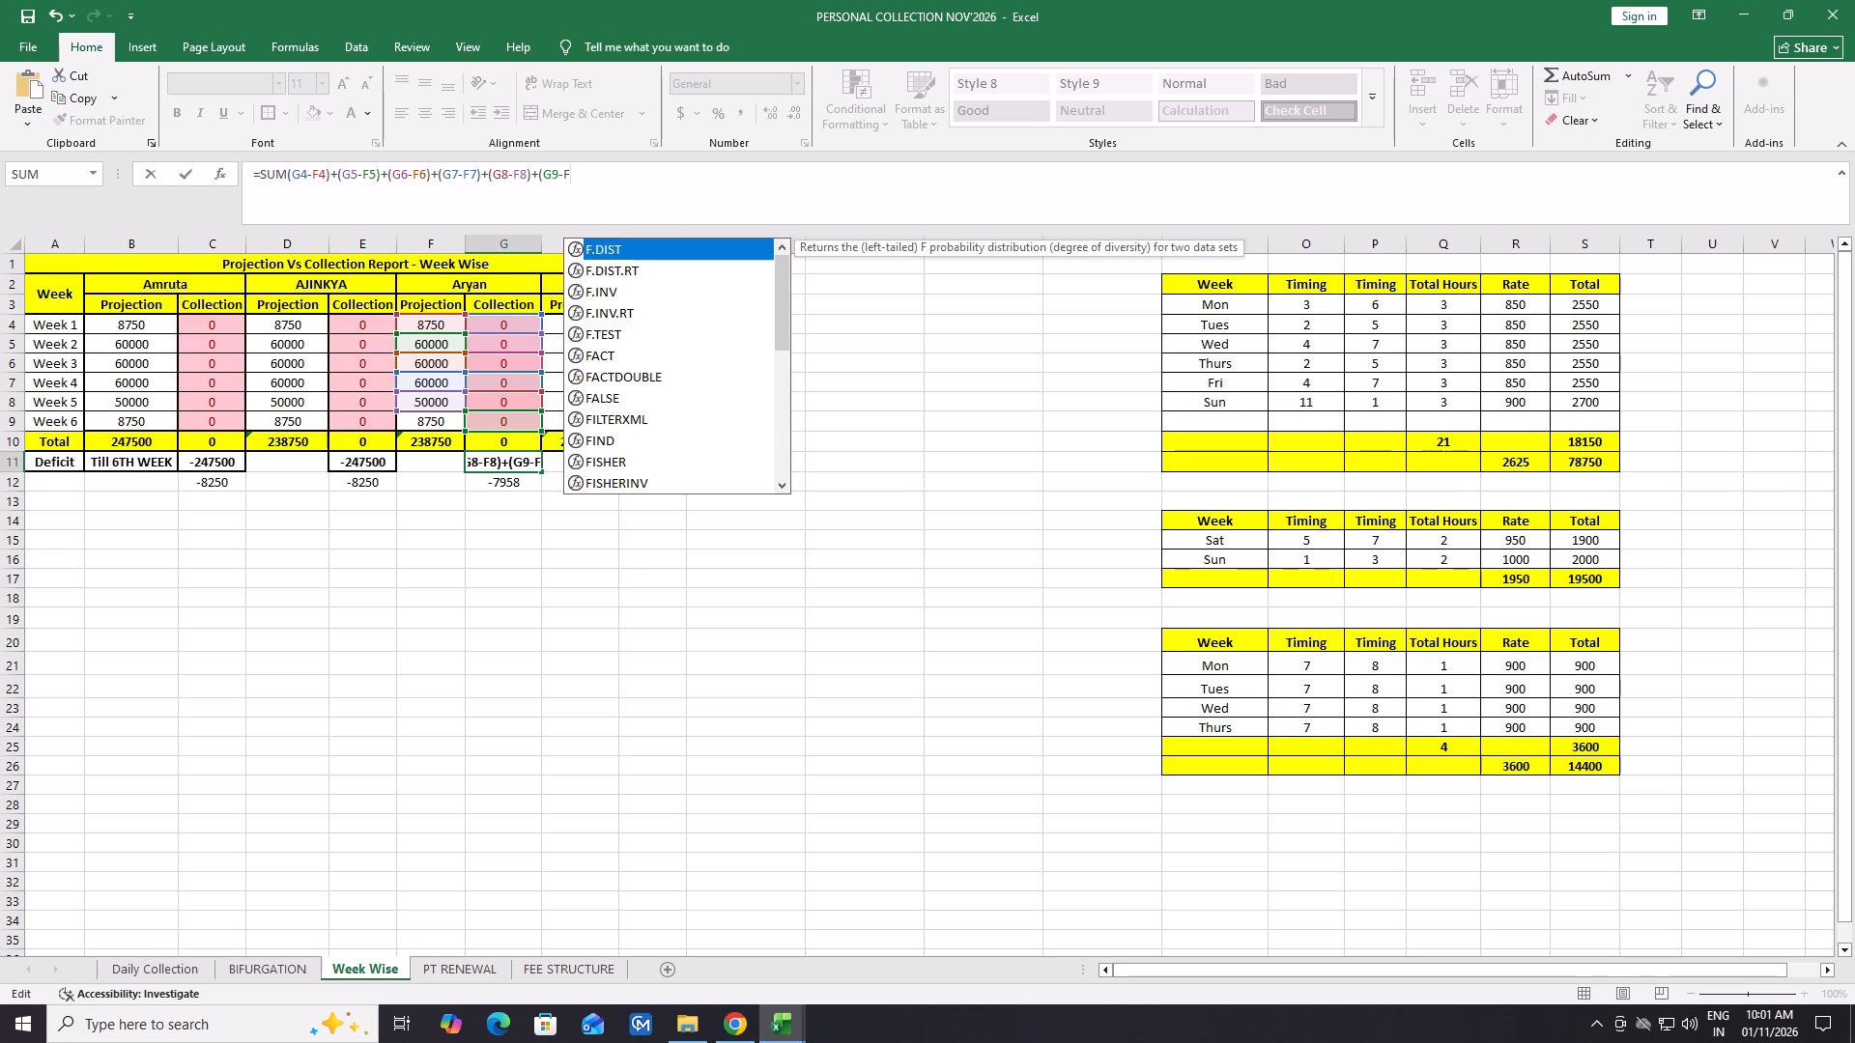
{"action": "key", "text": "9"}
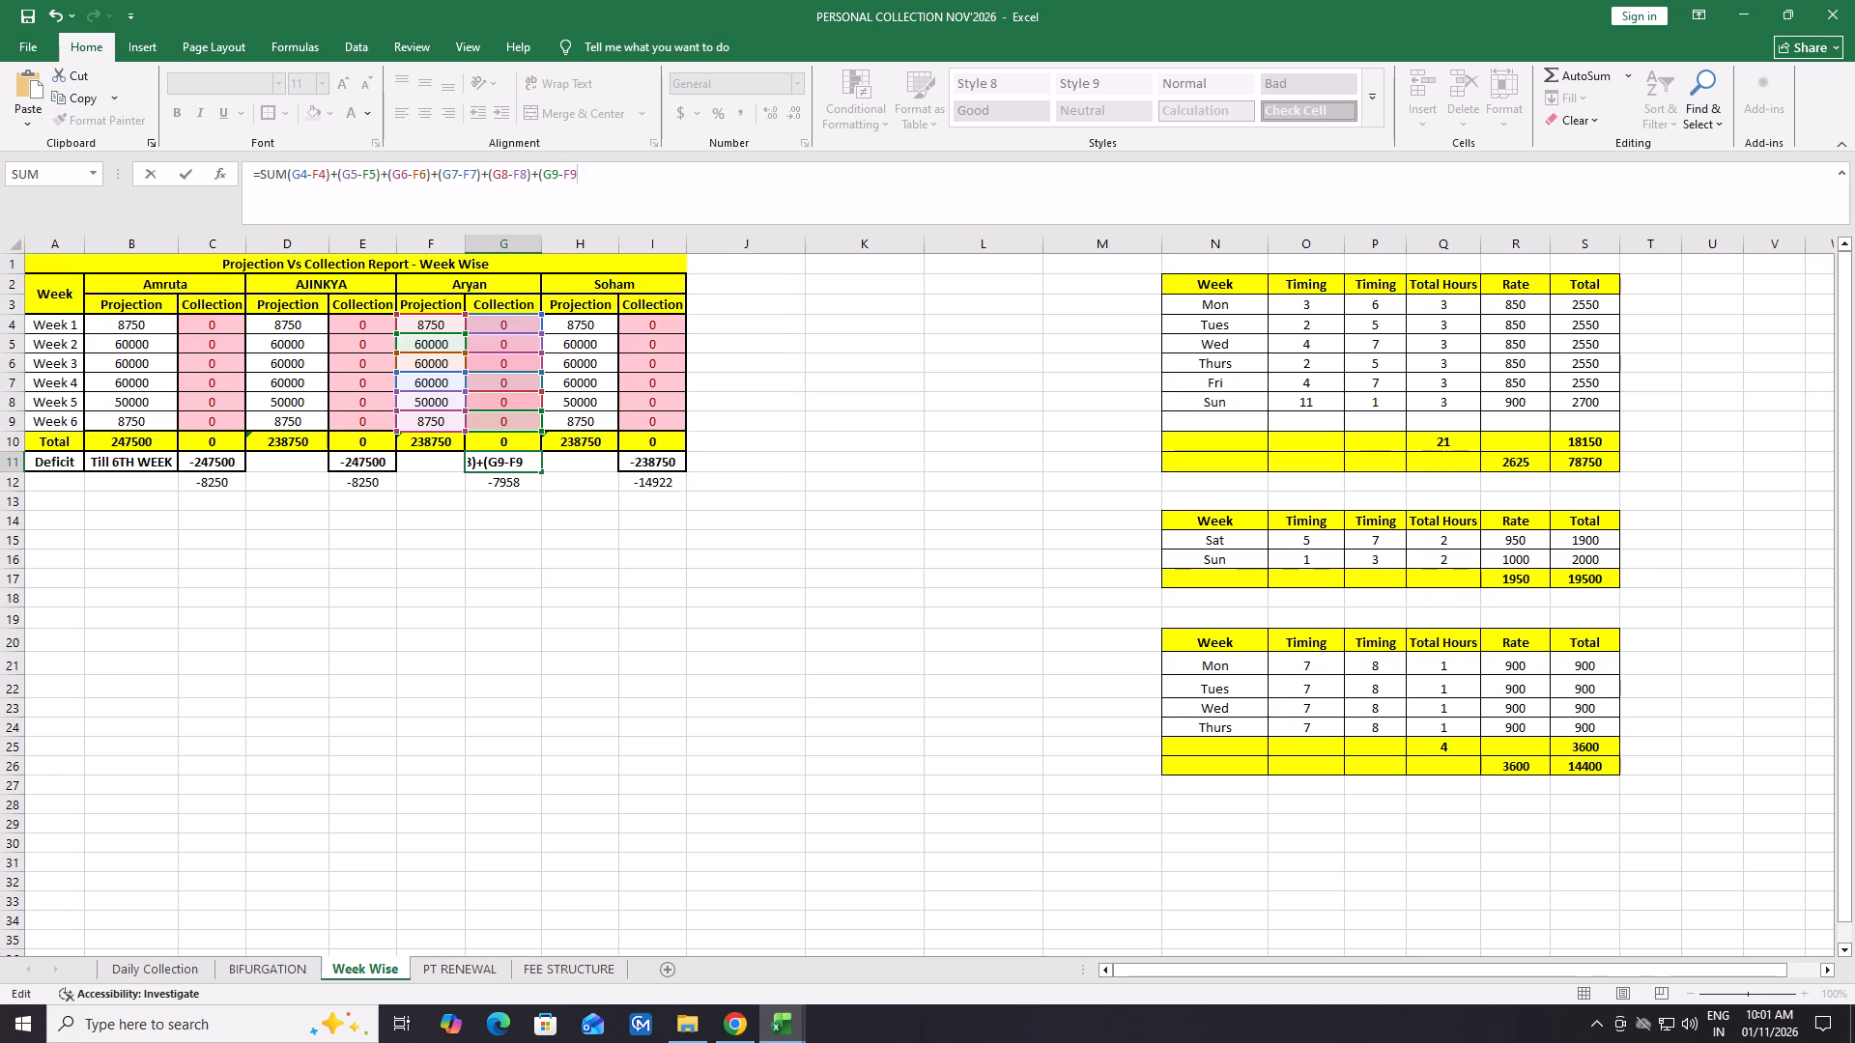
{"action": "key", "text": "shift+parenright"}
{"action": "key", "text": "Return"}
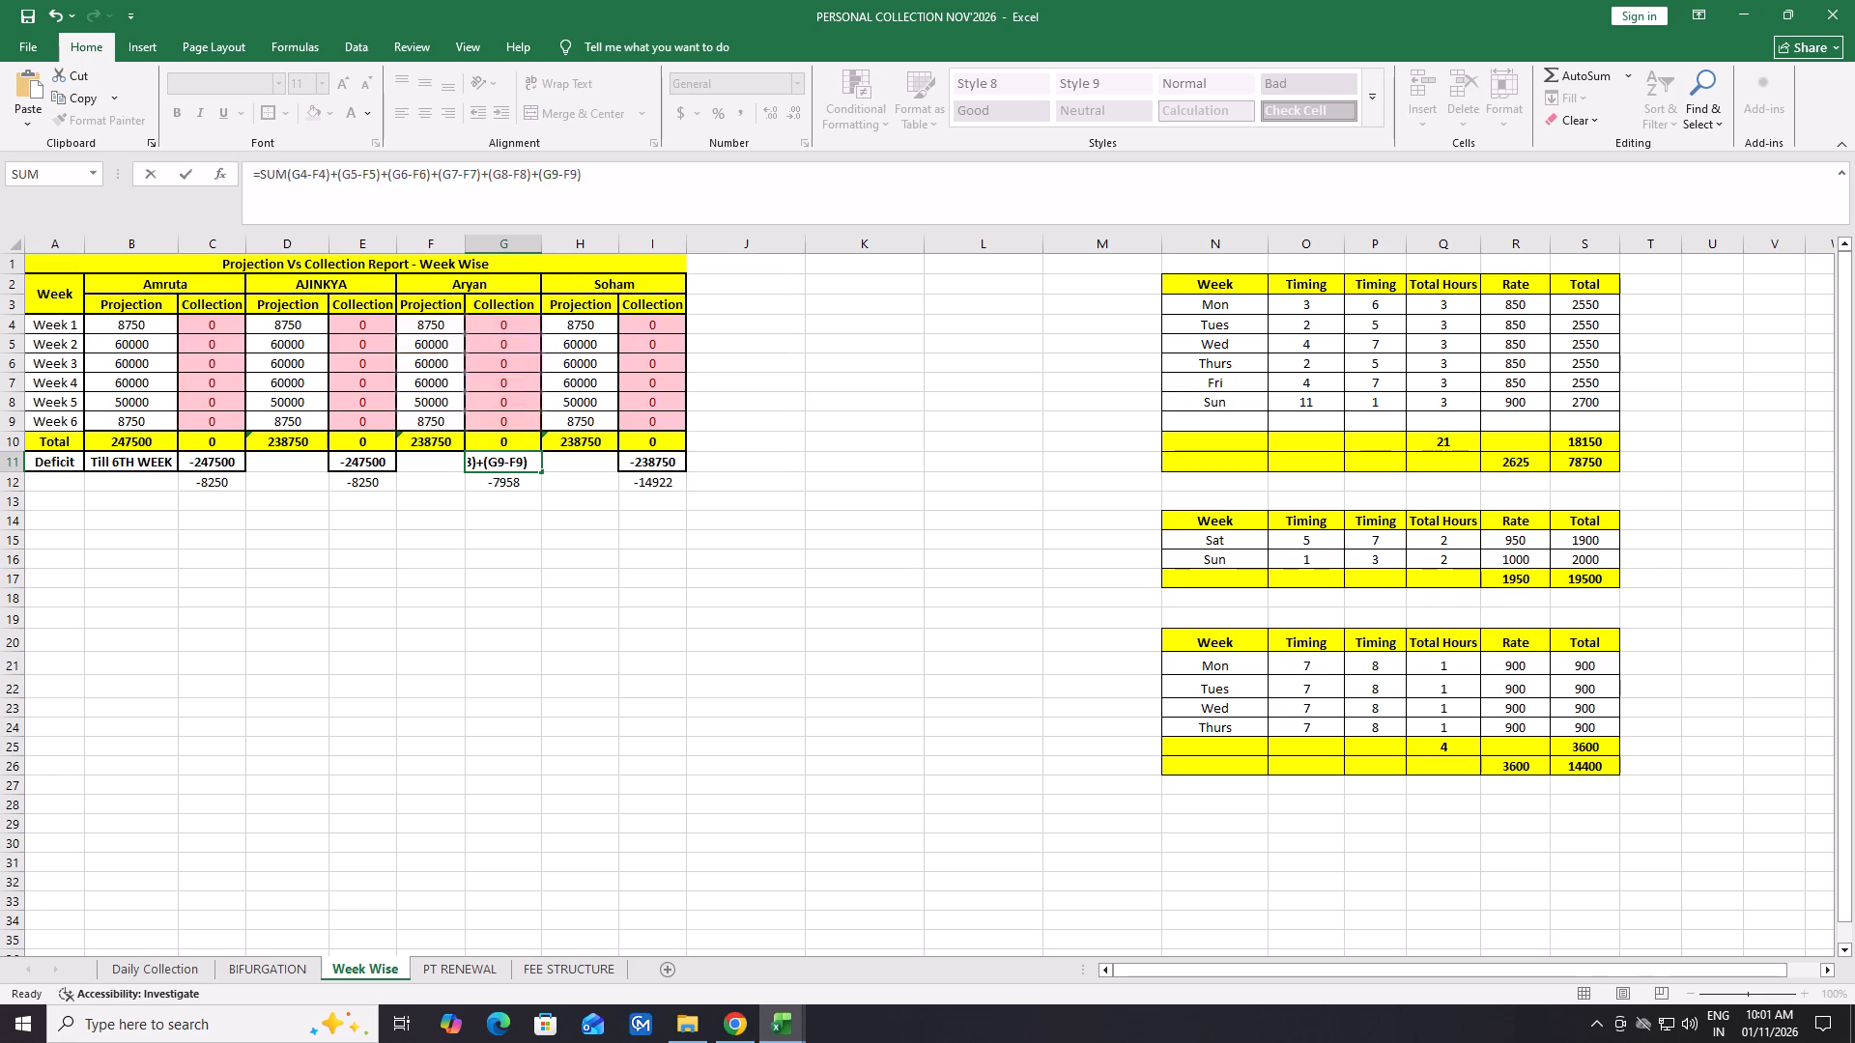
Extend Soham's deficit formula in I11 with the Week 6 term +(I9-H9).
{"action": "left_click", "coordinate": [651, 465]}
{"action": "left_click", "coordinate": [533, 172]}
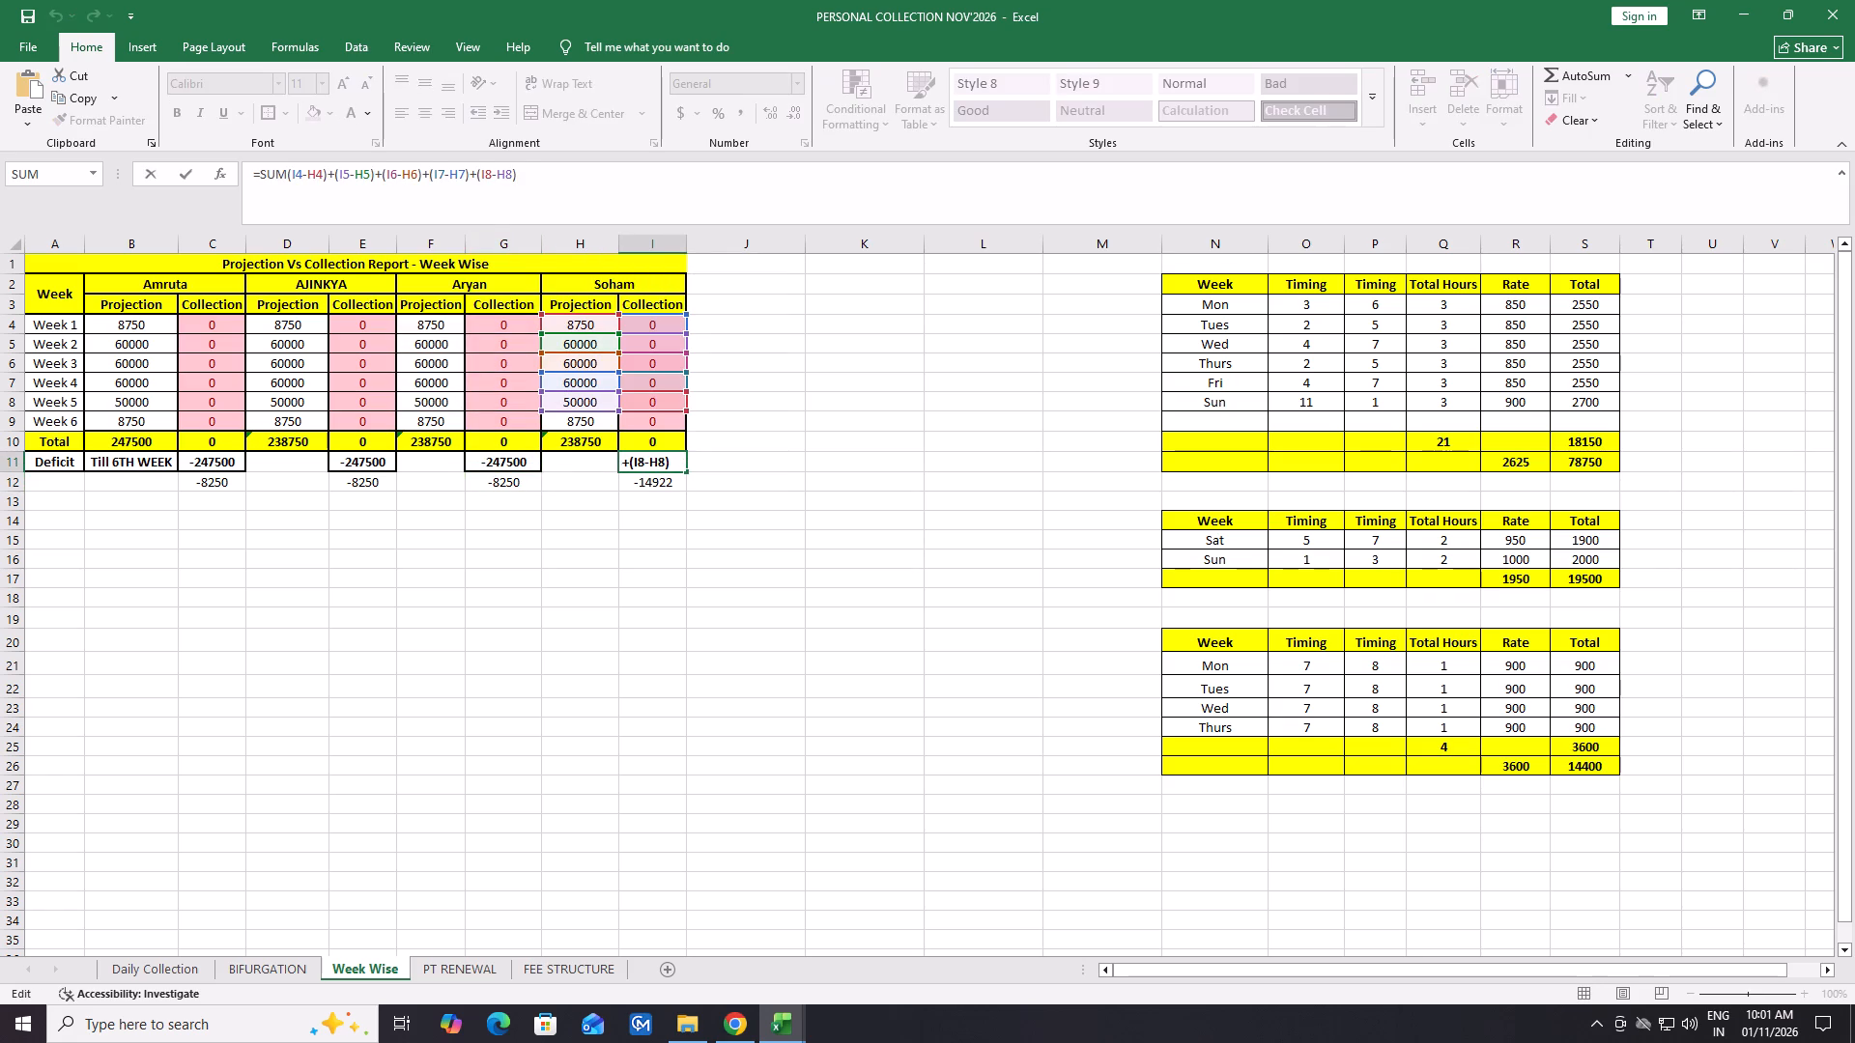
{"action": "key", "text": "plus"}
{"action": "key", "text": "shift+parenleft"}
{"action": "key", "text": "i"}
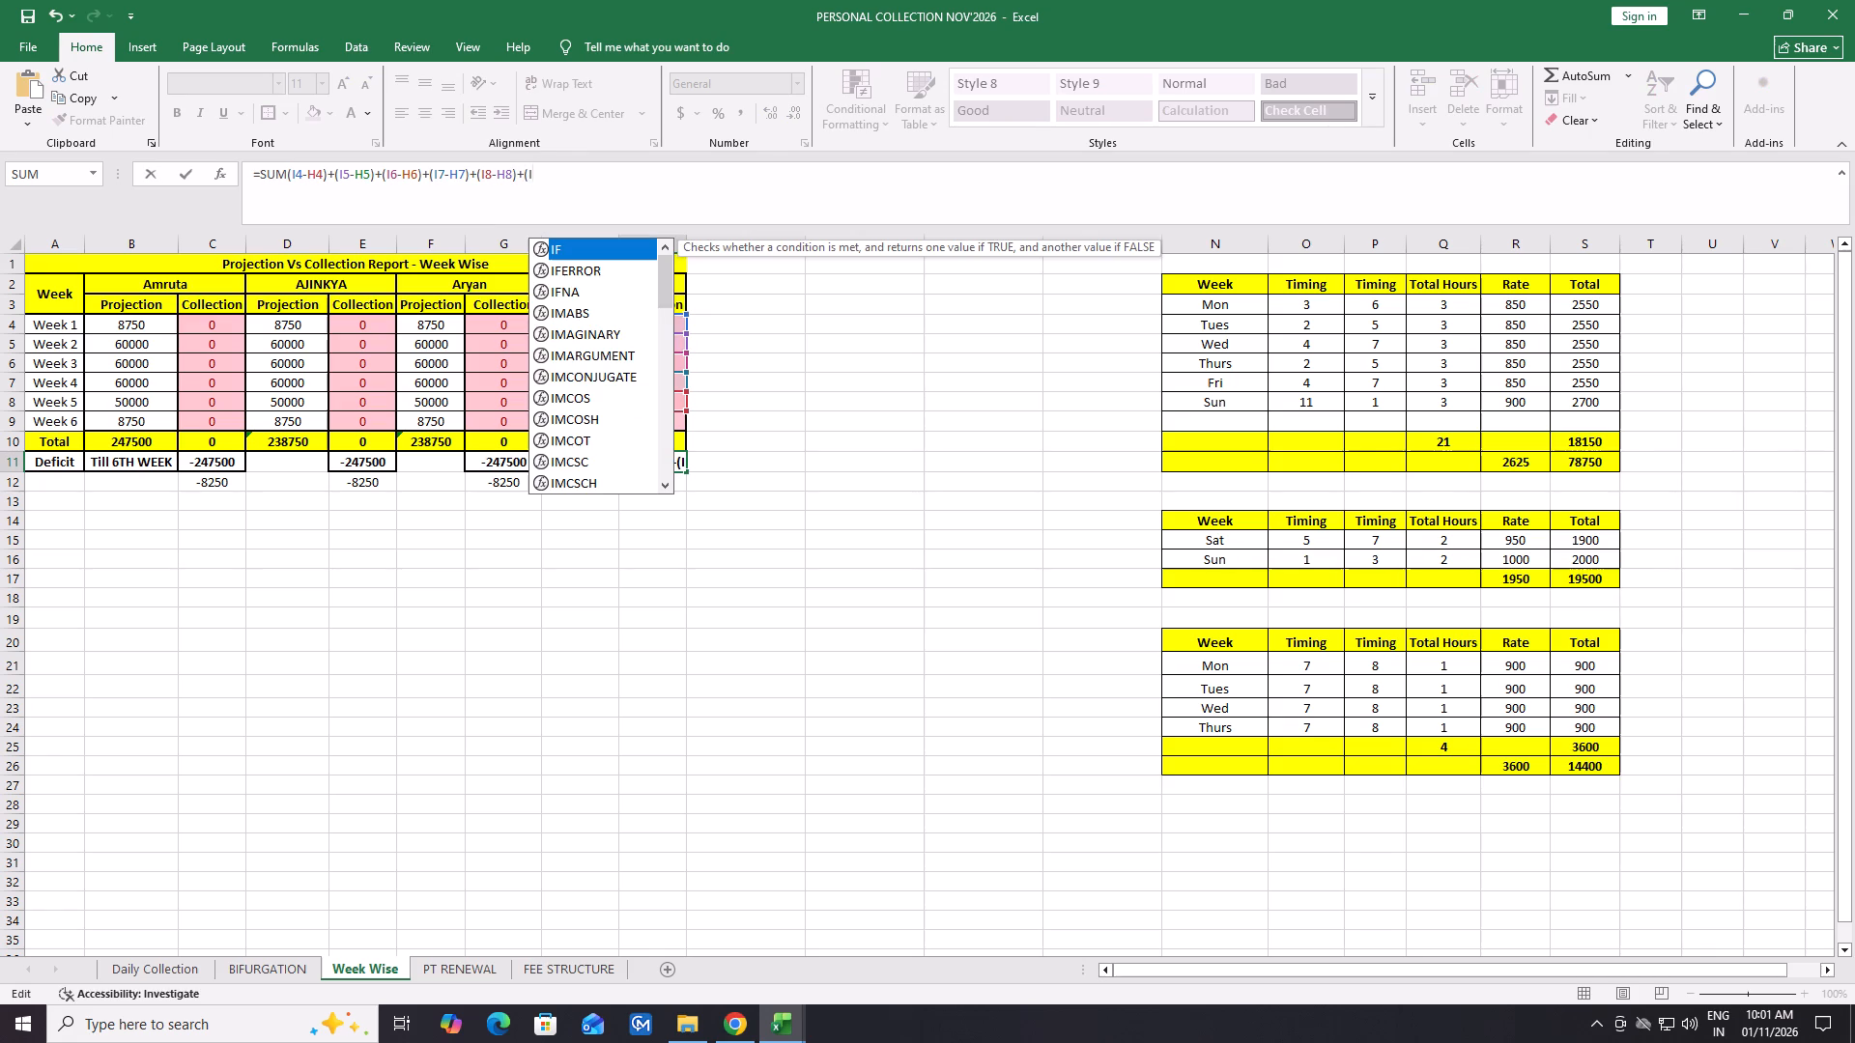
{"action": "key", "text": "9"}
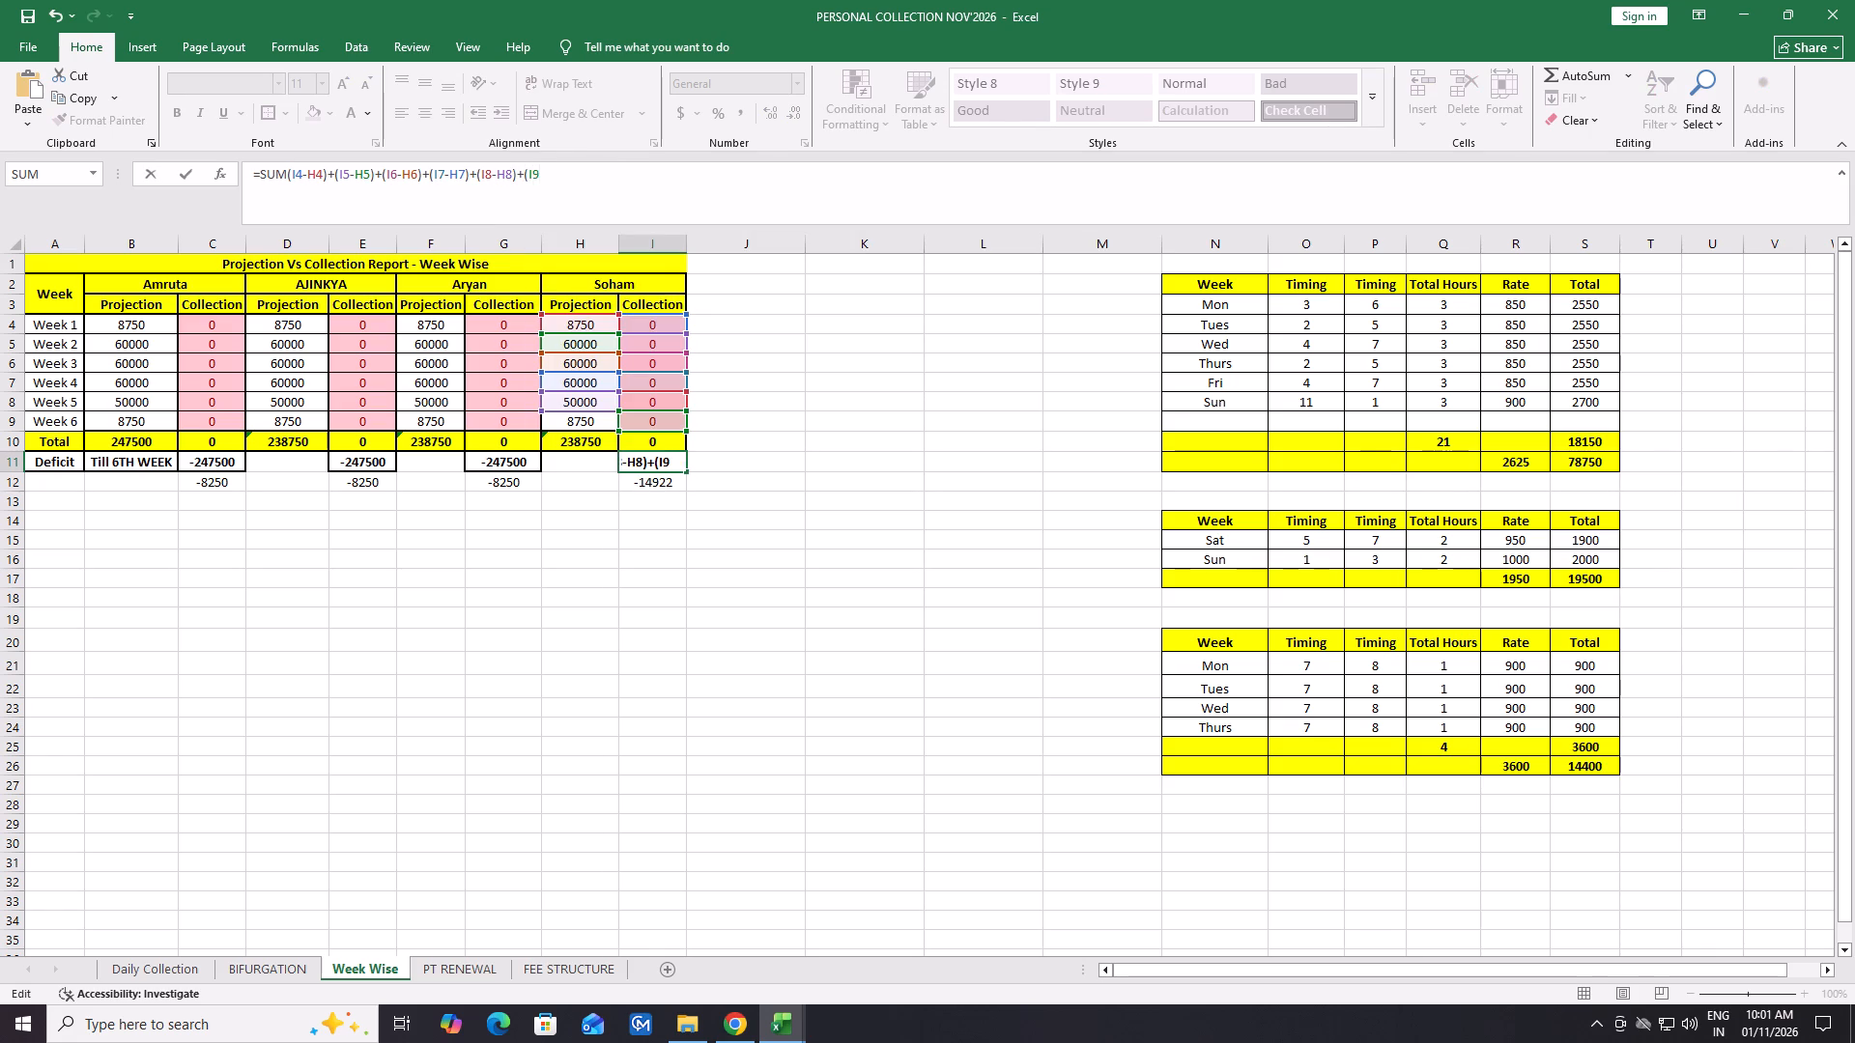
{"action": "key", "text": "minus"}
{"action": "key", "text": "h"}
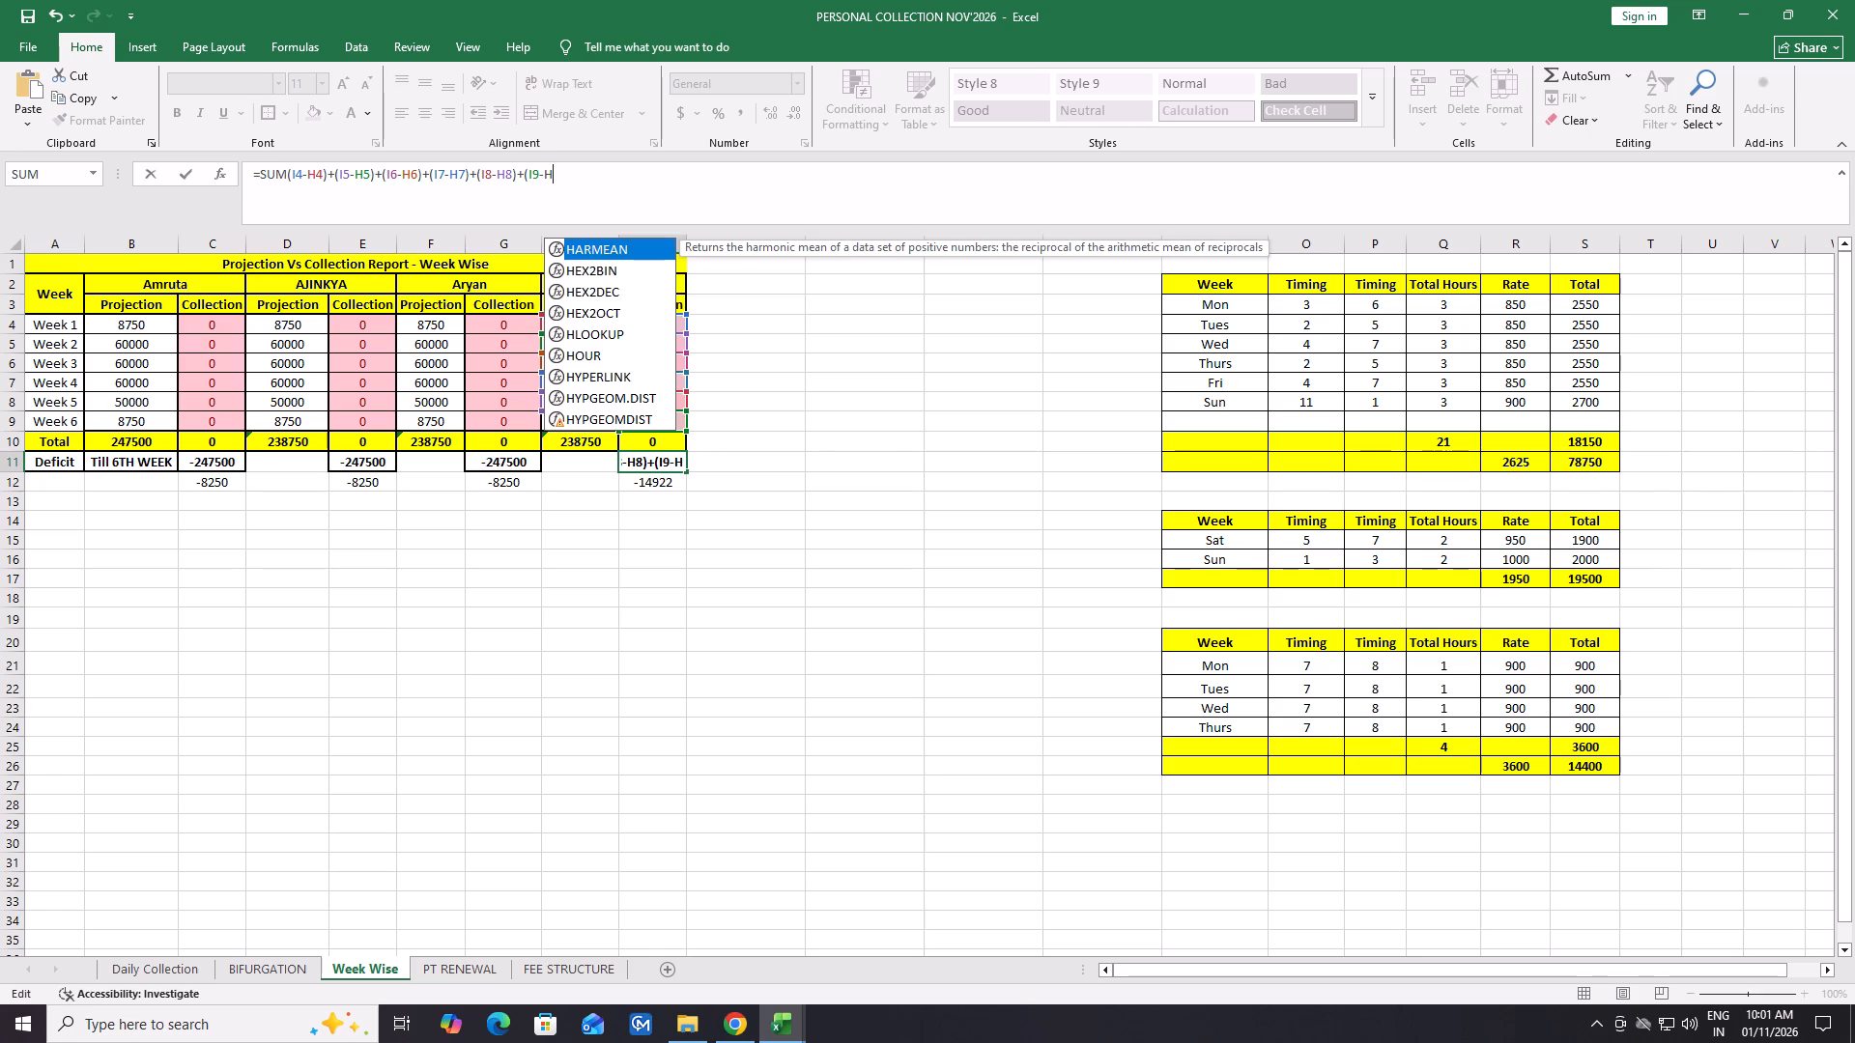
{"action": "key", "text": "Page_Up"}
{"action": "key", "text": "9"}
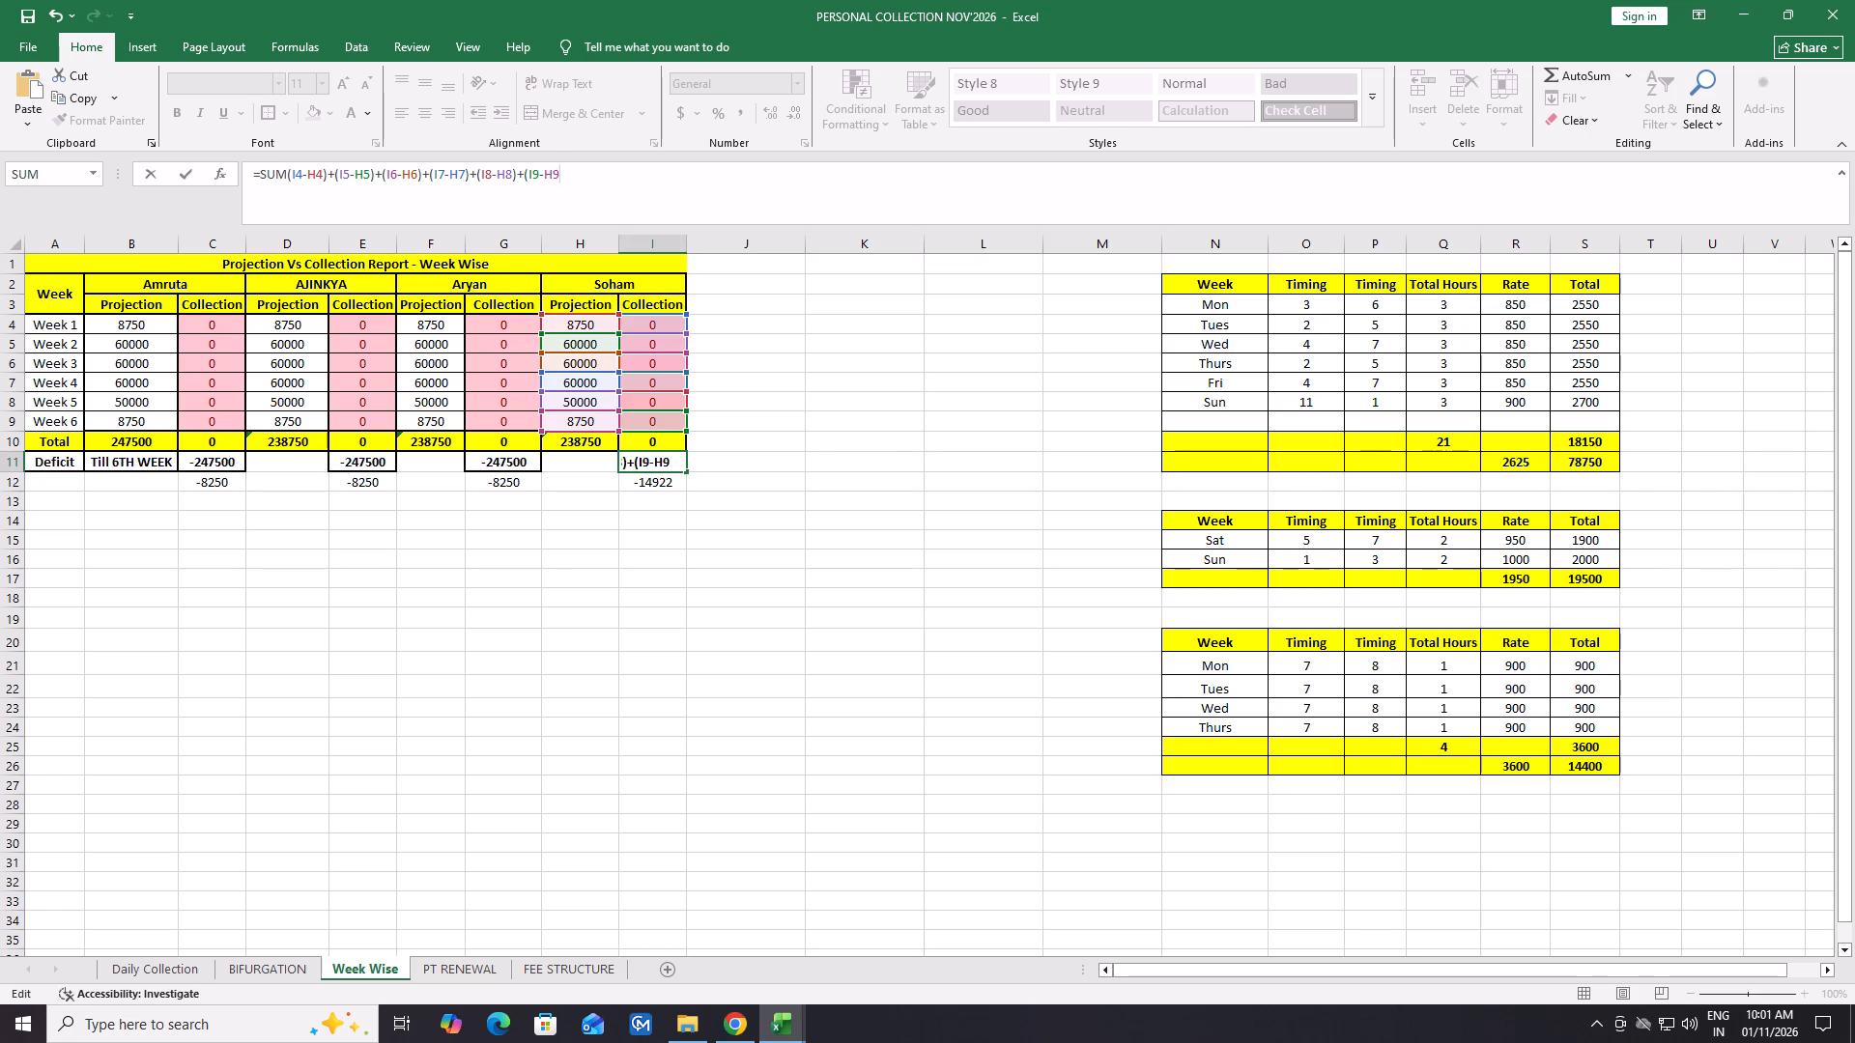
{"action": "key", "text": "shift+parenright"}
{"action": "key", "text": "Return"}
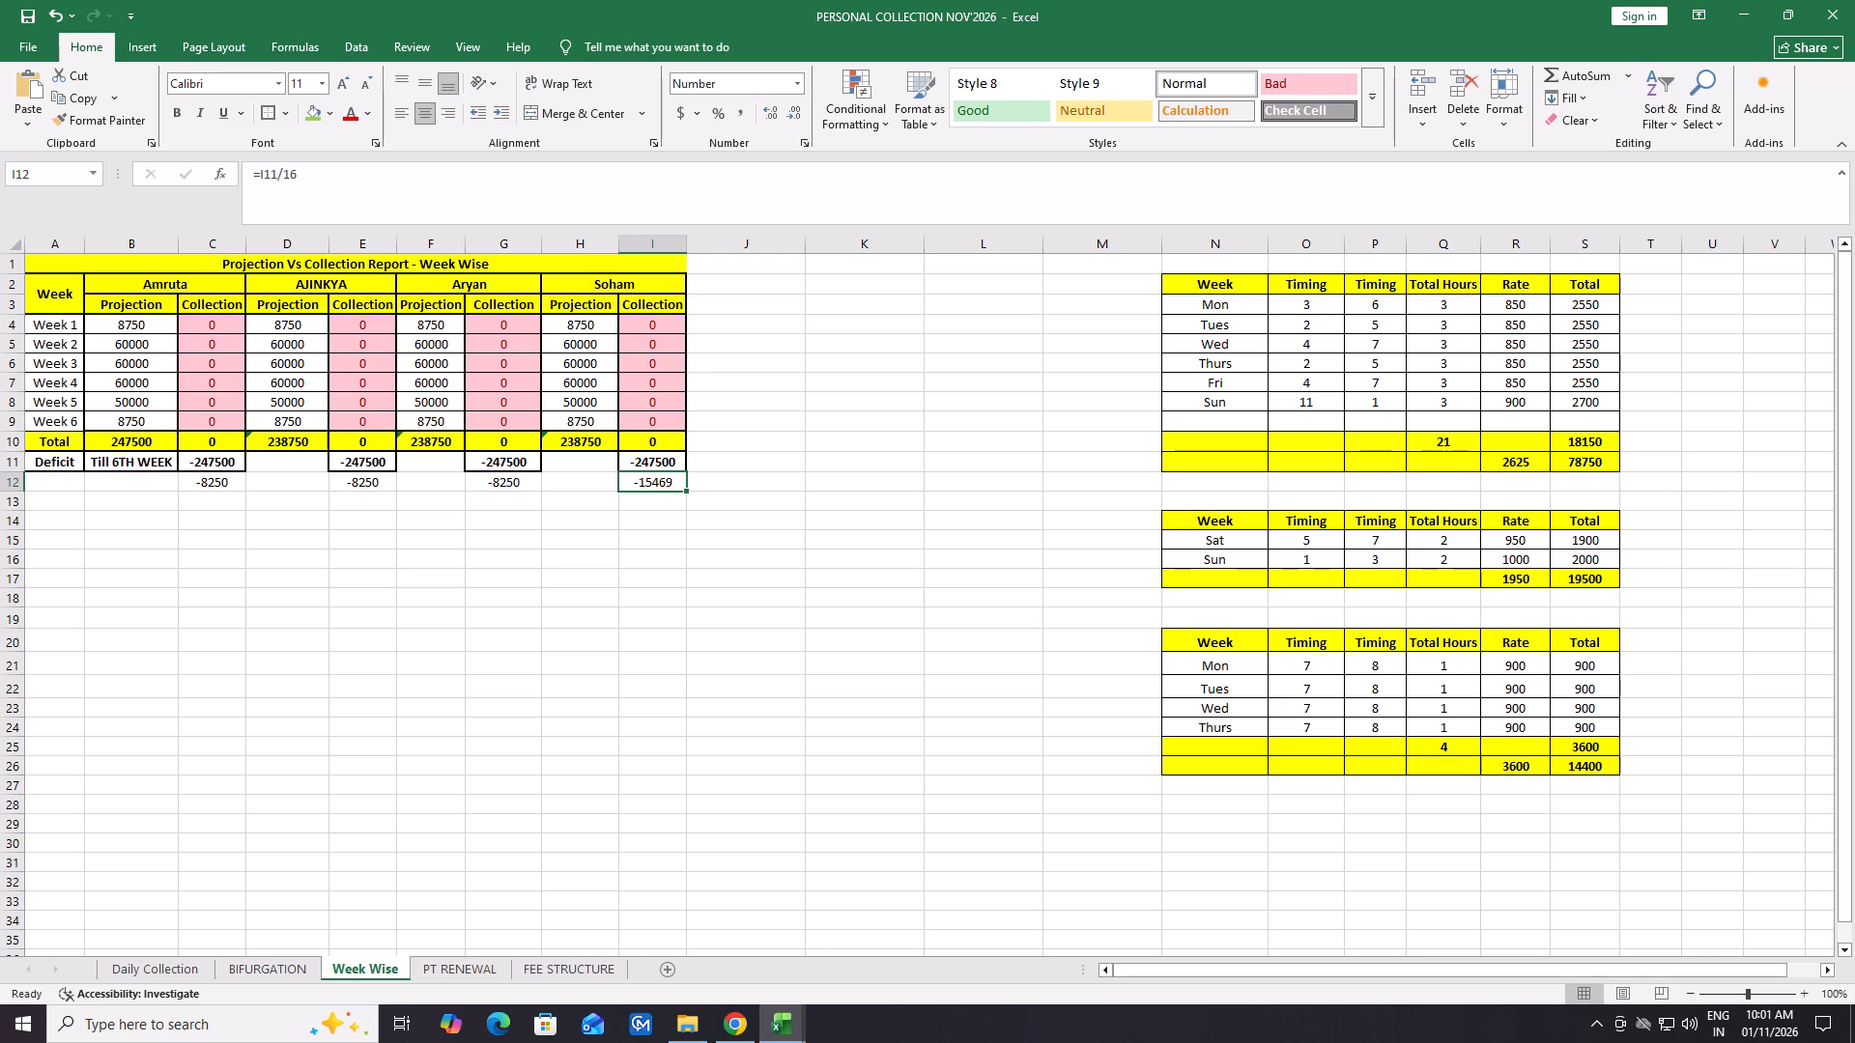
Change the divisor in Soham's divided-deficit formula in I12 so it reads =I11/30.
{"action": "left_click", "coordinate": [307, 179]}
{"action": "key", "text": "BackSpace"}
{"action": "key", "text": "BackSpace"}
{"action": "type", "text": "30"}
{"action": "key", "text": "Return"}
Save the workbook.
{"action": "double_click", "coordinate": [514, 670]}
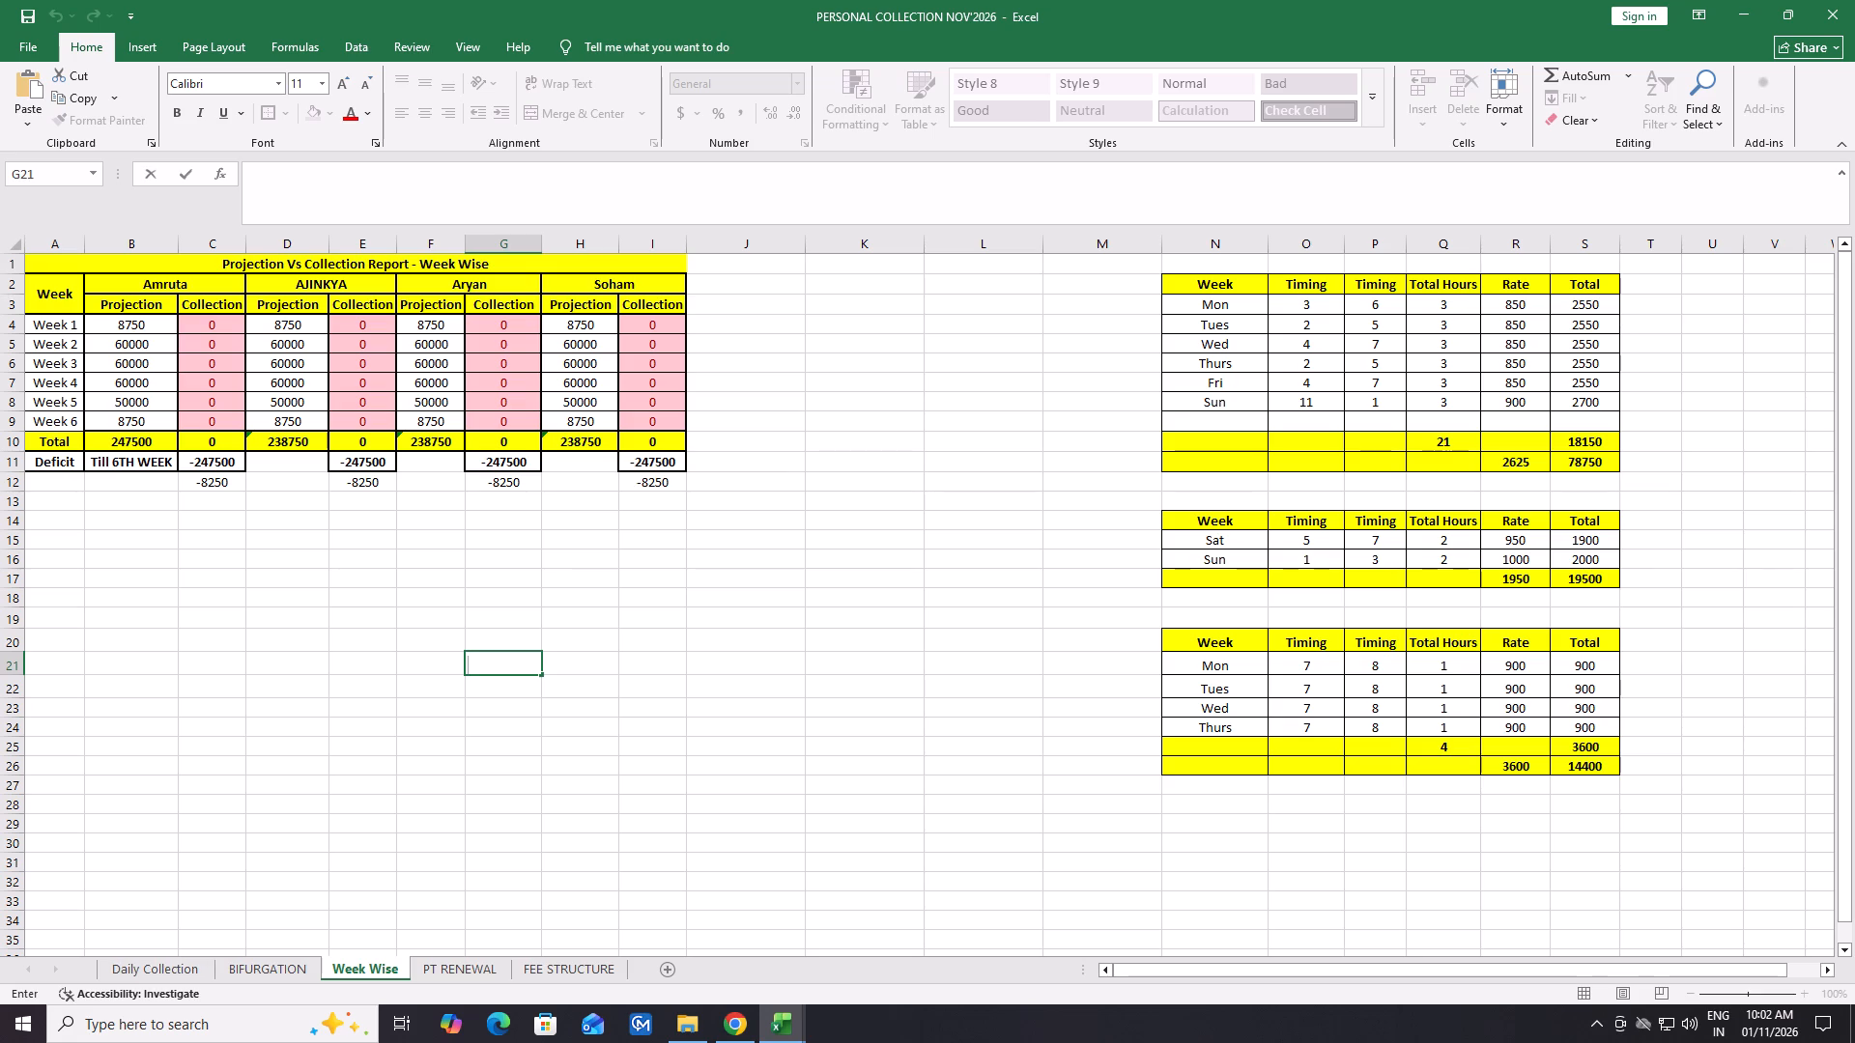
{"action": "key", "text": "ctrl+s"}
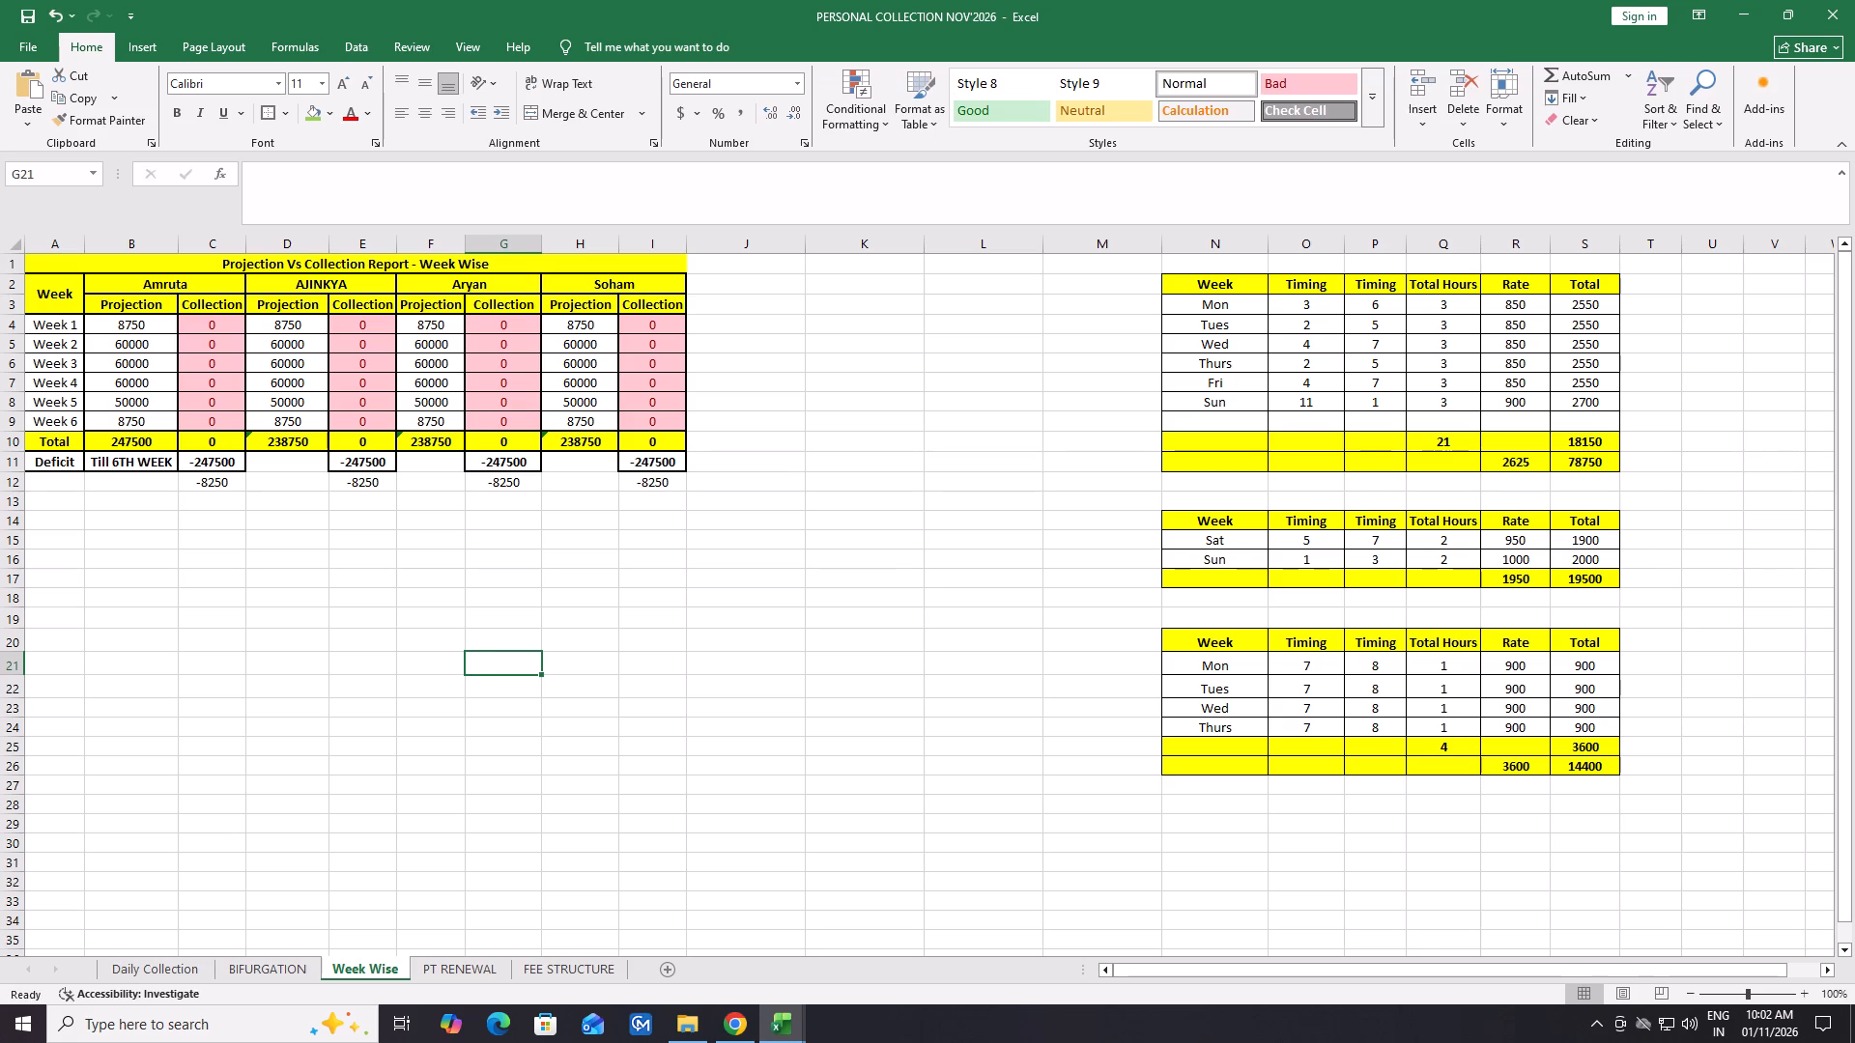
Apply the current border style to the whole Daily Collection table, A1:J32.
{"action": "double_click", "coordinate": [183, 973]}
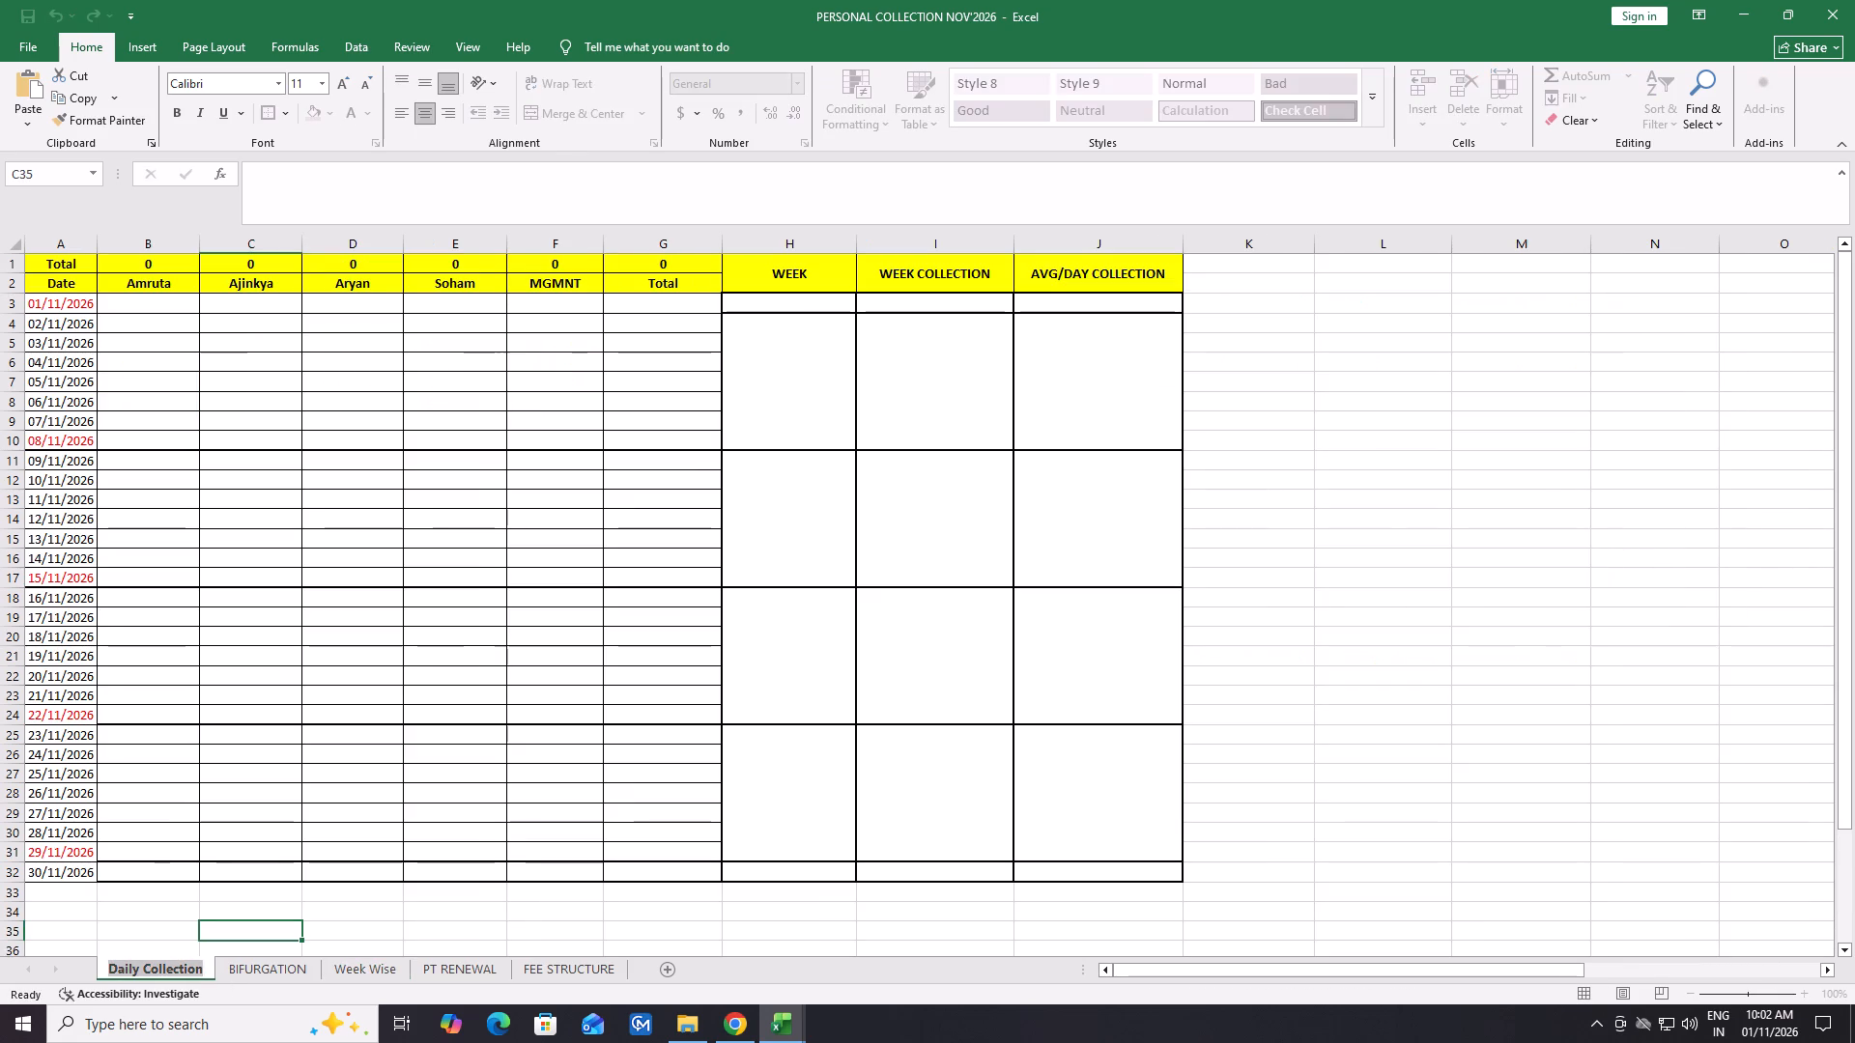
{"action": "scroll", "coordinate": [312, 897], "scroll_direction": "down", "scroll_amount": 6}
{"action": "scroll", "coordinate": [370, 858], "scroll_direction": "up", "scroll_amount": 5}
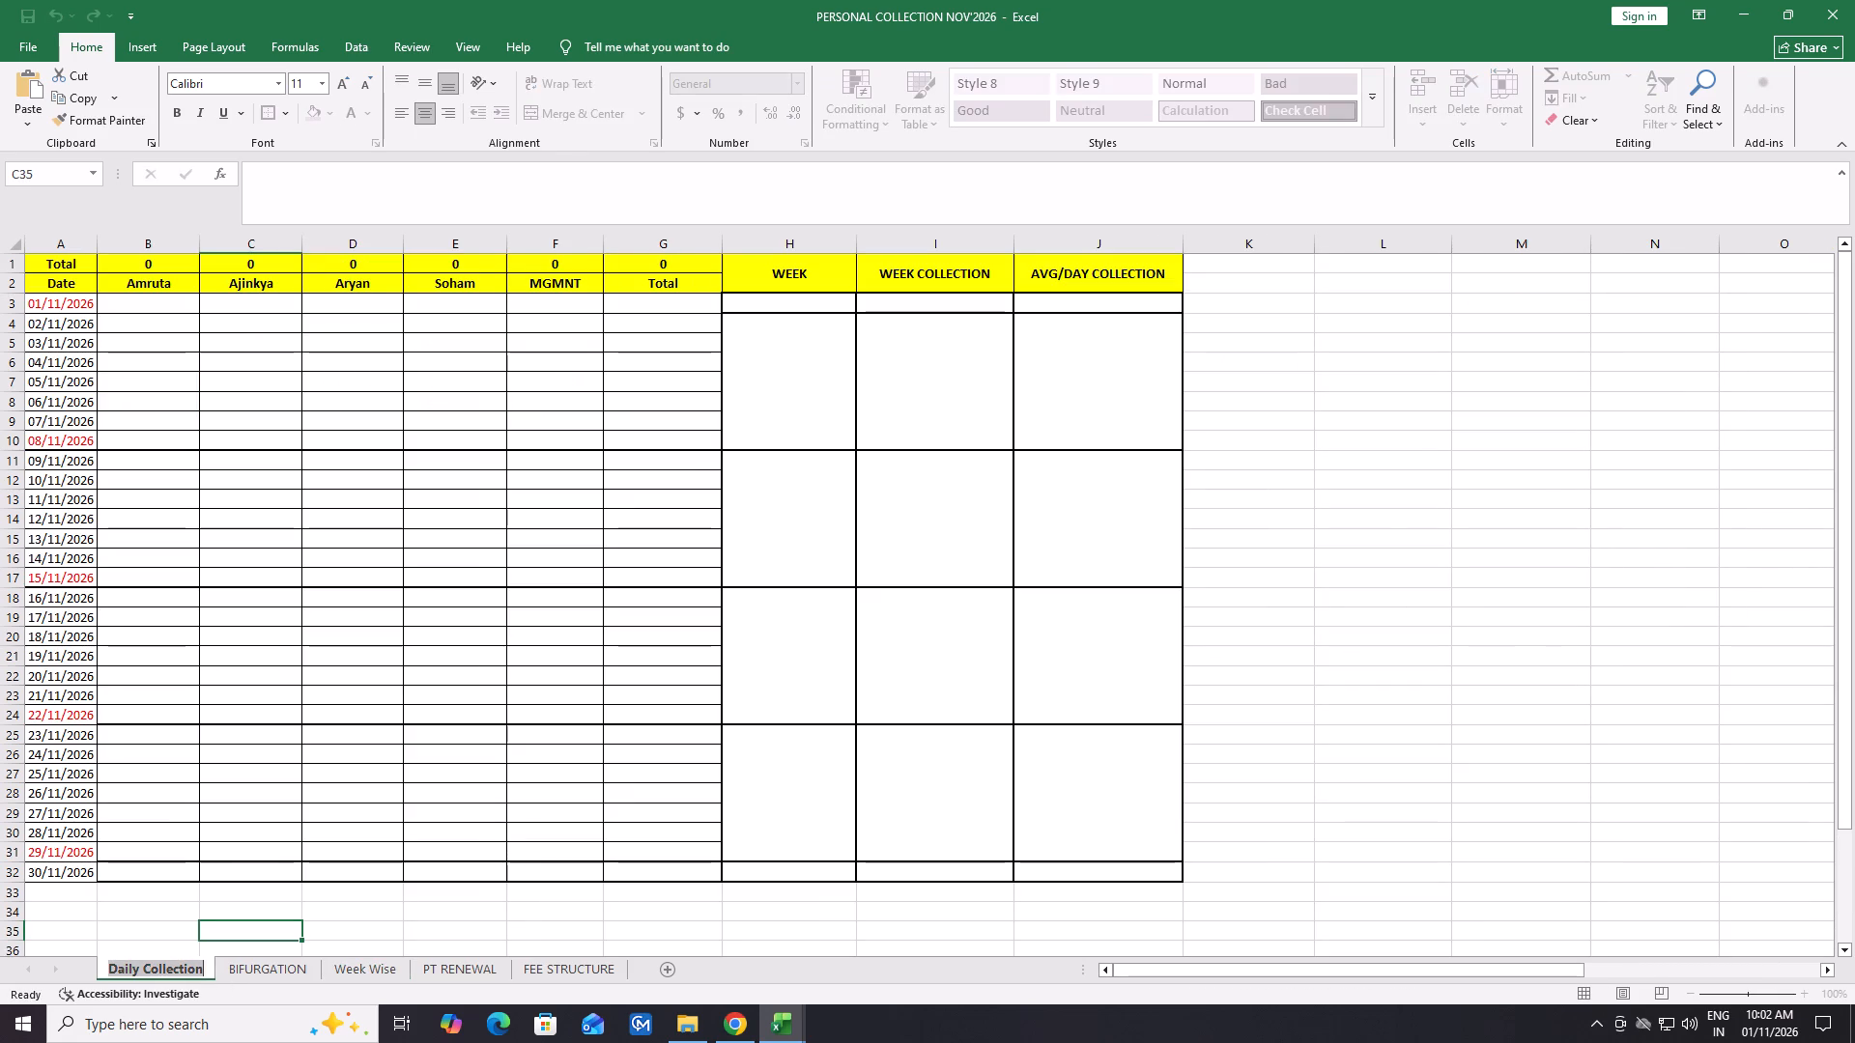
{"action": "left_click_drag", "start_coordinate": [71, 260], "coordinate": [269, 403]}
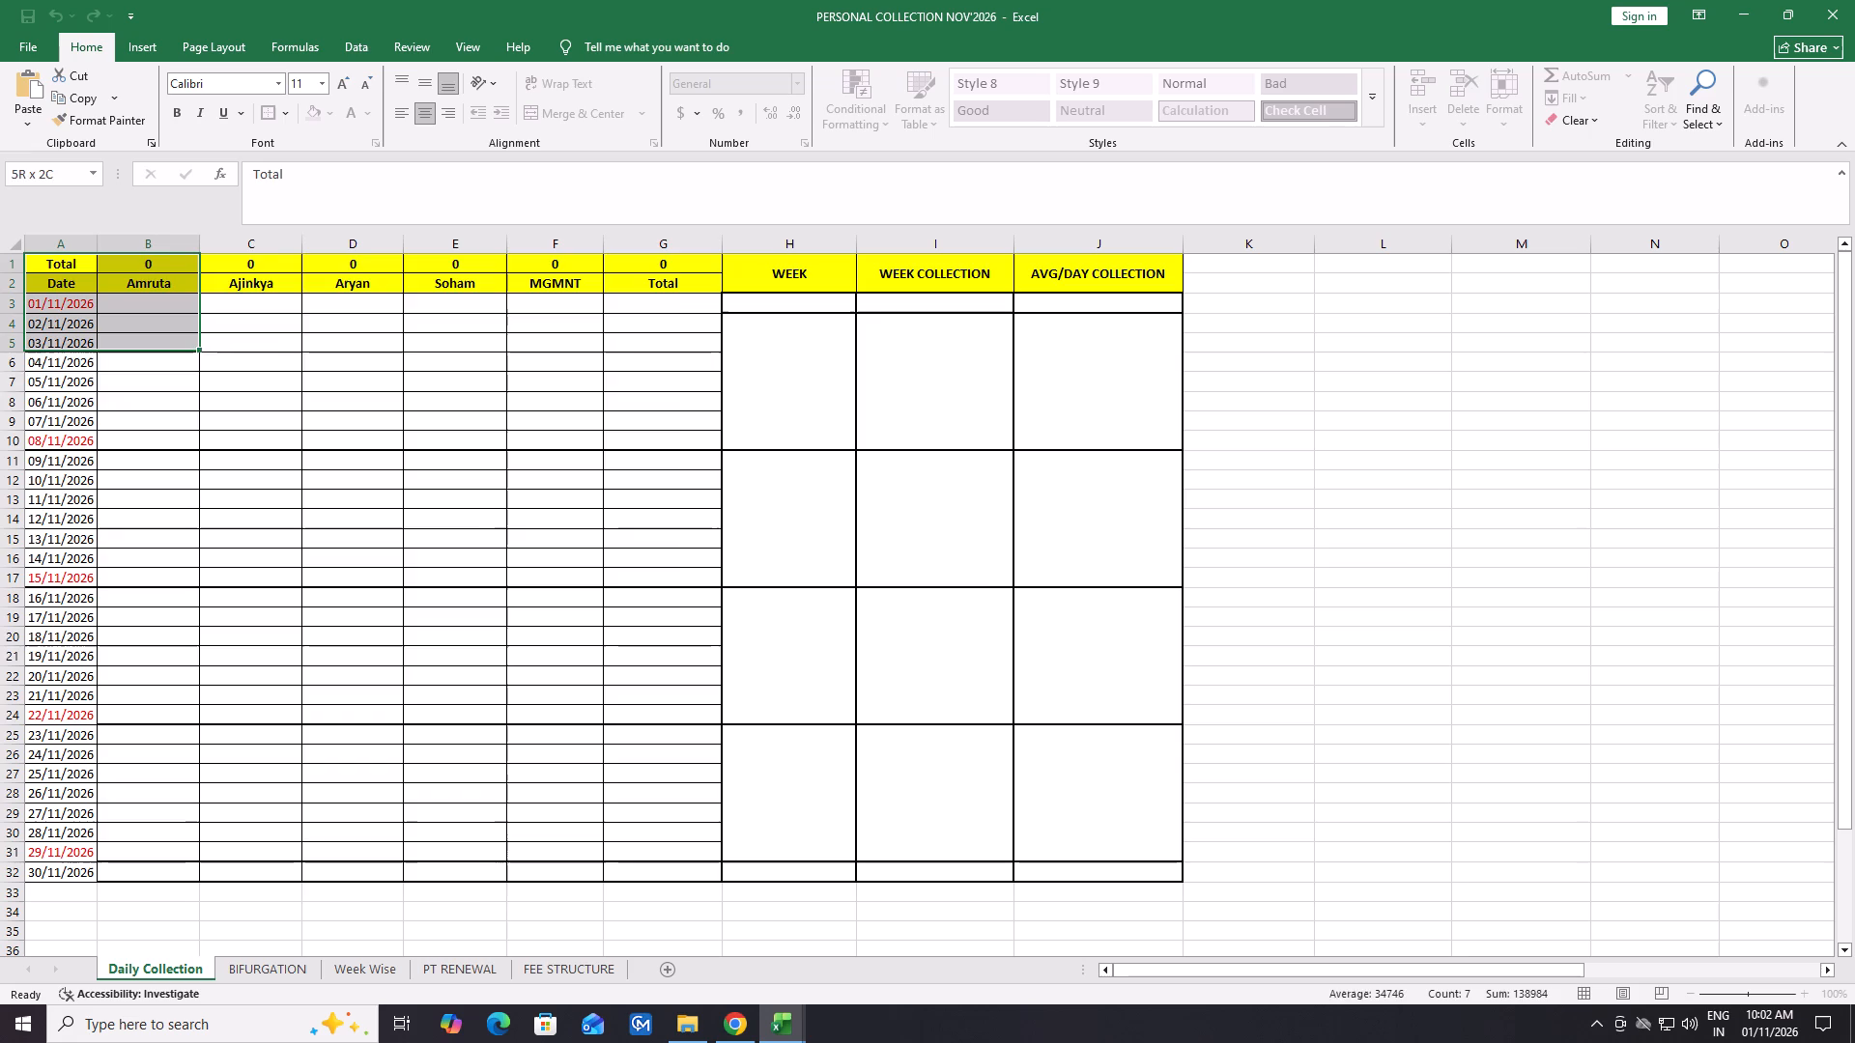
{"action": "left_click_drag", "start_coordinate": [269, 403], "coordinate": [1071, 868]}
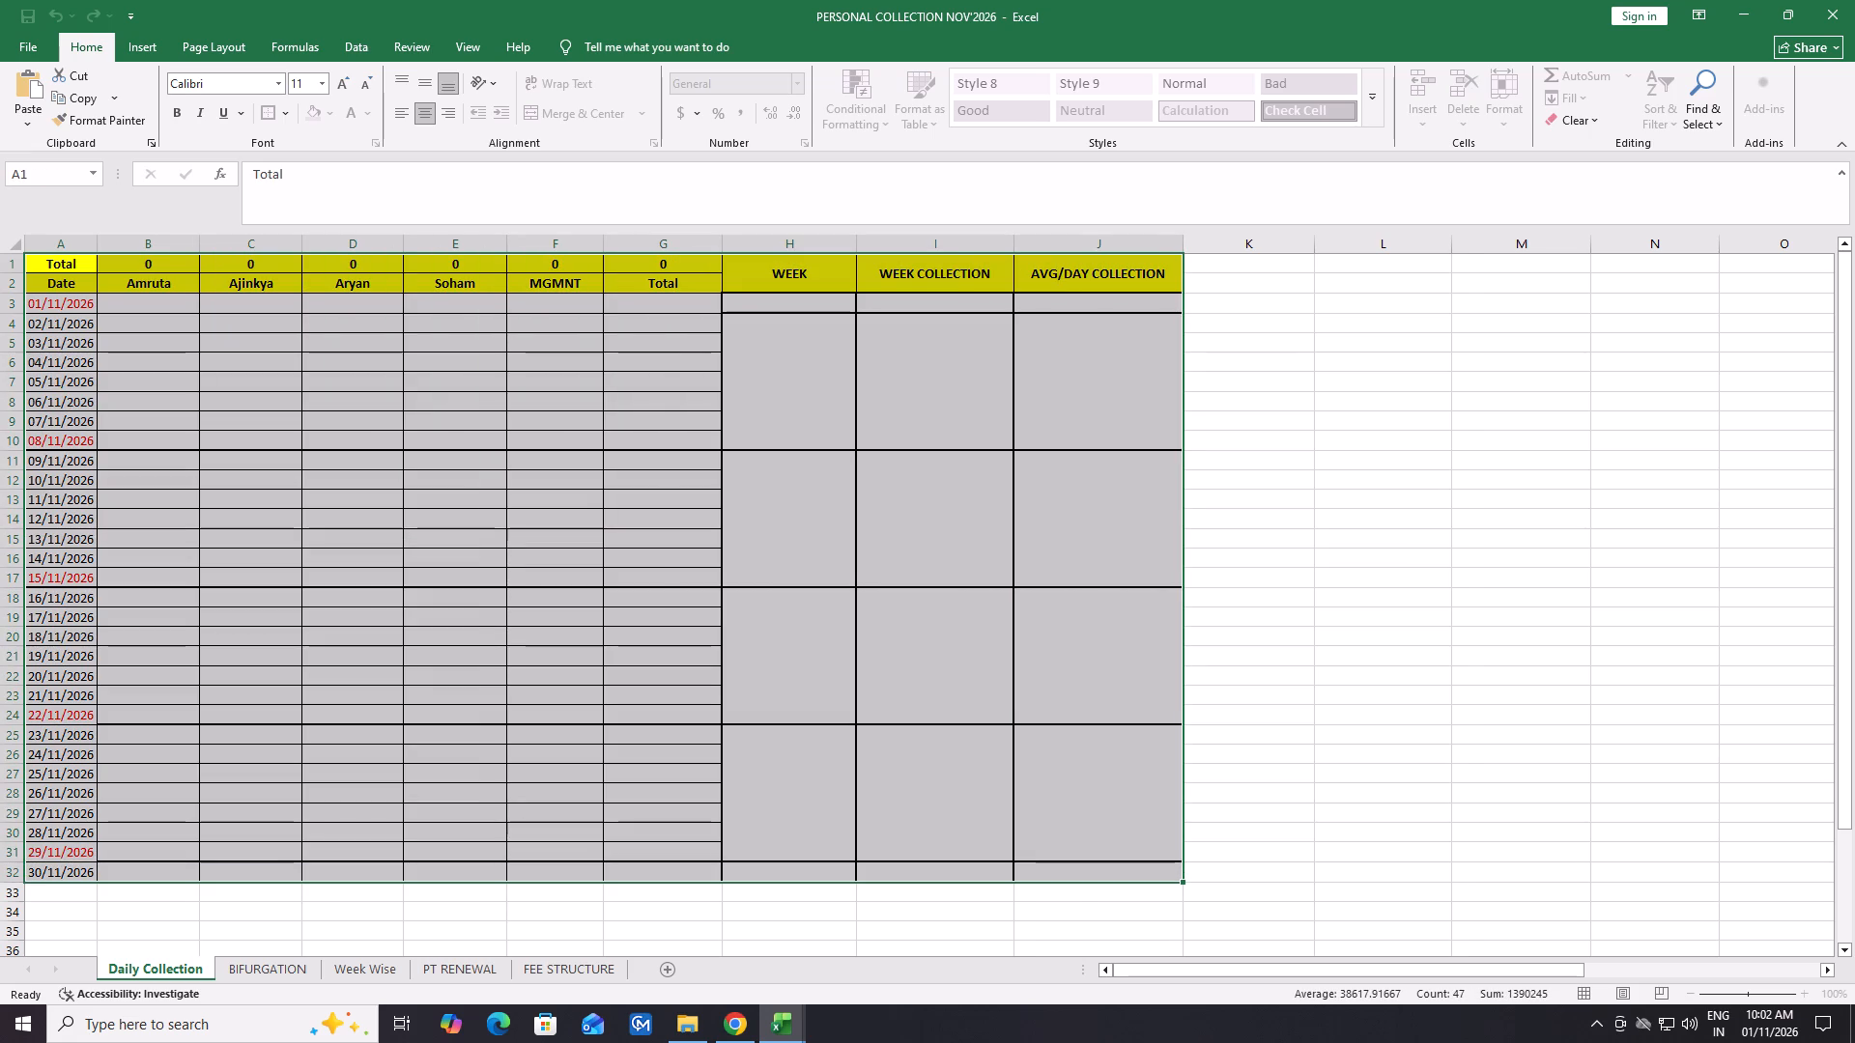
{"action": "double_click", "coordinate": [261, 107]}
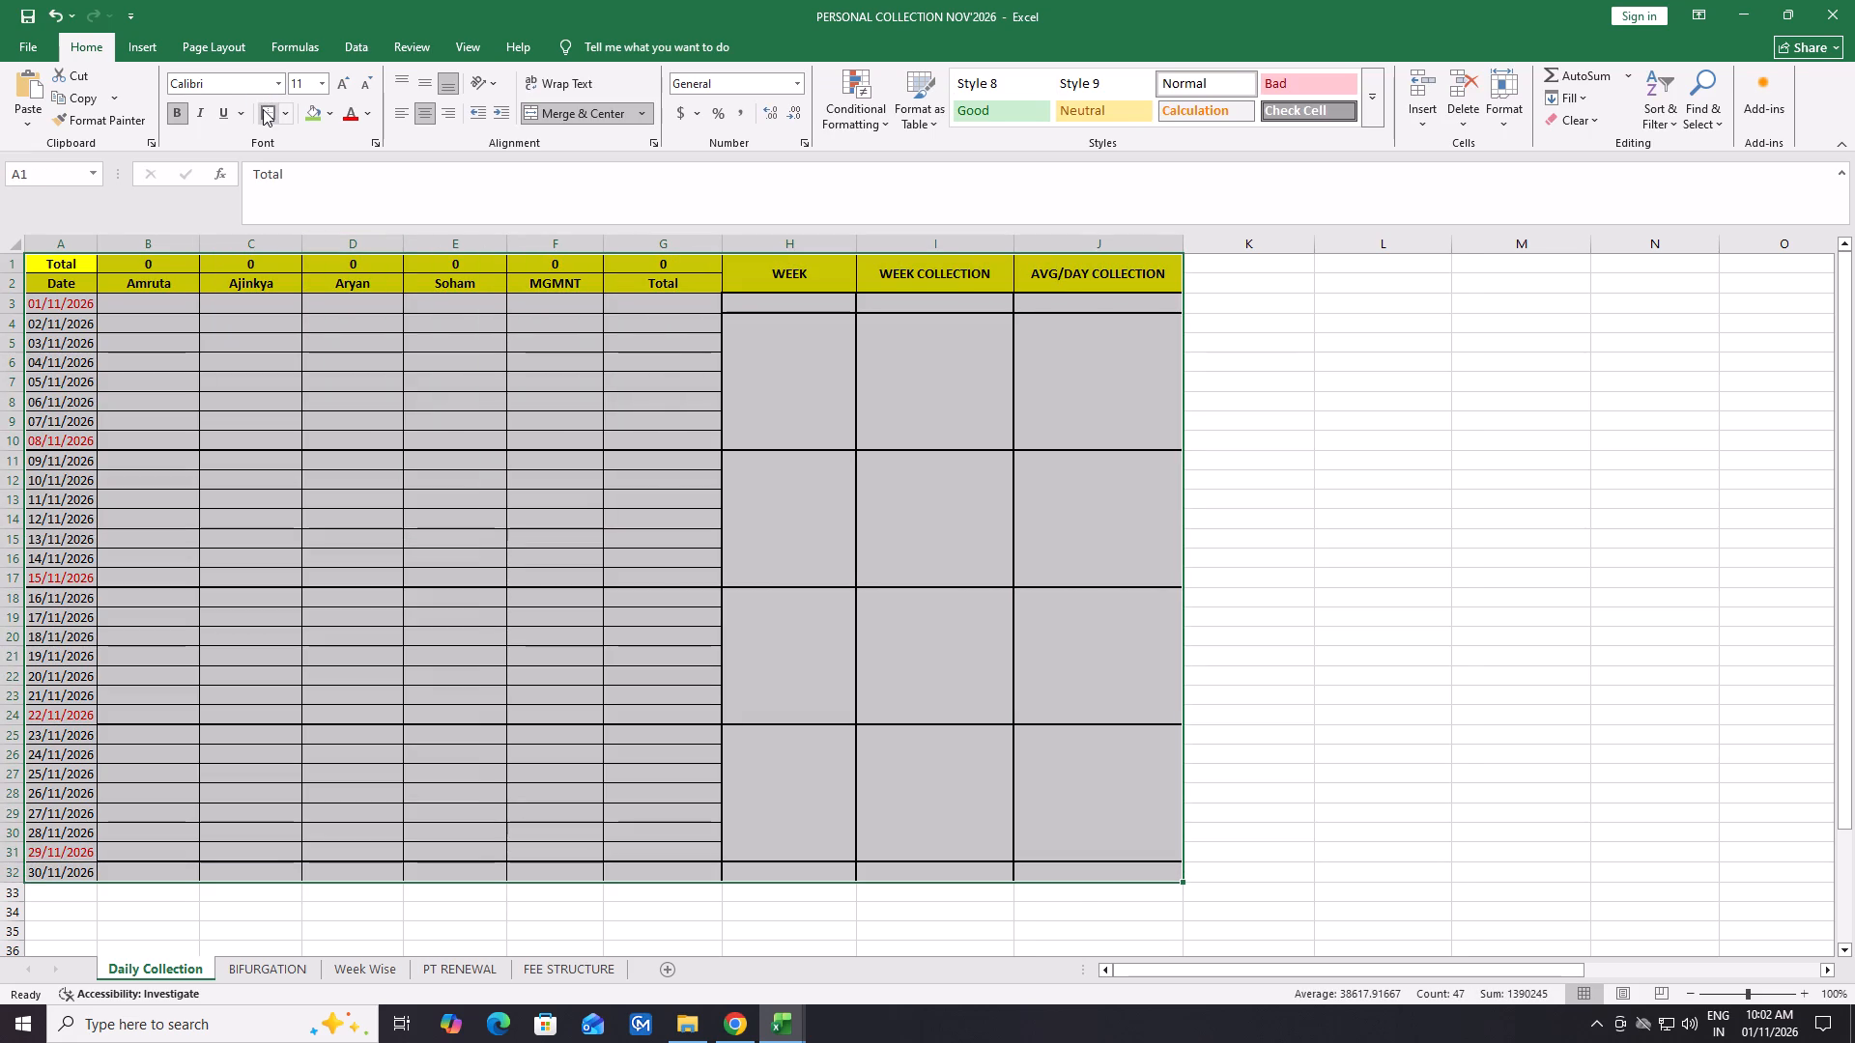
{"action": "left_click", "coordinate": [1264, 584]}
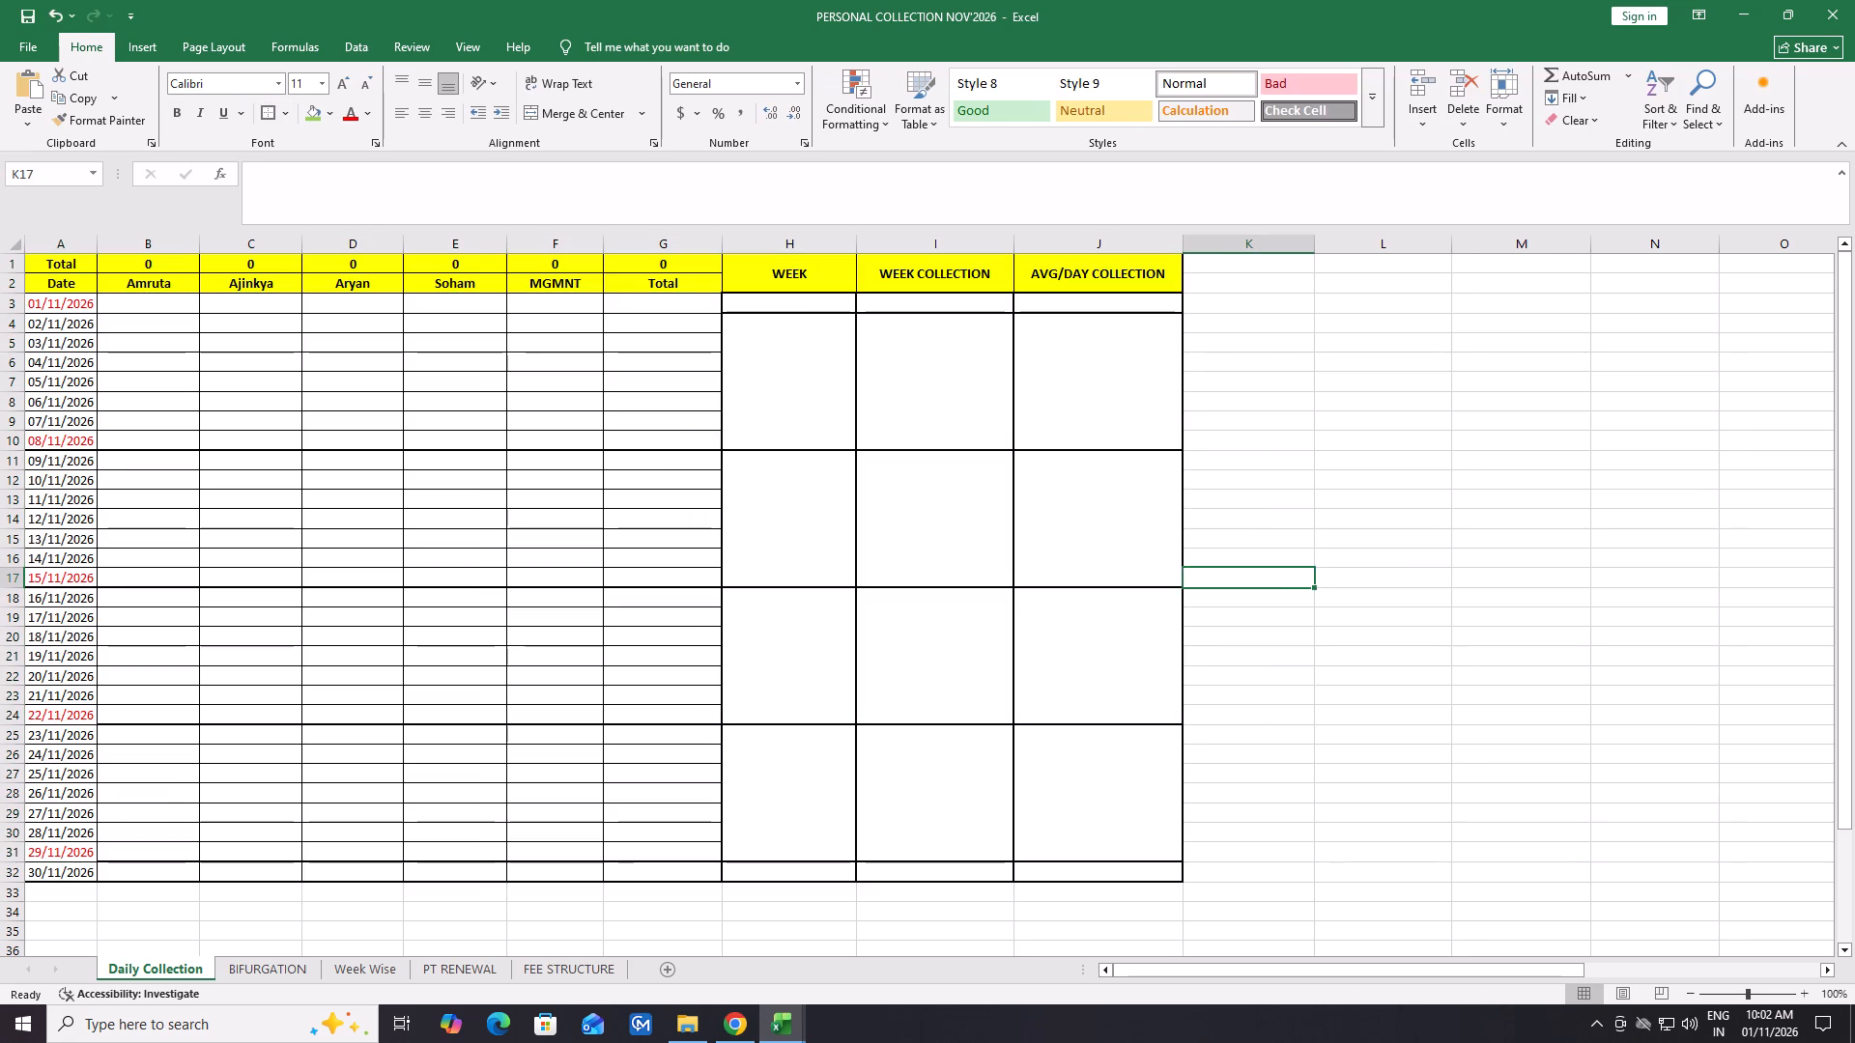
{"action": "scroll", "coordinate": [841, 550], "scroll_direction": "up", "scroll_amount": 4}
{"action": "left_click_drag", "start_coordinate": [43, 264], "coordinate": [1101, 868]}
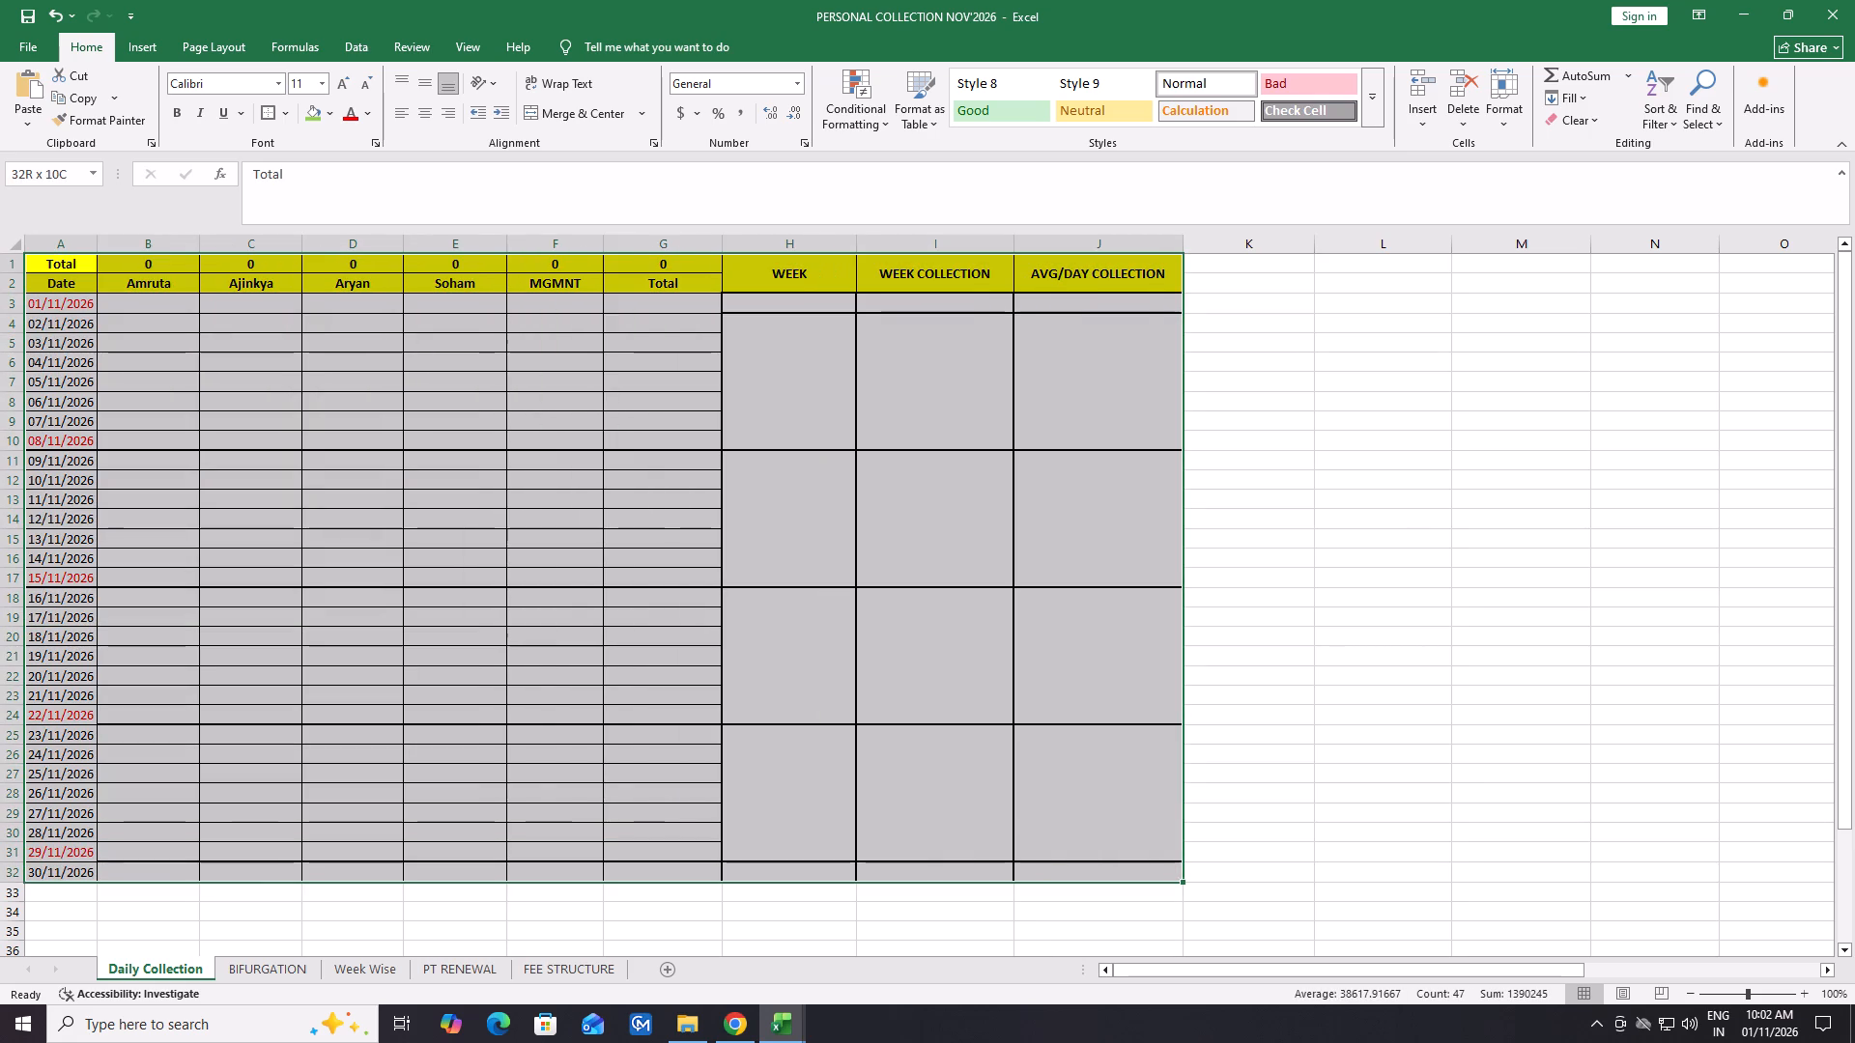
{"action": "left_click_drag", "start_coordinate": [1101, 868], "coordinate": [1116, 863]}
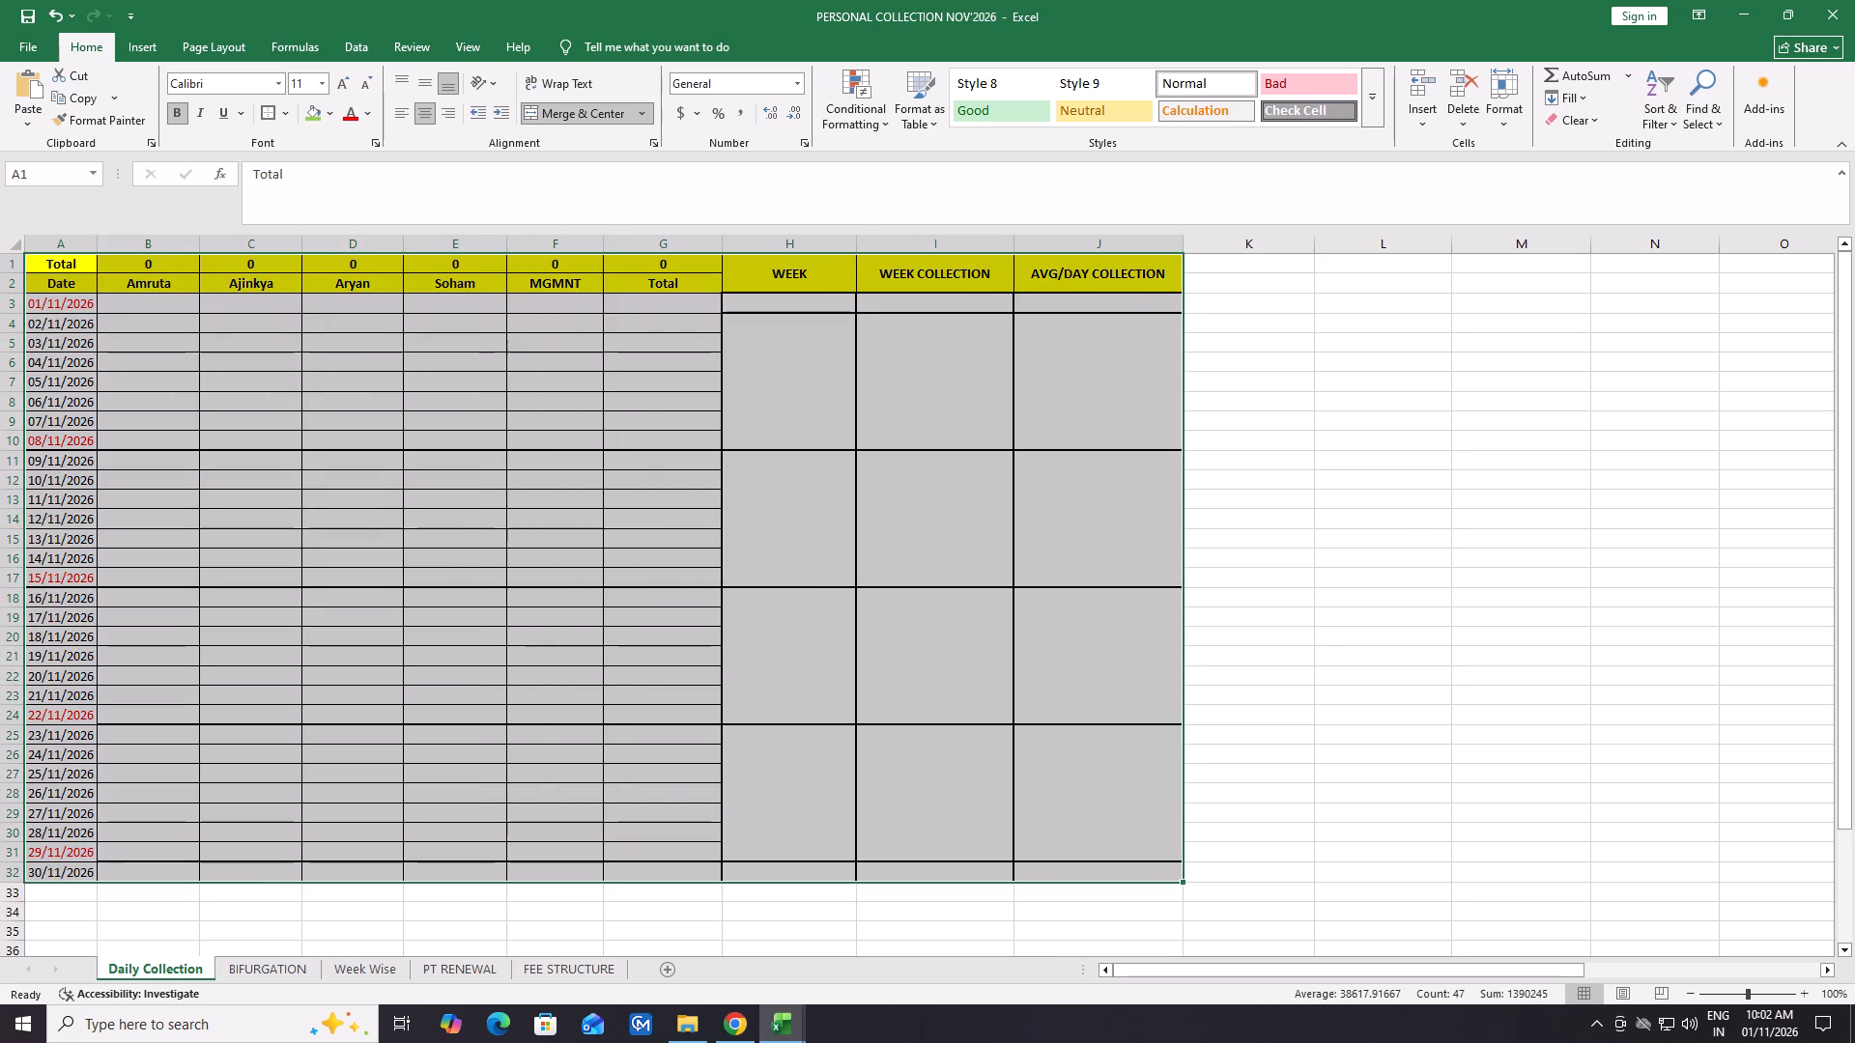
{"action": "left_click", "coordinate": [262, 113]}
{"action": "left_click", "coordinate": [97, 490]}
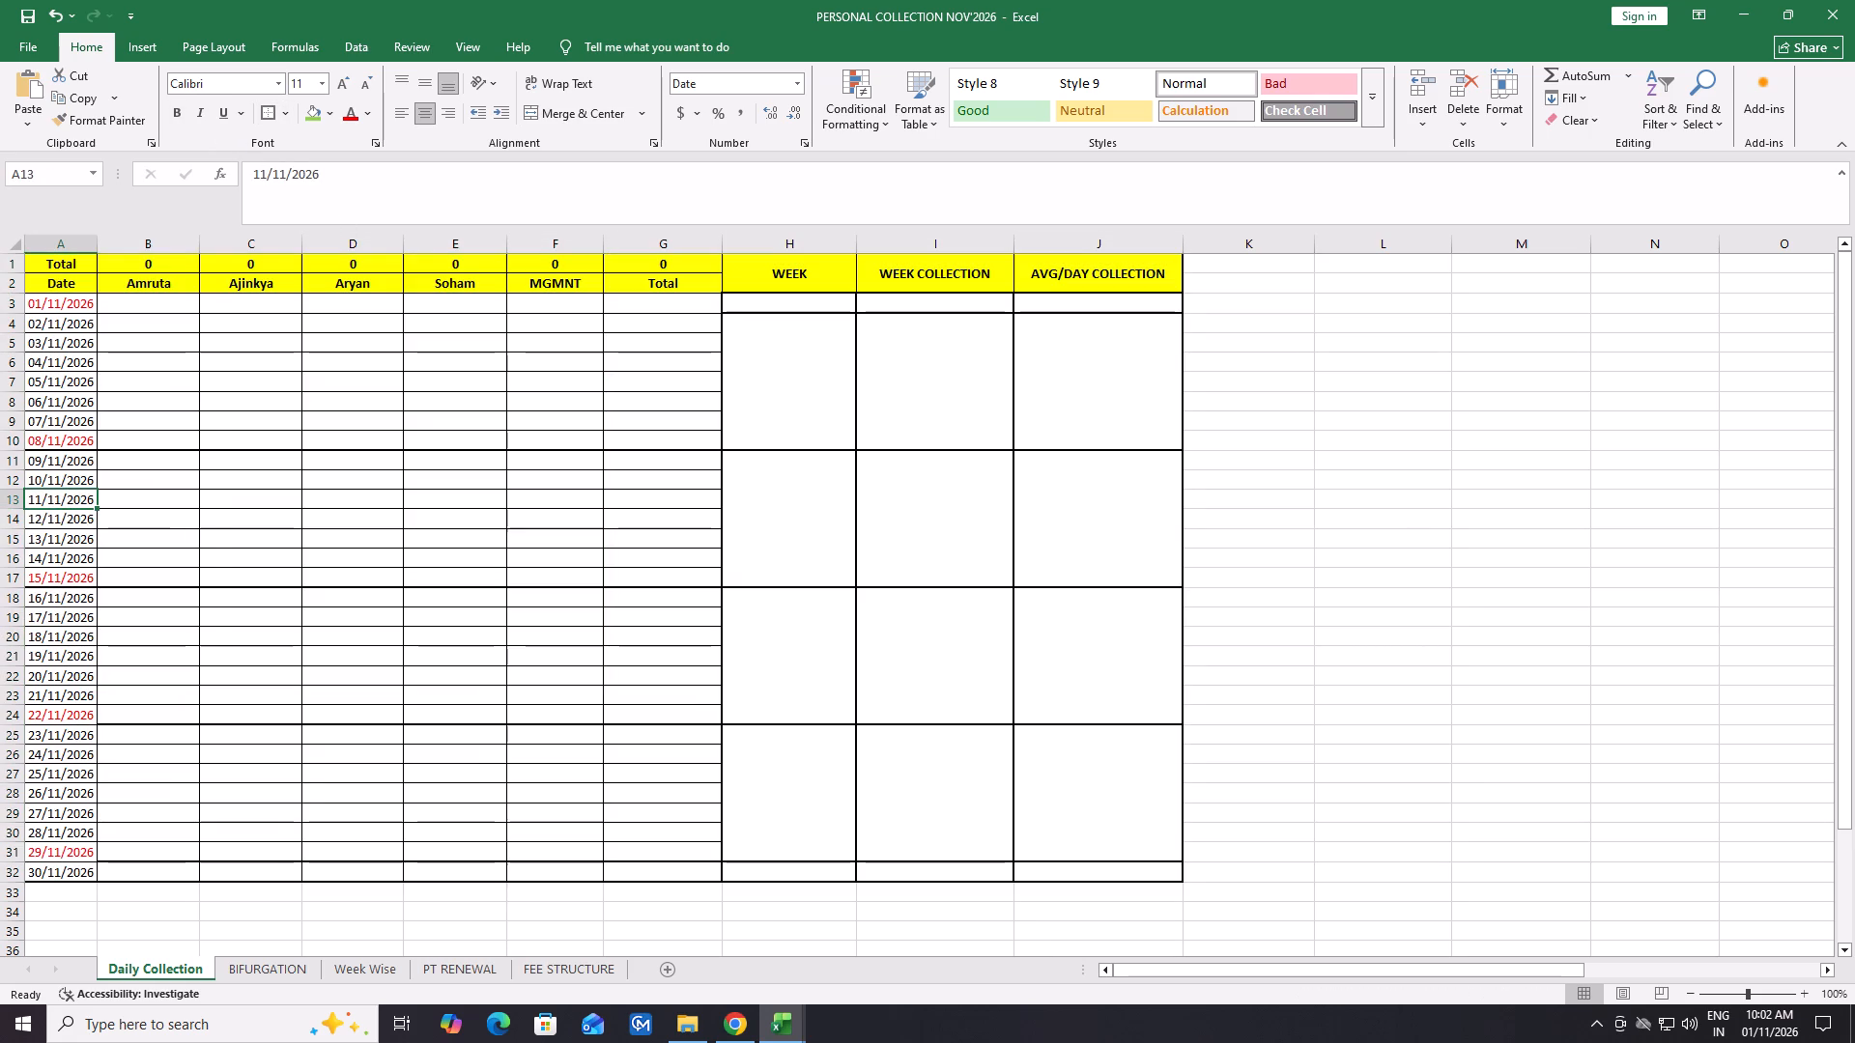
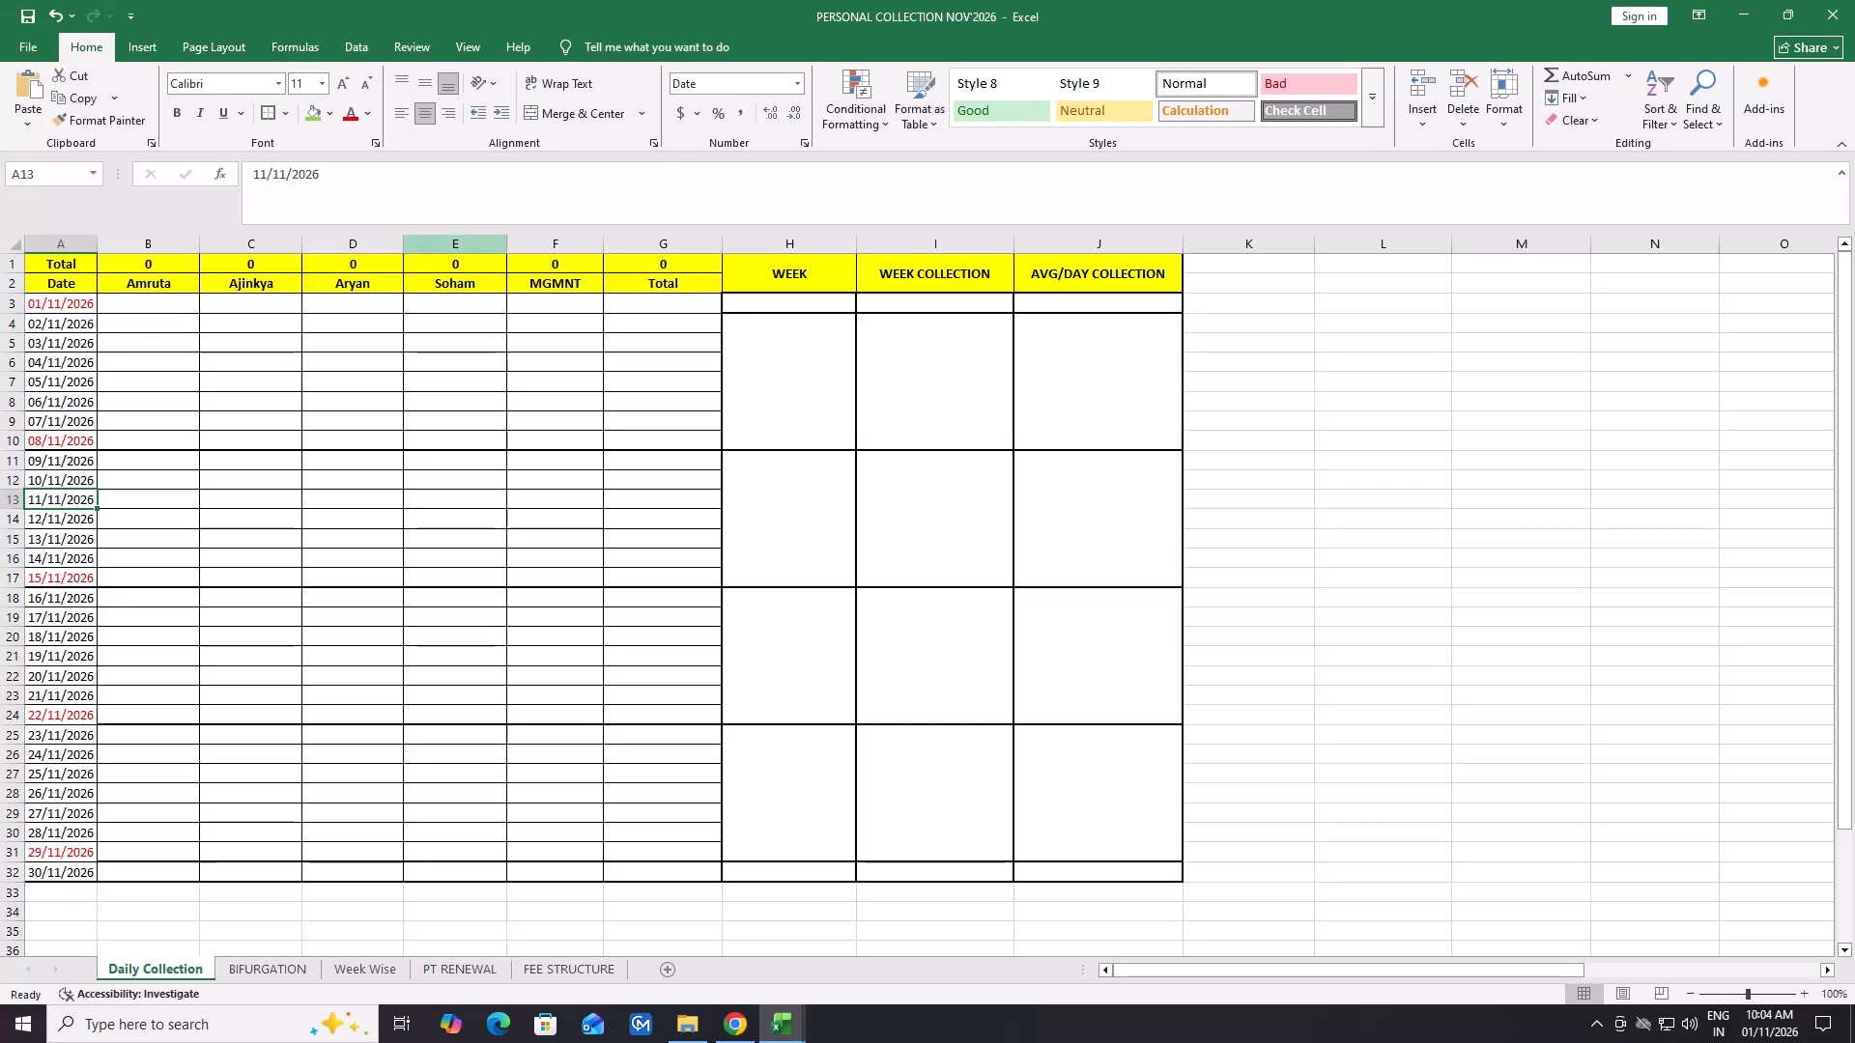
Apply a thick bottom border to the 01/11/2026 row, cells B3:G3, in the Daily Collection table.
{"action": "left_click_drag", "start_coordinate": [133, 306], "coordinate": [254, 319]}
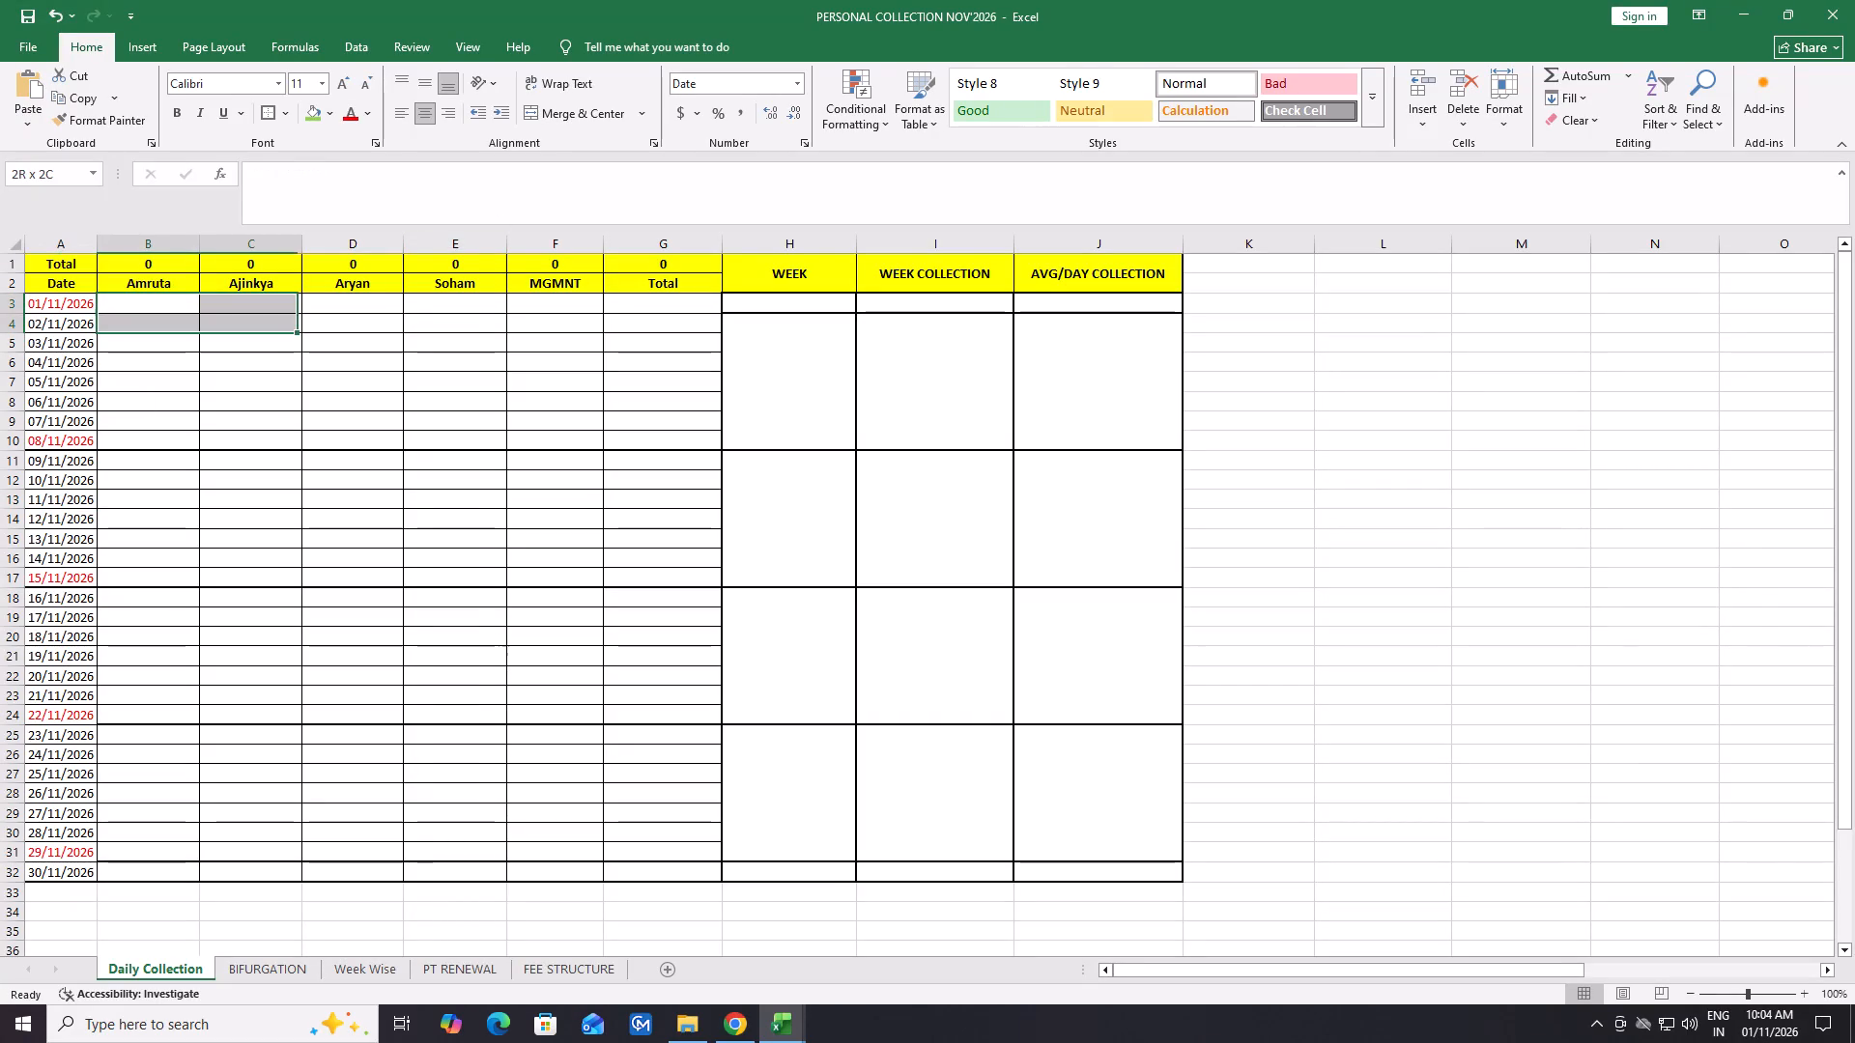
{"action": "left_click_drag", "start_coordinate": [254, 319], "coordinate": [604, 290]}
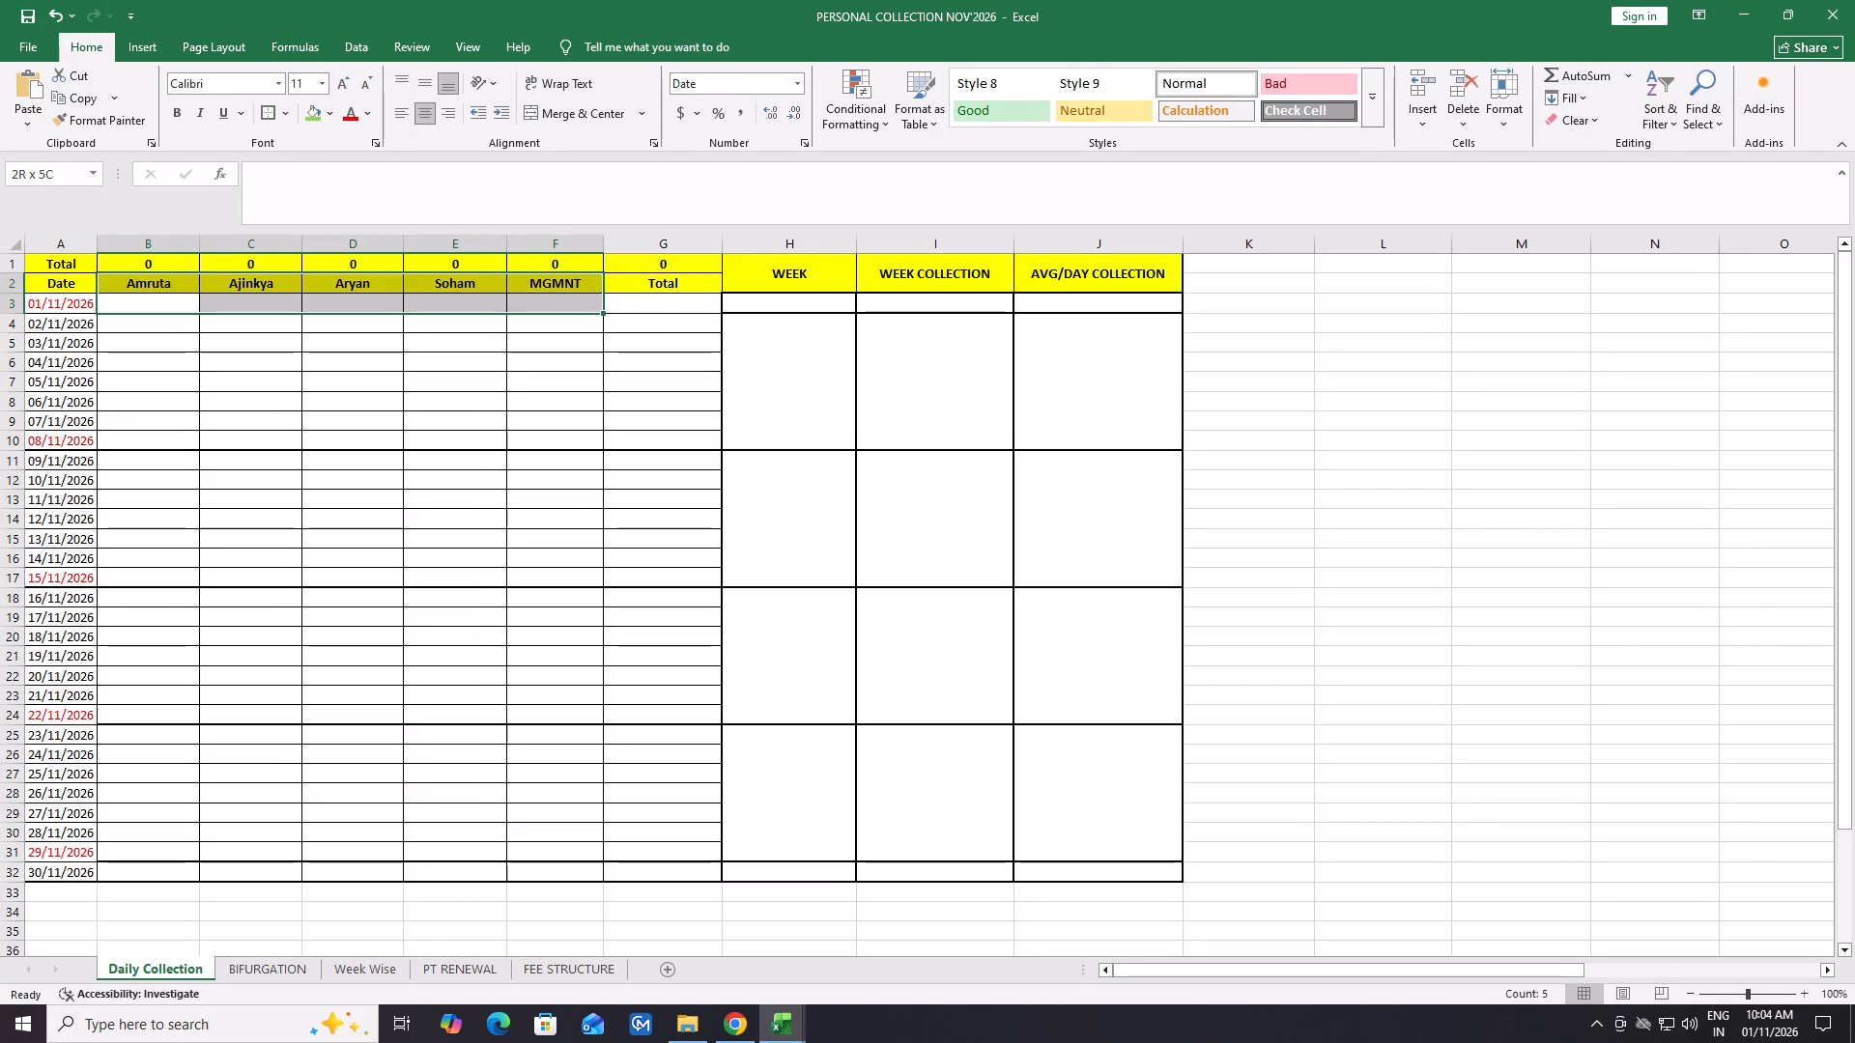
{"action": "left_click_drag", "start_coordinate": [604, 290], "coordinate": [652, 299]}
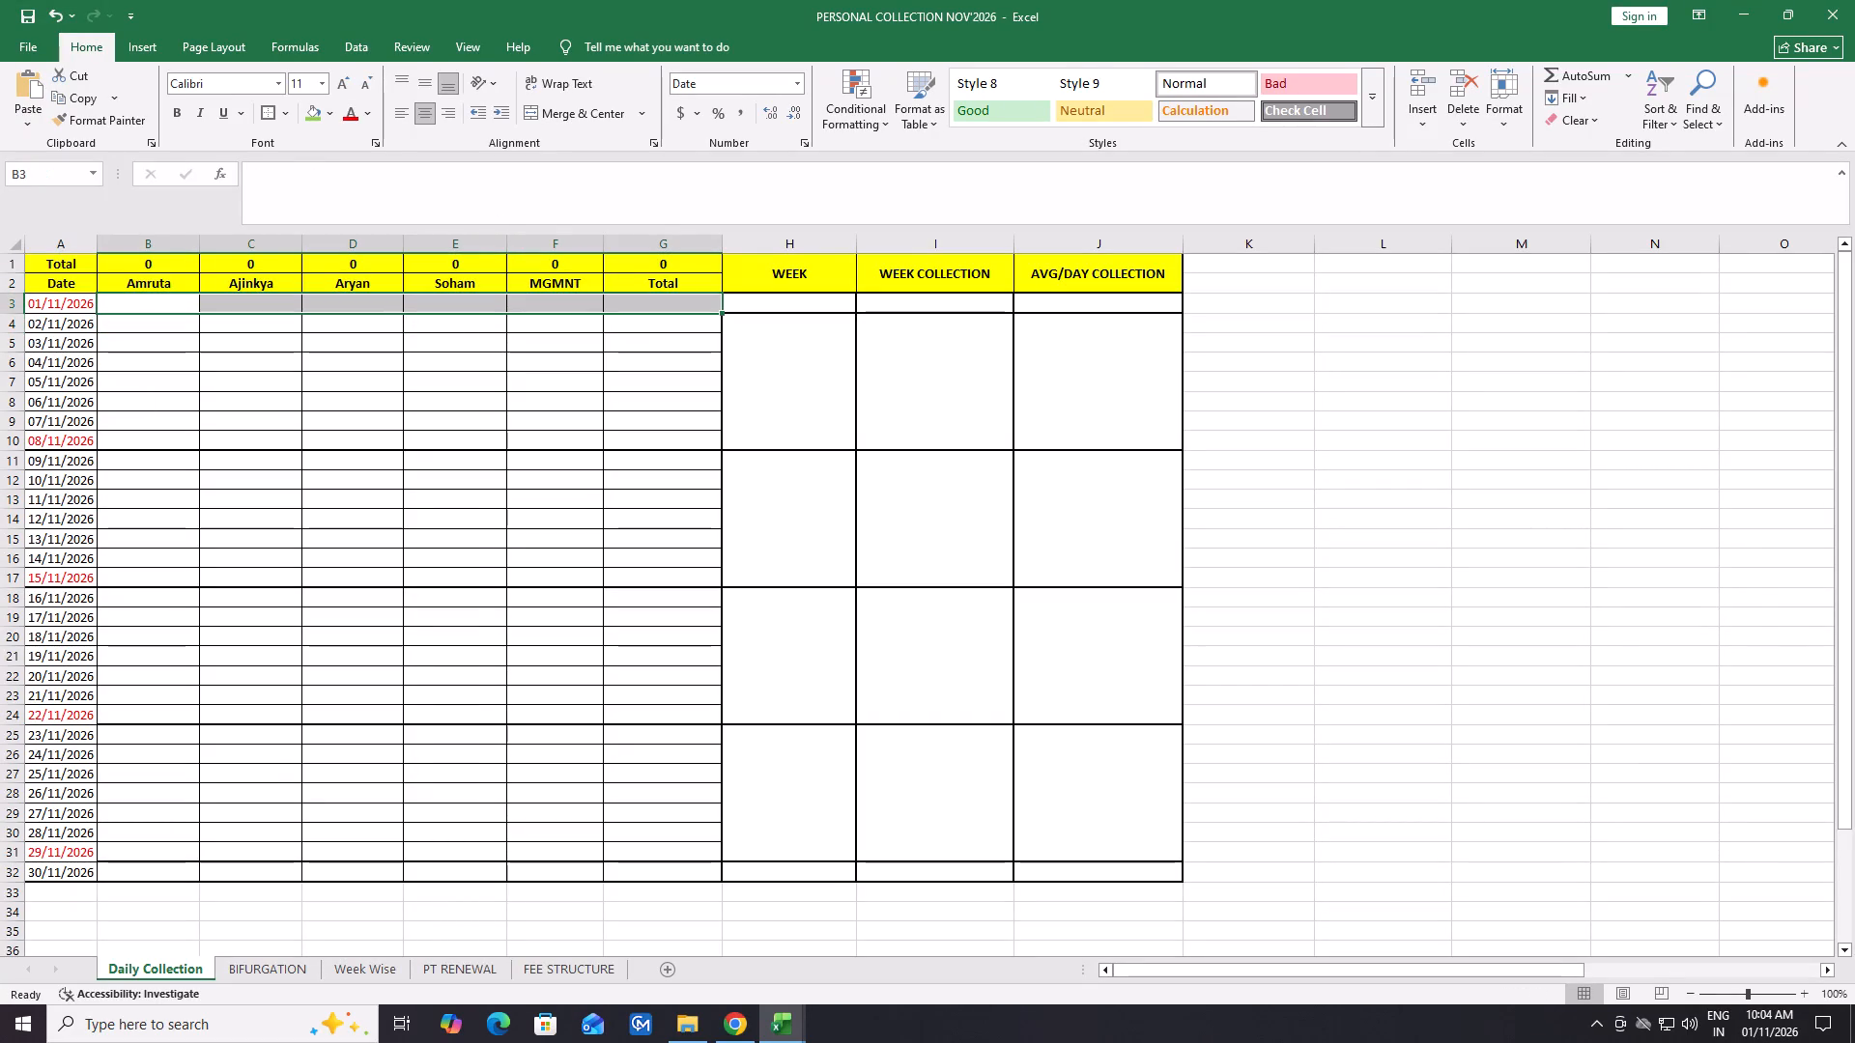
{"action": "left_click", "coordinate": [280, 104]}
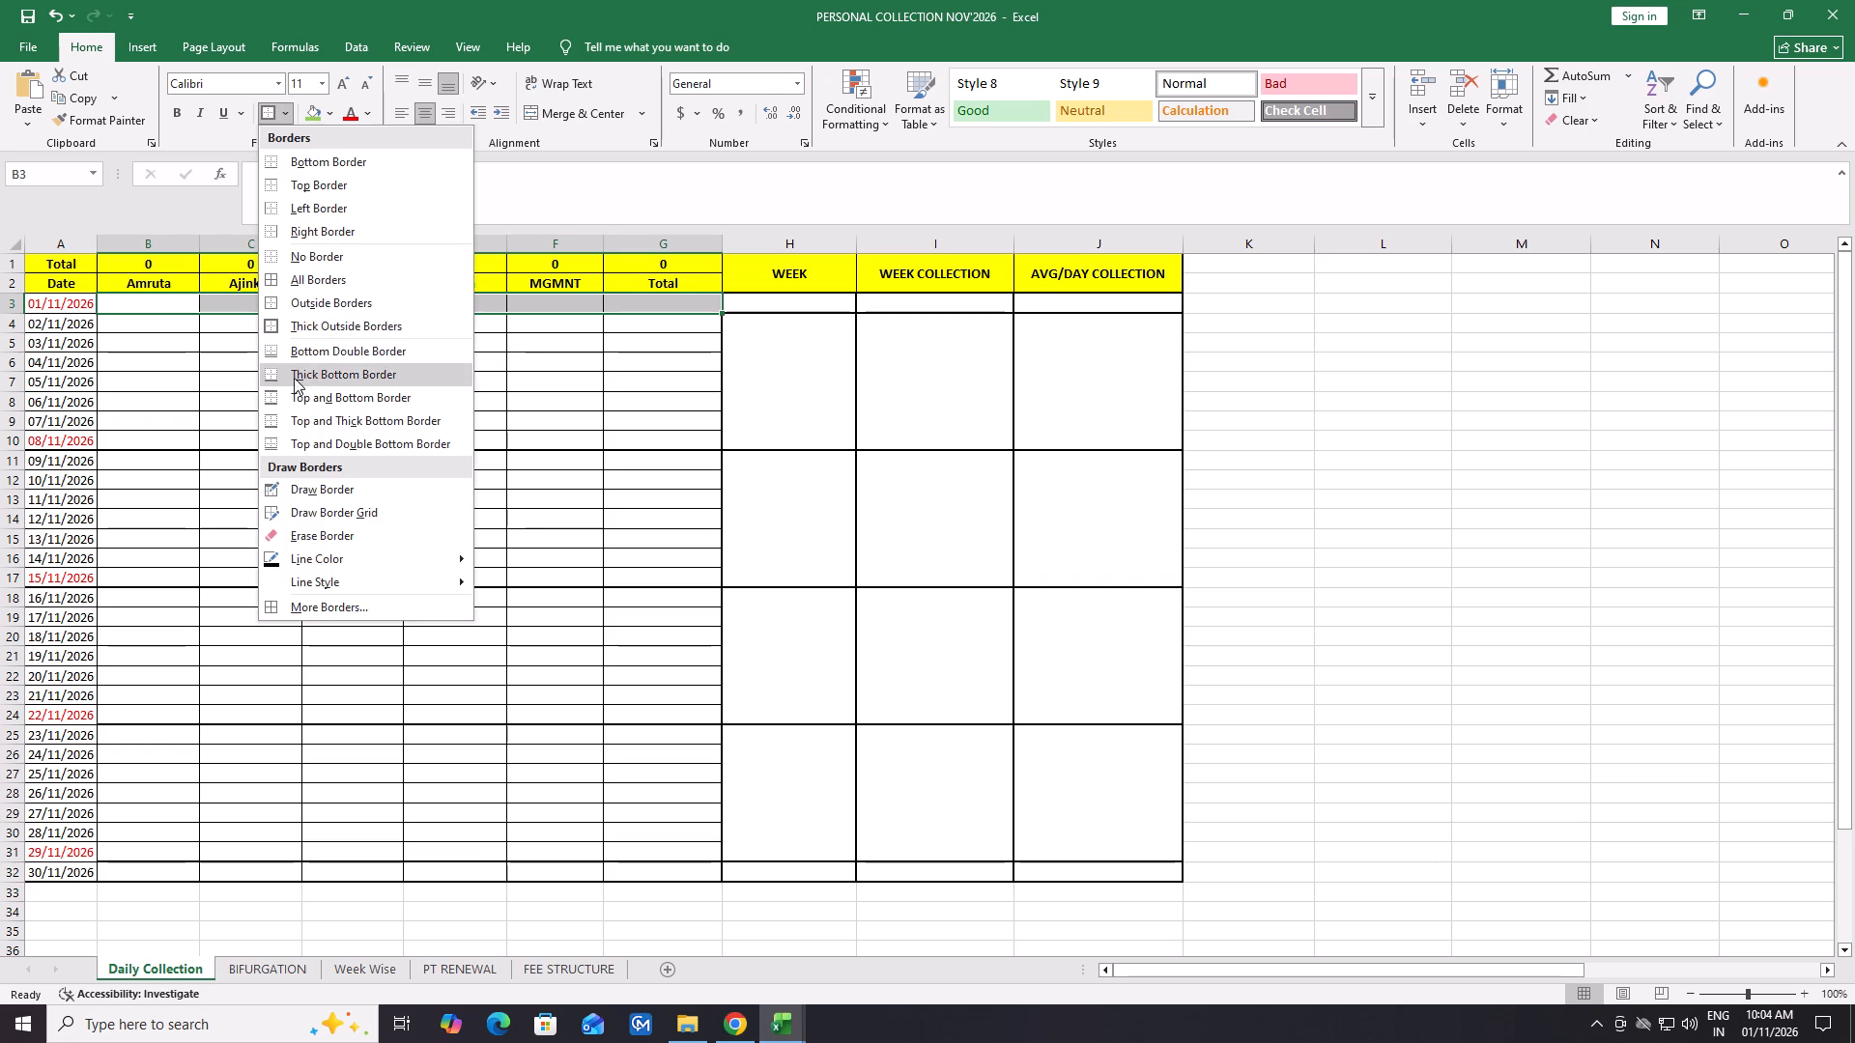
{"action": "left_click", "coordinate": [307, 370]}
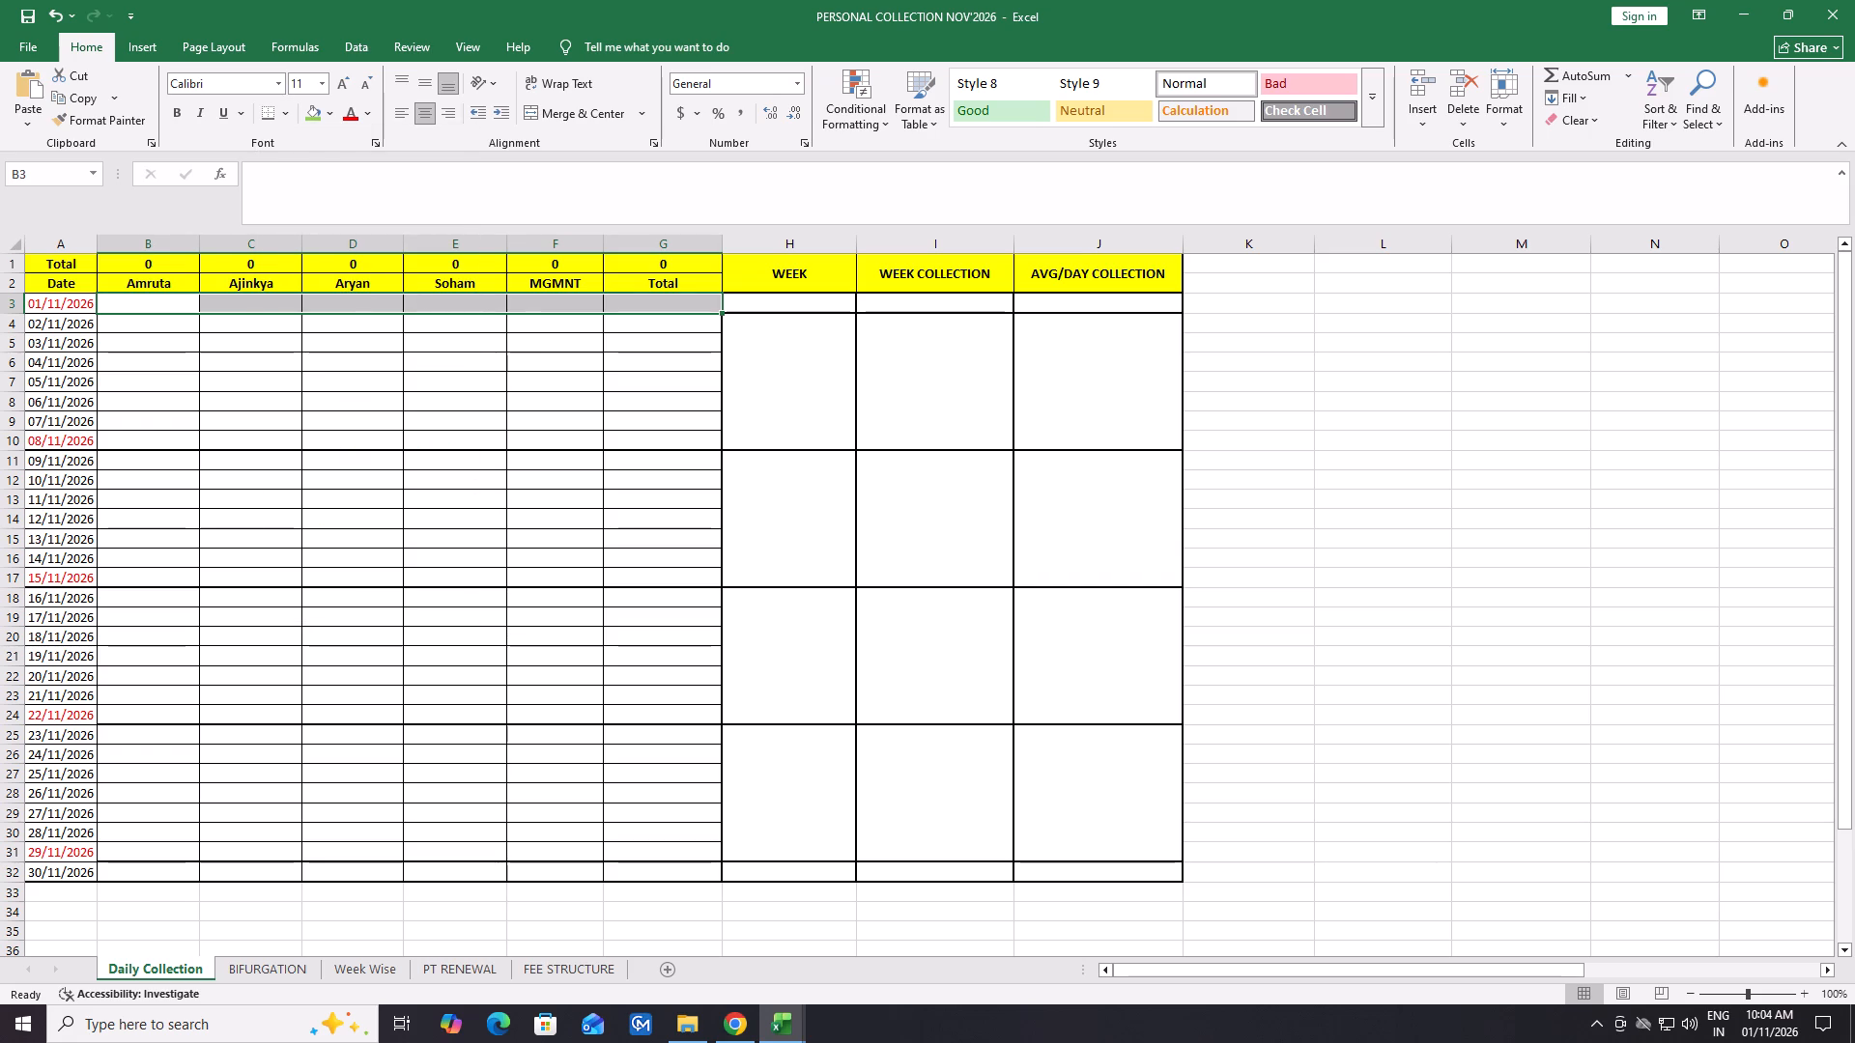
{"action": "left_click", "coordinate": [294, 616]}
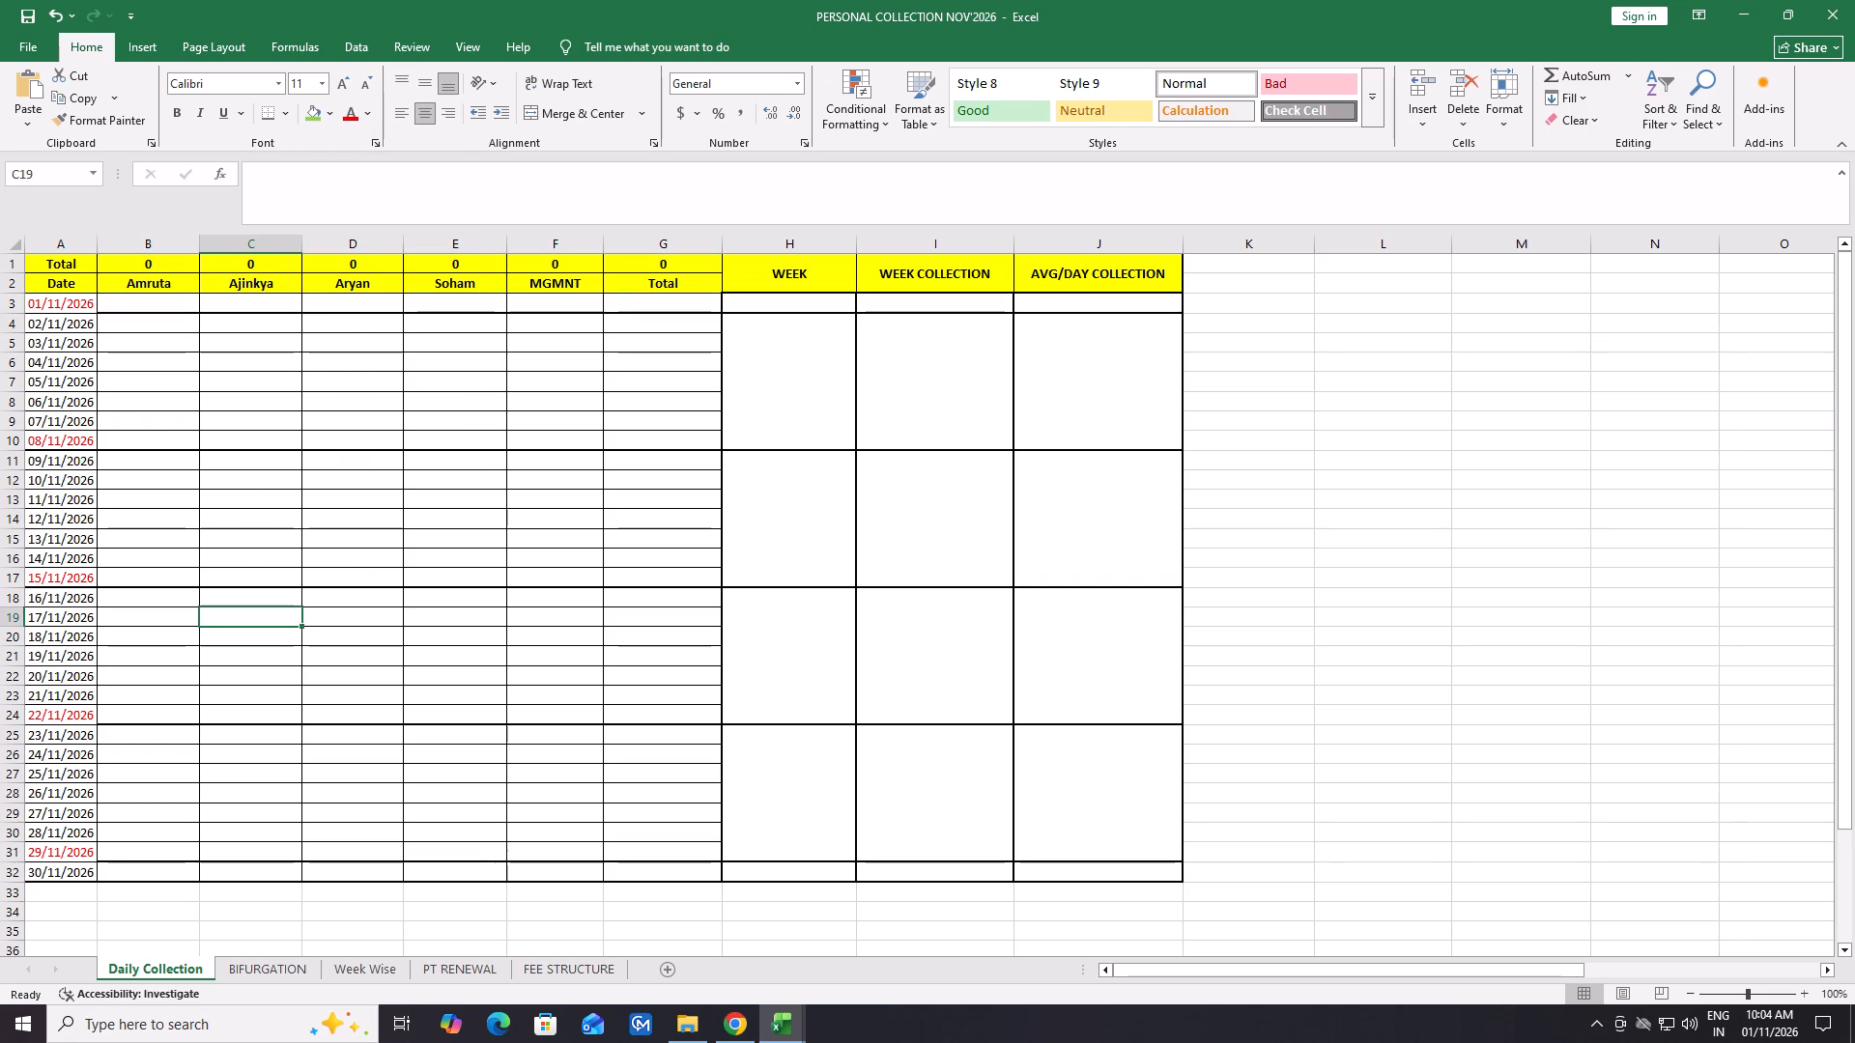
{"action": "left_click", "coordinate": [149, 805]}
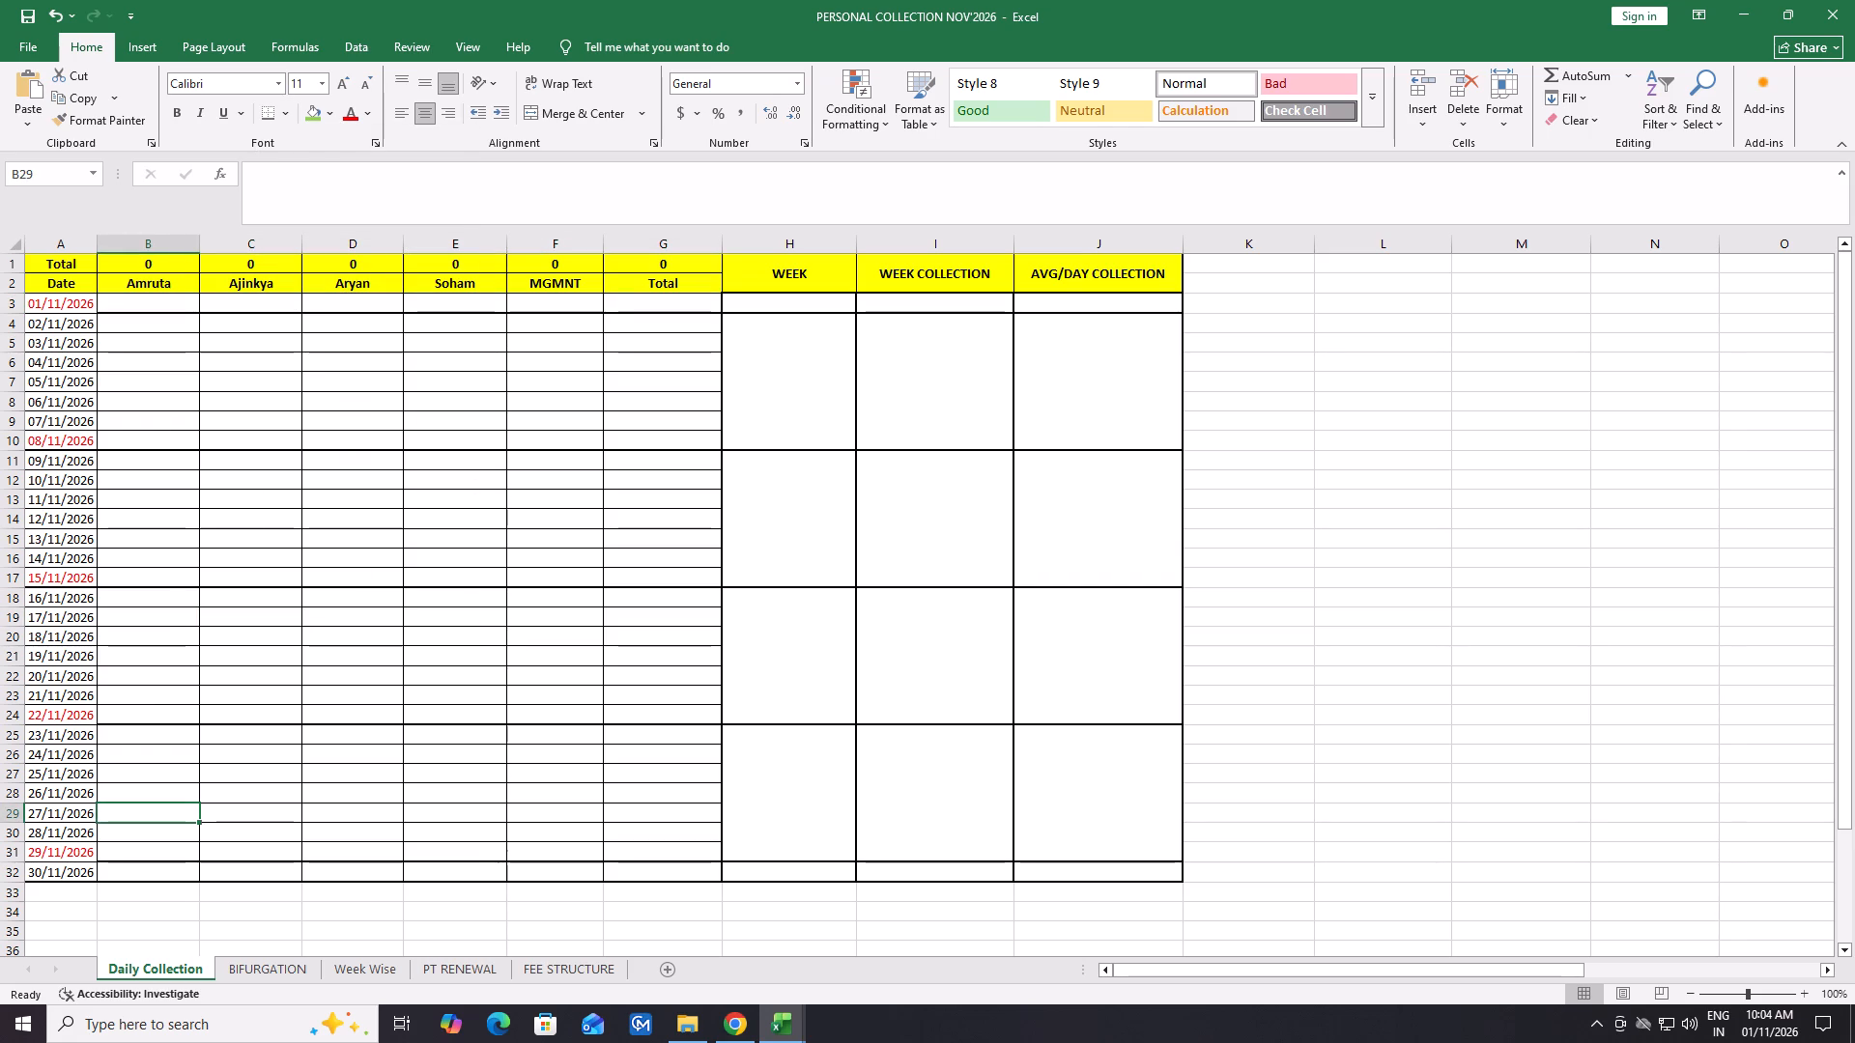
{"action": "left_click", "coordinate": [300, 844]}
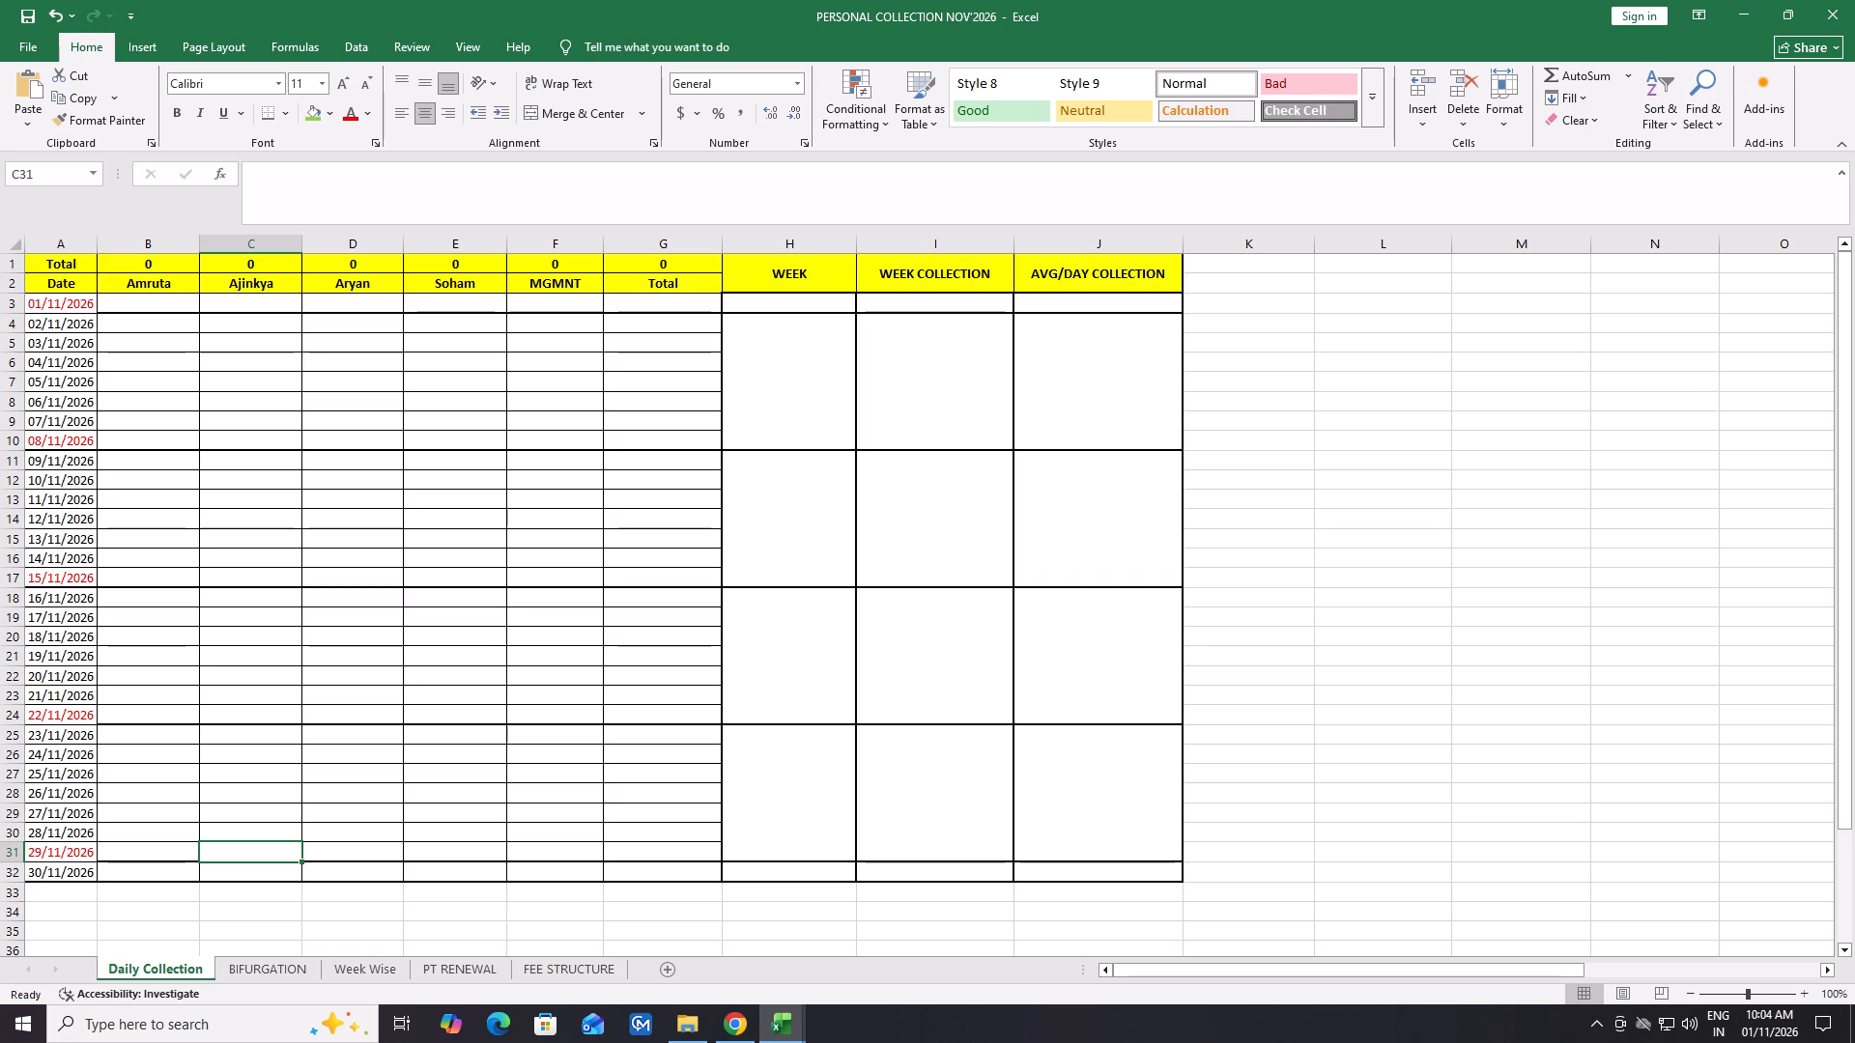
Save the workbook.
{"action": "key", "text": "ctrl+s"}
Look through the Week Wise, FEE STRUCTURE and PT RENEWAL sheets, ending on PT RENEWAL.
{"action": "left_click", "coordinate": [369, 963]}
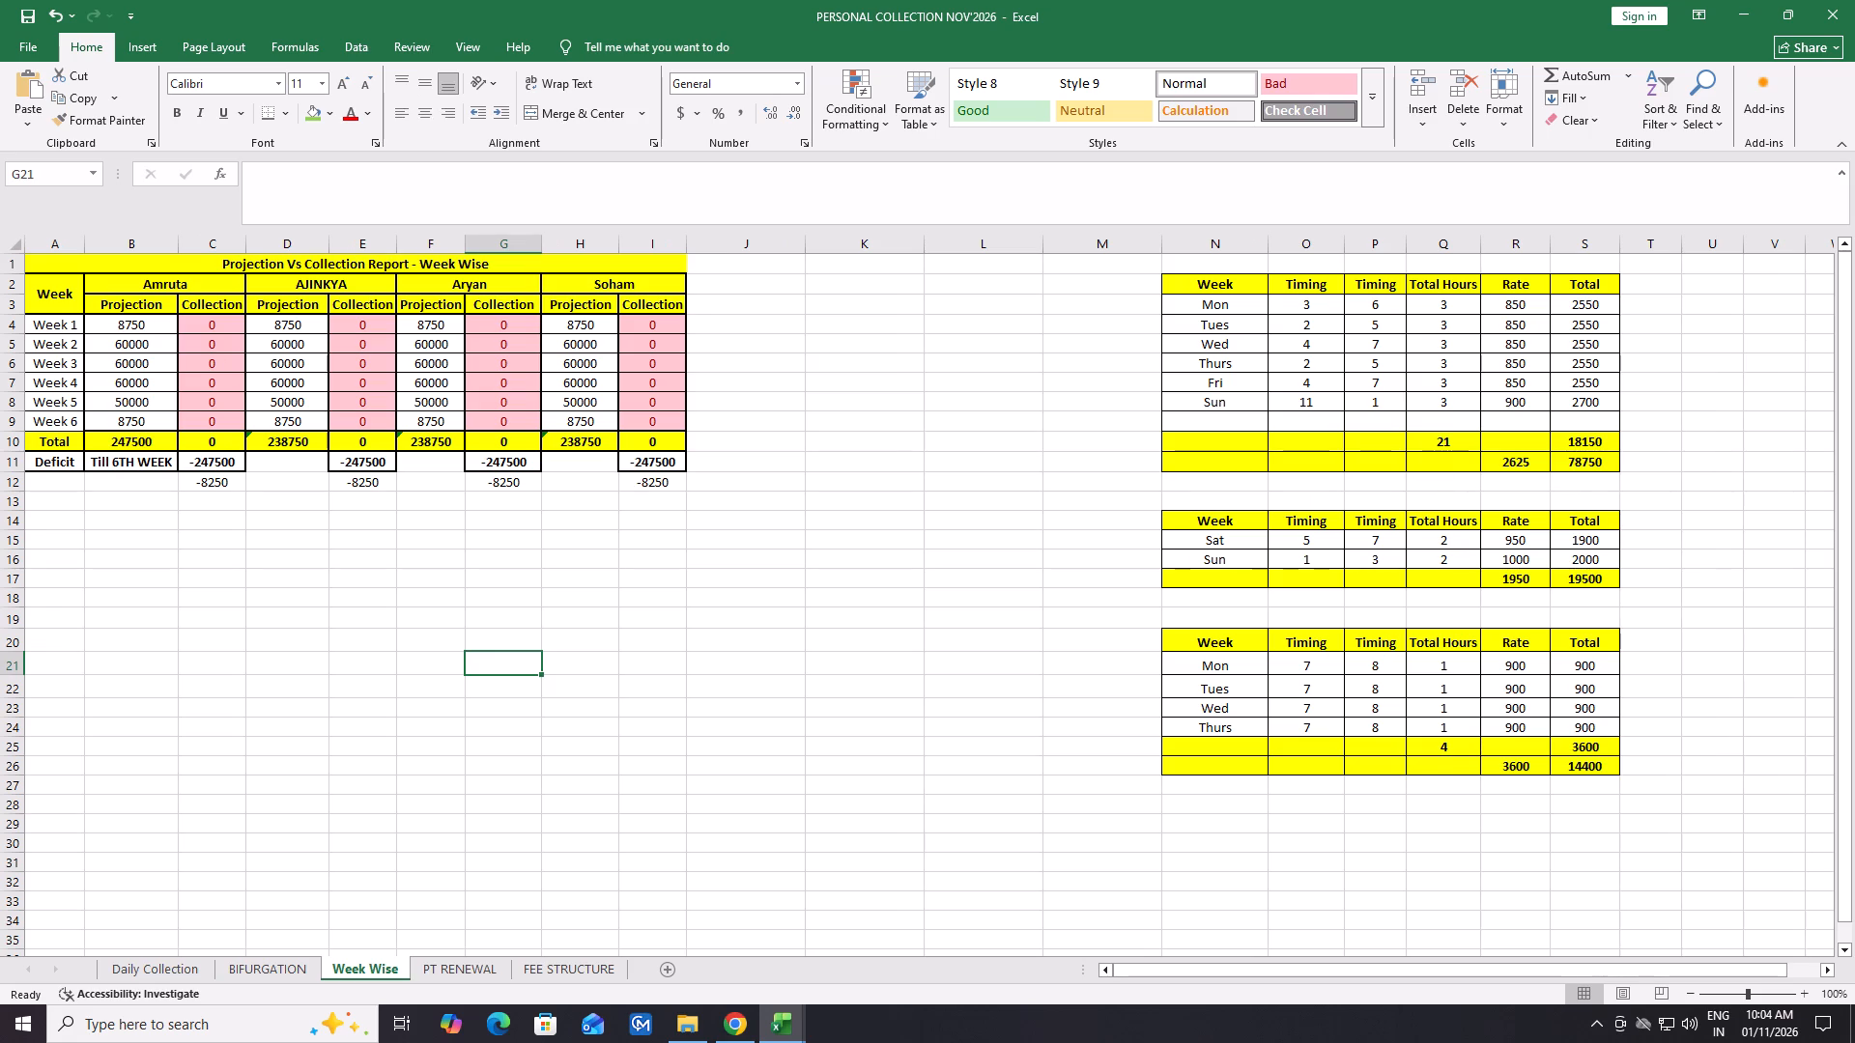
{"action": "left_click", "coordinate": [698, 612]}
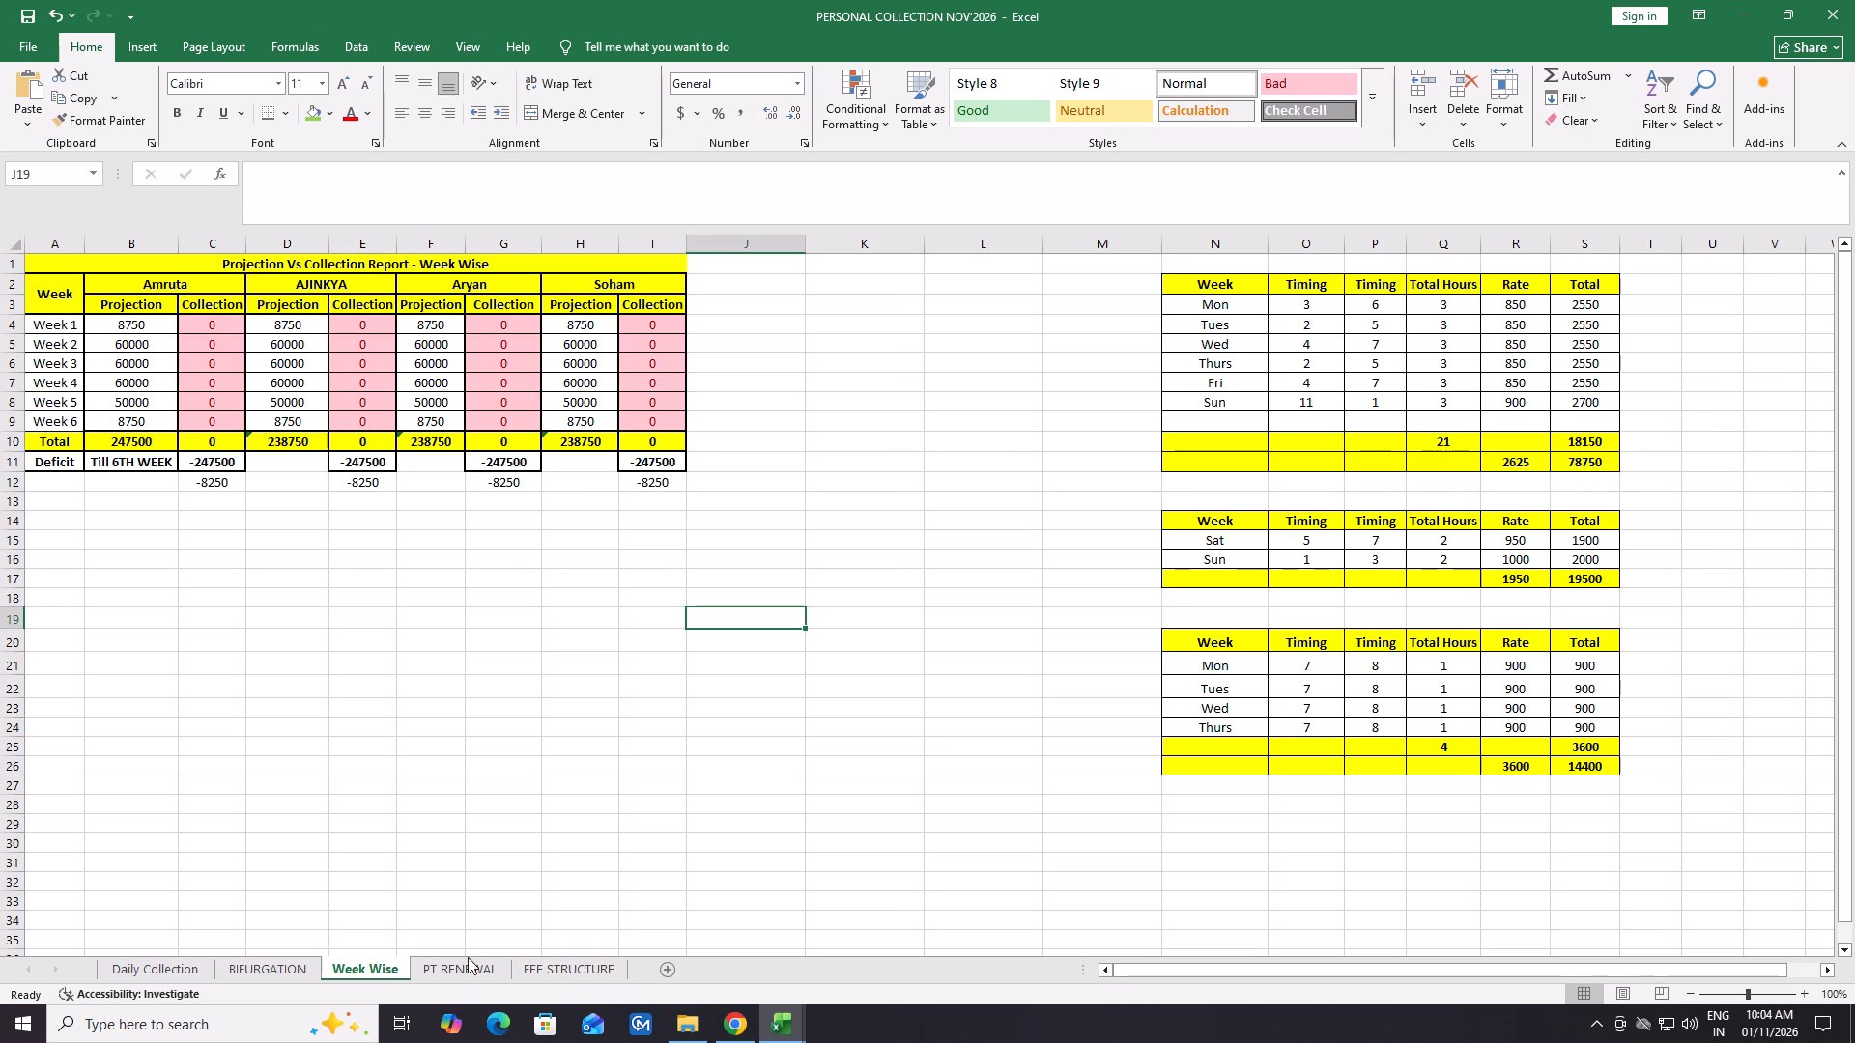
{"action": "left_click", "coordinate": [475, 969]}
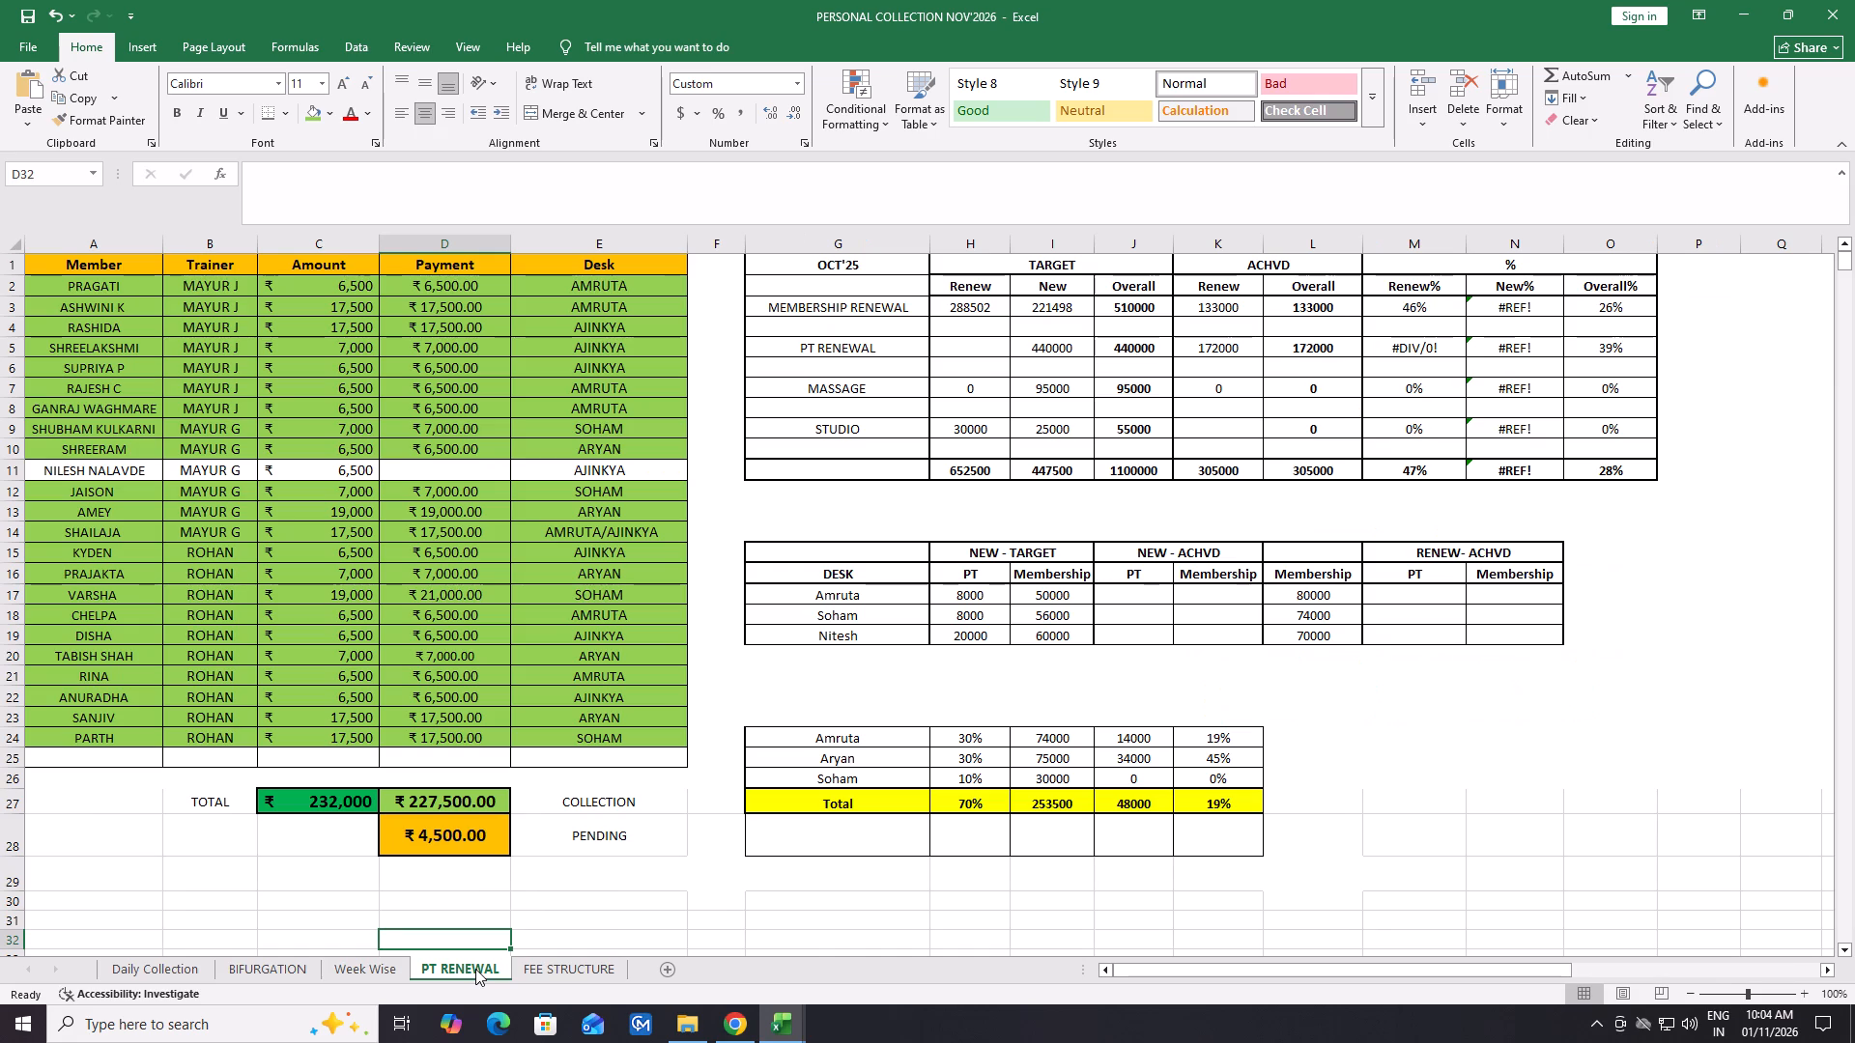
{"action": "left_click", "coordinate": [195, 965]}
{"action": "left_click", "coordinate": [566, 969]}
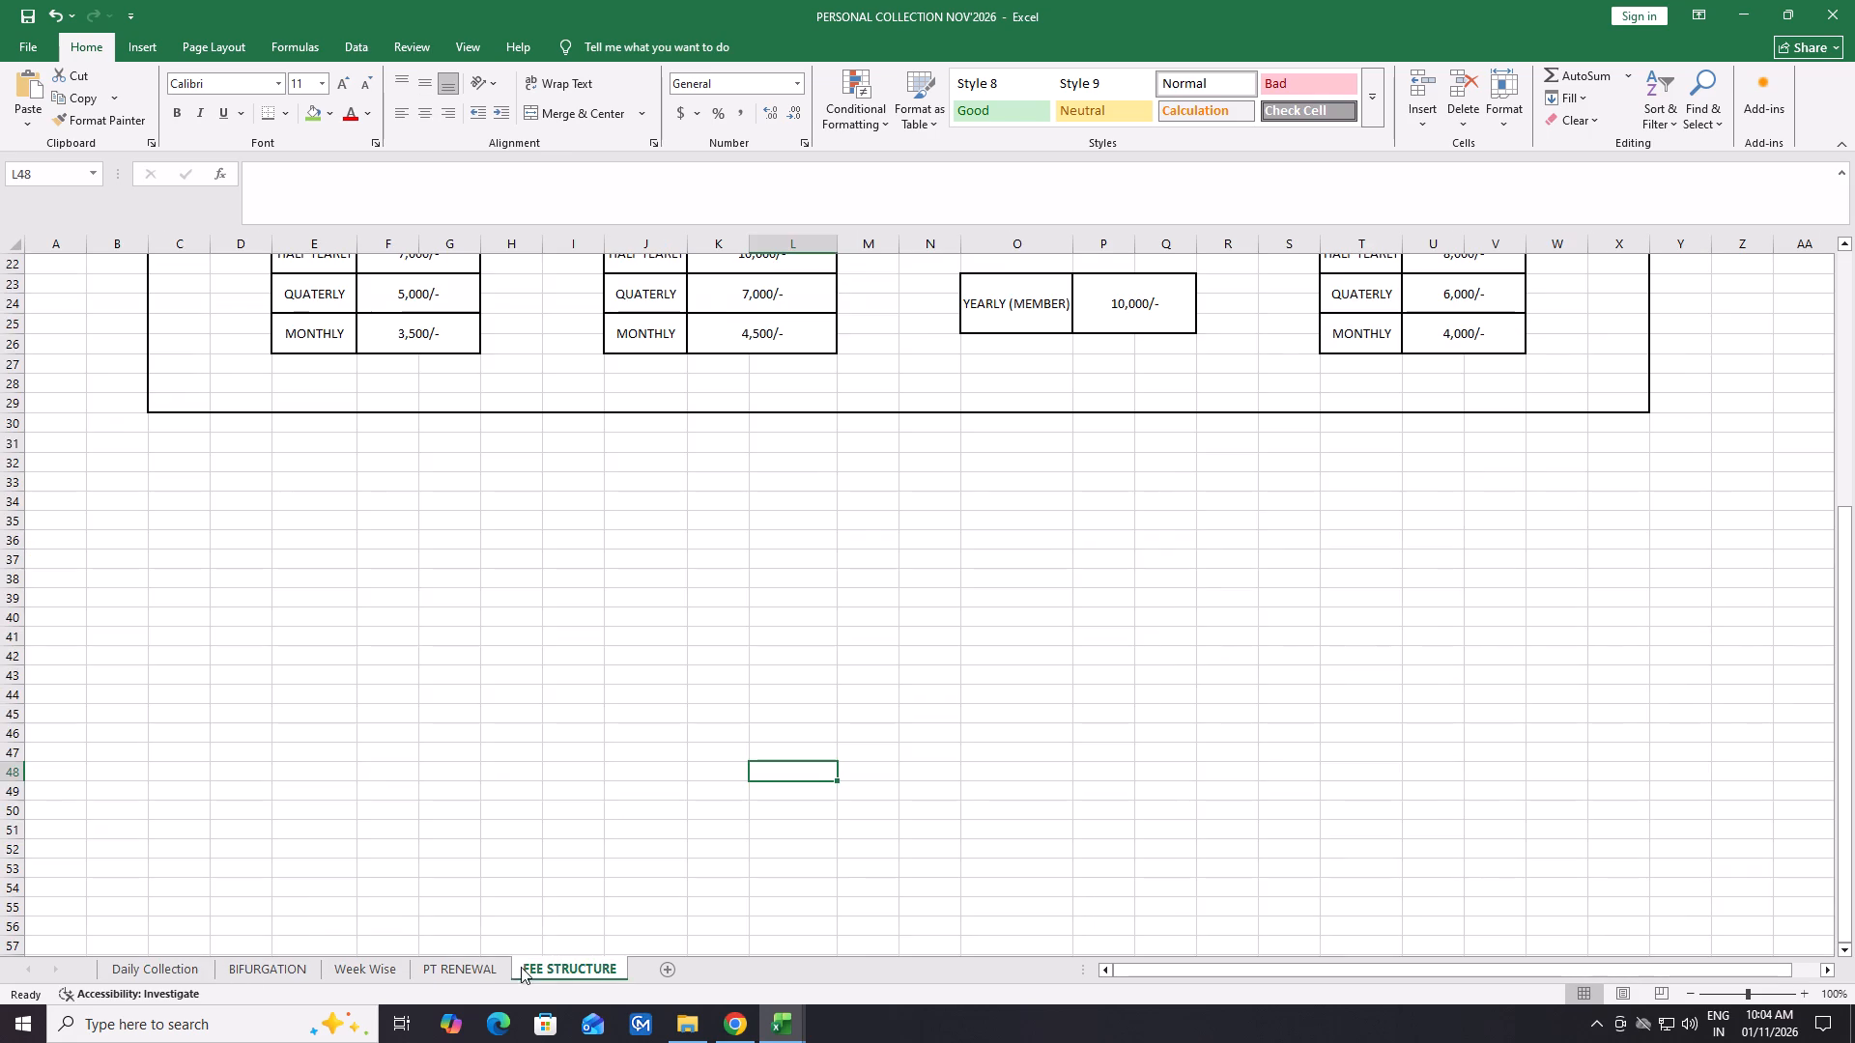
{"action": "left_click", "coordinate": [476, 970]}
{"action": "scroll", "coordinate": [368, 478], "scroll_direction": "up", "scroll_amount": 10}
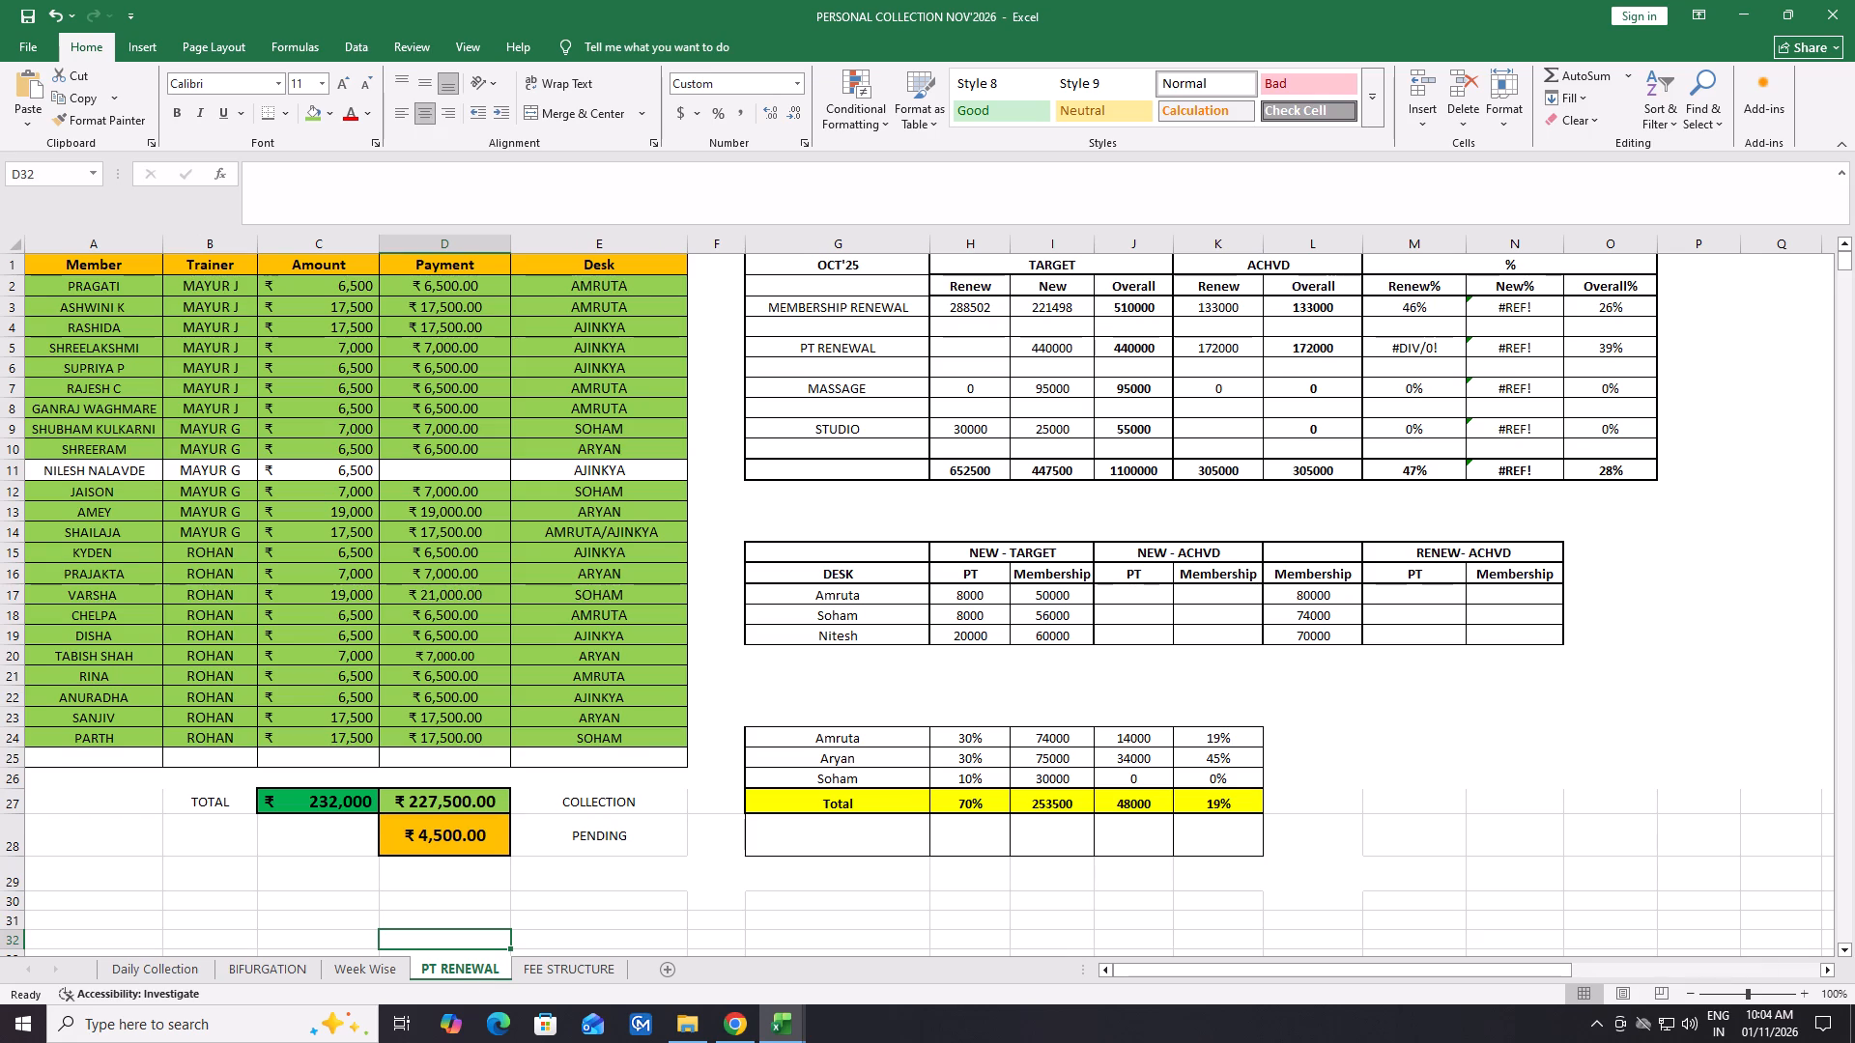
{"action": "scroll", "coordinate": [367, 477], "scroll_direction": "down", "scroll_amount": 6}
{"action": "scroll", "coordinate": [367, 477], "scroll_direction": "up", "scroll_amount": 13}
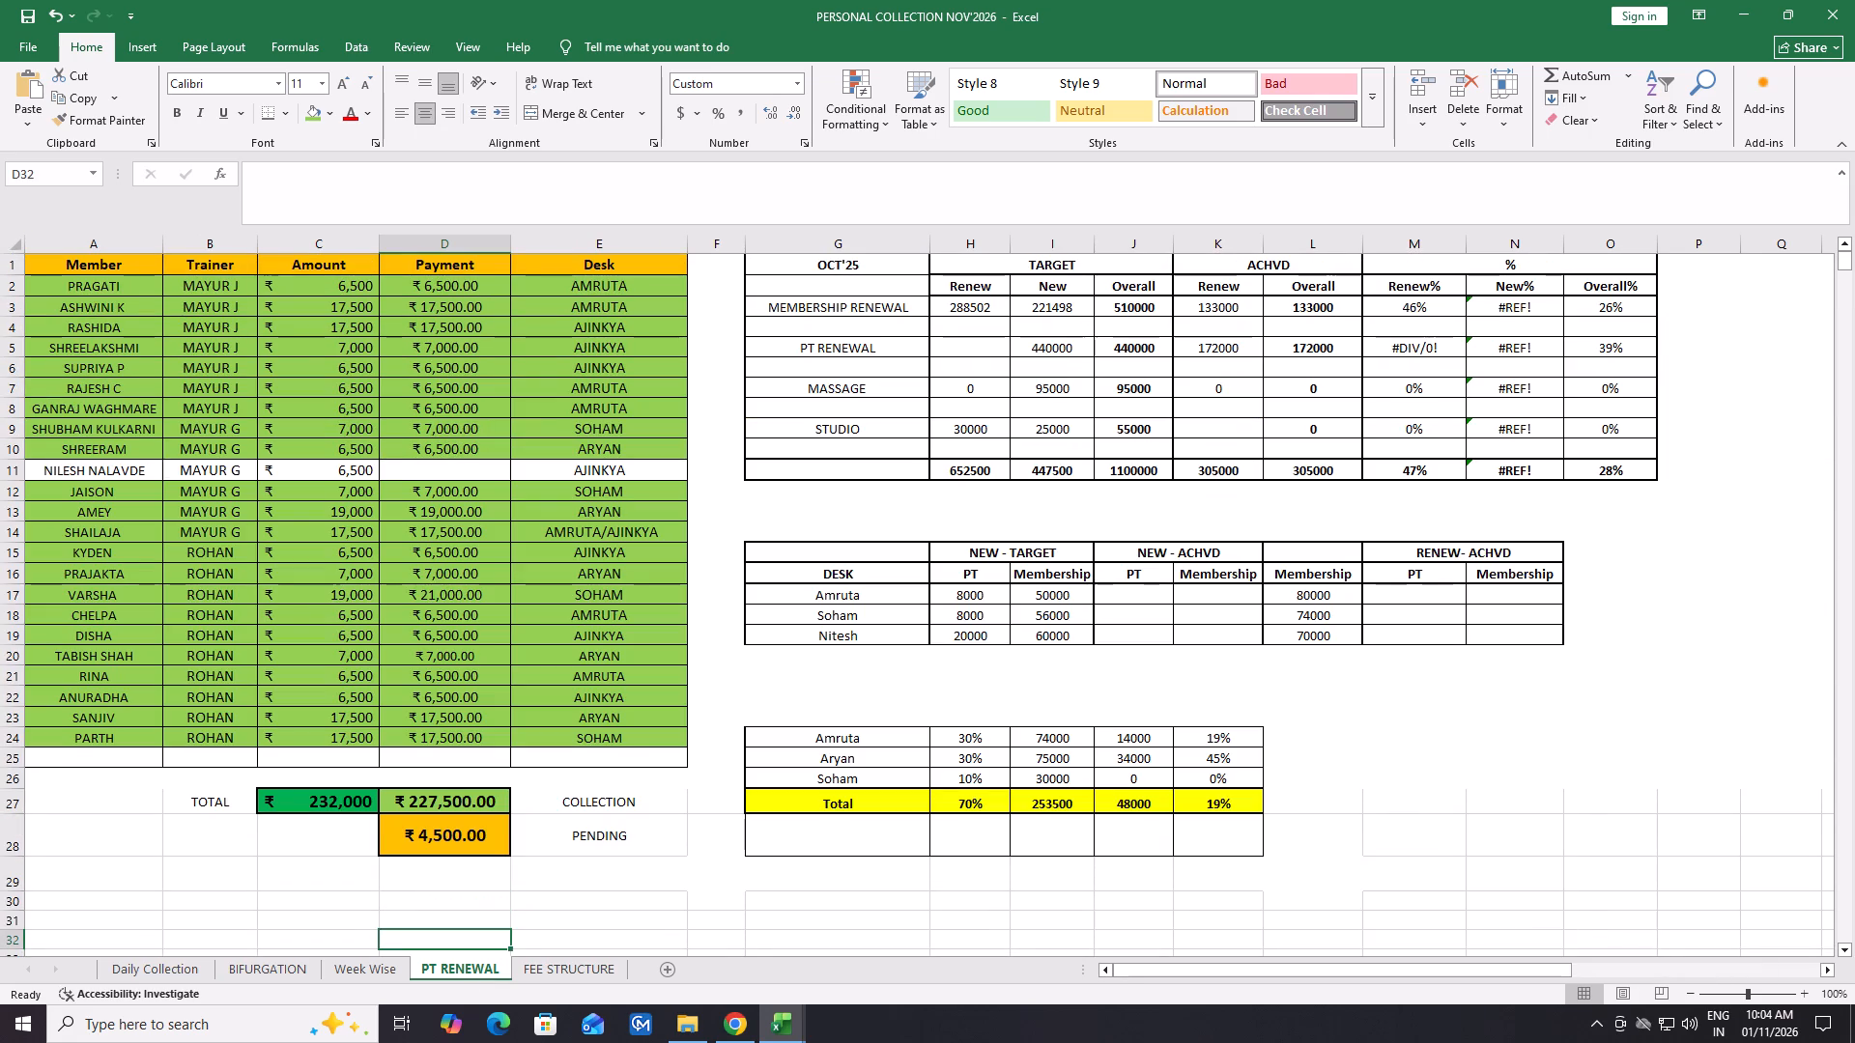
Clear the contents of the member entries in A2:E24 on the PT RENEWAL sheet, keeping their formatting.
{"action": "left_click_drag", "start_coordinate": [103, 289], "coordinate": [609, 721]}
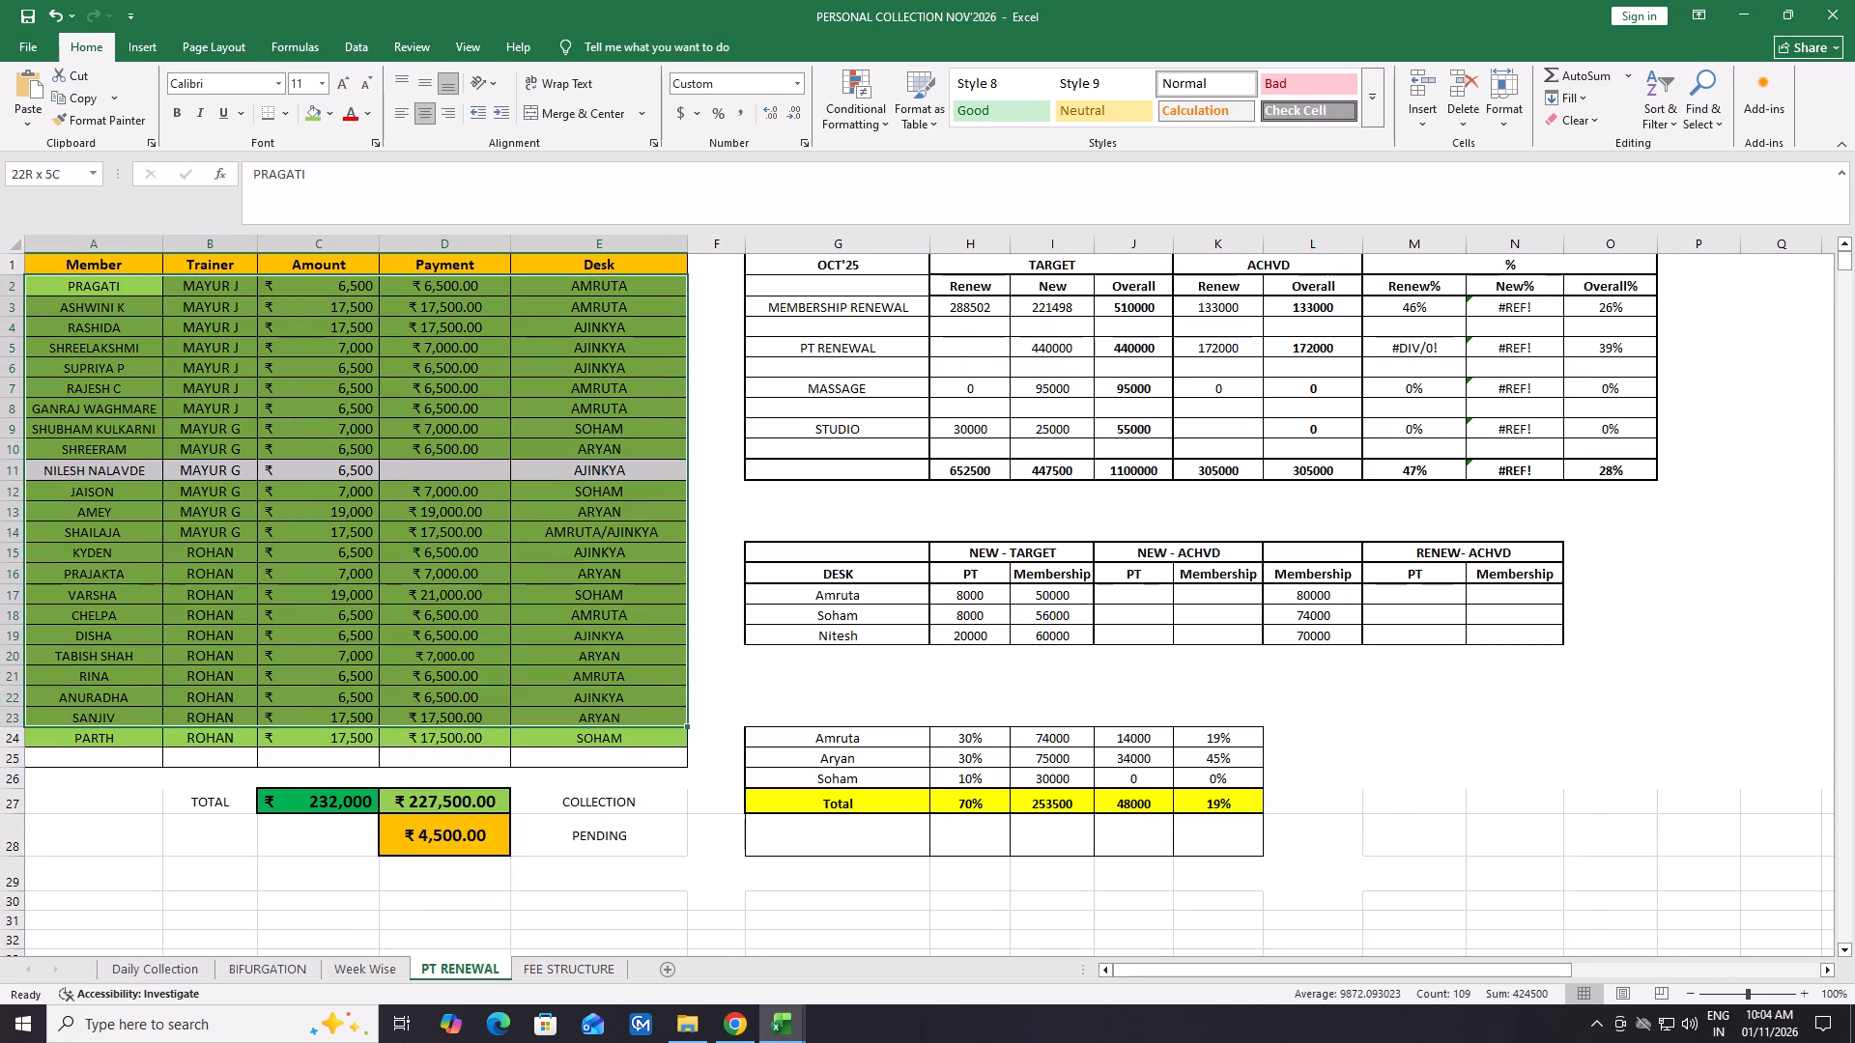
{"action": "left_click_drag", "start_coordinate": [609, 721], "coordinate": [614, 741]}
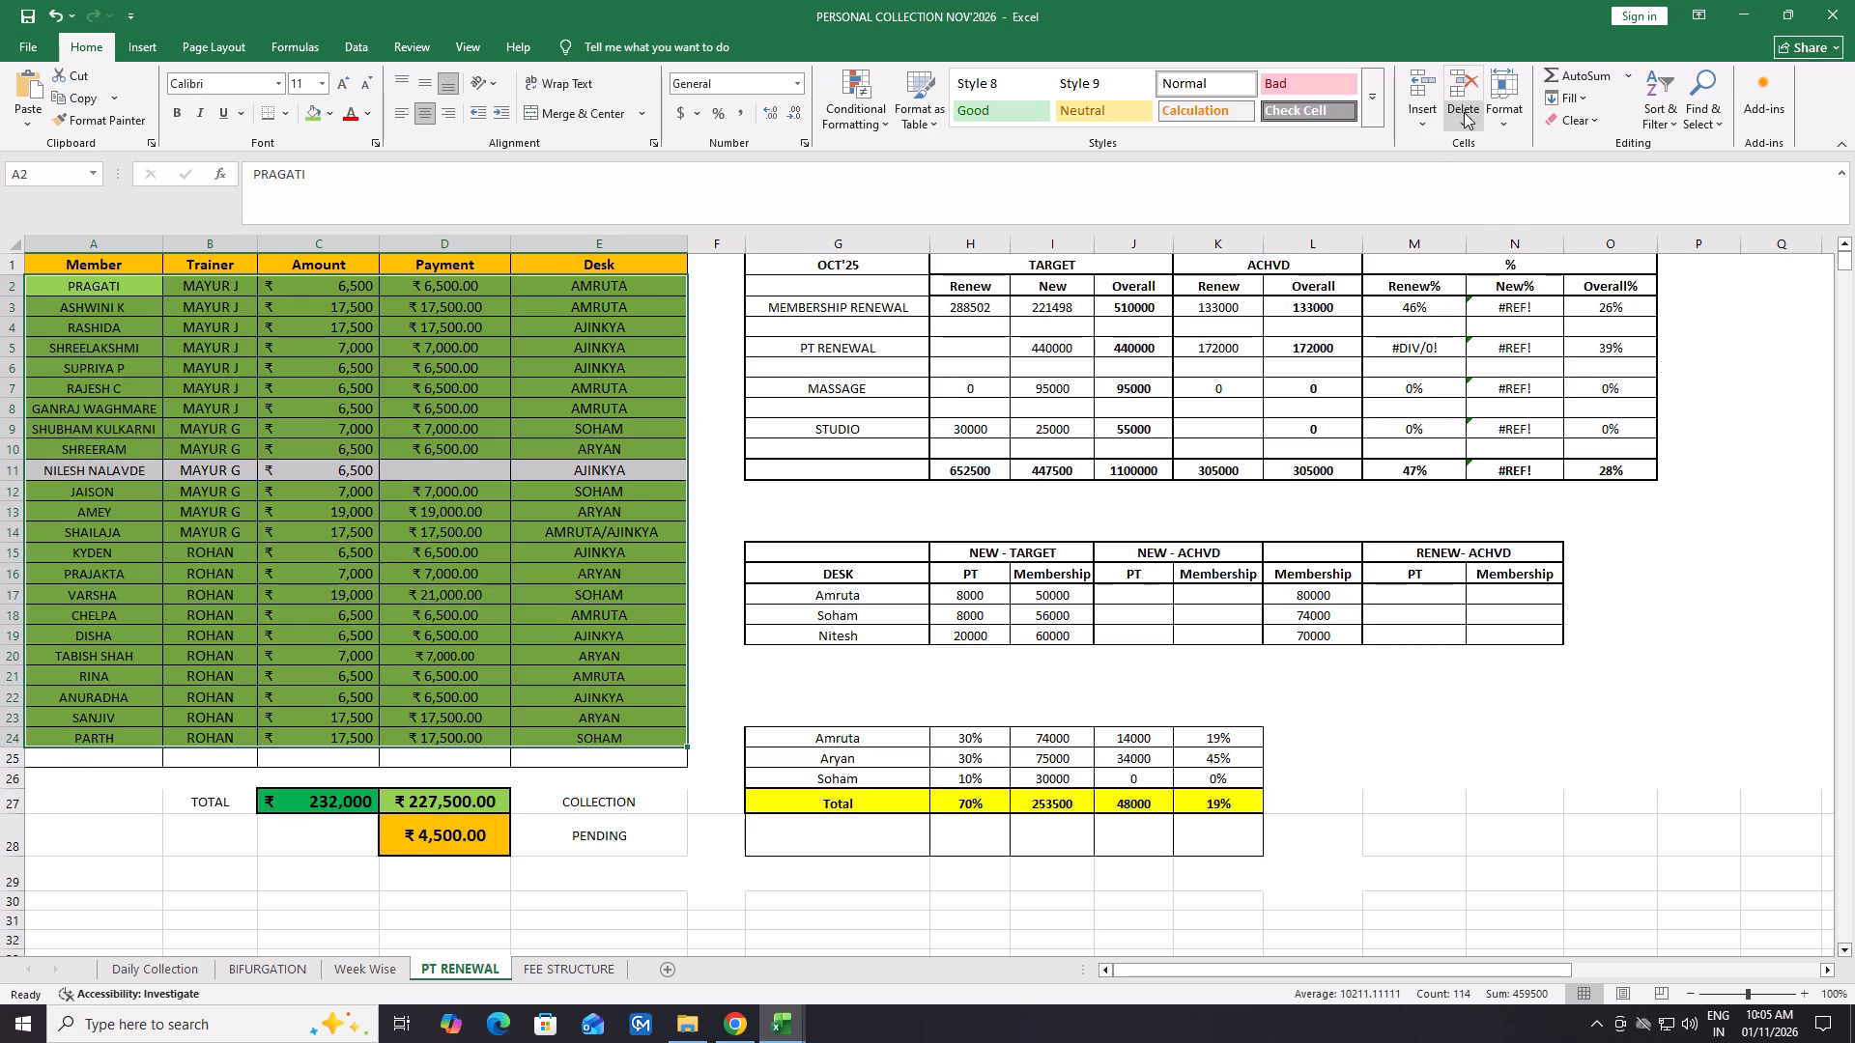
{"action": "left_click", "coordinate": [1560, 121]}
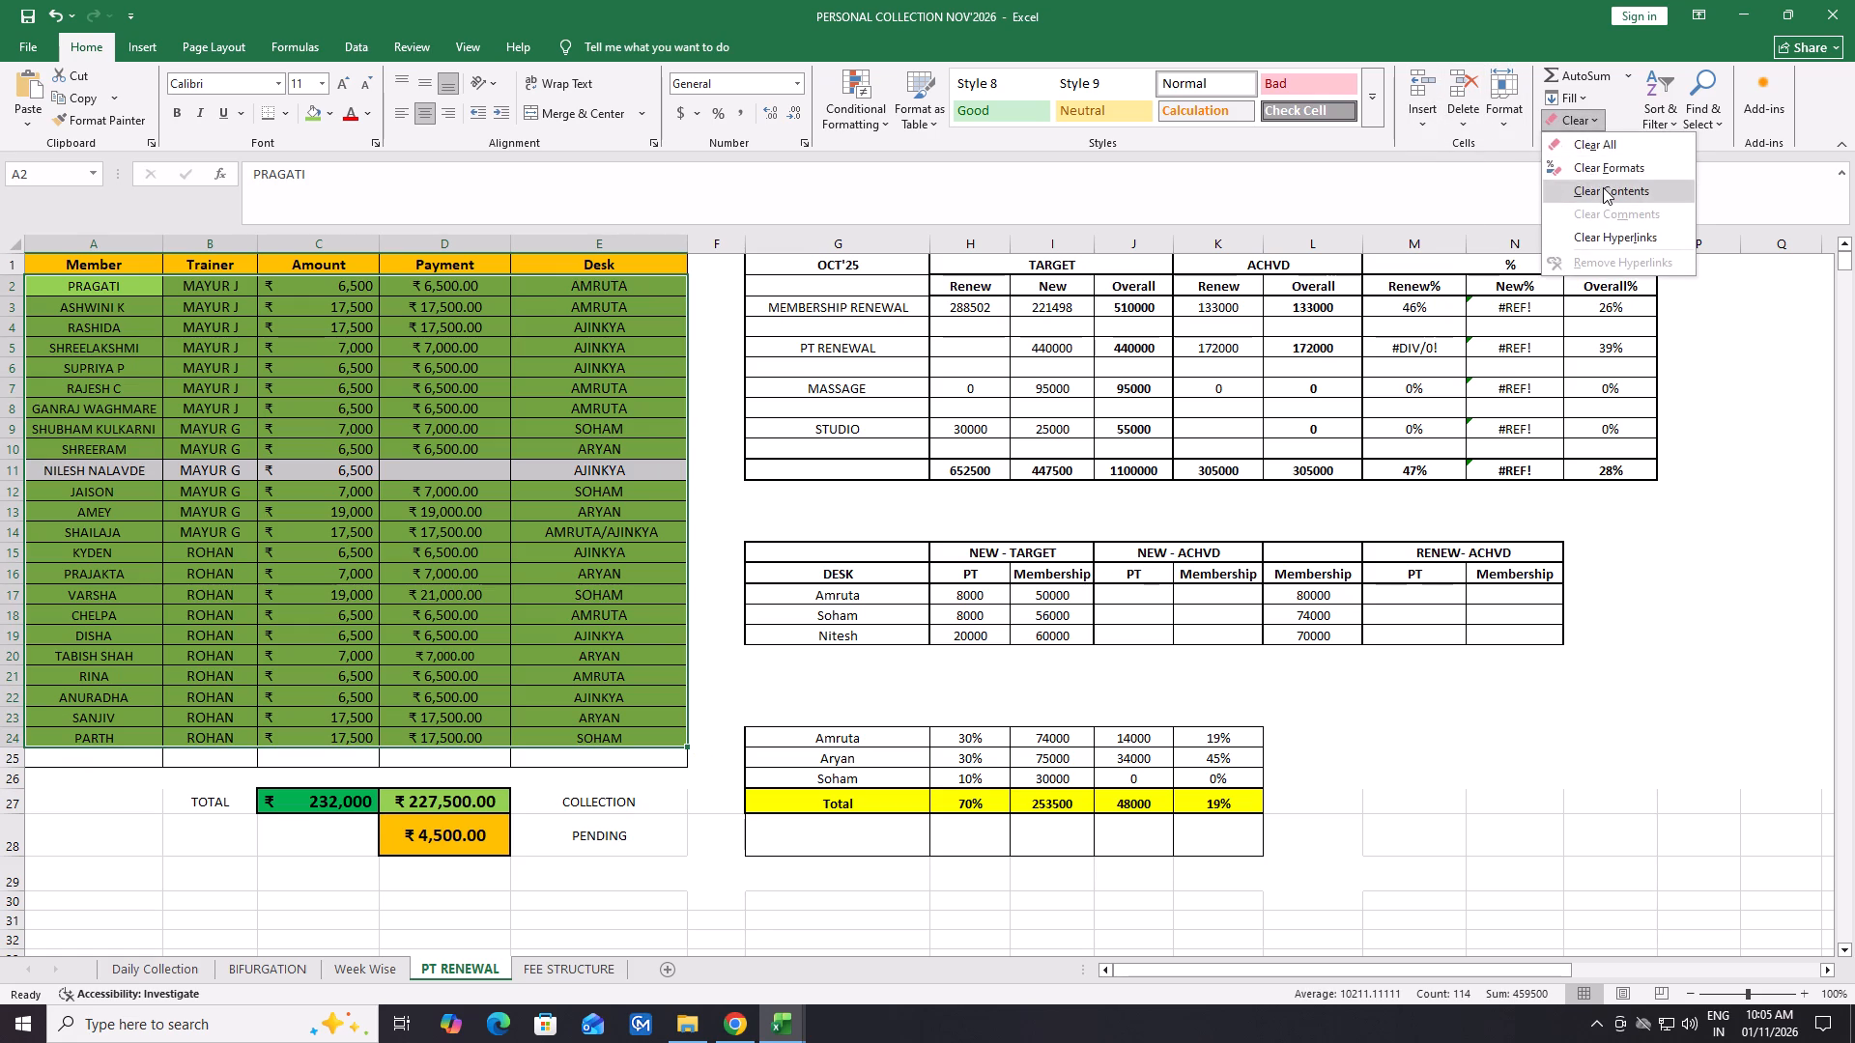
{"action": "left_click", "coordinate": [1603, 187]}
{"action": "double_click", "coordinate": [576, 851]}
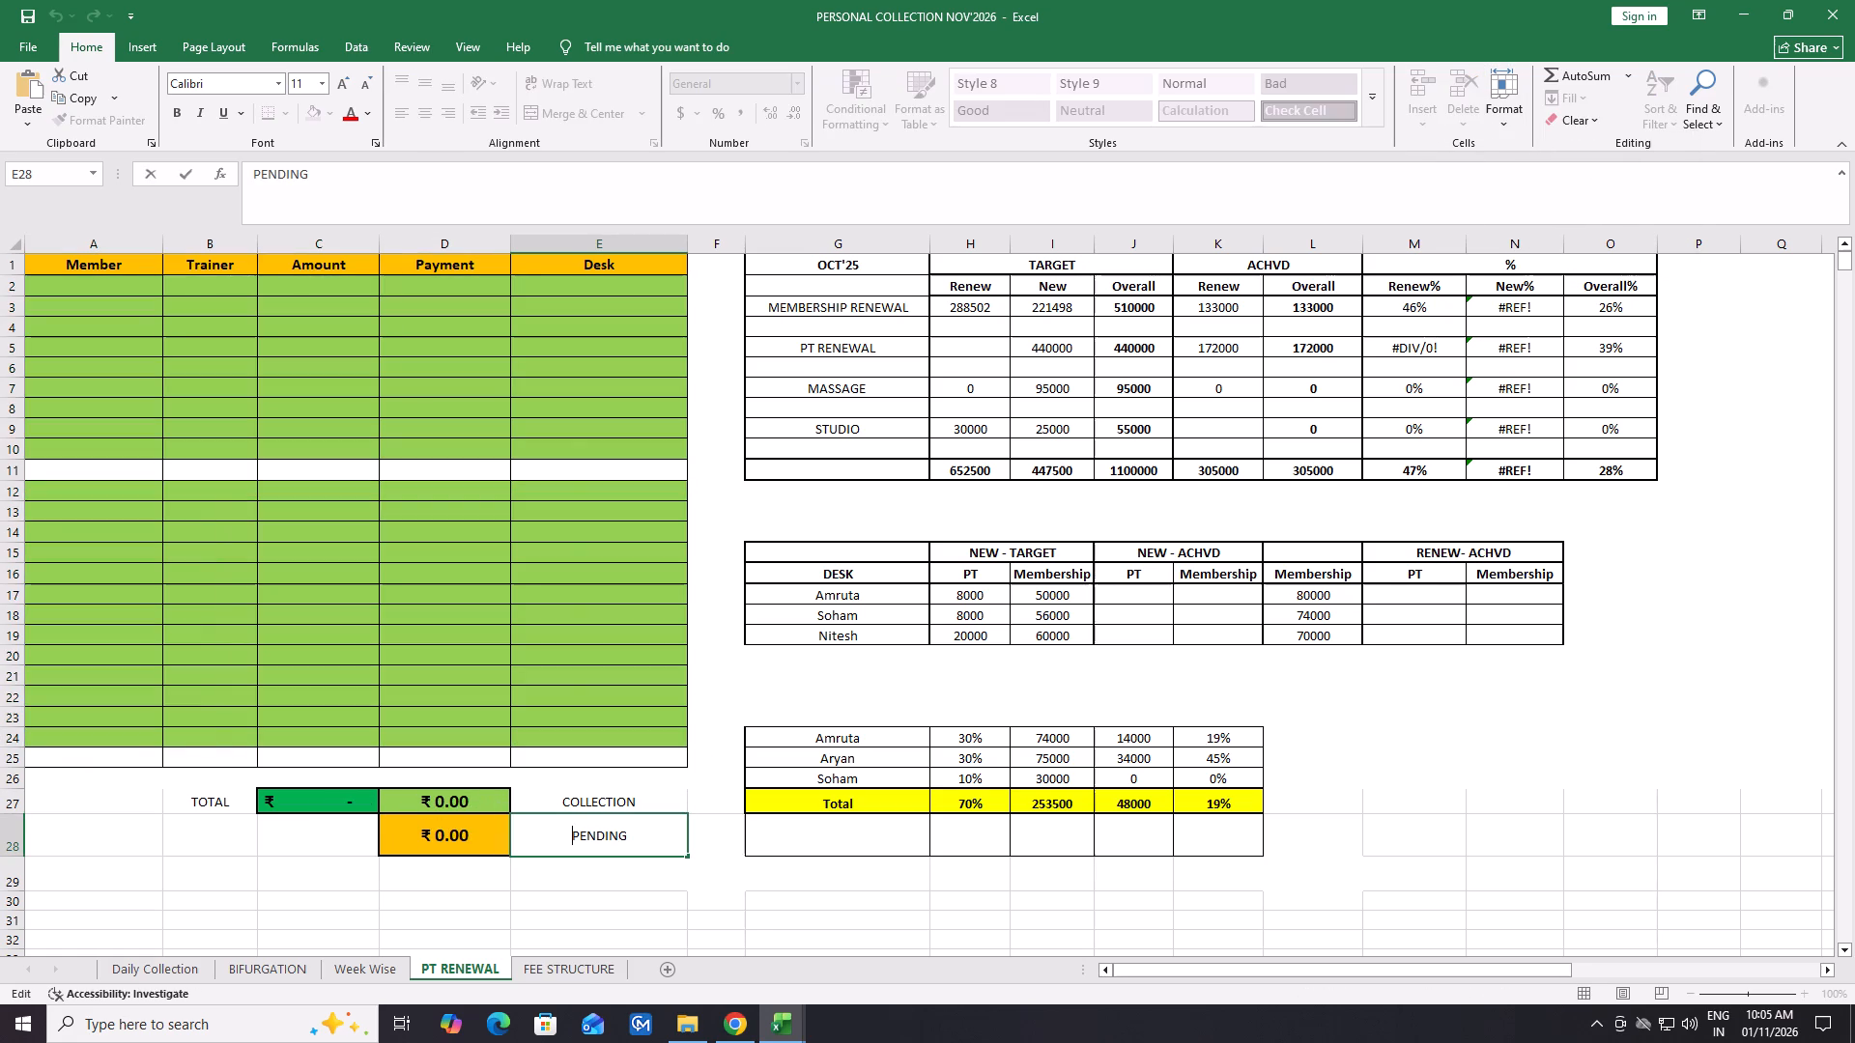
{"action": "scroll", "coordinate": [245, 799], "scroll_direction": "up", "scroll_amount": 5}
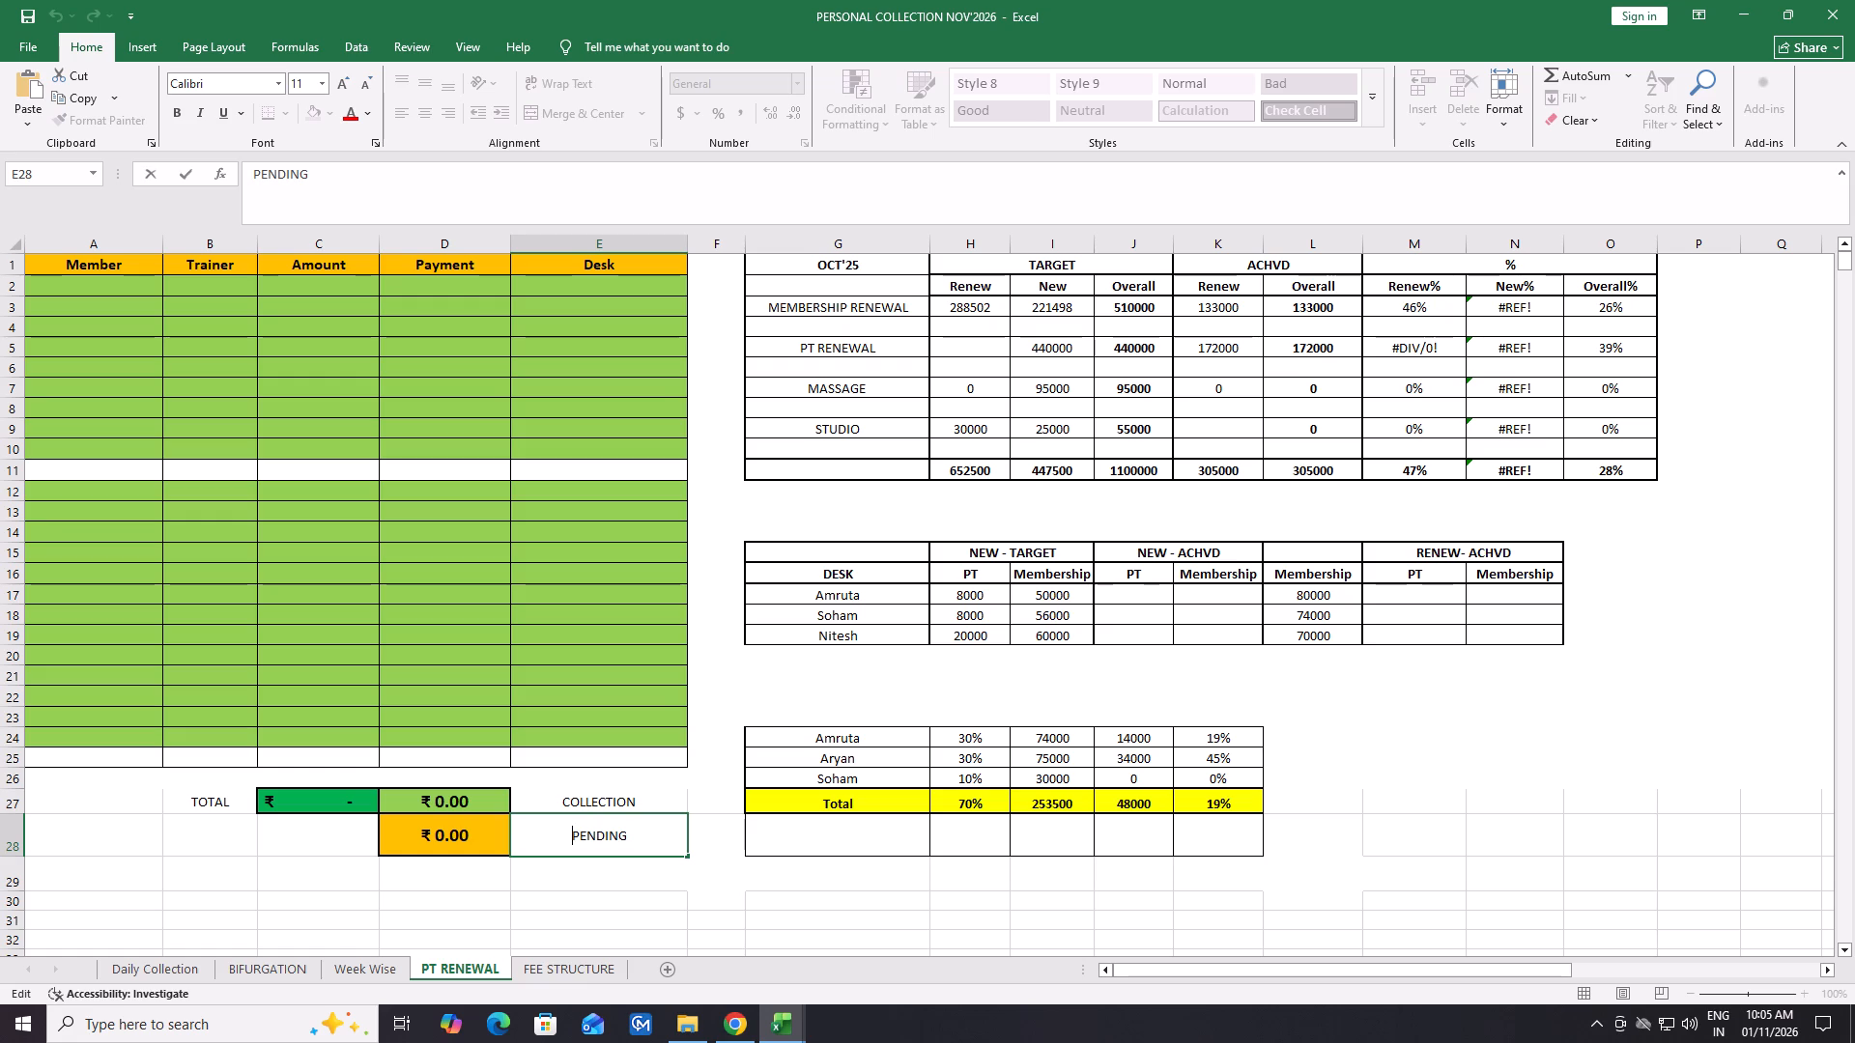
Fill the member table's body, A2:E25 on the PT RENEWAL sheet, with white.
{"action": "left_click_drag", "start_coordinate": [108, 282], "coordinate": [554, 763]}
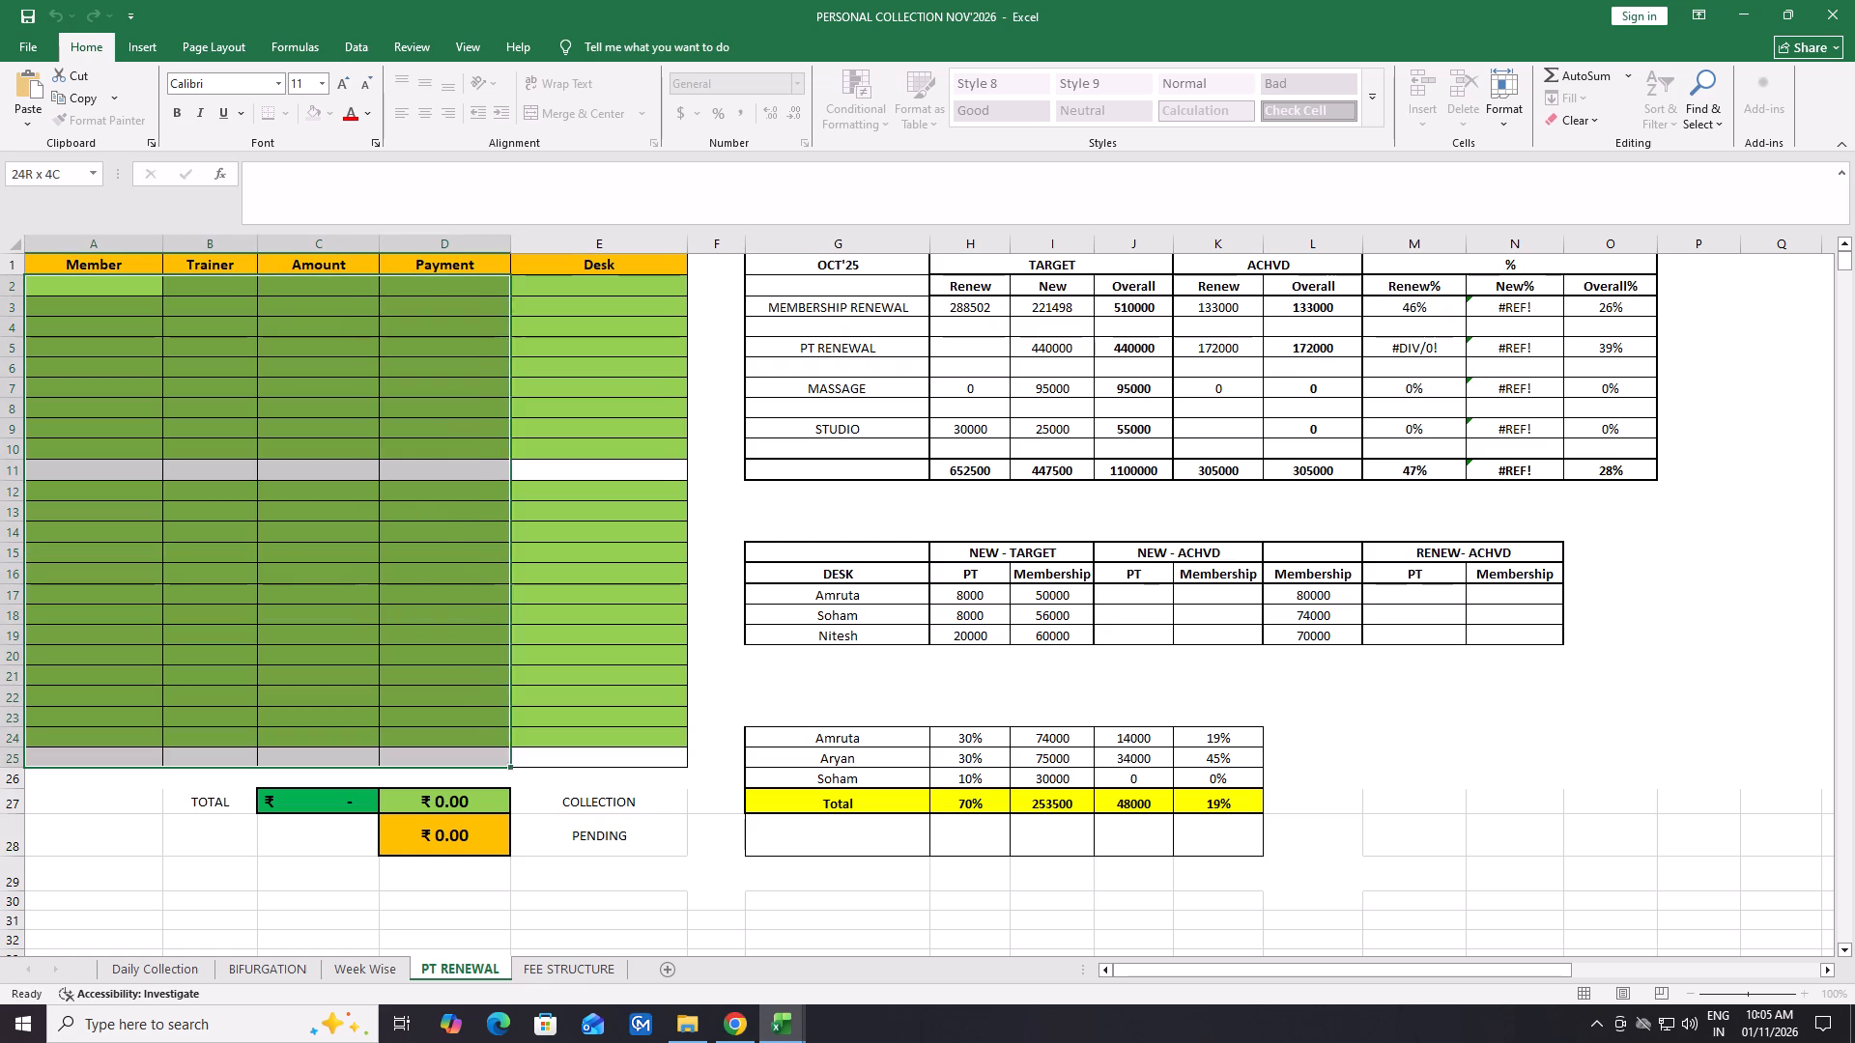
{"action": "left_click_drag", "start_coordinate": [554, 763], "coordinate": [625, 764]}
{"action": "left_click", "coordinate": [327, 115]}
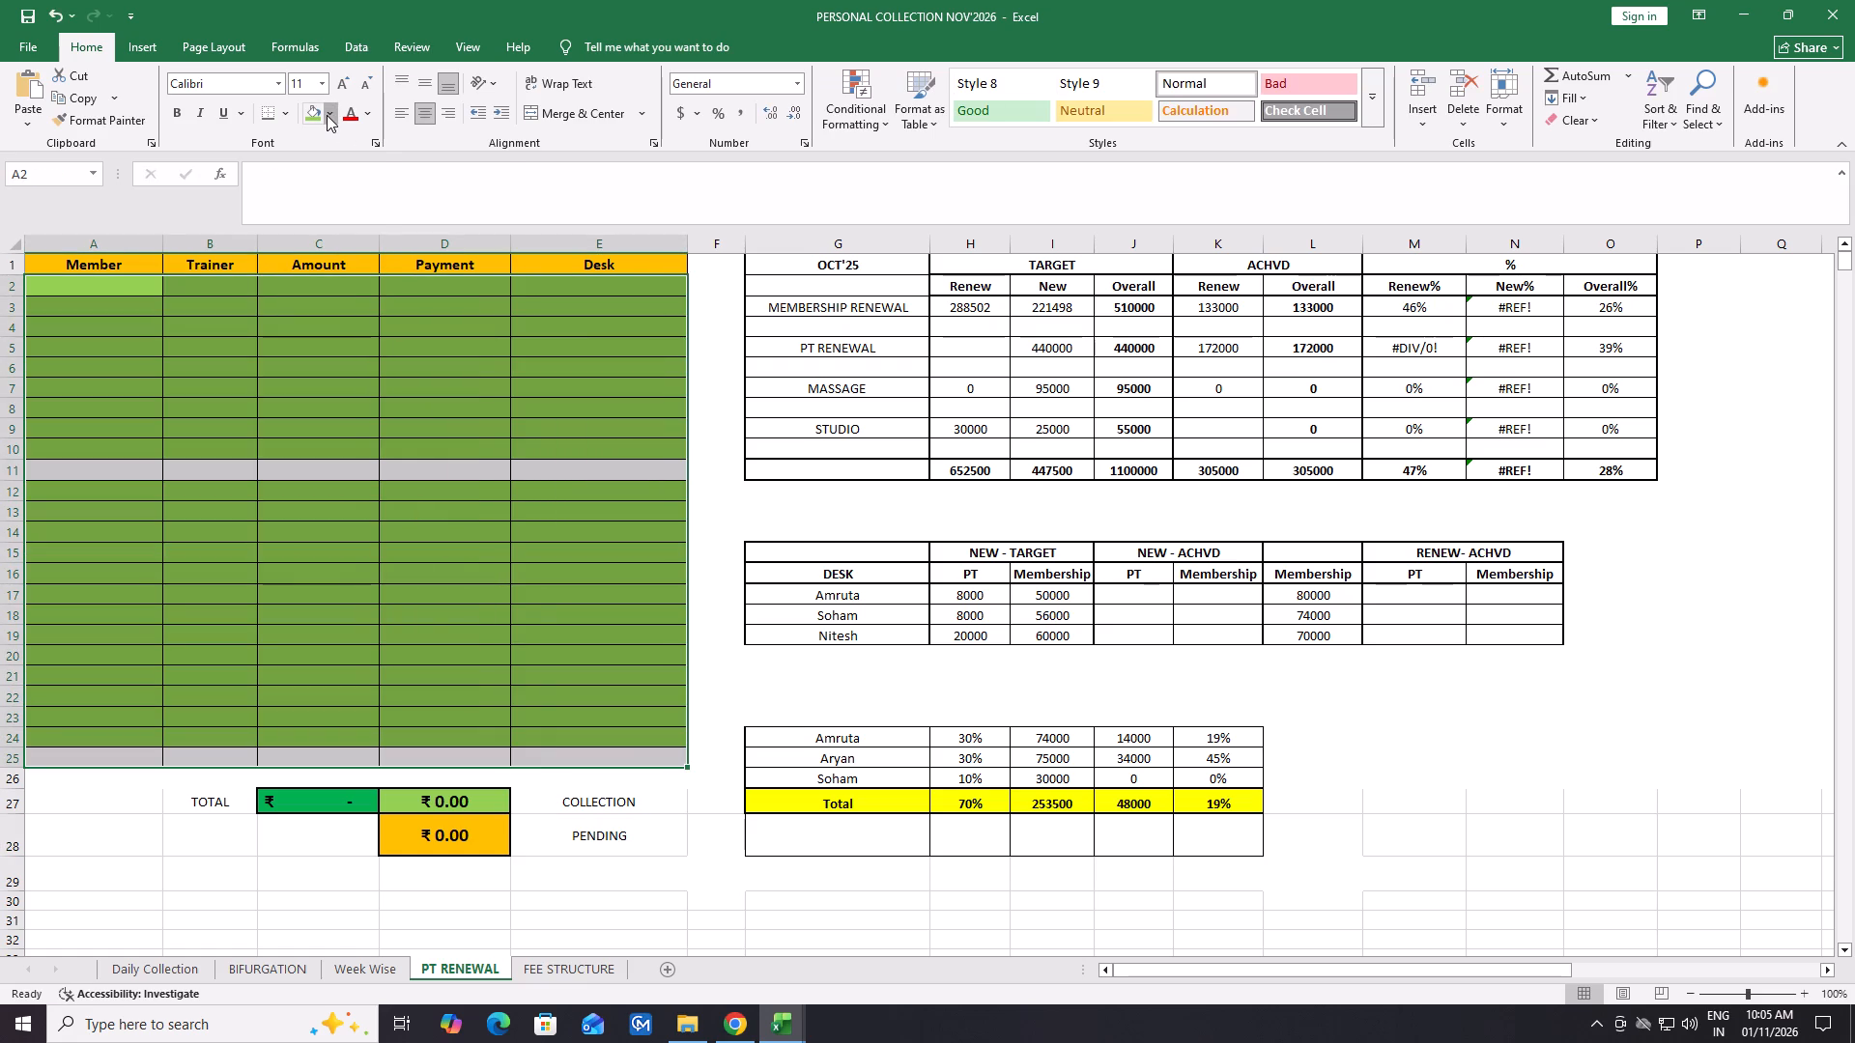
{"action": "left_click", "coordinate": [323, 200]}
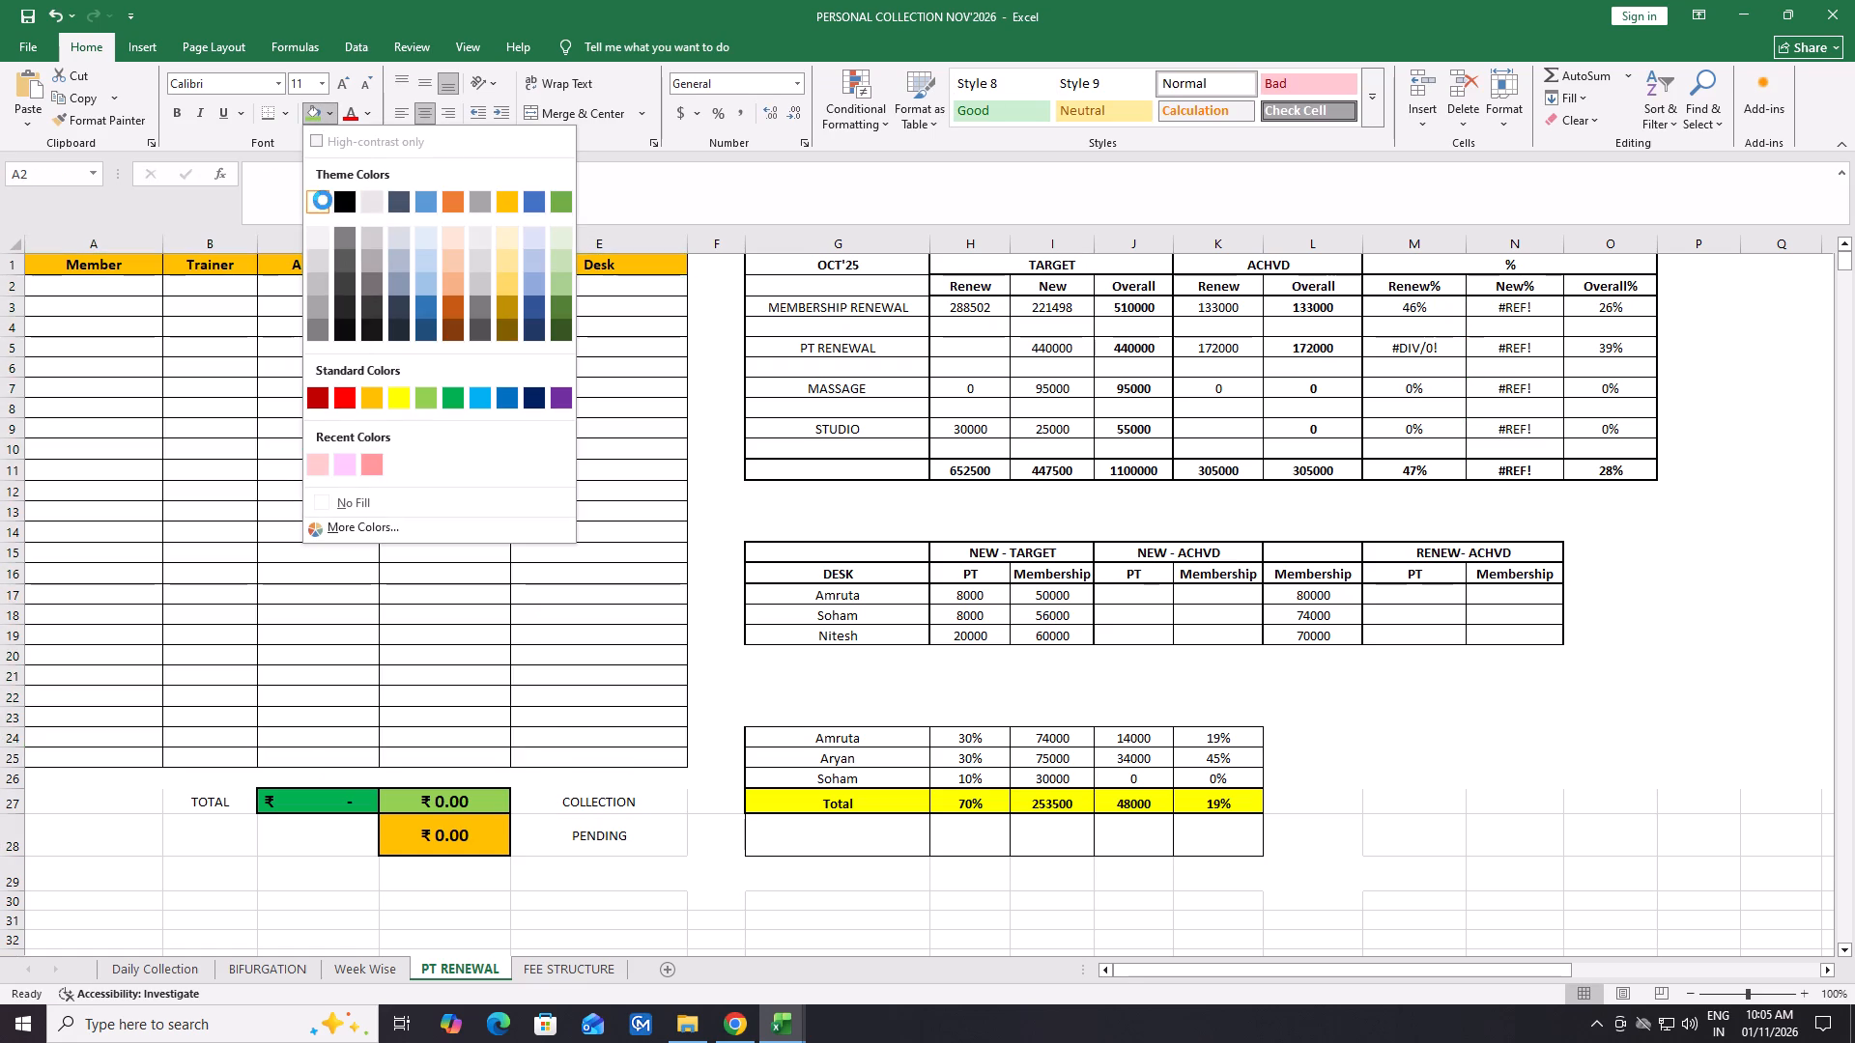
{"action": "left_click", "coordinate": [173, 835]}
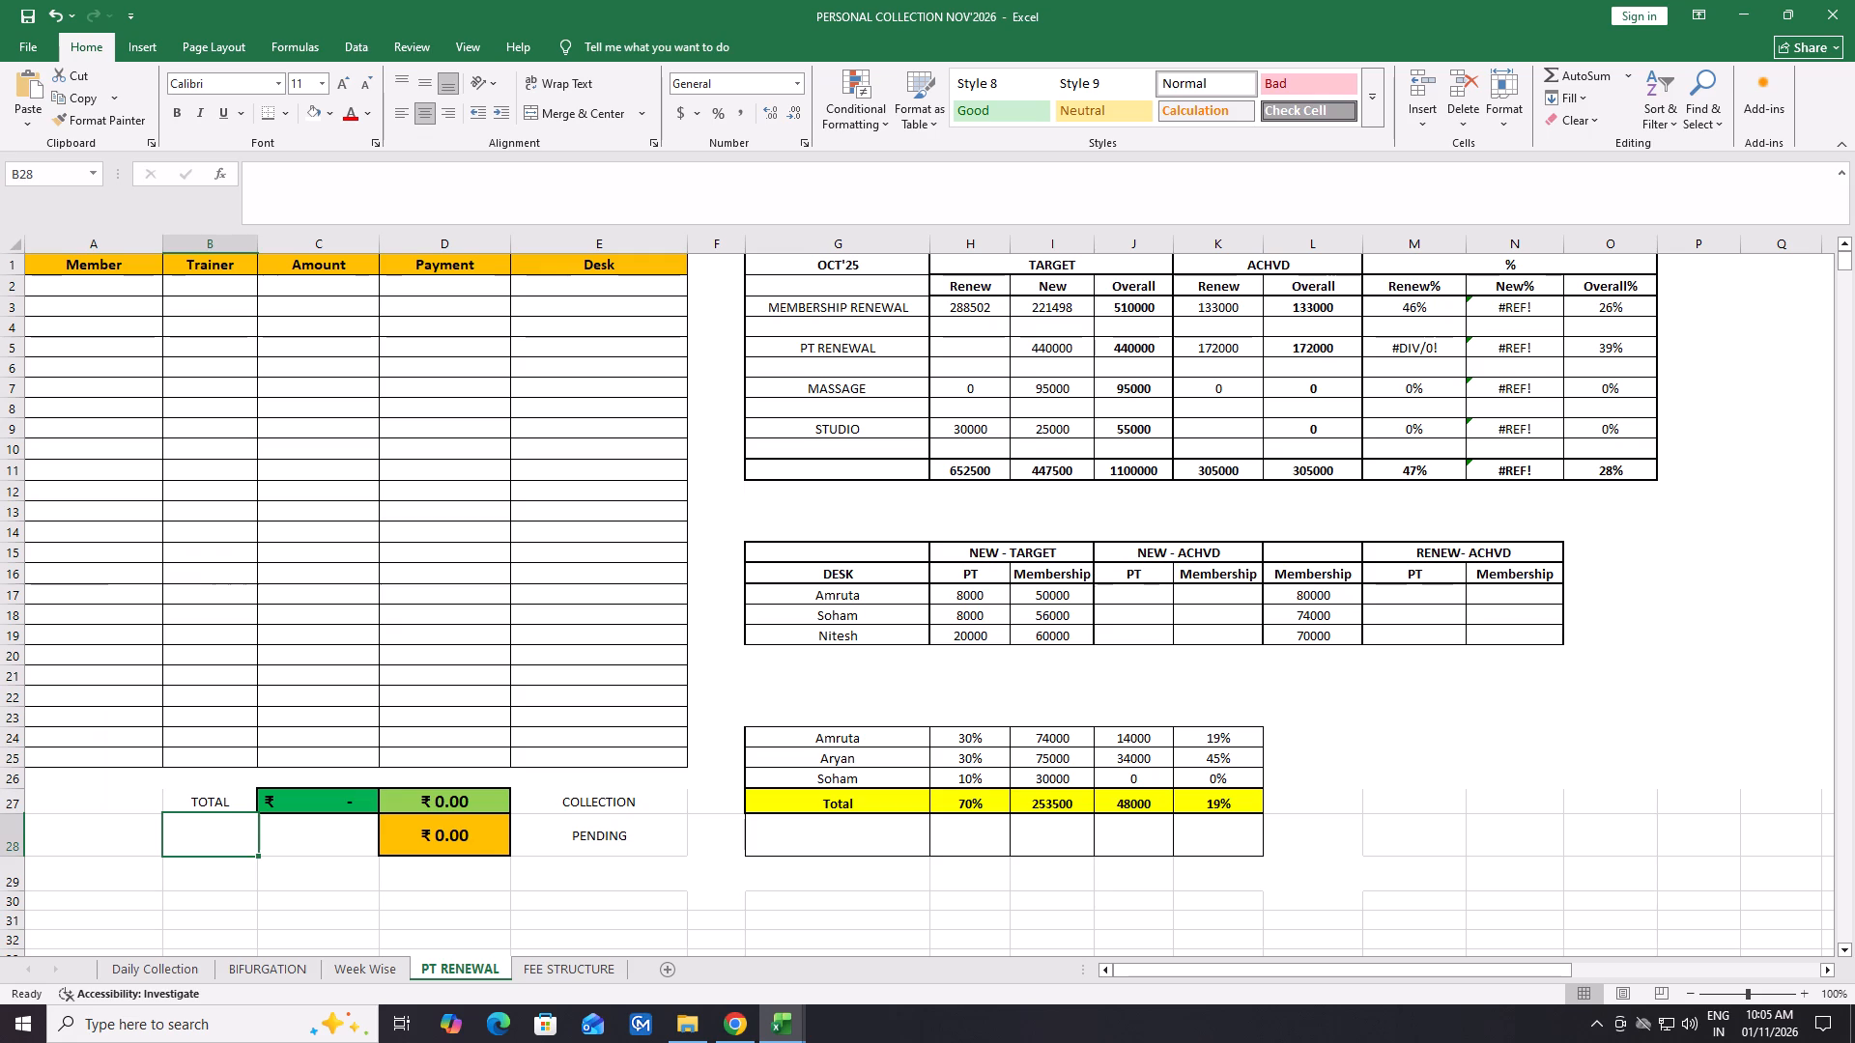
Save the workbook.
{"action": "key", "text": "ctrl+s"}
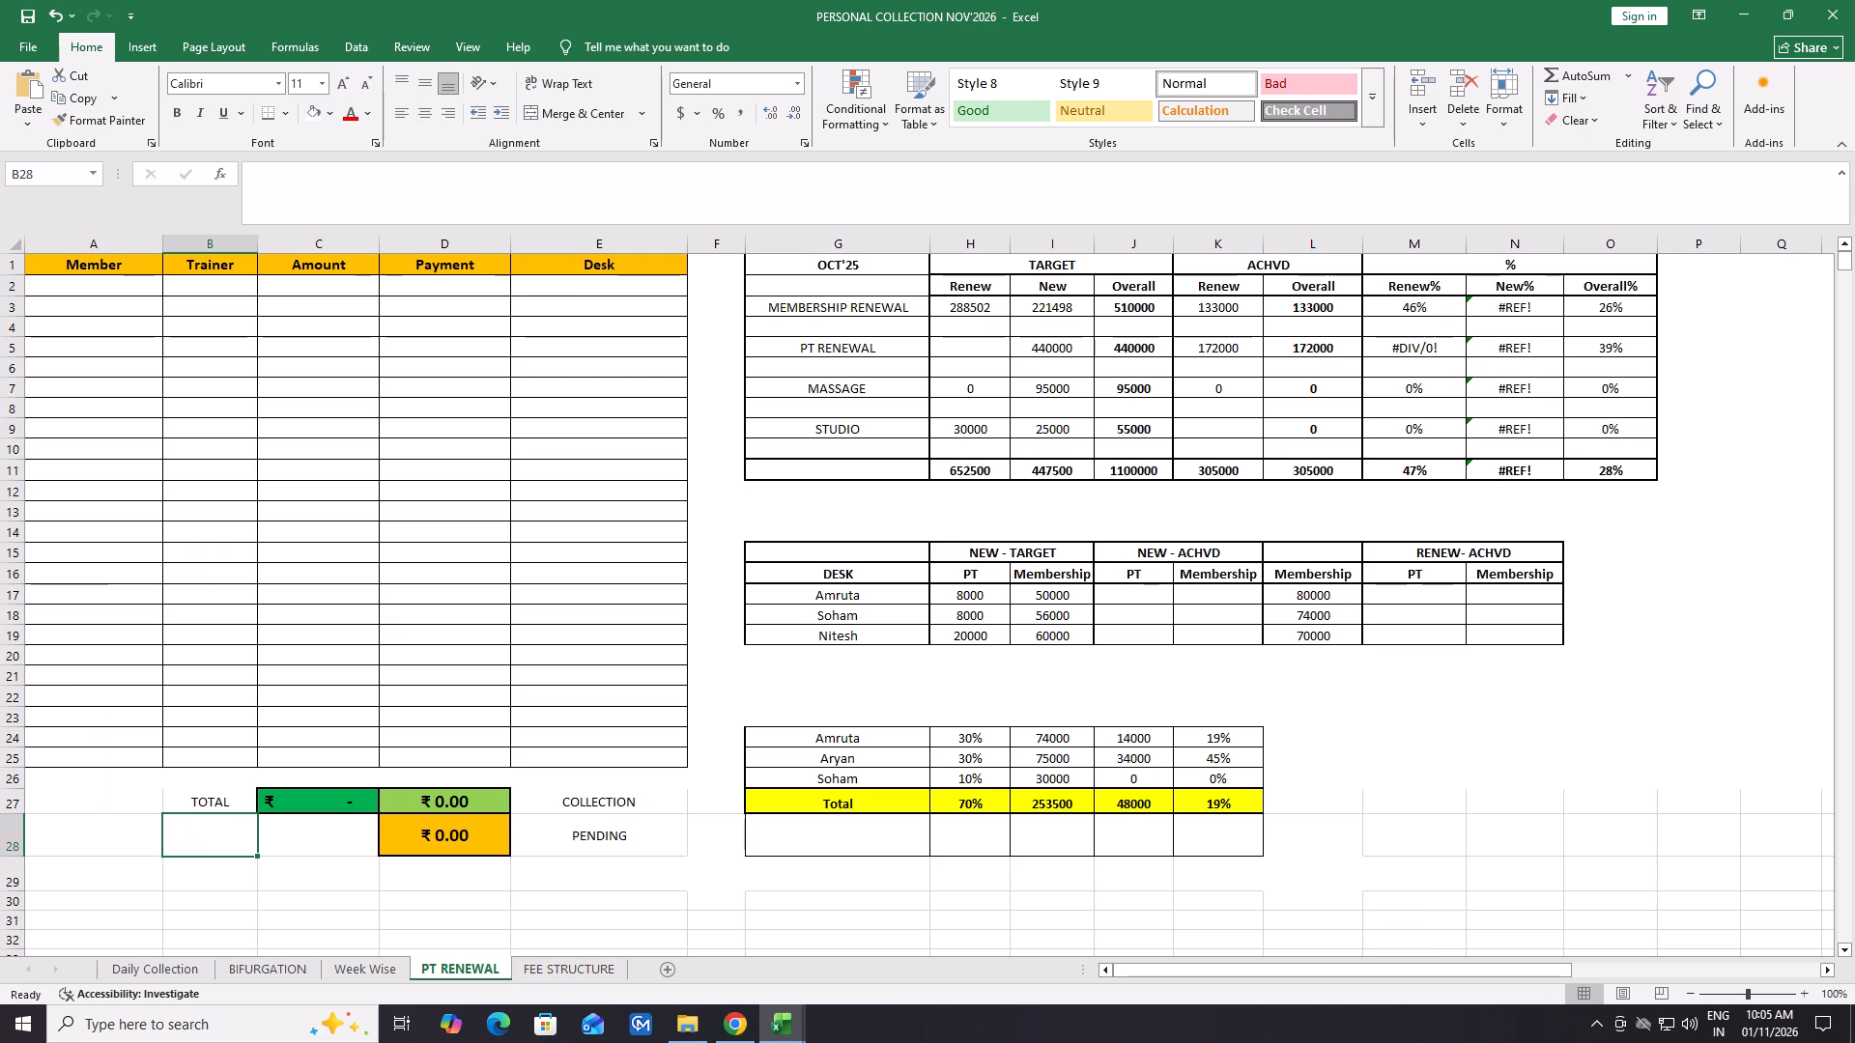
{"action": "key", "text": "ctrl+s"}
Change the month date in H24 of the desk collection table on the BIFURGATION sheet to 01/10/2026.
{"action": "left_click", "coordinate": [283, 965]}
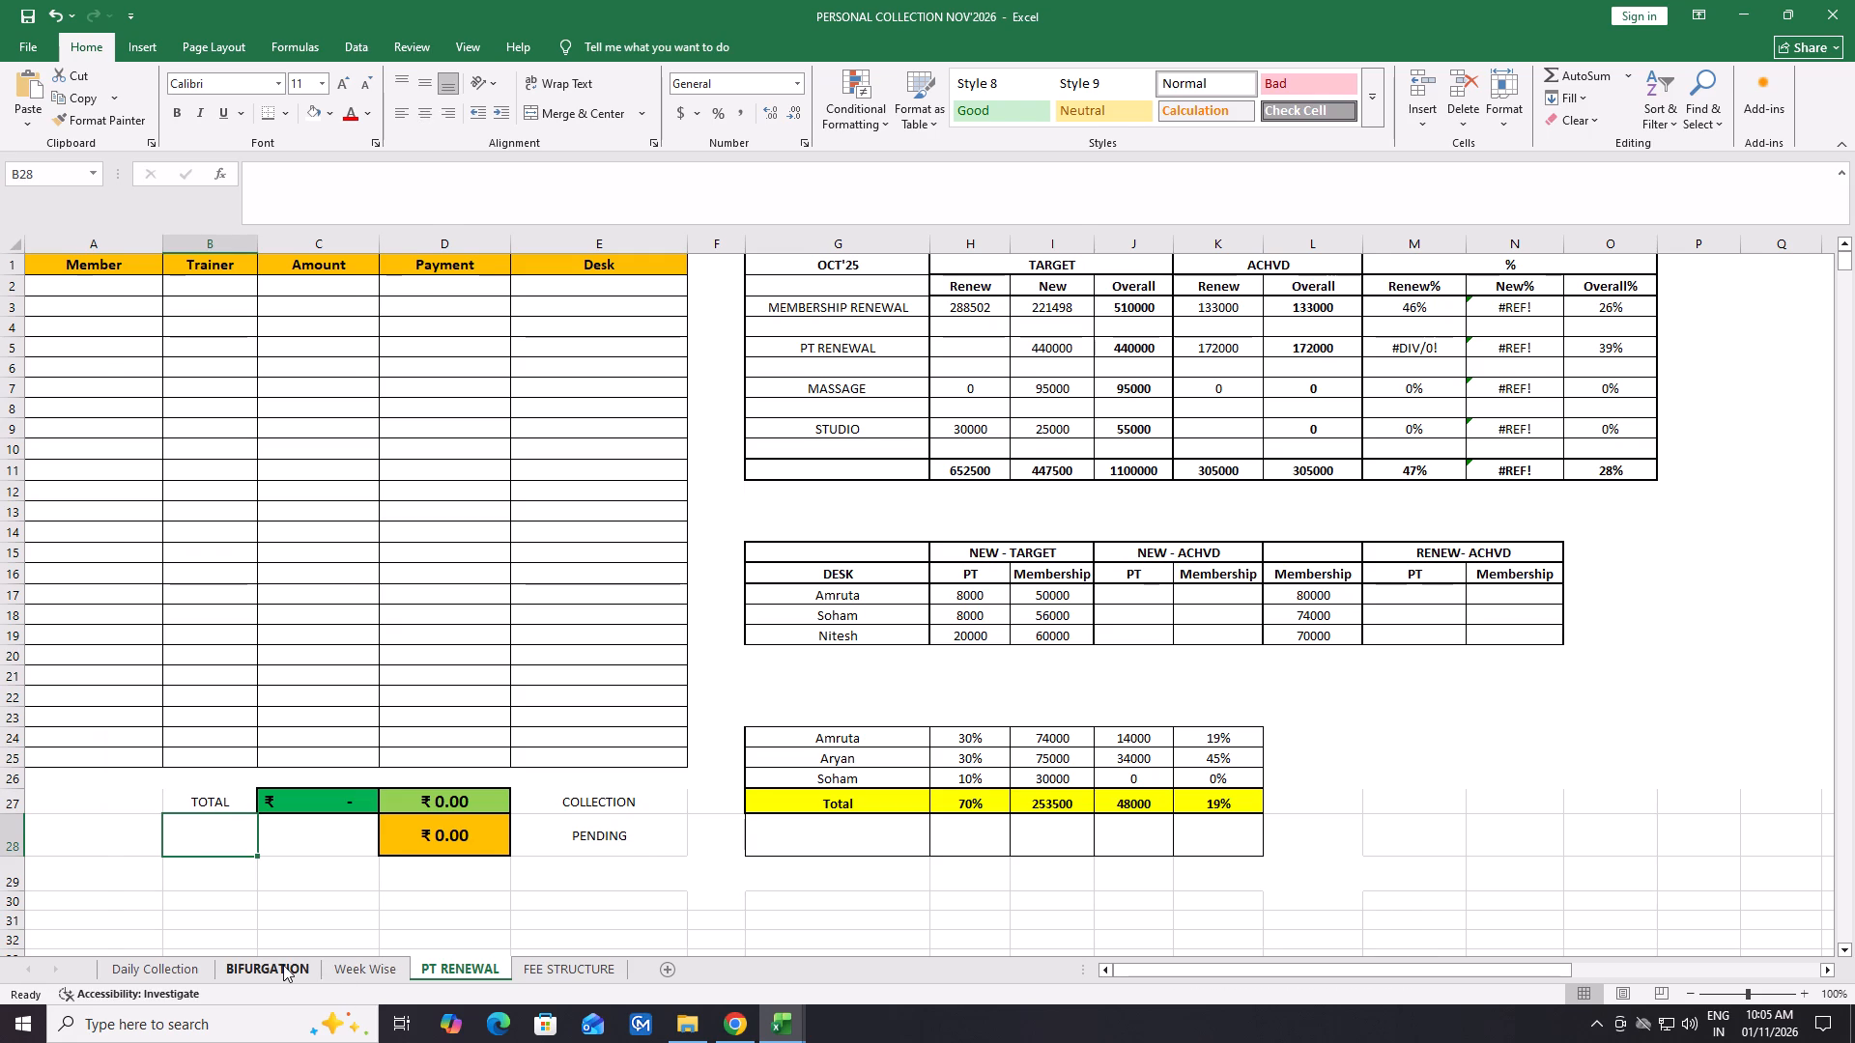
{"action": "double_click", "coordinate": [157, 954]}
{"action": "left_click", "coordinate": [195, 969]}
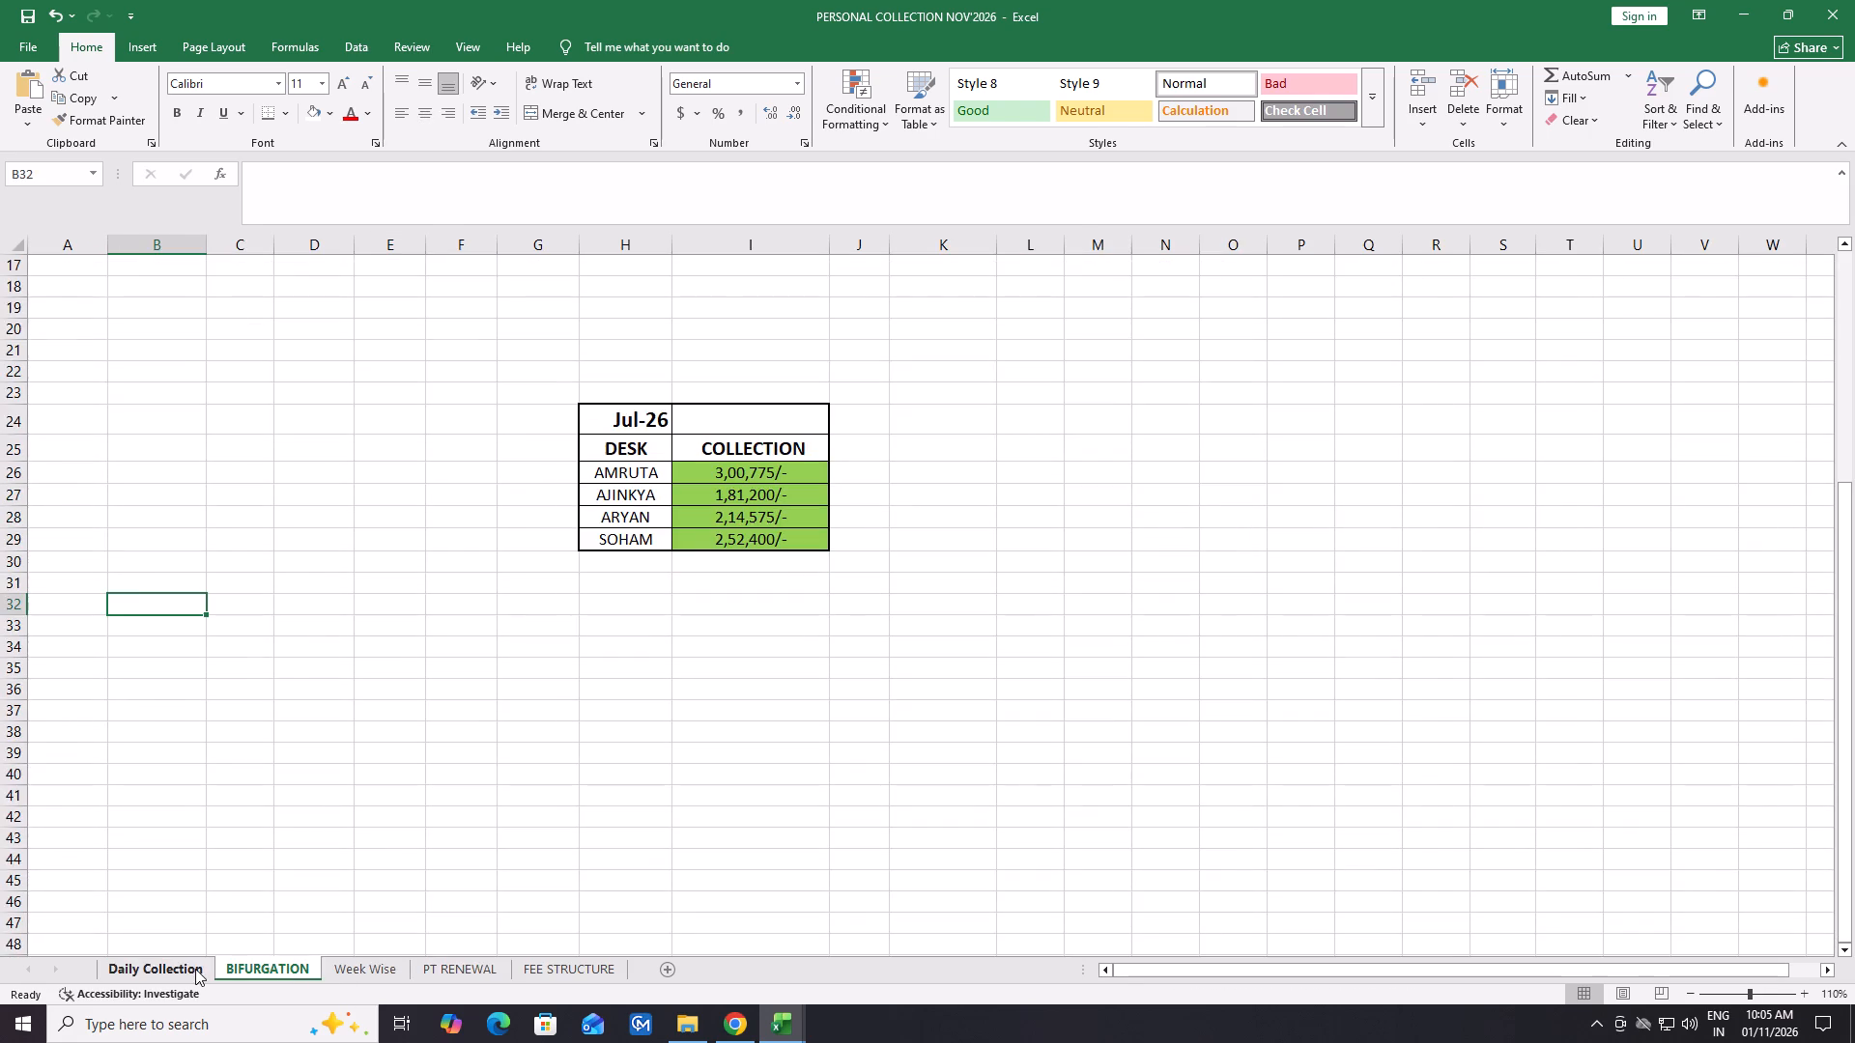
{"action": "left_click", "coordinate": [275, 977]}
{"action": "left_click", "coordinate": [356, 975]}
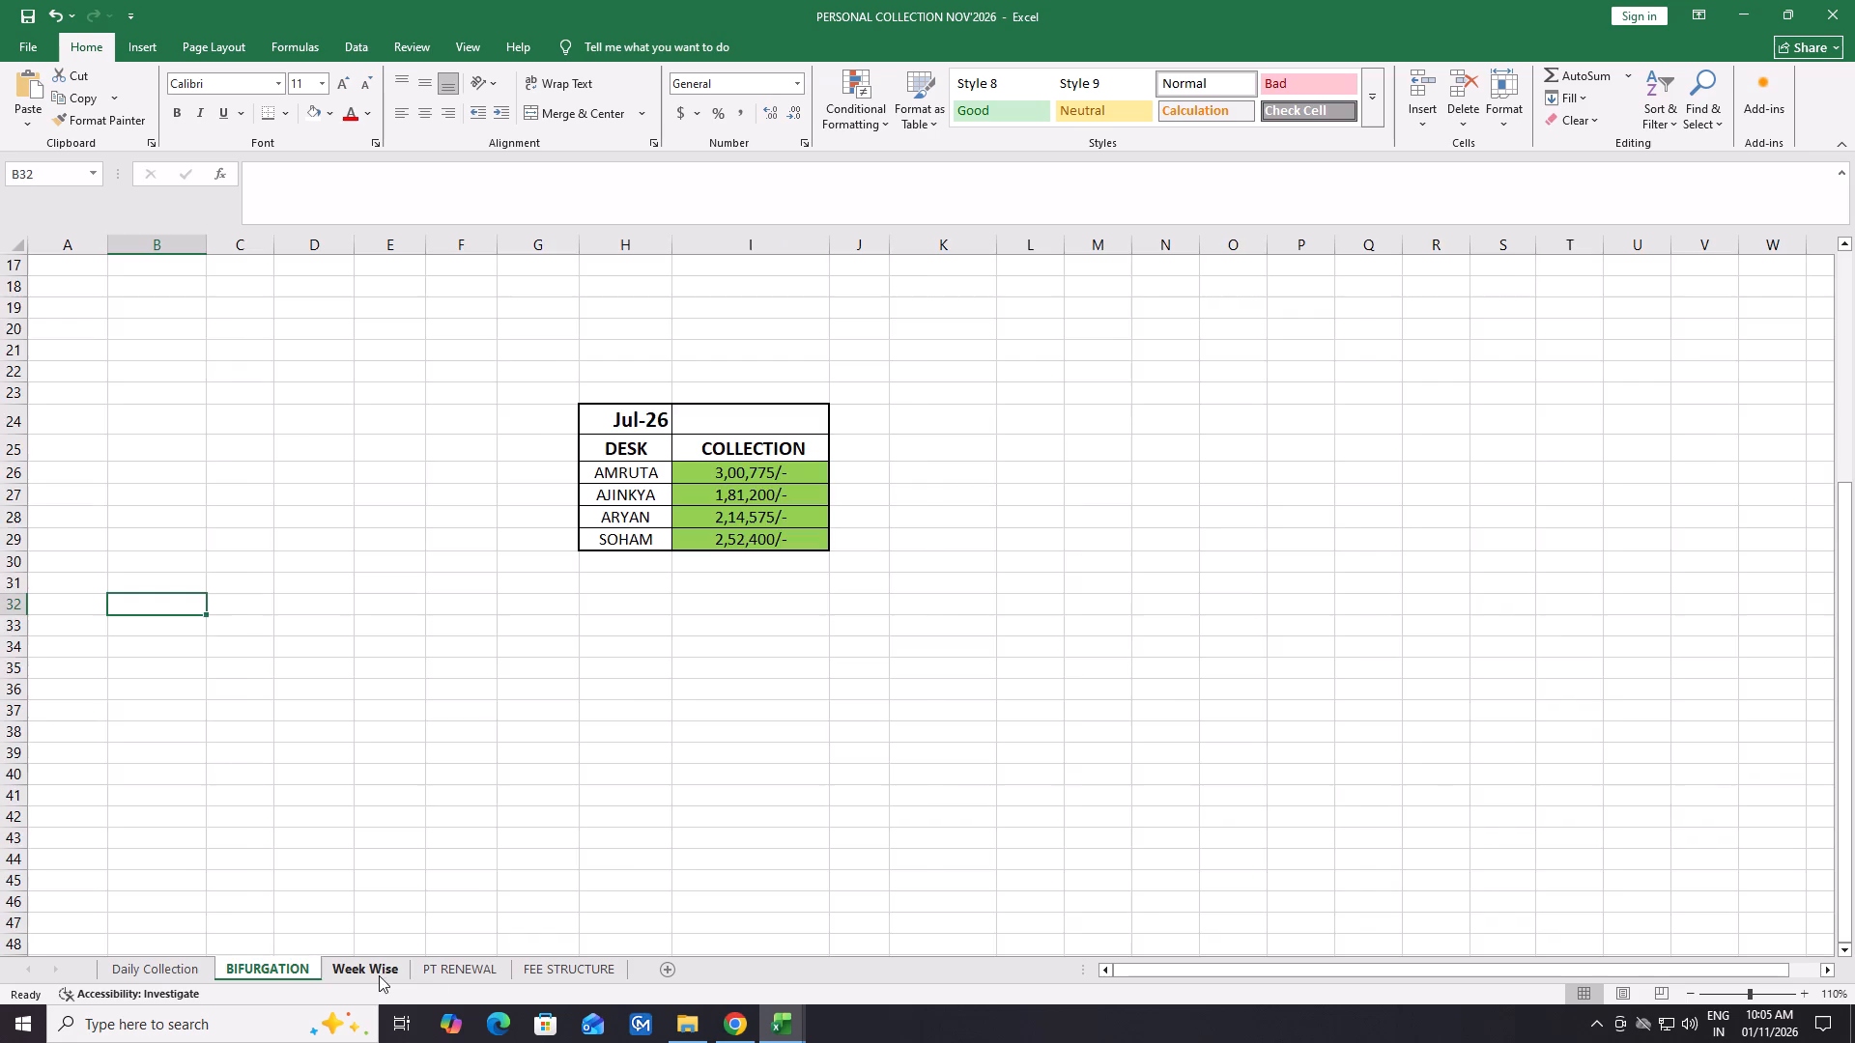
{"action": "left_click", "coordinate": [481, 973]}
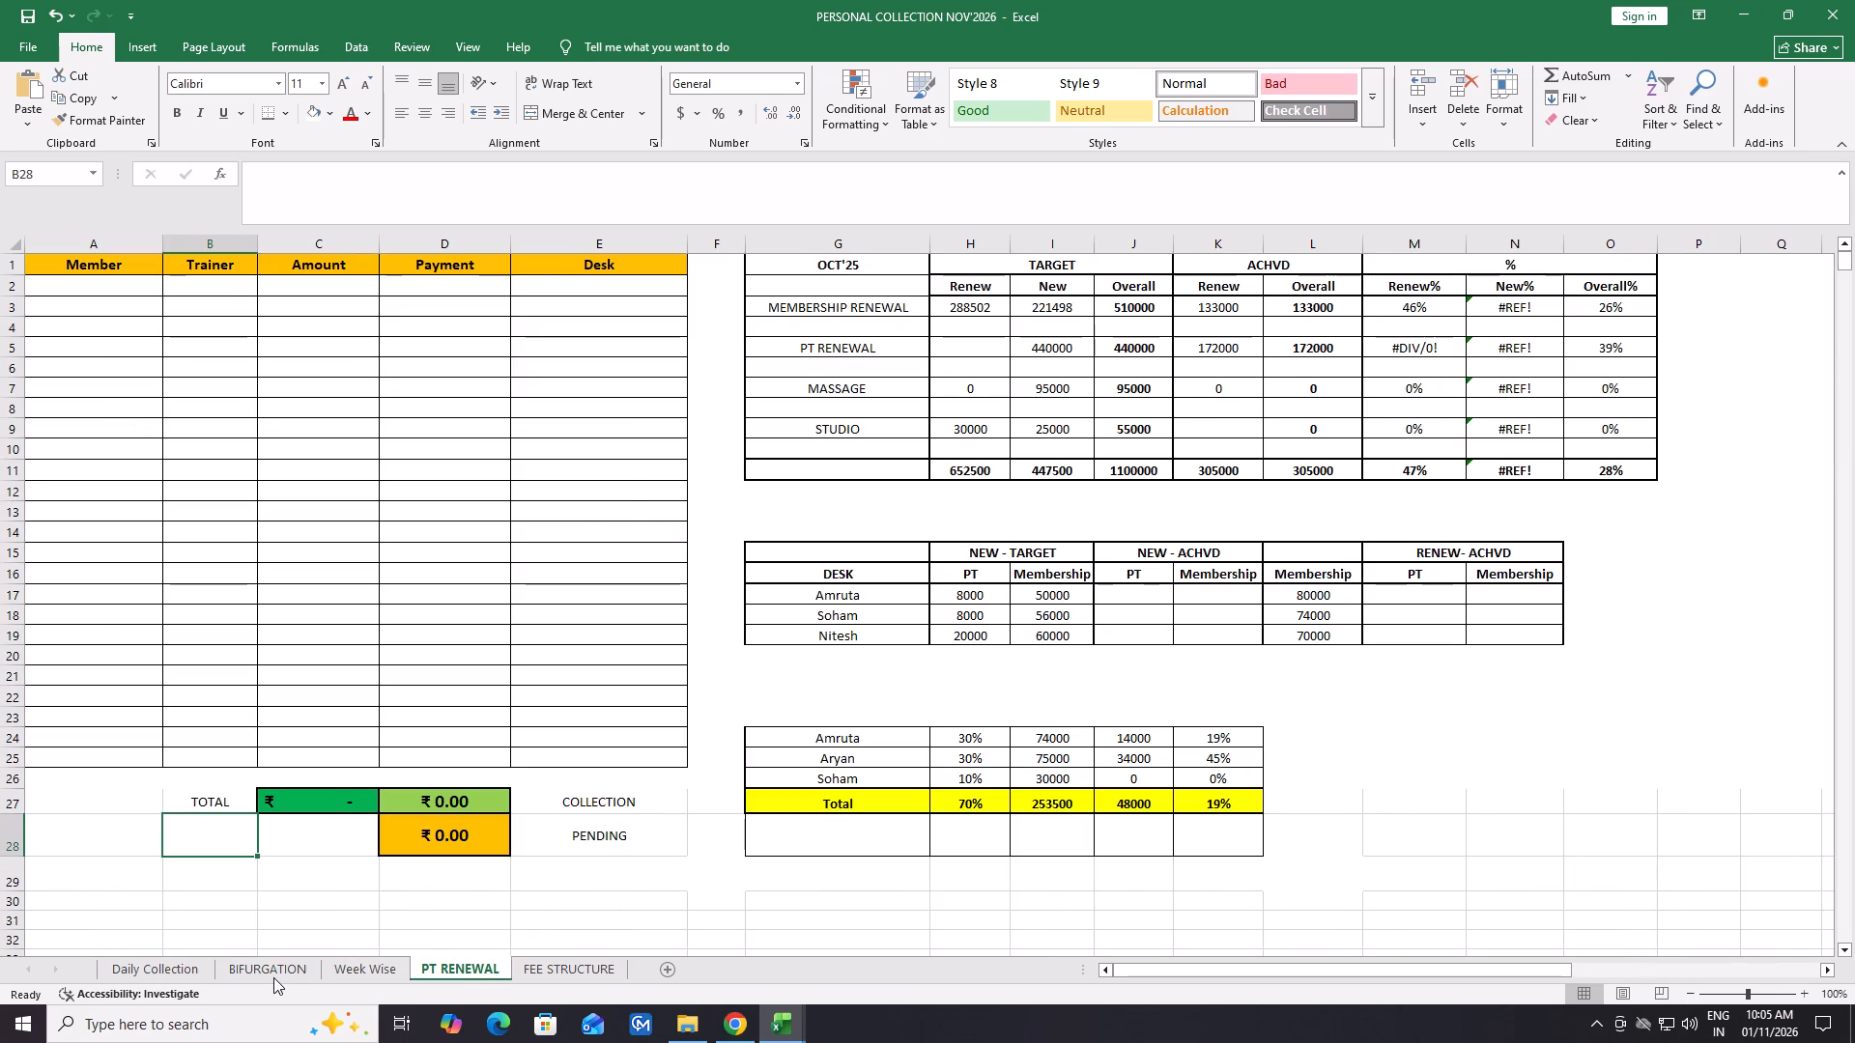
{"action": "left_click", "coordinate": [272, 976]}
{"action": "double_click", "coordinate": [628, 422]}
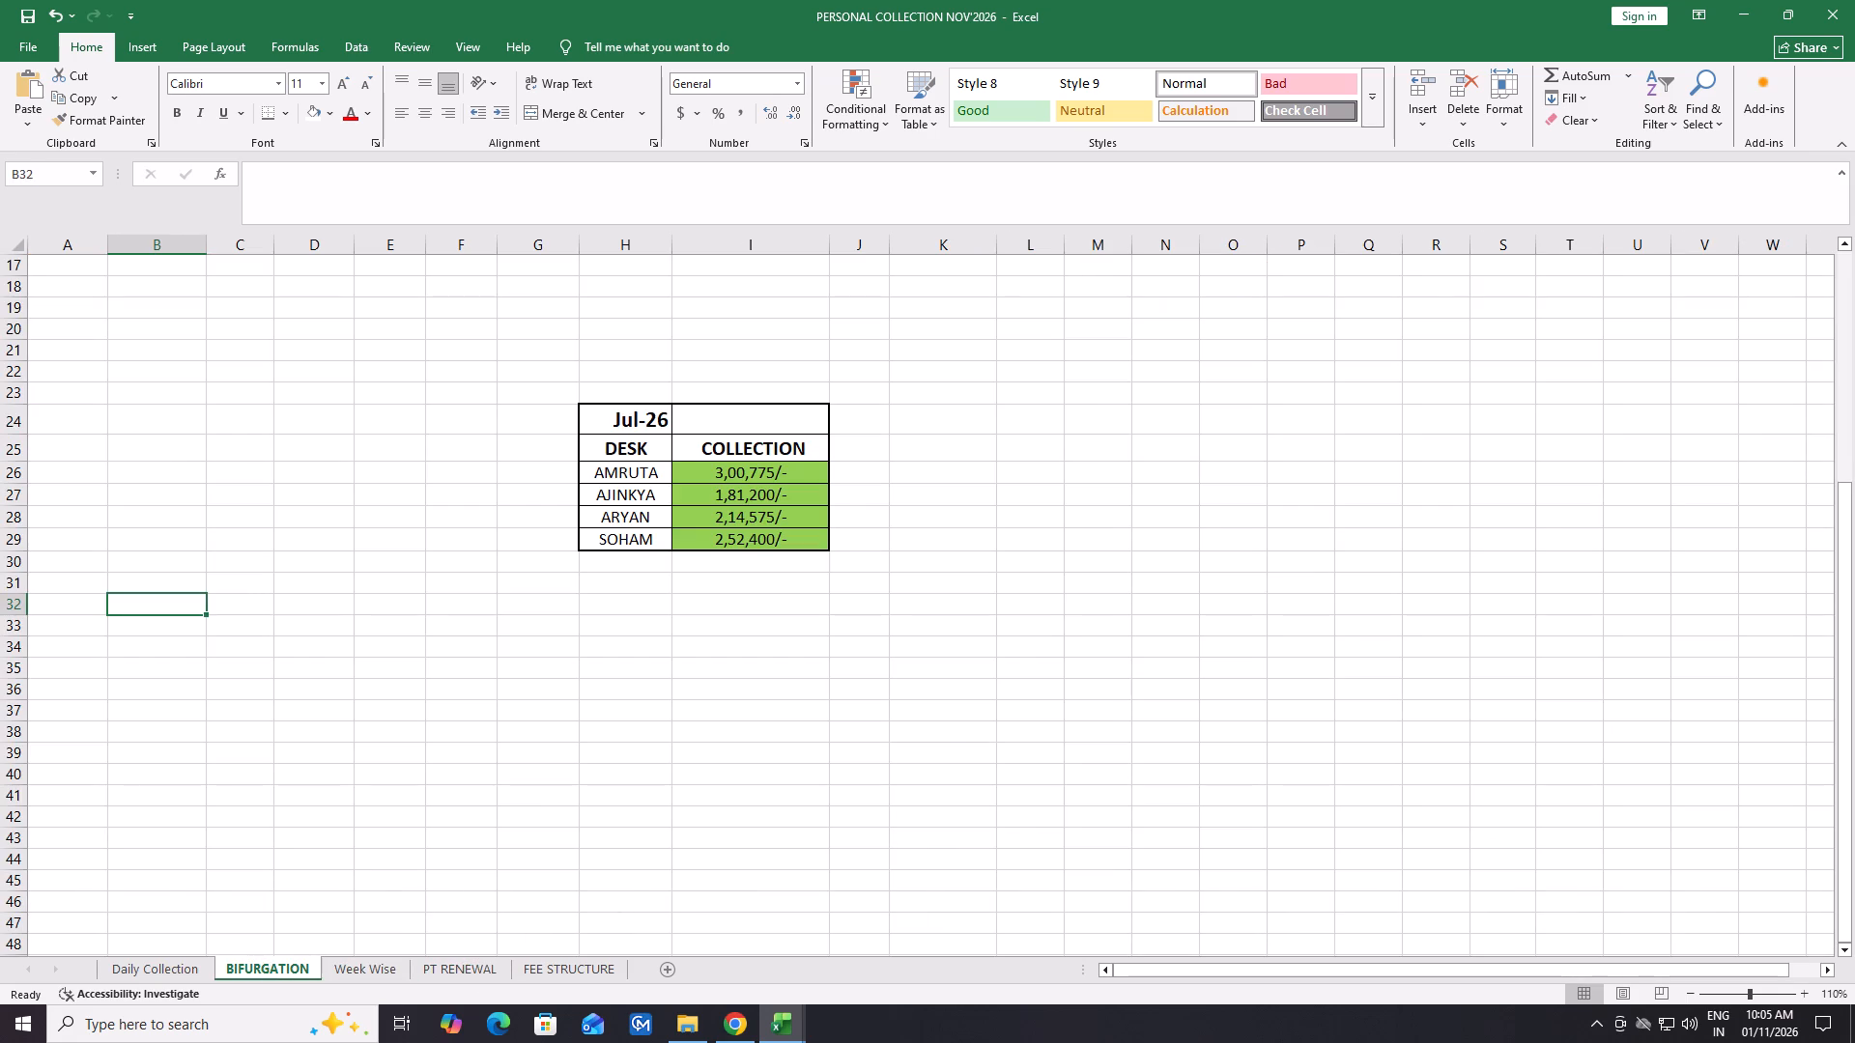
{"action": "left_click", "coordinate": [614, 416]}
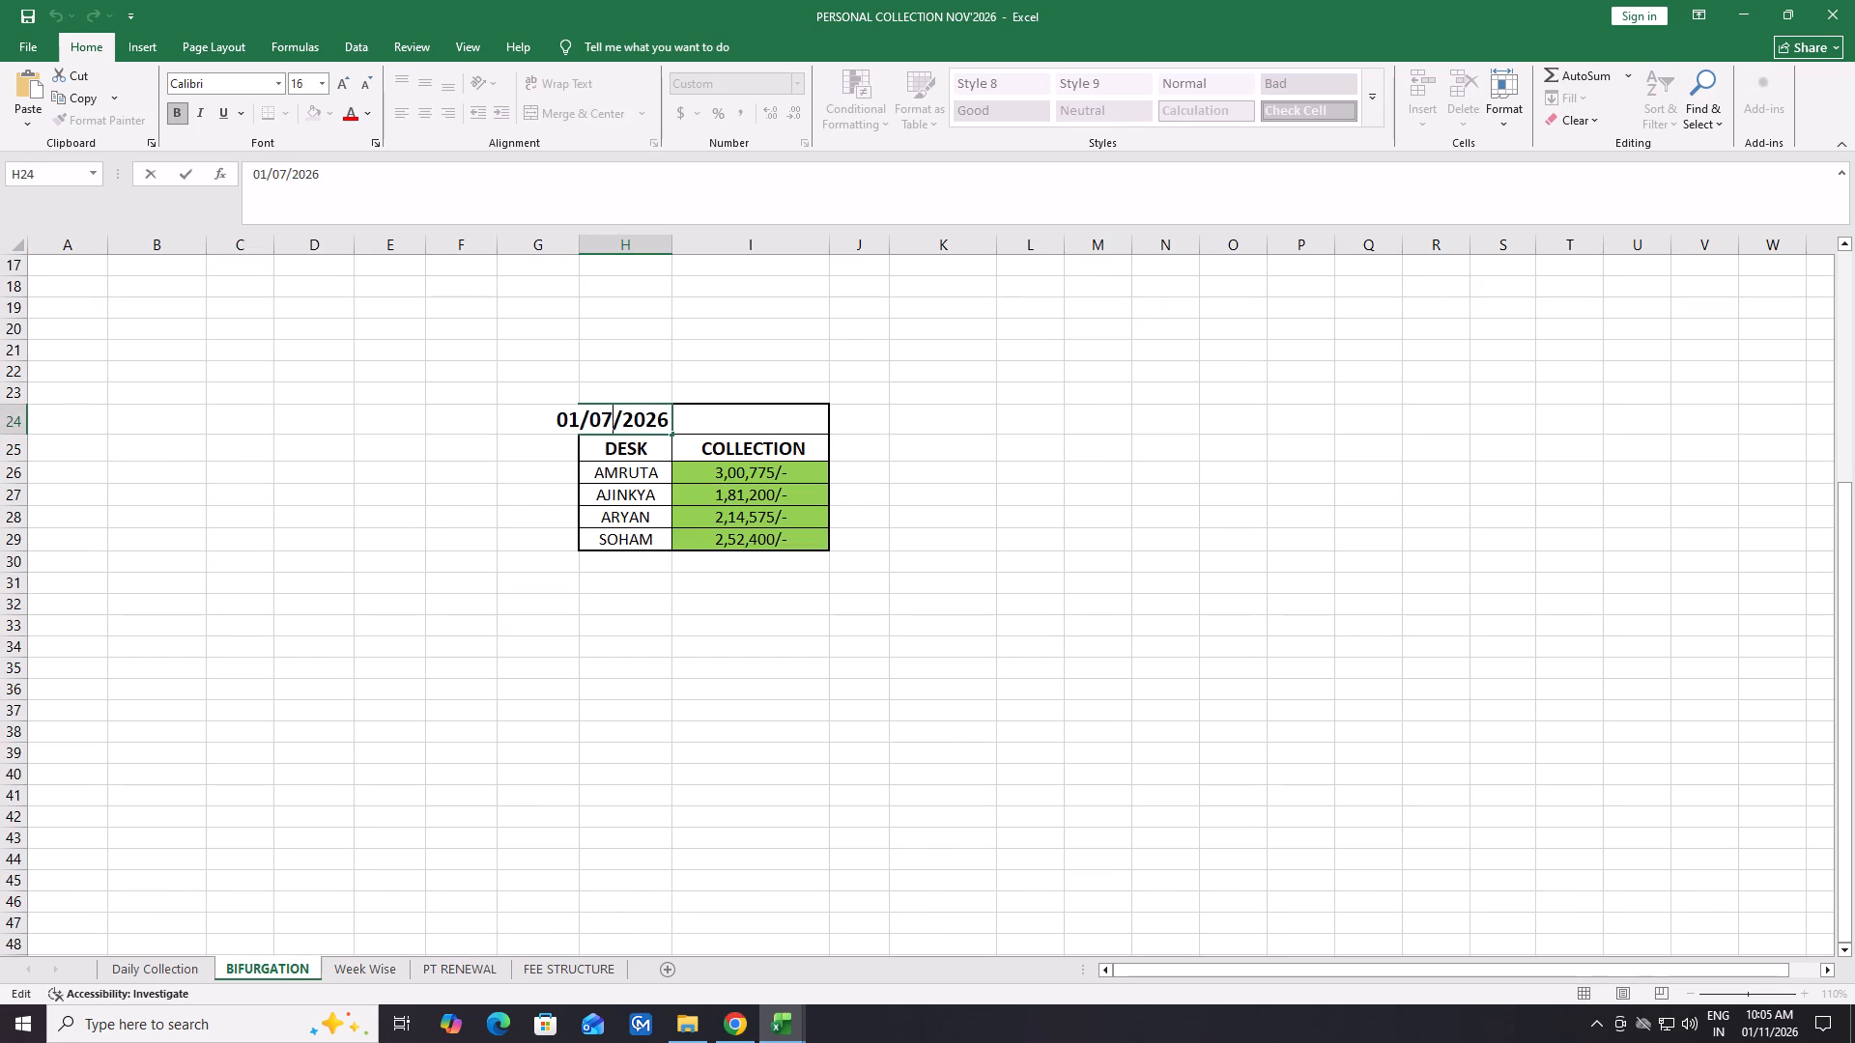
{"action": "key", "text": "BackSpace"}
{"action": "key", "text": "BackSpace"}
{"action": "type", "text": "10"}
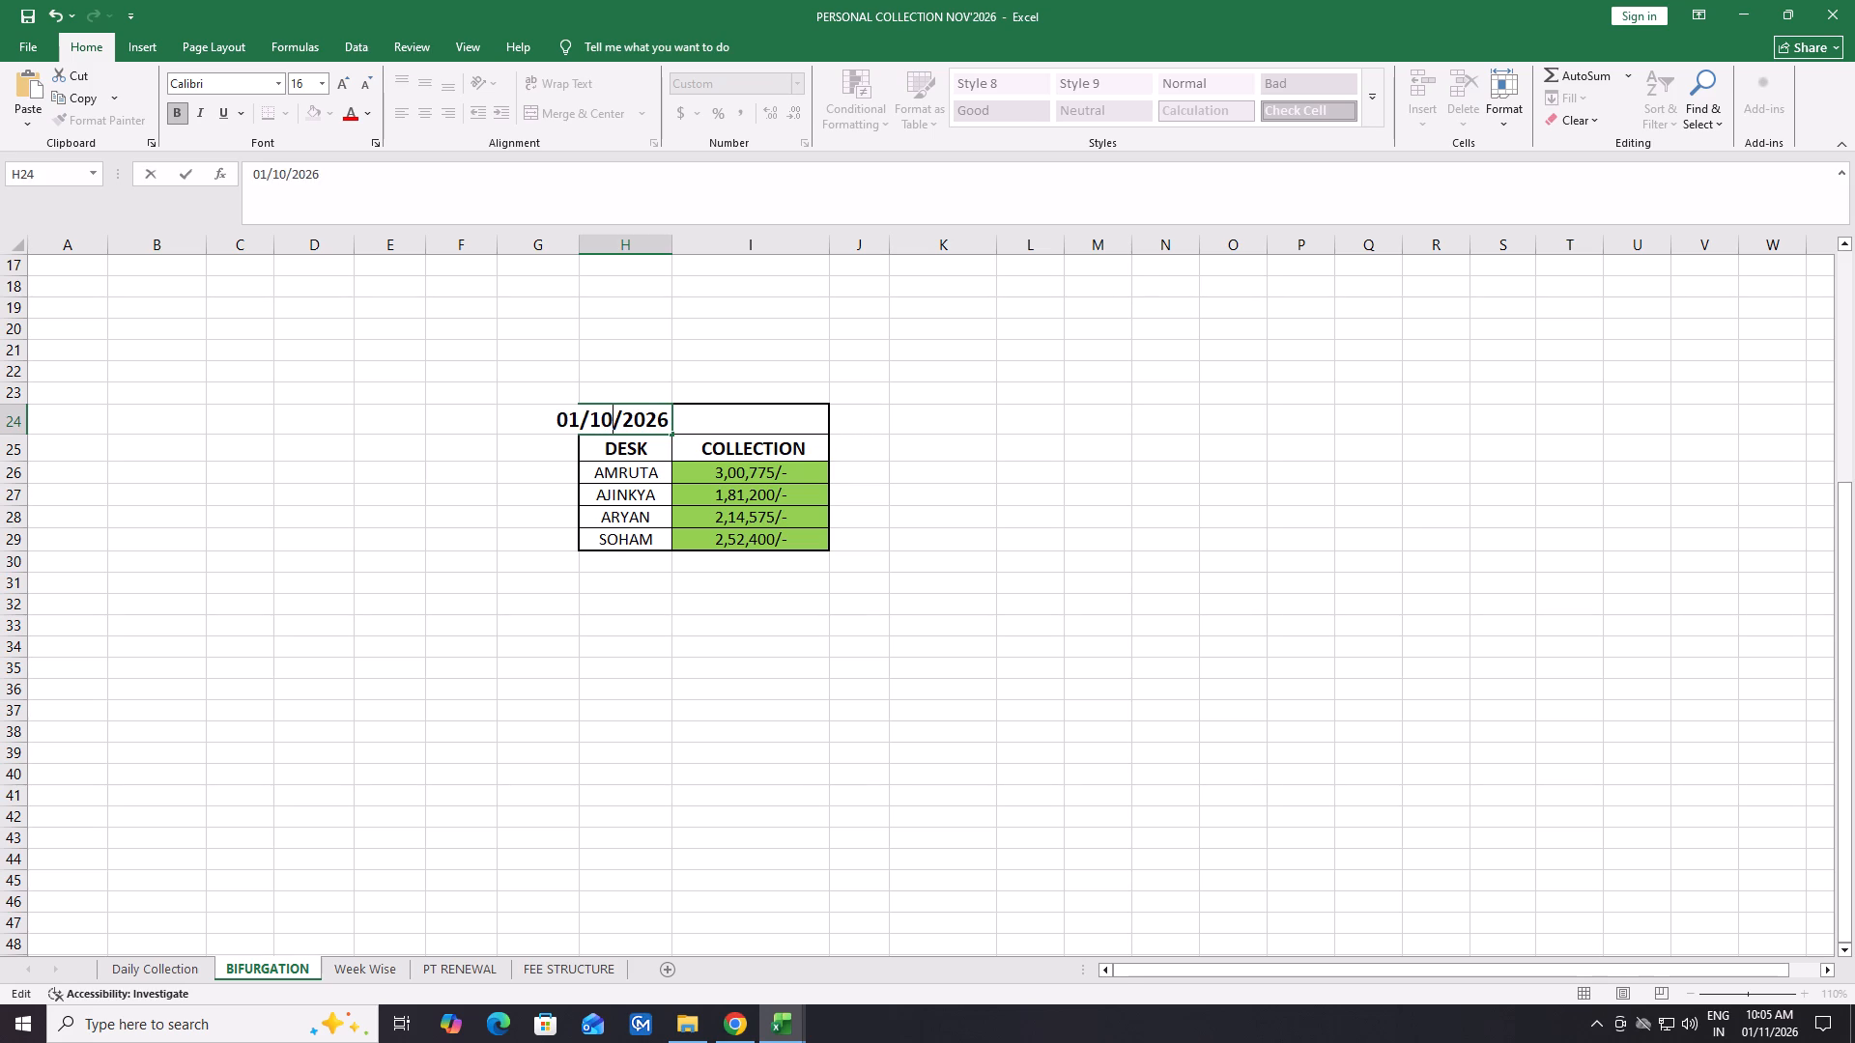
{"action": "key", "text": "Return"}
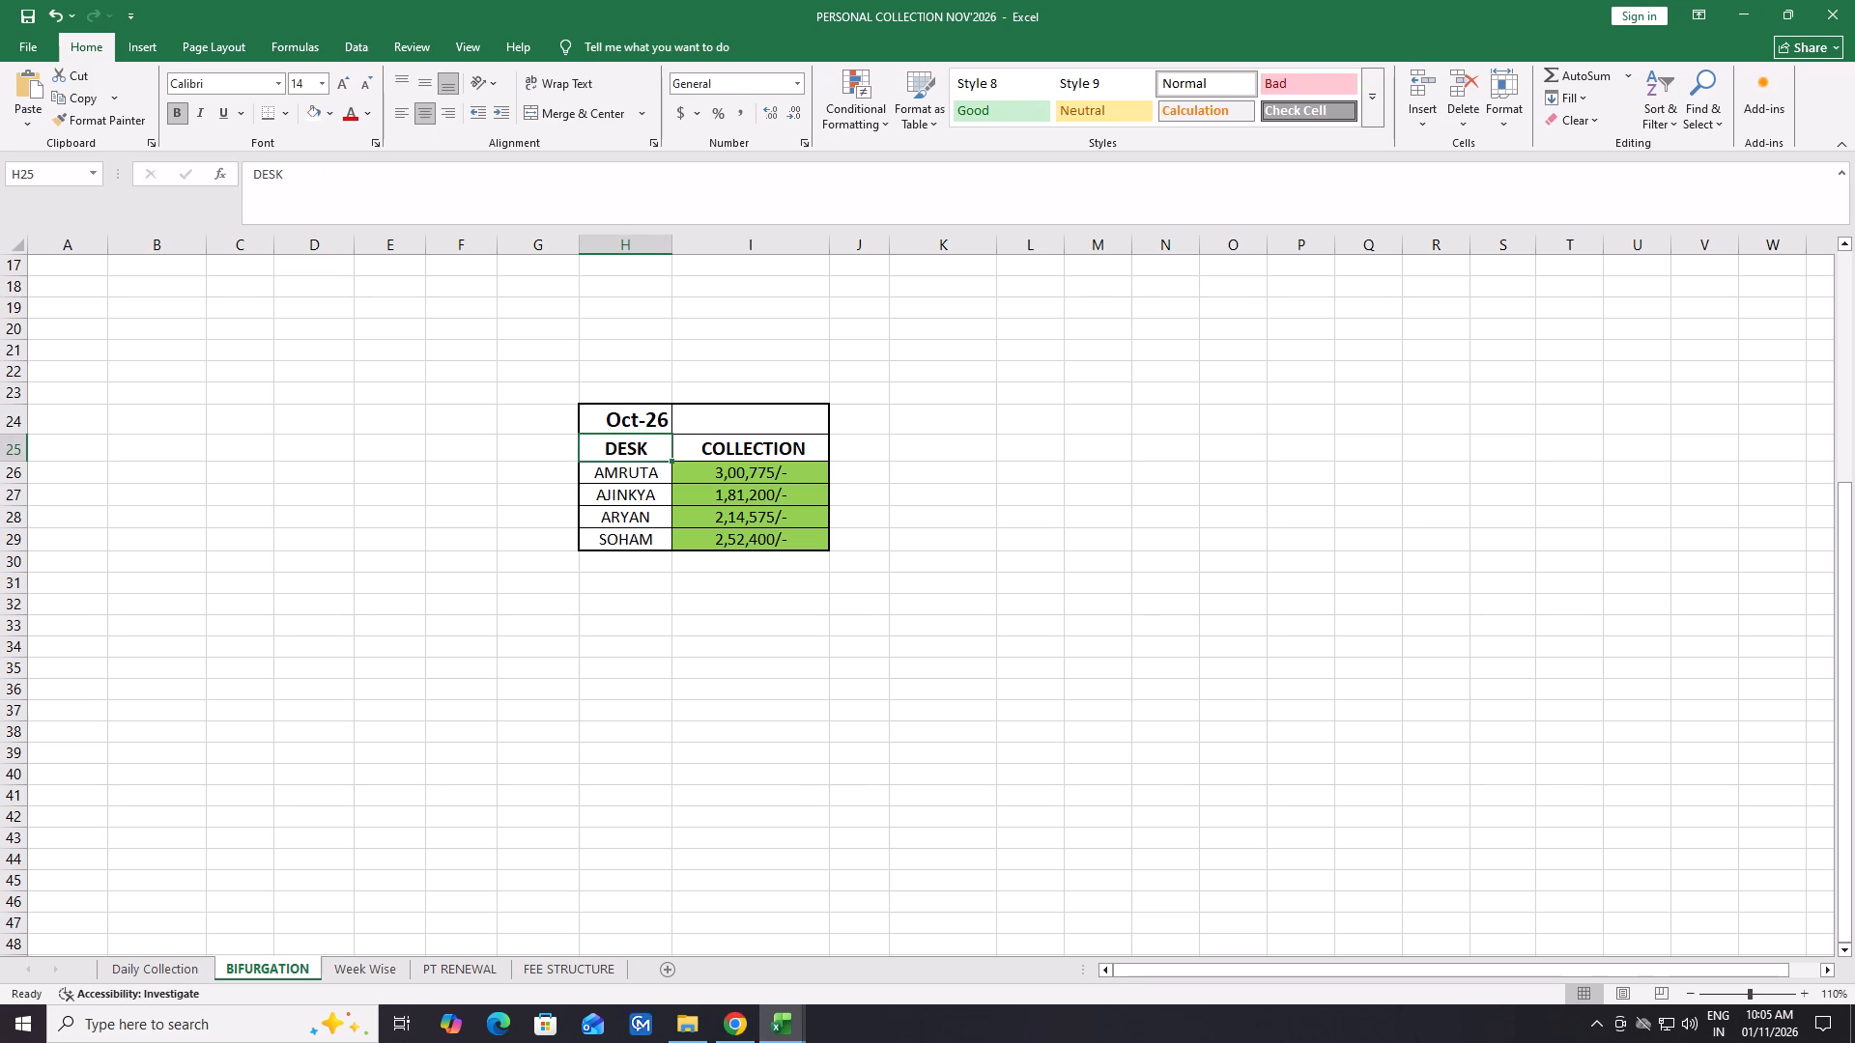
Copy SOHAM's collection amount from I29 into AMRUTA's collection cell I26 in the desk collection table.
{"action": "left_click", "coordinate": [753, 468]}
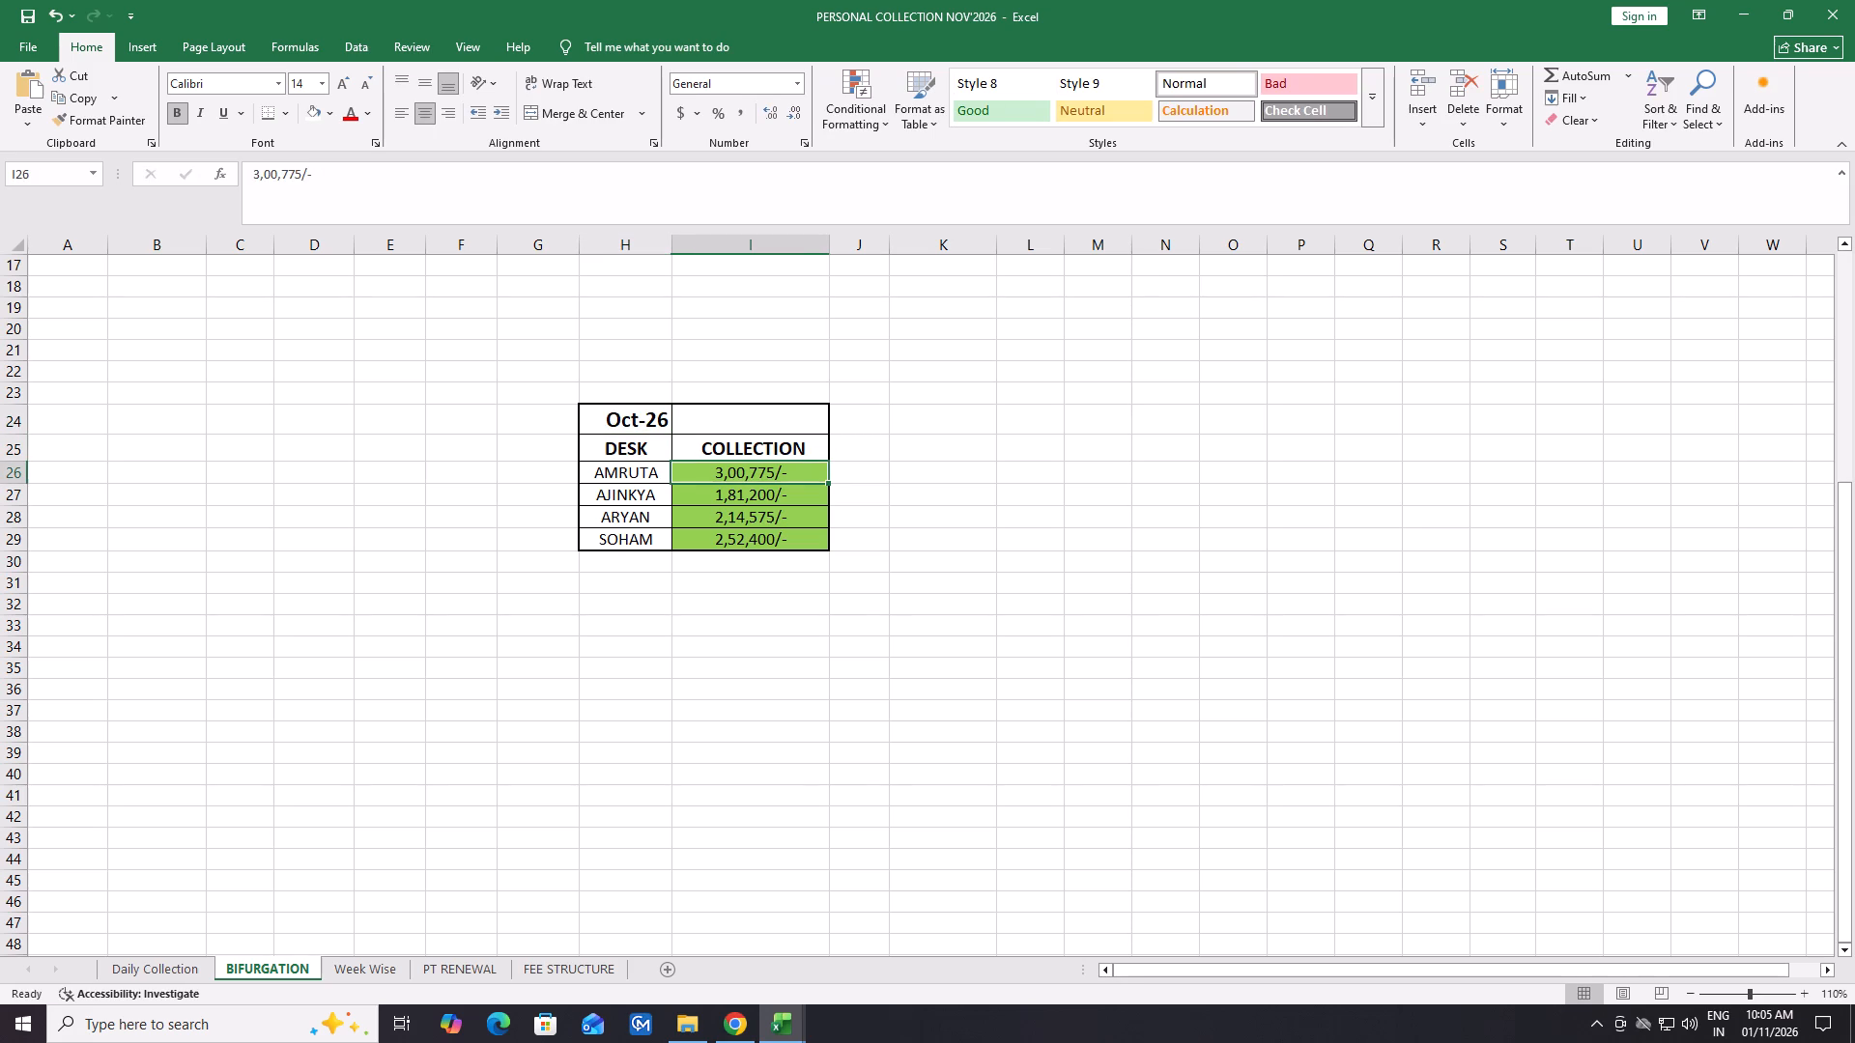
{"action": "left_click", "coordinate": [753, 546]}
{"action": "key", "text": "ctrl+c"}
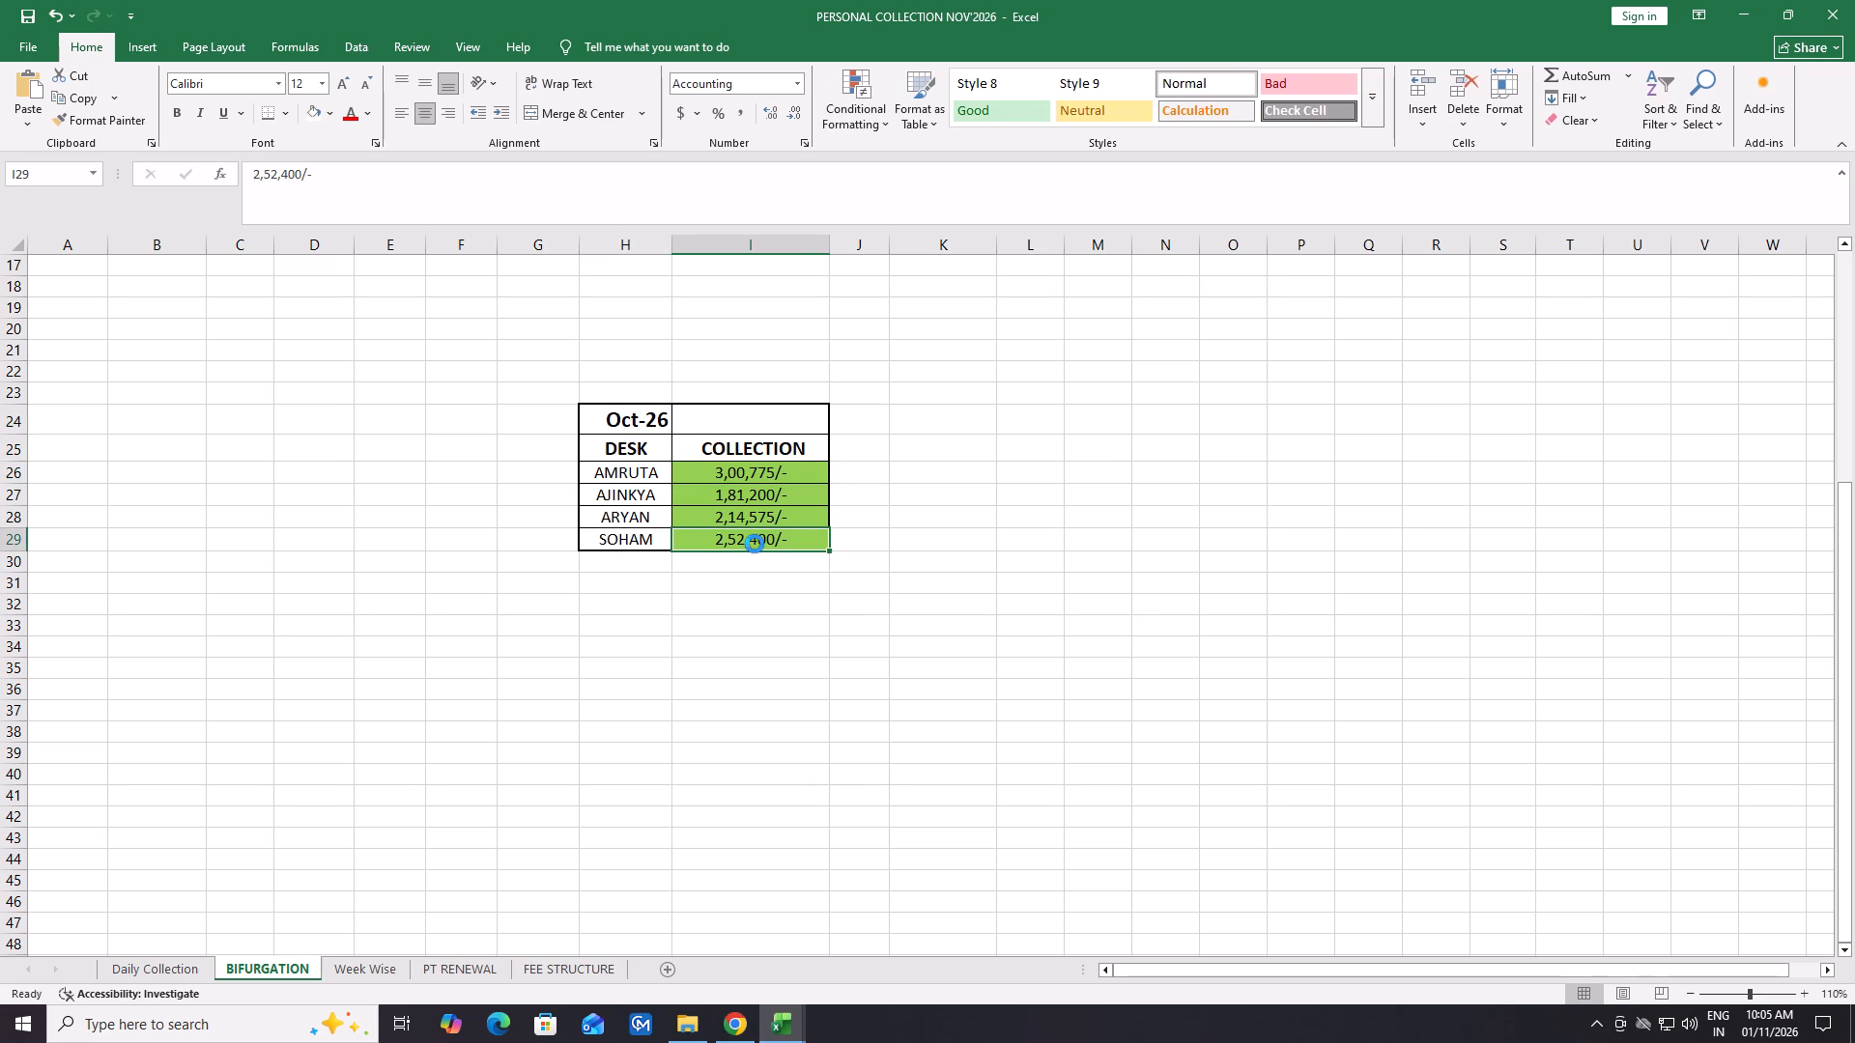
{"action": "left_click", "coordinate": [754, 468]}
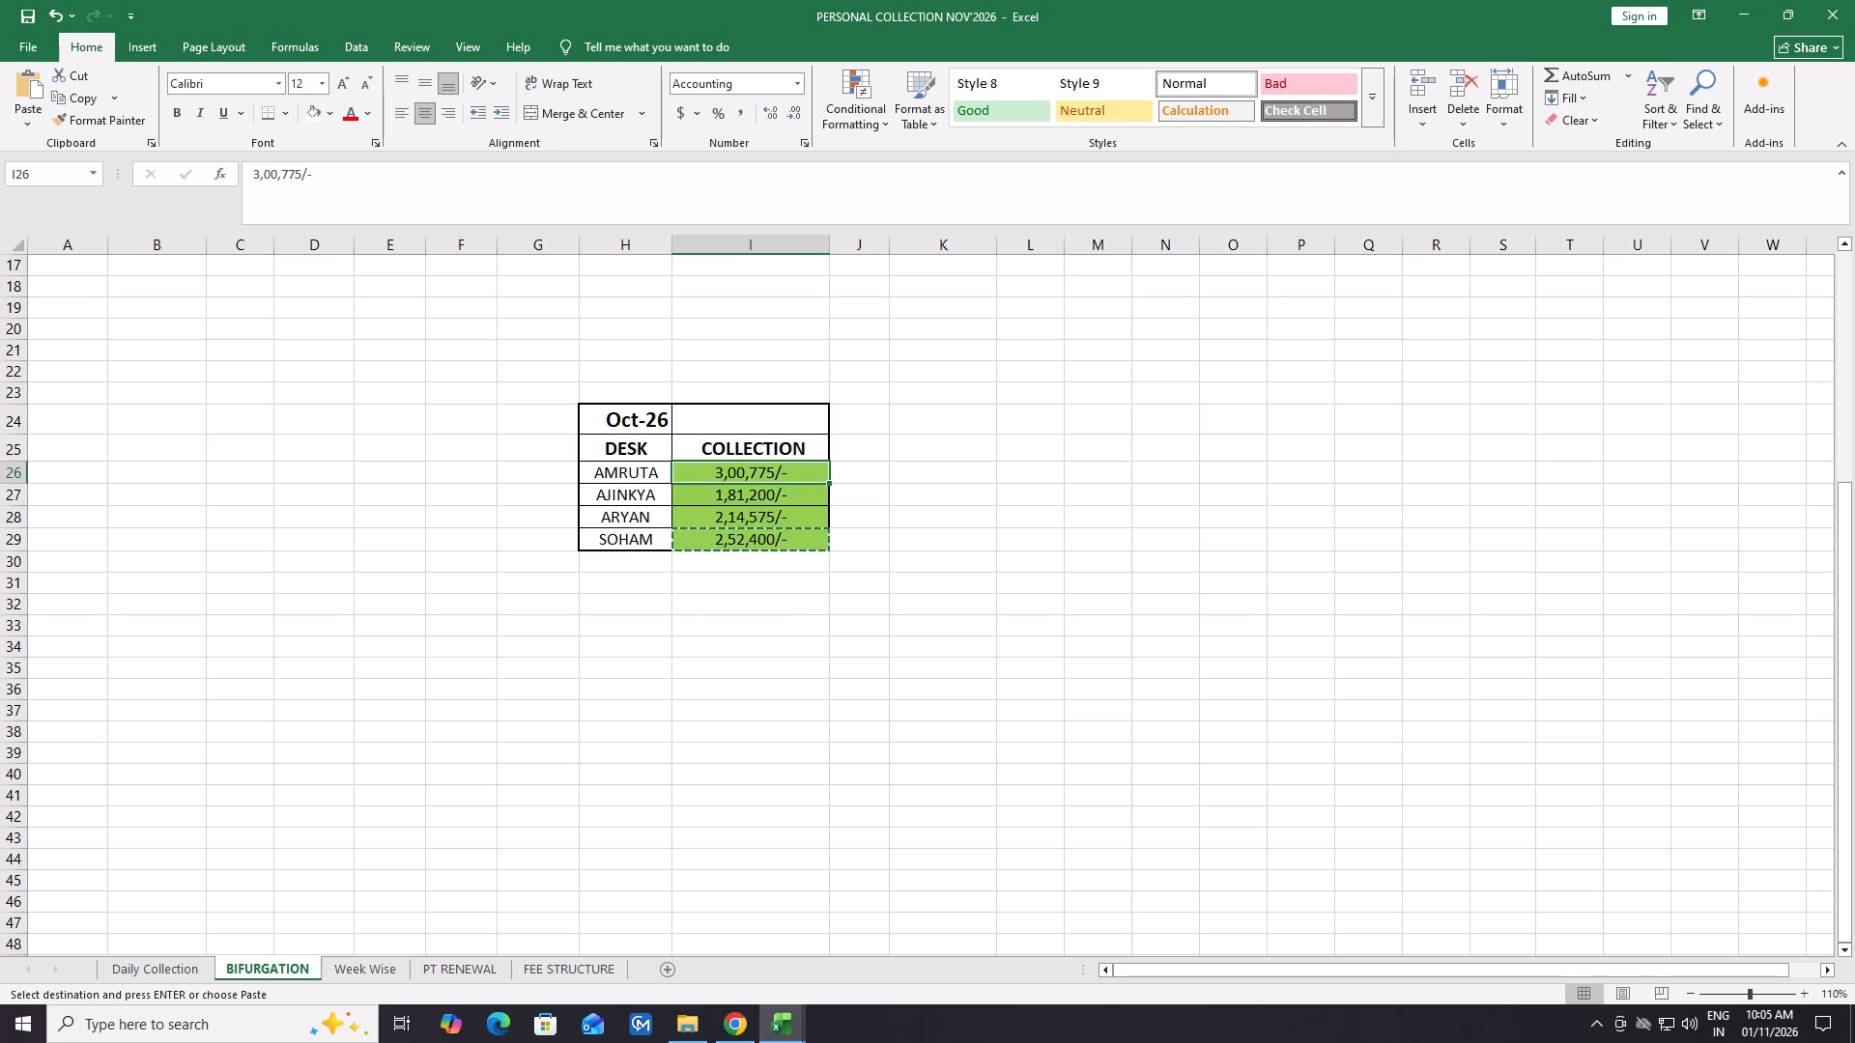
{"action": "key", "text": "ctrl+v"}
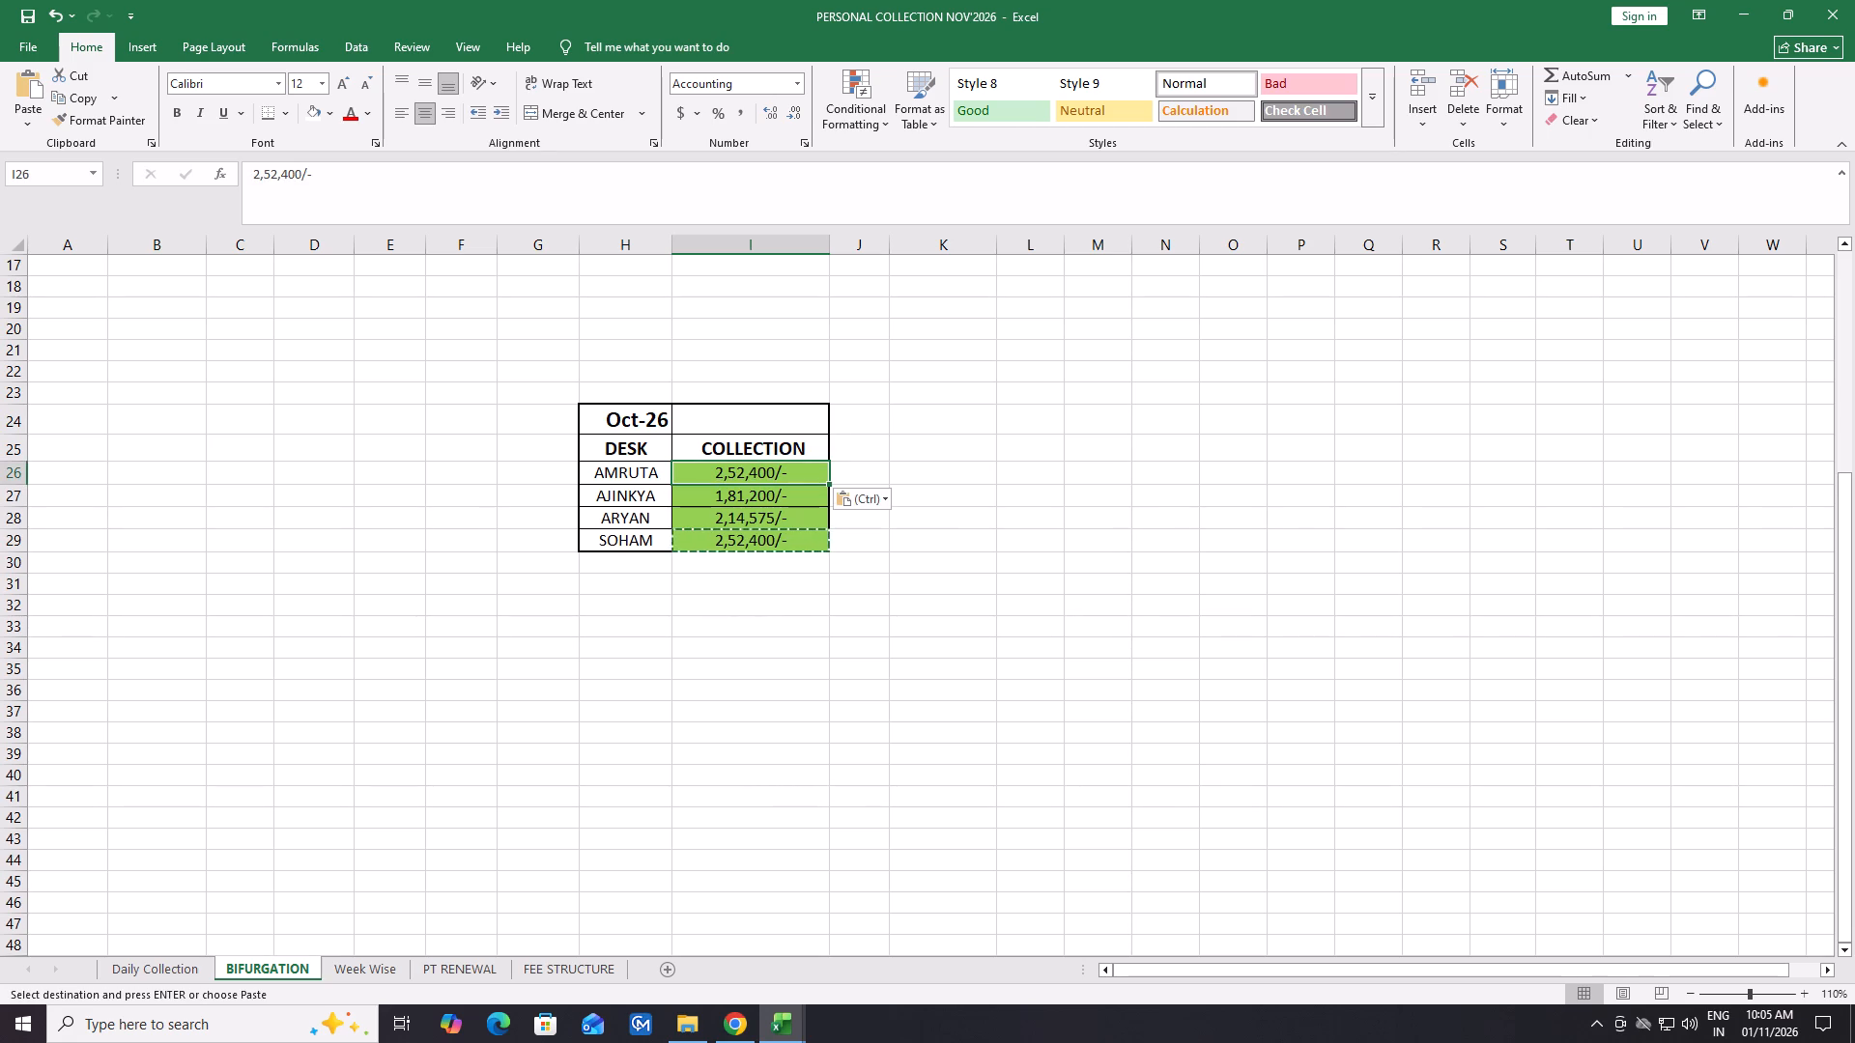
Set AJINKYA's collection amount in I27 of the desk collection table to 3,03,200/-.
{"action": "triple_click", "coordinate": [726, 498]}
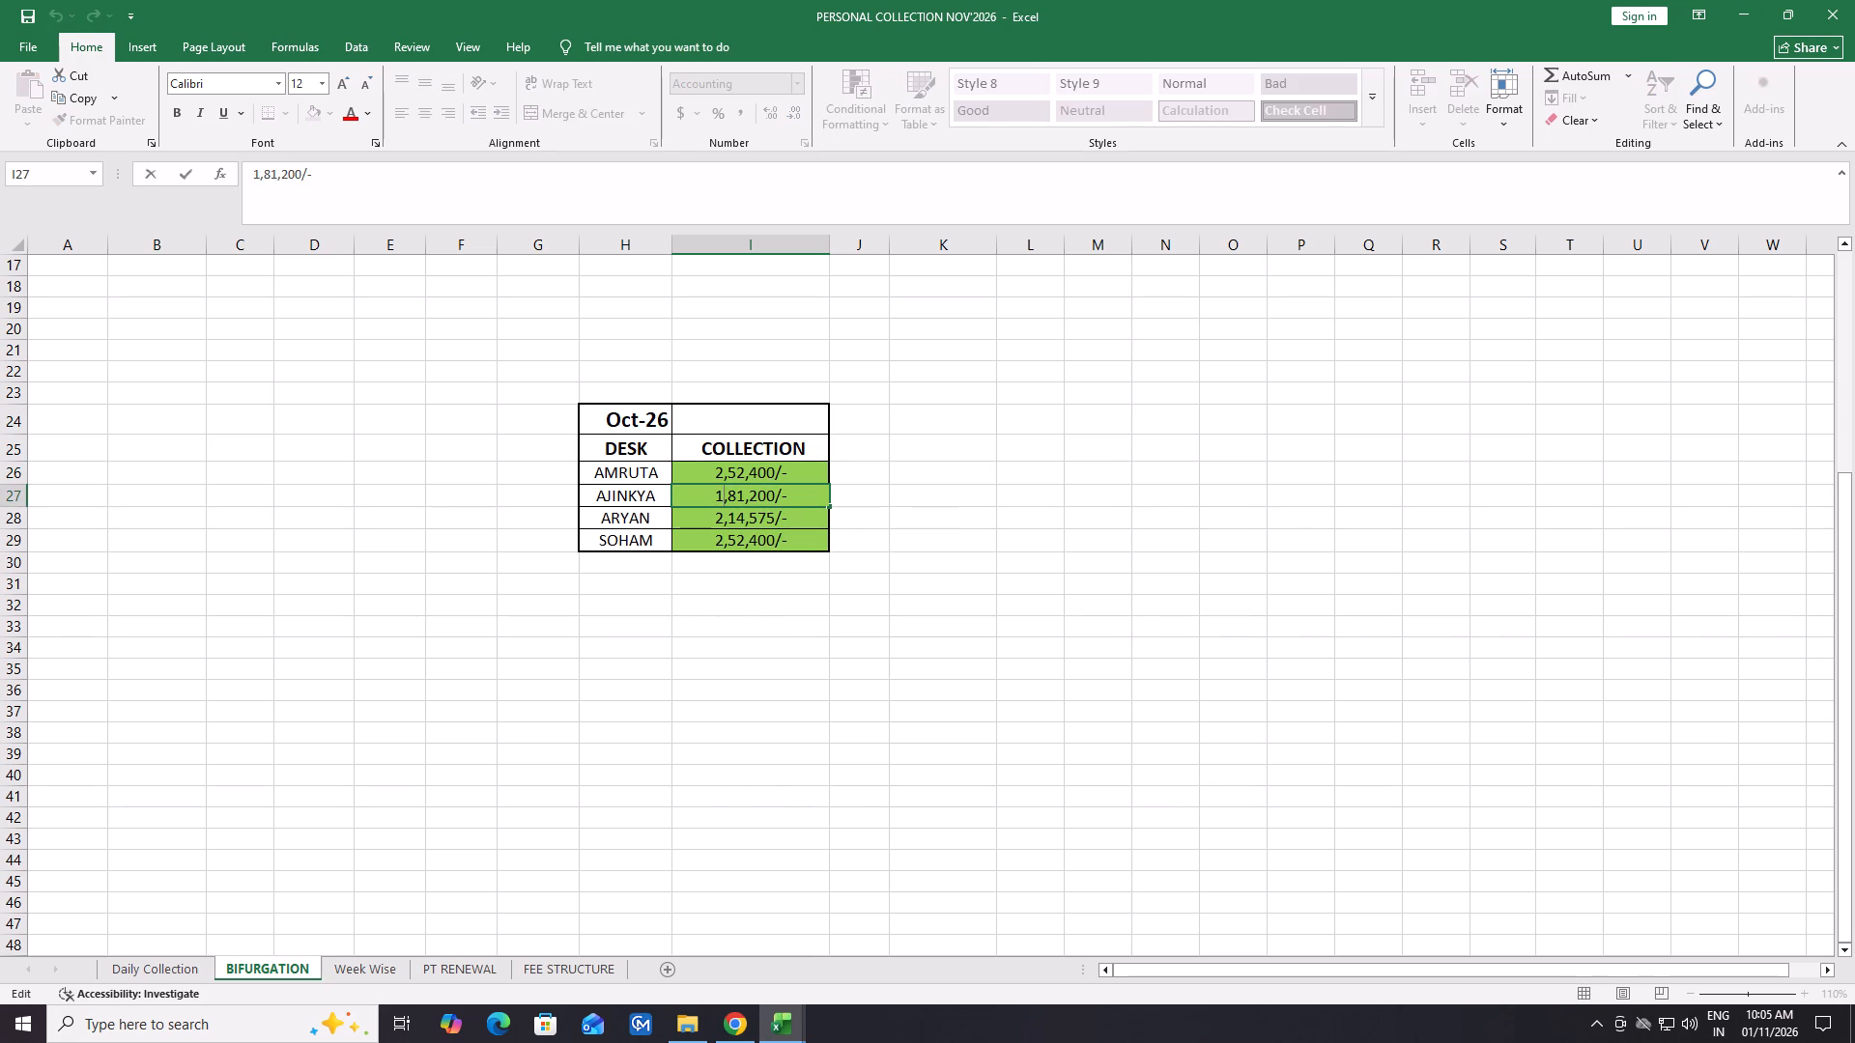
{"action": "key", "text": "BackSpace"}
{"action": "key", "text": "3"}
{"action": "key", "text": "Right"}
{"action": "key", "text": "Right"}
{"action": "key", "text": "Right"}
{"action": "key", "text": "BackSpace"}
{"action": "key", "text": "BackSpace"}
{"action": "type", "text": "03"}
{"action": "key", "text": "Return"}
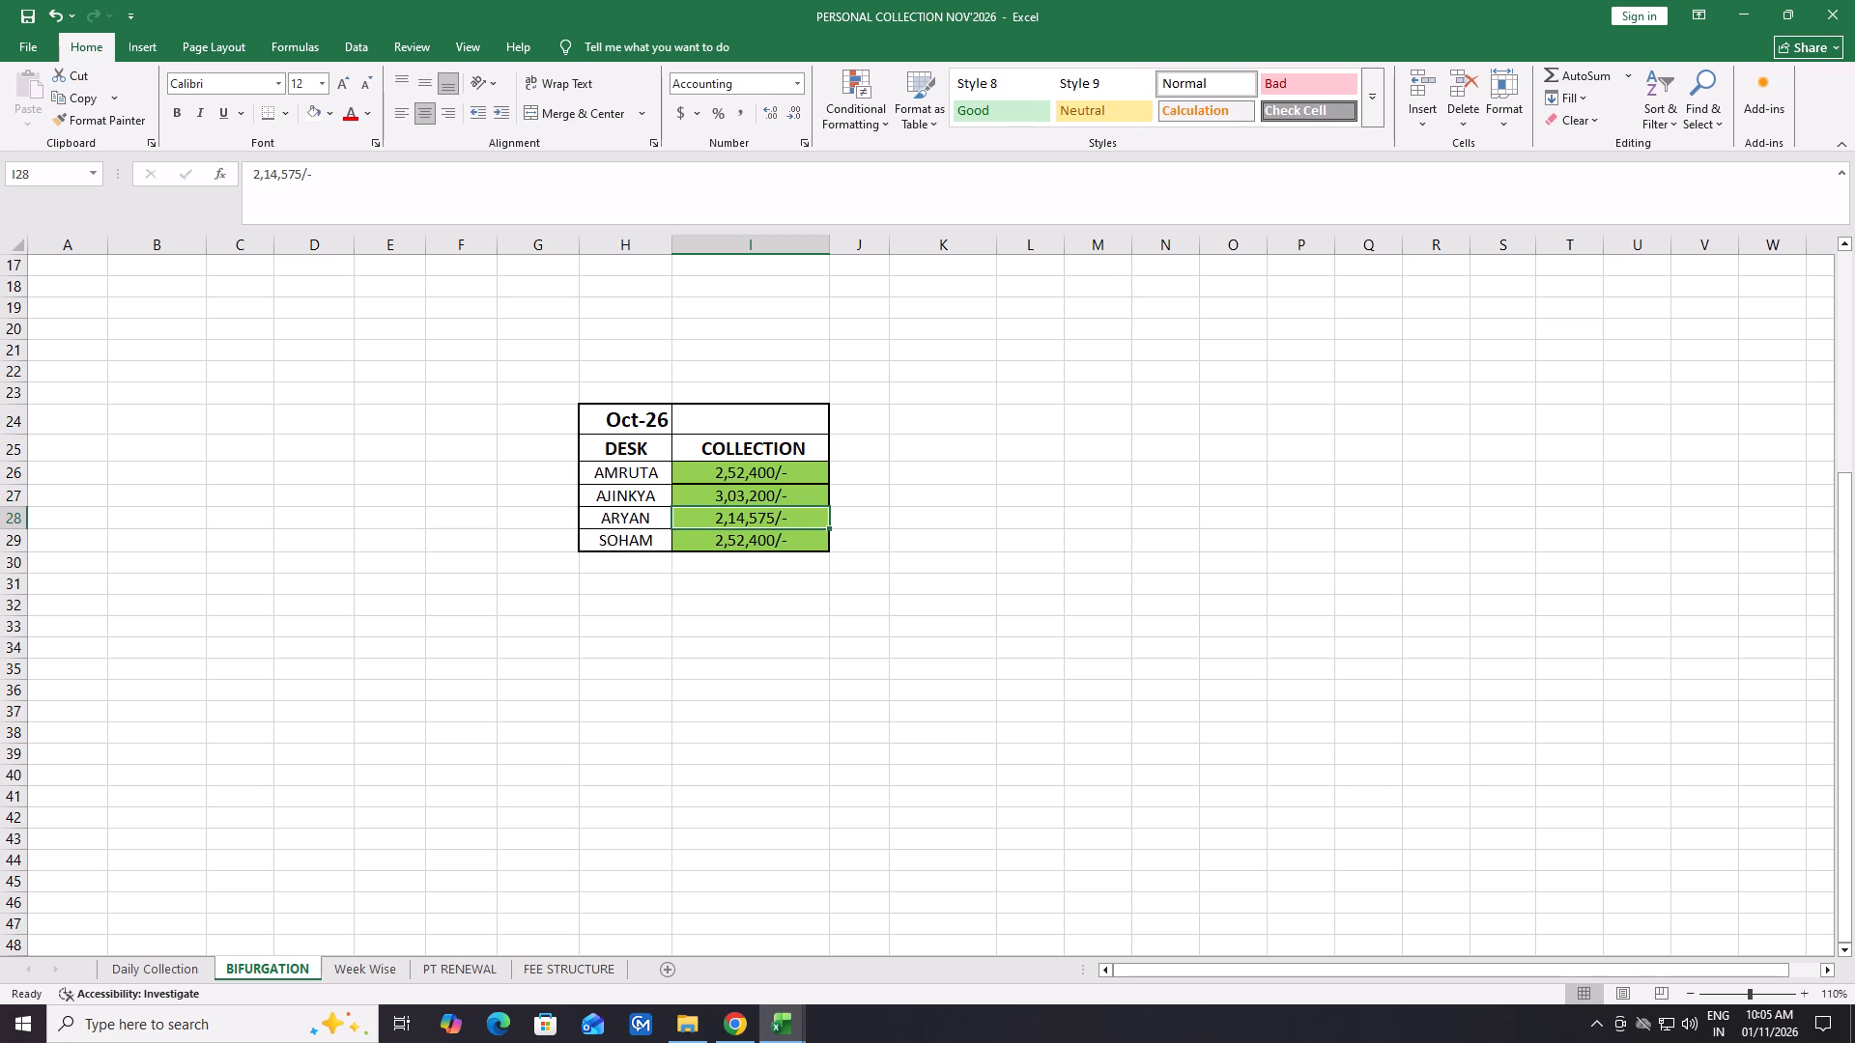
Set ARYAN's collection amount in I28 of the desk collection table to 1,92.120/-.
{"action": "double_click", "coordinate": [718, 518]}
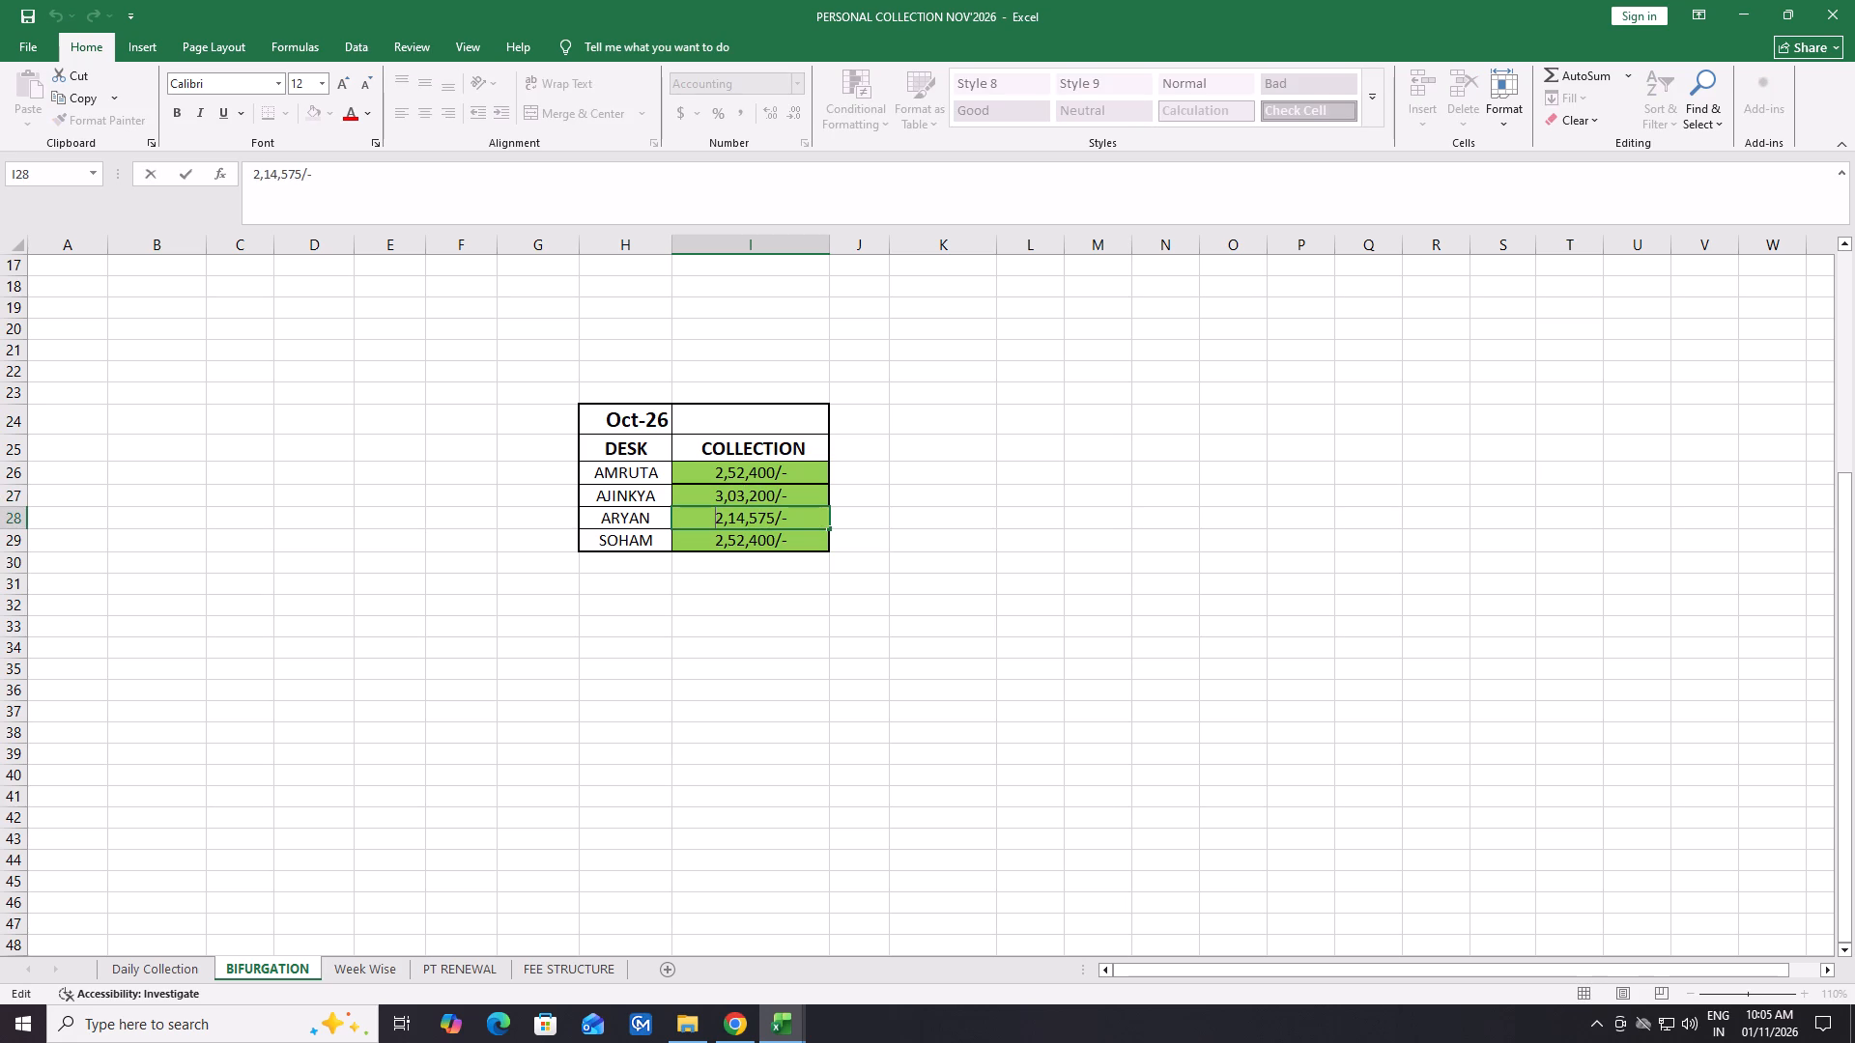
{"action": "key", "text": "Right"}
{"action": "key", "text": "BackSpace"}
{"action": "key", "text": "Right"}
{"action": "key", "text": "Right"}
{"action": "key", "text": "Right"}
{"action": "key", "text": "Right"}
{"action": "key", "text": "Right"}
{"action": "key", "text": "Right"}
{"action": "key", "text": "Right"}
{"action": "key", "text": "BackSpace"}
{"action": "key", "text": "BackSpace"}
{"action": "key", "text": "BackSpace"}
{"action": "key", "text": "BackSpace"}
{"action": "key", "text": "BackSpace"}
{"action": "key", "text": "BackSpace"}
{"action": "key", "text": "BackSpace"}
{"action": "key", "text": "1"}
{"action": "key", "text": "comma"}
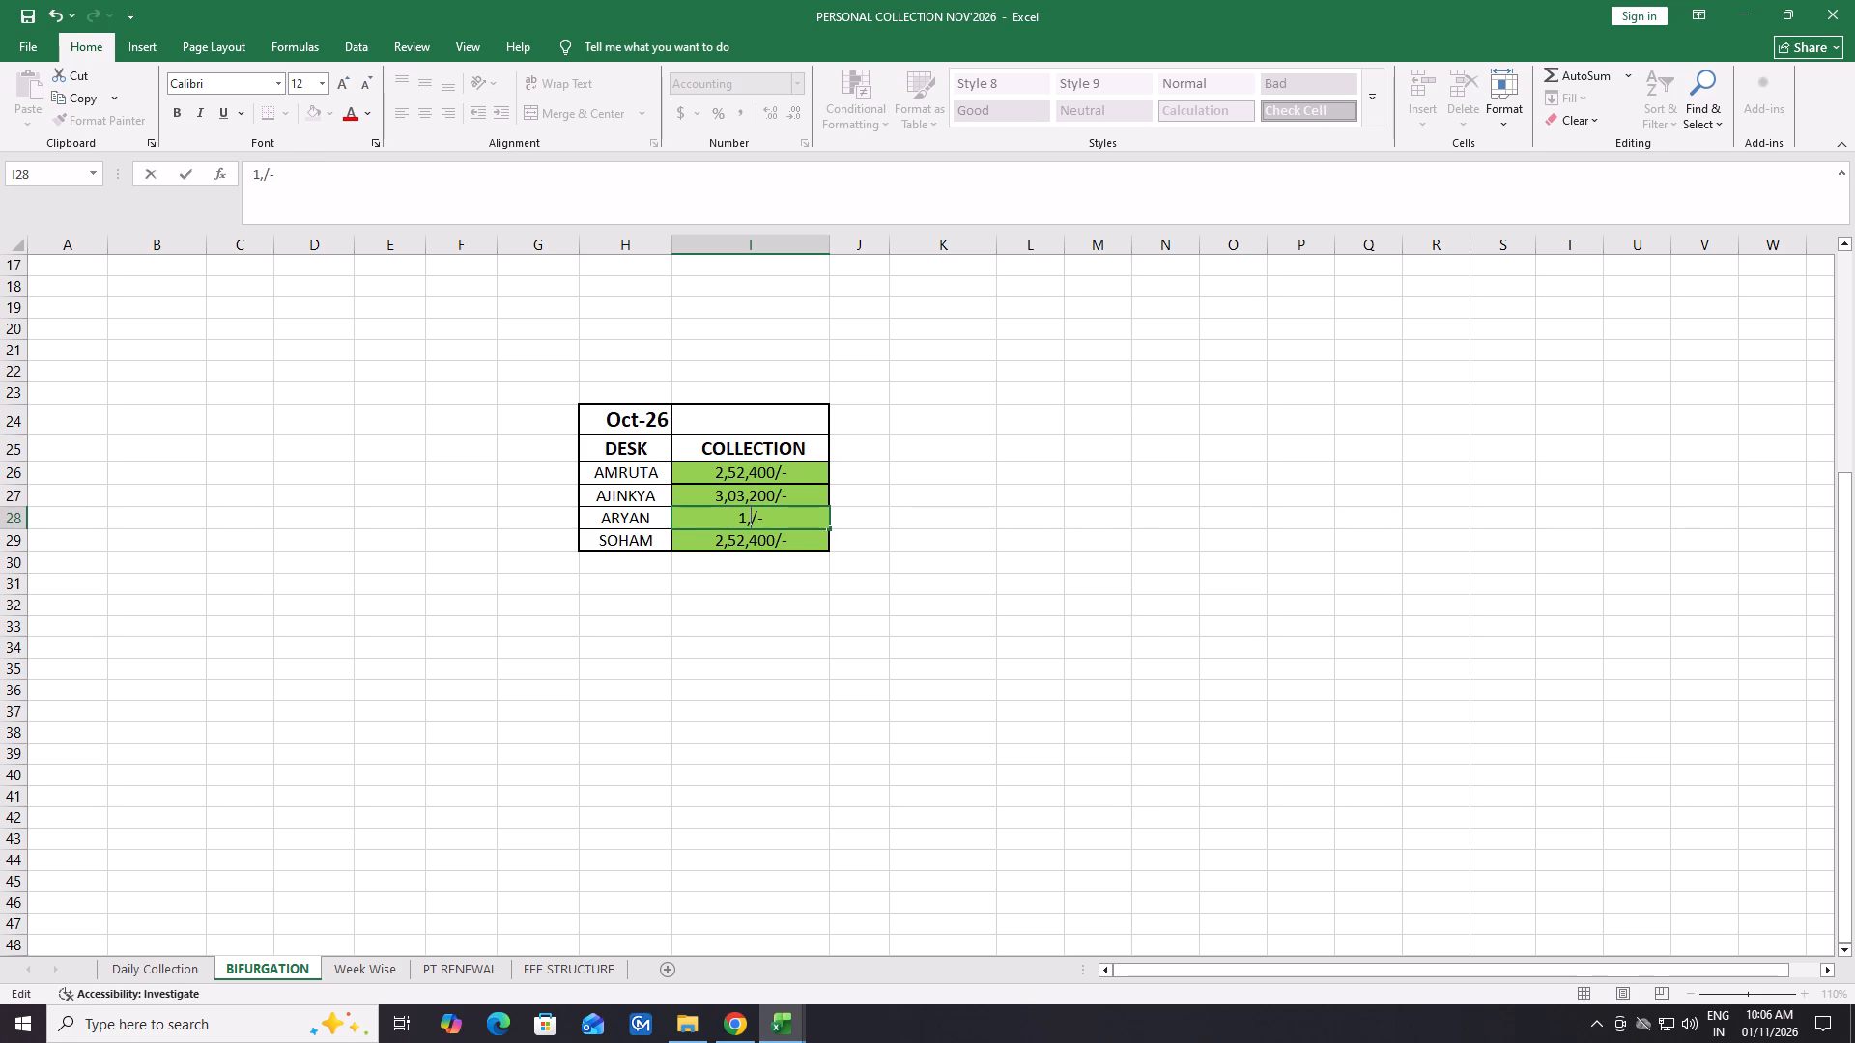
{"action": "type", "text": "92."}
{"action": "type", "text": "120"}
{"action": "key", "text": "Return"}
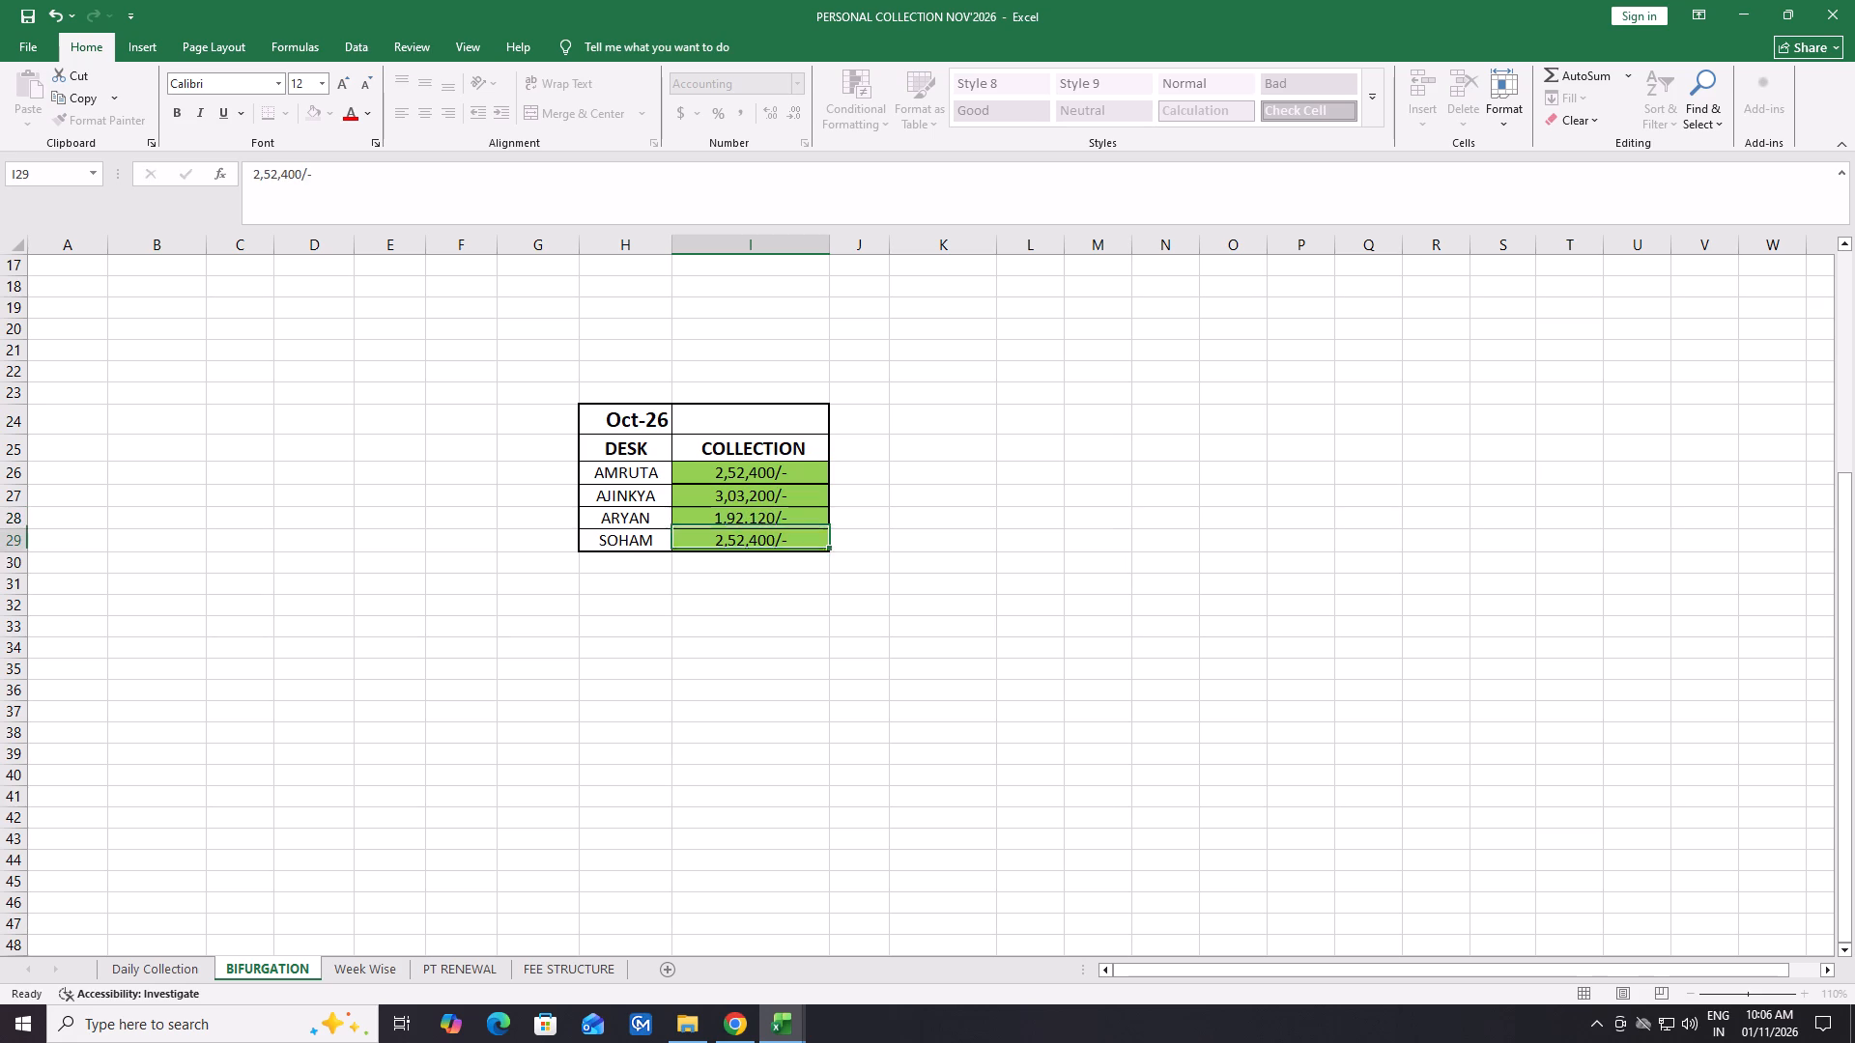
Set SOHAM's collection amount in I29 of the desk collection table to 2,58,375/-.
{"action": "left_click", "coordinate": [763, 542]}
{"action": "left_click", "coordinate": [712, 623]}
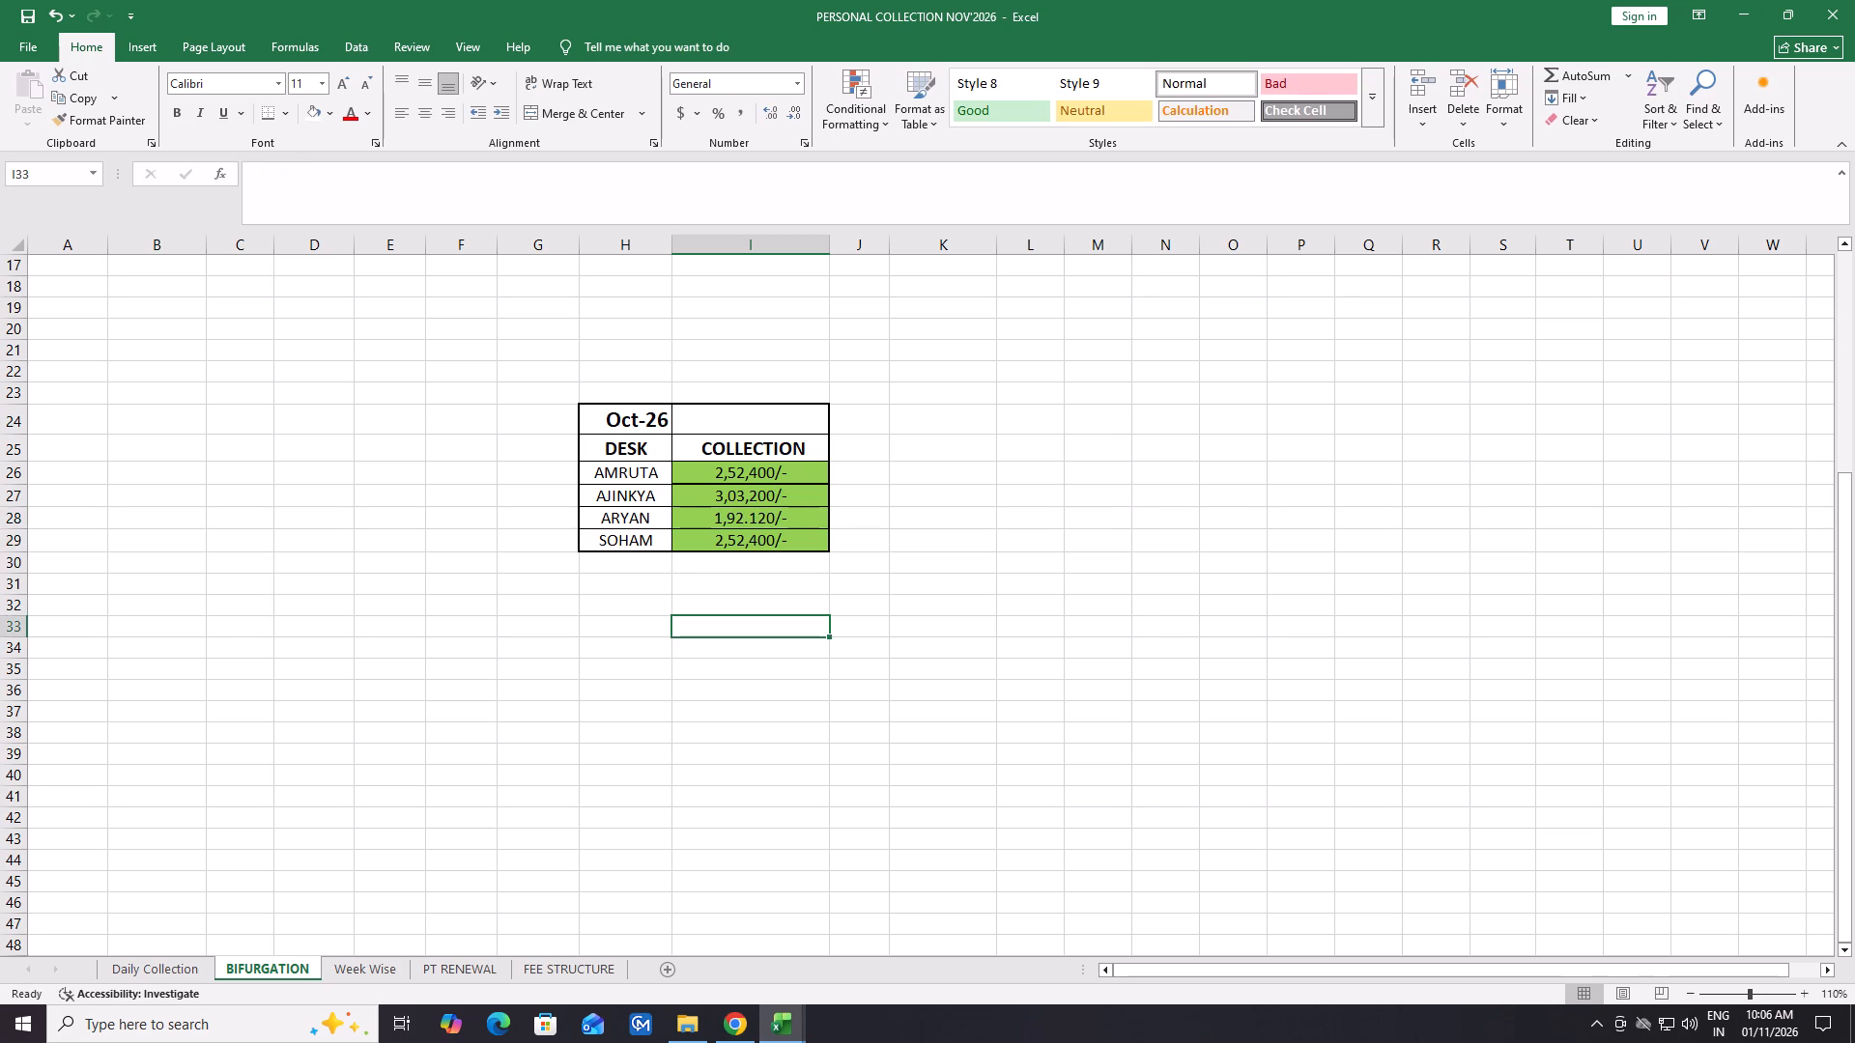
{"action": "left_click", "coordinate": [720, 544]}
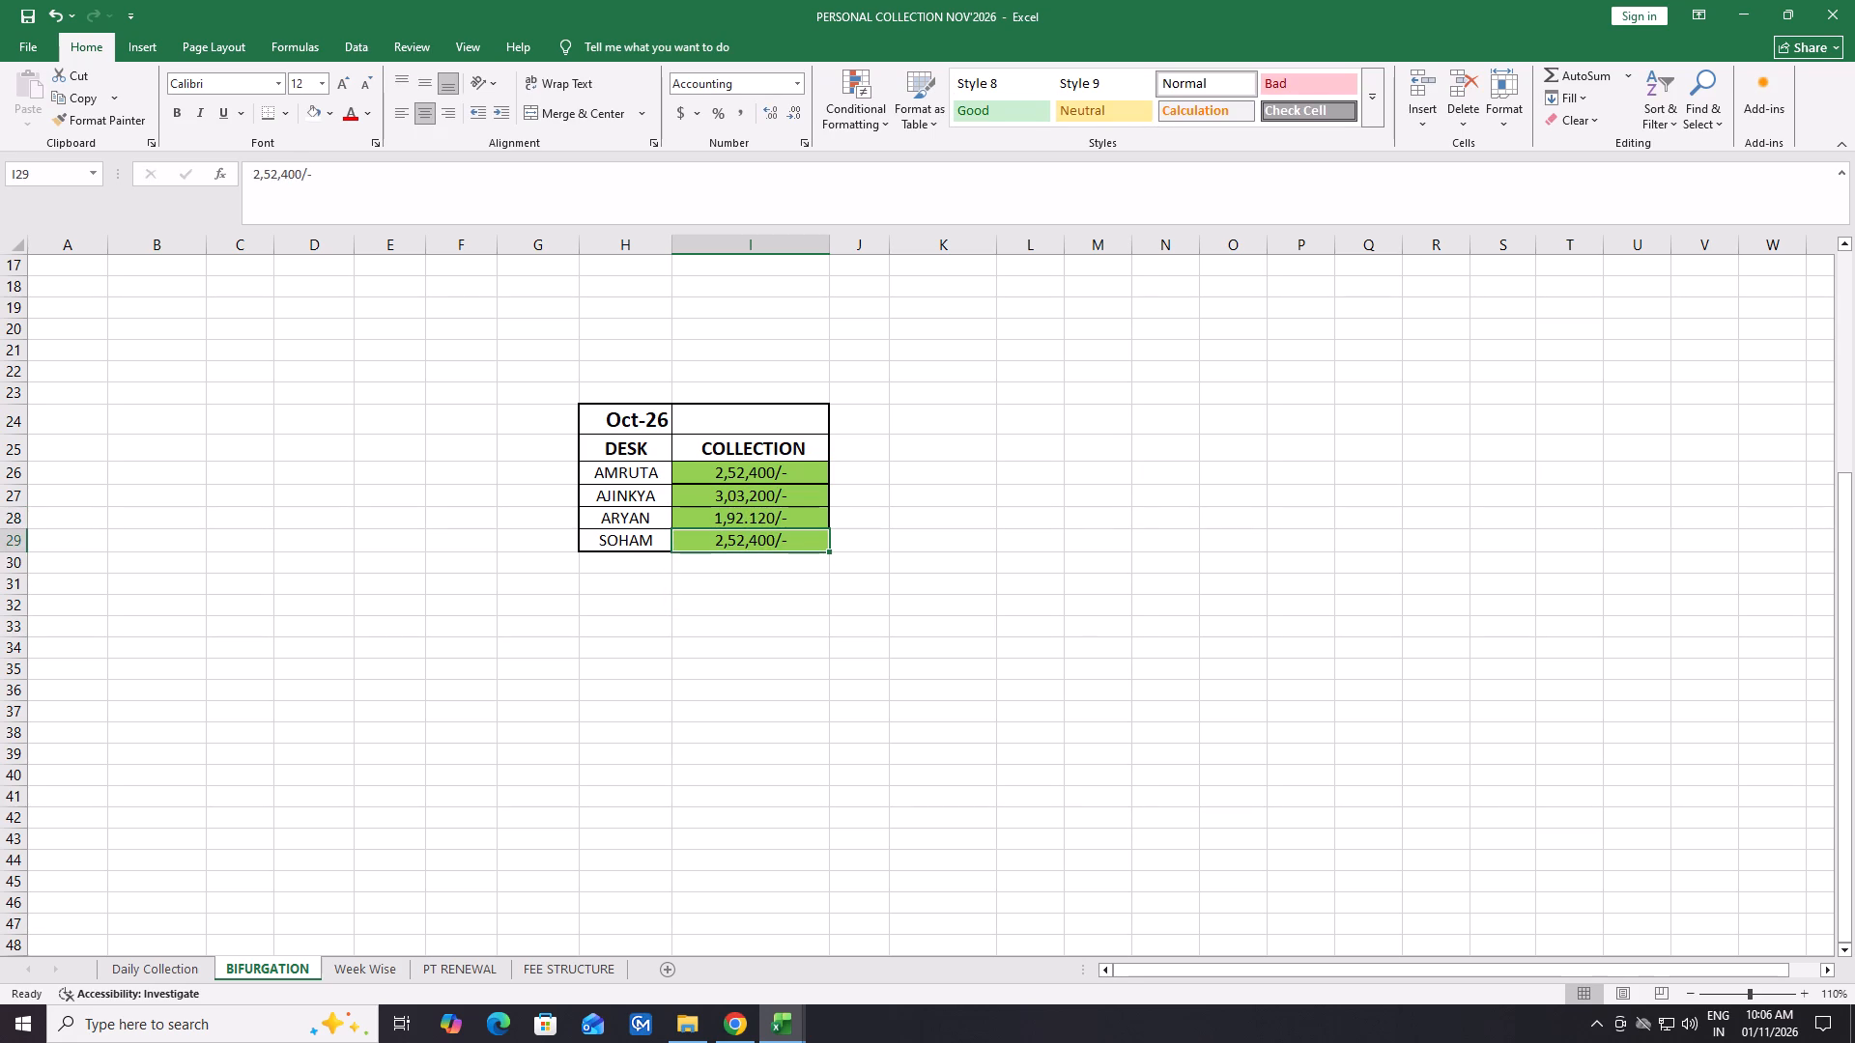
{"action": "left_click", "coordinate": [721, 544]}
{"action": "double_click", "coordinate": [736, 540]}
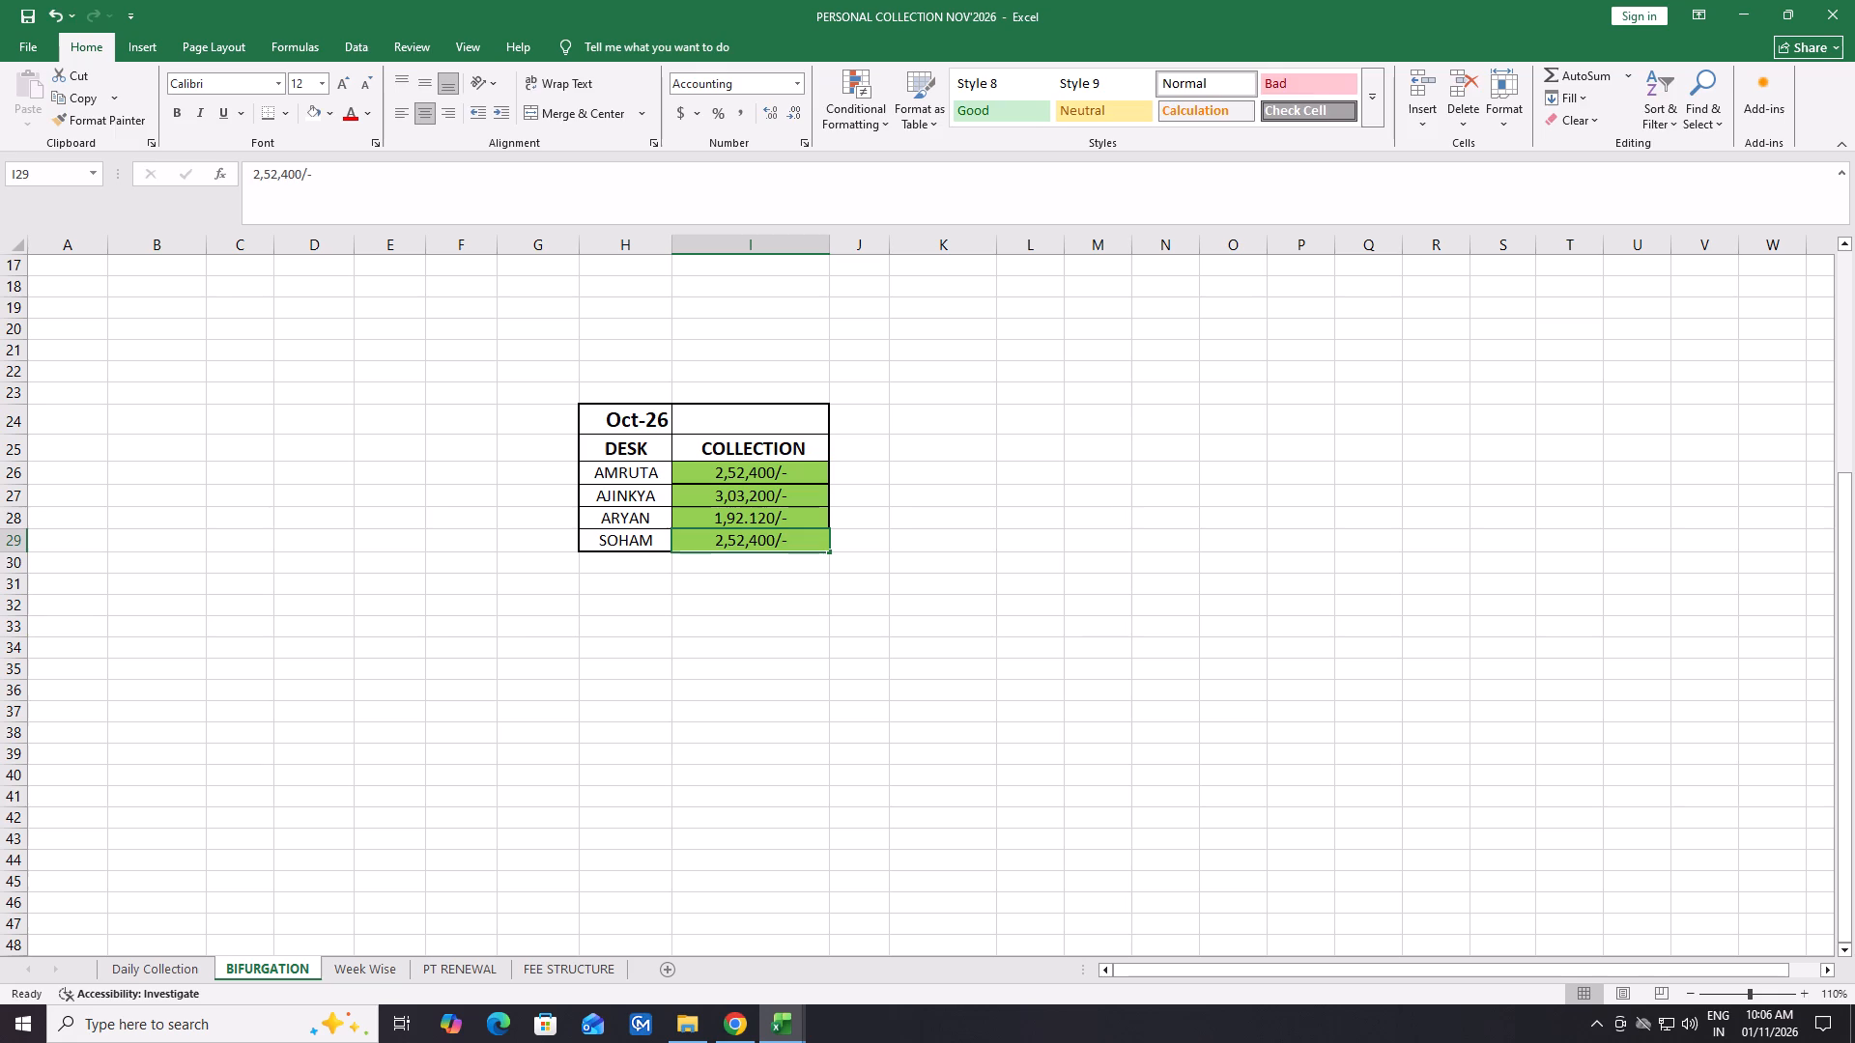
{"action": "left_click", "coordinate": [742, 542]}
{"action": "key", "text": "BackSpace"}
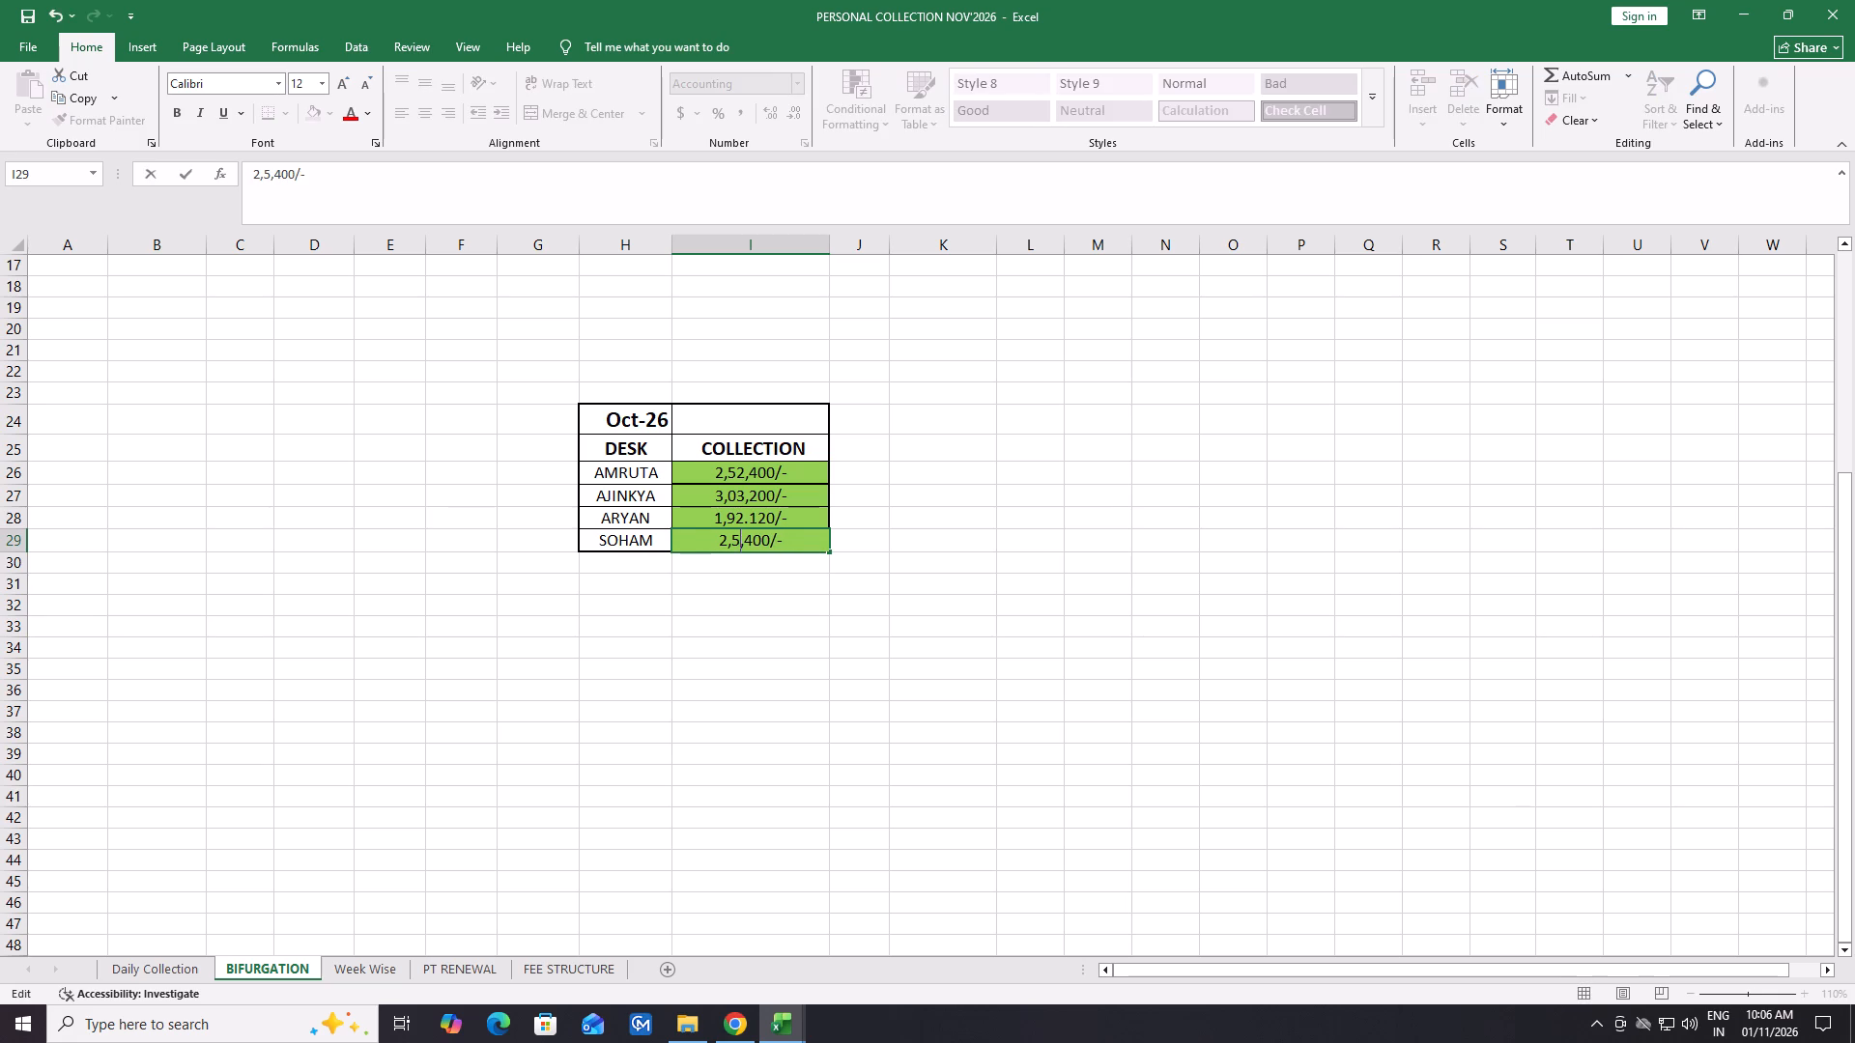
{"action": "key", "text": "5"}
{"action": "key", "text": "BackSpace"}
{"action": "key", "text": "8"}
{"action": "key", "text": "Right"}
{"action": "key", "text": "Right"}
{"action": "key", "text": "Right"}
{"action": "key", "text": "Right"}
{"action": "key", "text": "BackSpace"}
{"action": "key", "text": "BackSpace"}
{"action": "key", "text": "BackSpace"}
{"action": "type", "text": "375"}
{"action": "key", "text": "Return"}
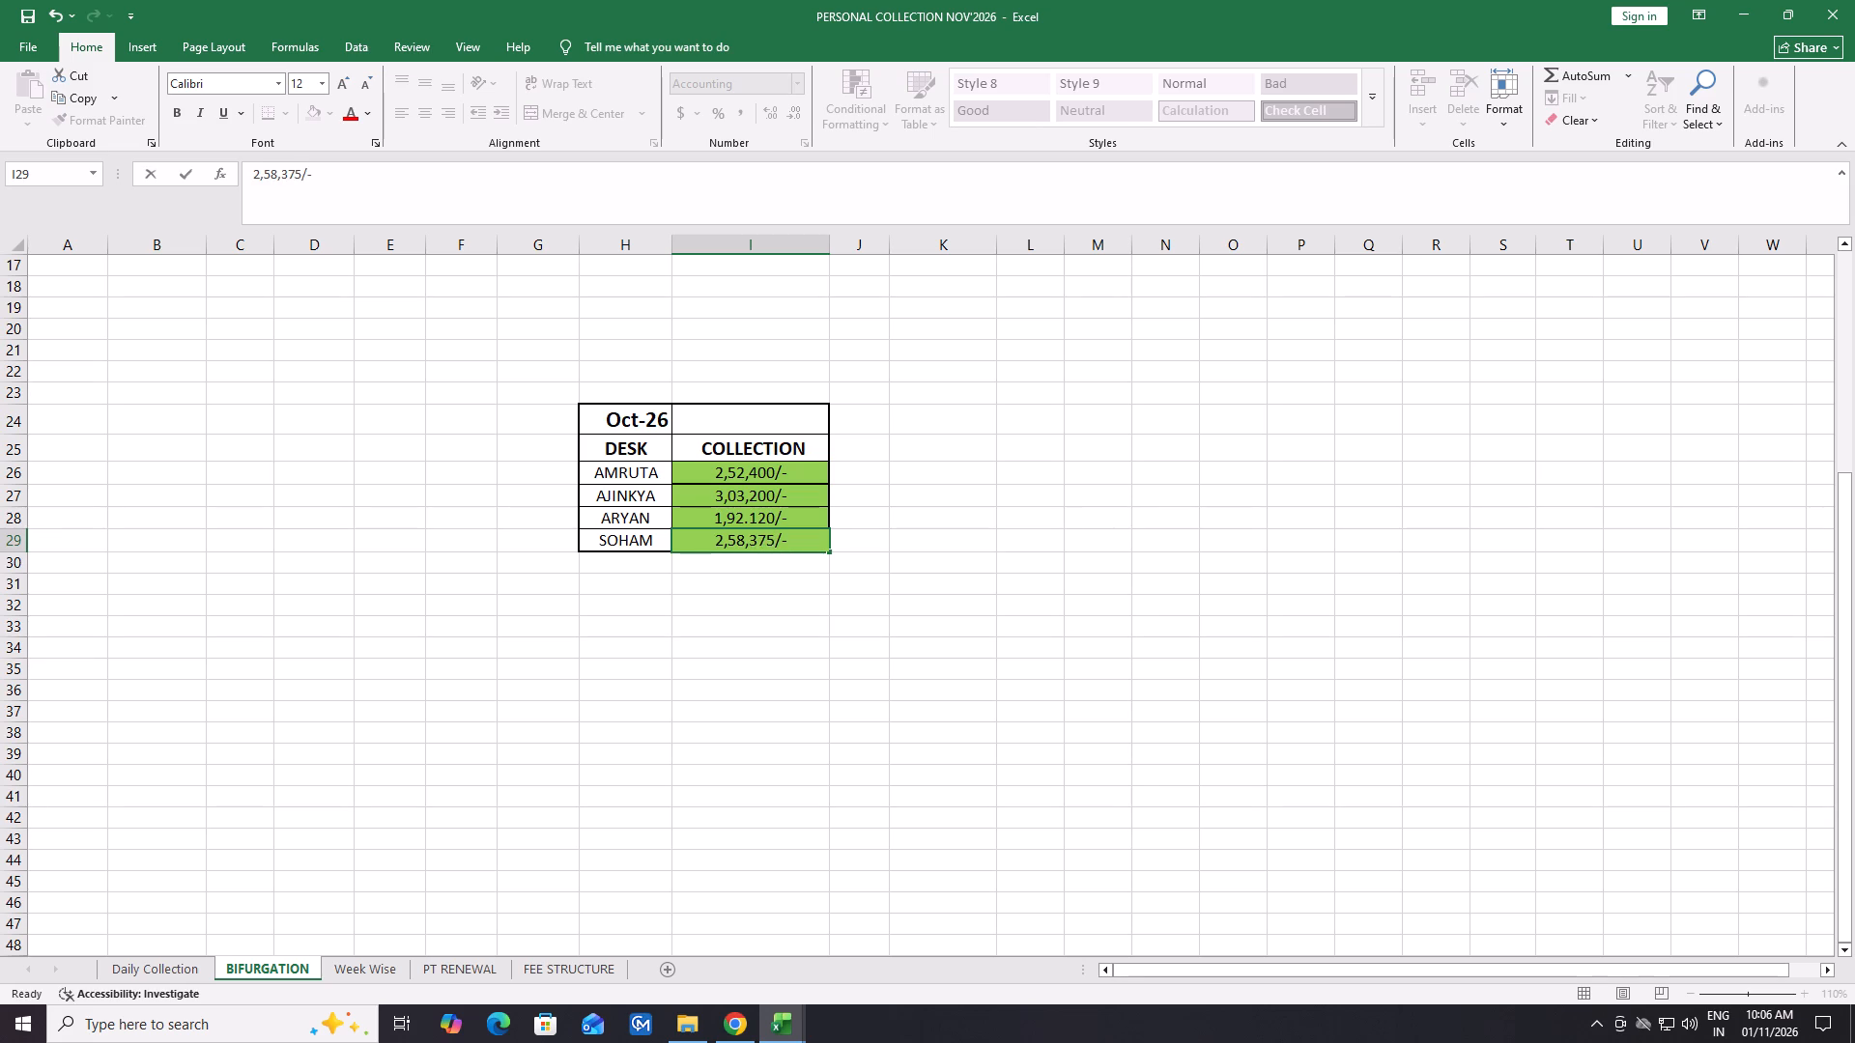
{"action": "left_click", "coordinate": [871, 618]}
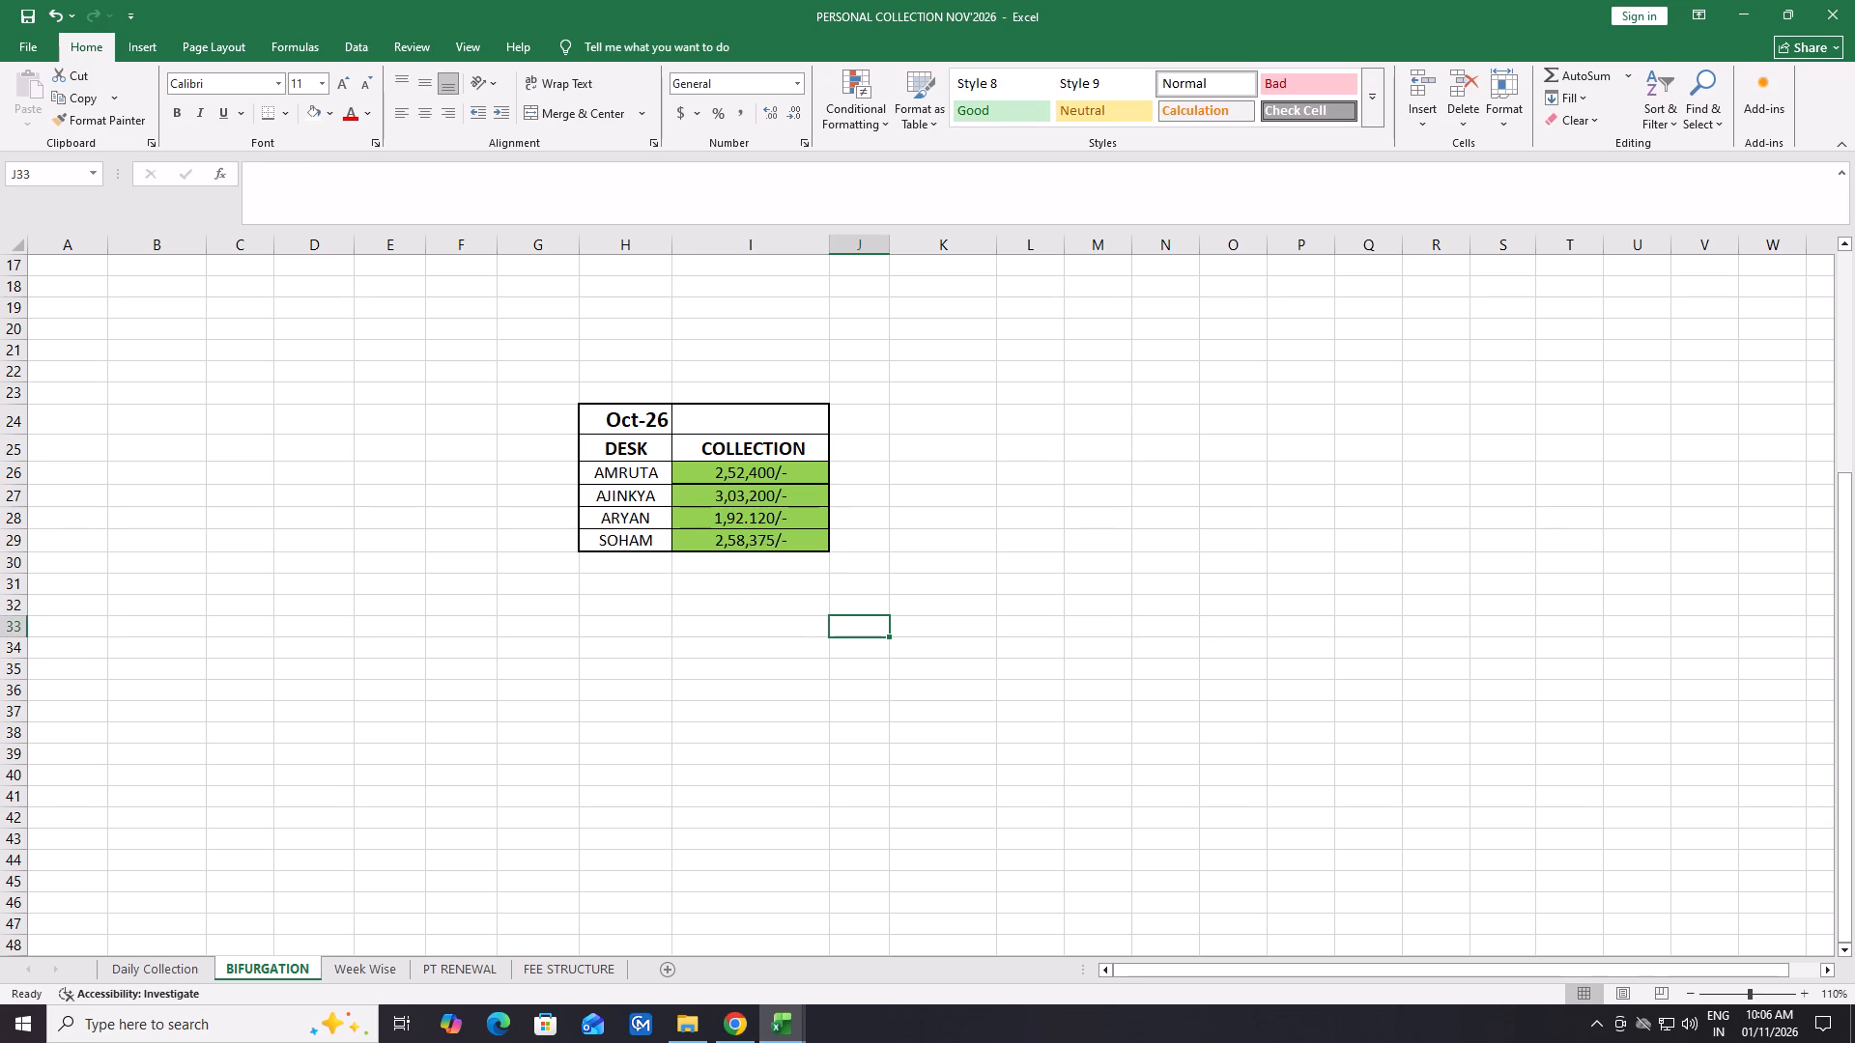
Apply All Borders to AMRUTA's collection cell I26 in the desk collection table.
{"action": "double_click", "coordinate": [768, 470]}
{"action": "left_click", "coordinate": [894, 529]}
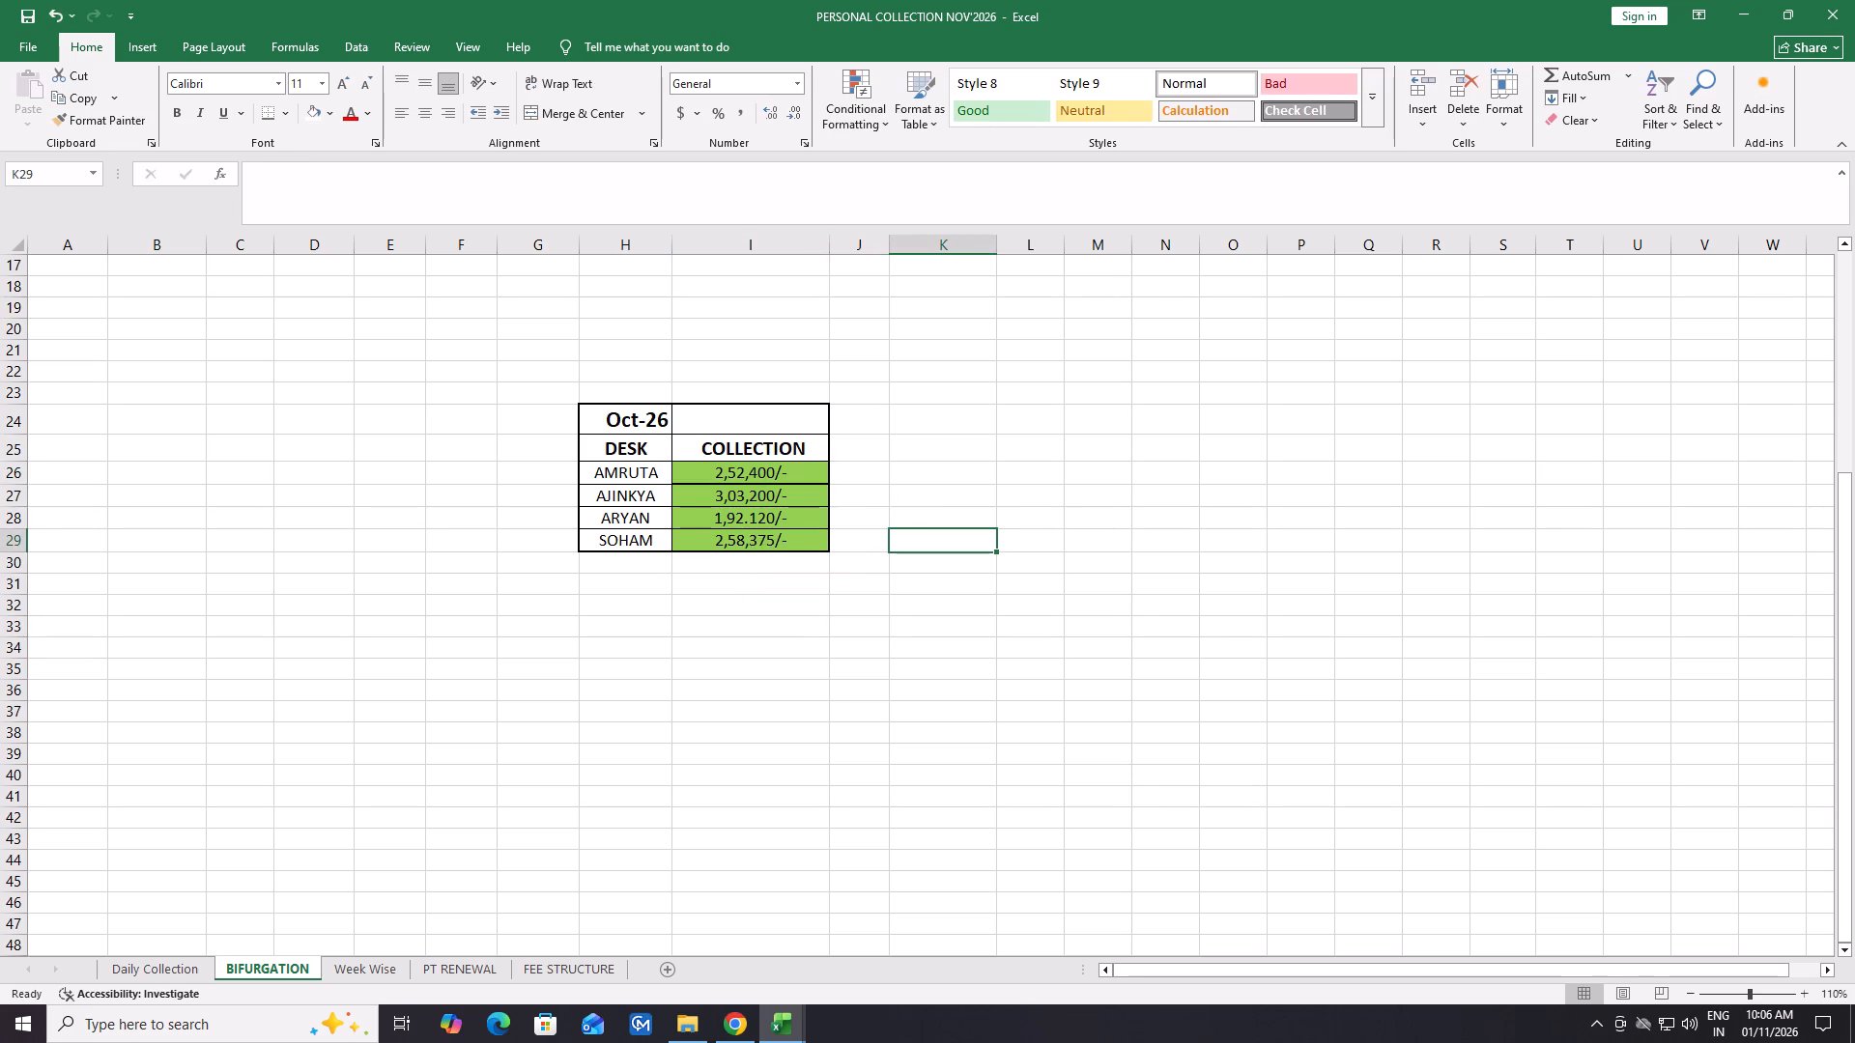
{"action": "left_click", "coordinate": [760, 466]}
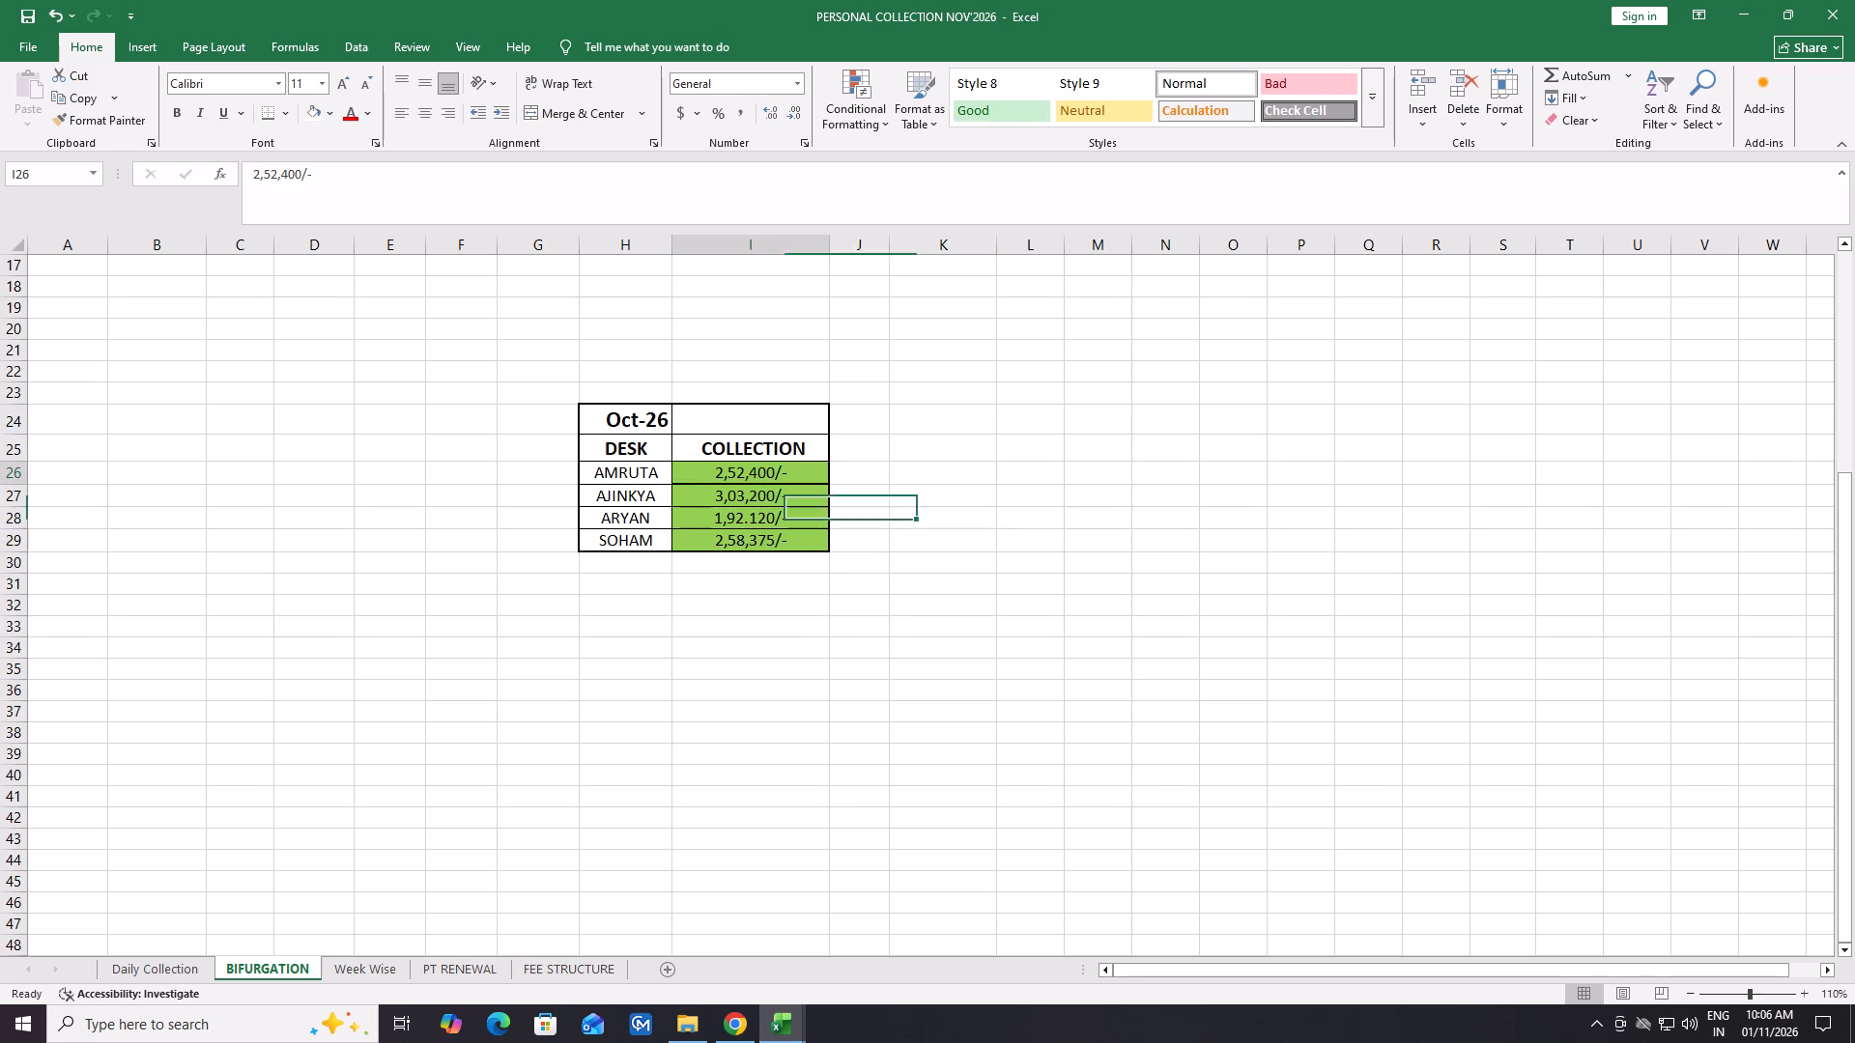
{"action": "double_click", "coordinate": [288, 119]}
{"action": "left_click", "coordinate": [288, 119]}
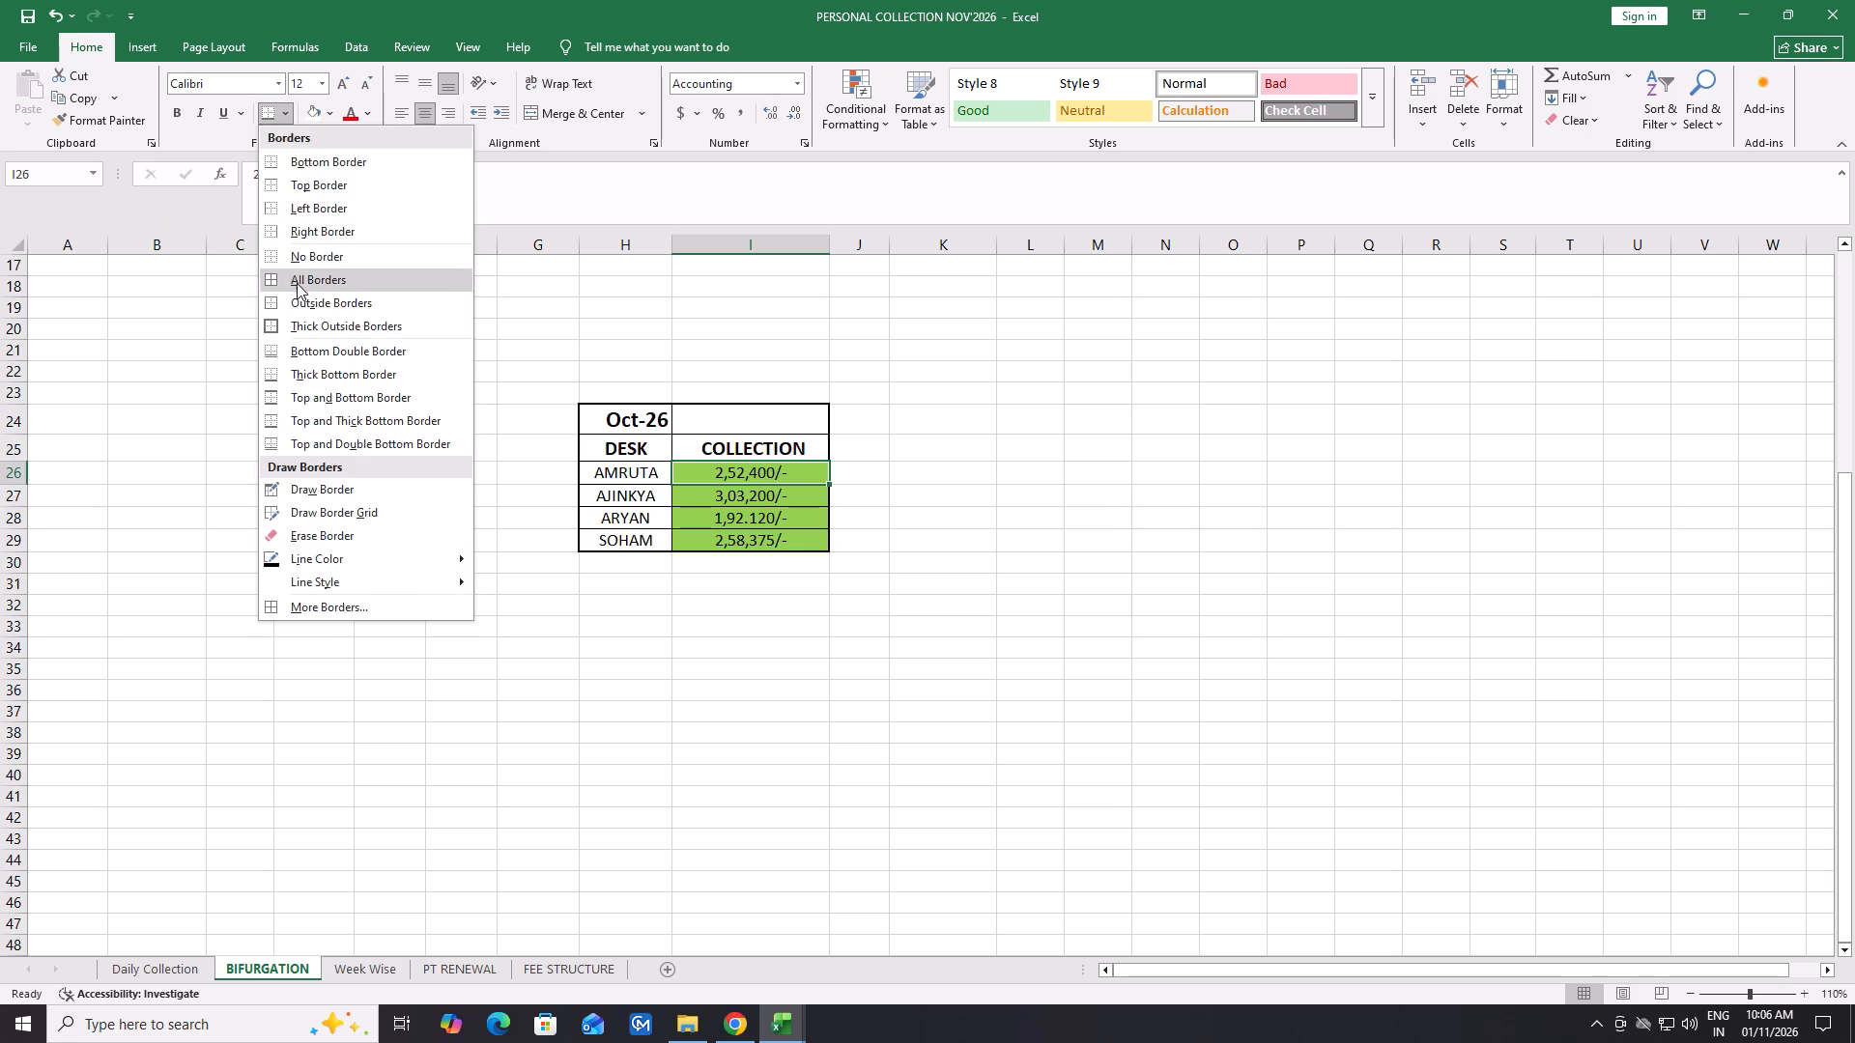
{"action": "left_click", "coordinate": [290, 271]}
{"action": "left_click", "coordinate": [644, 776]}
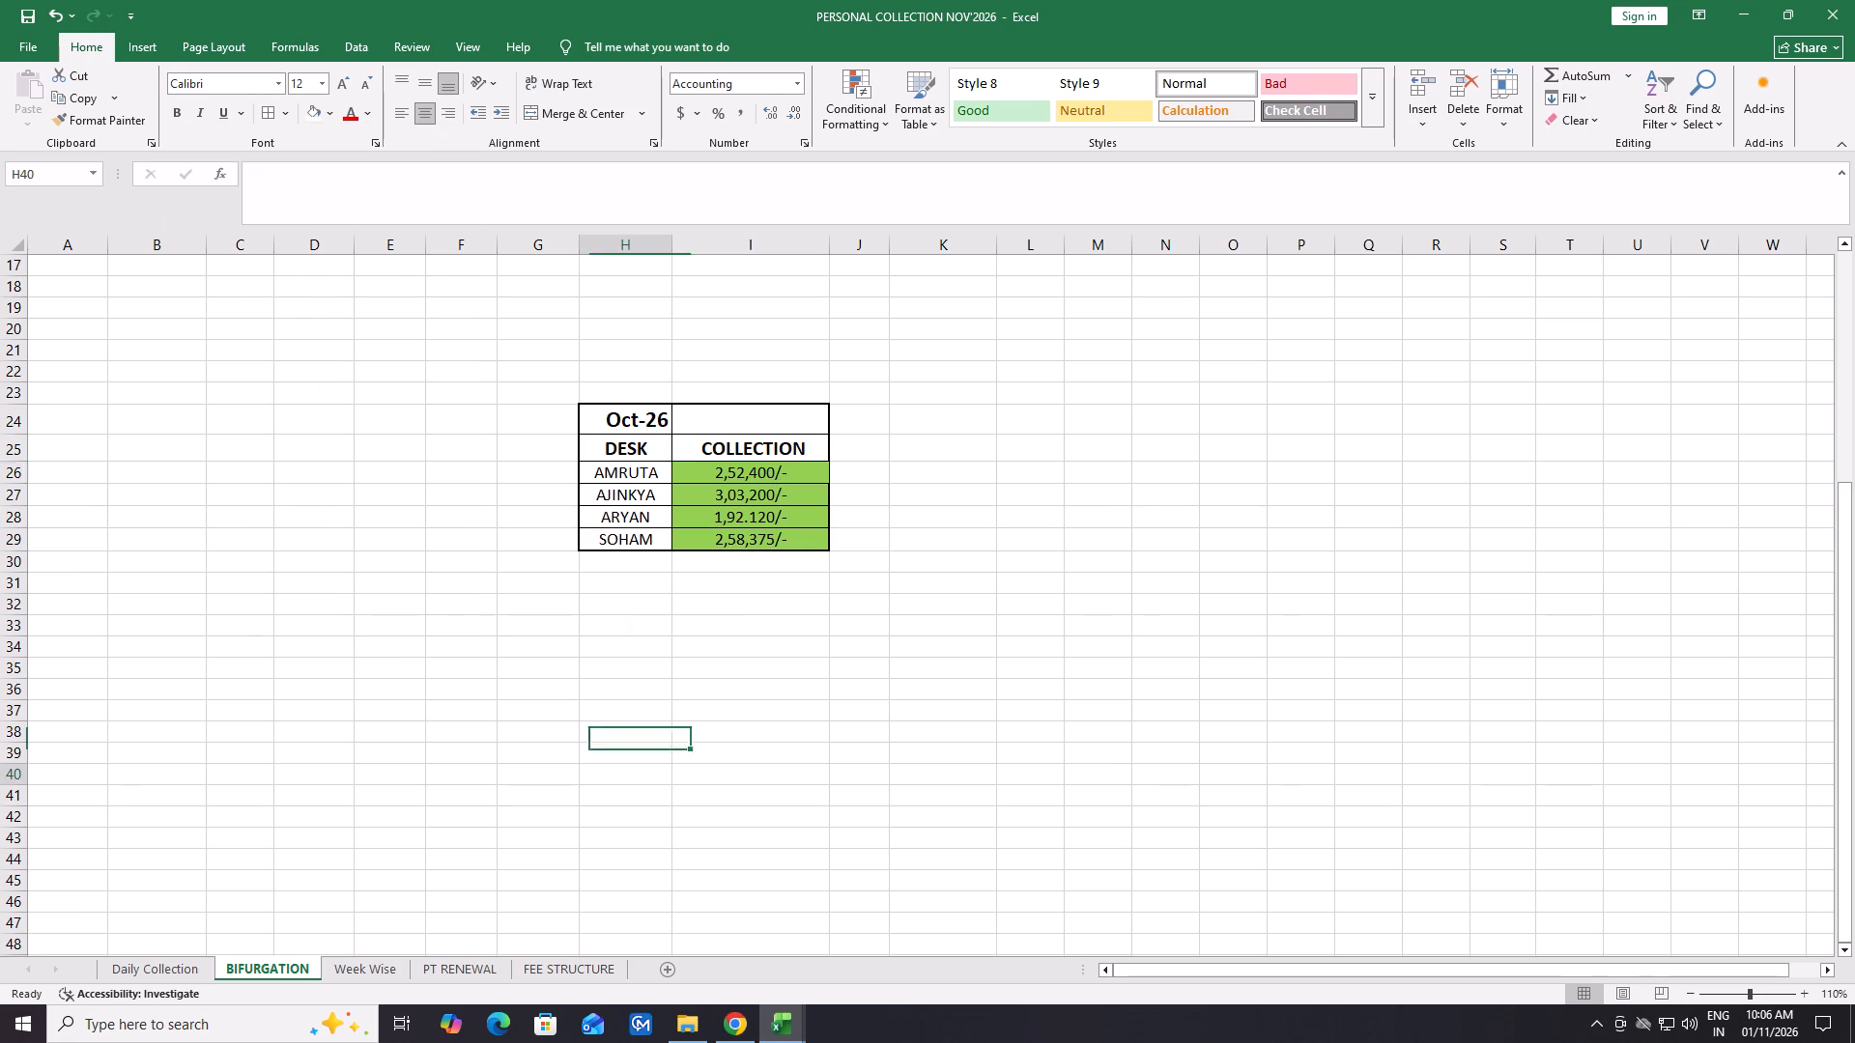
{"action": "left_click", "coordinate": [807, 471]}
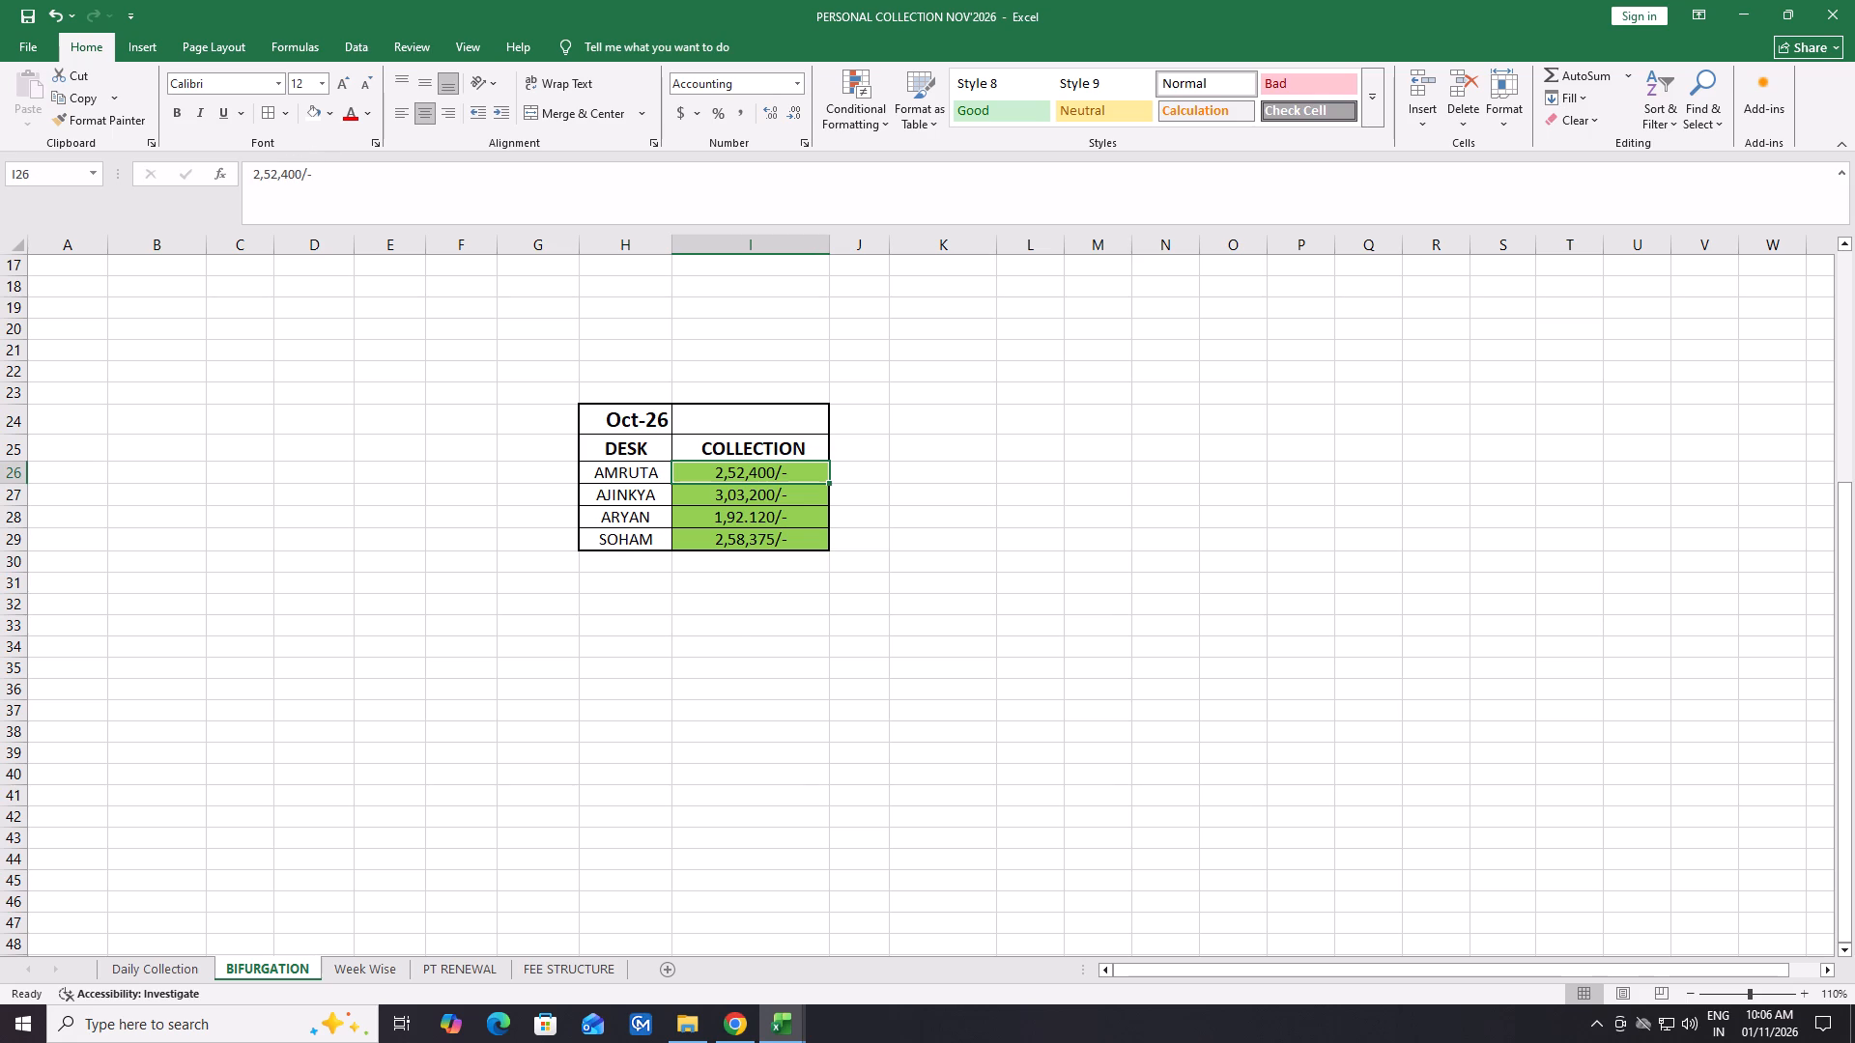
{"action": "double_click", "coordinate": [842, 528]}
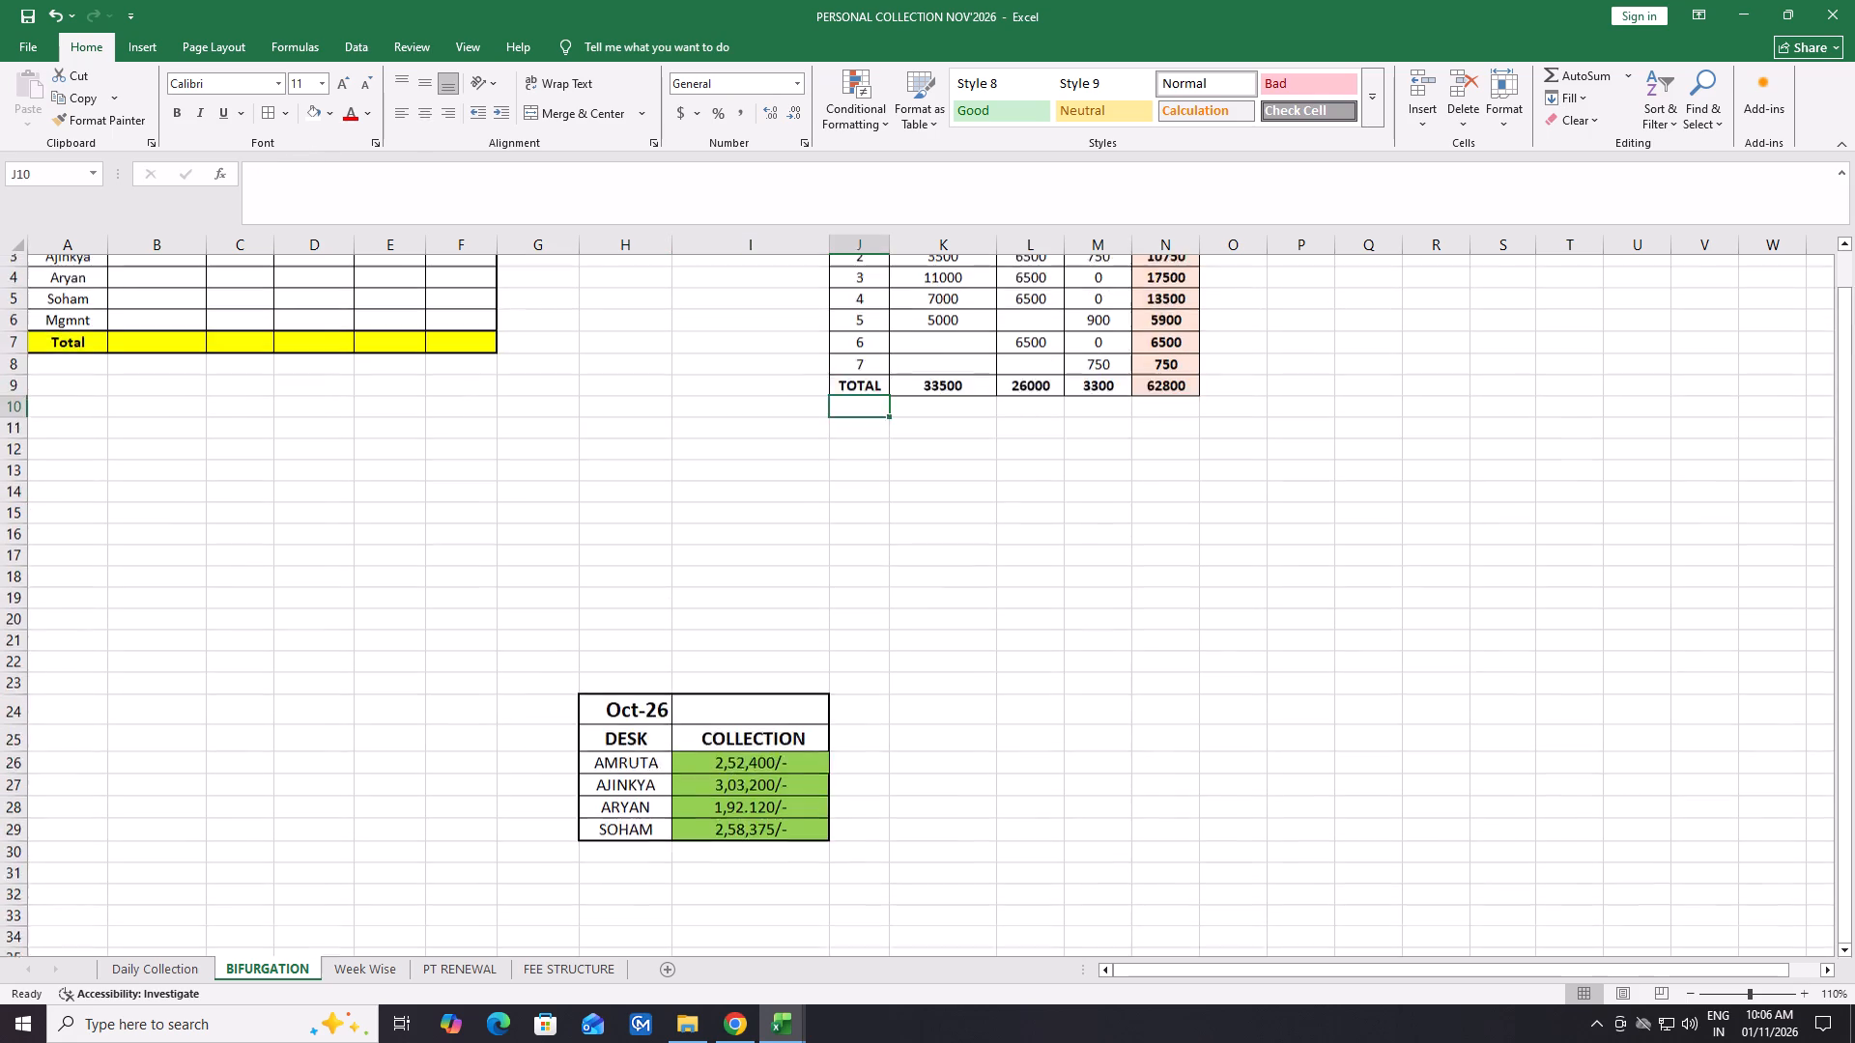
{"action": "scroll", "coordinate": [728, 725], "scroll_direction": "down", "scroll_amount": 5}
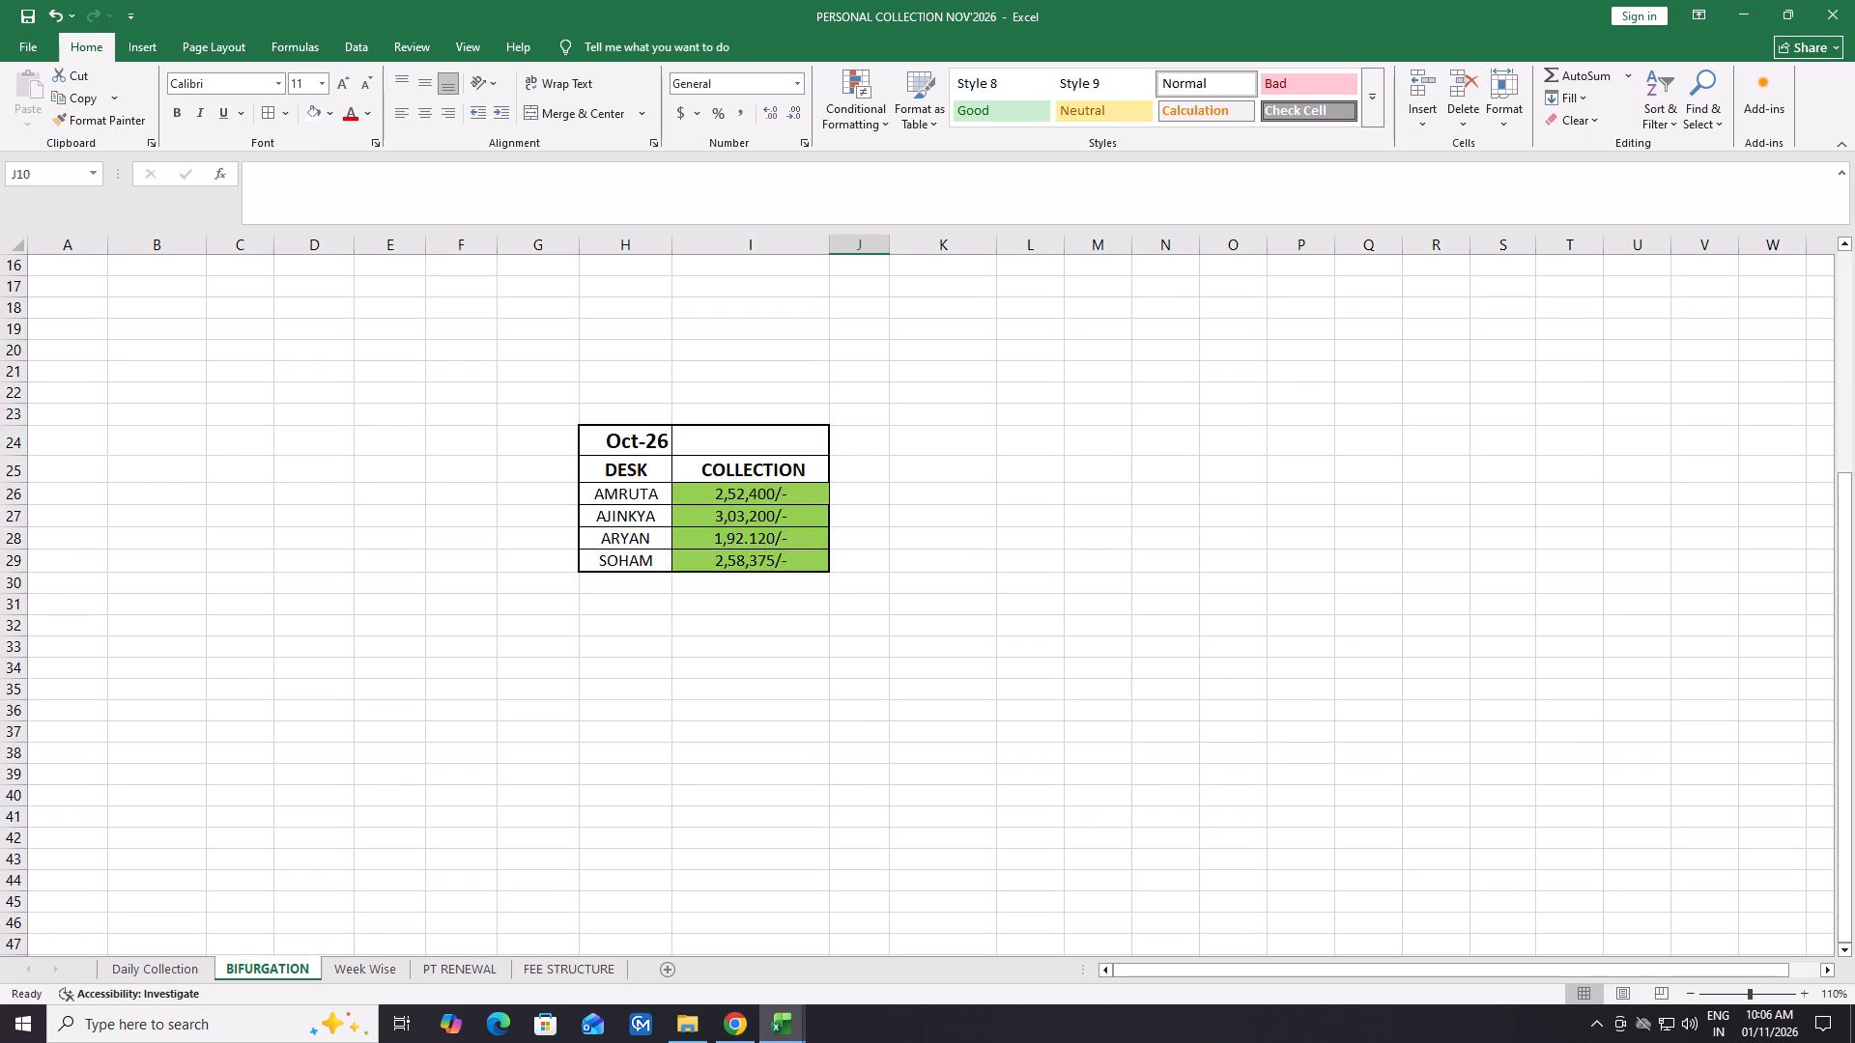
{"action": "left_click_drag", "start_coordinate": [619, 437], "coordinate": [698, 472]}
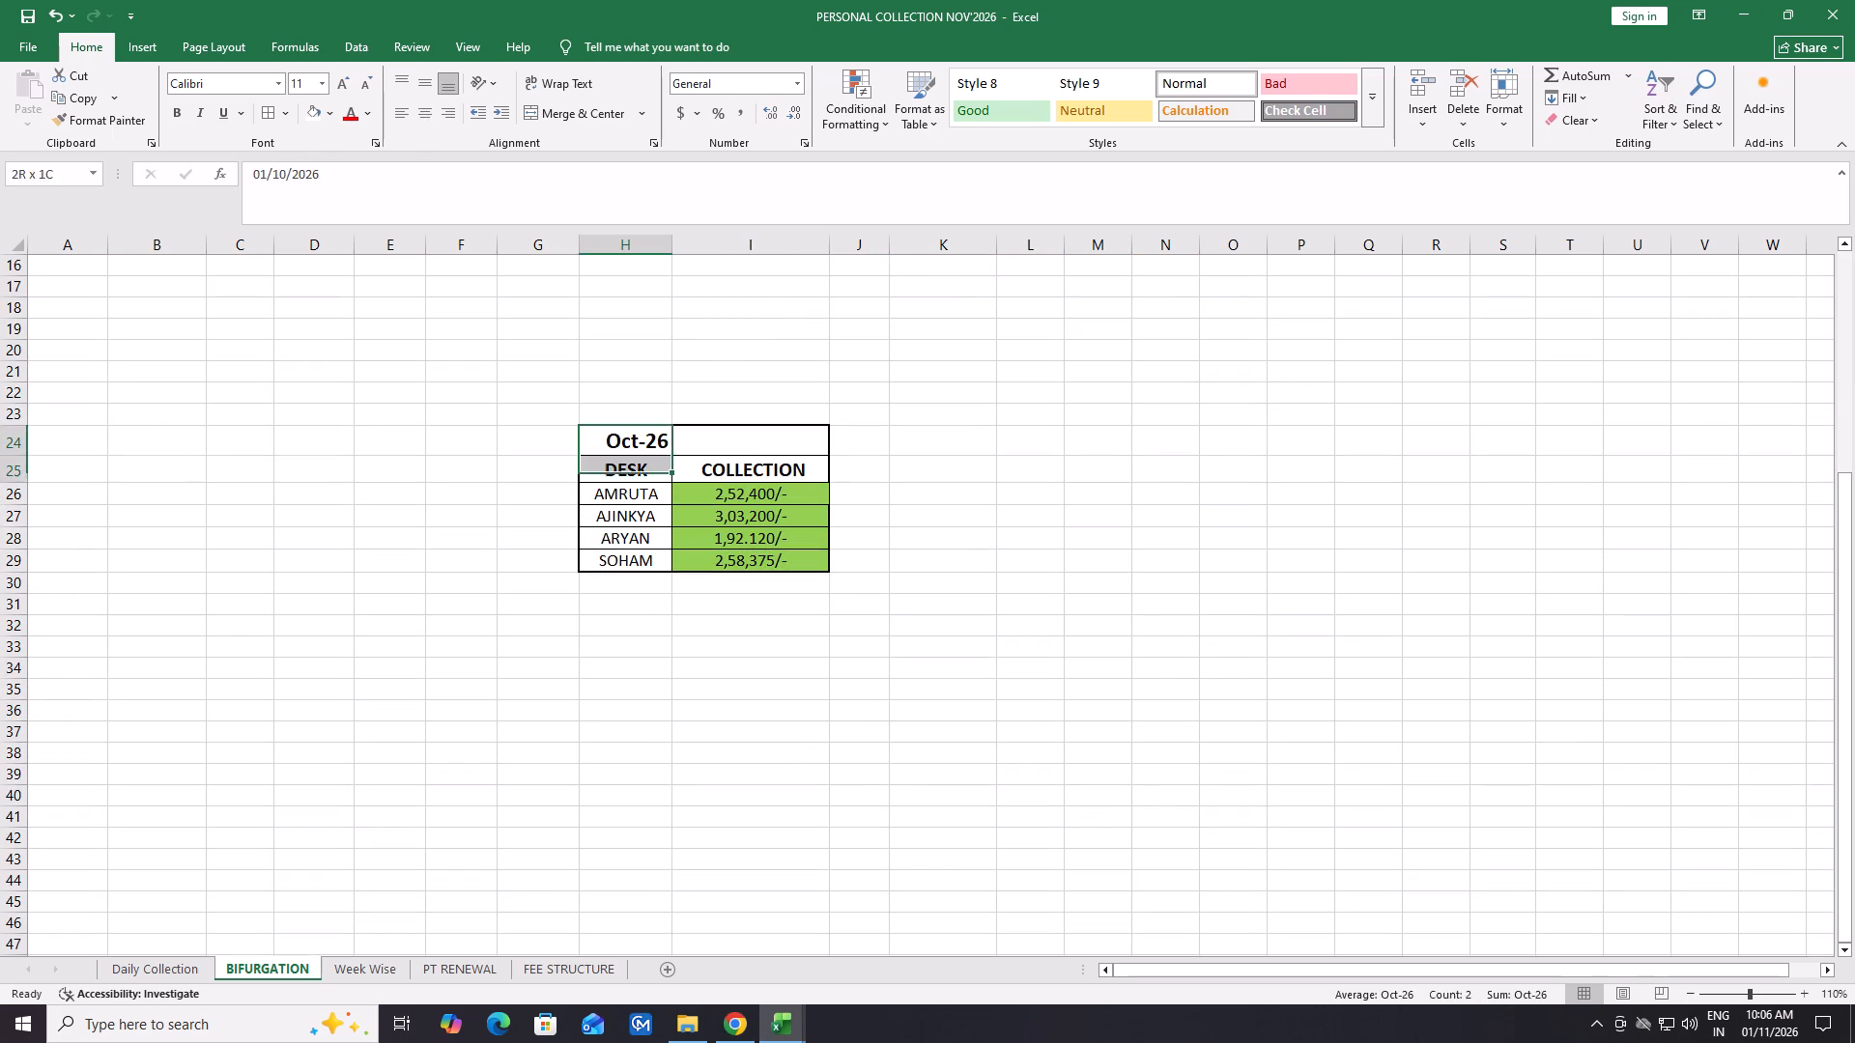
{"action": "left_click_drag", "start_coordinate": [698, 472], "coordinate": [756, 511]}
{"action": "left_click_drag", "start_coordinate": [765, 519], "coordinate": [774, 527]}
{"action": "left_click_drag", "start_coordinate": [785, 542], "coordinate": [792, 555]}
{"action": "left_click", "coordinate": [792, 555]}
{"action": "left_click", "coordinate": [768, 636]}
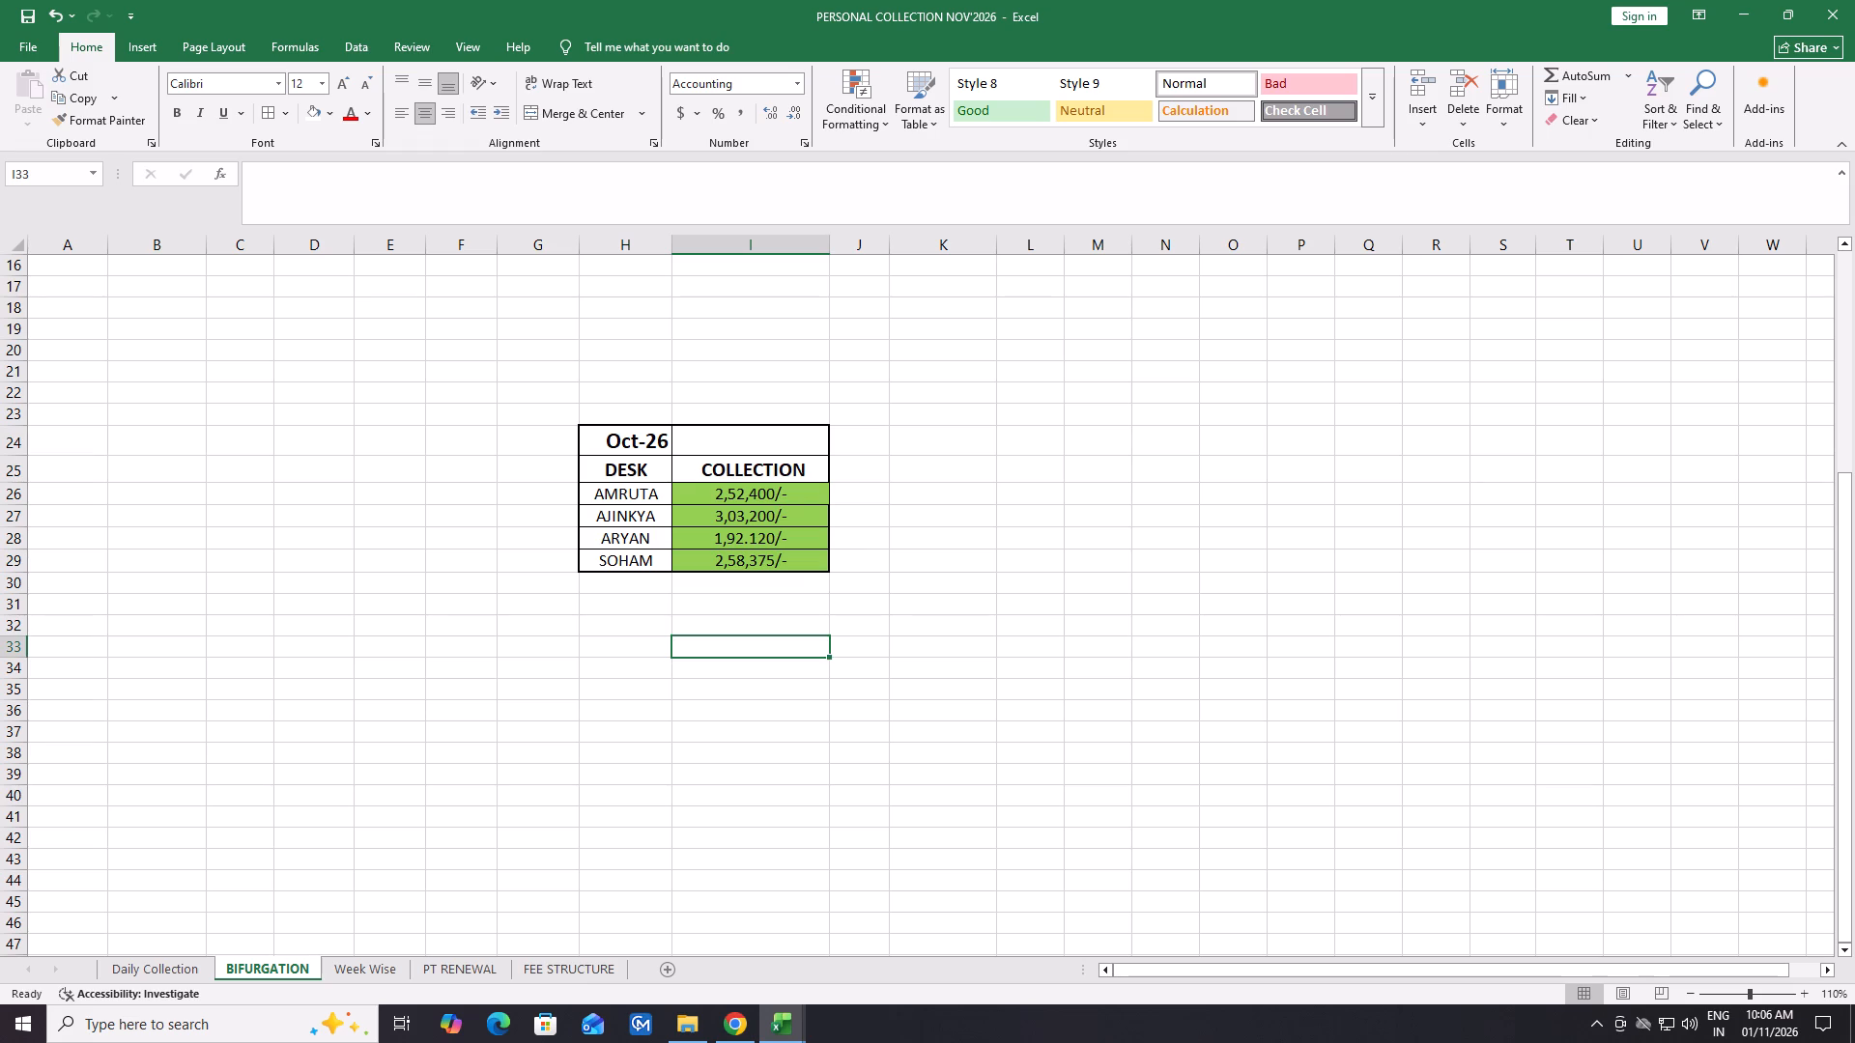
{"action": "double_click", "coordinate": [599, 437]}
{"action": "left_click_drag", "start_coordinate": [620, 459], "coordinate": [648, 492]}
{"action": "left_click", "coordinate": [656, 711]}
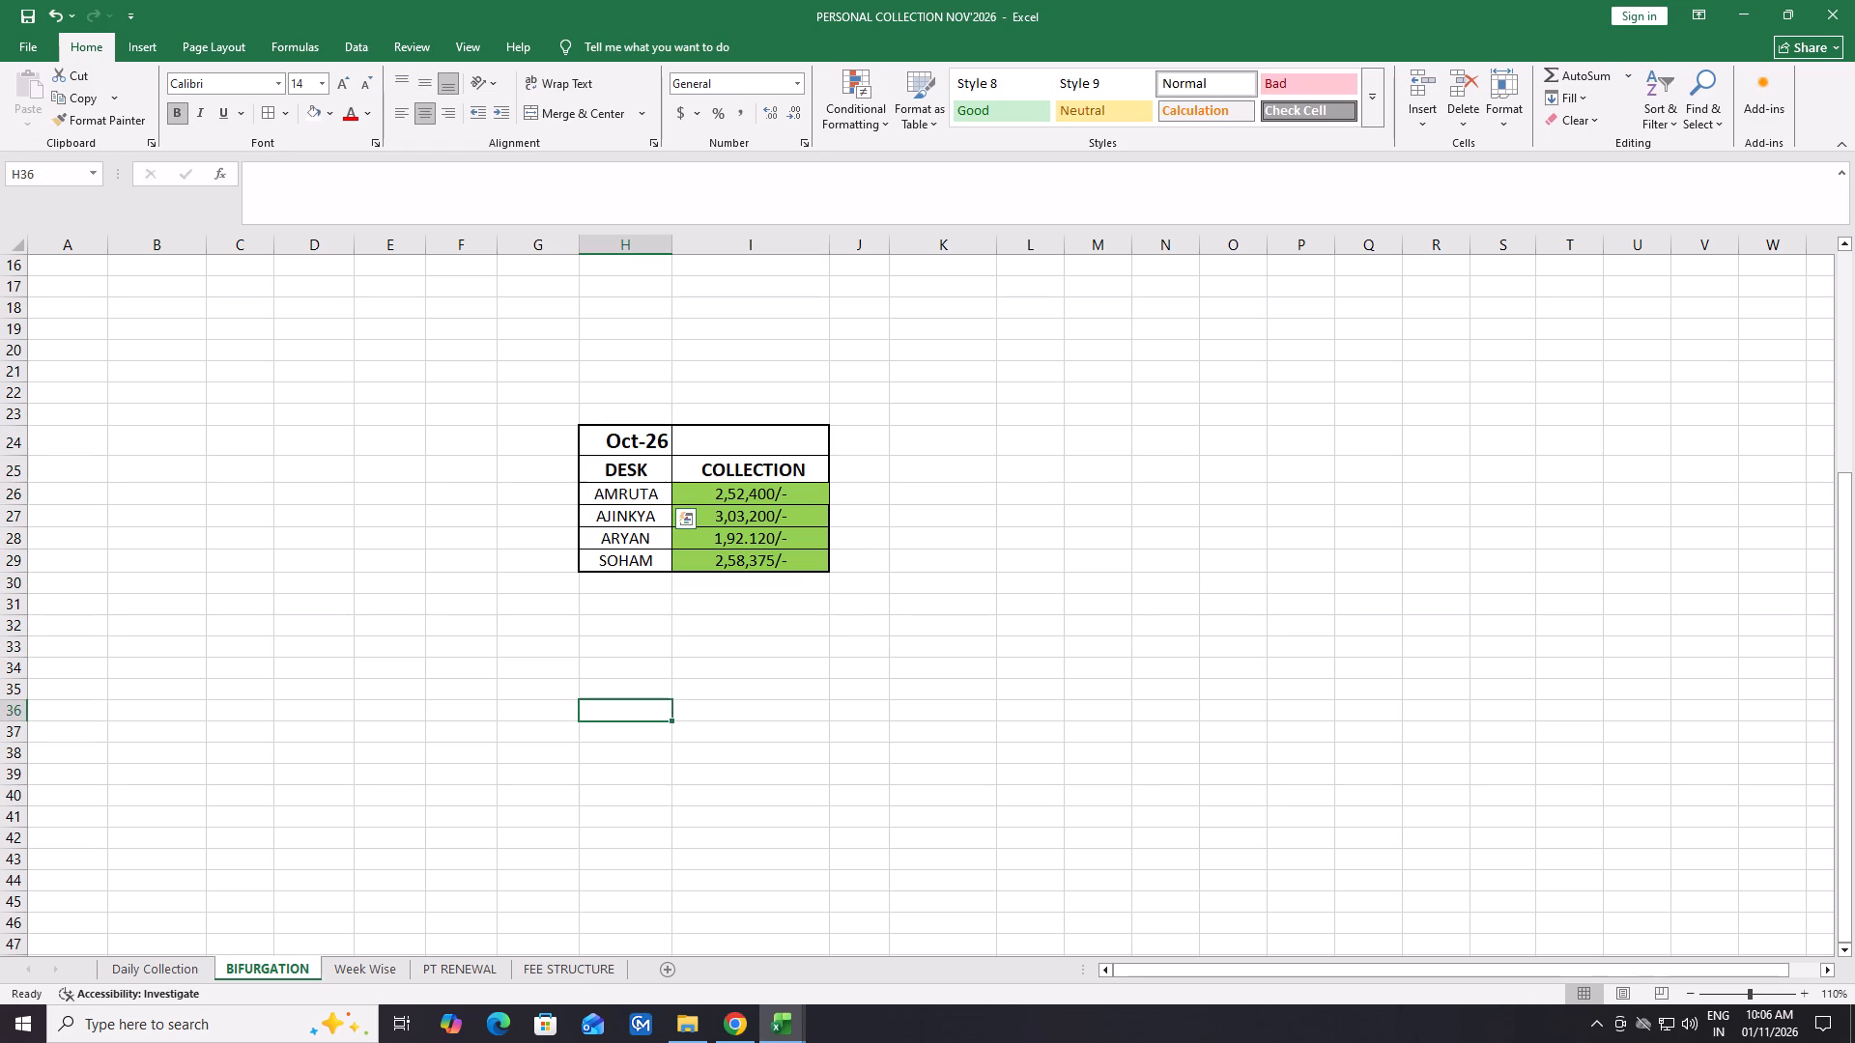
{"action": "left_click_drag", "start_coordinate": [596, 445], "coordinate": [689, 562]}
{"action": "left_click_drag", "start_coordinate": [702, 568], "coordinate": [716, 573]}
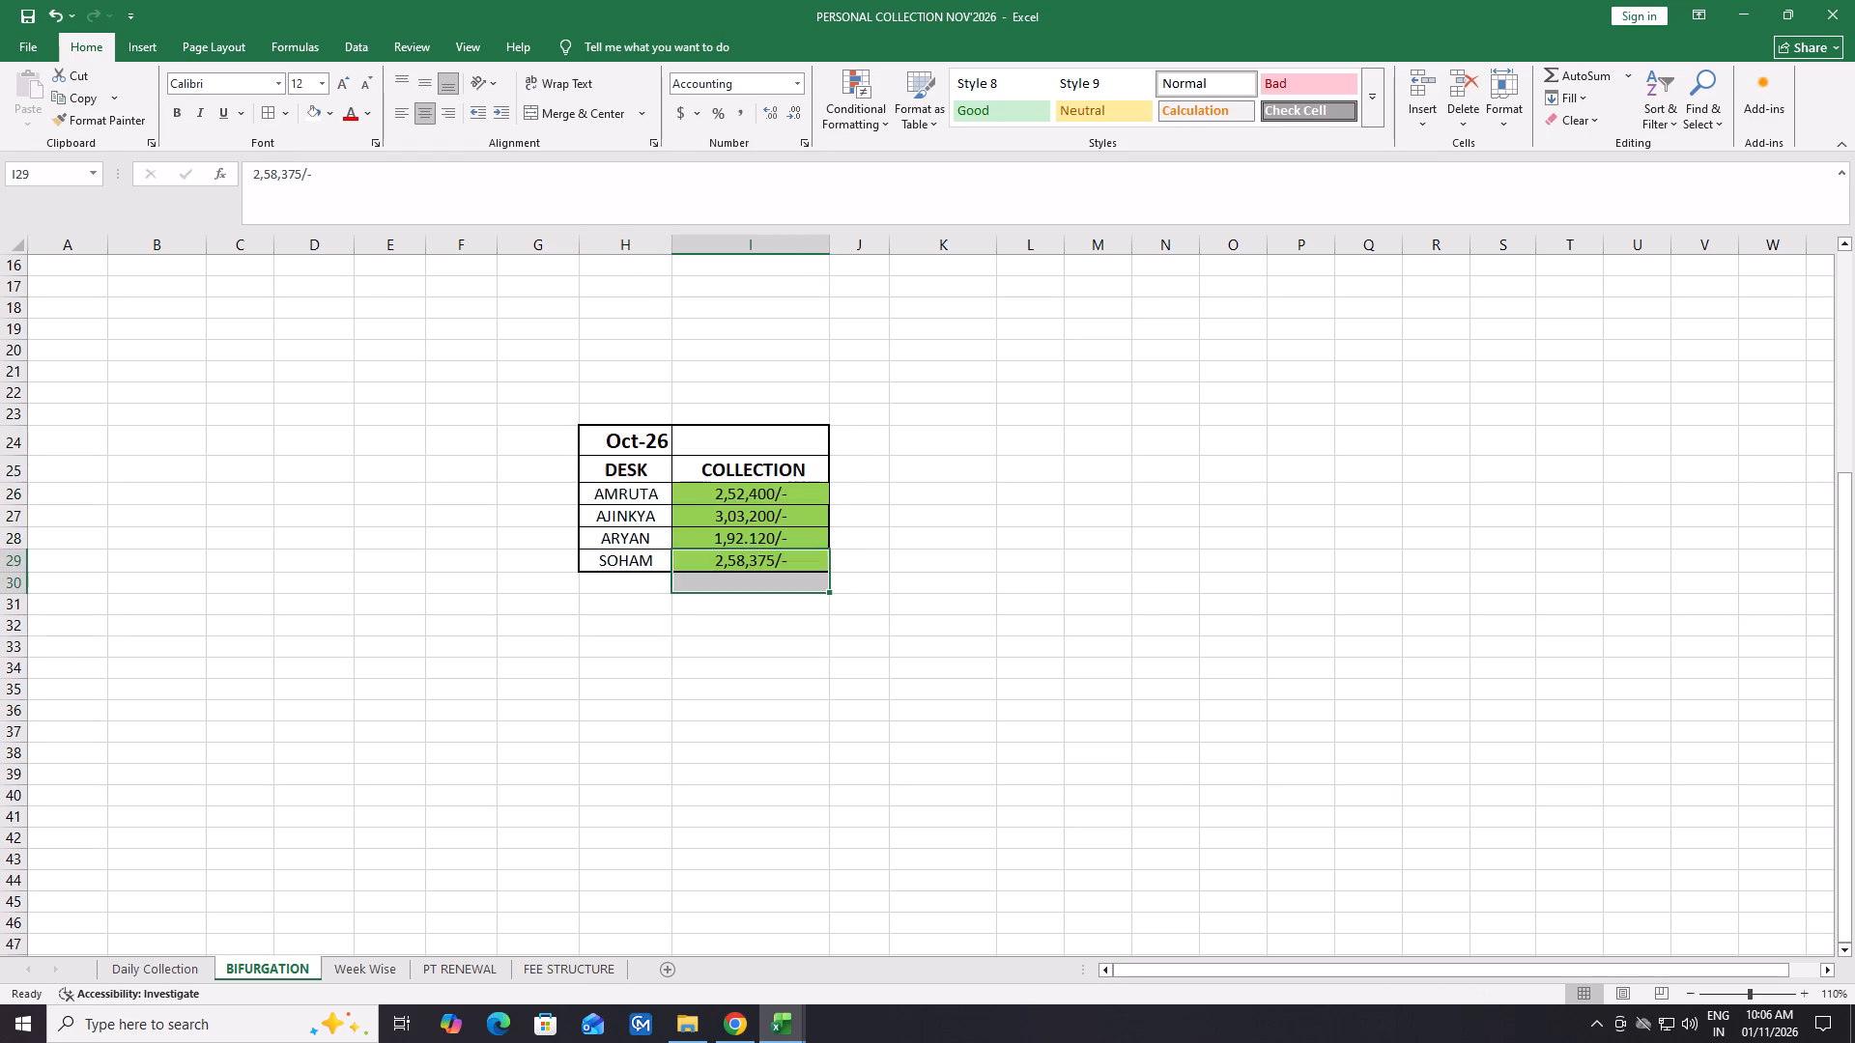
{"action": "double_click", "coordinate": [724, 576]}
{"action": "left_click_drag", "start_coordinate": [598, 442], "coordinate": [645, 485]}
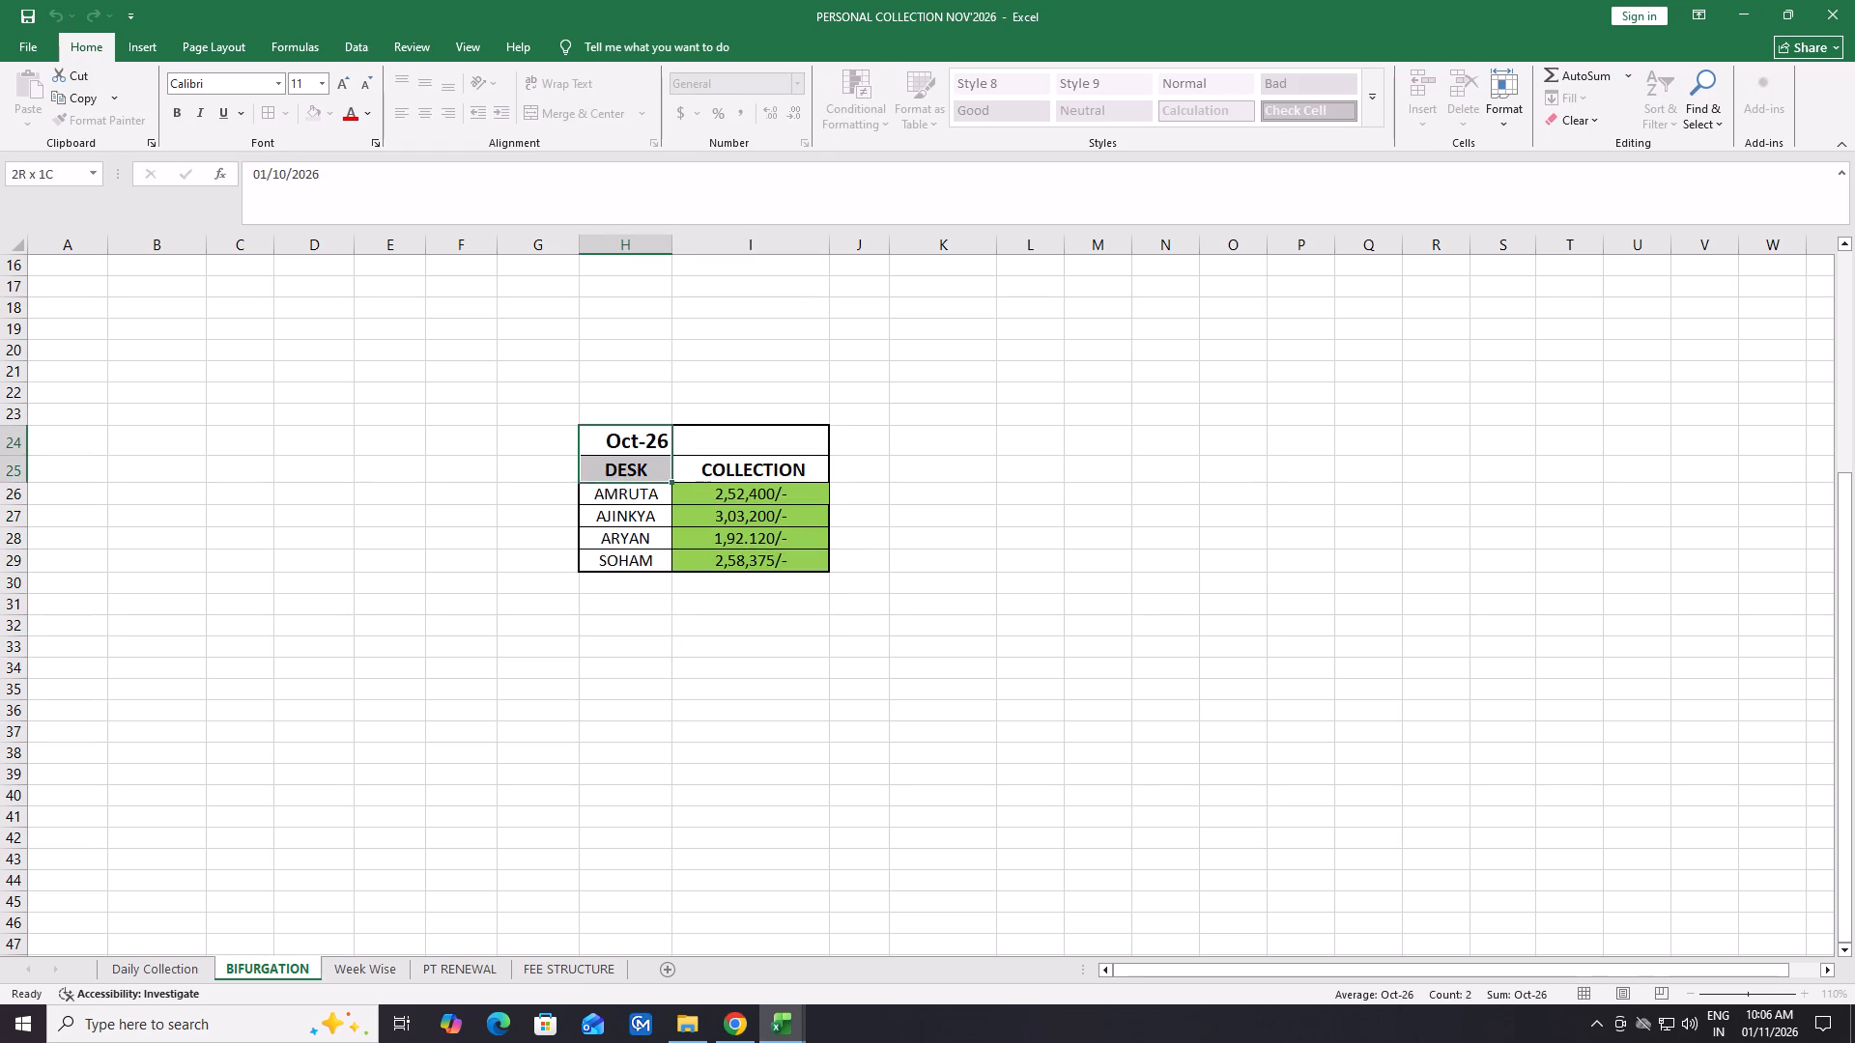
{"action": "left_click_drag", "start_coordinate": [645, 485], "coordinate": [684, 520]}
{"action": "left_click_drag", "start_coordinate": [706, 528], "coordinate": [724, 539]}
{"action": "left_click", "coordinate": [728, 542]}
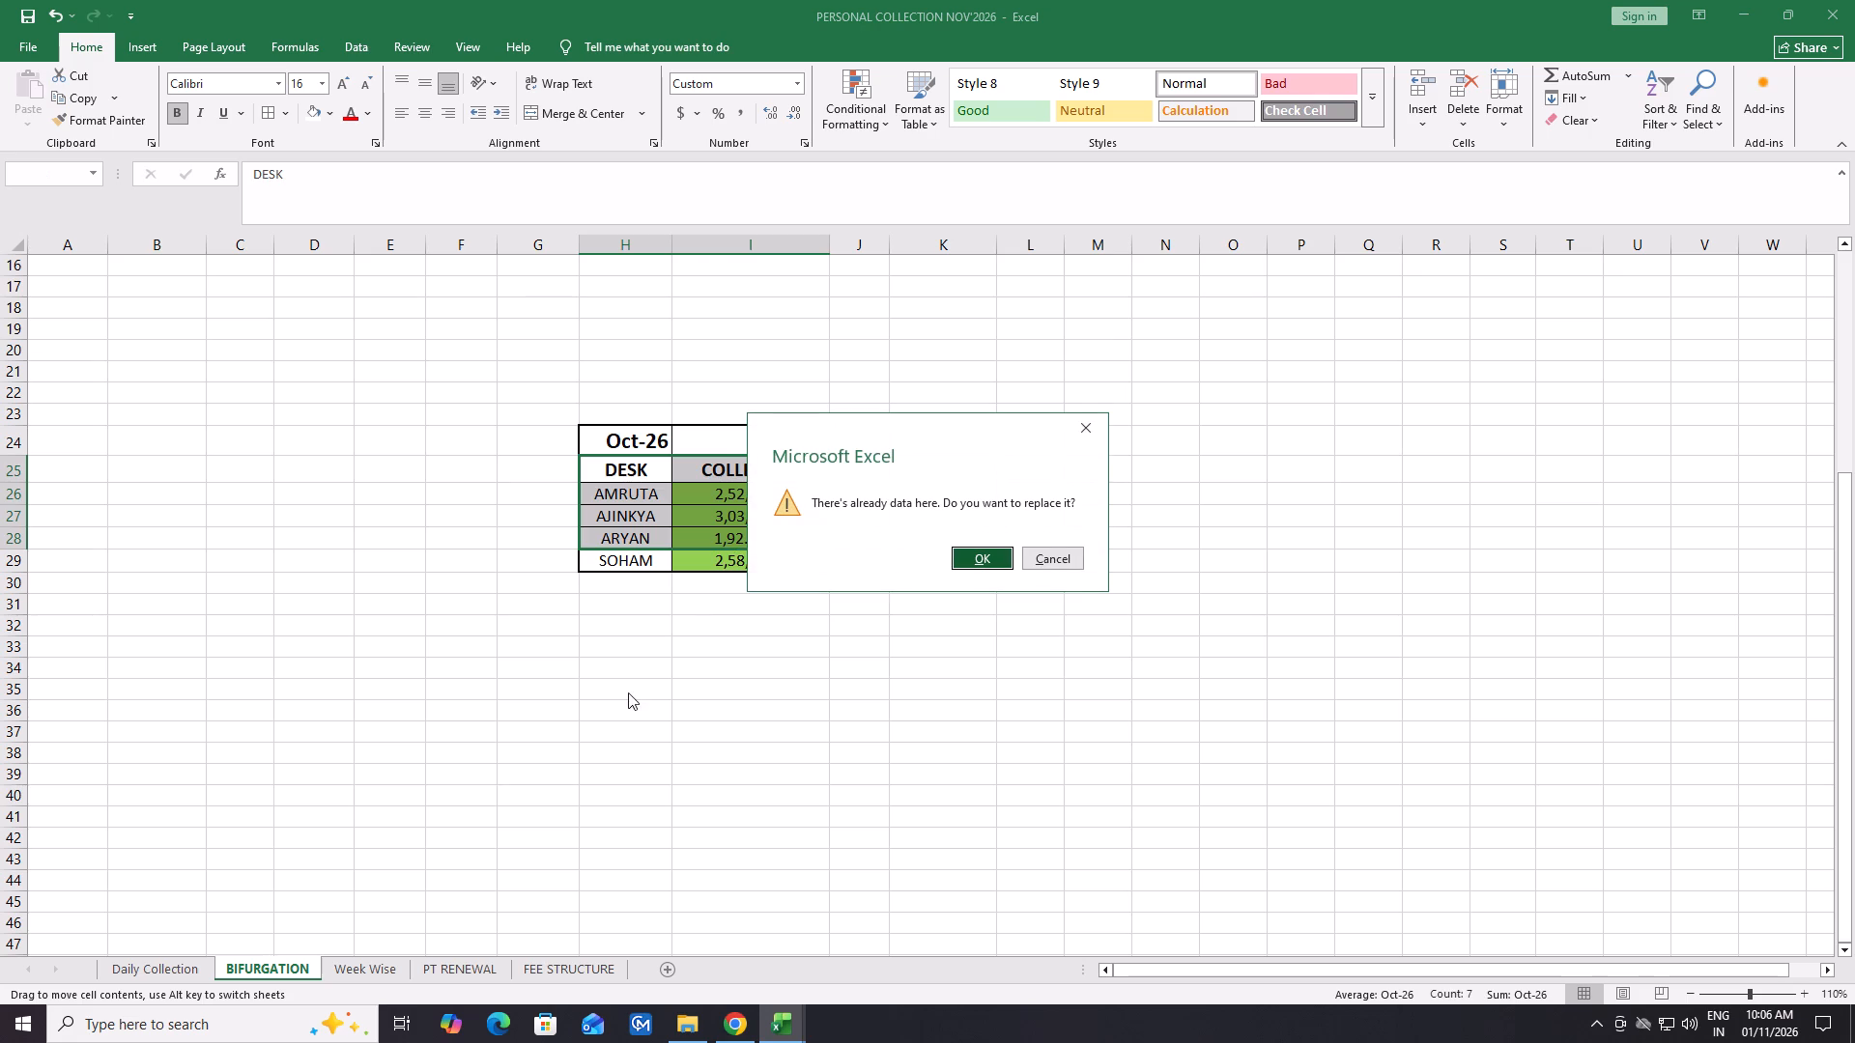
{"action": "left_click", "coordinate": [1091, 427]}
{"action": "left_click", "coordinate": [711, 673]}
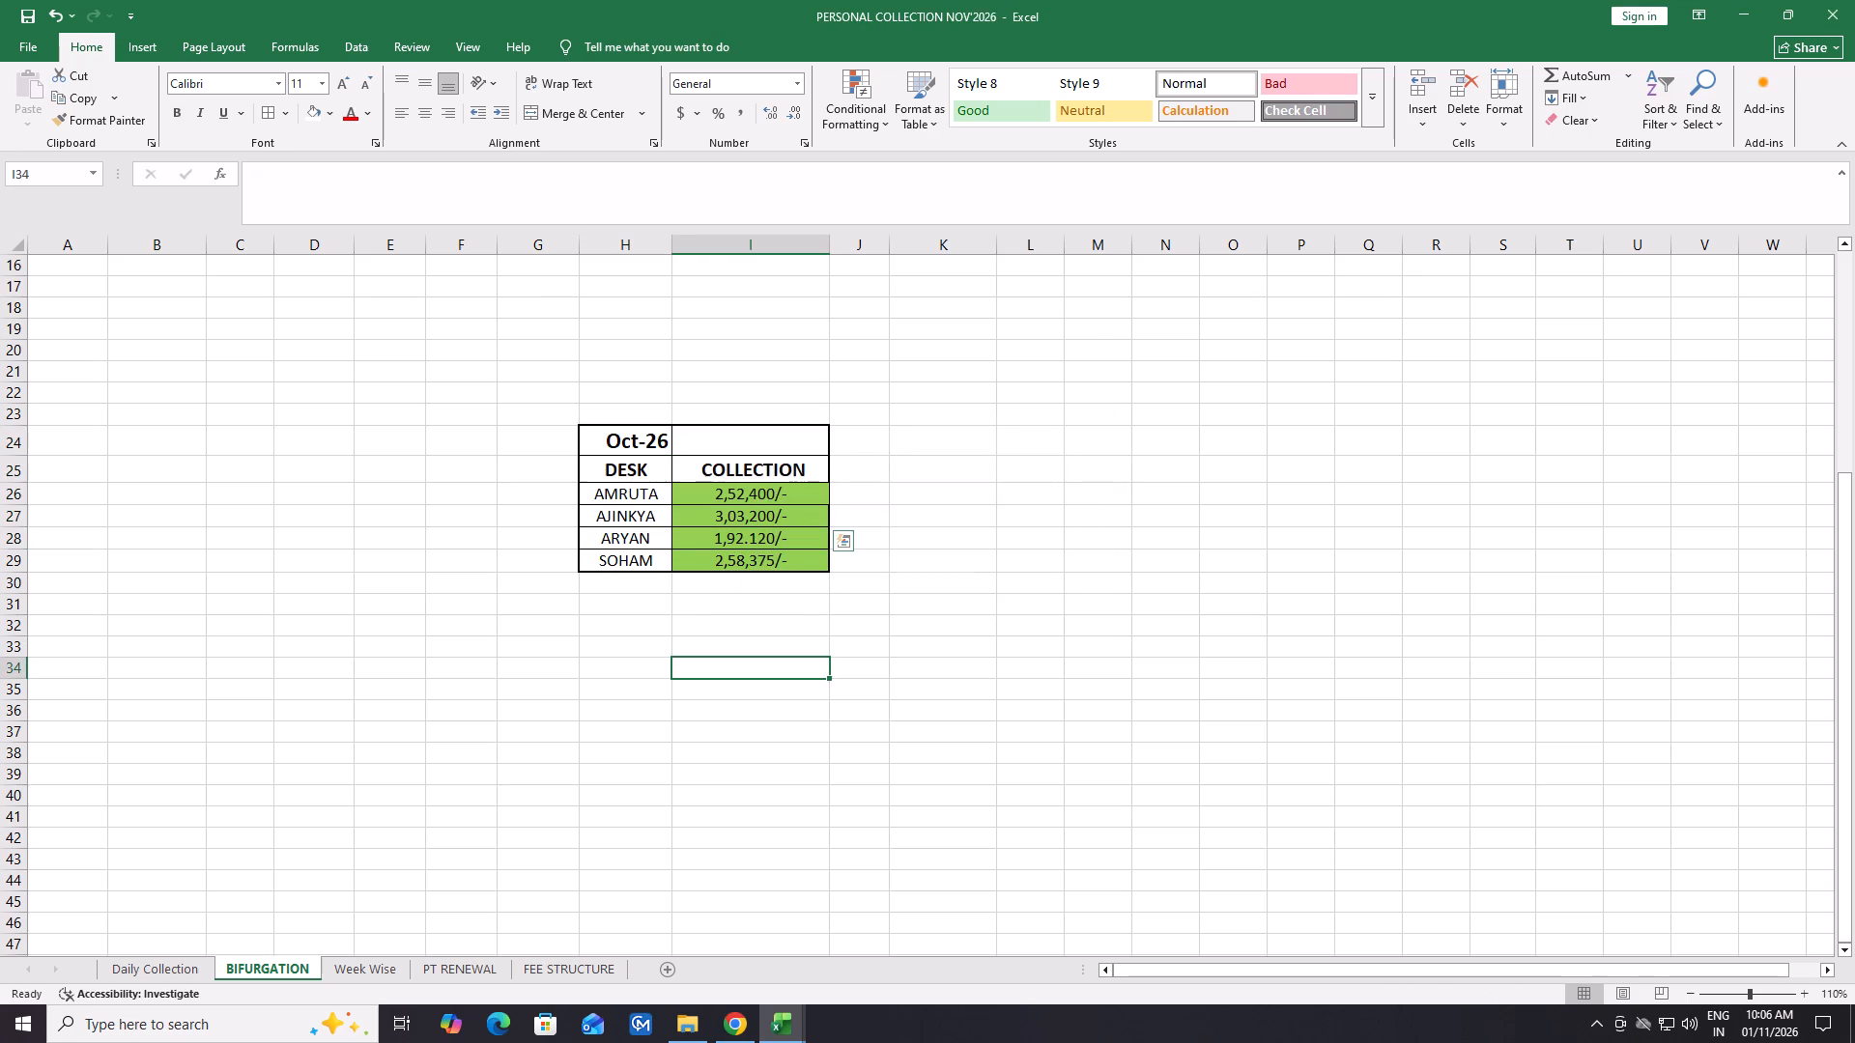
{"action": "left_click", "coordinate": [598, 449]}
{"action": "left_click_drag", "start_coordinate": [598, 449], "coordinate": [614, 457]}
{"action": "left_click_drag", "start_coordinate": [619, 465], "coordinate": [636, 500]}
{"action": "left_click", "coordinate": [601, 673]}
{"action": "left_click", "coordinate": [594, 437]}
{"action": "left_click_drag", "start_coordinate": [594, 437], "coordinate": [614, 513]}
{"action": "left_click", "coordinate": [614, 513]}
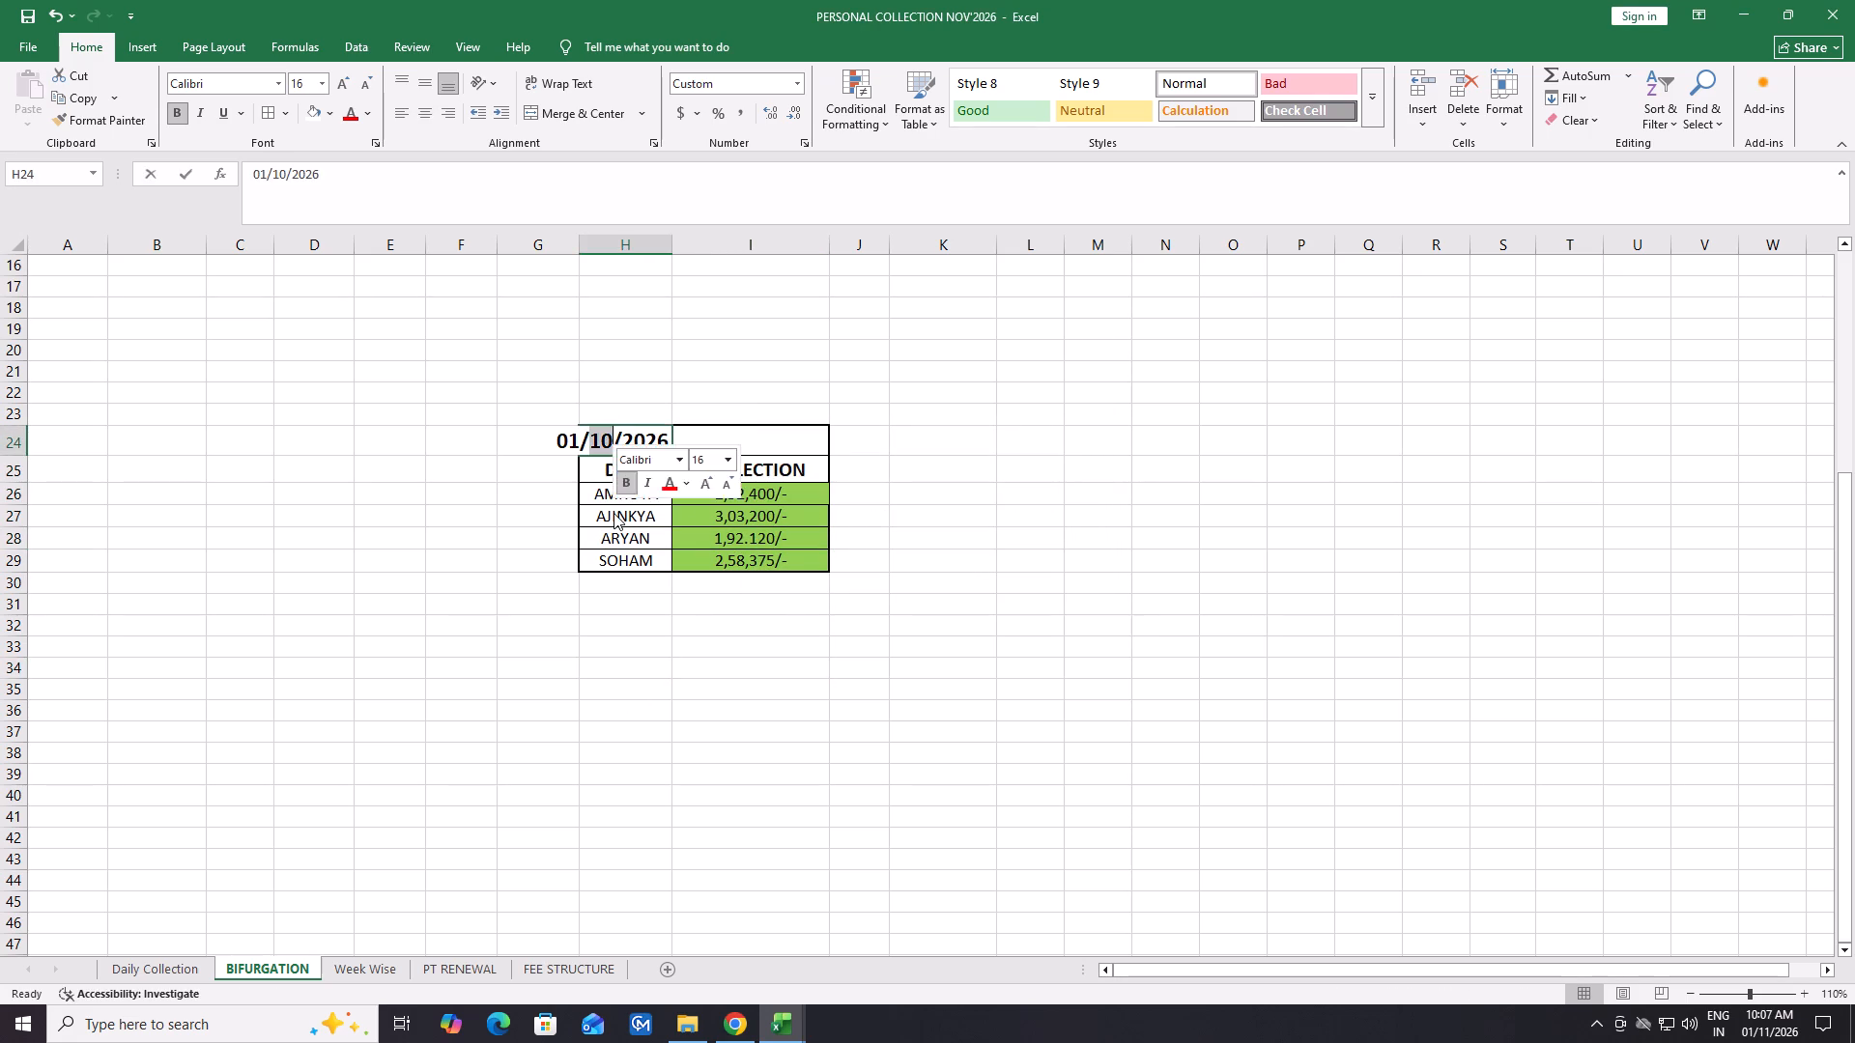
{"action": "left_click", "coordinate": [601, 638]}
Apply a thick outside border around the whole Oct-26 desk collection table, H24:I29.
{"action": "left_click", "coordinate": [704, 444]}
{"action": "left_click_drag", "start_coordinate": [704, 444], "coordinate": [706, 458]}
{"action": "left_click_drag", "start_coordinate": [707, 480], "coordinate": [753, 524]}
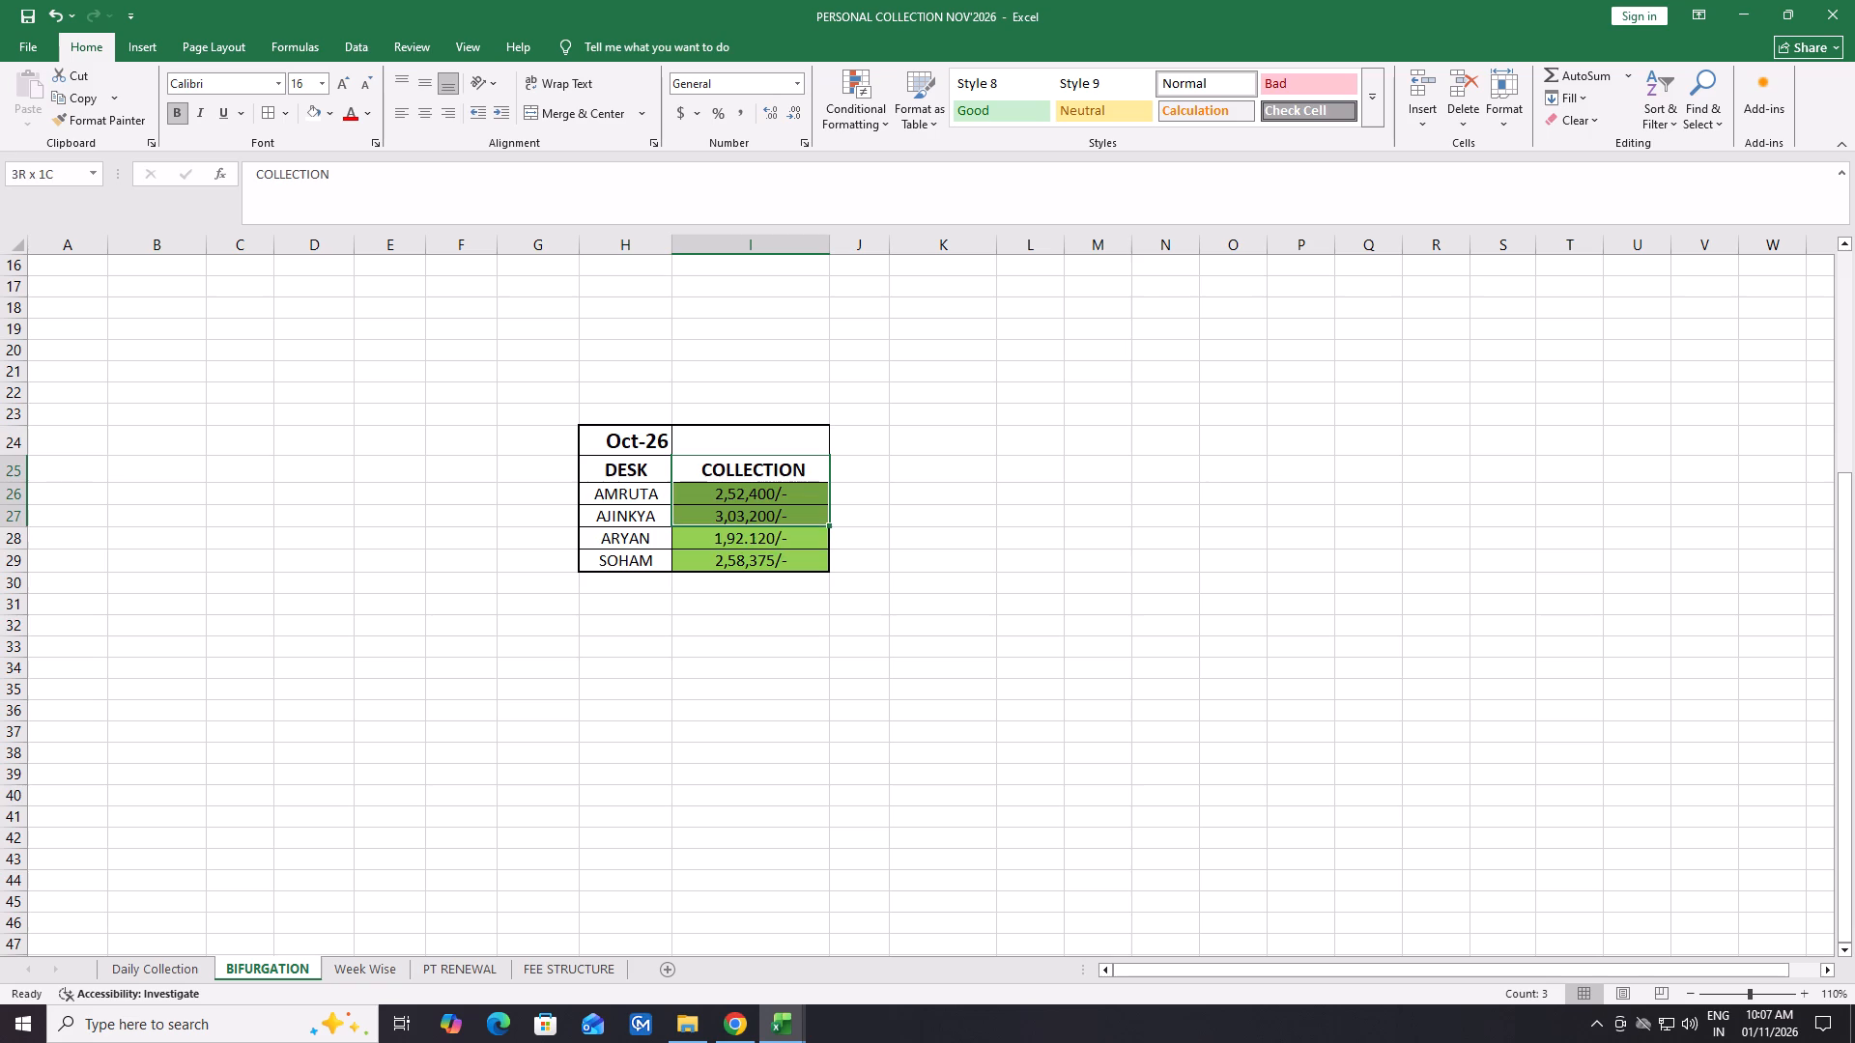
{"action": "left_click_drag", "start_coordinate": [753, 524], "coordinate": [756, 530]}
{"action": "left_click_drag", "start_coordinate": [800, 570], "coordinate": [743, 541]}
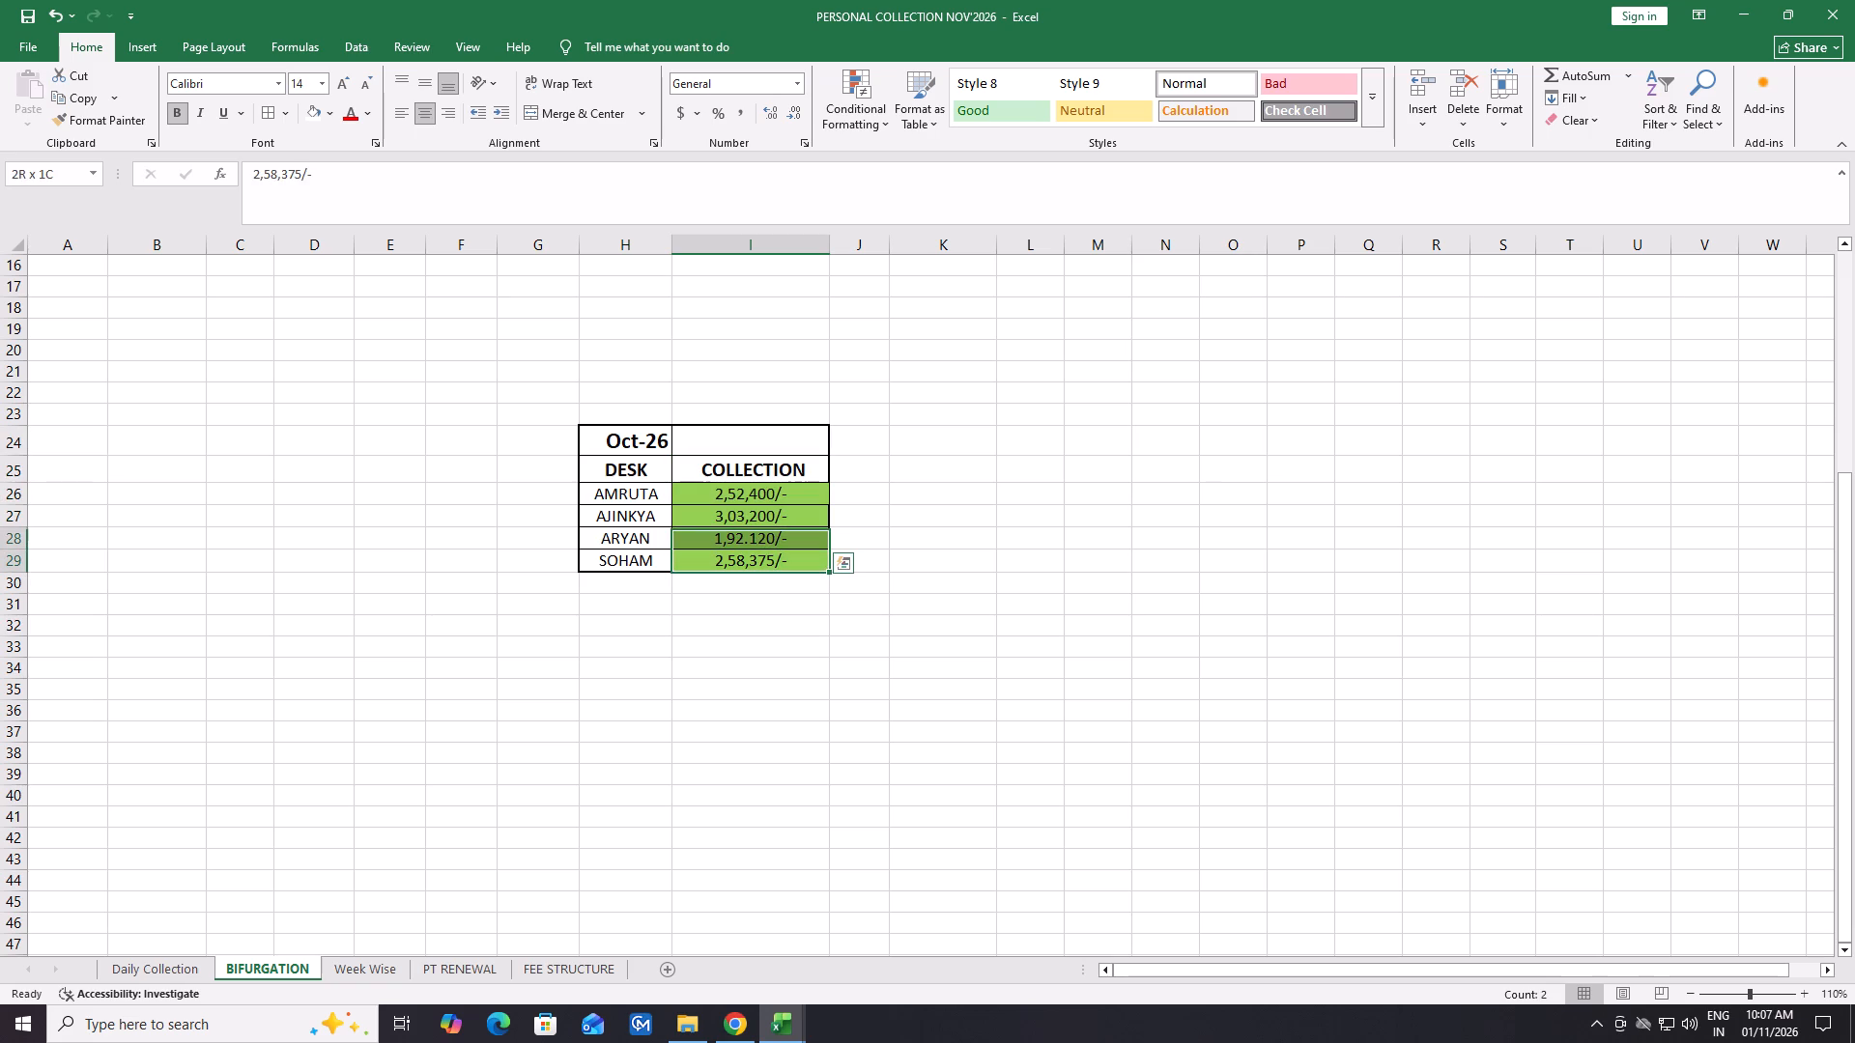
{"action": "left_click_drag", "start_coordinate": [743, 541], "coordinate": [708, 446]}
{"action": "left_click_drag", "start_coordinate": [705, 445], "coordinate": [643, 432]}
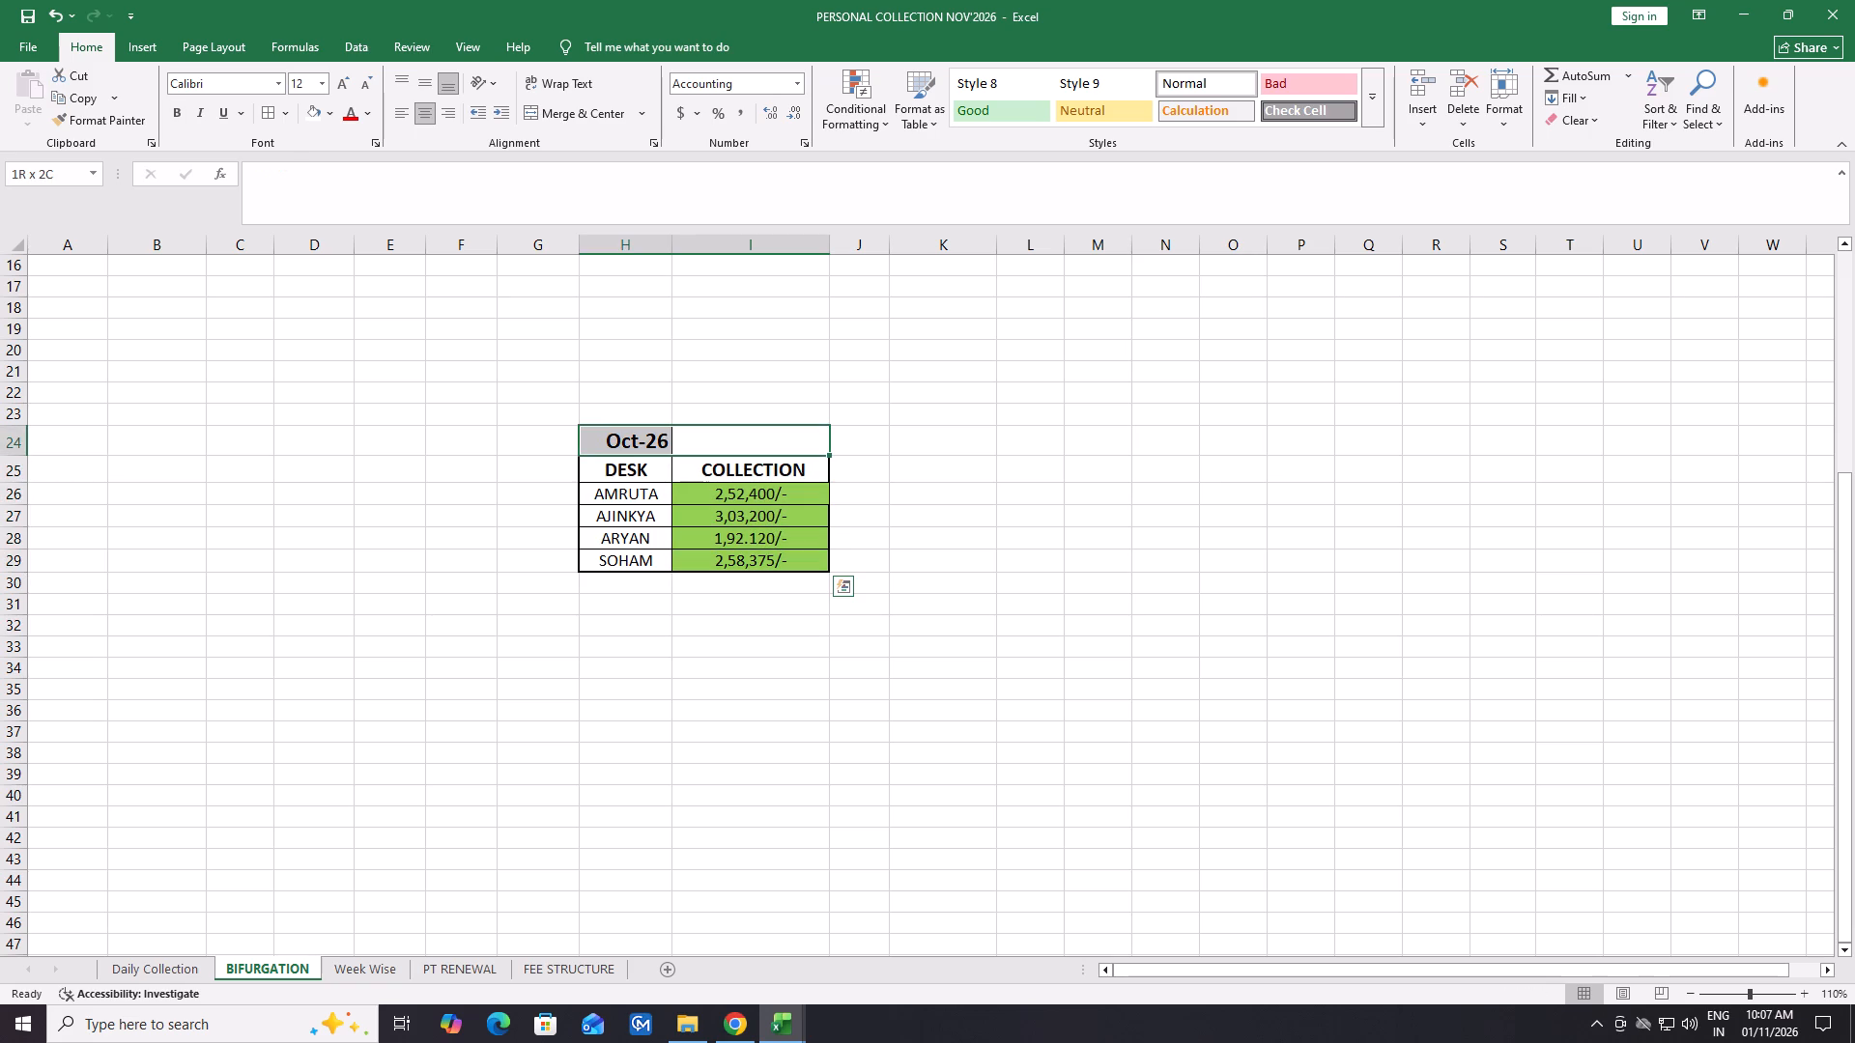
{"action": "left_click_drag", "start_coordinate": [643, 432], "coordinate": [656, 552]}
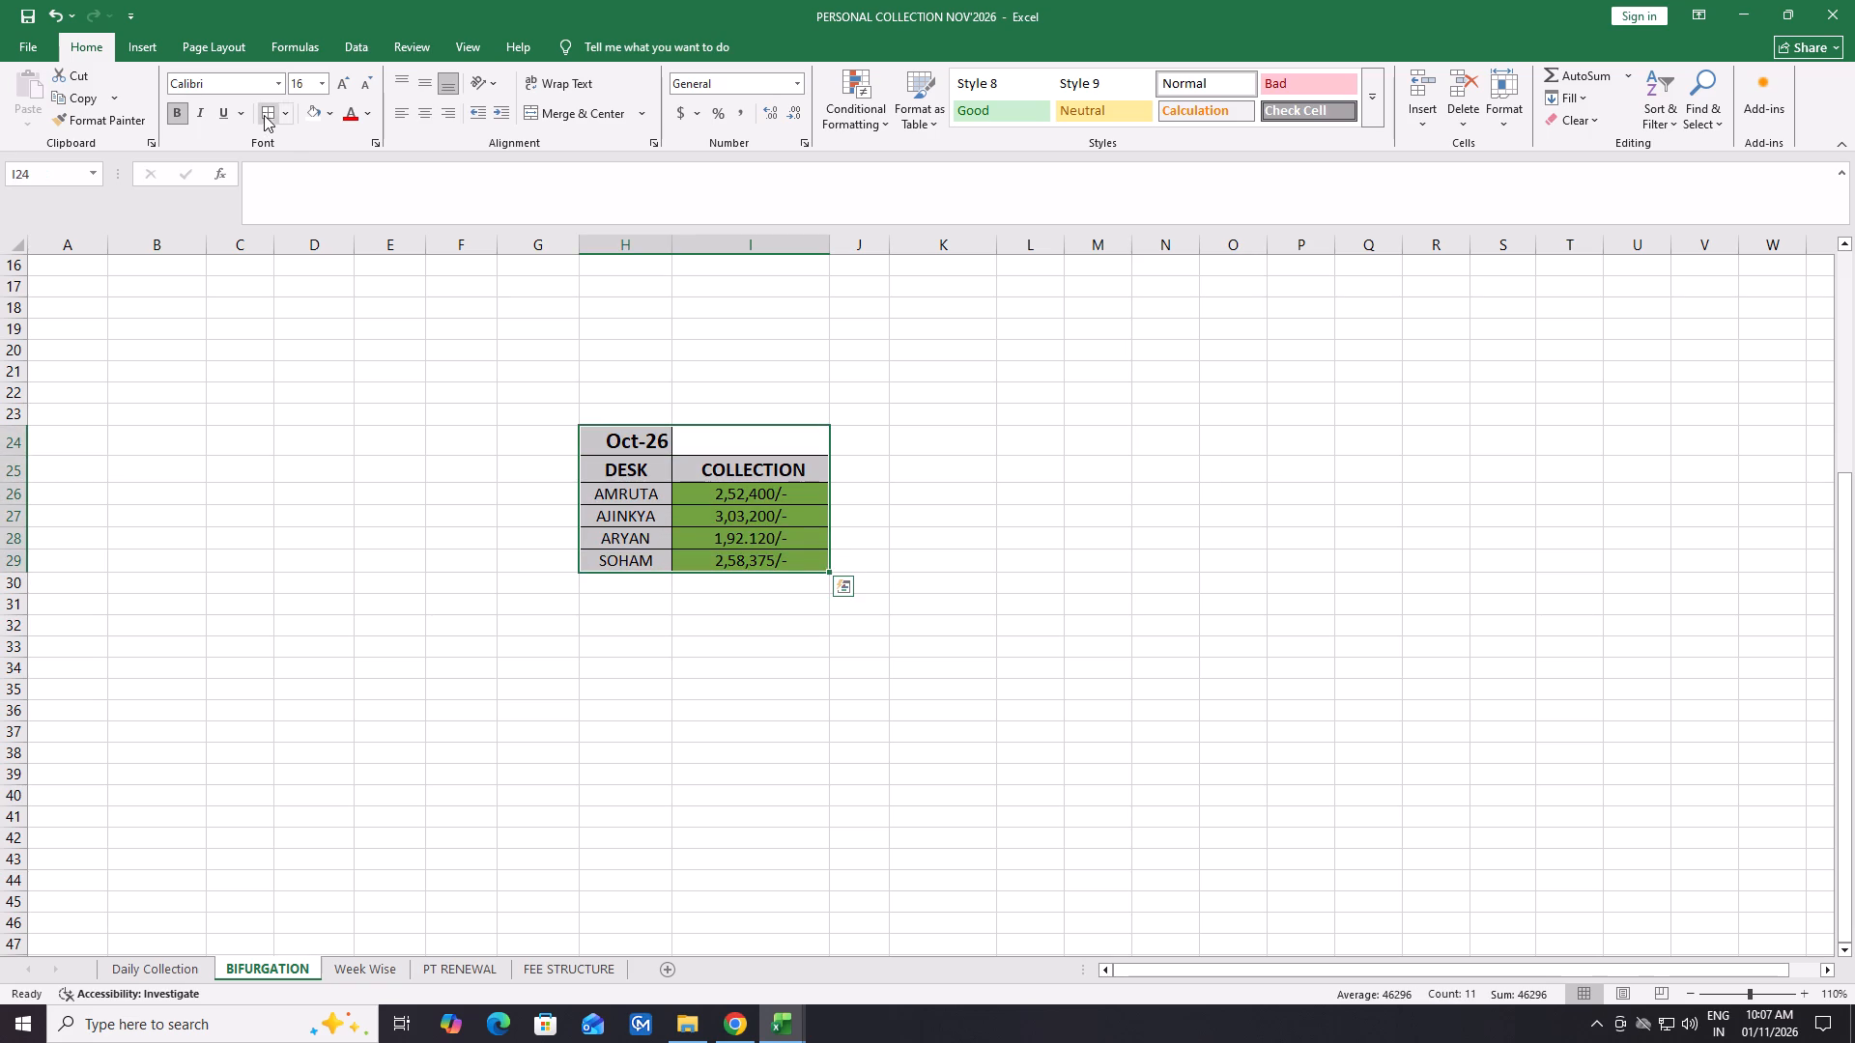
{"action": "left_click", "coordinate": [283, 118]}
{"action": "left_click", "coordinate": [316, 324]}
{"action": "left_click", "coordinate": [1010, 687]}
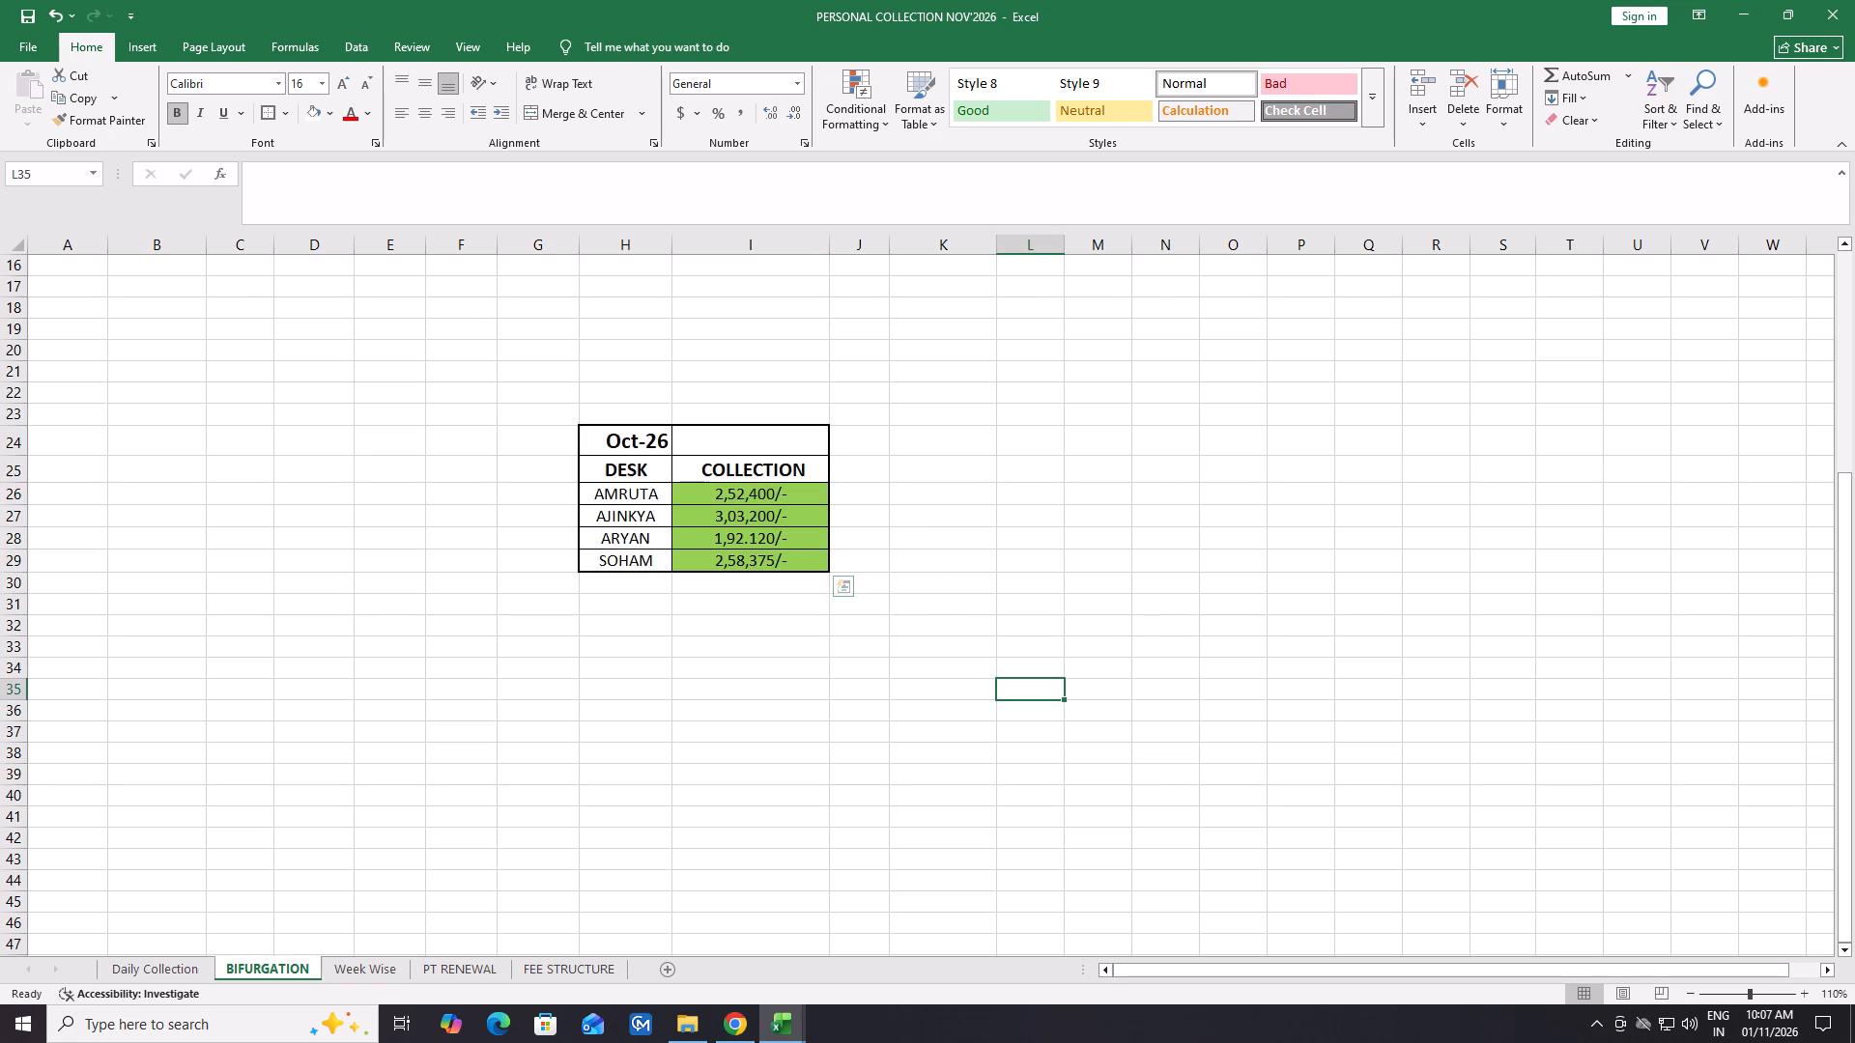
{"action": "left_click", "coordinate": [620, 437]}
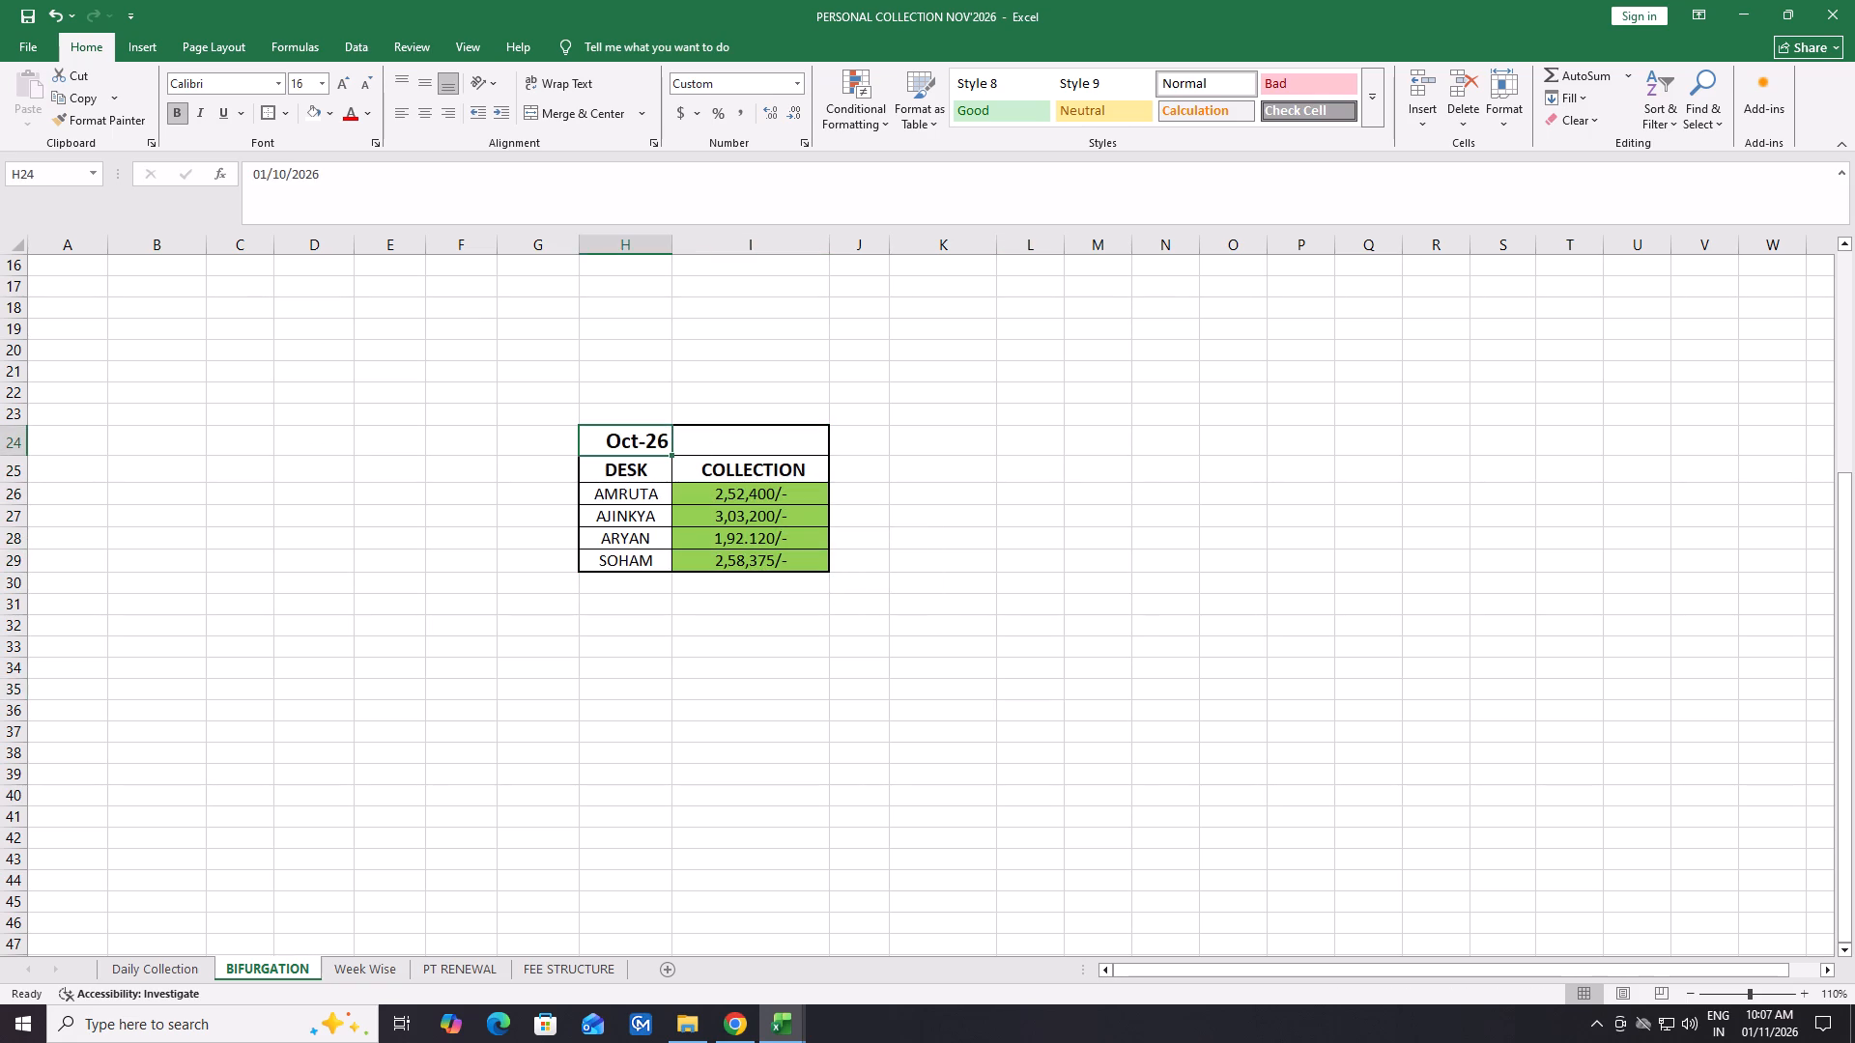
{"action": "left_click", "coordinate": [693, 684]}
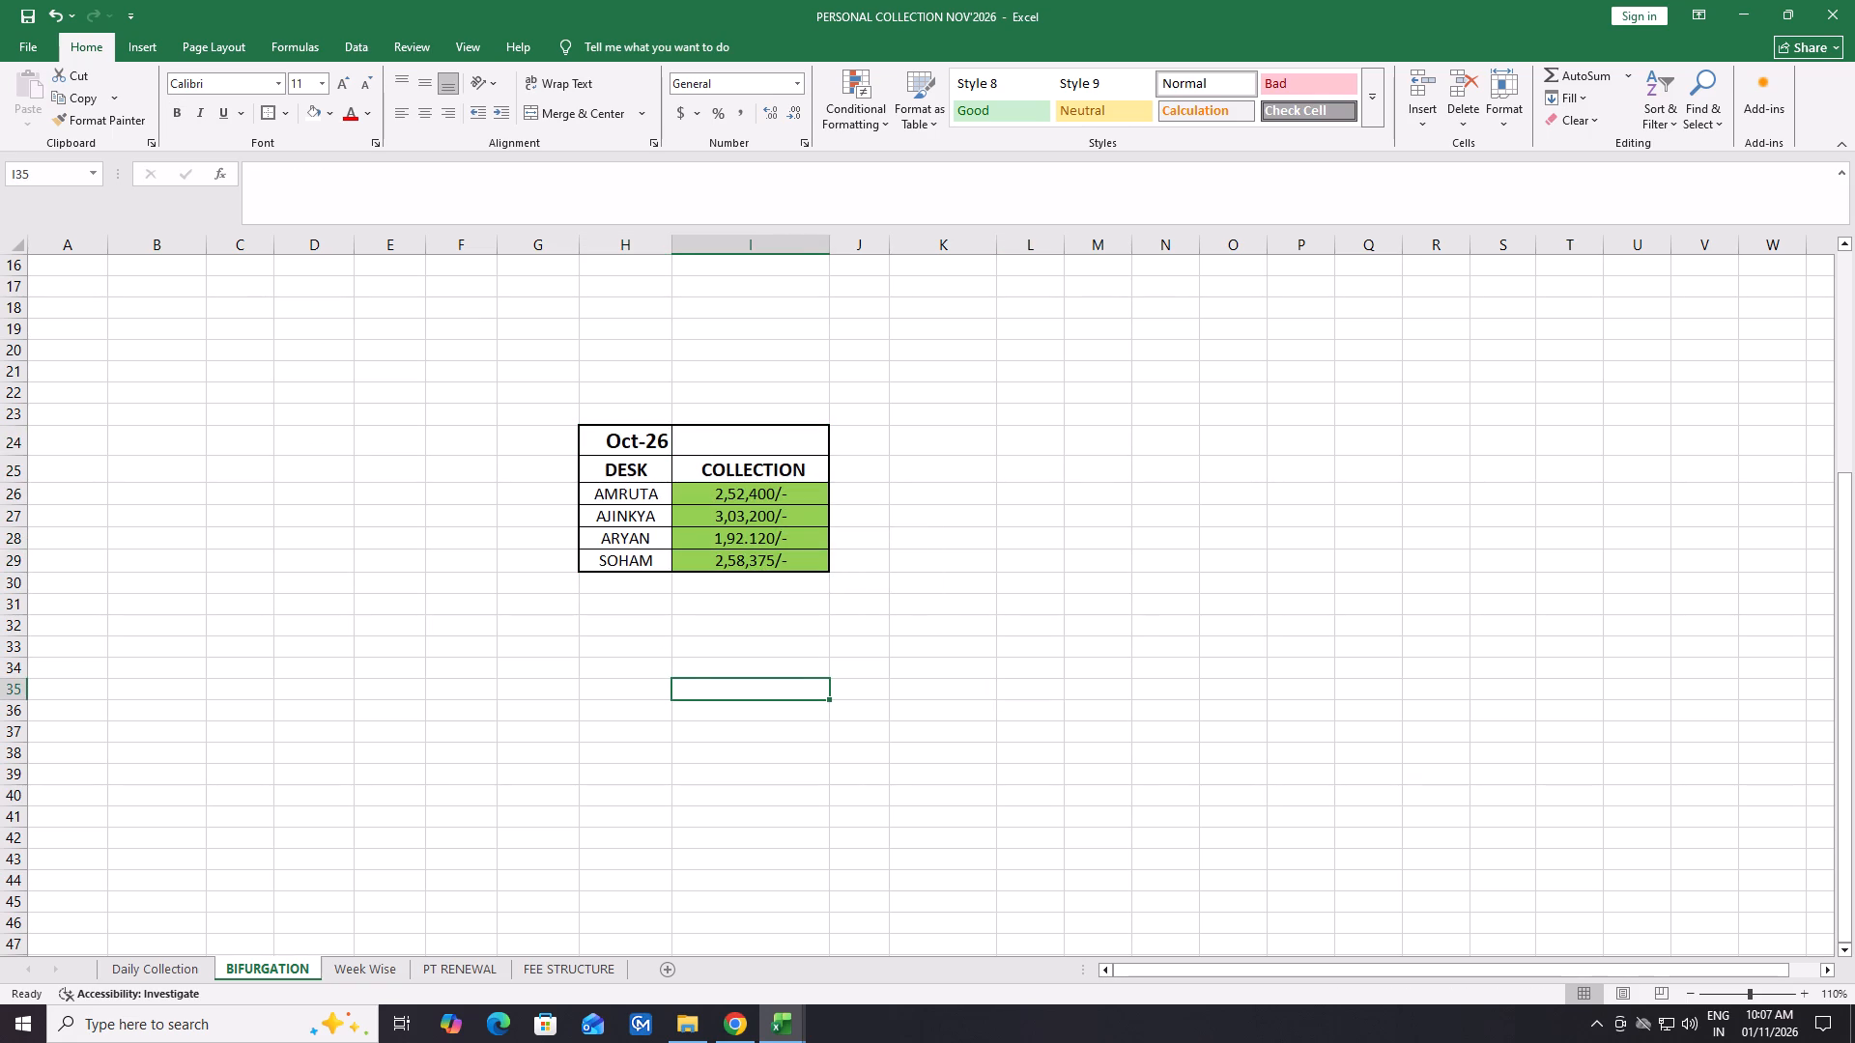
Save the workbook.
{"action": "key", "text": "ctrl+s"}
{"action": "key", "text": "ctrl+s"}
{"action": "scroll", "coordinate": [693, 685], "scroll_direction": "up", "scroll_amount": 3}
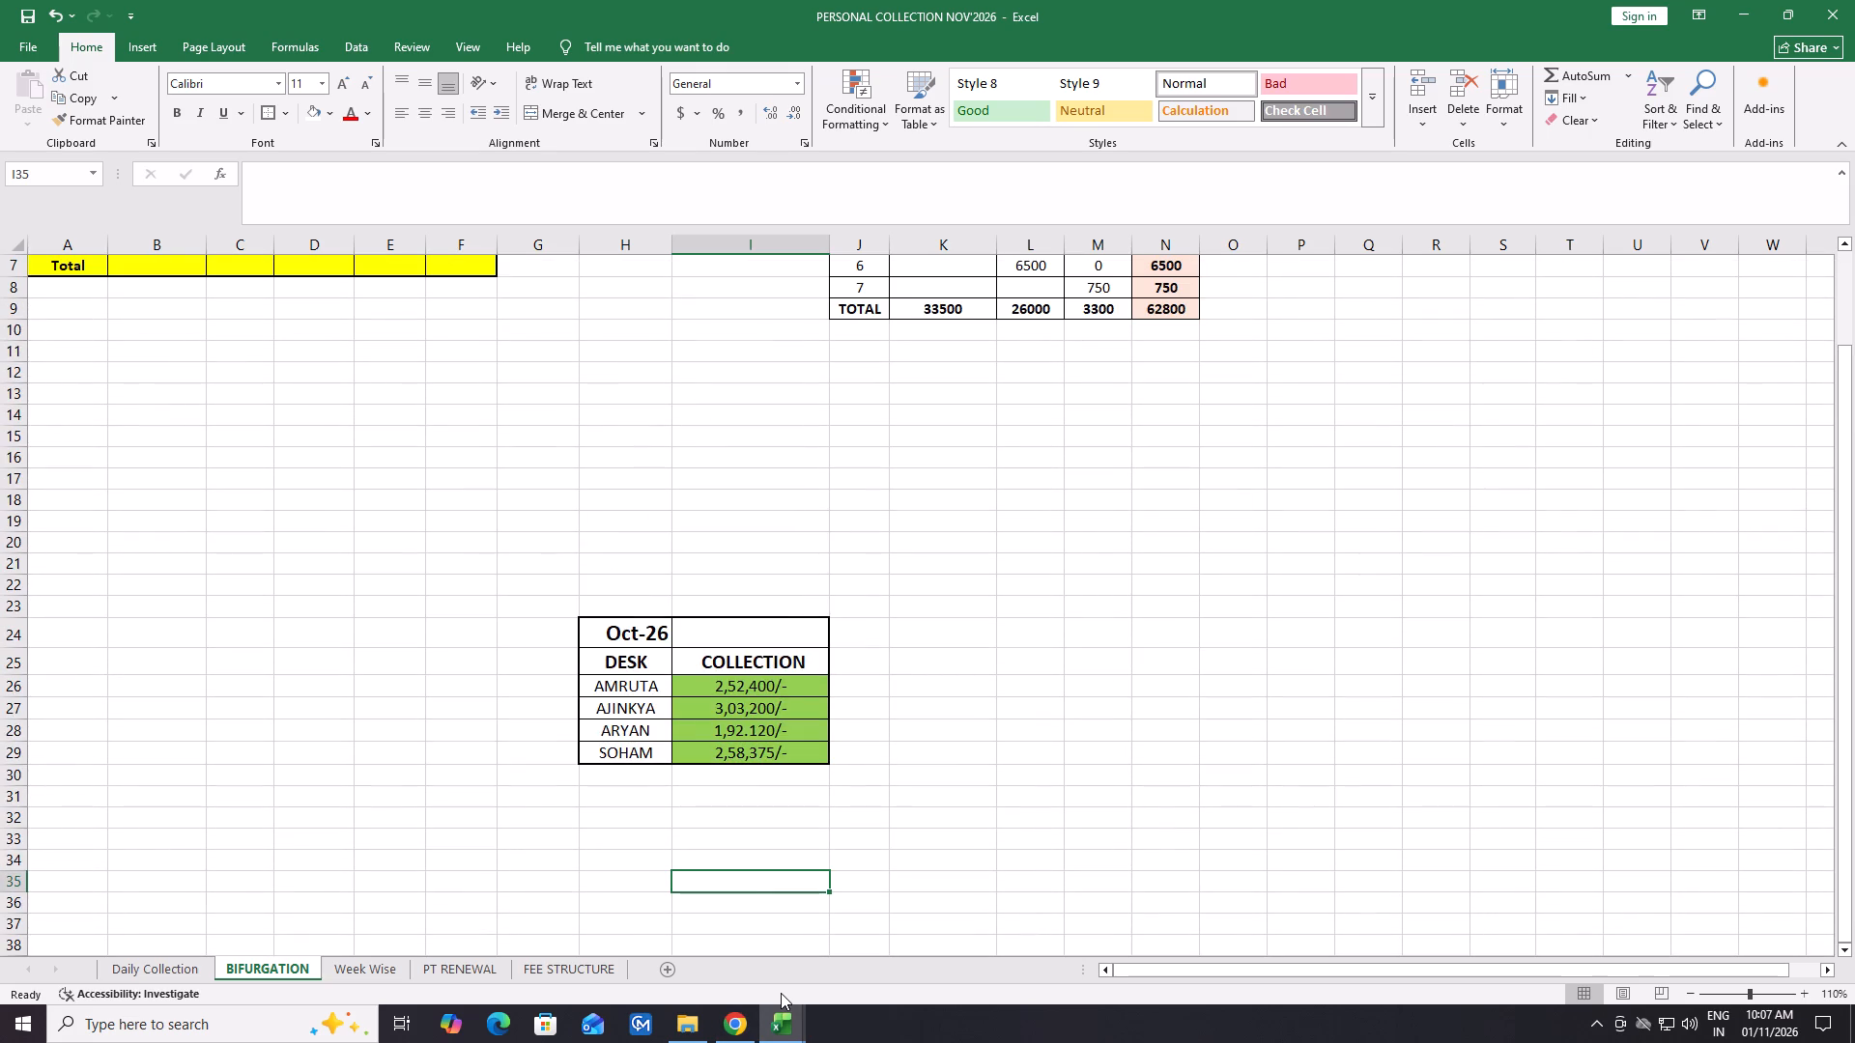